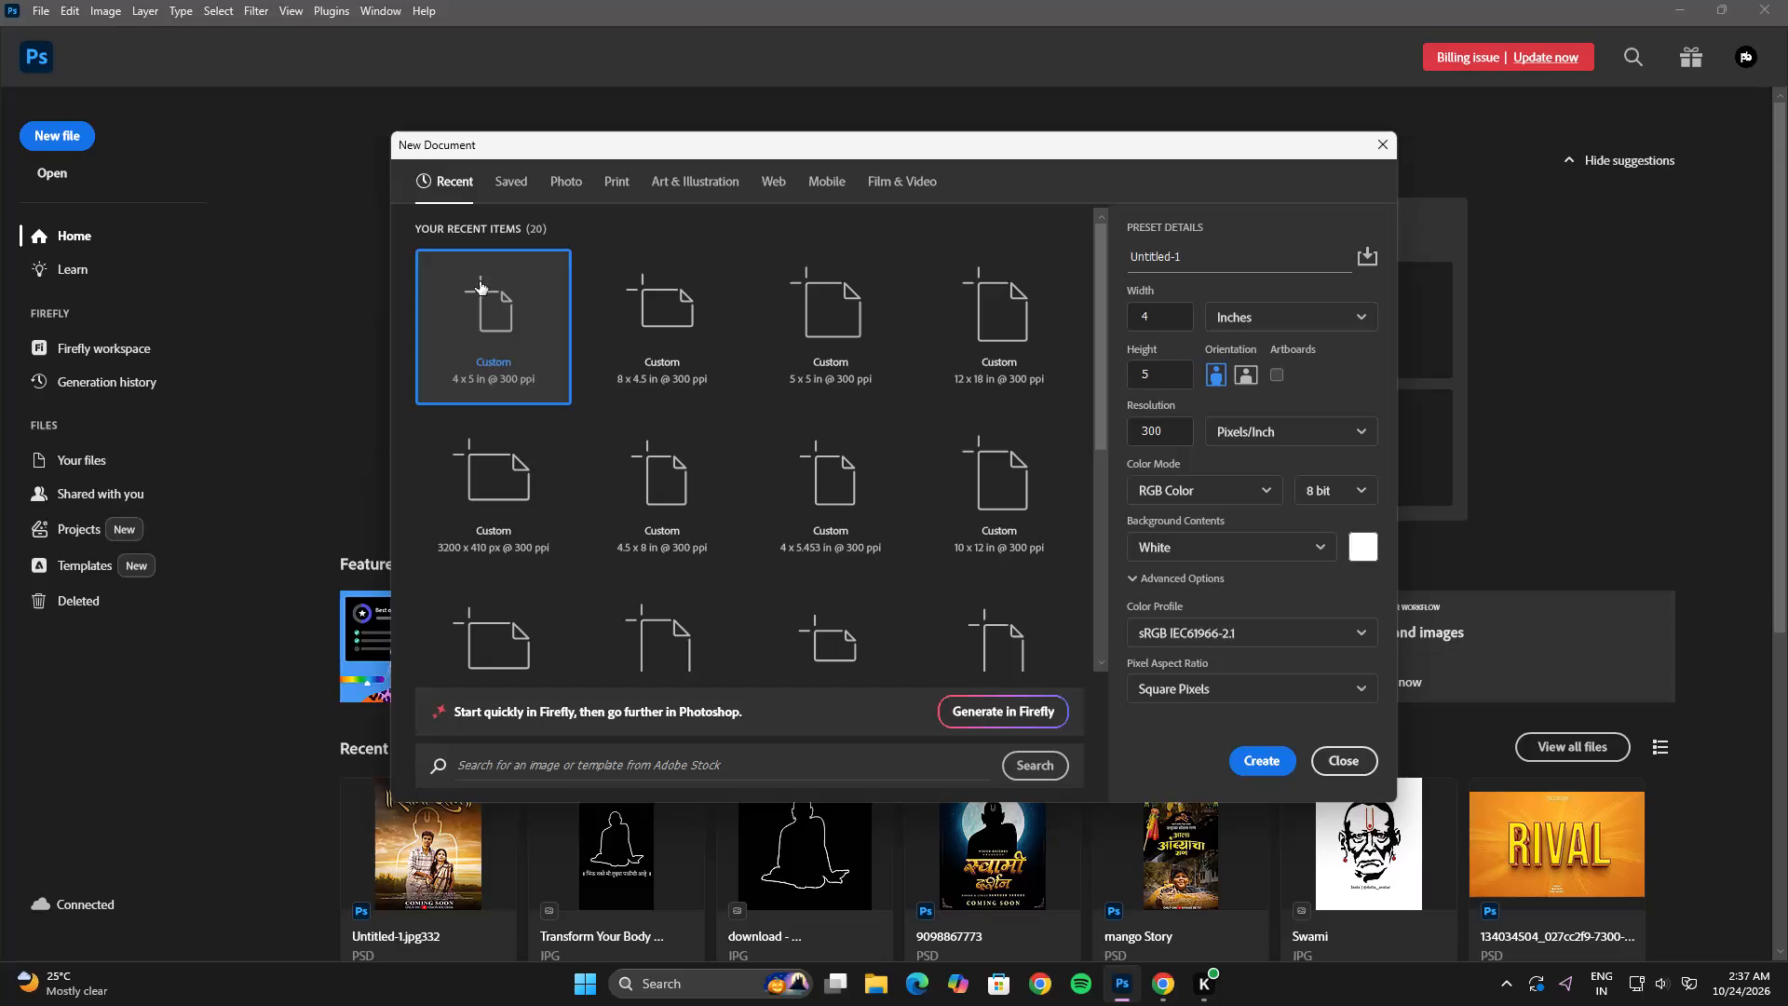
Create a new 4 x 5 in document at 300 ppi from the recent custom preset.
double_click(481, 297)
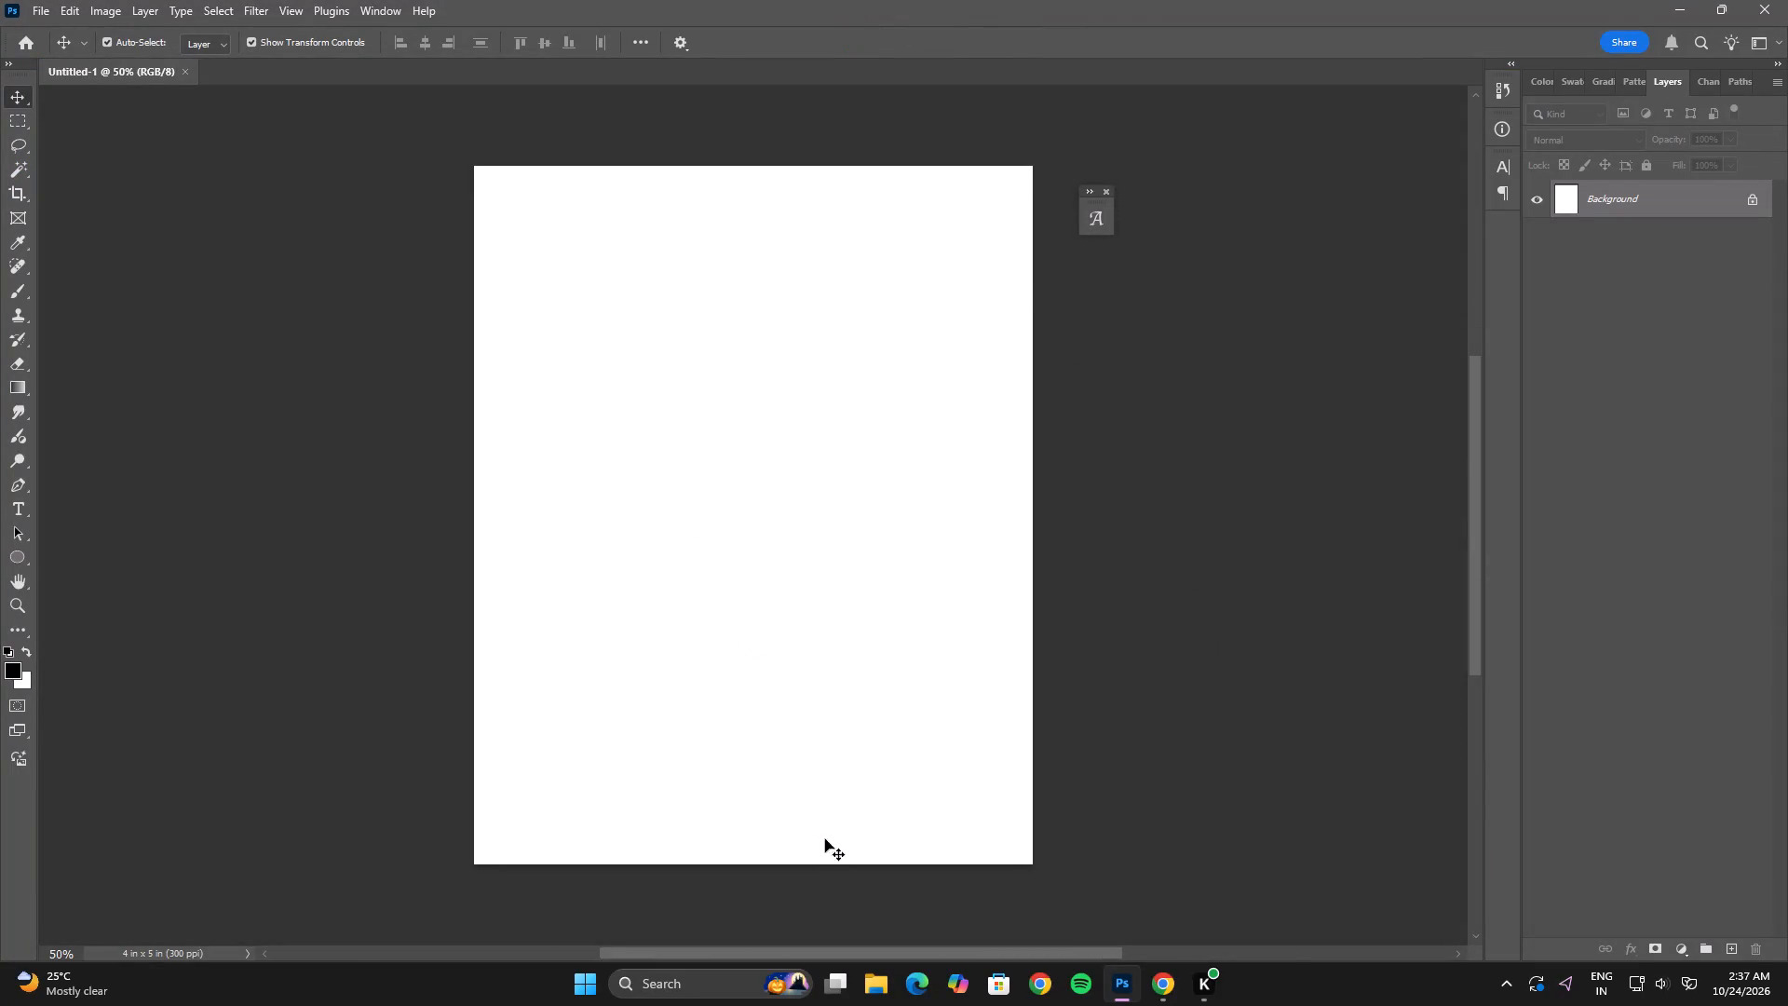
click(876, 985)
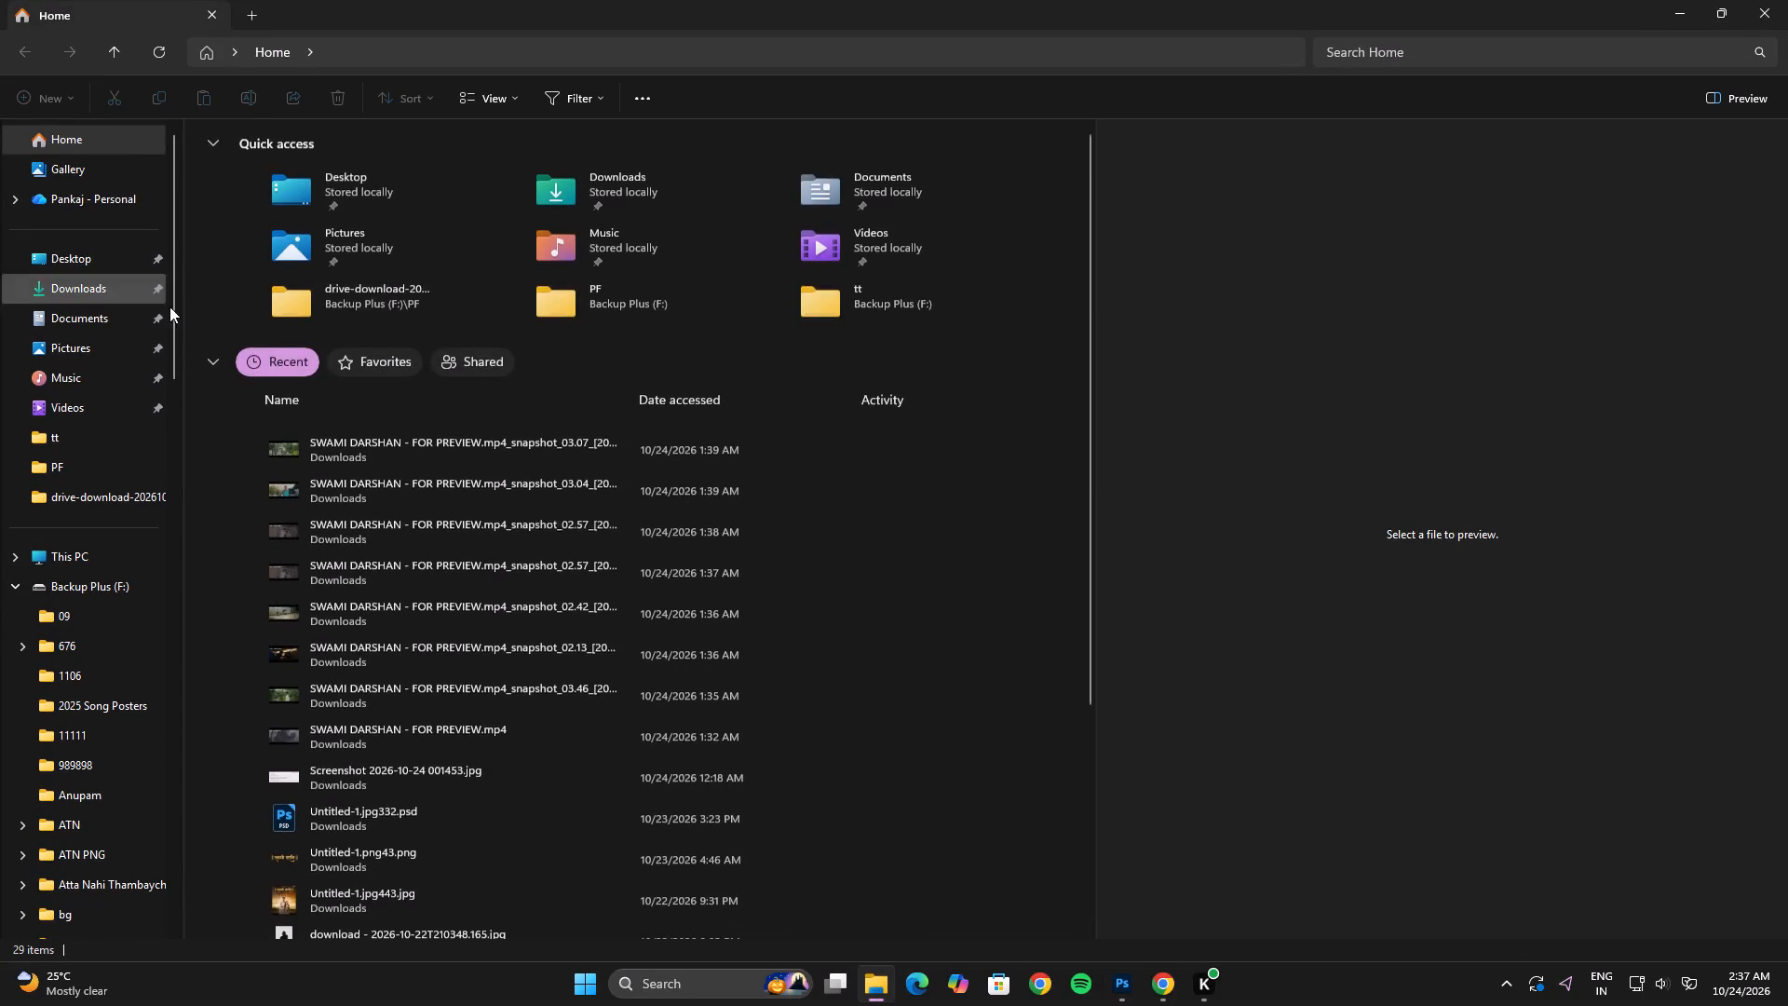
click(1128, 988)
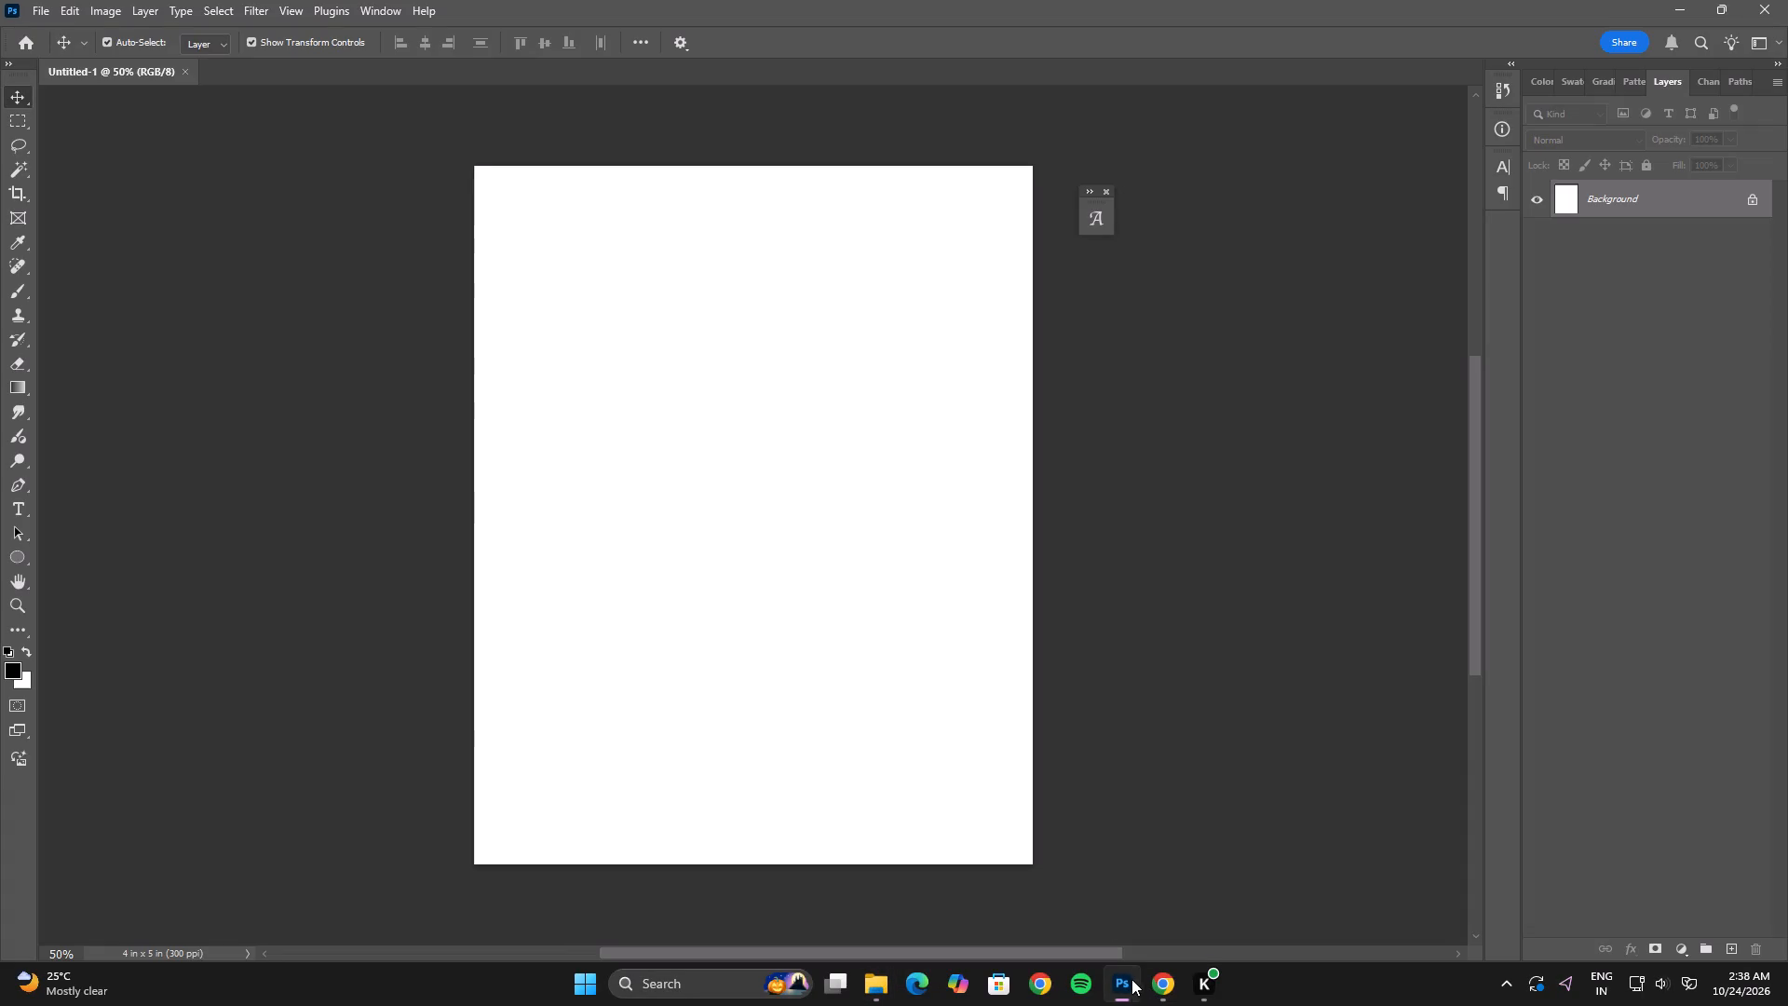
Draw a black rectangle shape across the full canvas width at the top edge, about 4.01 x 1.15 in.
right_click(16, 559)
click(52, 557)
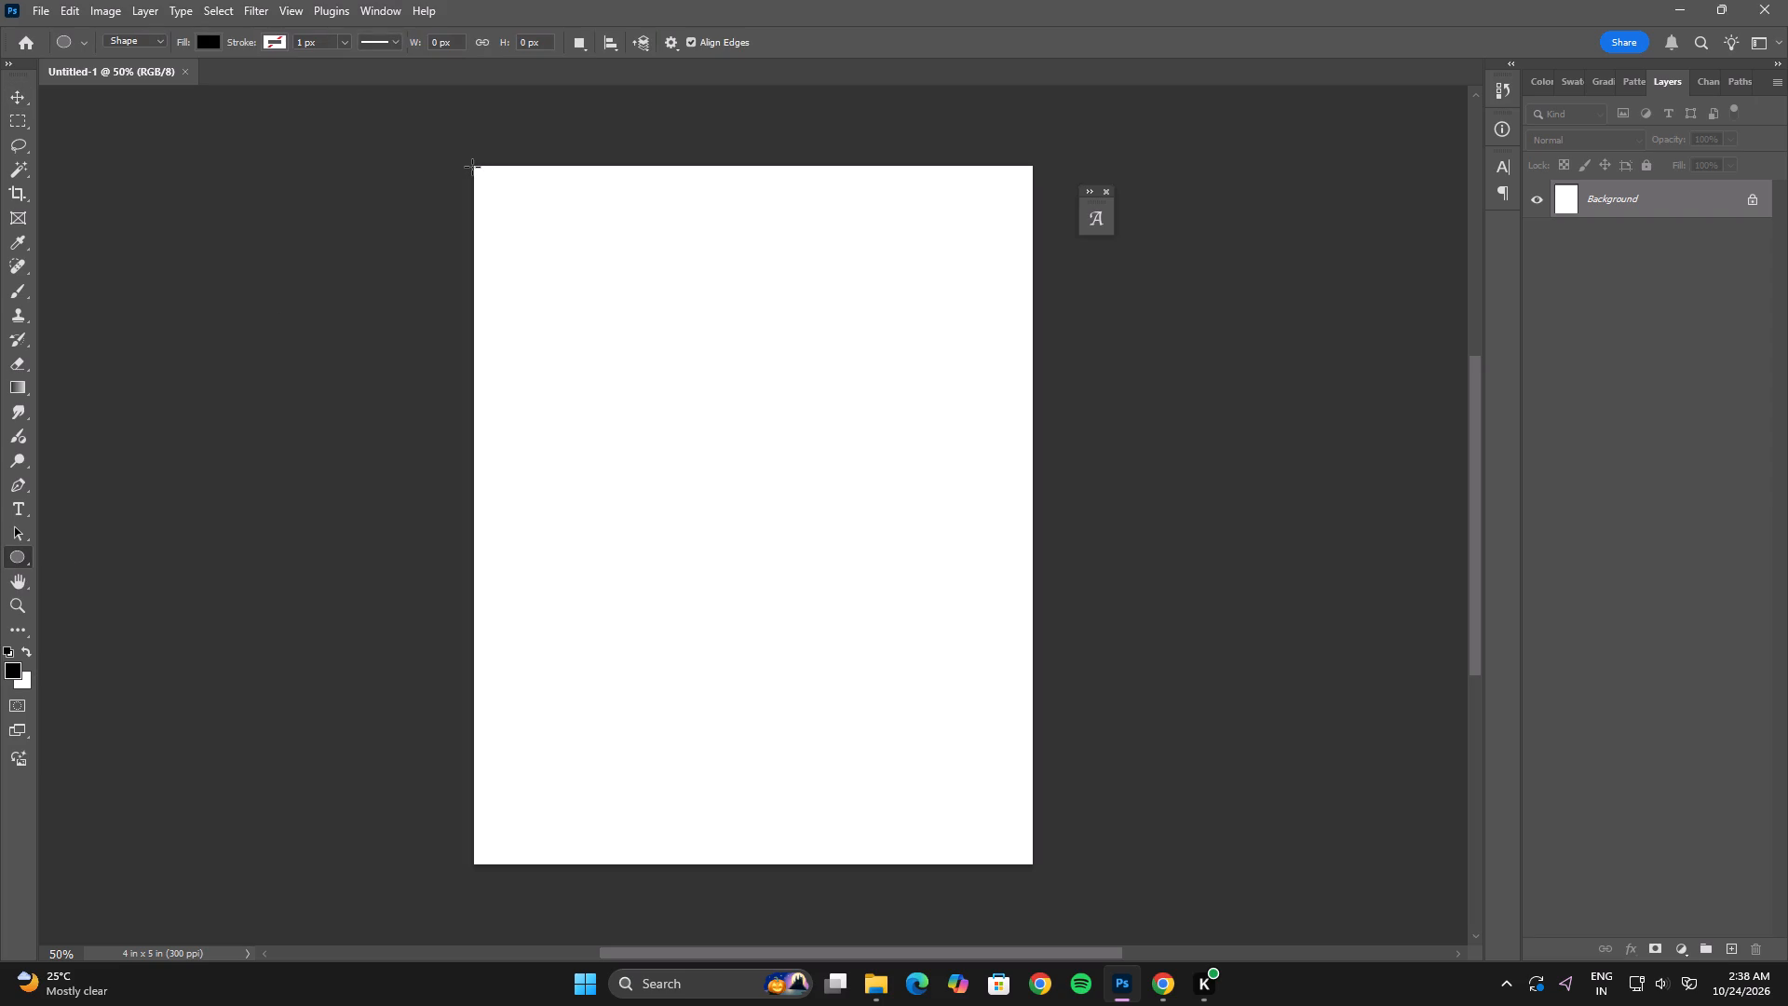
shift+drag(473, 166, 890, 244)
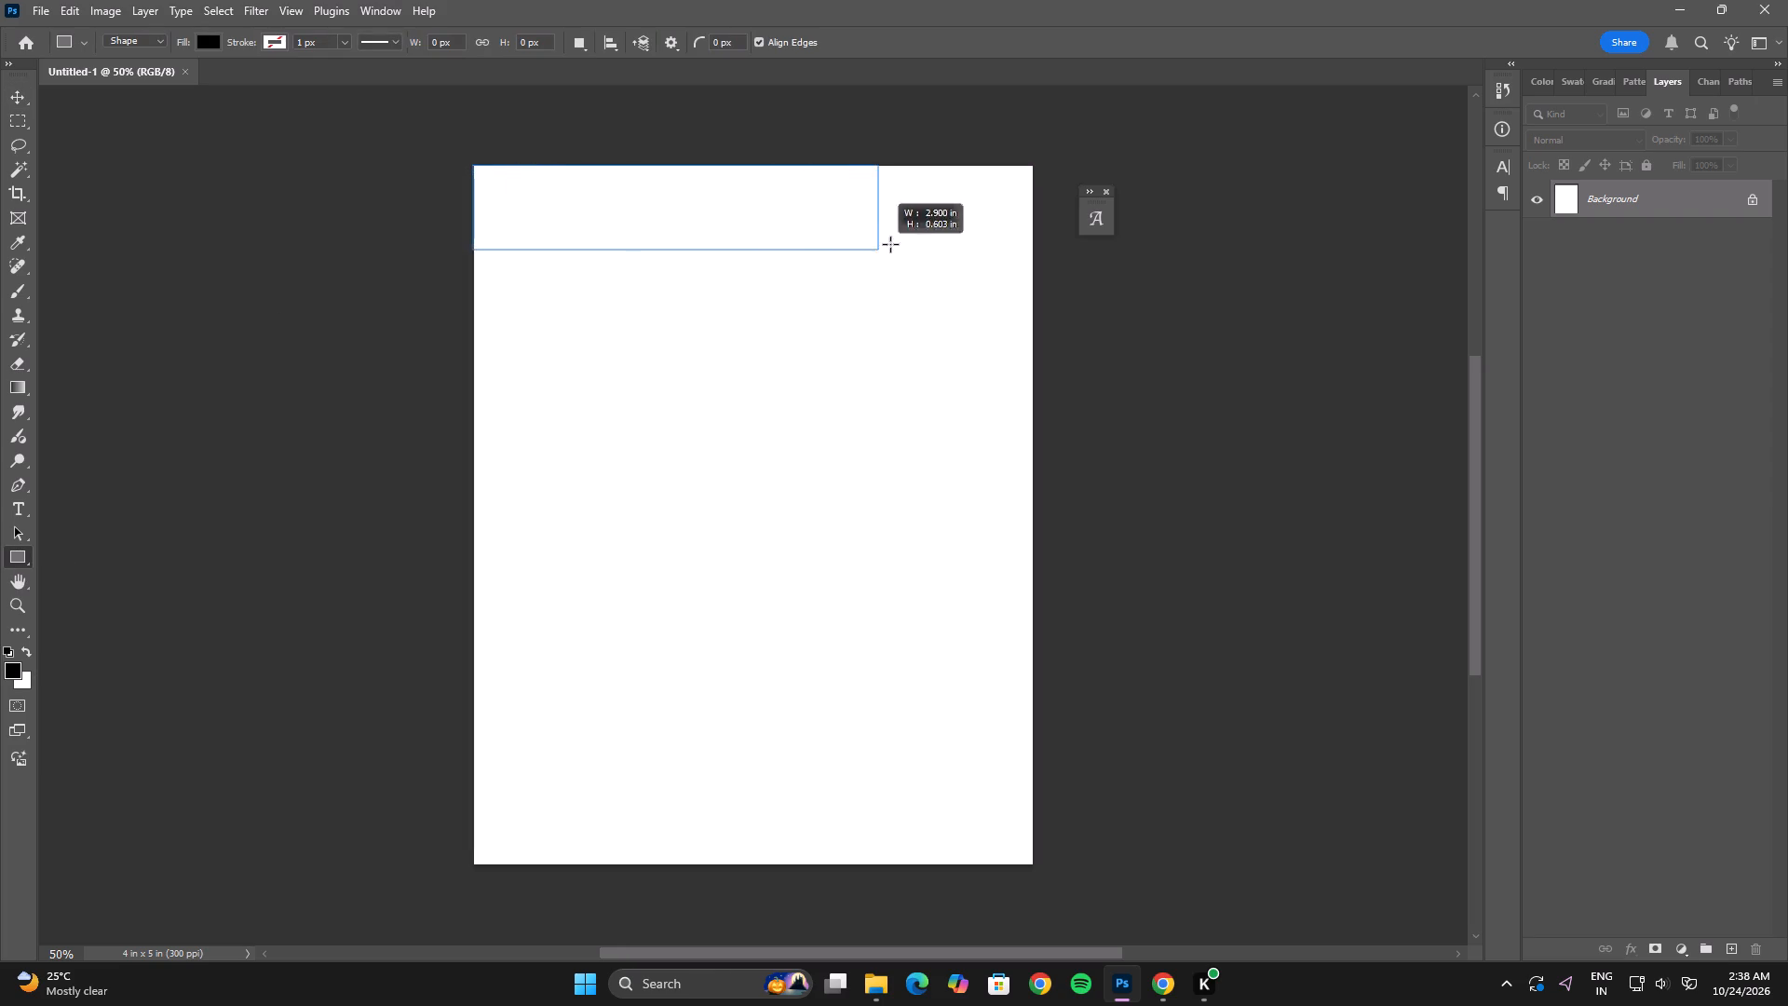
shift+drag(890, 244, 1032, 326)
click(12, 97)
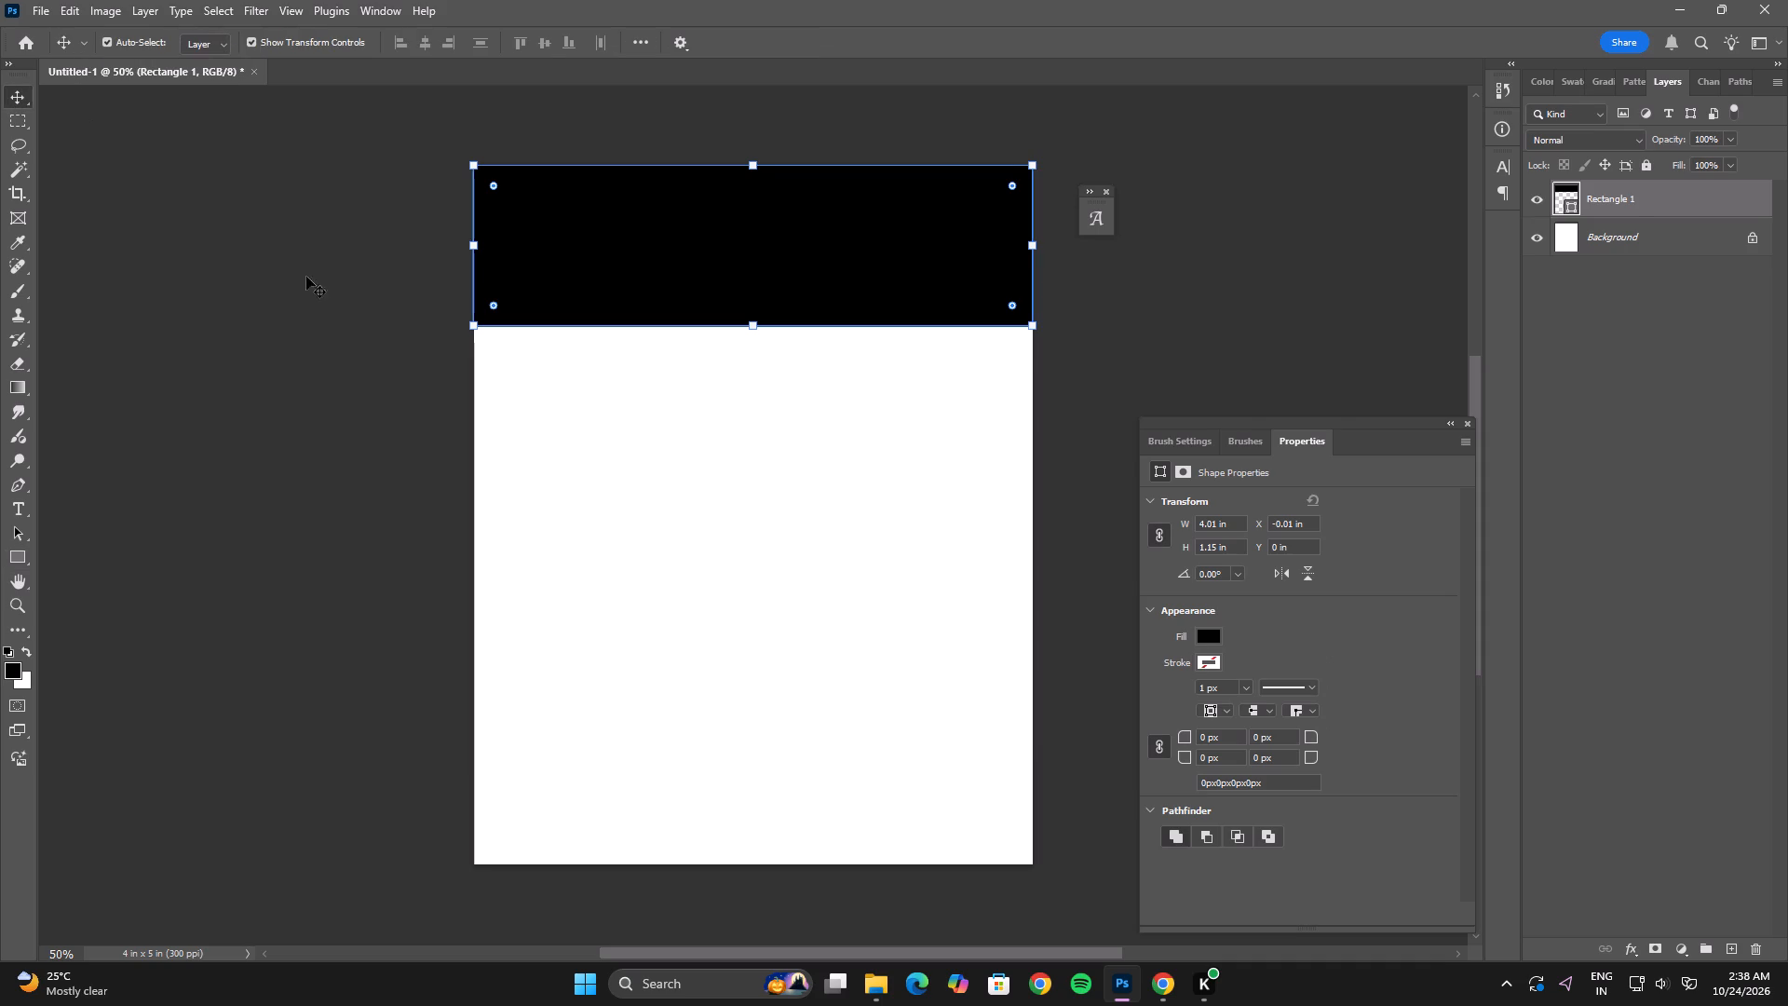
click(330, 304)
Stretch the rectangle's bottom edge down to a height of about 1.33 in.
click(575, 273)
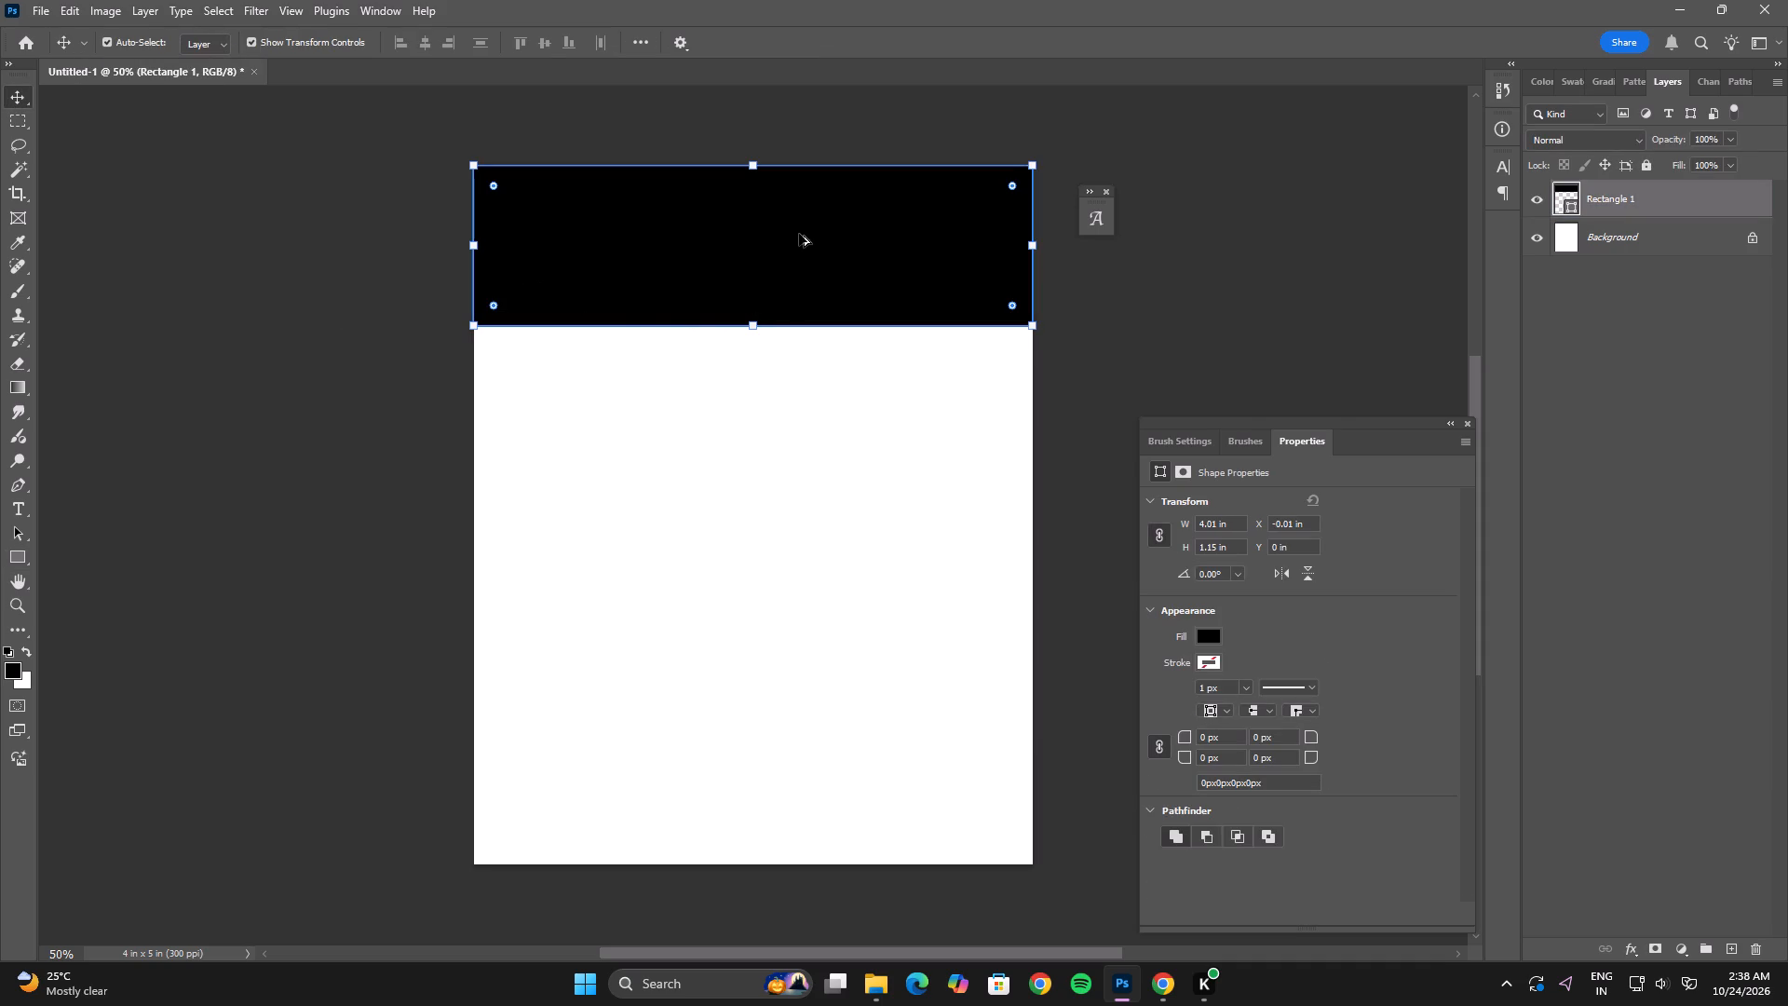
shift+drag(749, 324, 748, 349)
double_click(760, 307)
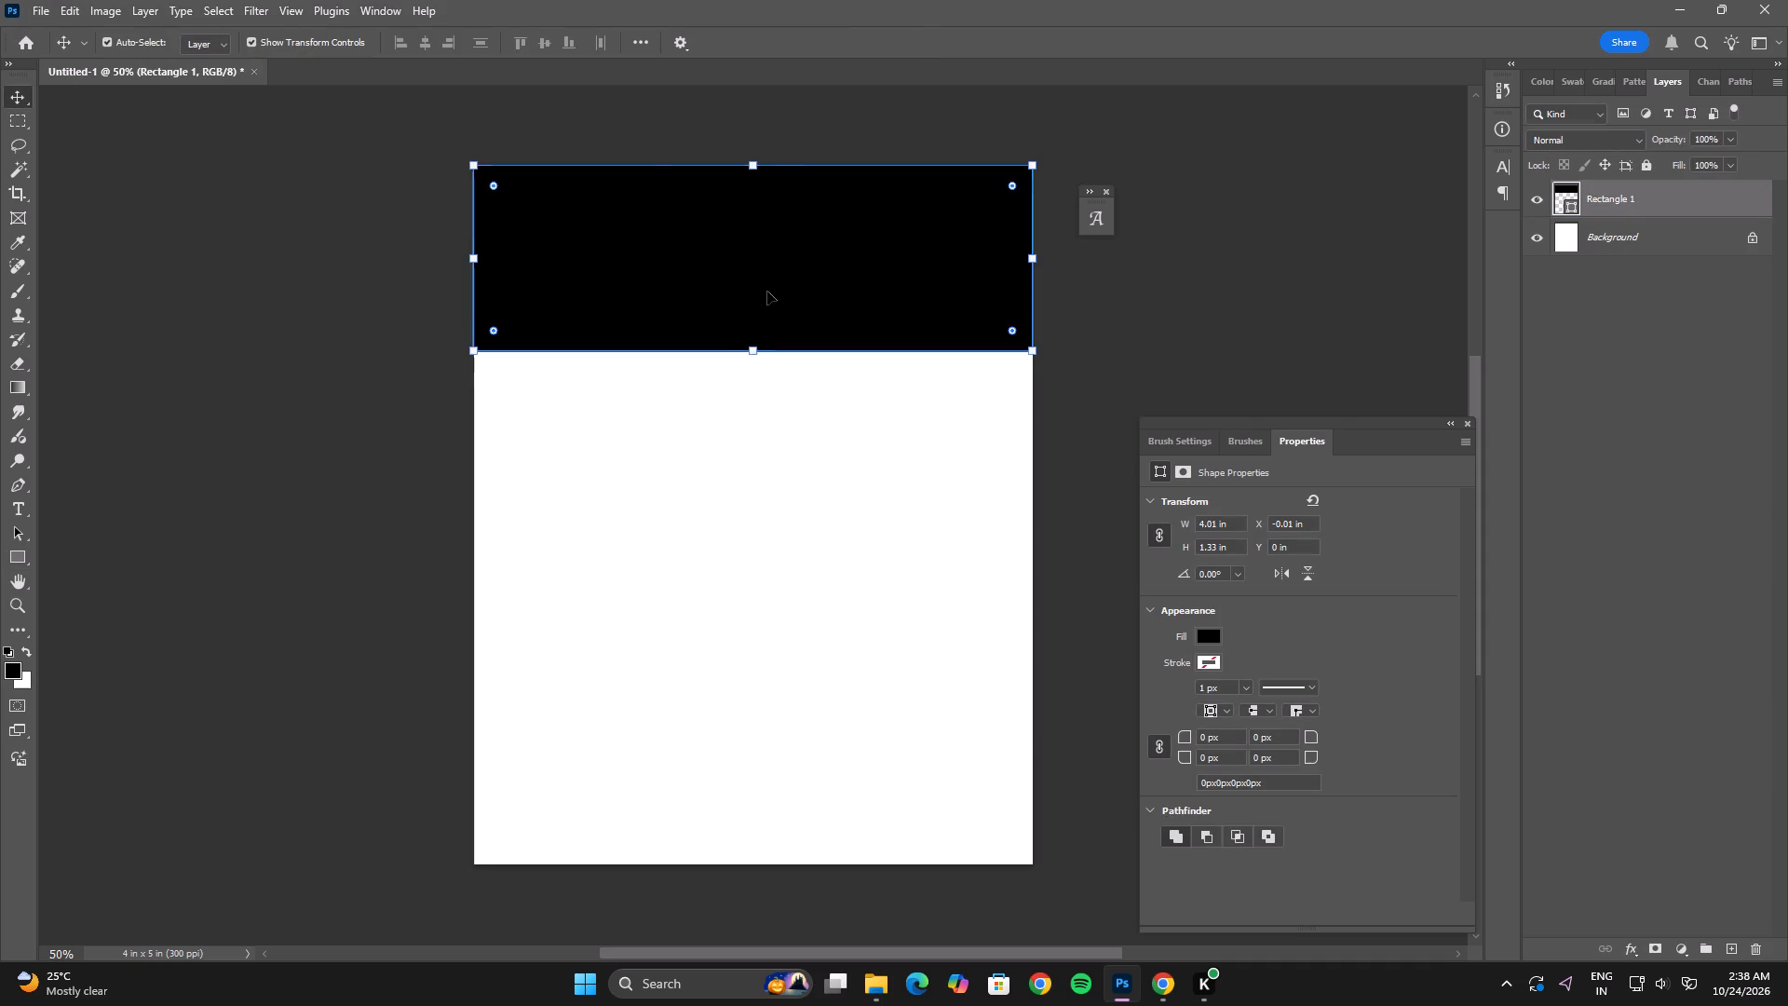
Duplicate the rectangle twice, stacking the copies directly below it at Y 1.33 in and Y 2.66 in.
alt+drag(772, 279, 768, 465)
click(830, 694)
click(800, 448)
alt+drag(776, 411, 775, 566)
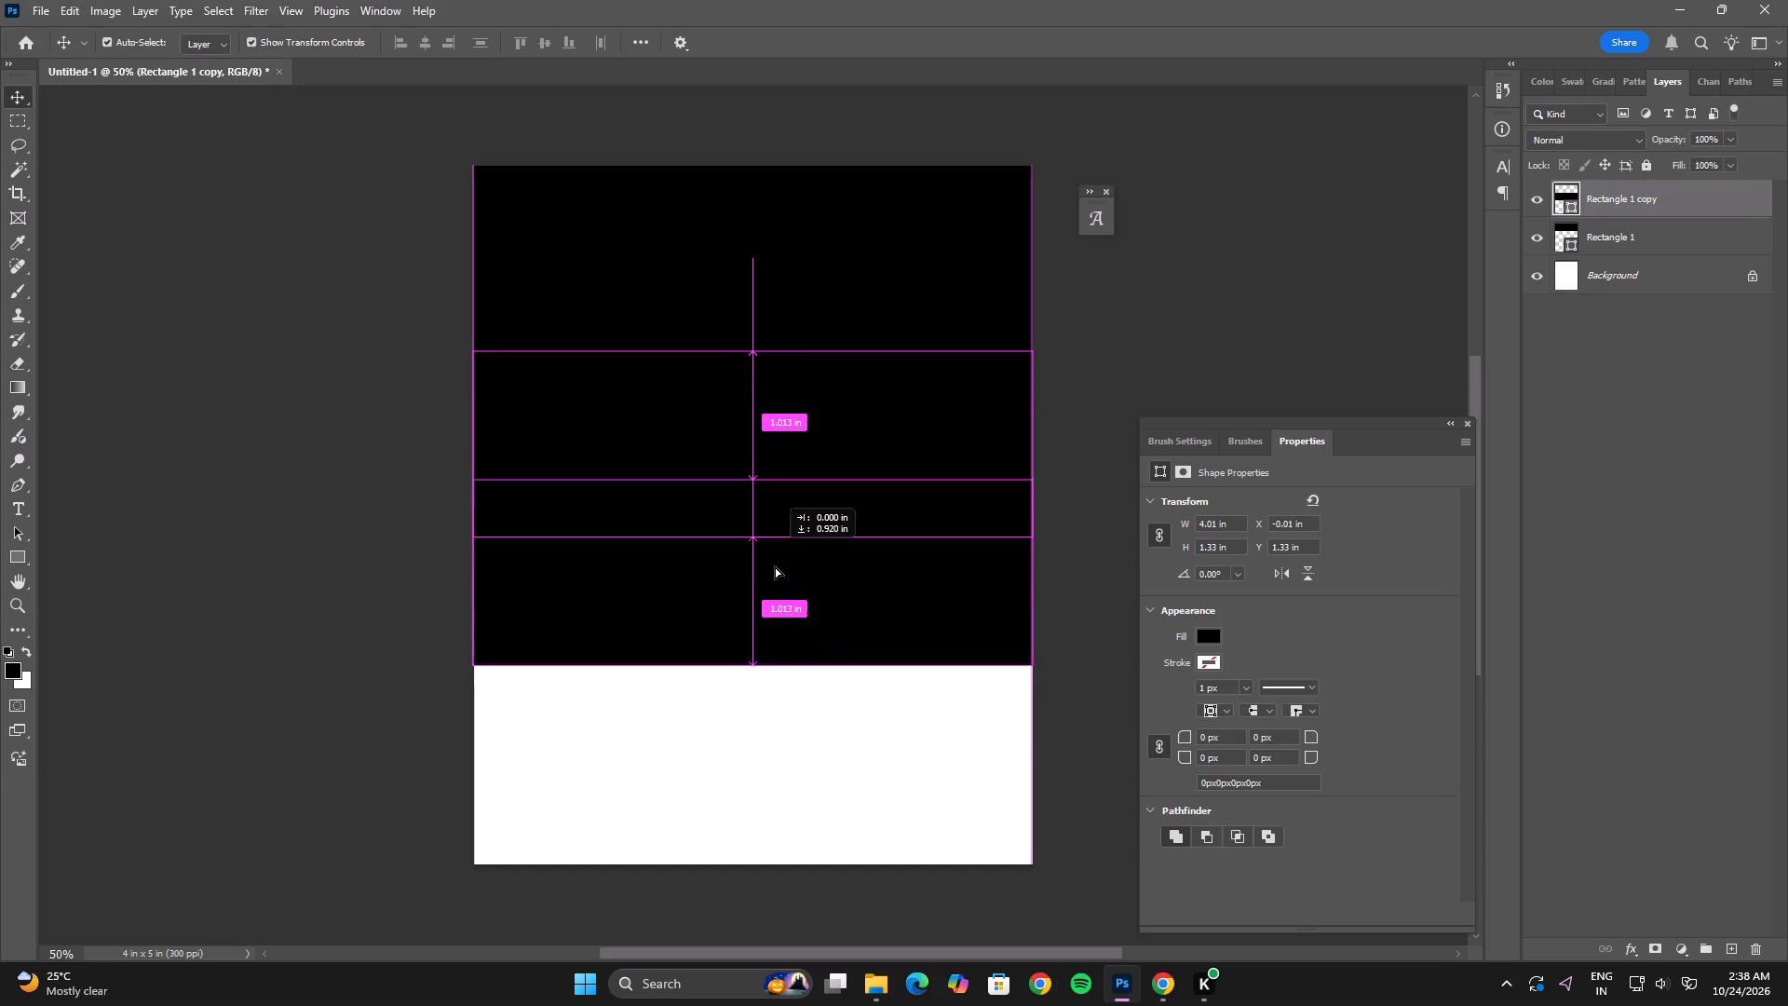
alt+drag(775, 566, 774, 597)
click(757, 744)
double_click(819, 640)
click(824, 791)
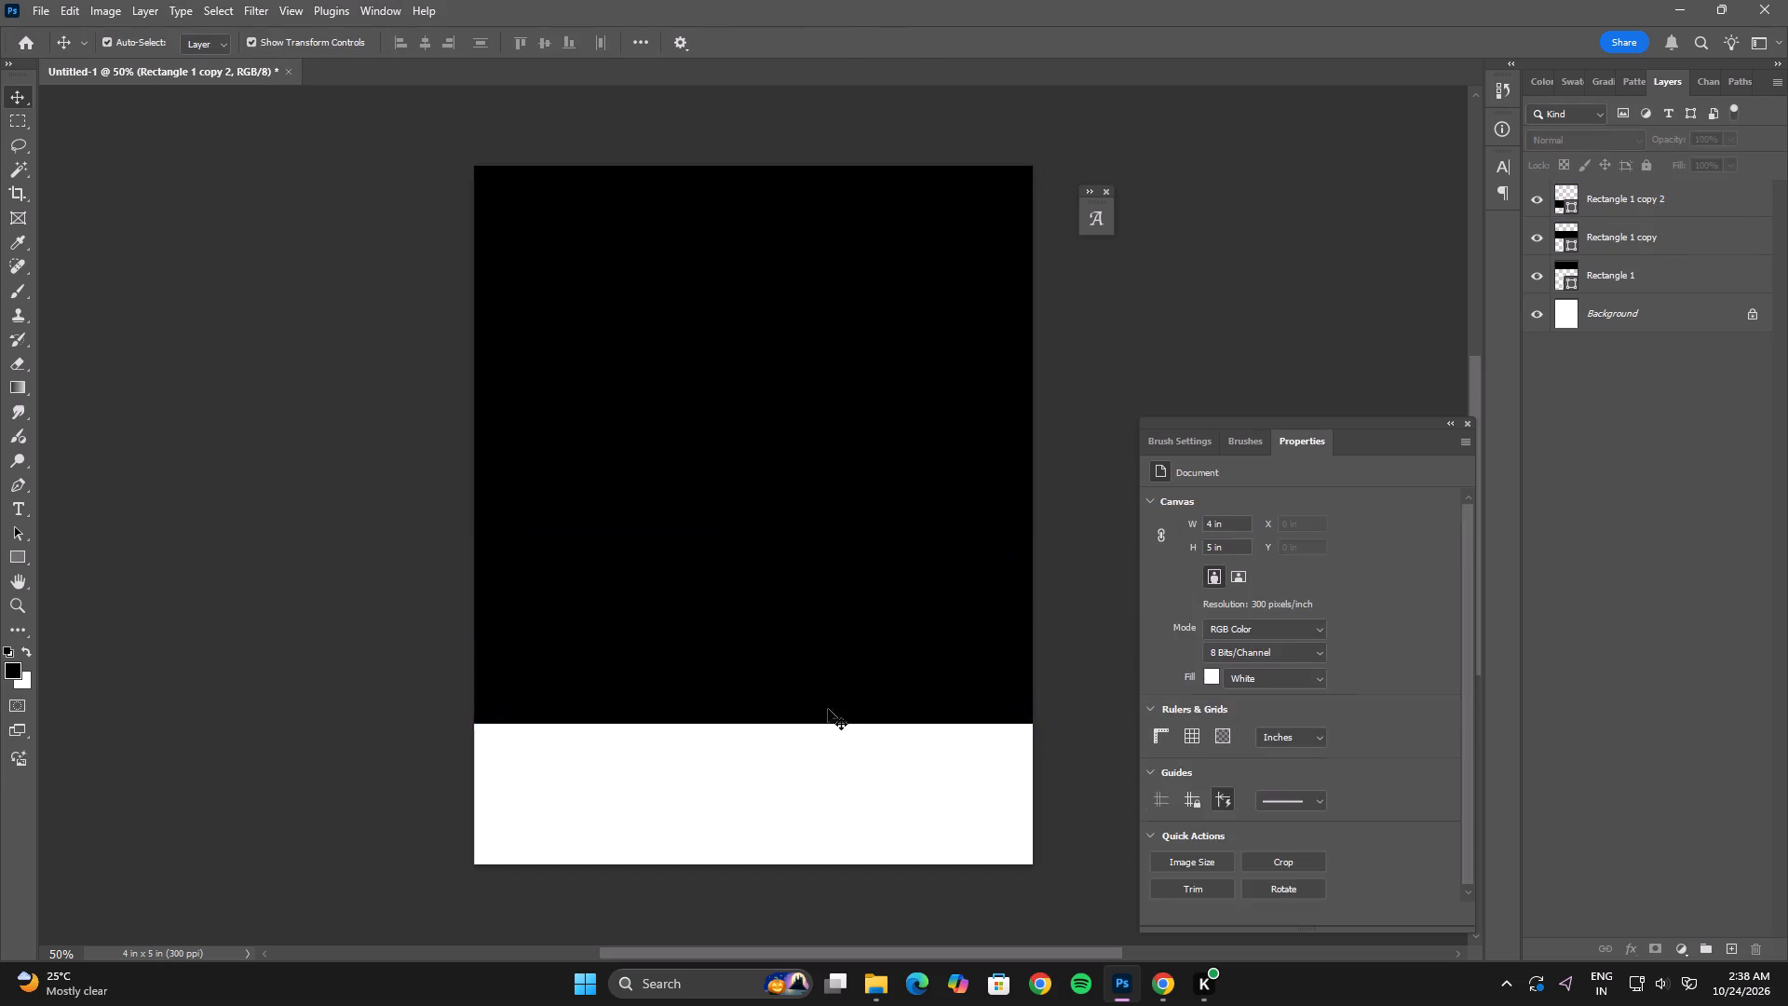
click(826, 618)
click(801, 741)
double_click(819, 632)
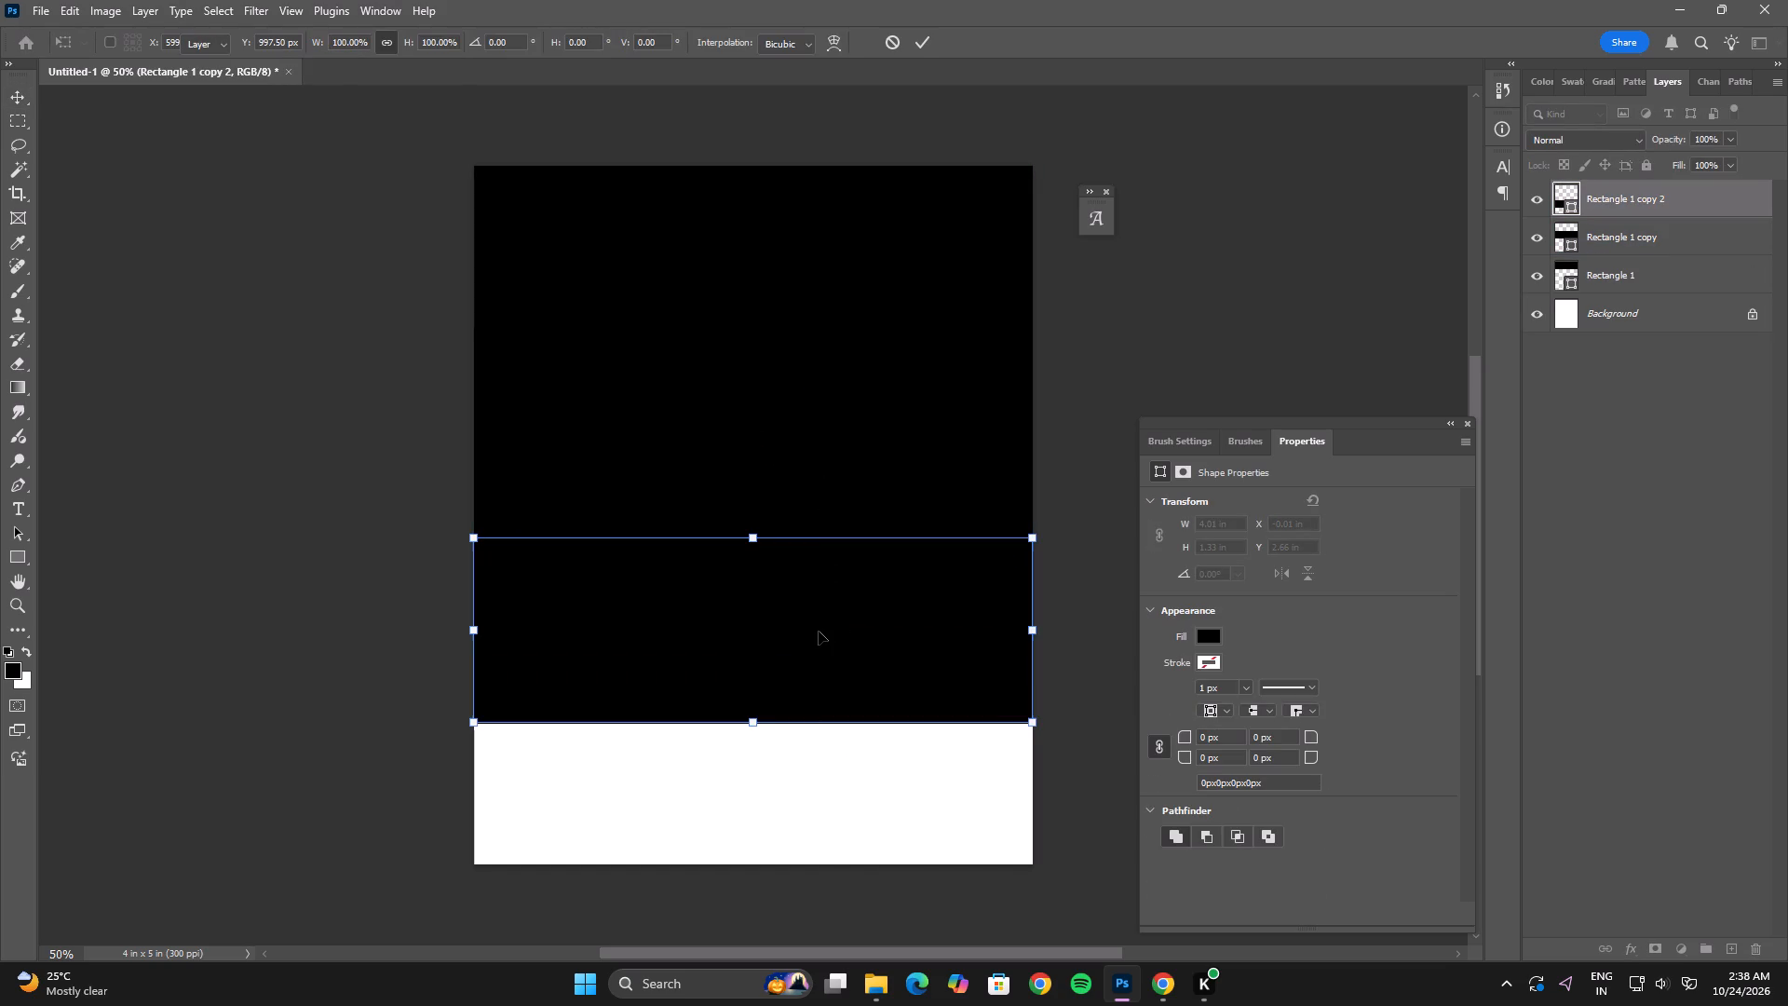
click(819, 850)
Duplicate the lowest rectangle once more and place the copy directly beneath it at Y 3.99 in.
alt+scroll(816, 827, down, 3)
key(space)
key(space)
key(space)
key(space)
key(space)
key(space)
key(space)
drag(813, 811, 810, 651)
click(797, 539)
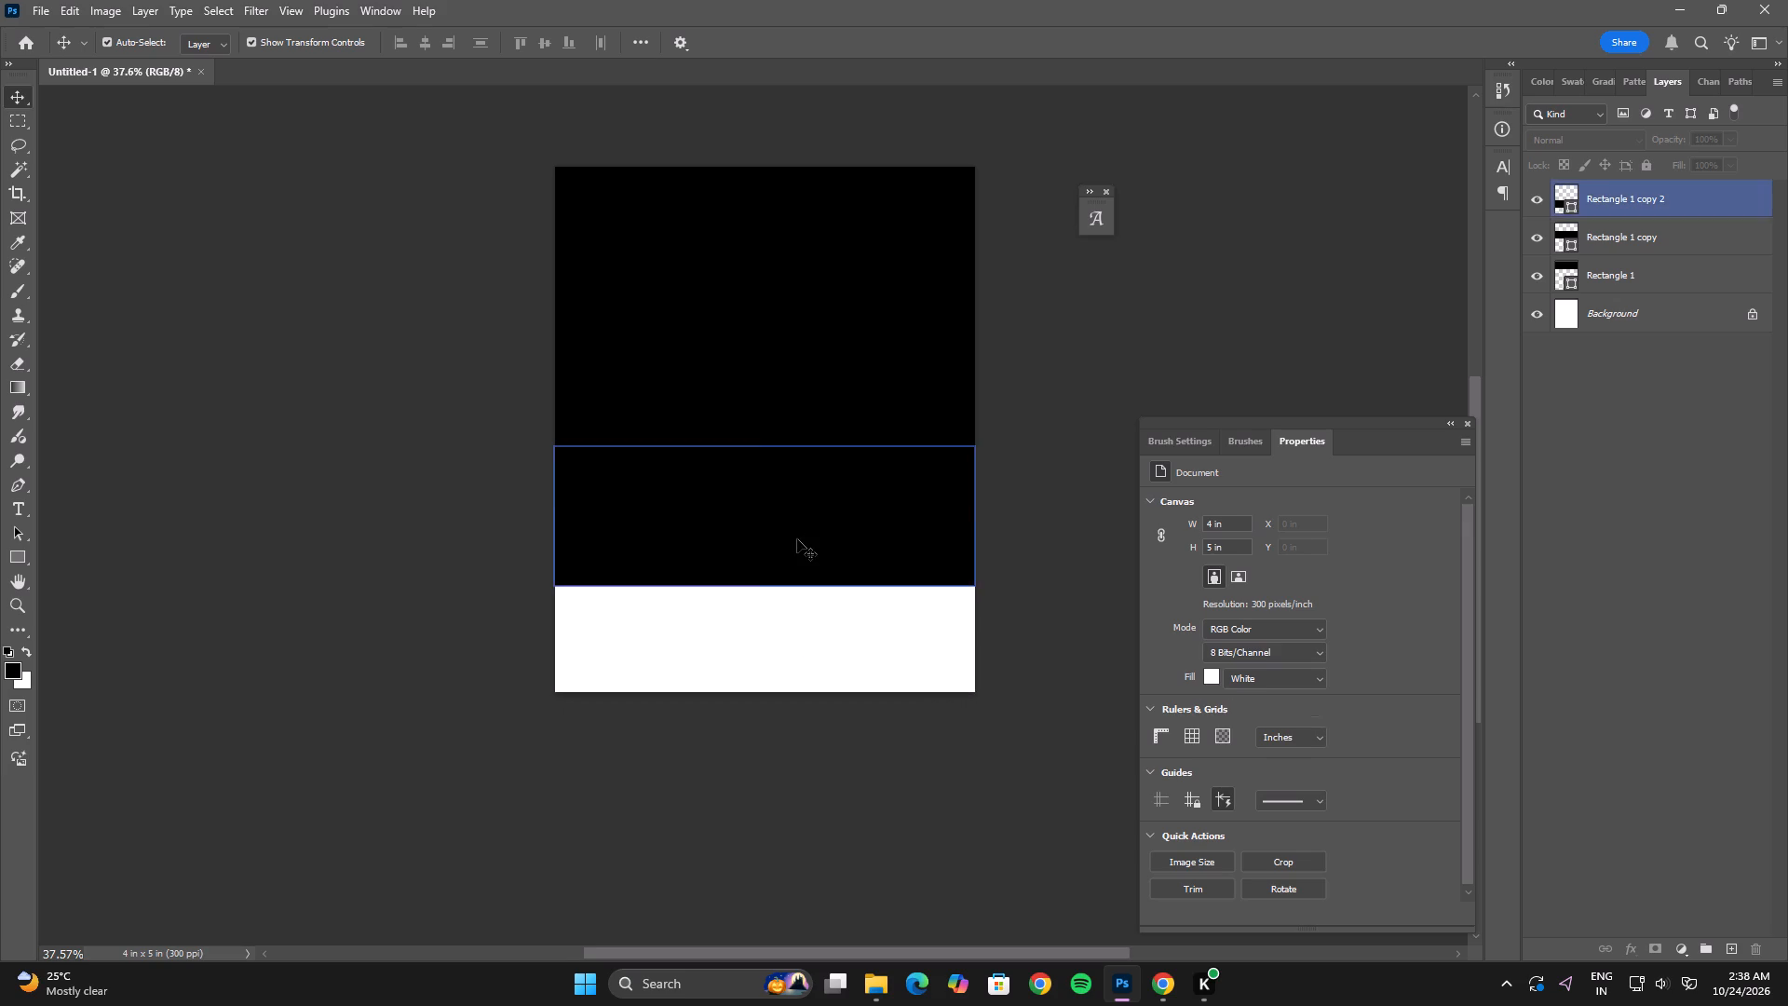
alt+drag(798, 516, 795, 551)
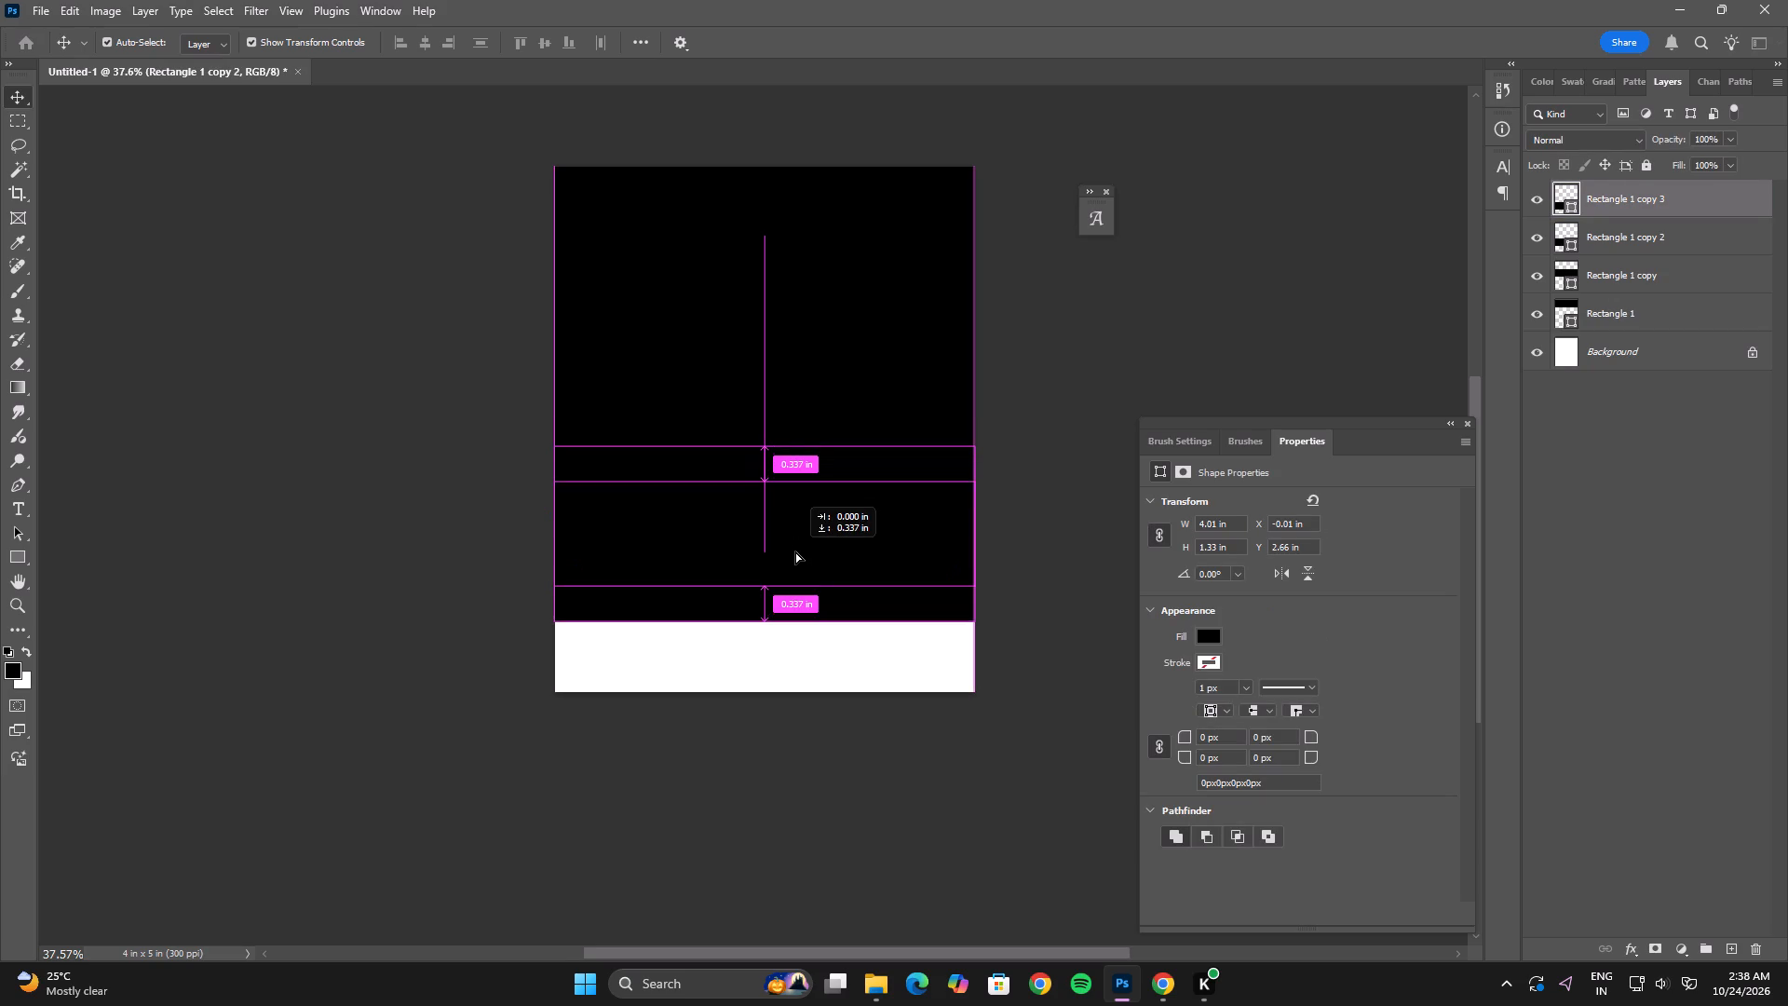
alt+drag(795, 551, 794, 659)
Select all four rectangles and scale them vertically together so the stack ends at the canvas's bottom edge, about 5 in tall.
shift+click(803, 515)
shift+click(795, 351)
shift+click(775, 241)
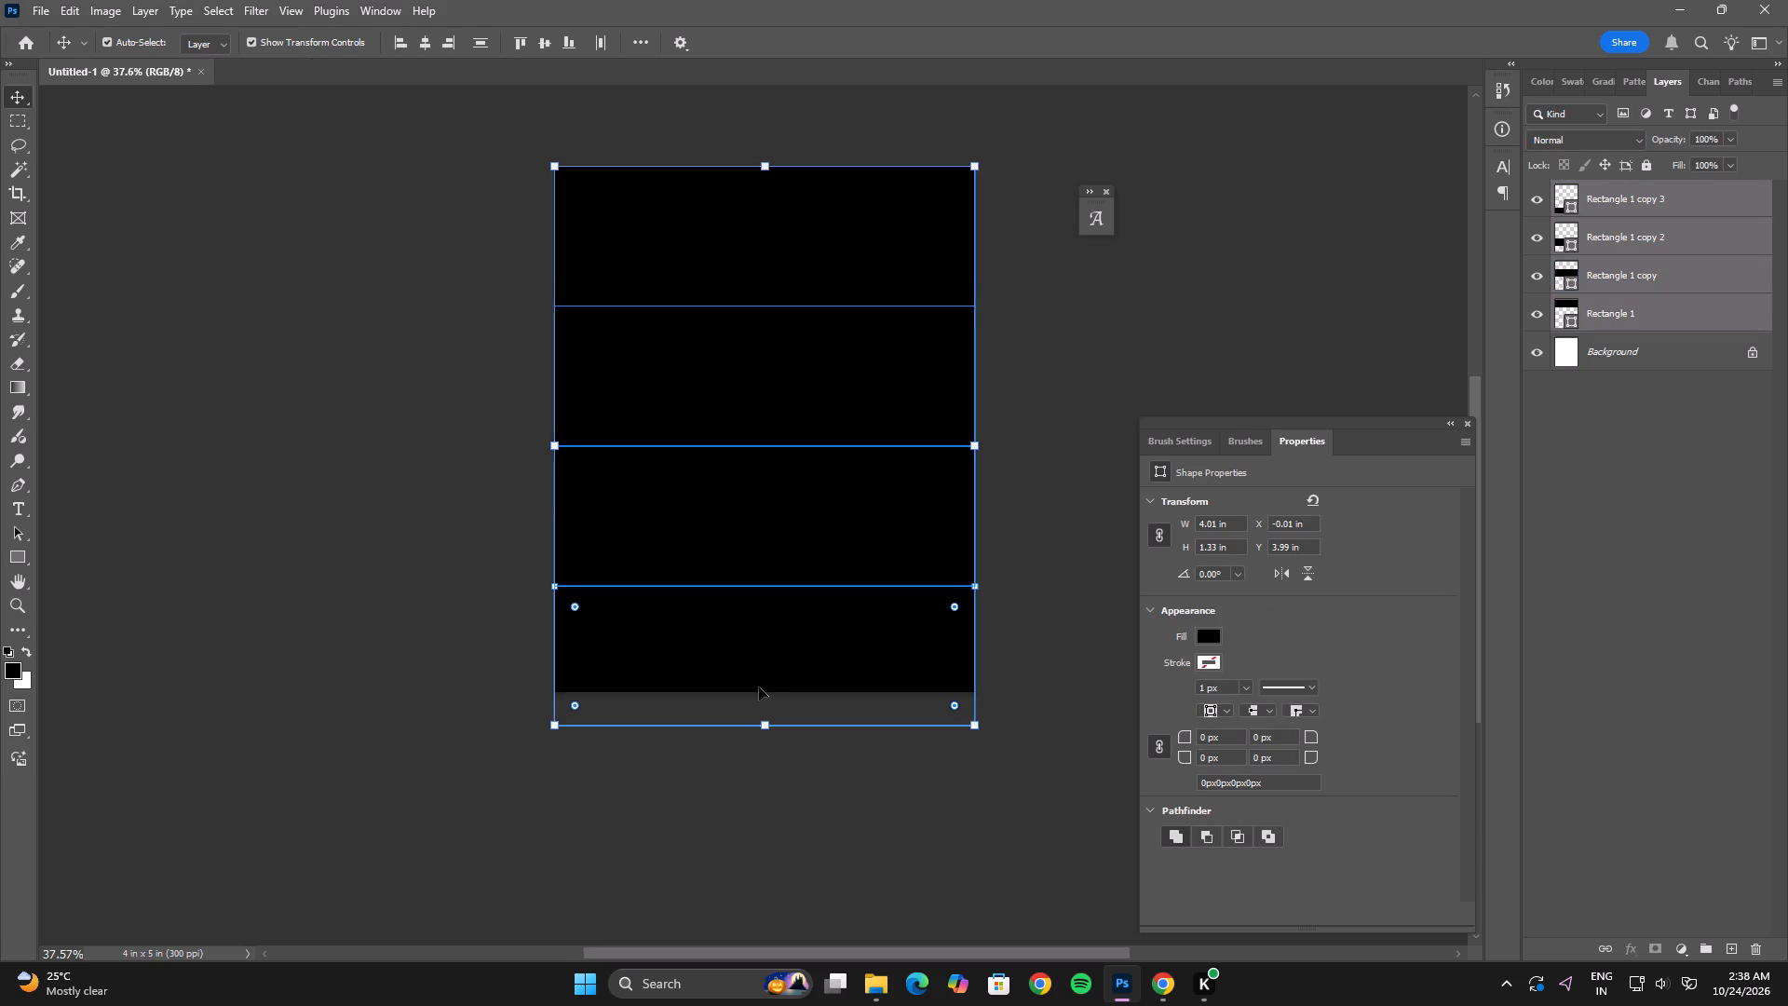
shift+drag(759, 728, 757, 689)
double_click(759, 586)
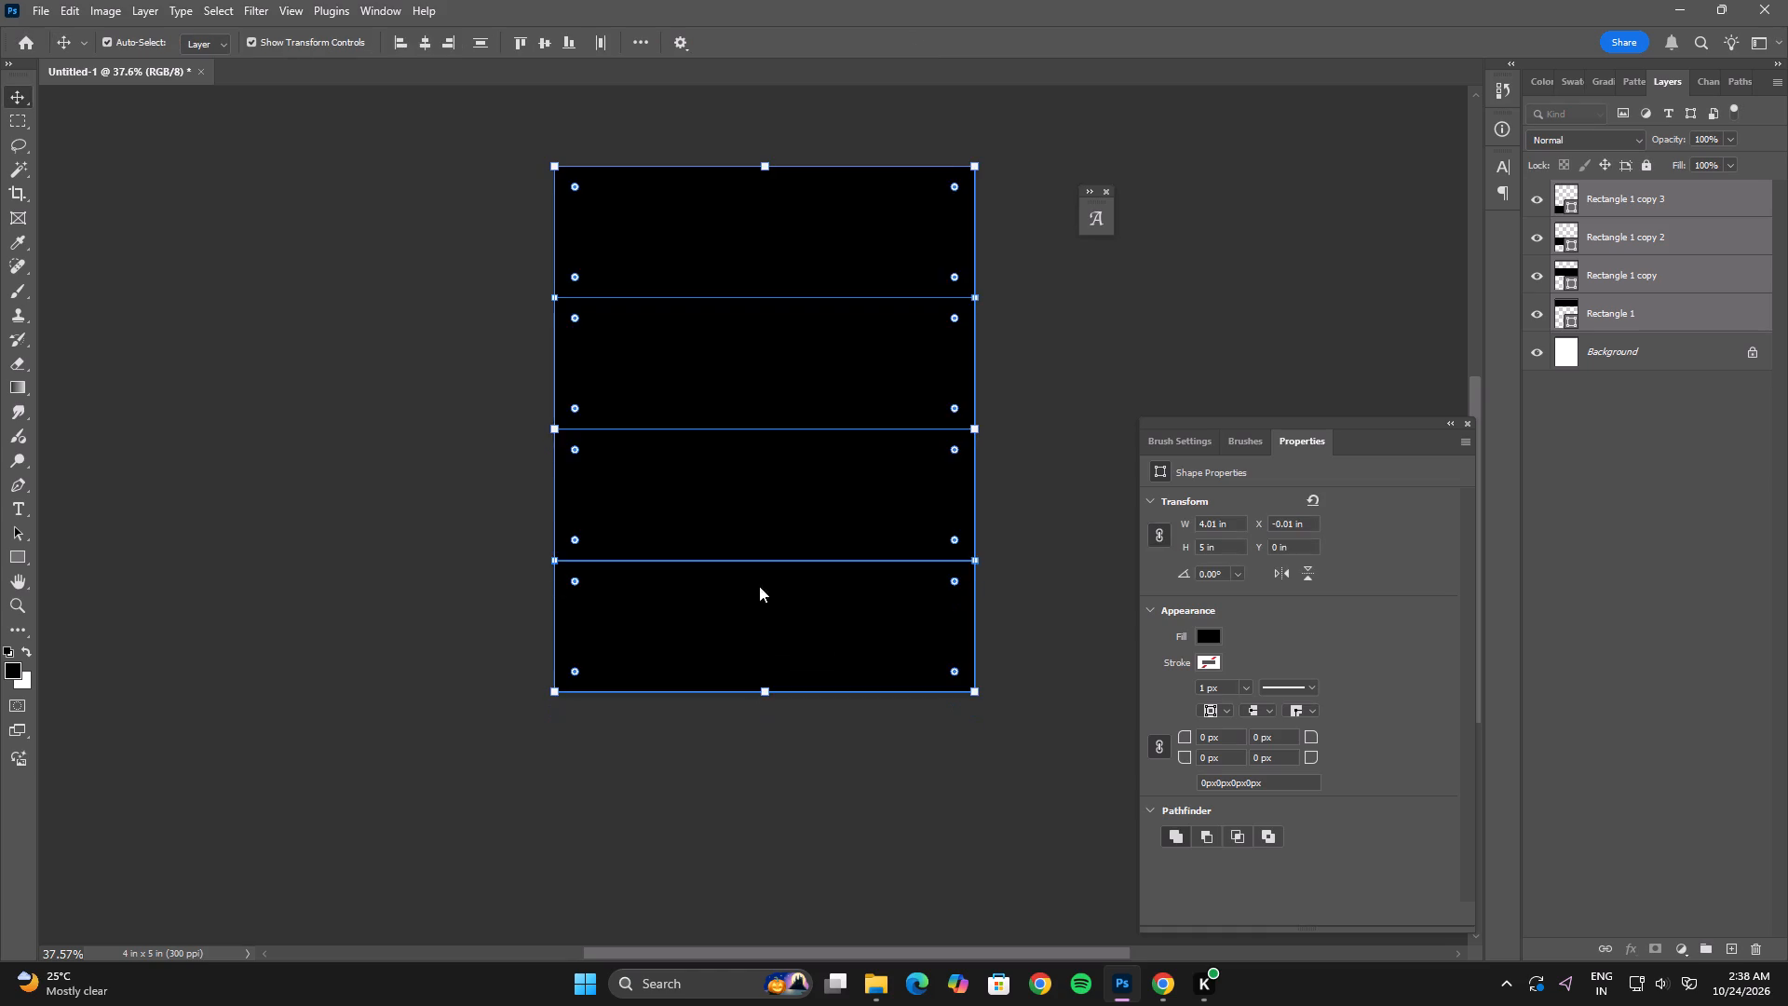
click(775, 776)
Fine-tune the vertical placement of the two lower rectangles, moving the third one up about 0.003 in against its neighbour.
alt+scroll(895, 763, up, 2)
key(space)
key(space)
key(space)
key(space)
drag(955, 680, 915, 735)
alt+scroll(847, 543, up, 2)
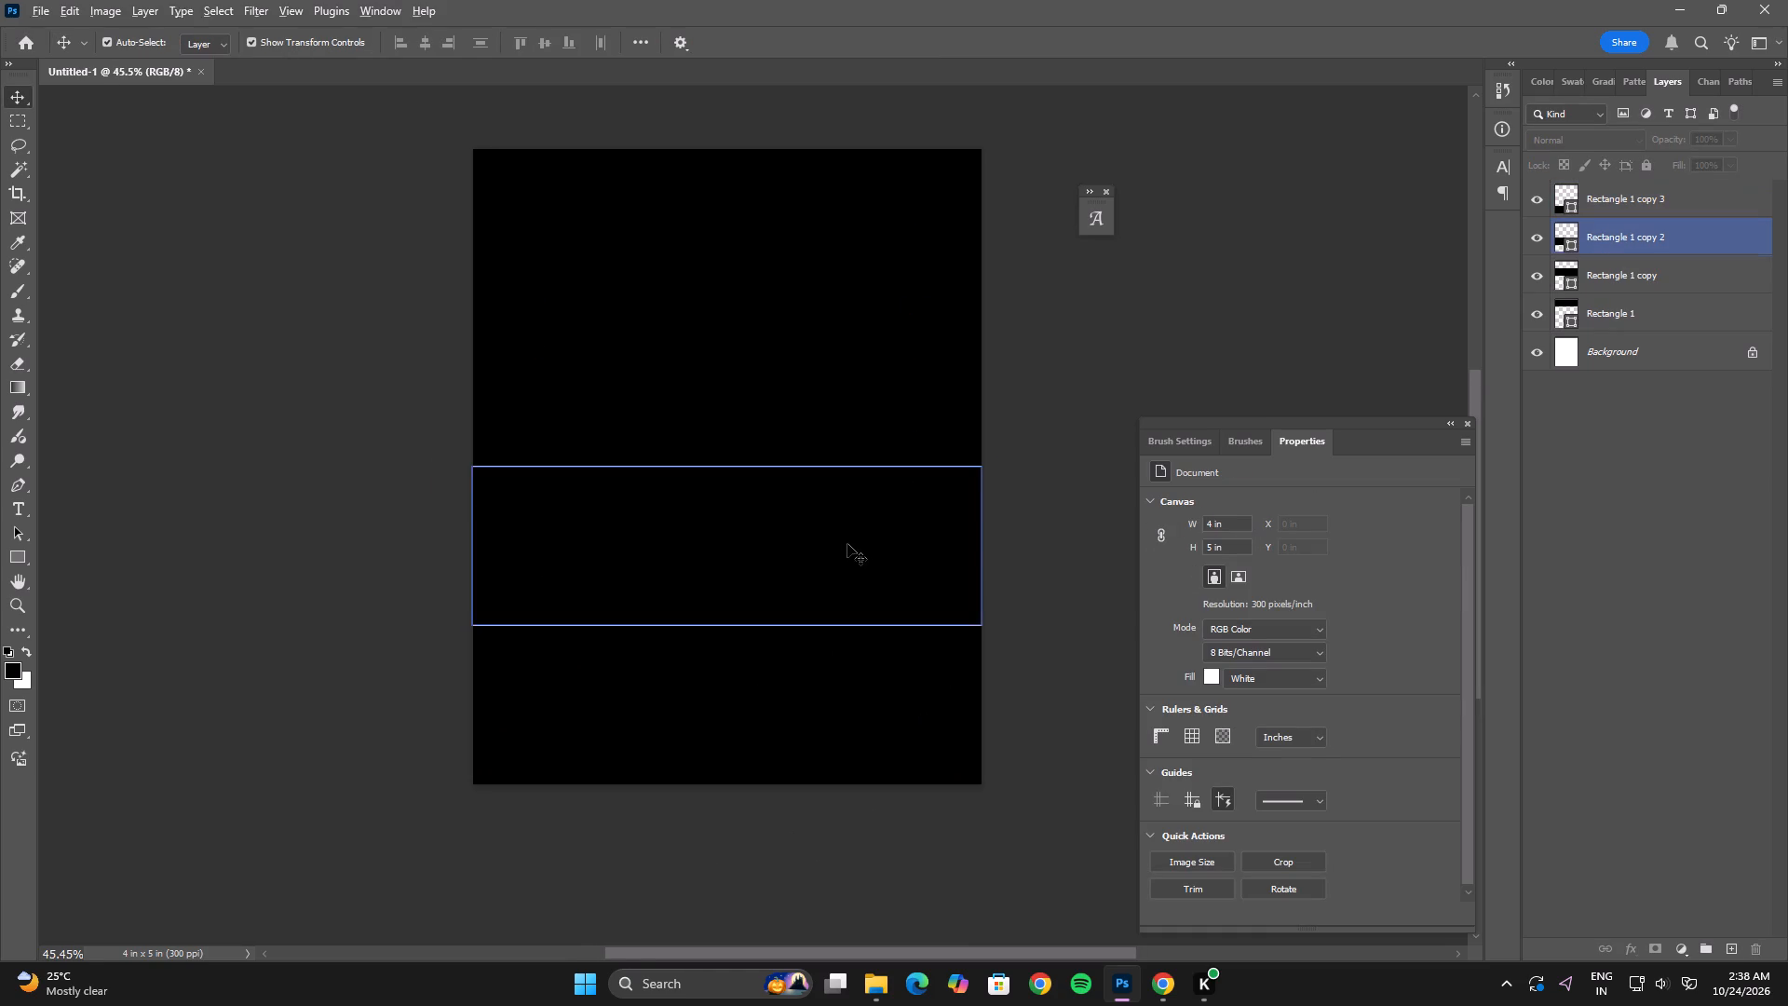
alt+scroll(847, 544, up, 3)
click(830, 520)
click(797, 517)
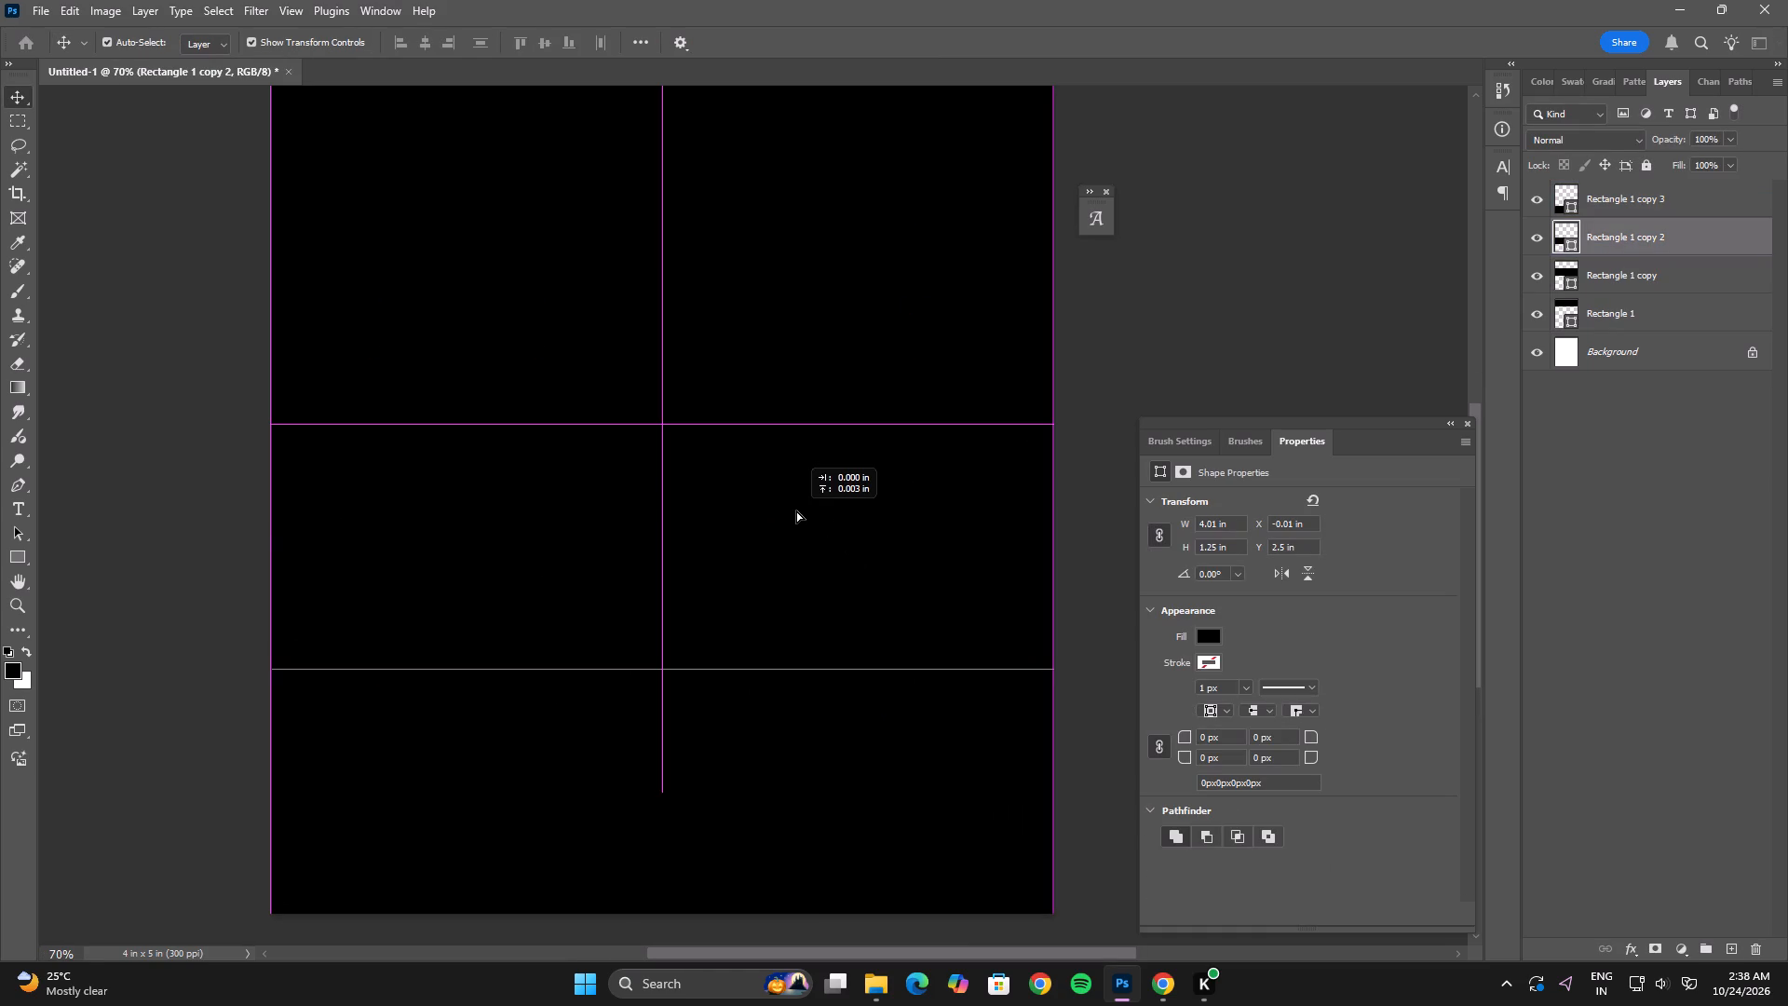
click(1211, 303)
click(893, 741)
click(830, 770)
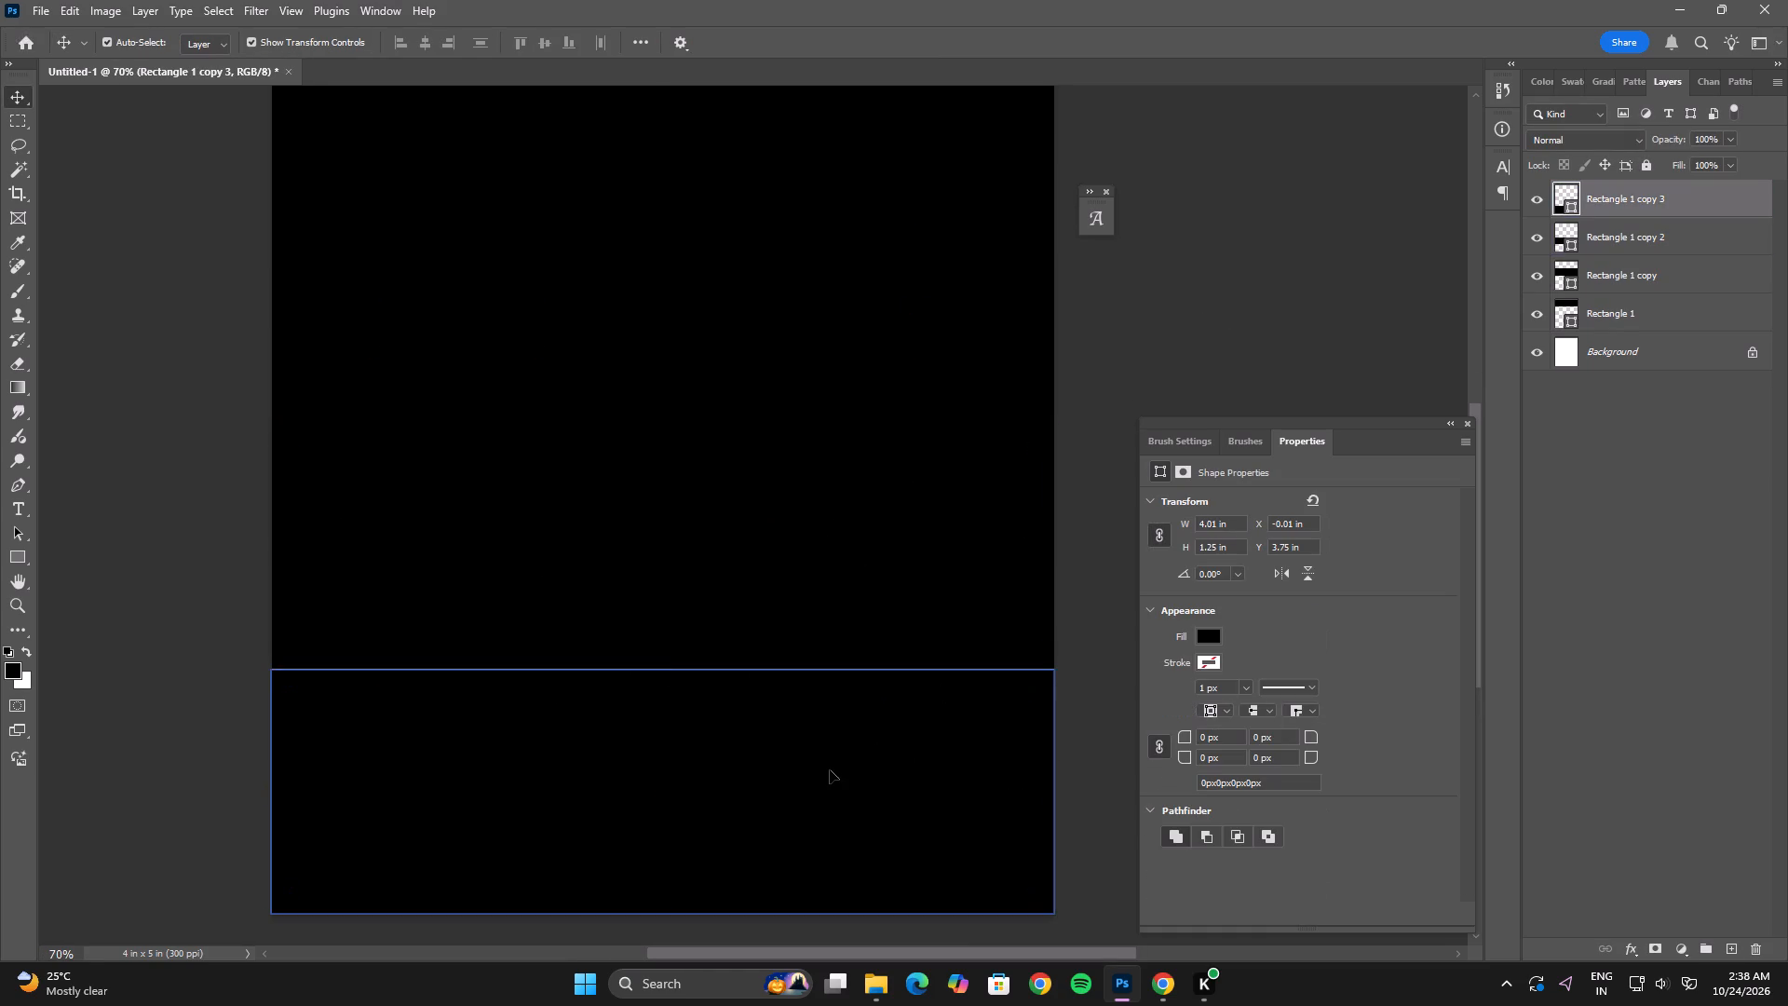
click(1139, 342)
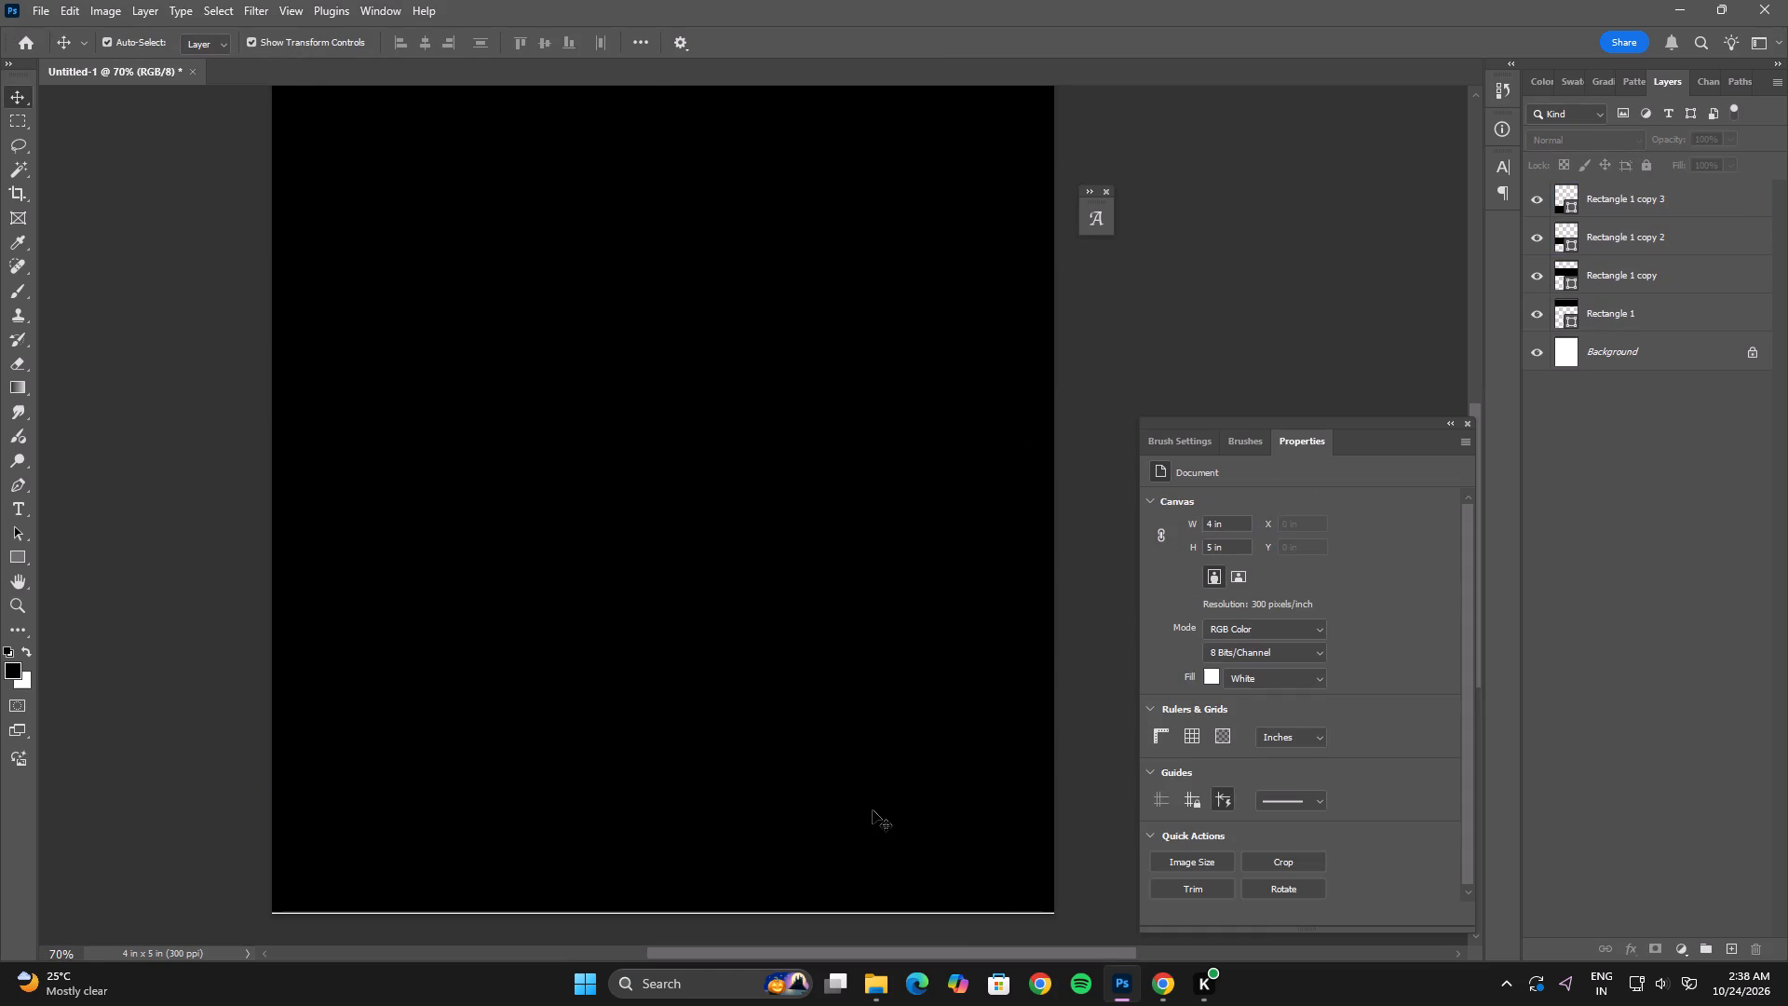
Select all four rectangles and stretch them down over the canvas's bottom edge to a total height of about 5.003 in.
click(873, 811)
click(877, 600)
shift+click(854, 721)
shift+click(850, 353)
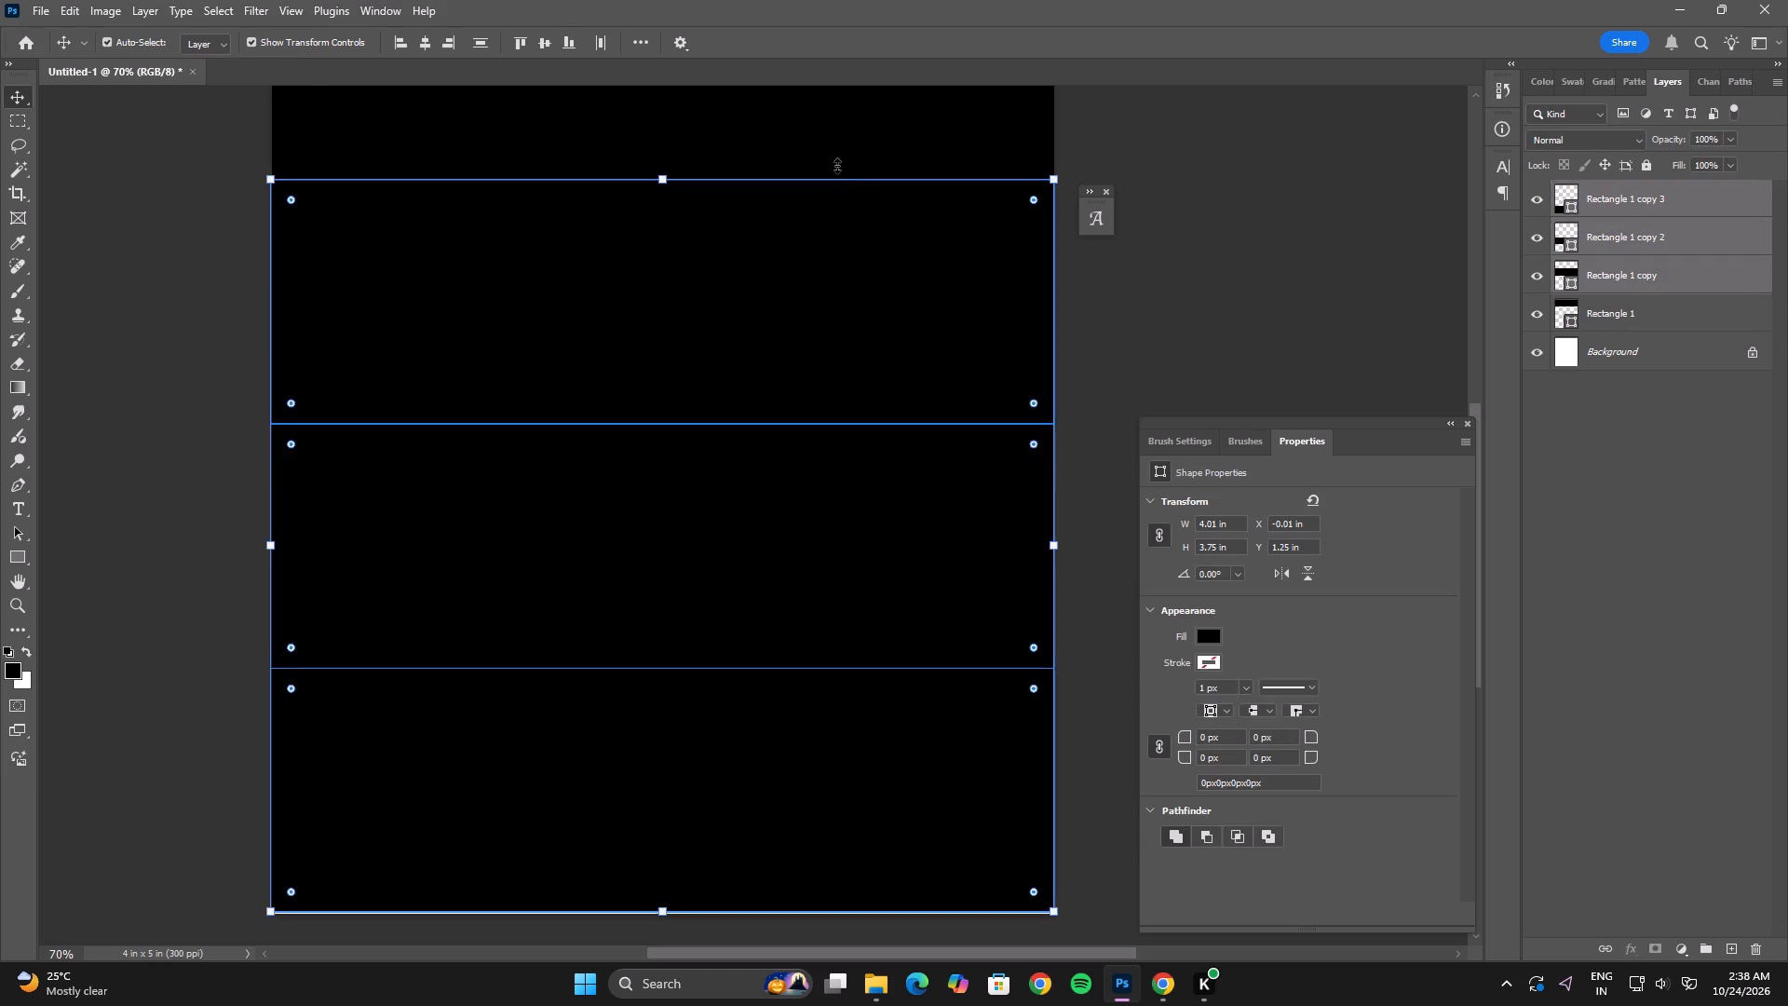
shift+click(837, 148)
alt+scroll(780, 481, down, 2)
shift+click(684, 835)
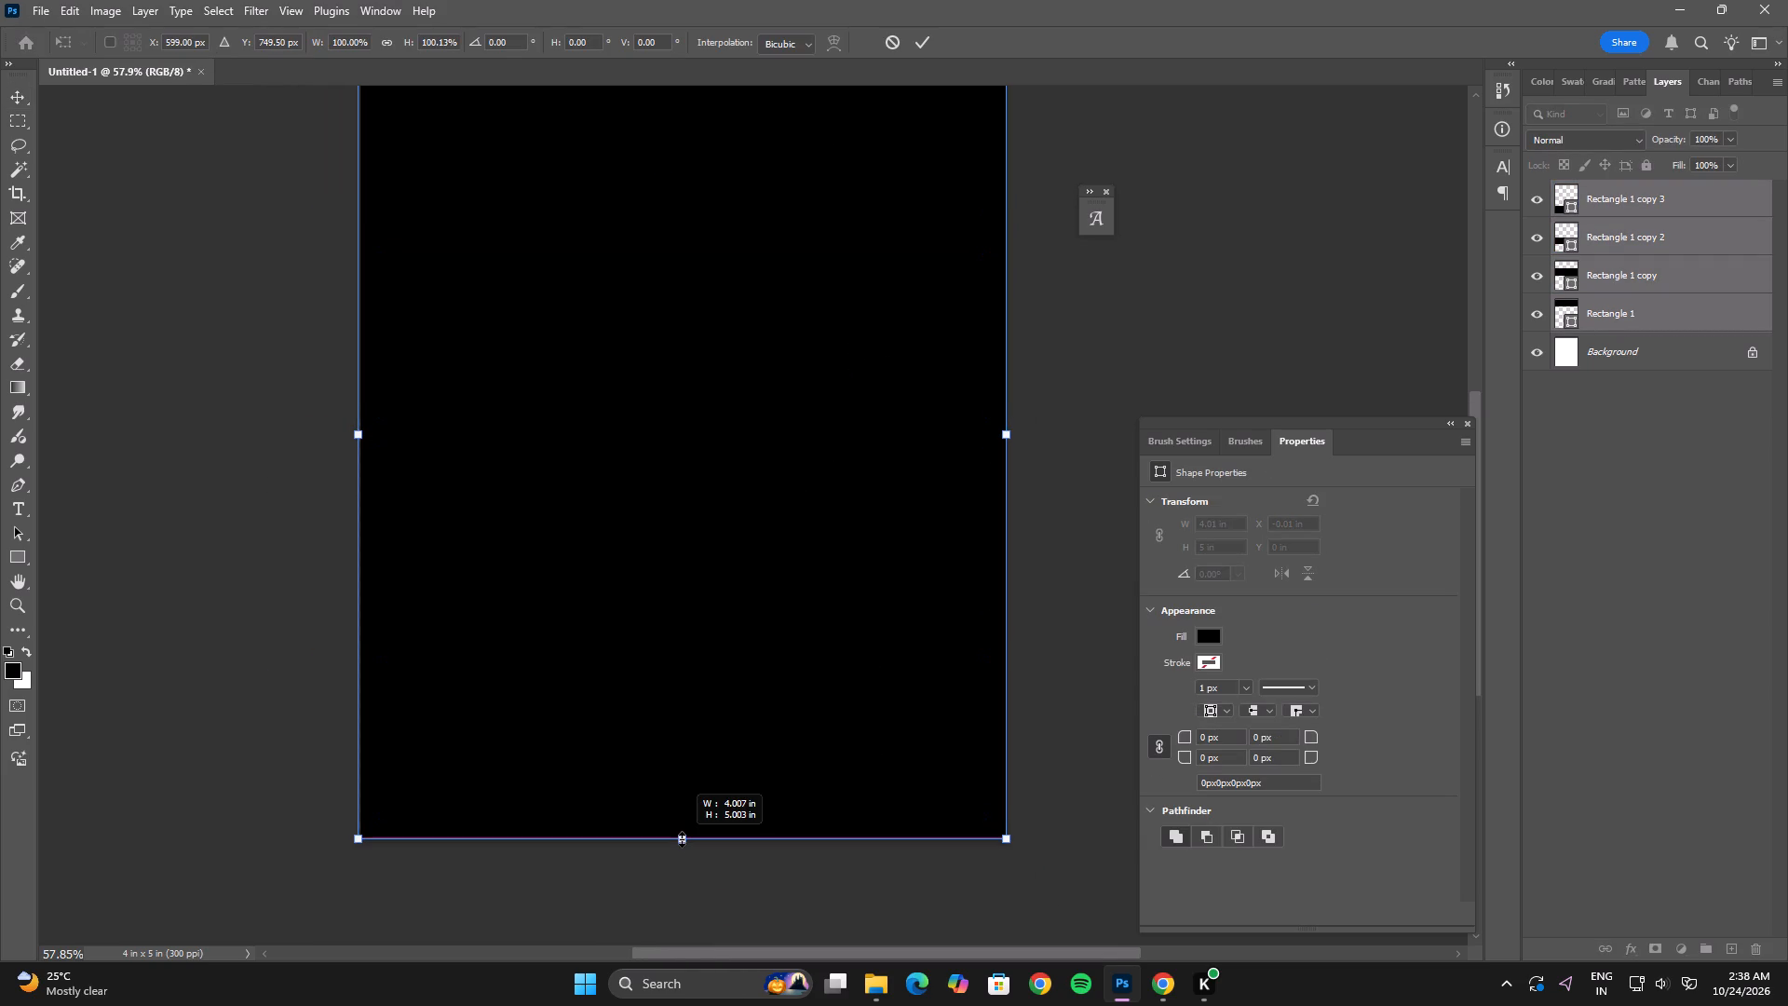
double_click(698, 736)
click(1065, 591)
Open the snapshot_02.42 still of the two men in white shirts from Downloads as a separate Photoshop document.
alt+scroll(997, 625, down, 6)
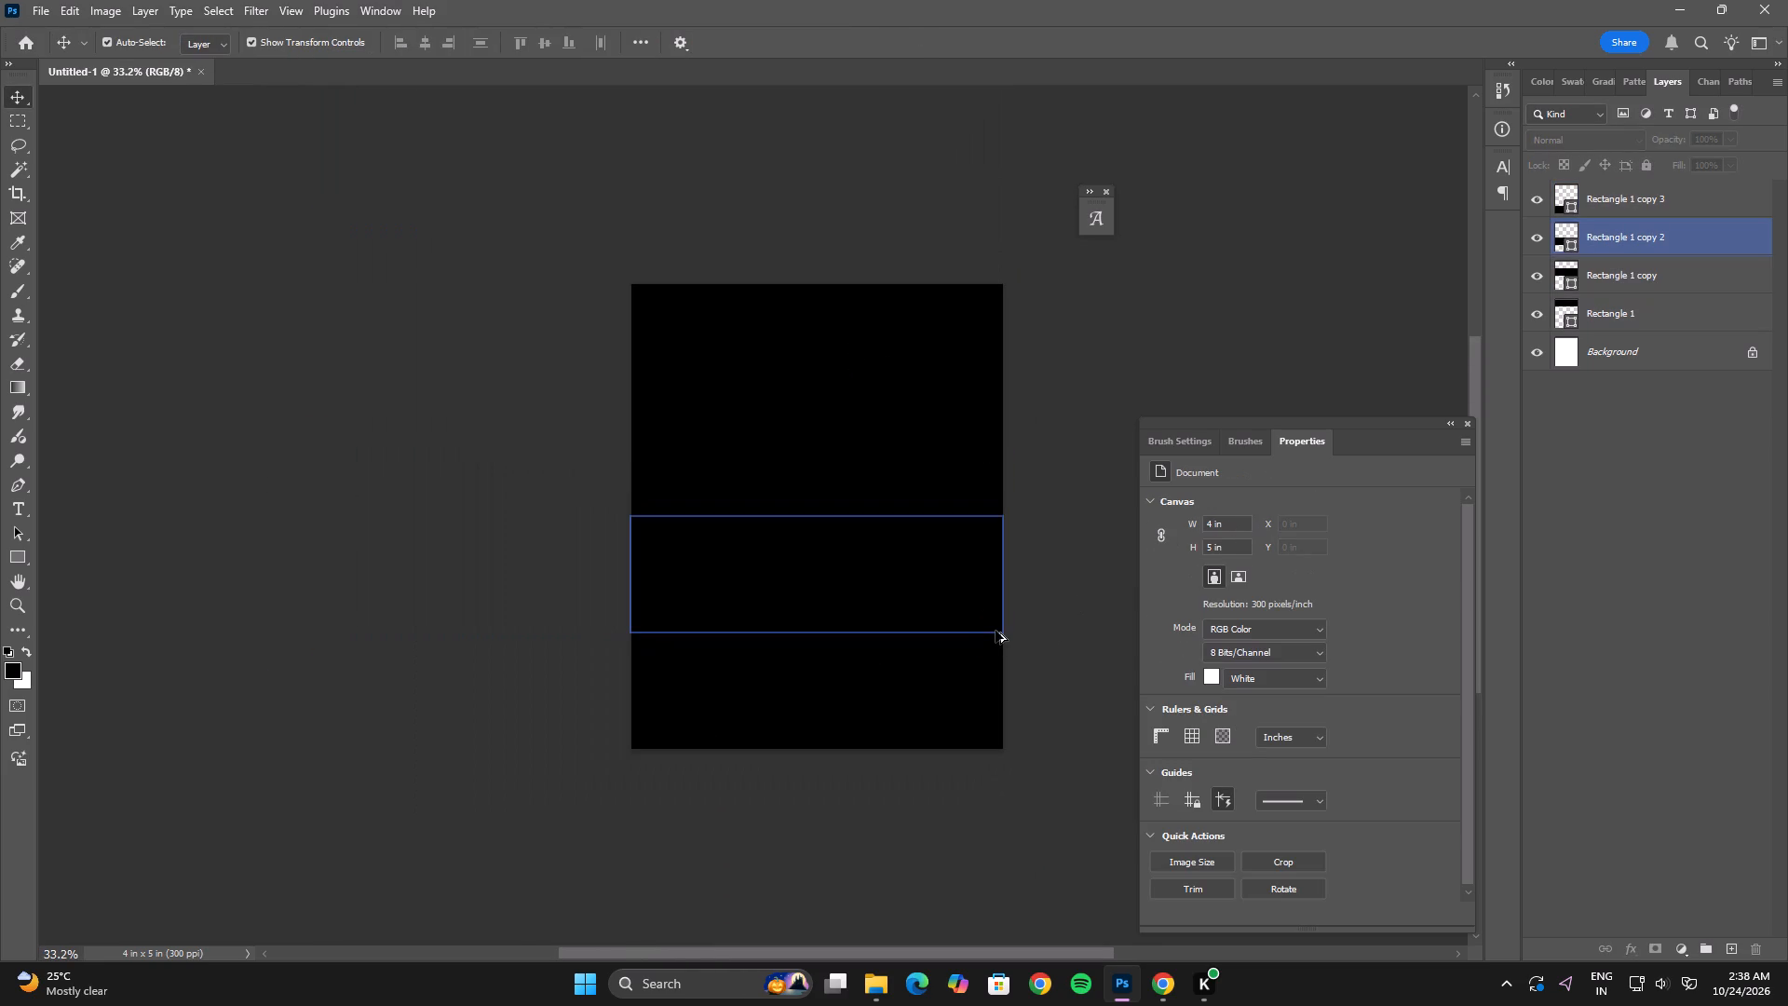
alt+scroll(960, 437, up, 5)
click(835, 299)
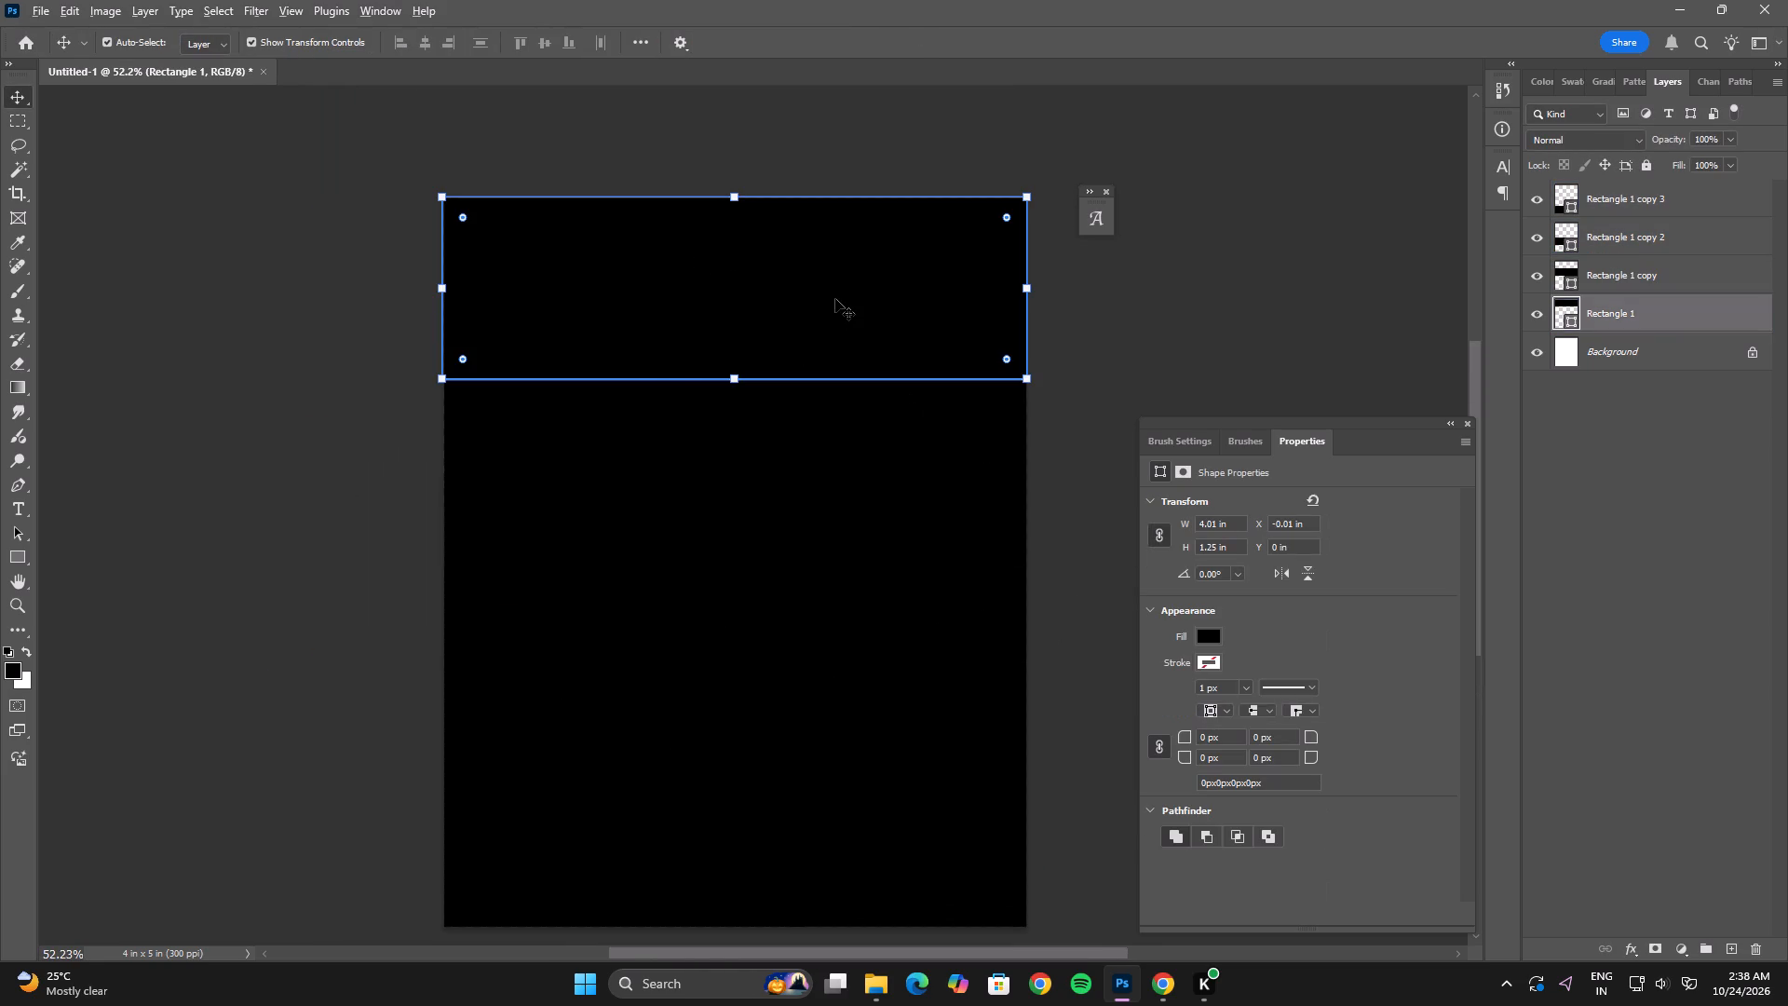
key(alt+Tab)
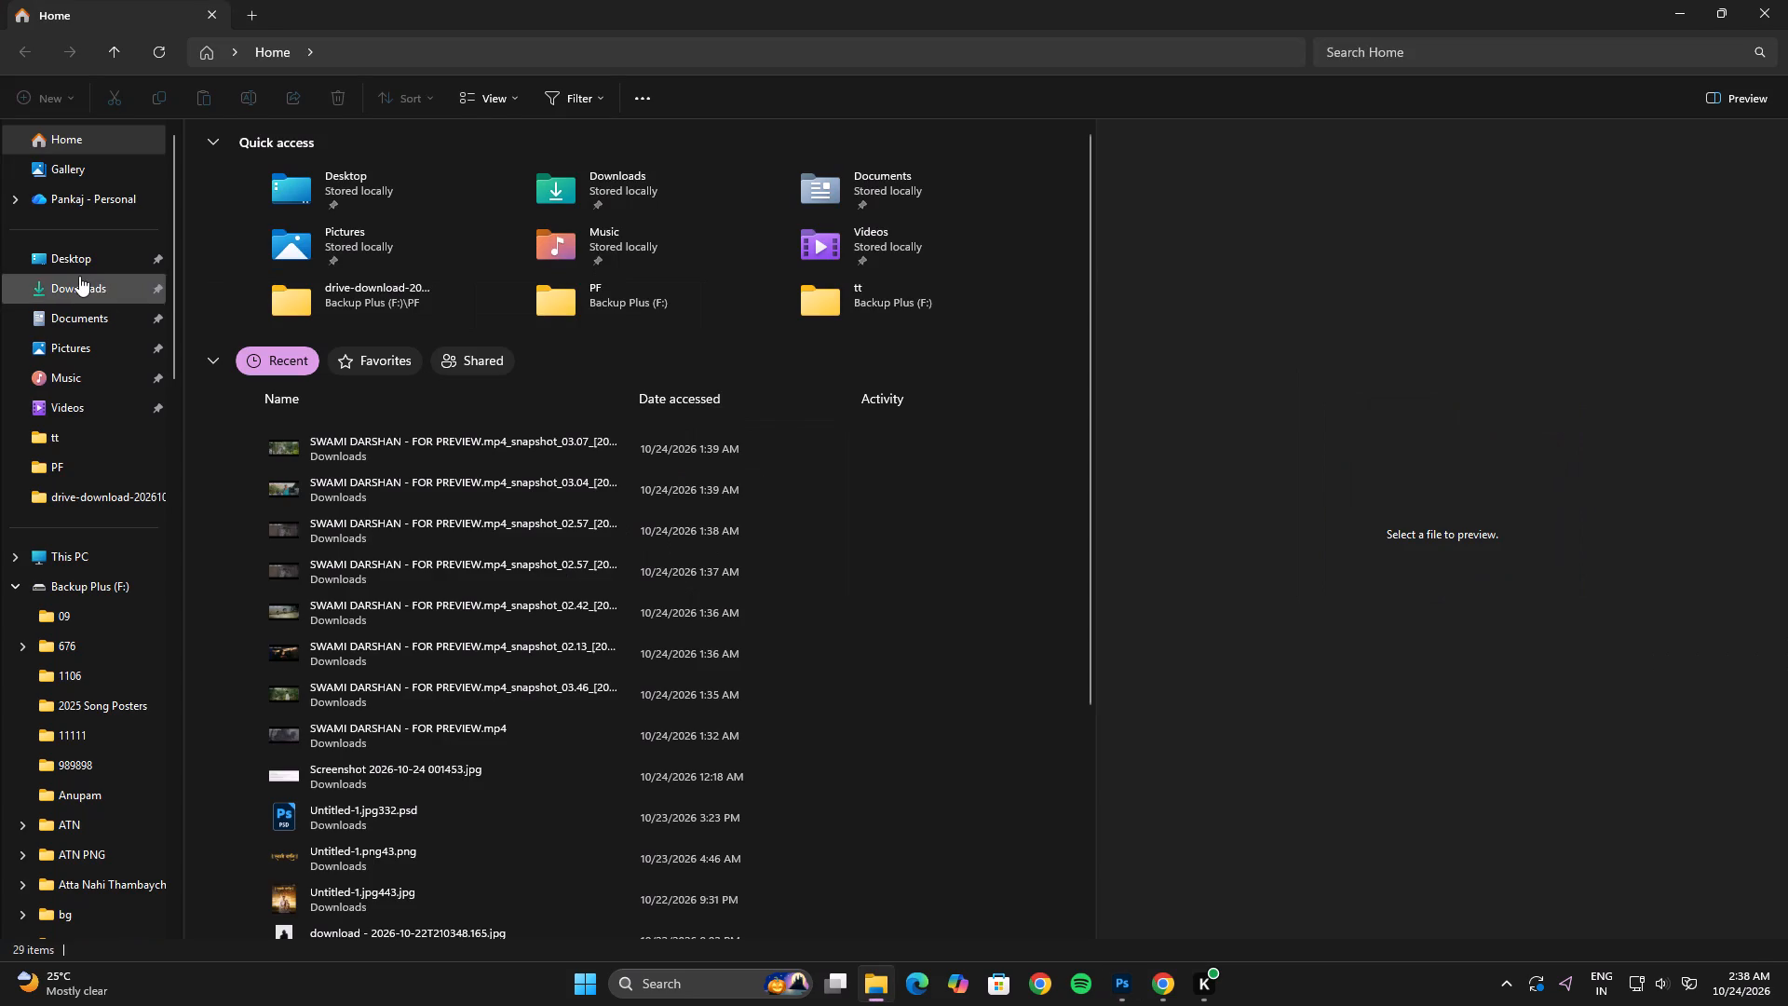
click(79, 276)
scroll(290, 328, up, 7)
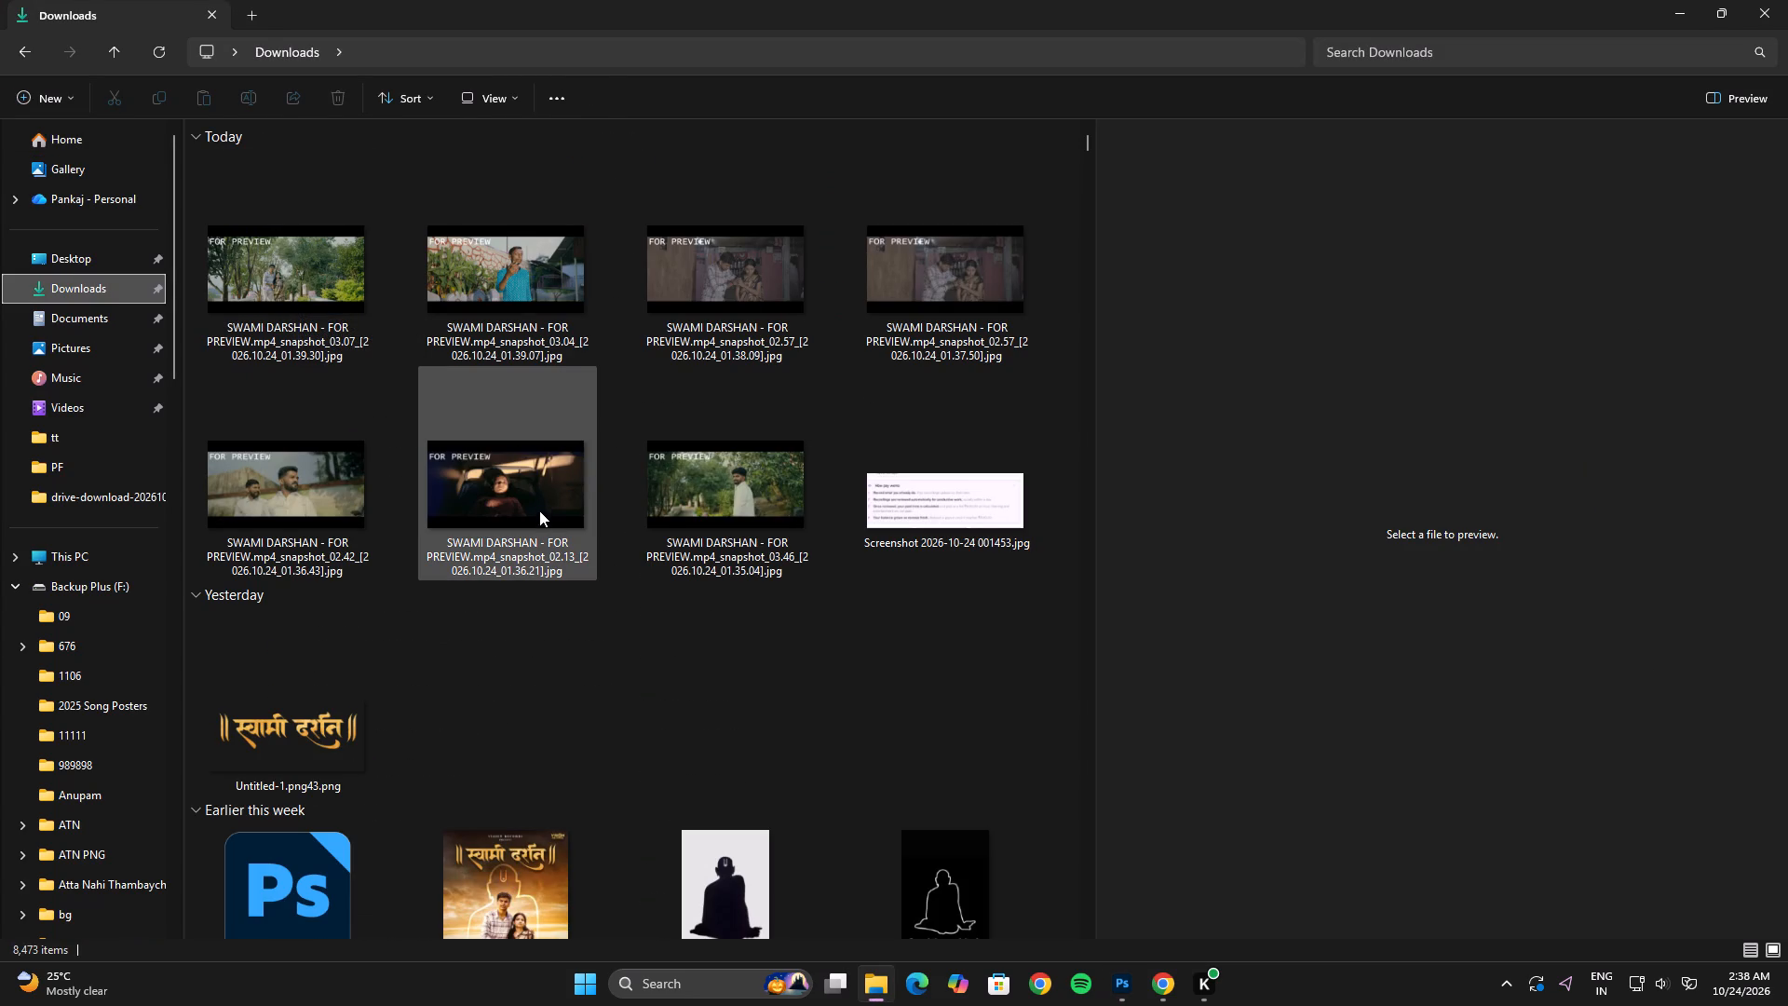
click(308, 508)
drag(304, 471, 1002, 64)
key(alt+Tab)
Crop the black letterbox bars off the top and bottom of the still, leaving a height of about 16.36 in.
alt+scroll(785, 376, down, 2)
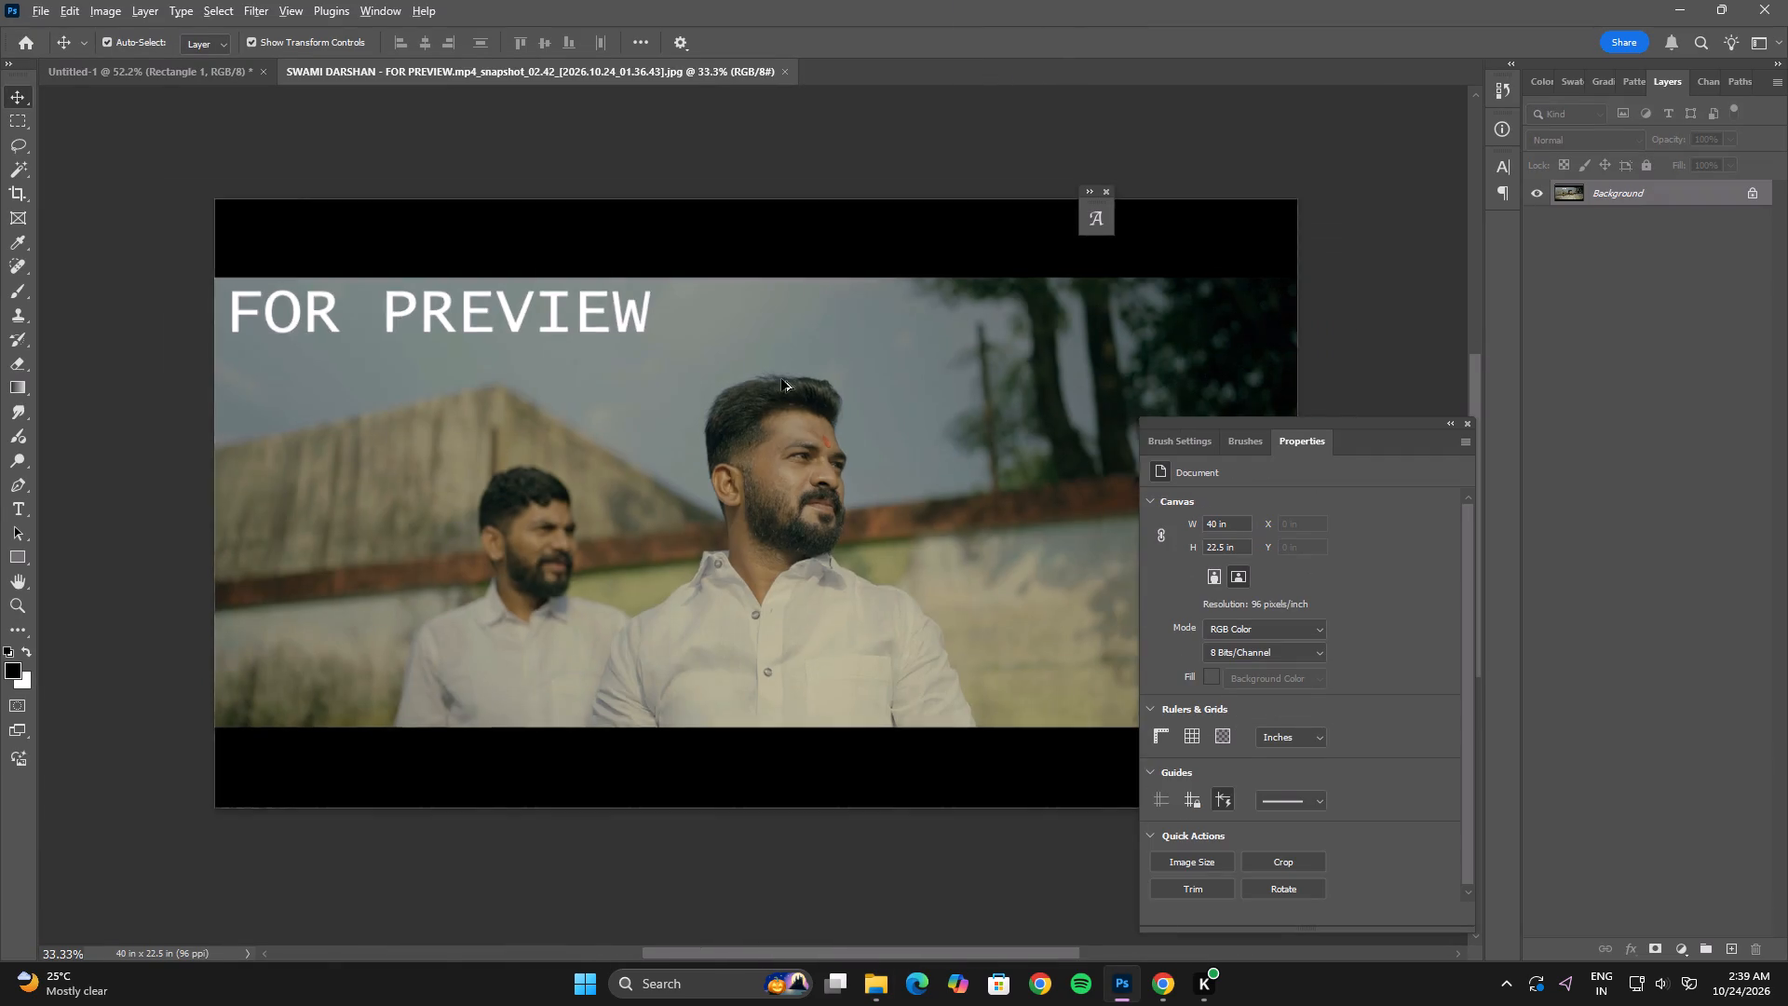
alt+scroll(781, 379, down, 2)
key(space)
key(space)
key(space)
key(space)
key(space)
key(space)
drag(854, 402, 711, 413)
key(c)
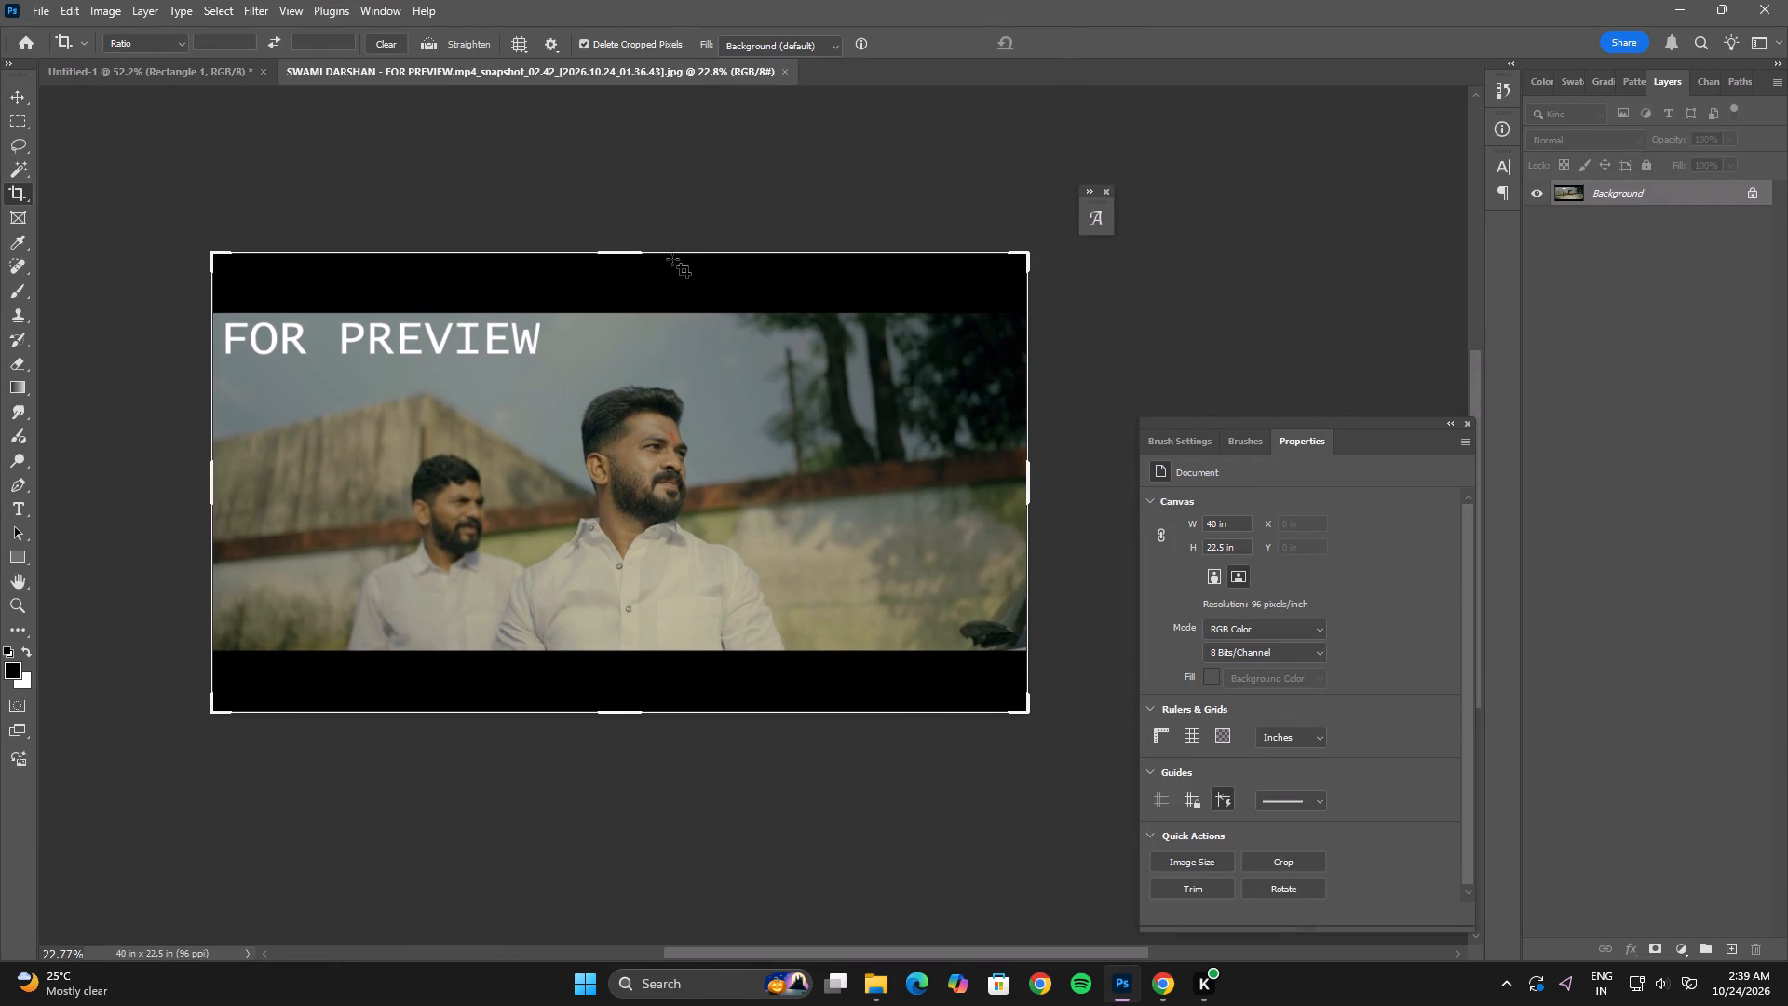
drag(626, 250, 619, 280)
drag(611, 684, 613, 651)
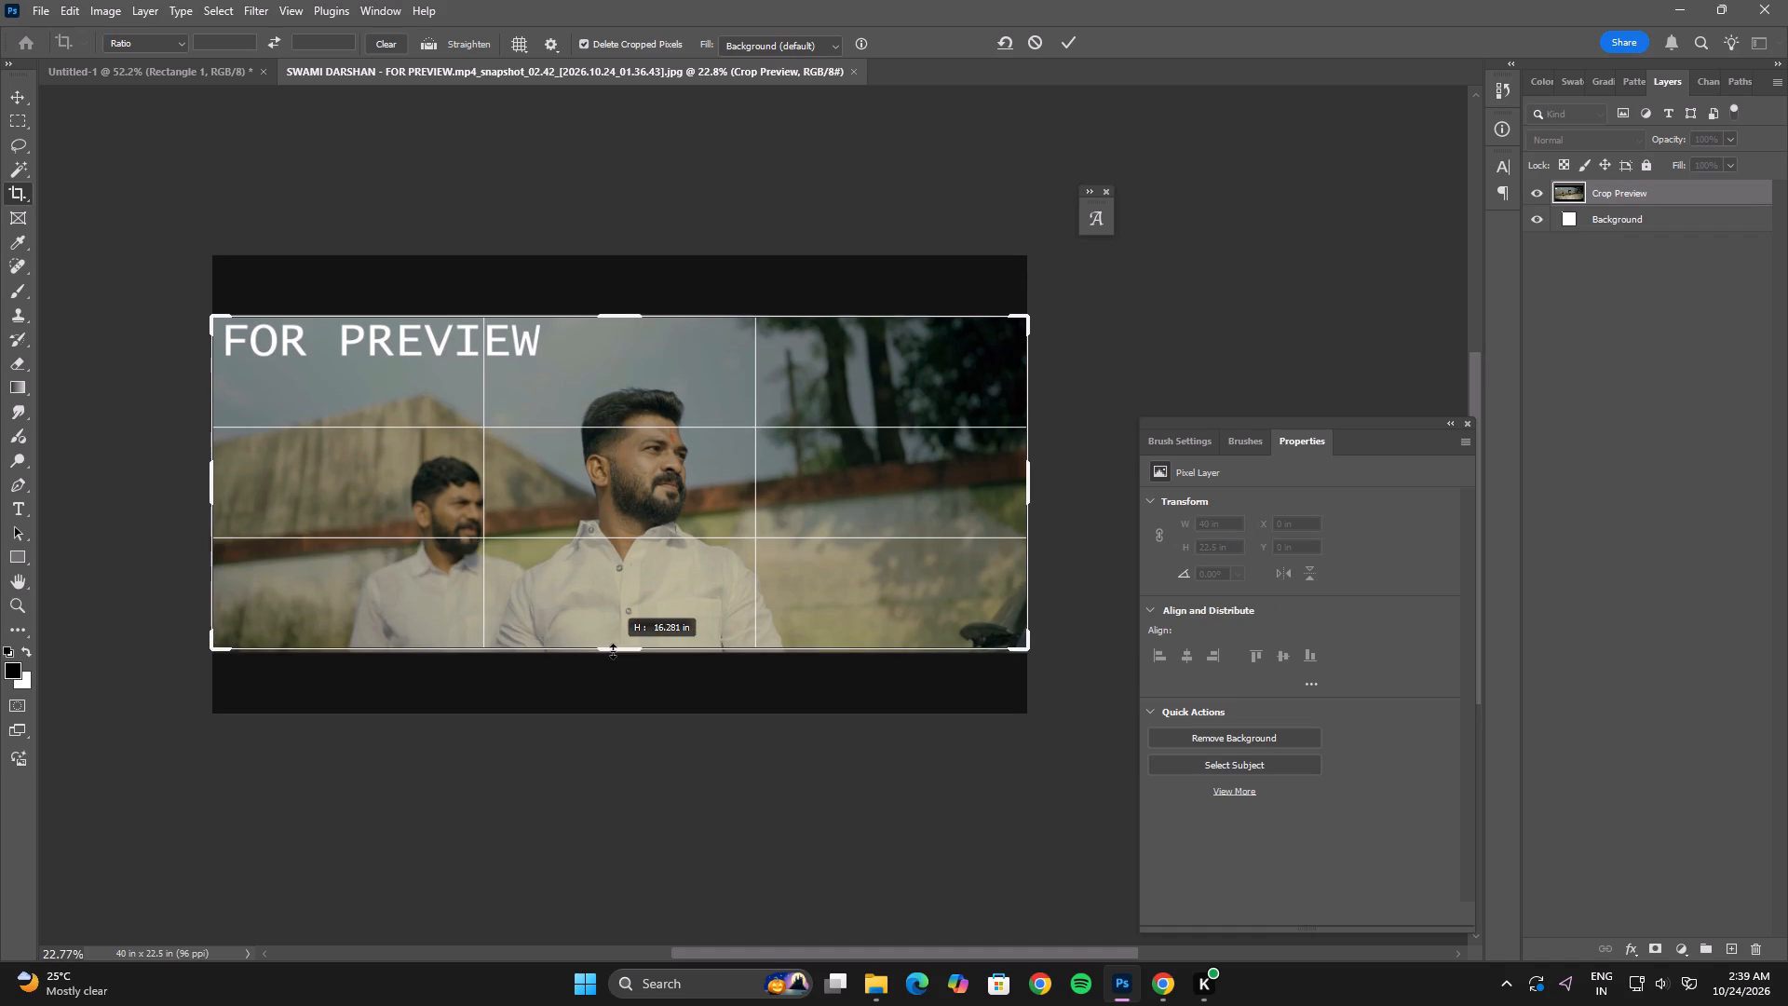
drag(613, 651, 610, 652)
double_click(605, 569)
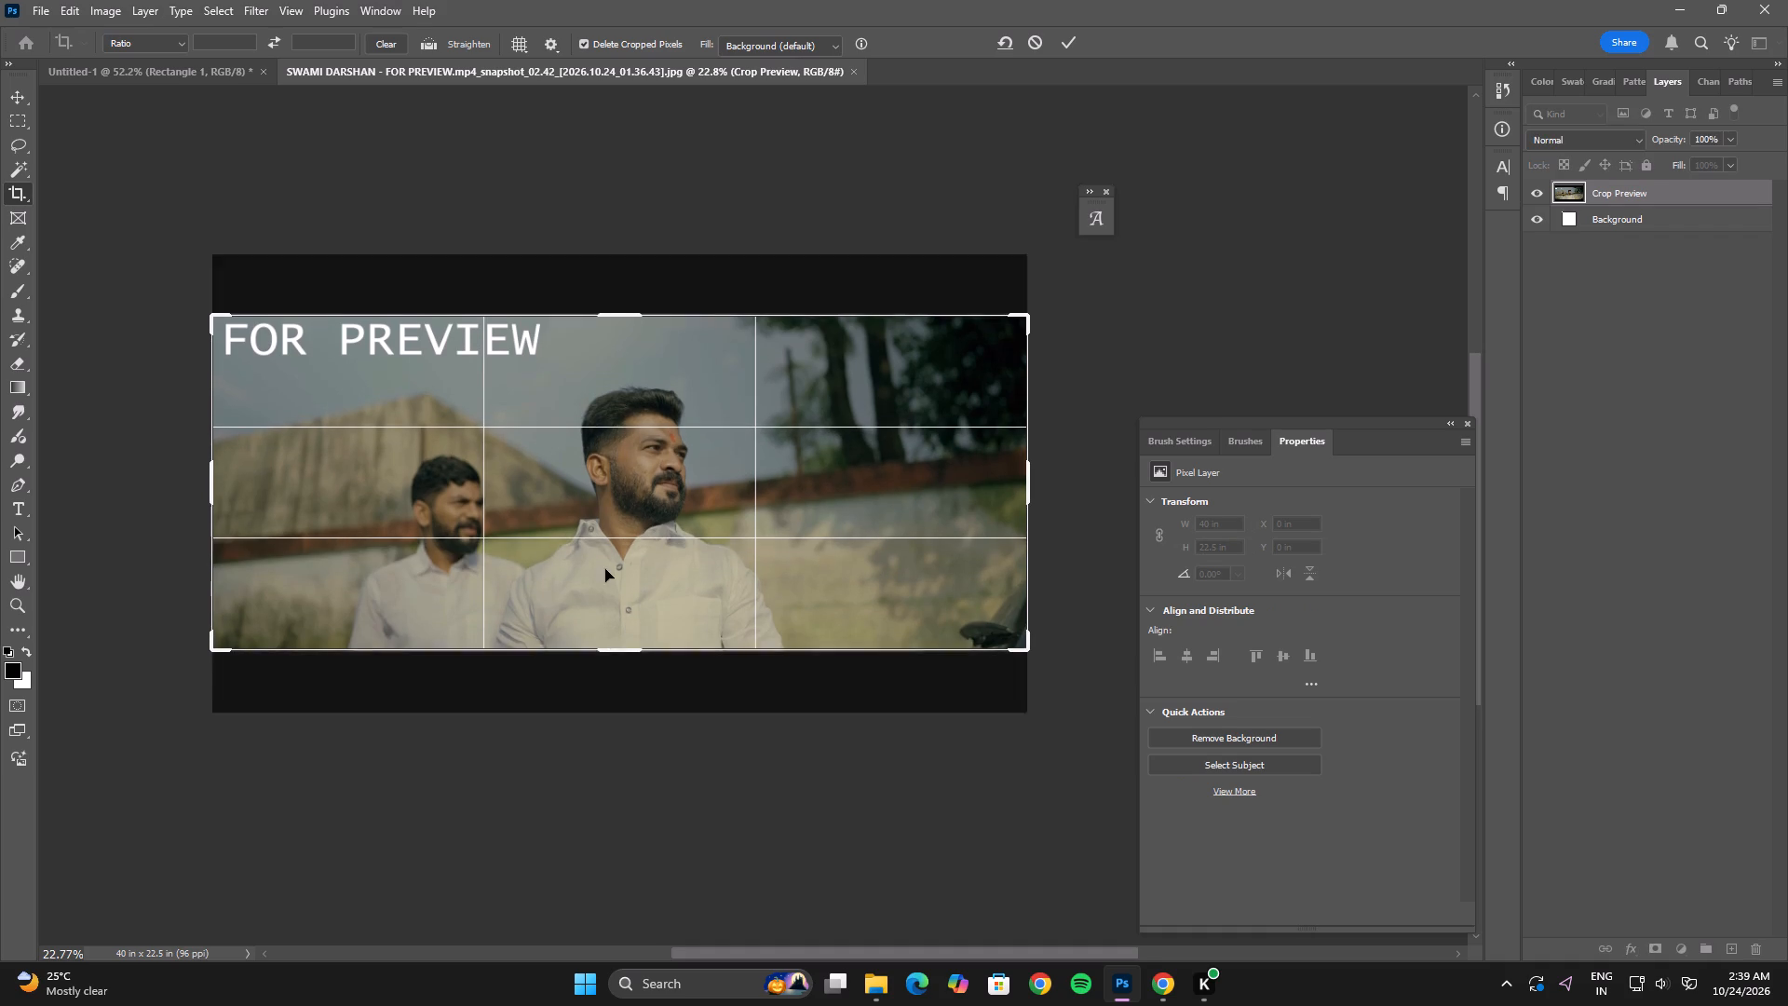
Marquee-select the FOR PREVIEW watermark and remove it with Content-Aware Fill output to a new layer.
click(24, 116)
alt+scroll(467, 426, up, 3)
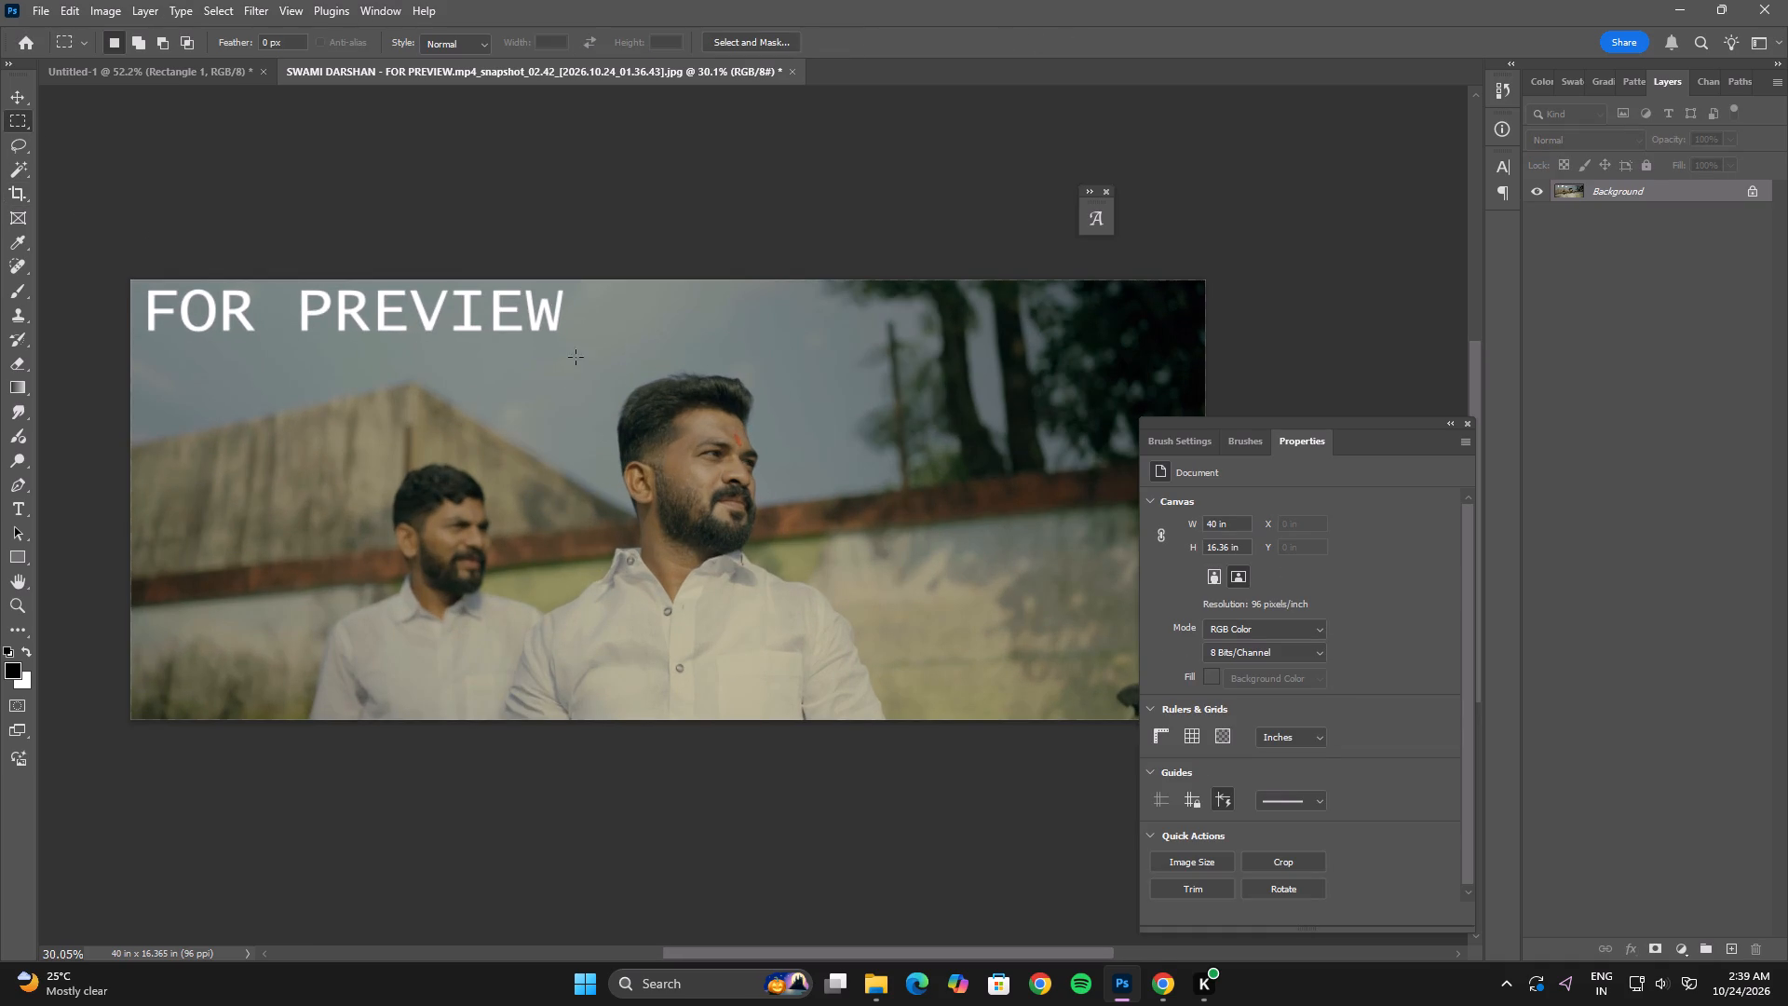
drag(566, 335, 147, 282)
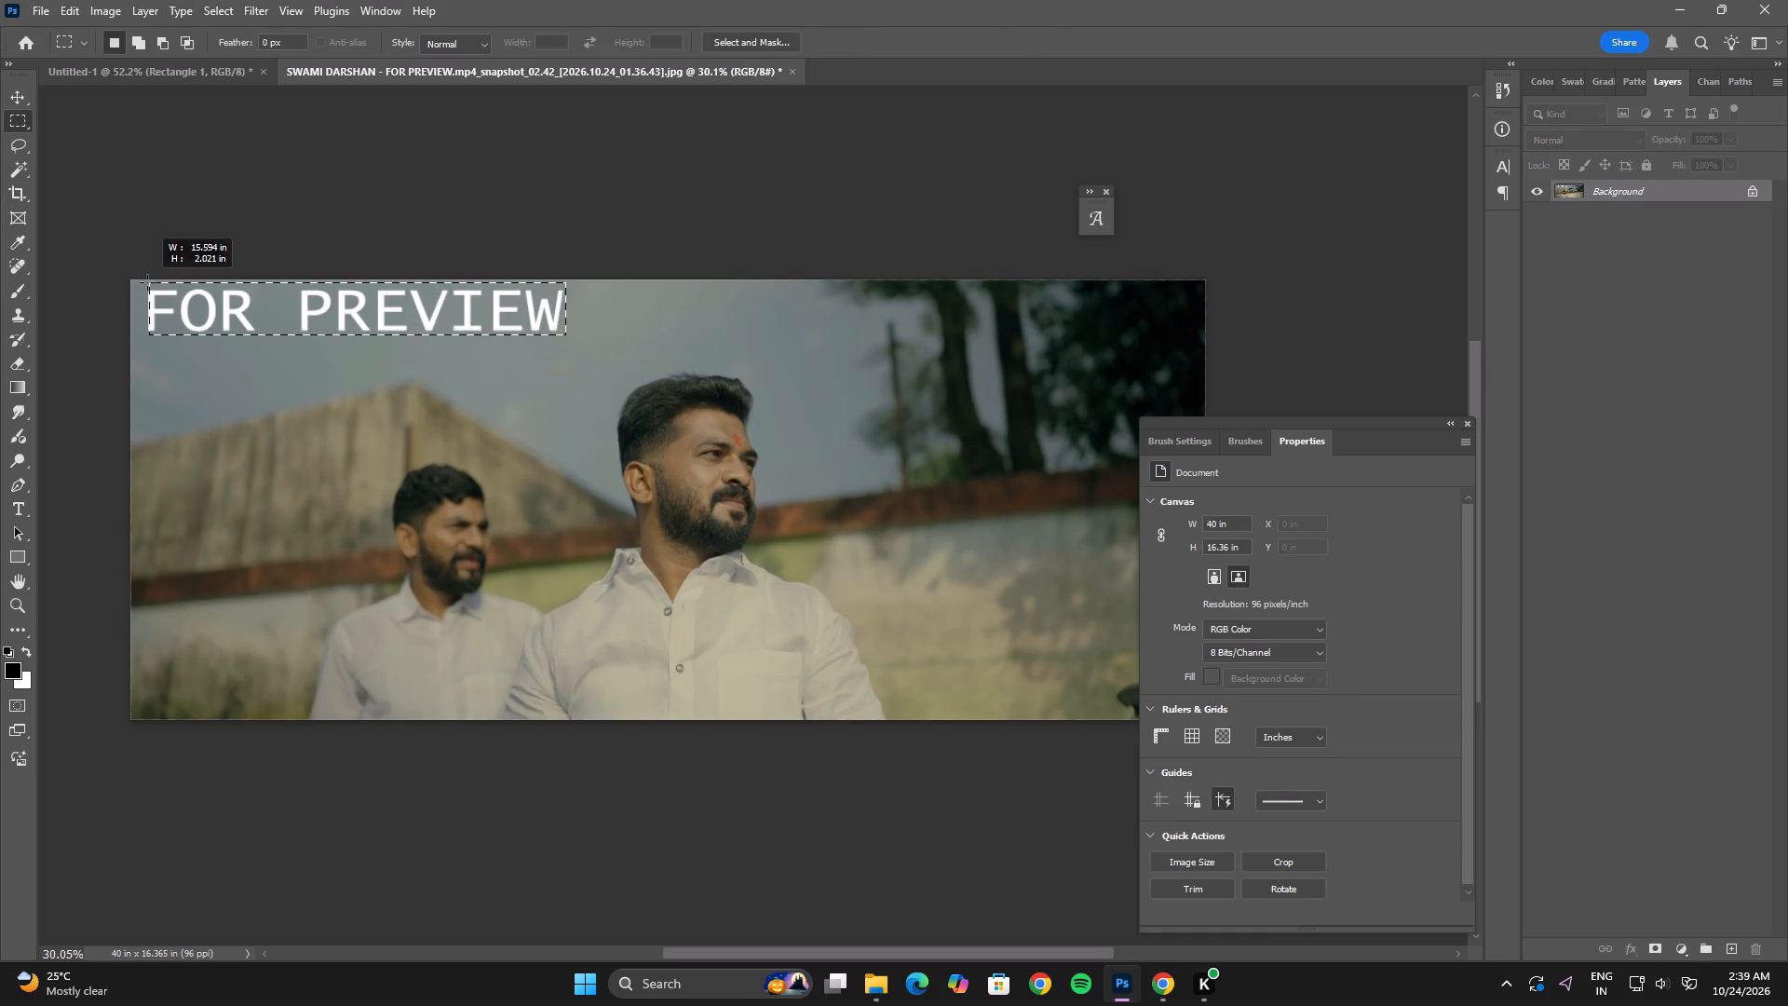
drag(147, 282, 145, 283)
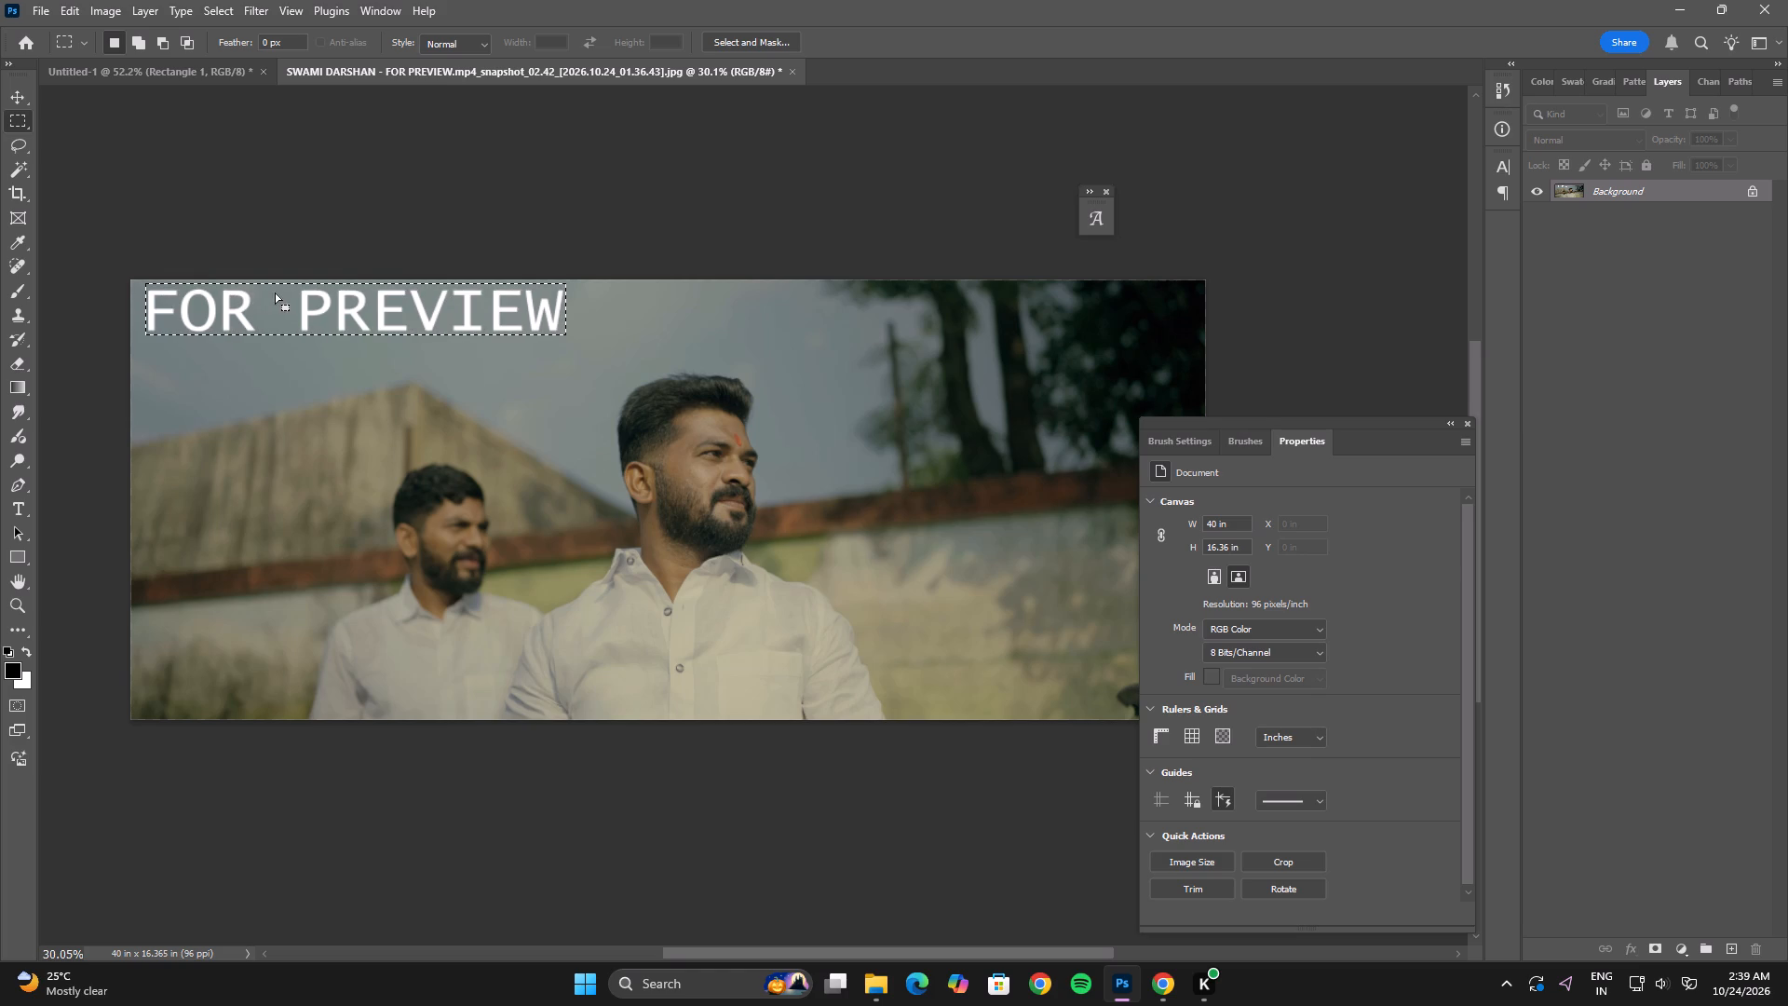
right_click(282, 296)
click(382, 554)
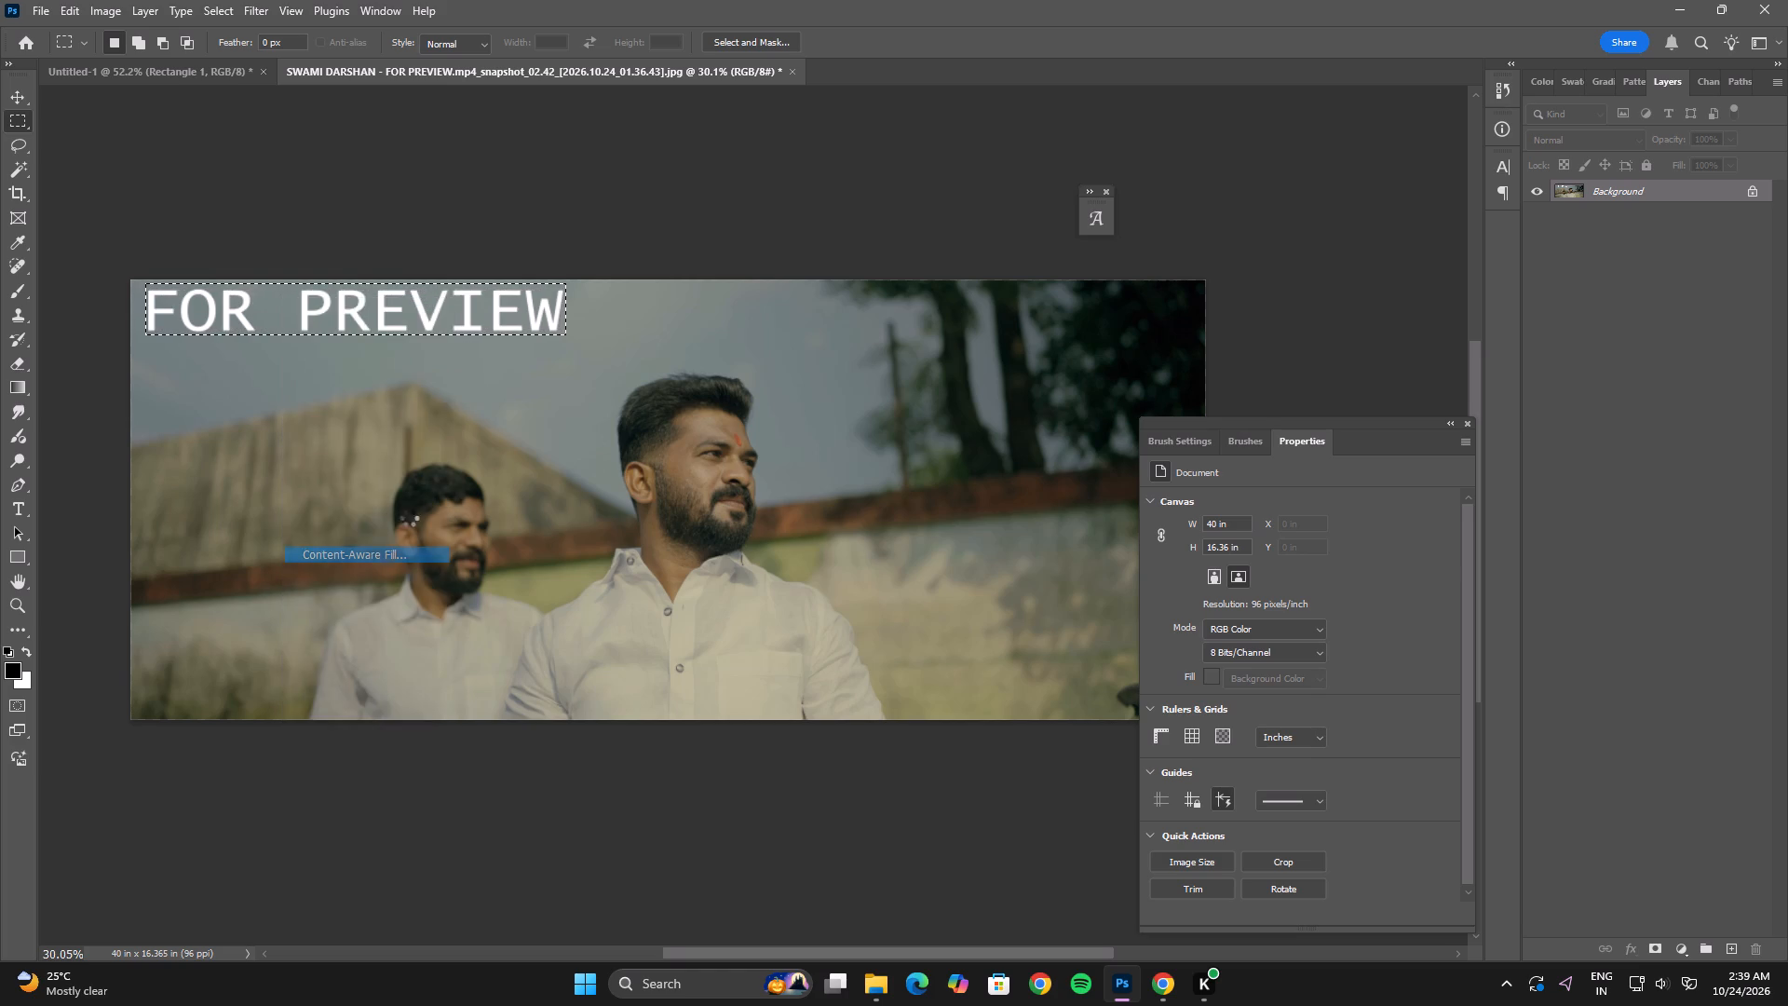
scroll(1612, 879, up, 1)
click(1665, 934)
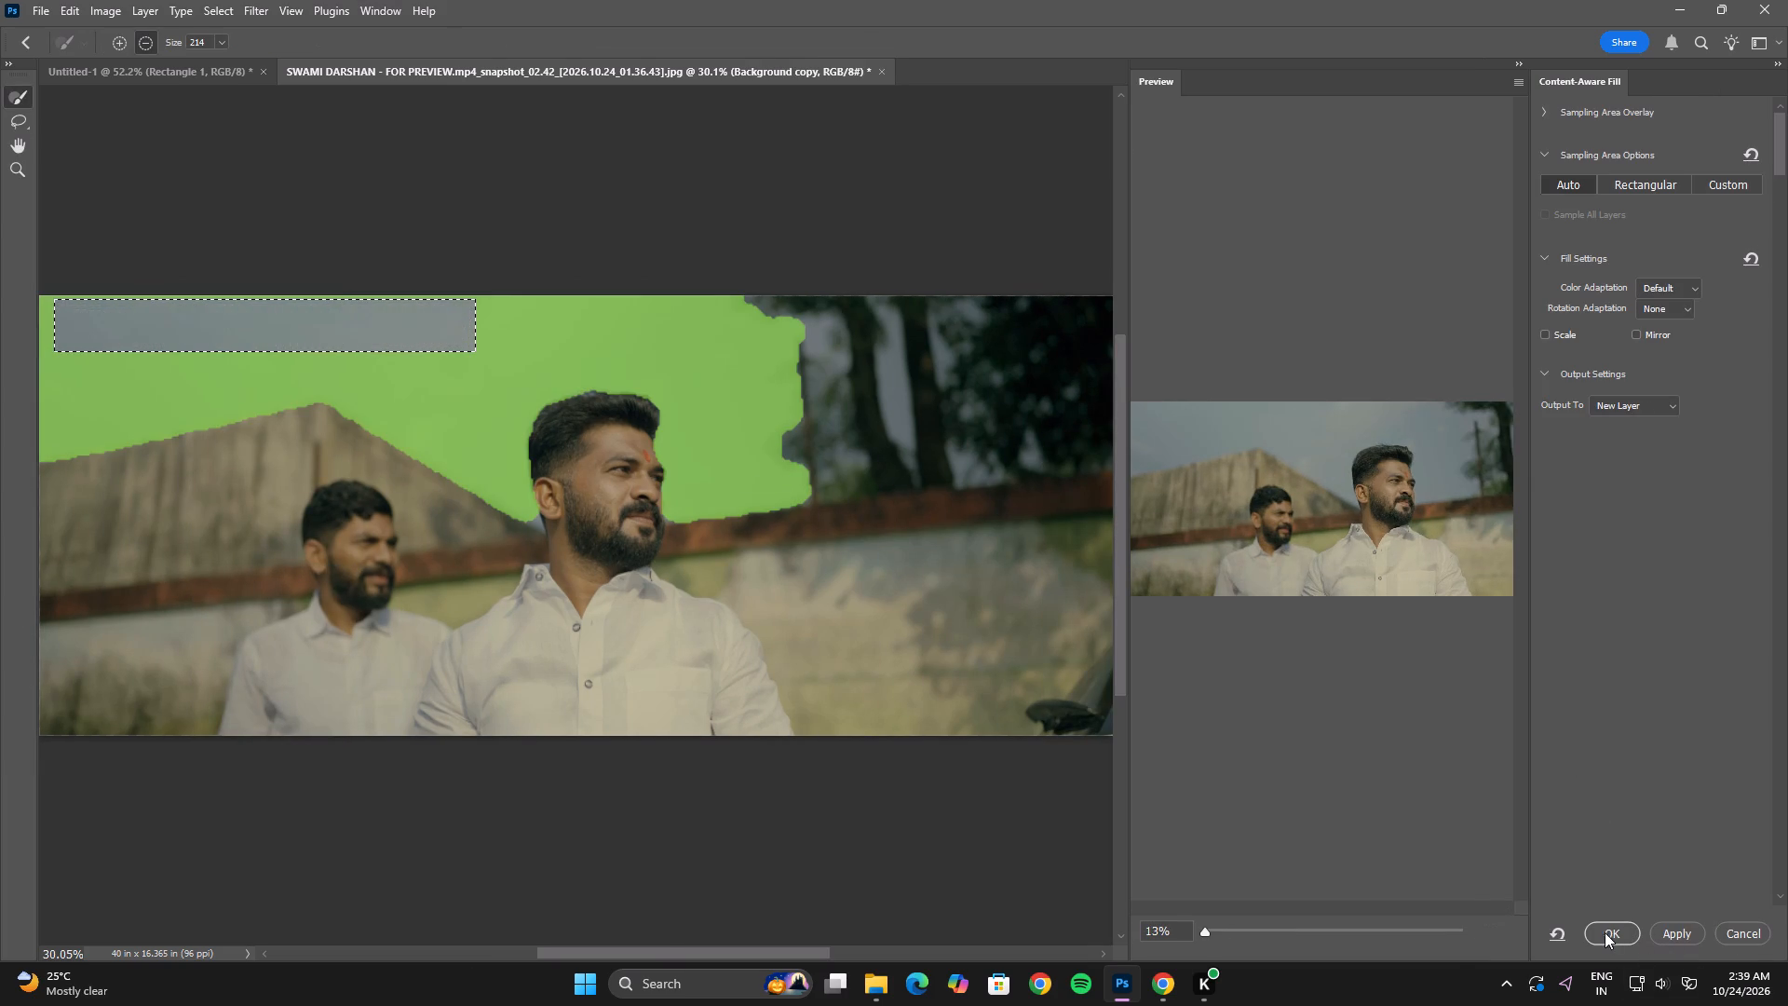
click(1605, 932)
click(853, 727)
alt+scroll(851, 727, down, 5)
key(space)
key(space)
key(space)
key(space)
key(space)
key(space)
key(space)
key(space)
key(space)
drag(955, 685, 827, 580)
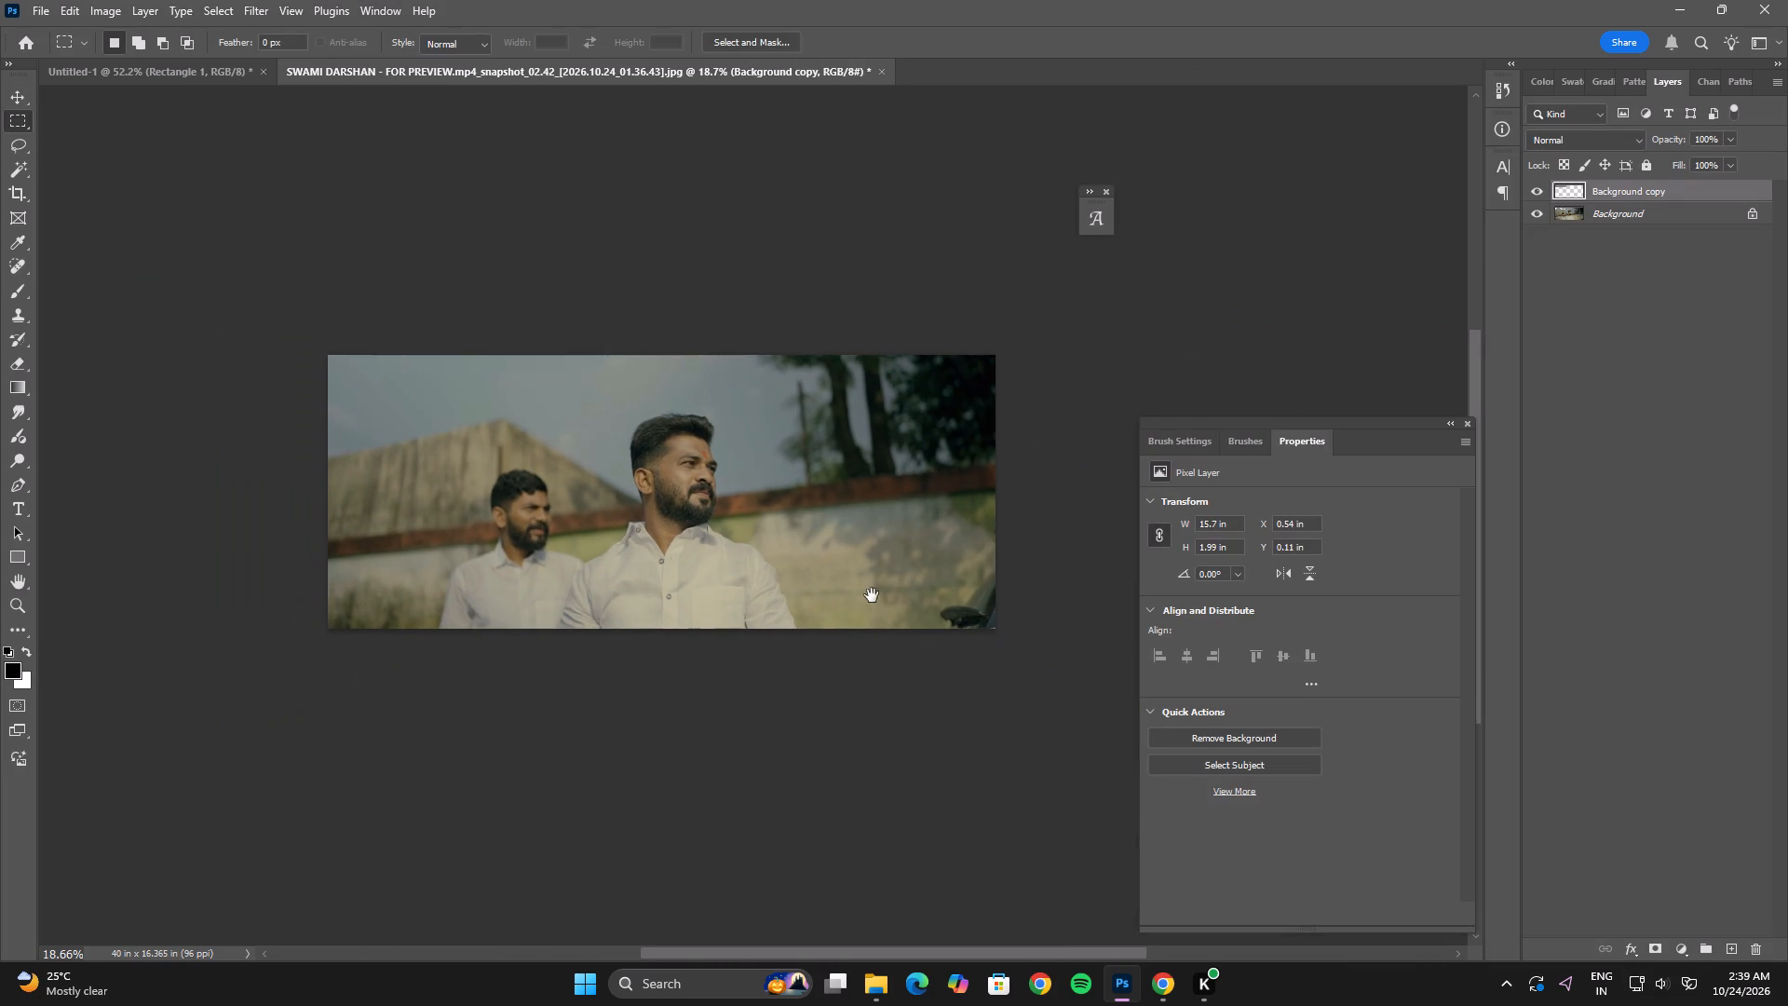
Combine the snapshot_02.42 still and its fill layer into a single smart object.
shift+click(1630, 211)
right_click(1630, 211)
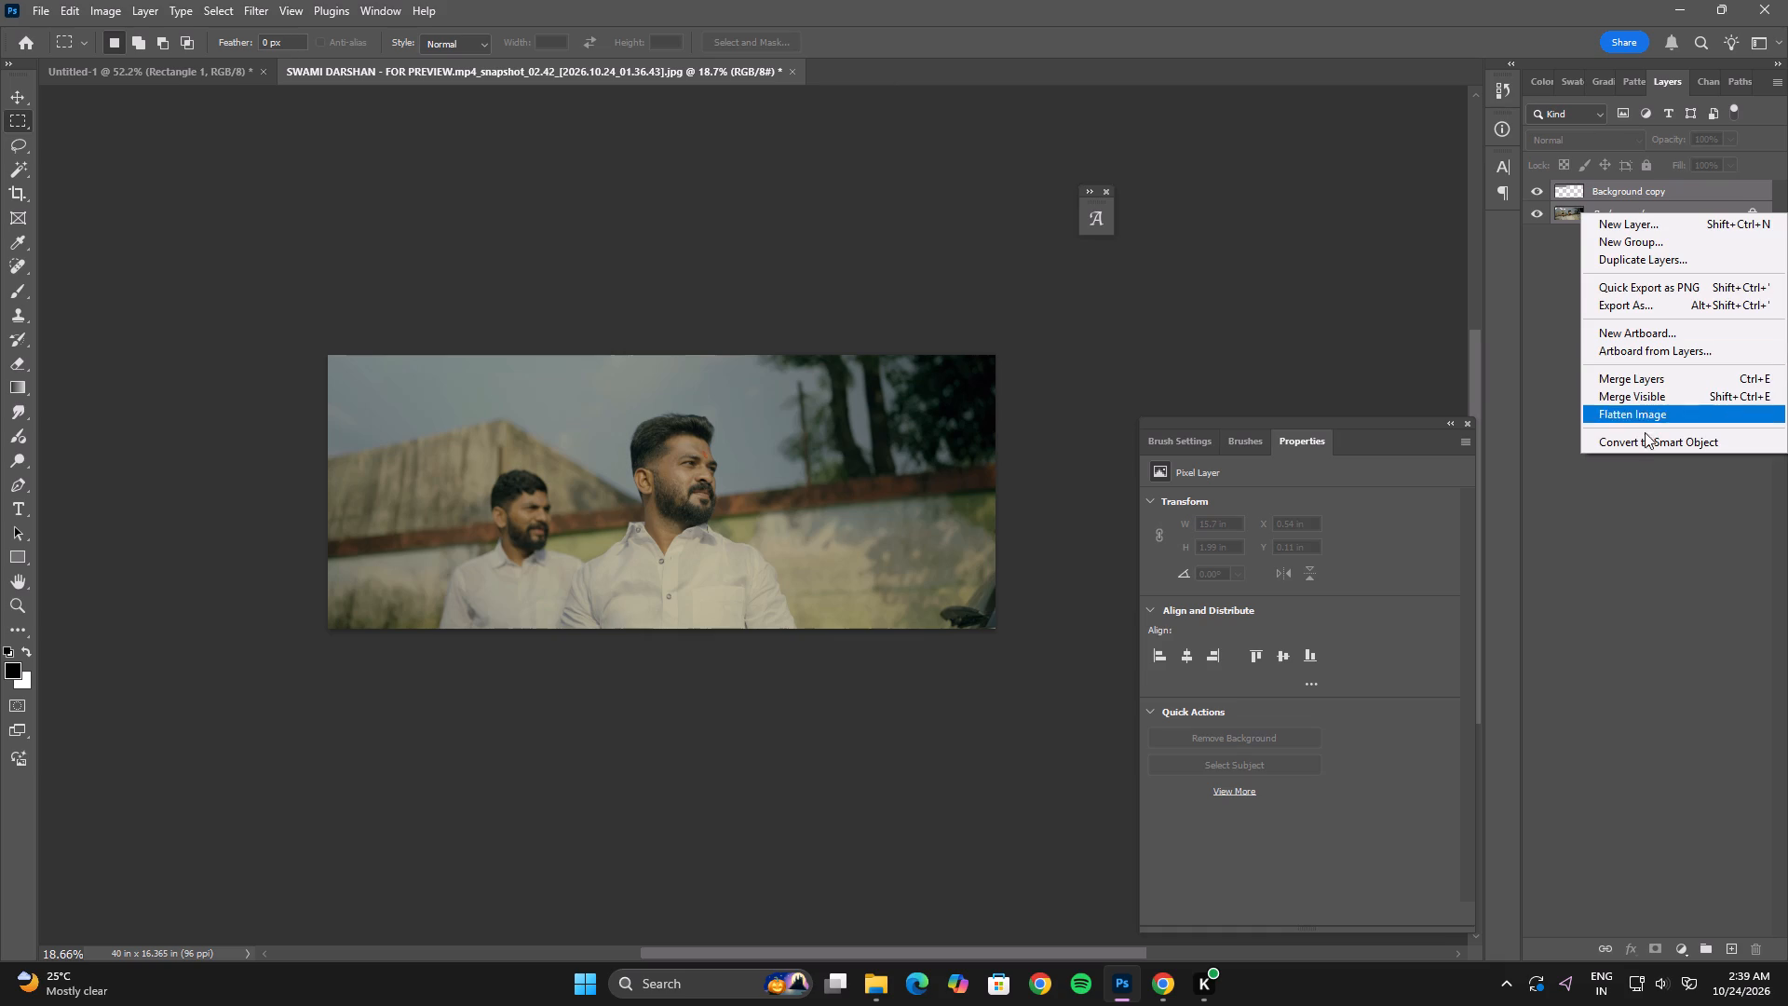
click(1639, 443)
Bring the combined still into the Untitled-1 layout and clip it to the second strip, Rectangle 1 copy.
click(18, 96)
drag(725, 530, 547, 368)
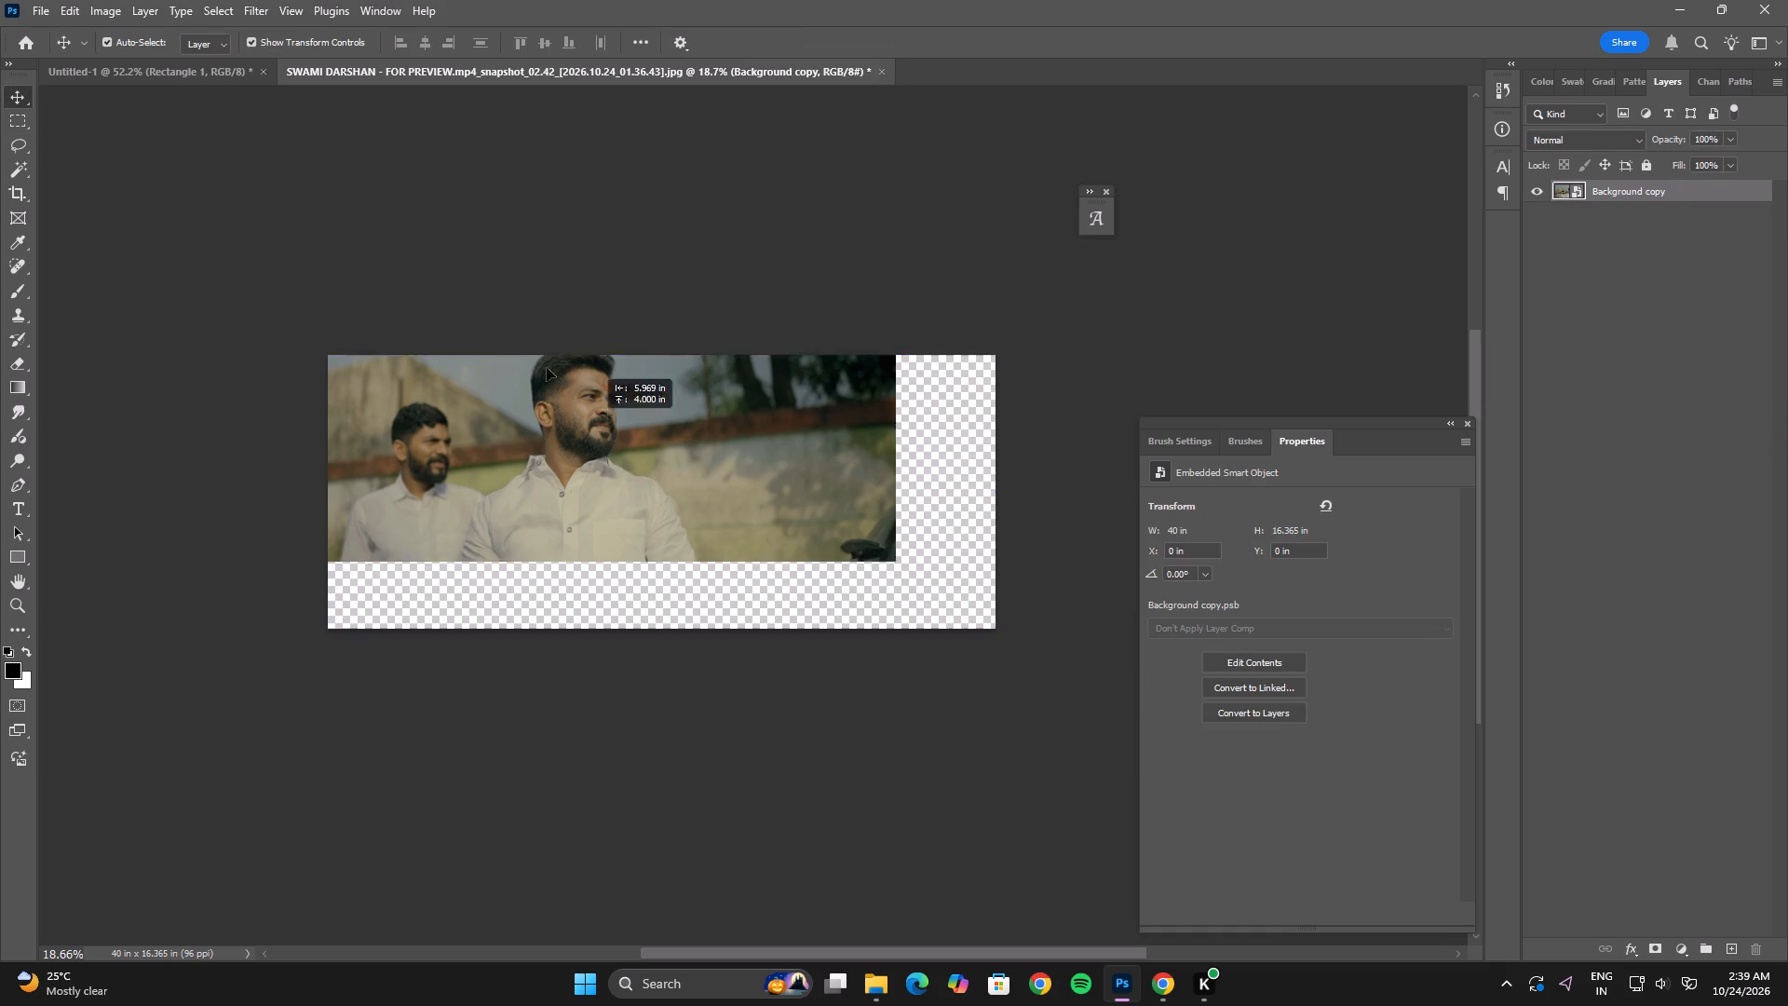
drag(547, 368, 804, 307)
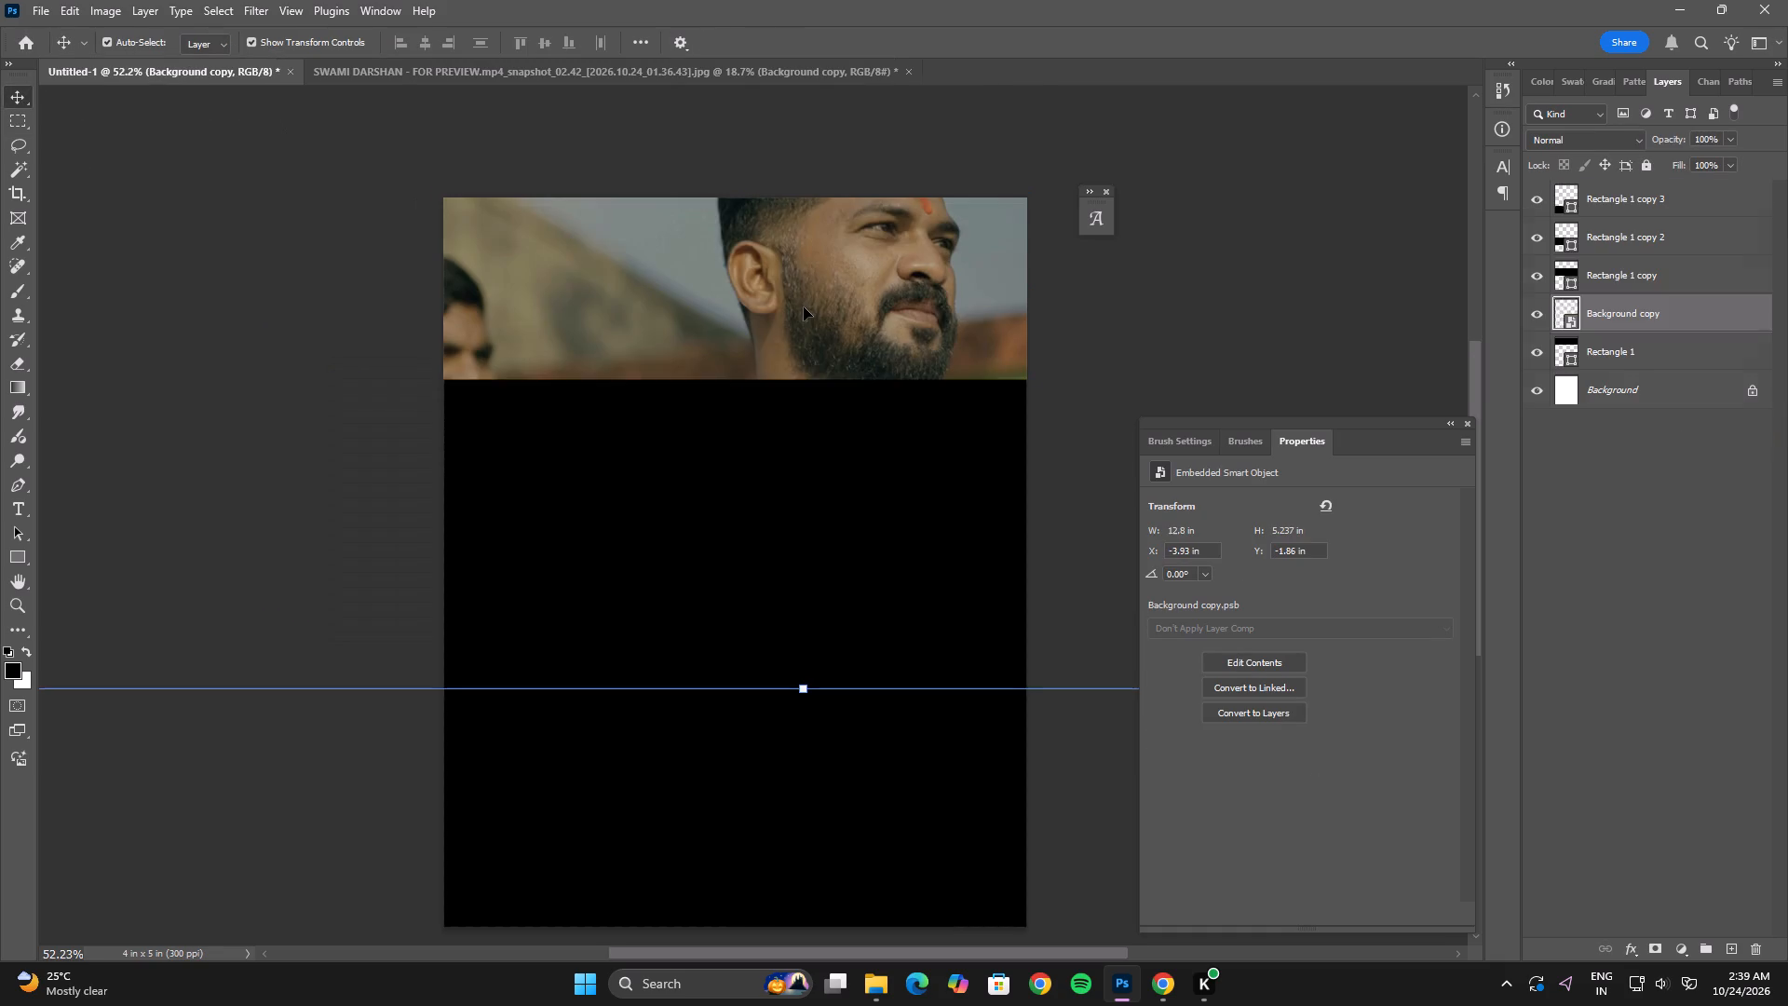
alt+scroll(823, 503, down, 5)
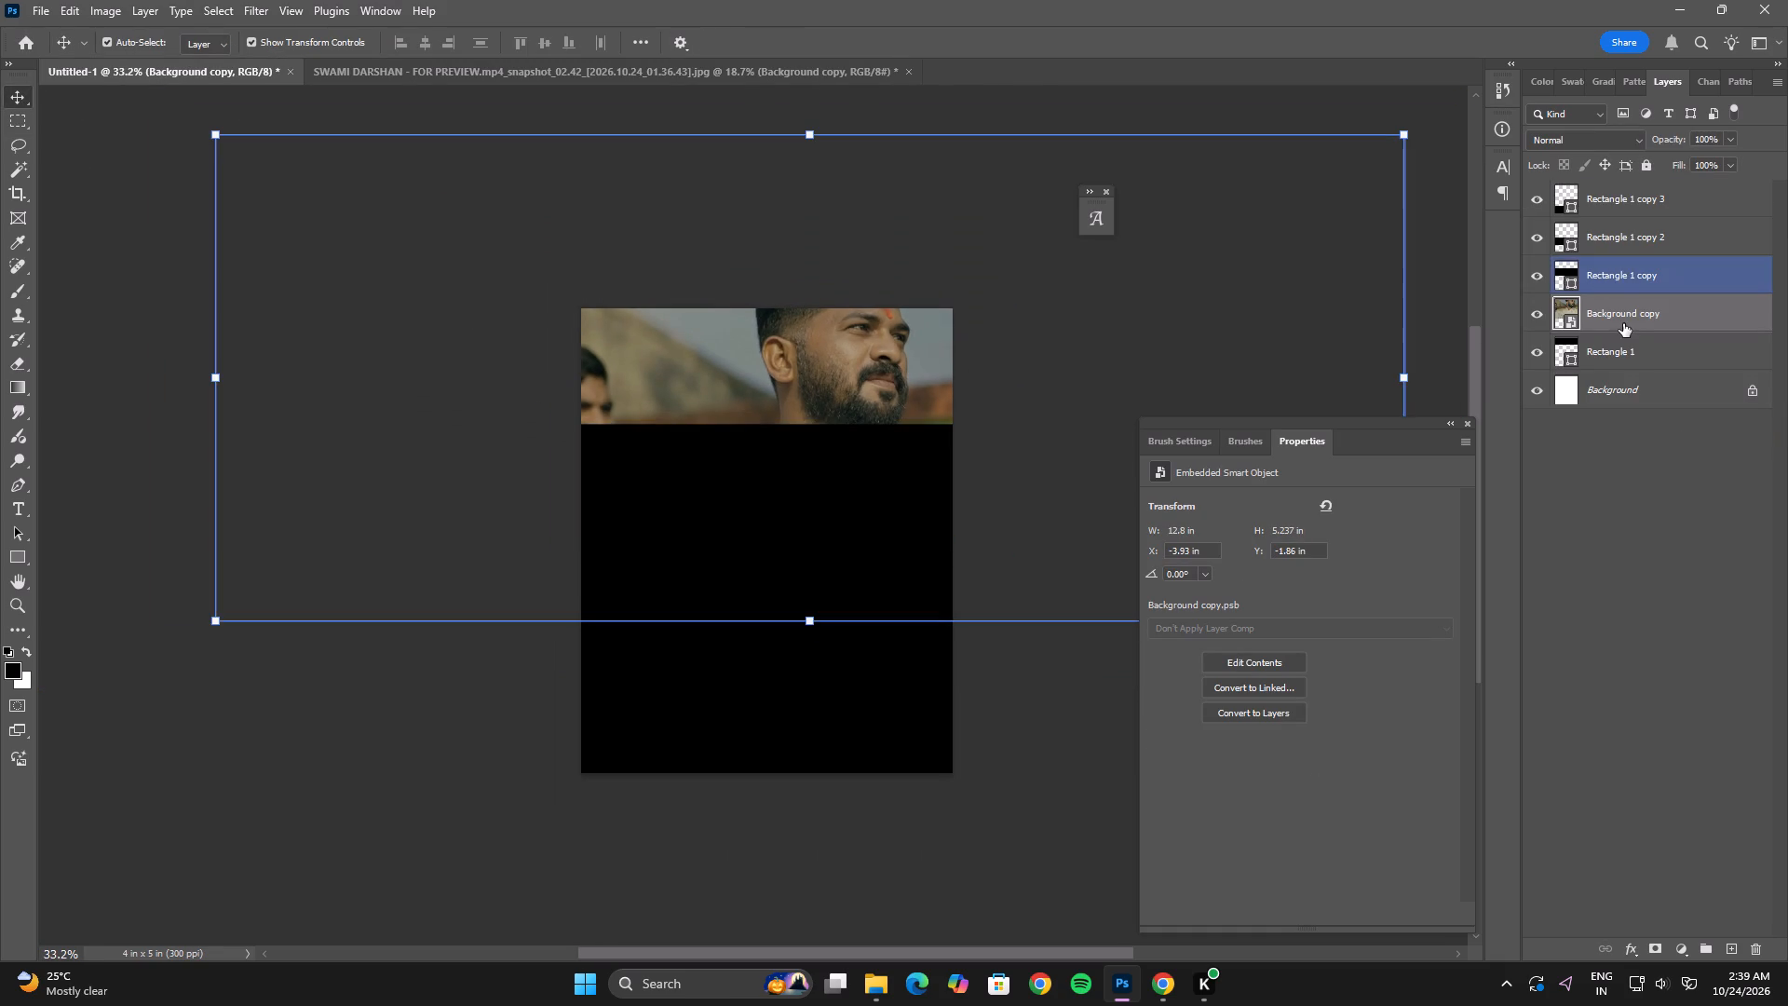
drag(1619, 317, 1603, 260)
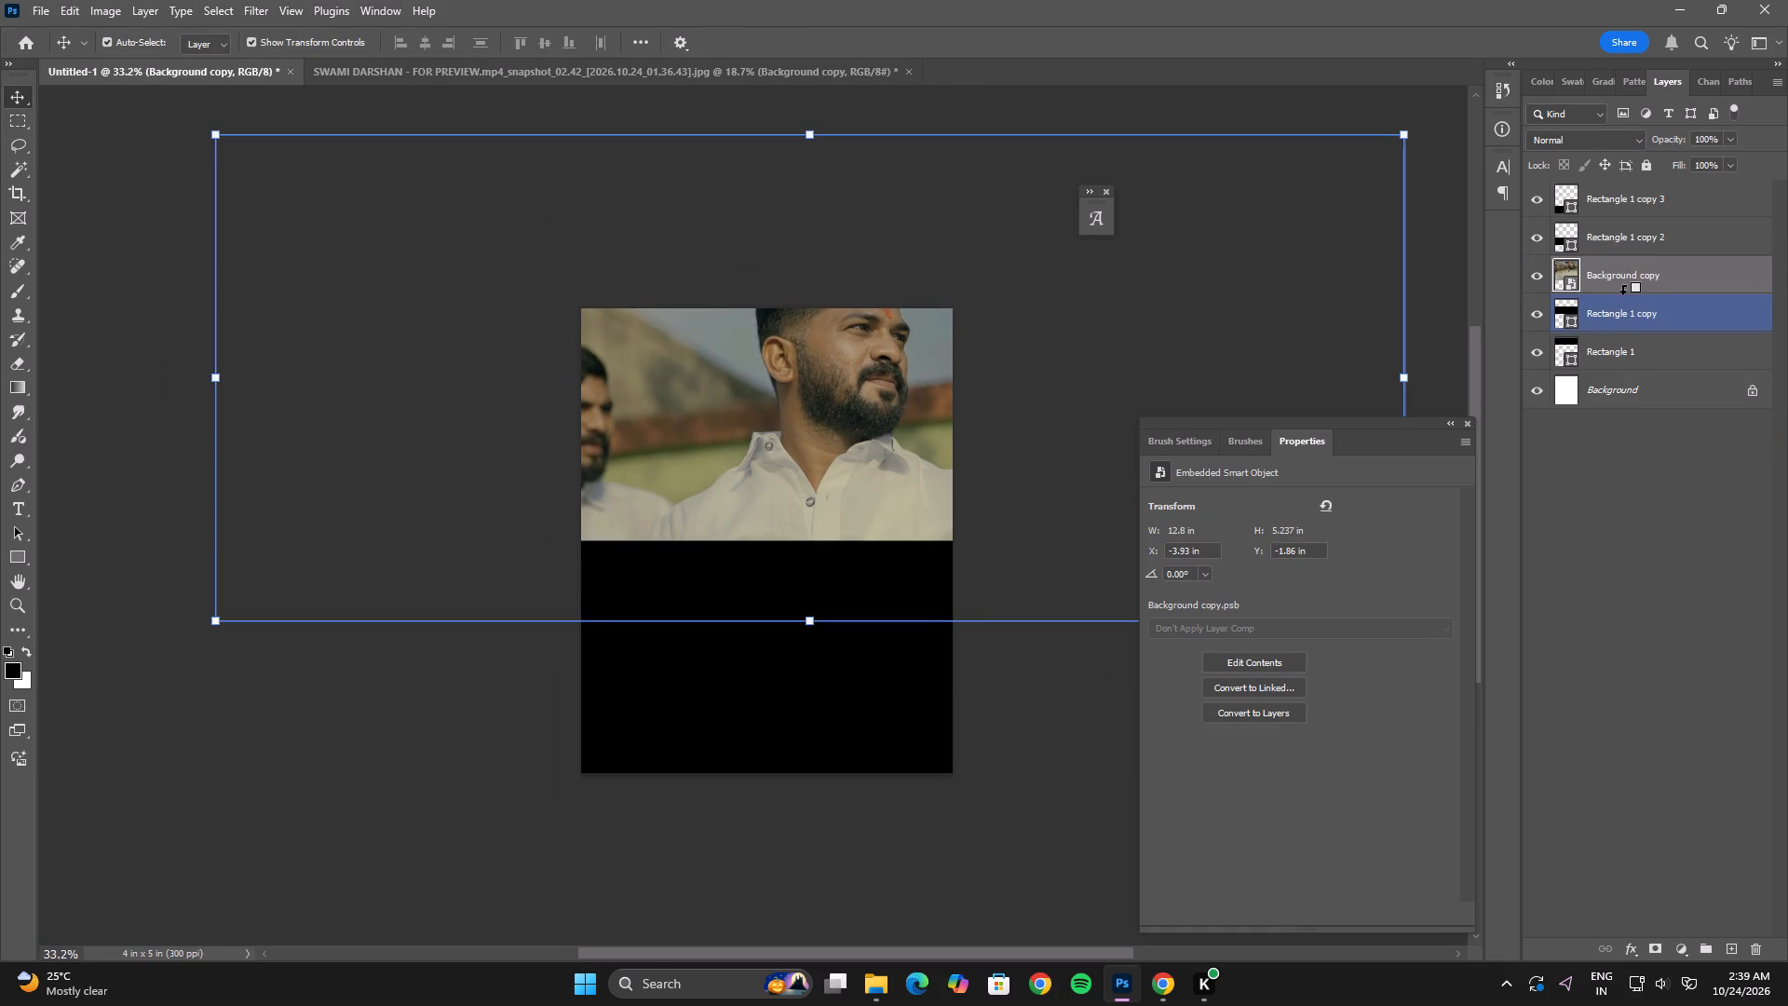
alt+click(1623, 293)
Scale and position the clipped still to about 4.05 × 1.66 in, so that it spans the second strip's width.
drag(808, 135, 799, 399)
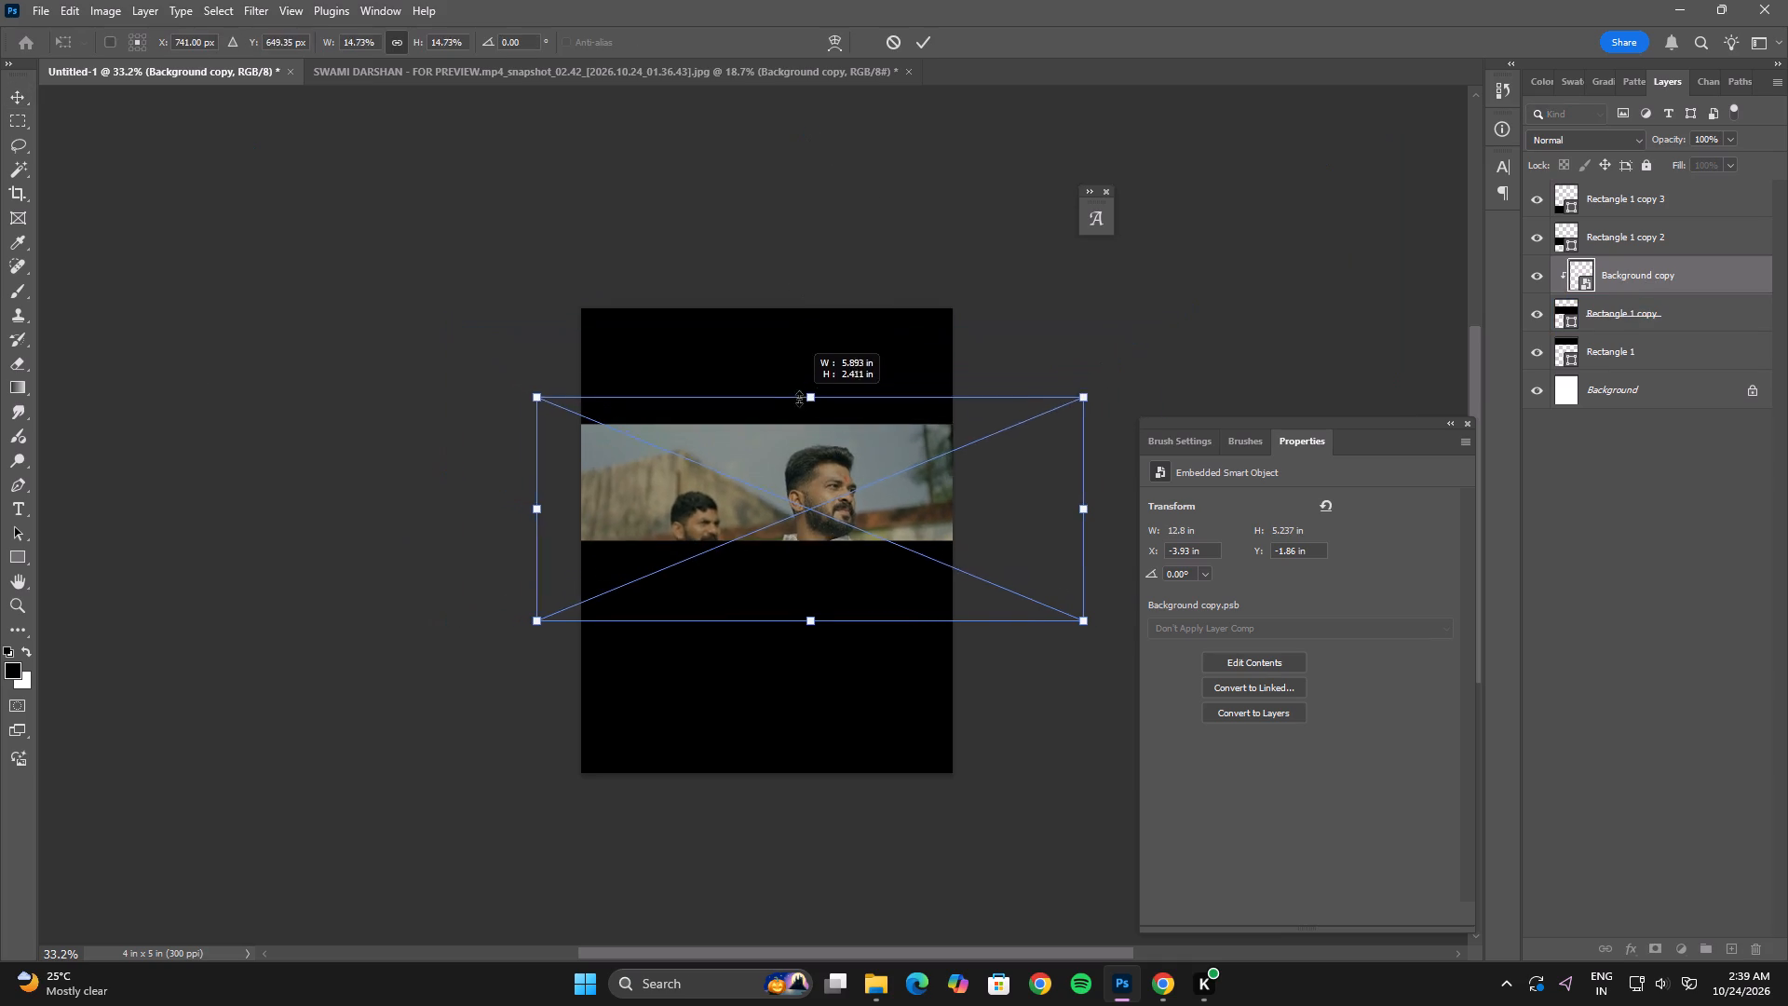
drag(799, 399, 795, 426)
drag(814, 632, 807, 605)
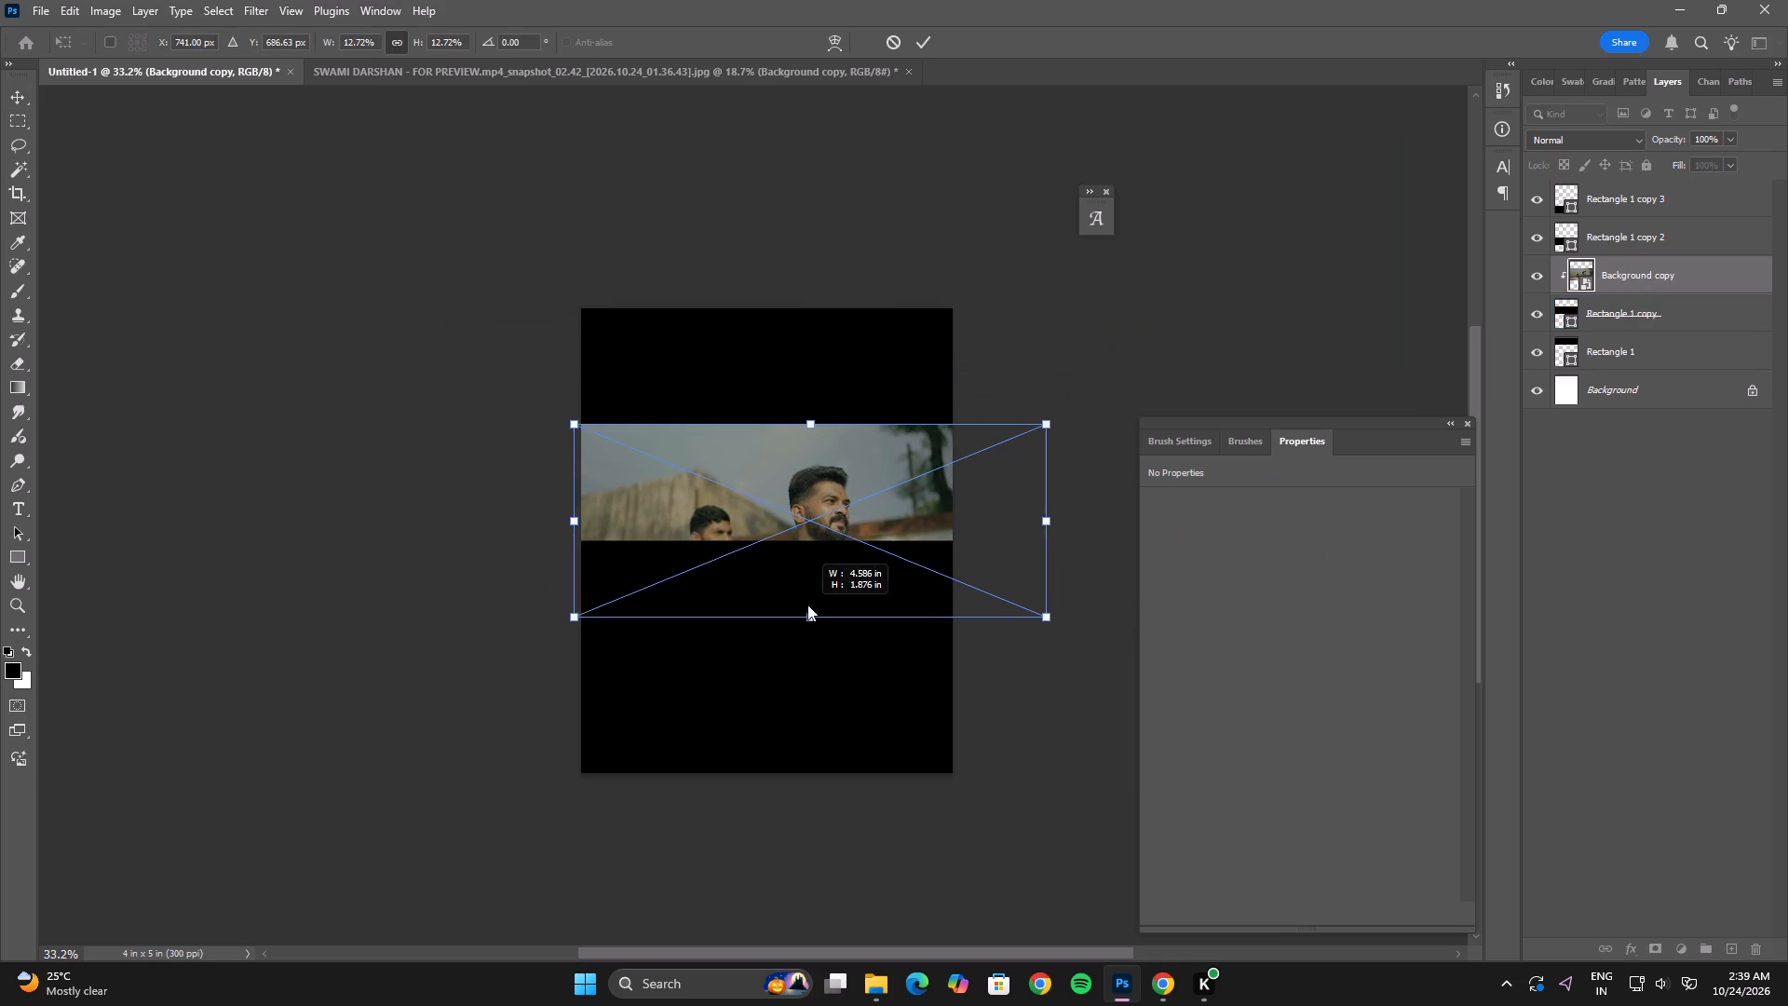
drag(807, 605, 806, 556)
shift+drag(860, 475, 831, 475)
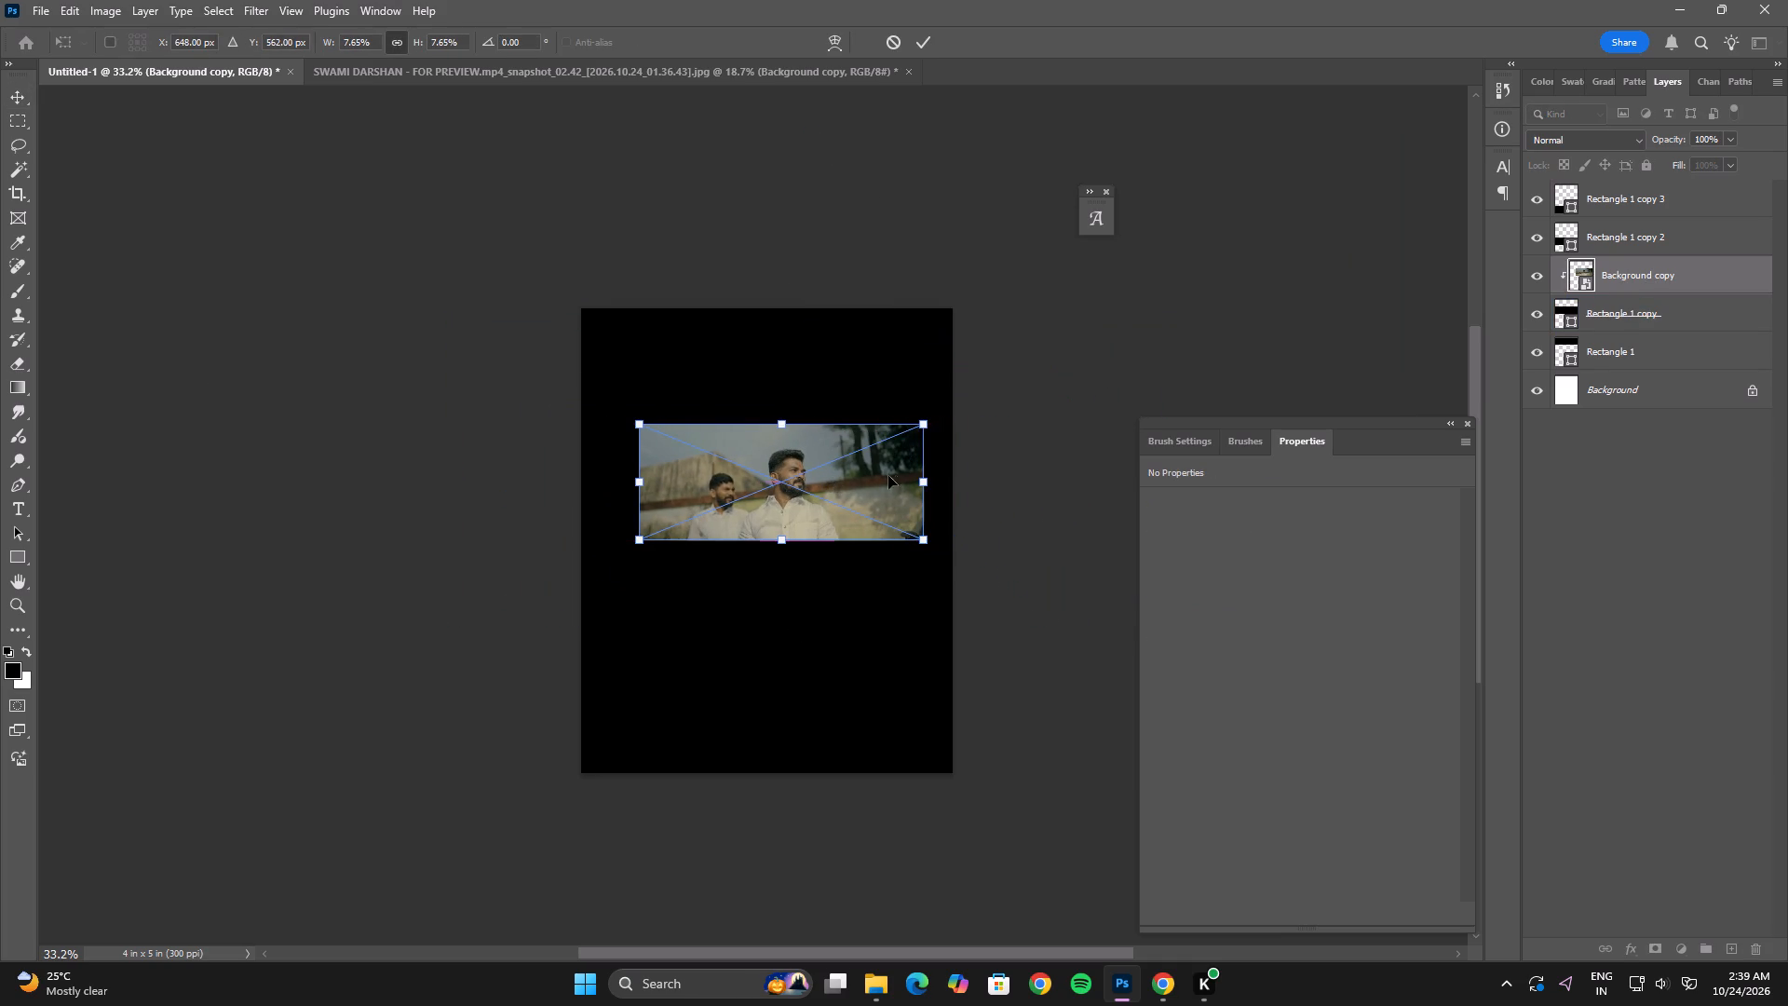
alt+drag(926, 485, 956, 485)
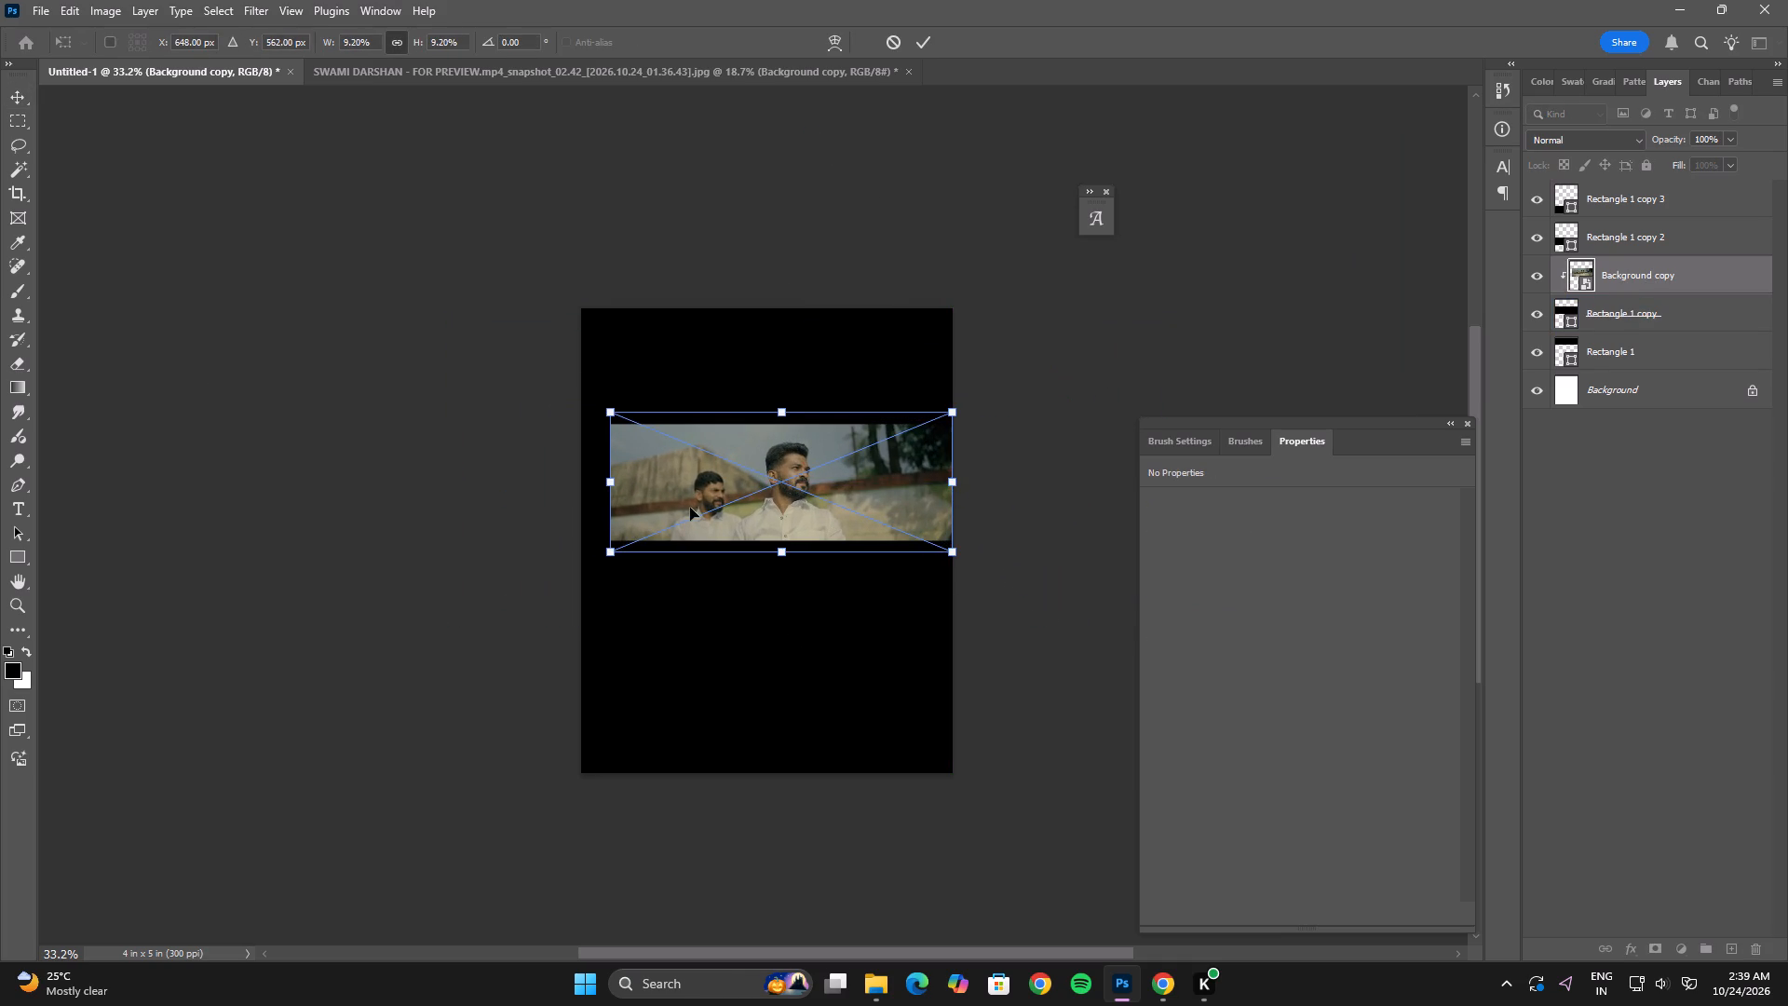
drag(614, 484, 584, 484)
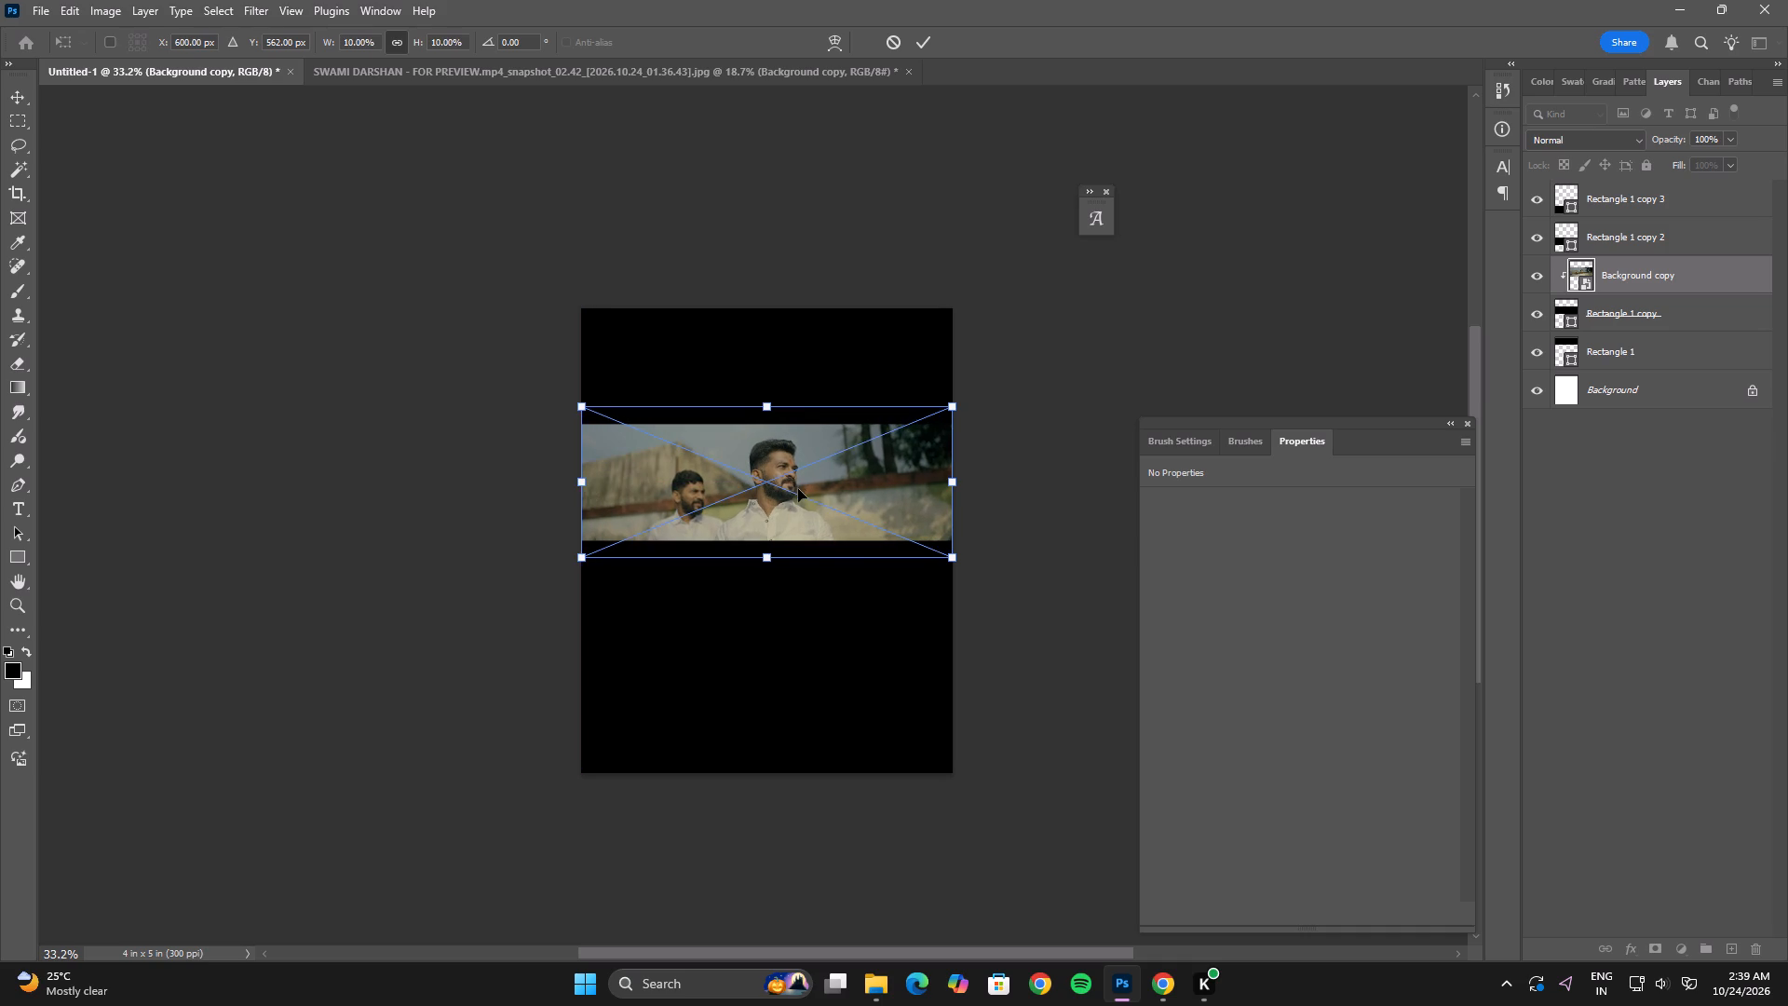
shift+click(798, 489)
double_click(797, 482)
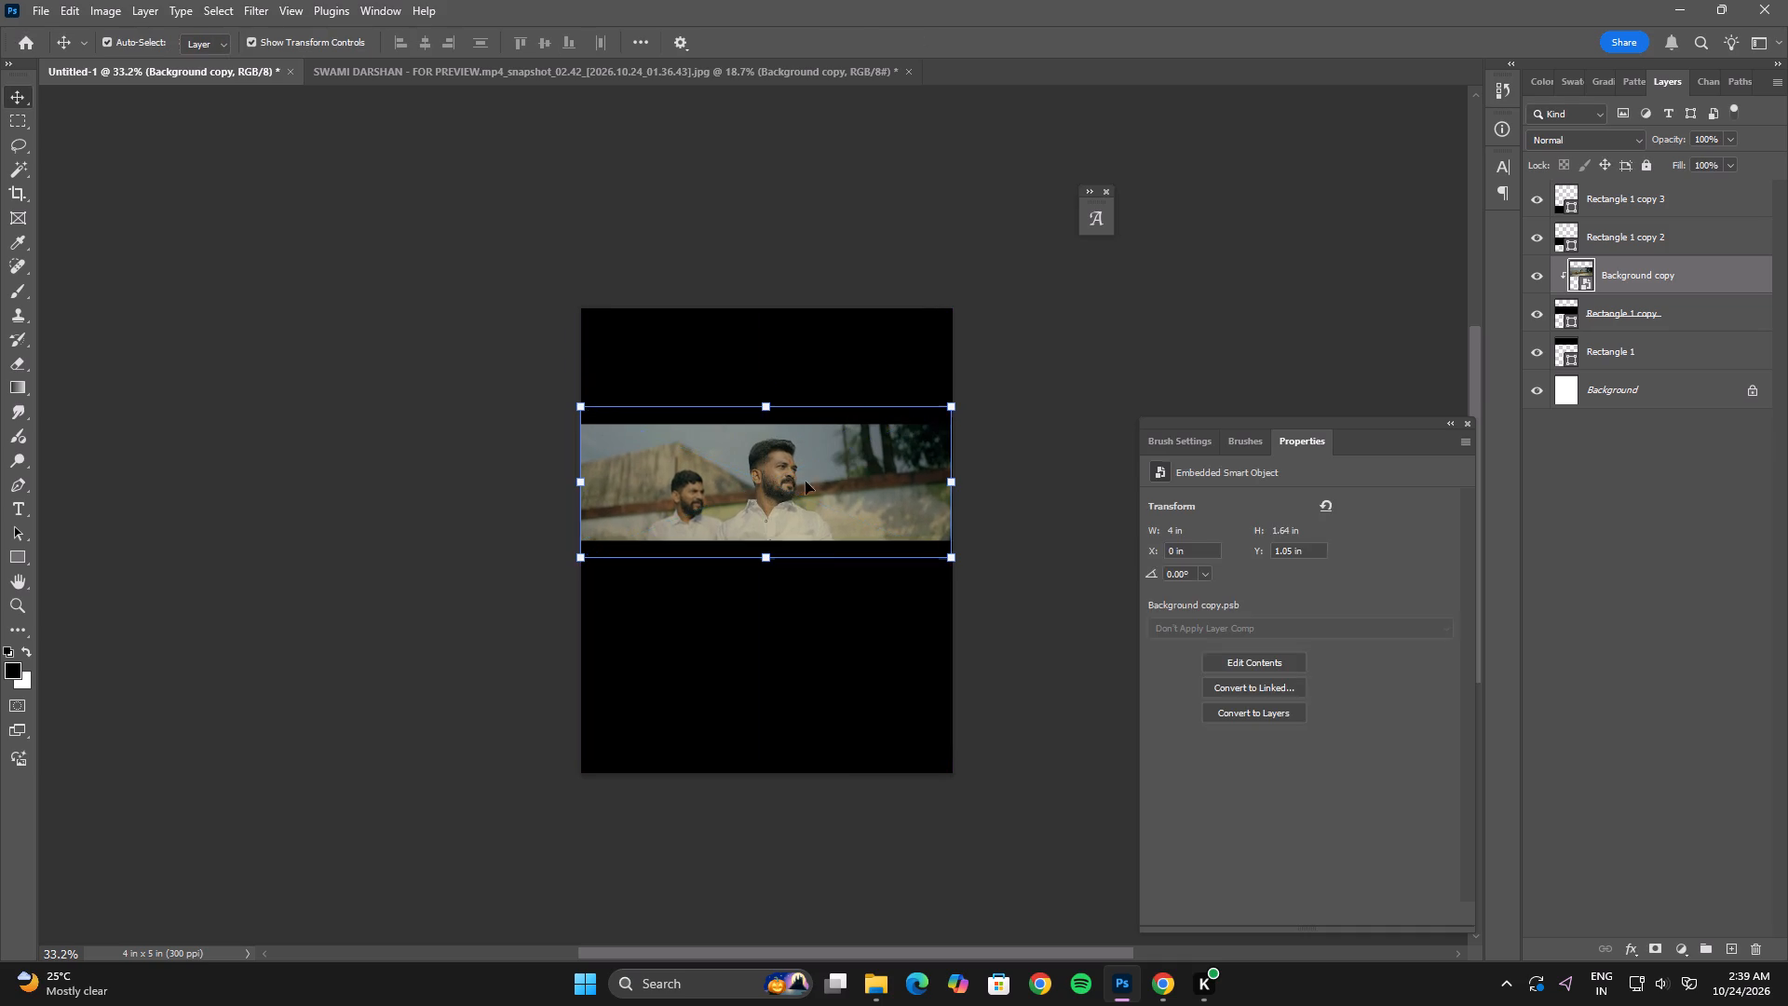
click(1016, 406)
click(919, 478)
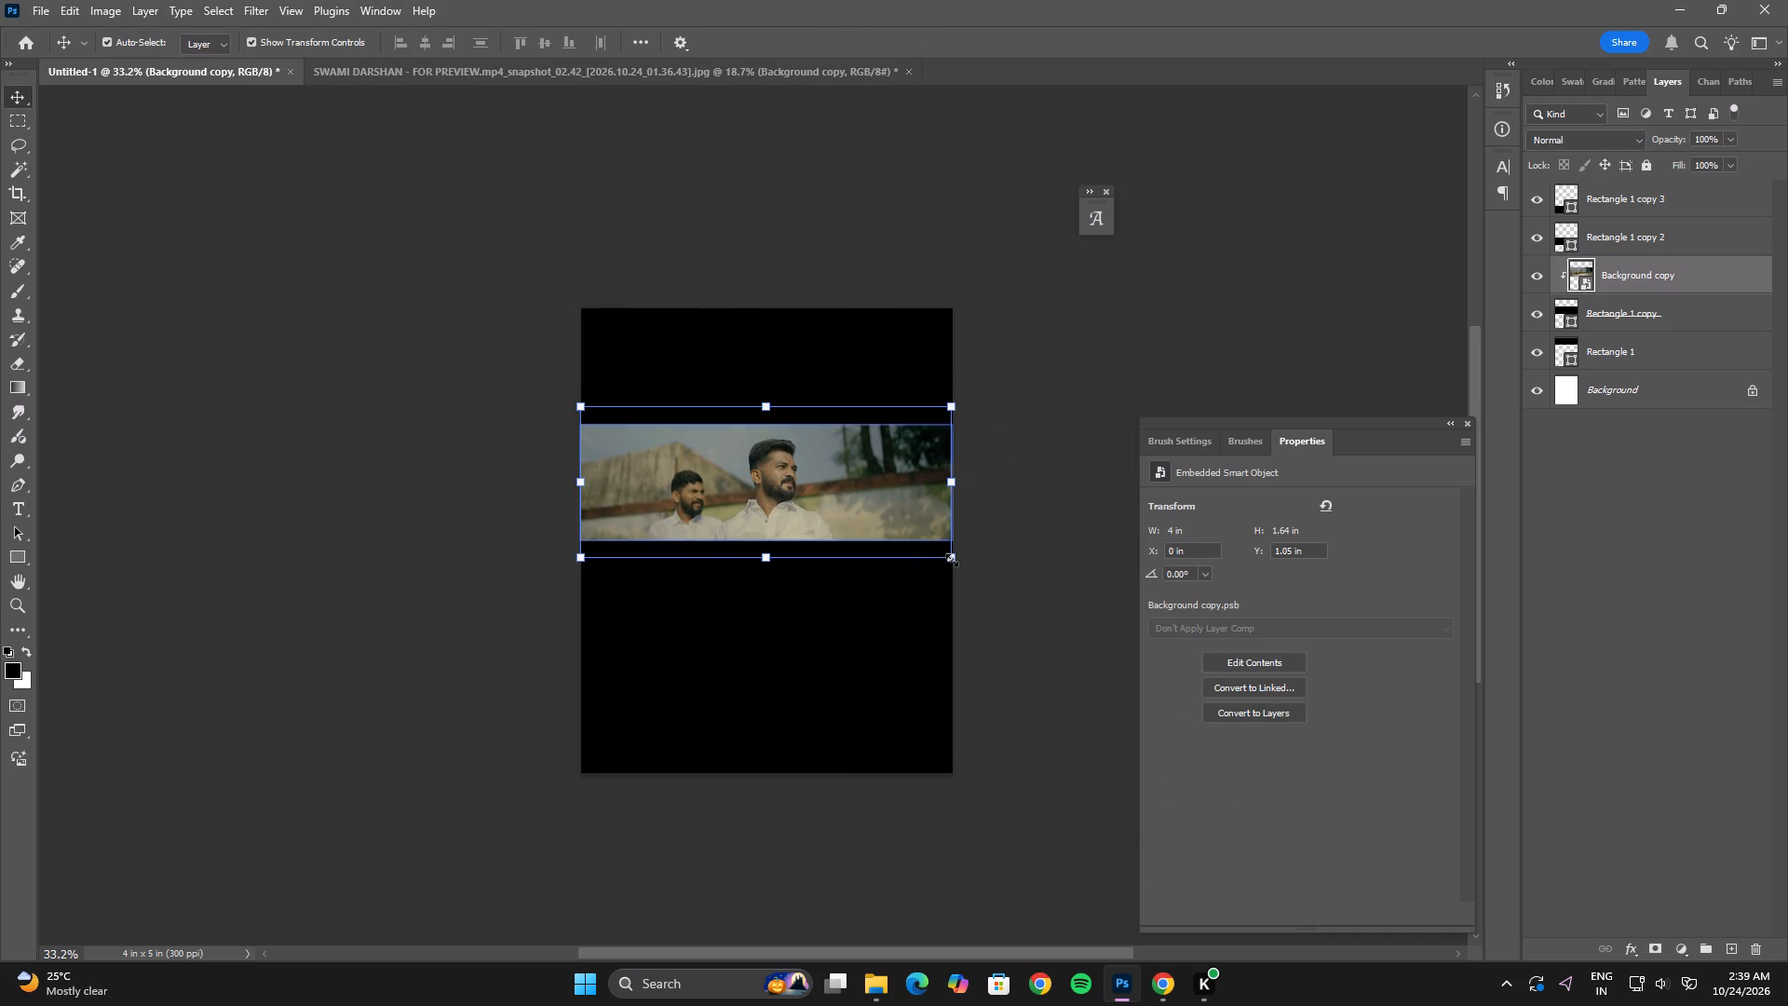
click(955, 560)
double_click(902, 509)
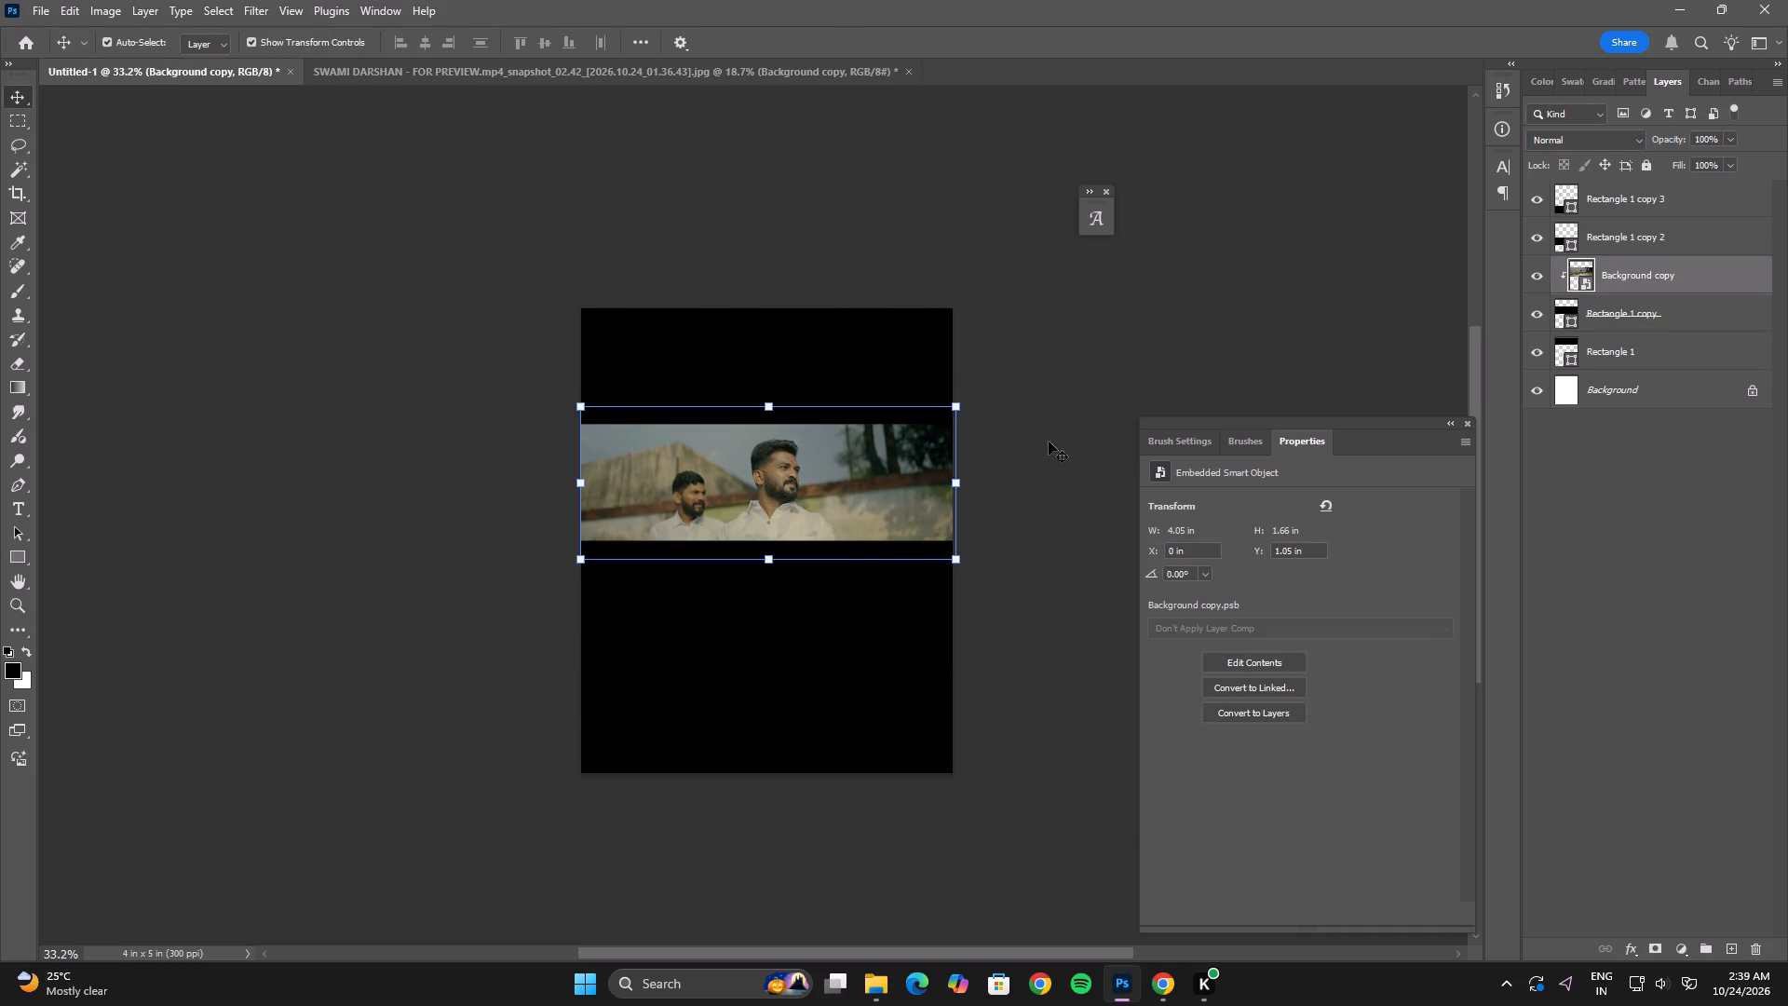
click(1059, 415)
Select the third strip, Rectangle 1 copy 2, and open the snapshot_03.04 still from Downloads as a separate Photoshop document.
click(871, 356)
key(alt+Tab)
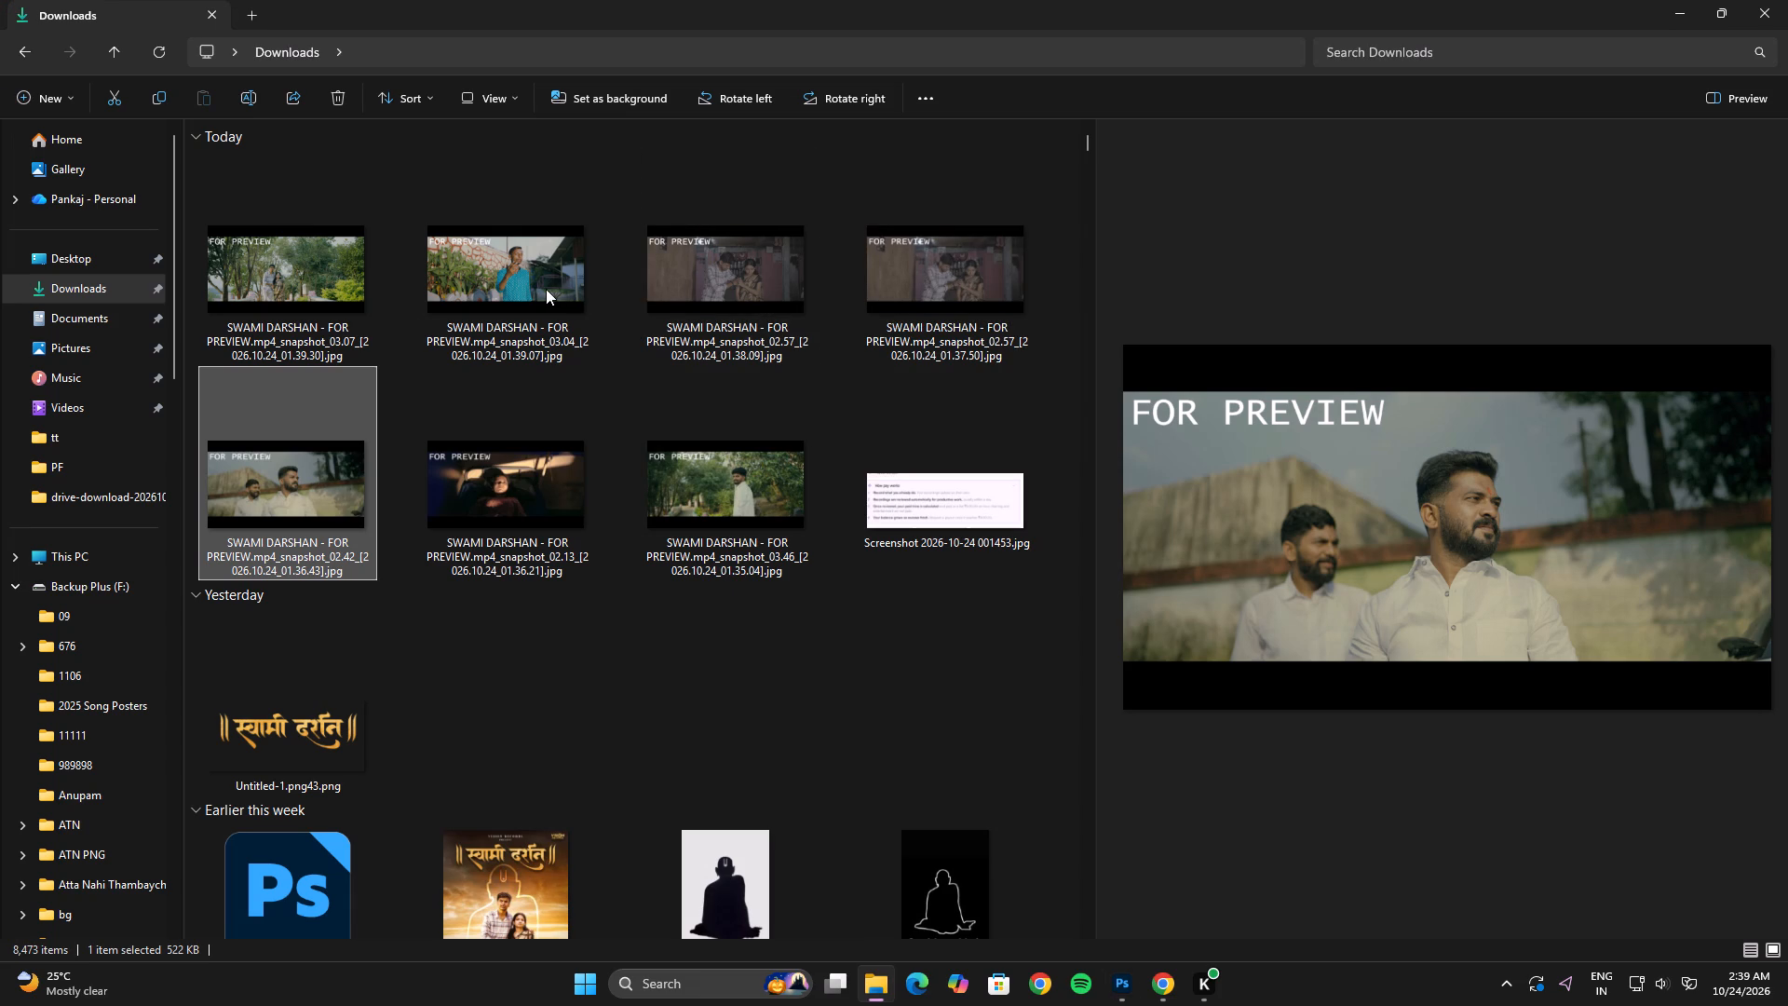
key(alt+Tab)
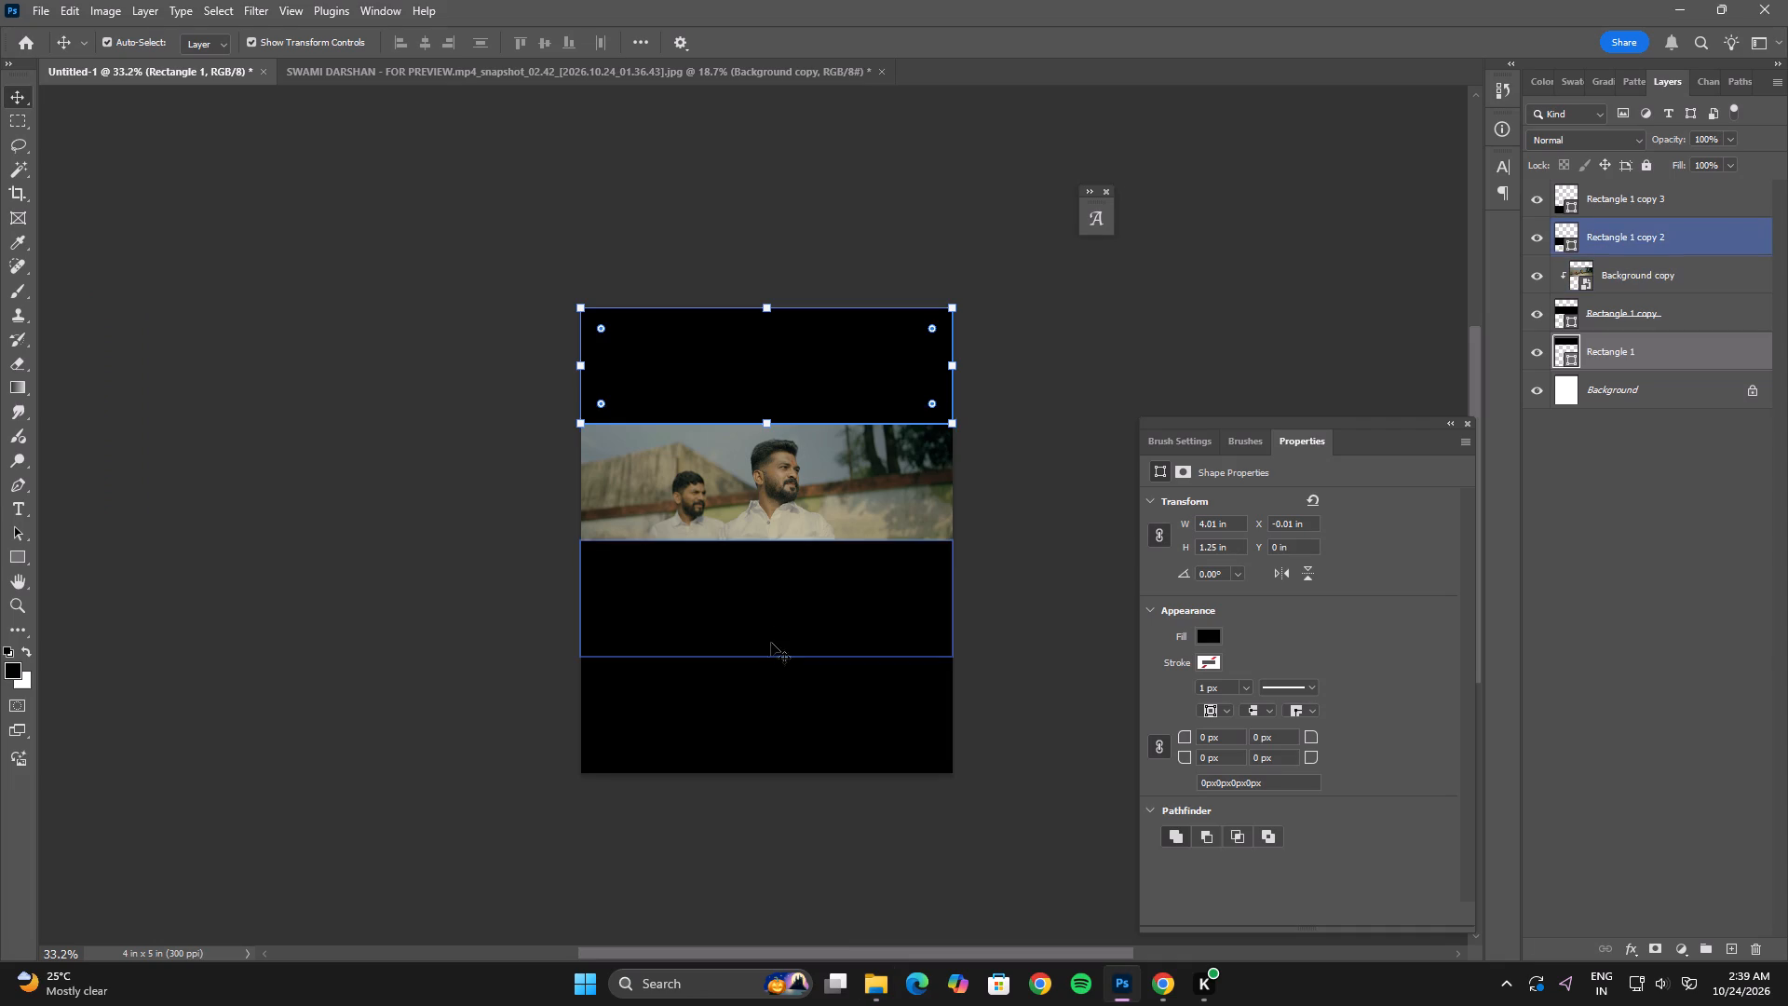
click(780, 619)
key(alt+Tab)
click(504, 326)
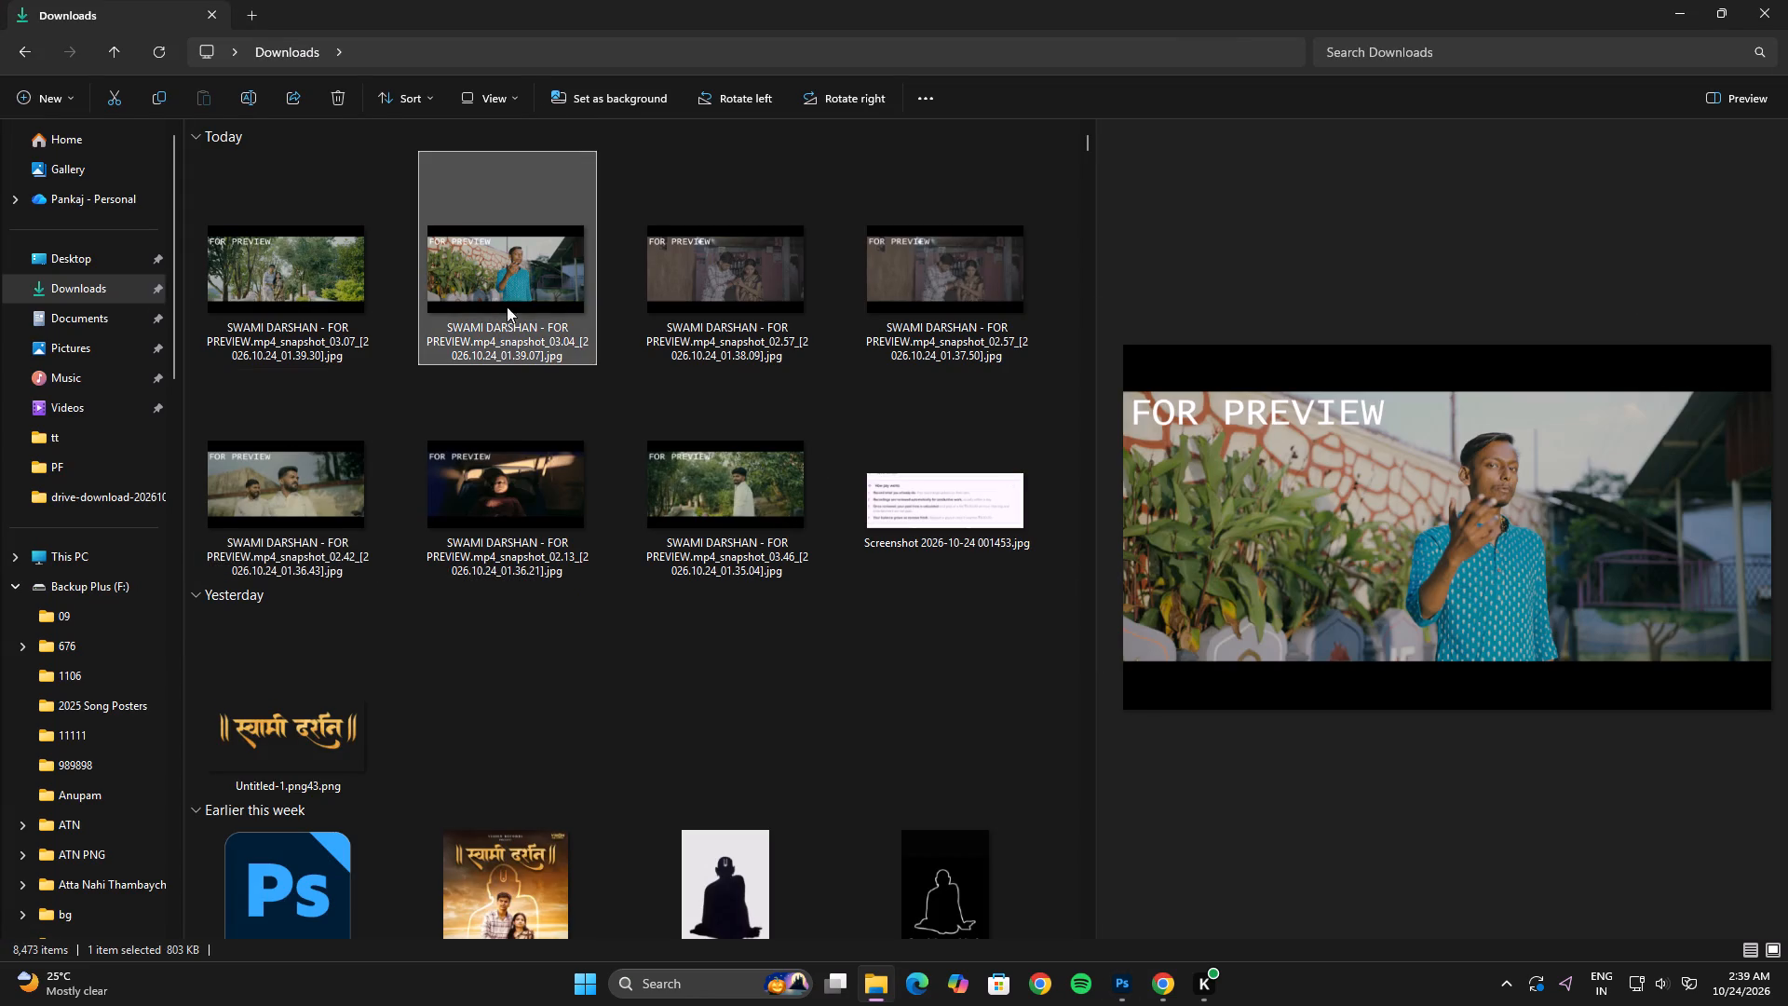
drag(512, 258, 1036, 62)
key(alt+Tab)
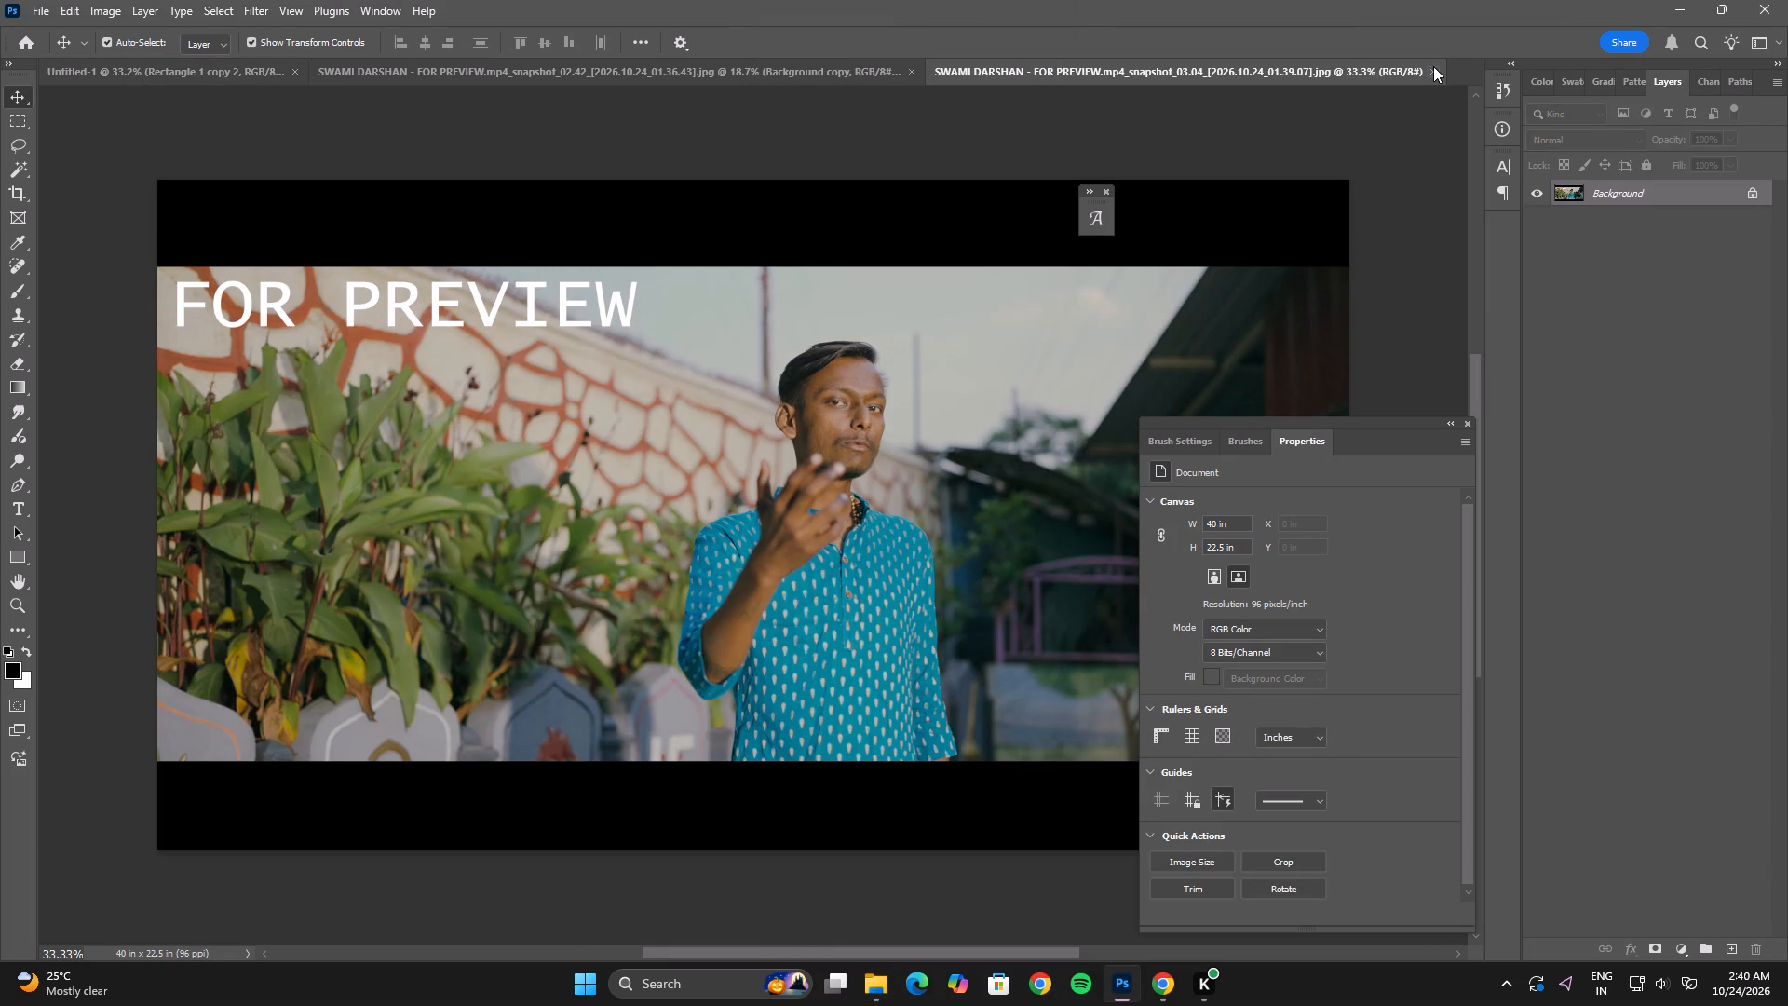
Convert the snapshot_03.04 still's background layer into a smart object.
right_click(1608, 190)
click(1640, 383)
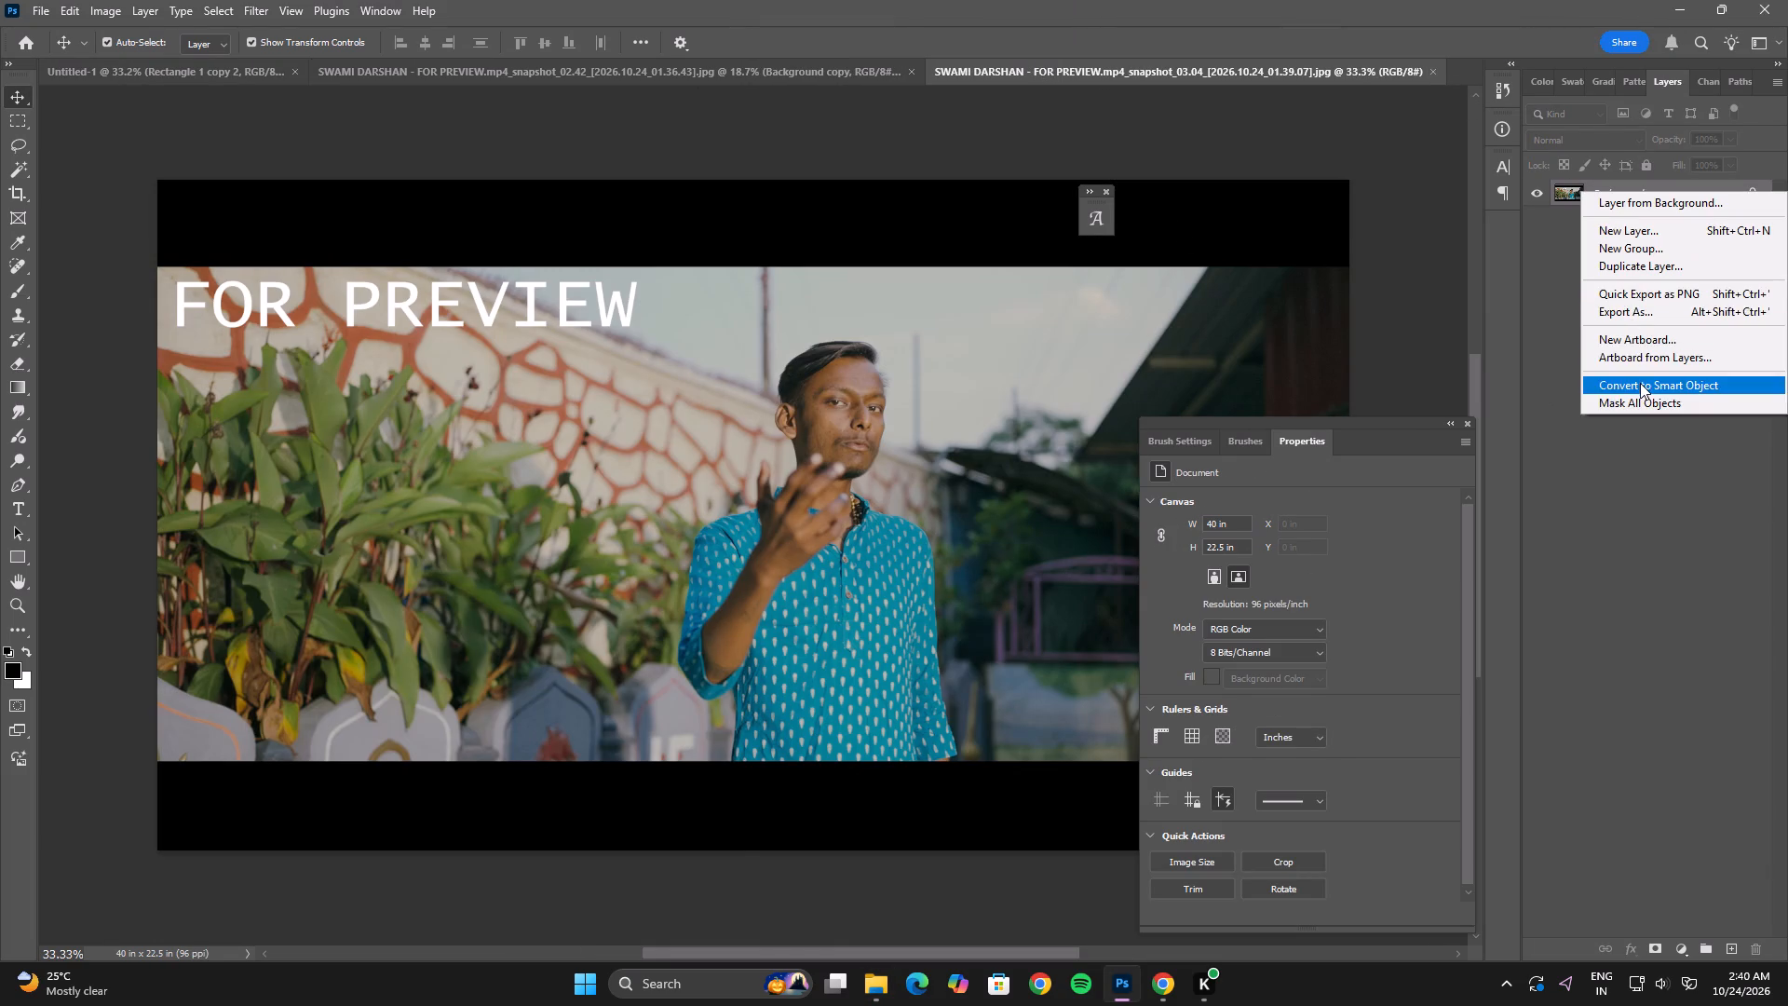
Marquee-select the FOR PREVIEW watermark and, from a new empty layer, remove it with Content-Aware Fill output to a new layer.
click(29, 118)
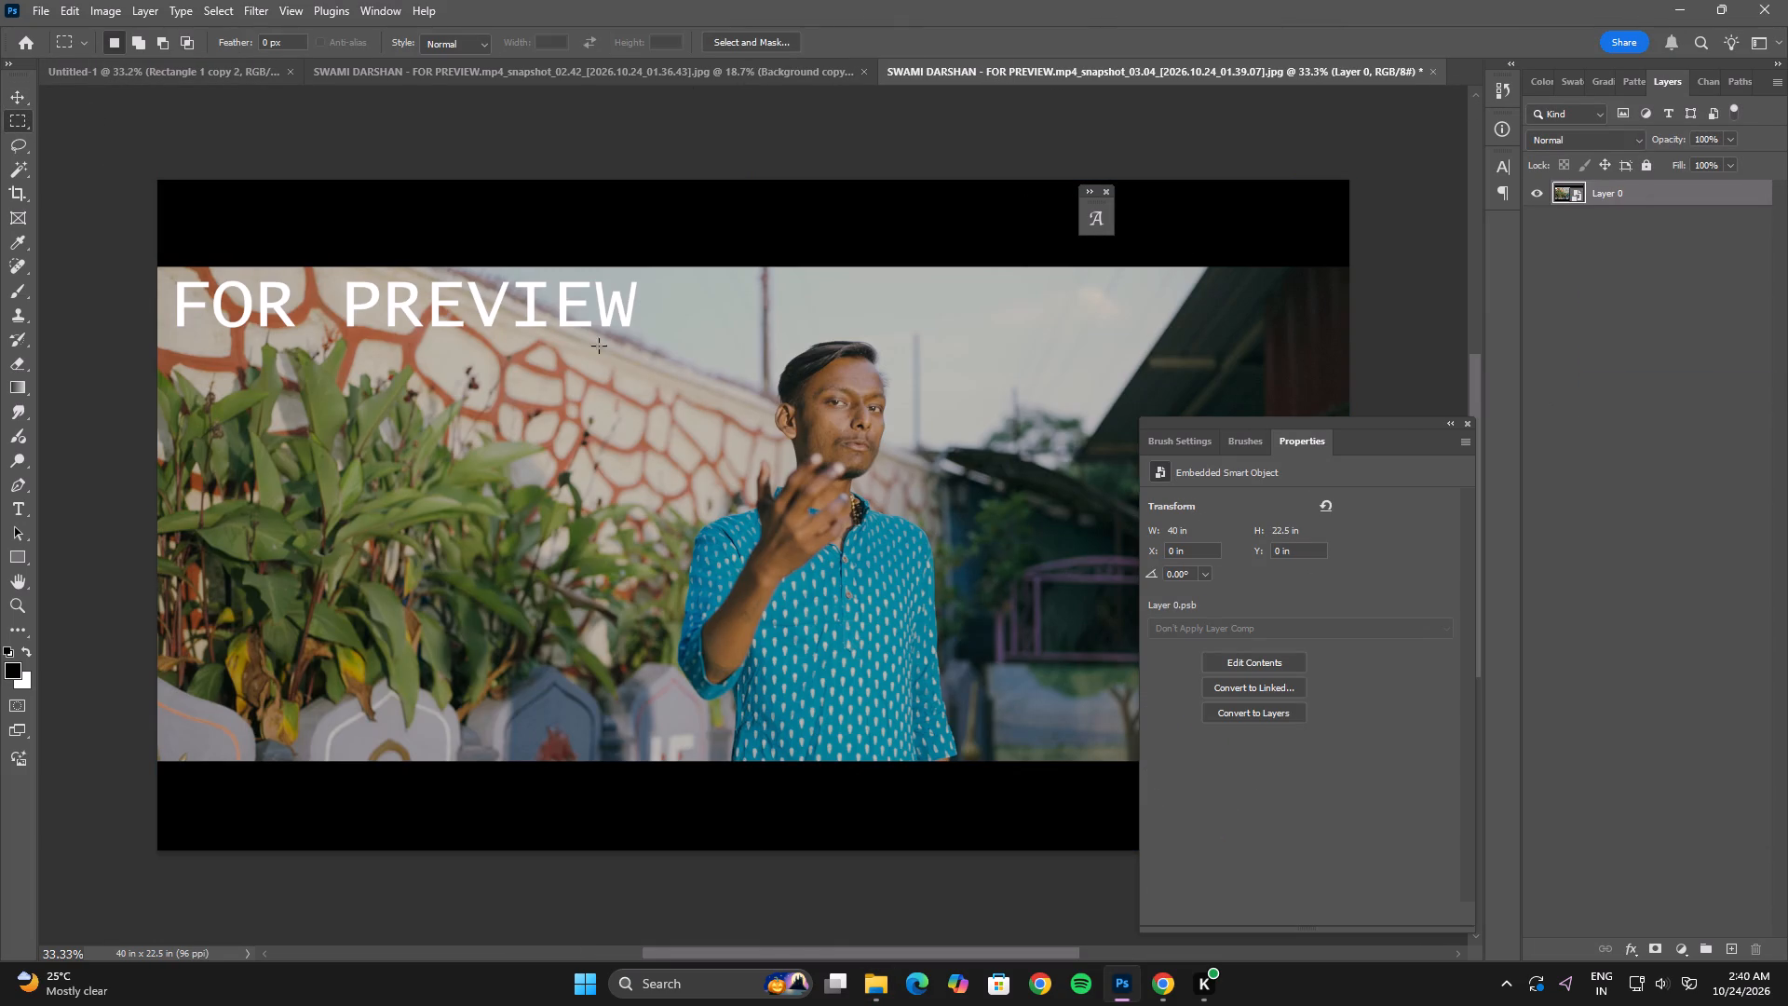
drag(644, 336, 187, 289)
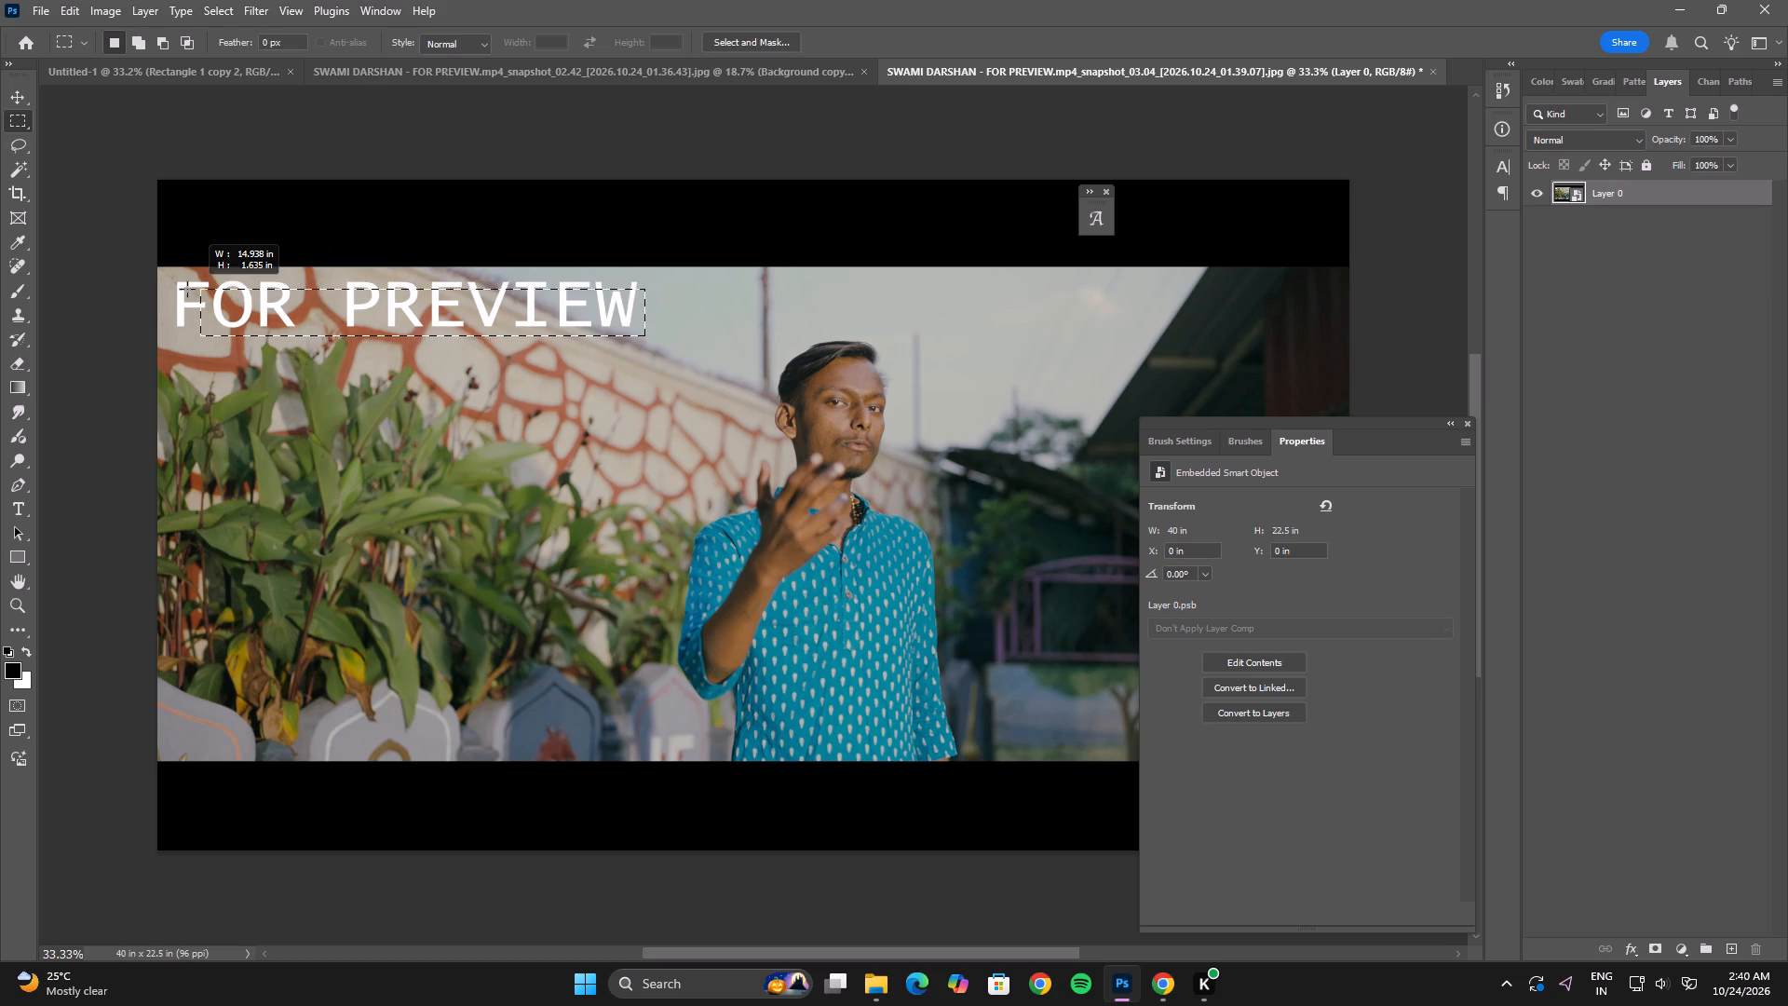
drag(187, 289, 171, 278)
right_click(196, 287)
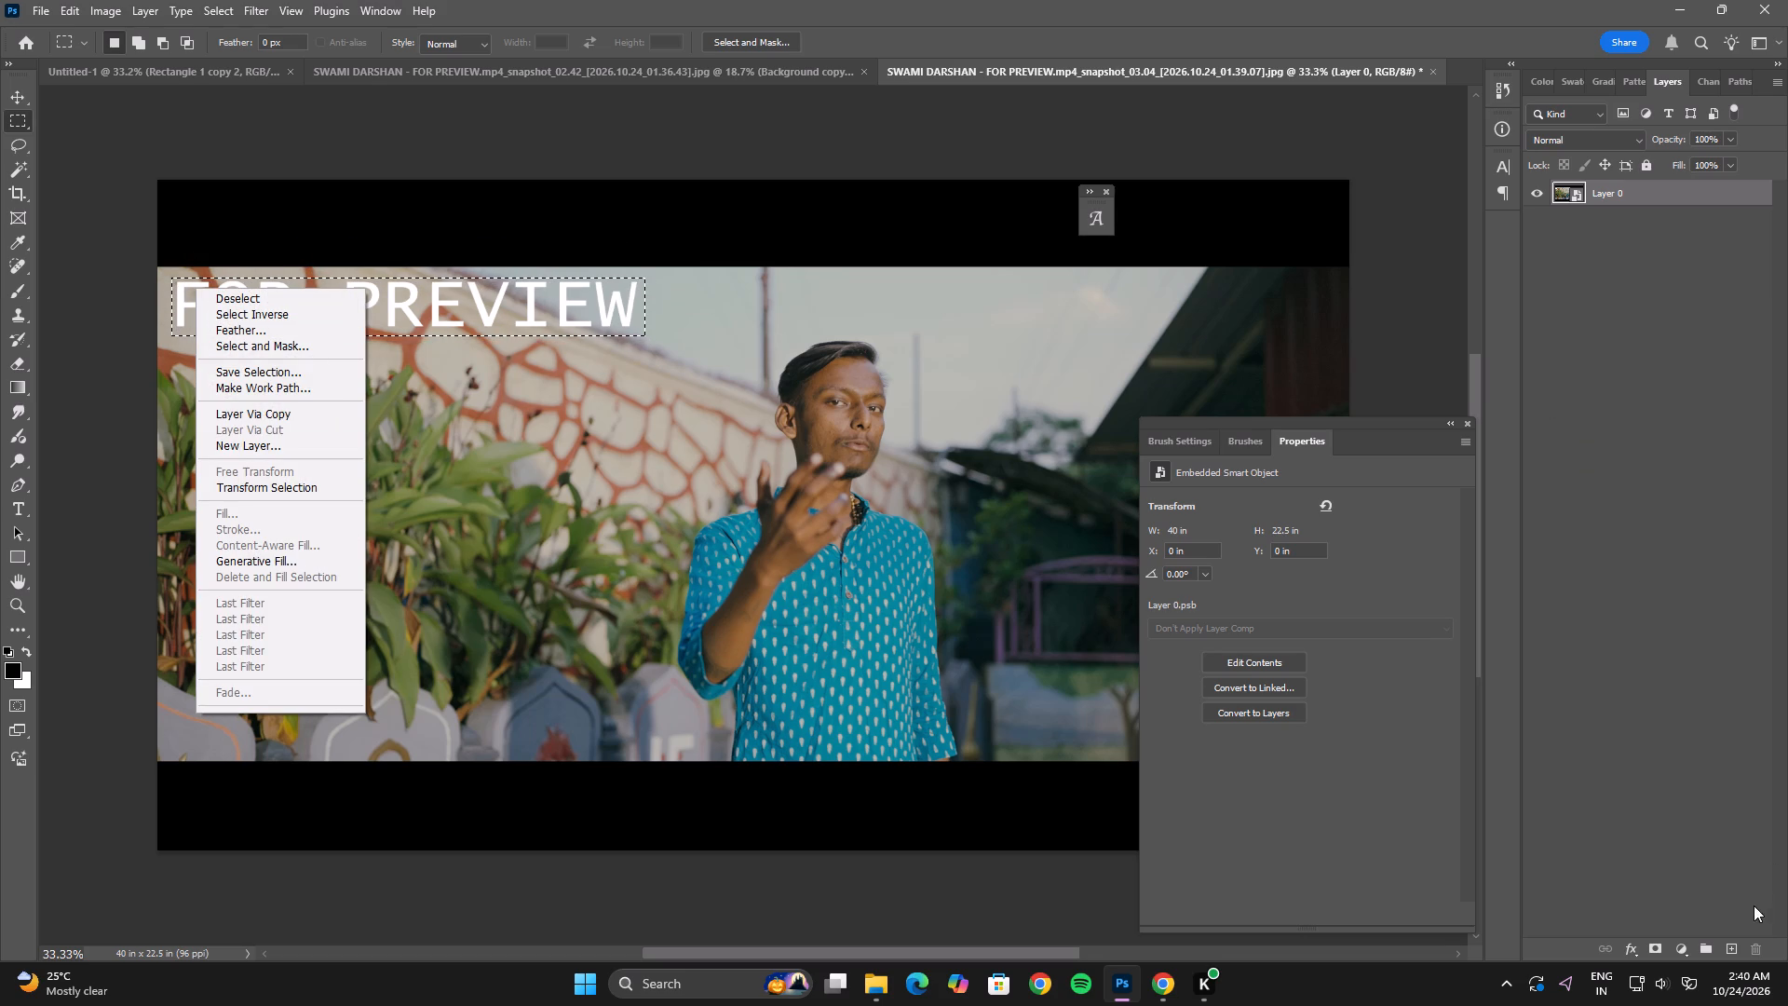
click(1730, 950)
click(1734, 945)
right_click(465, 460)
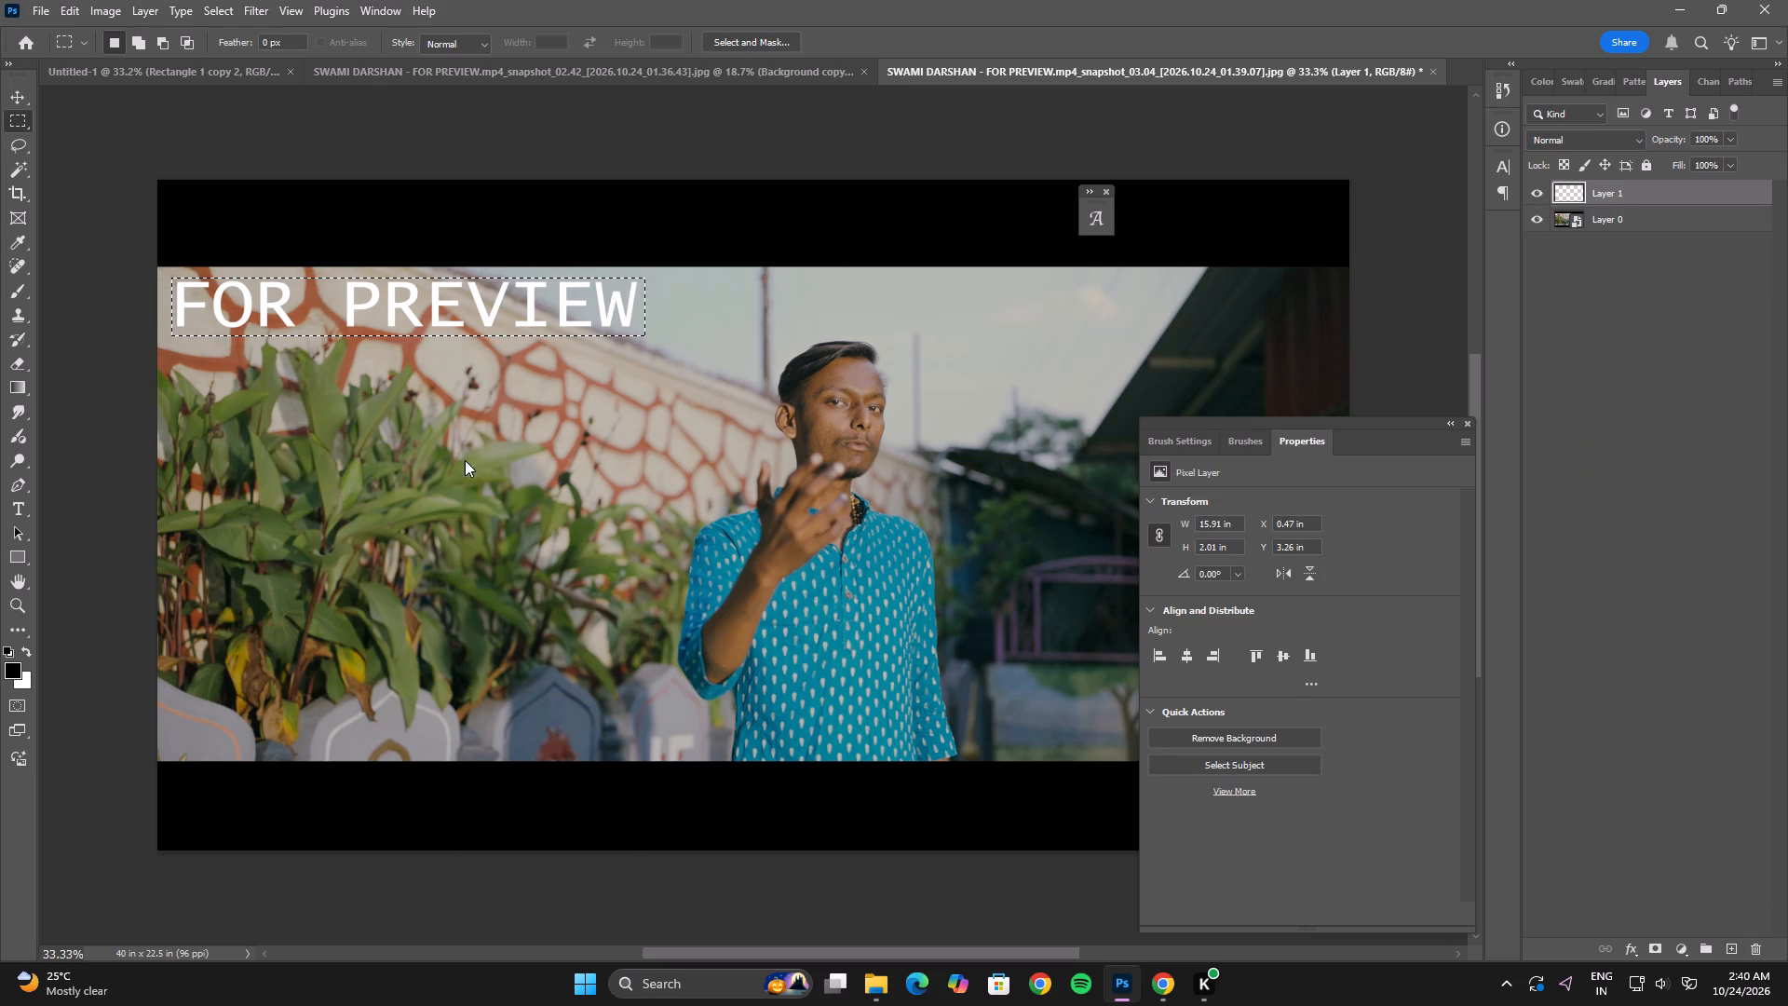
click(573, 717)
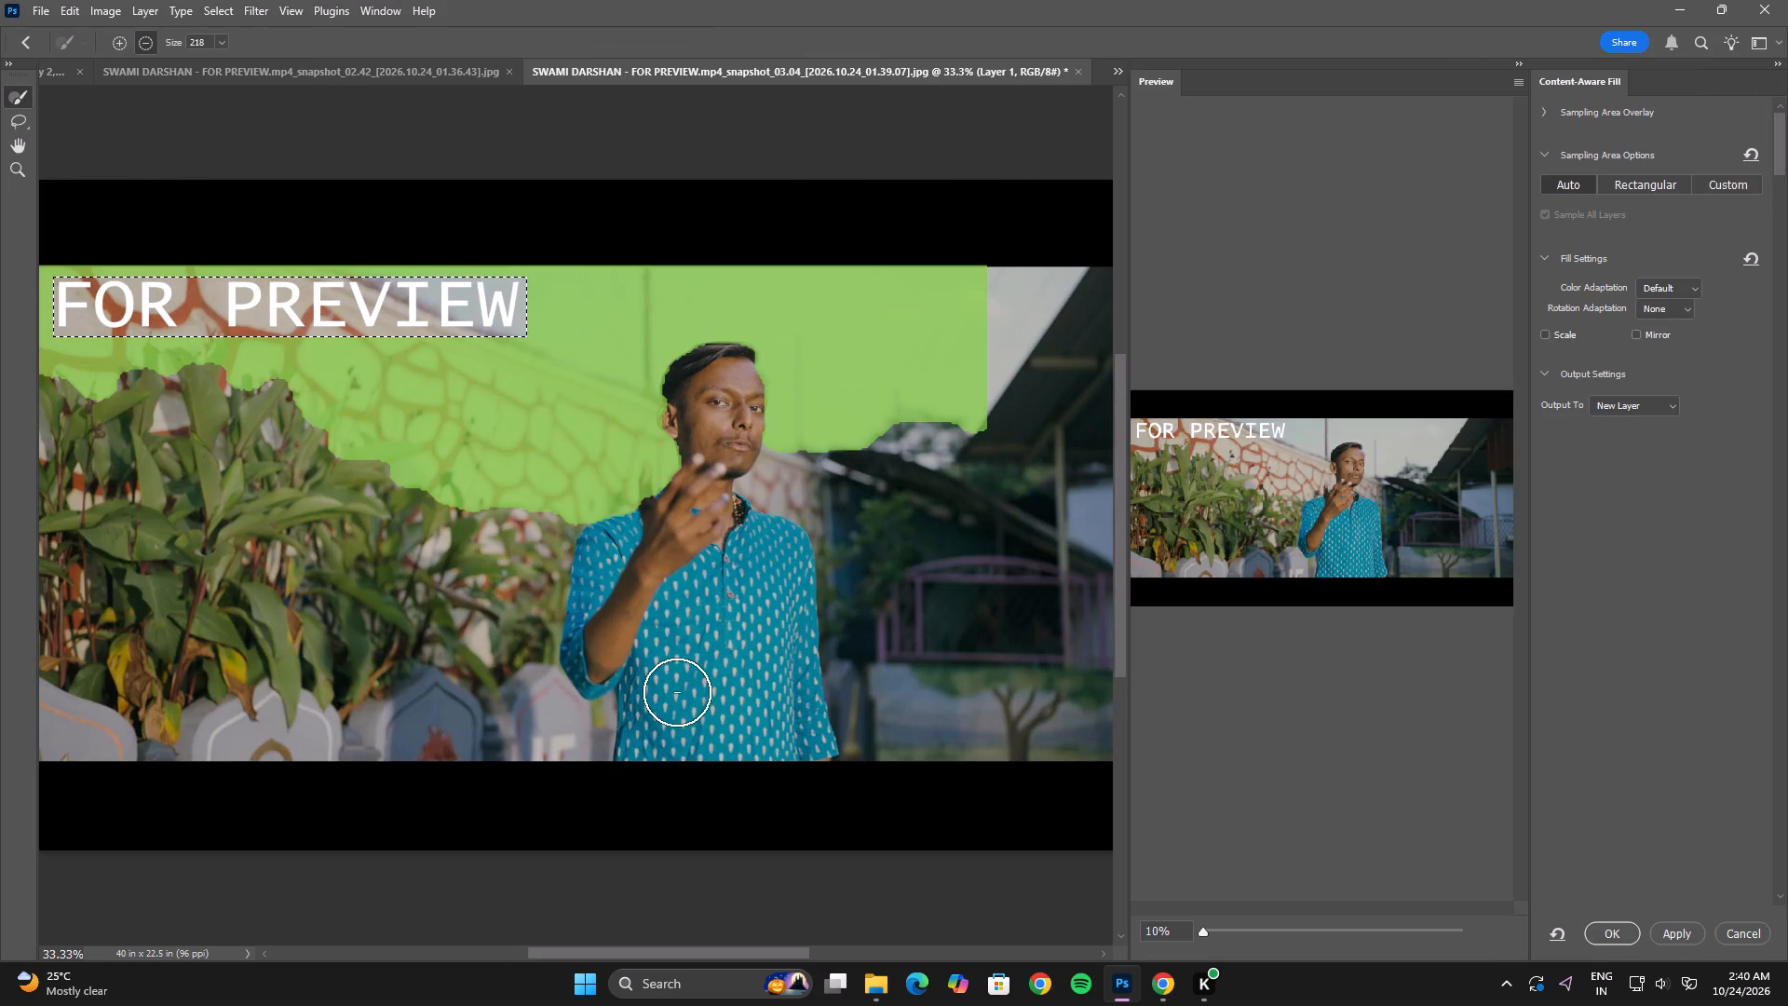
click(1671, 931)
click(1609, 927)
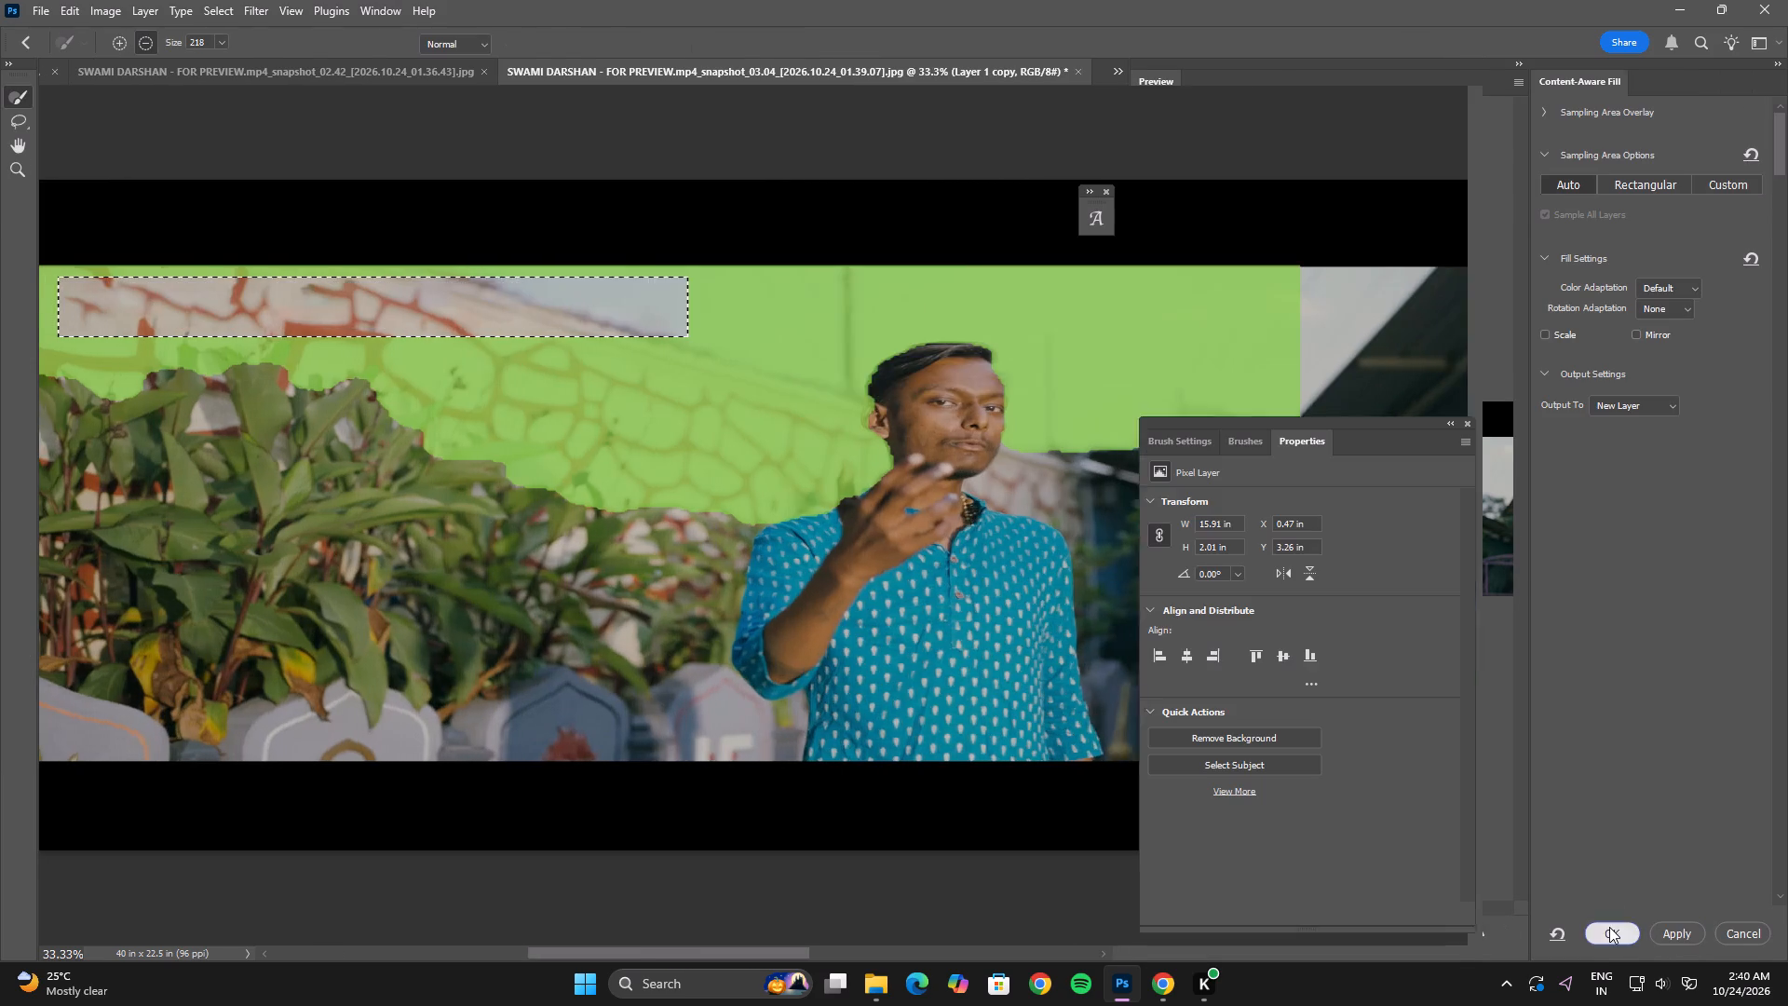
click(652, 545)
Combine all three layers of the snapshot_03.04 document into one smart object.
shift+click(1622, 239)
right_click(1622, 239)
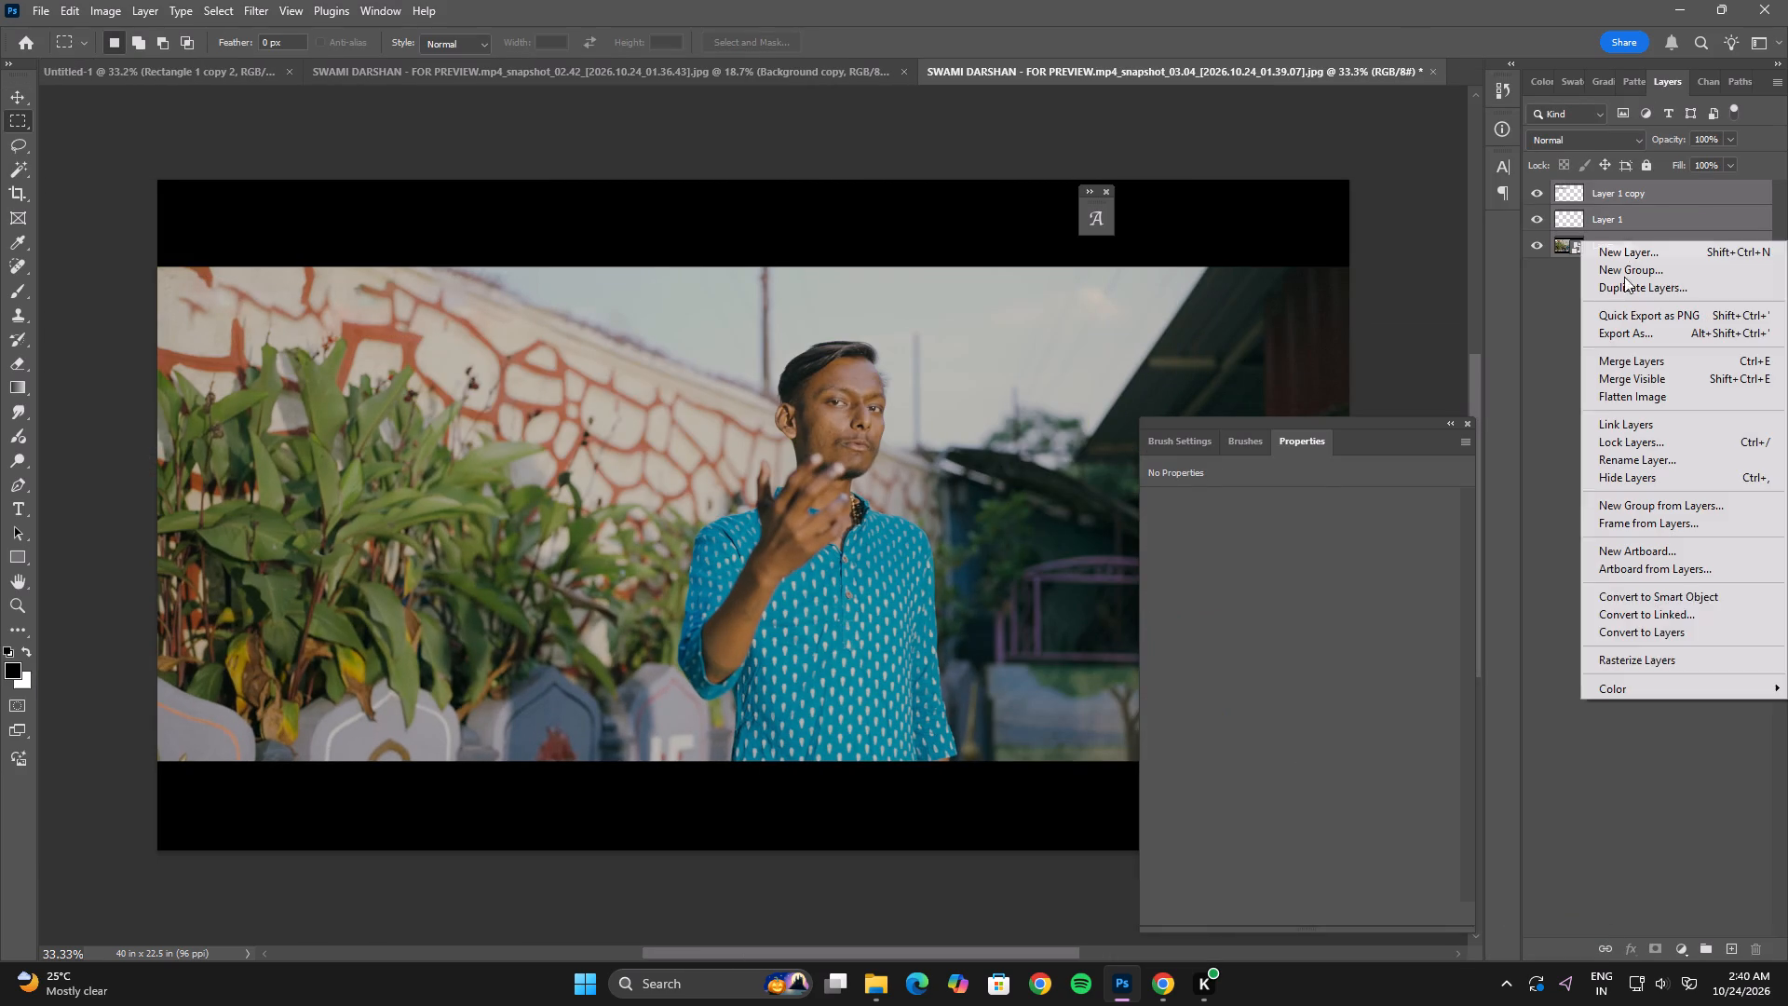
click(1660, 600)
Crop the black letterbox bars off the top and bottom of the still, leaving a height of about 16.44 in.
click(12, 95)
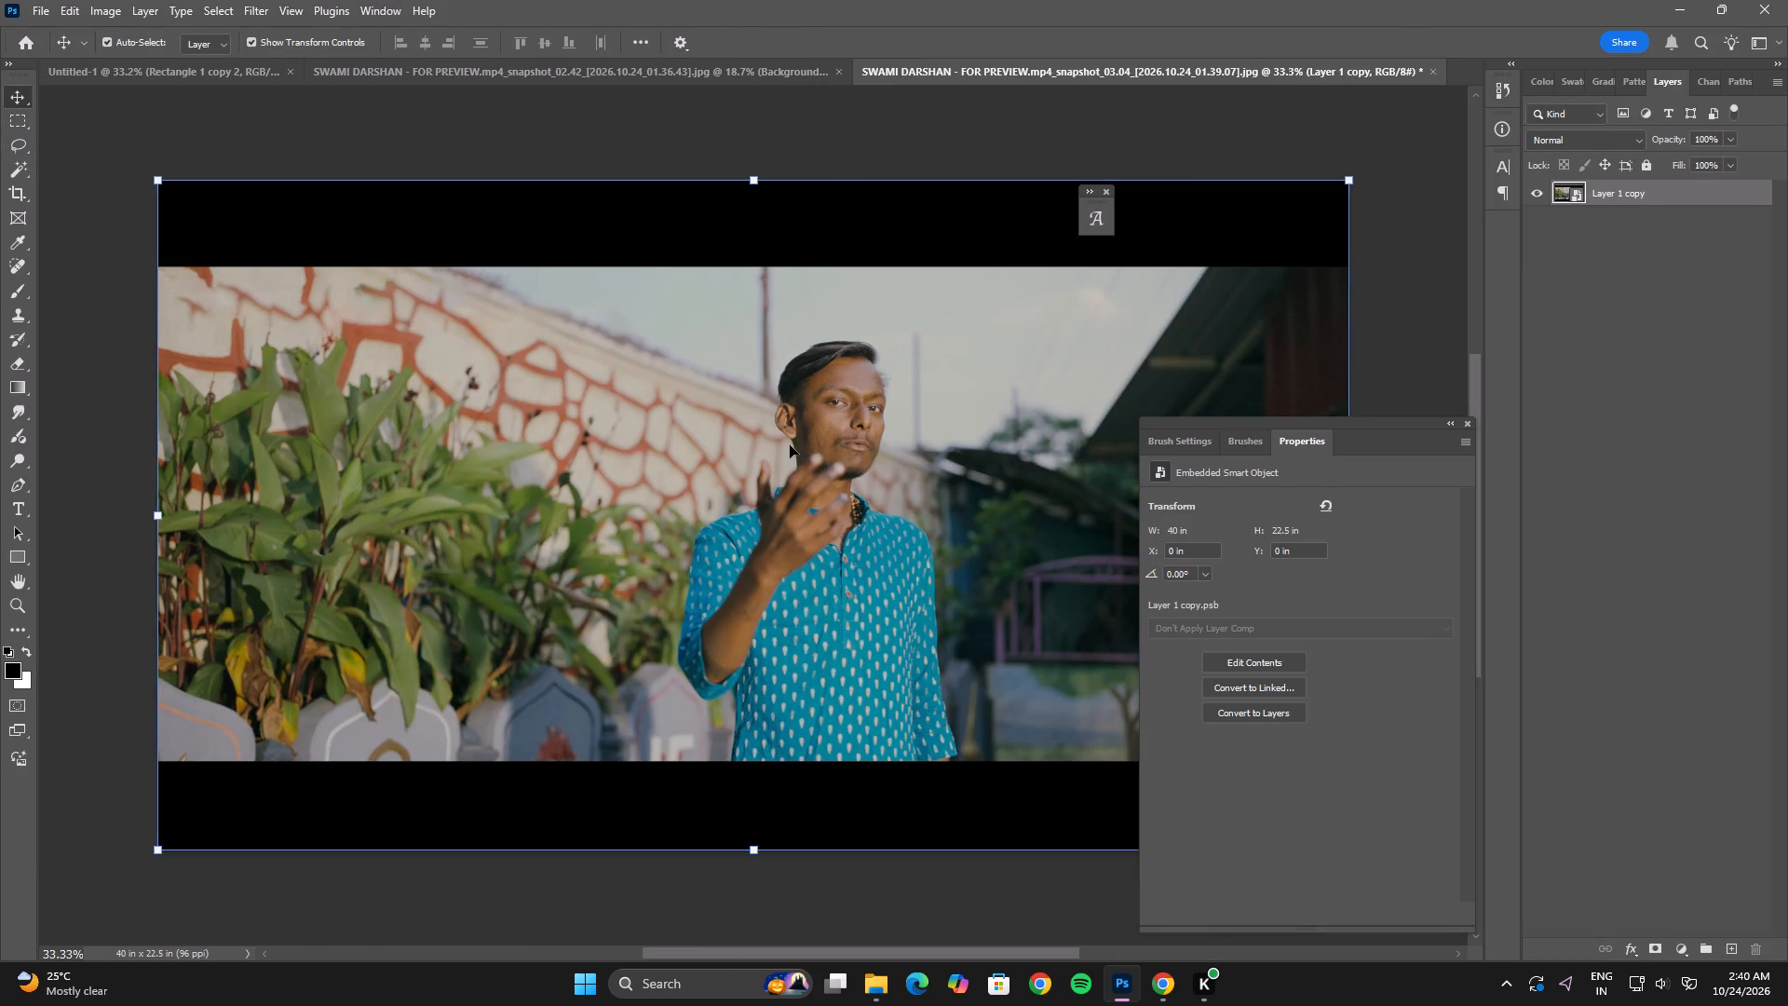
key(c)
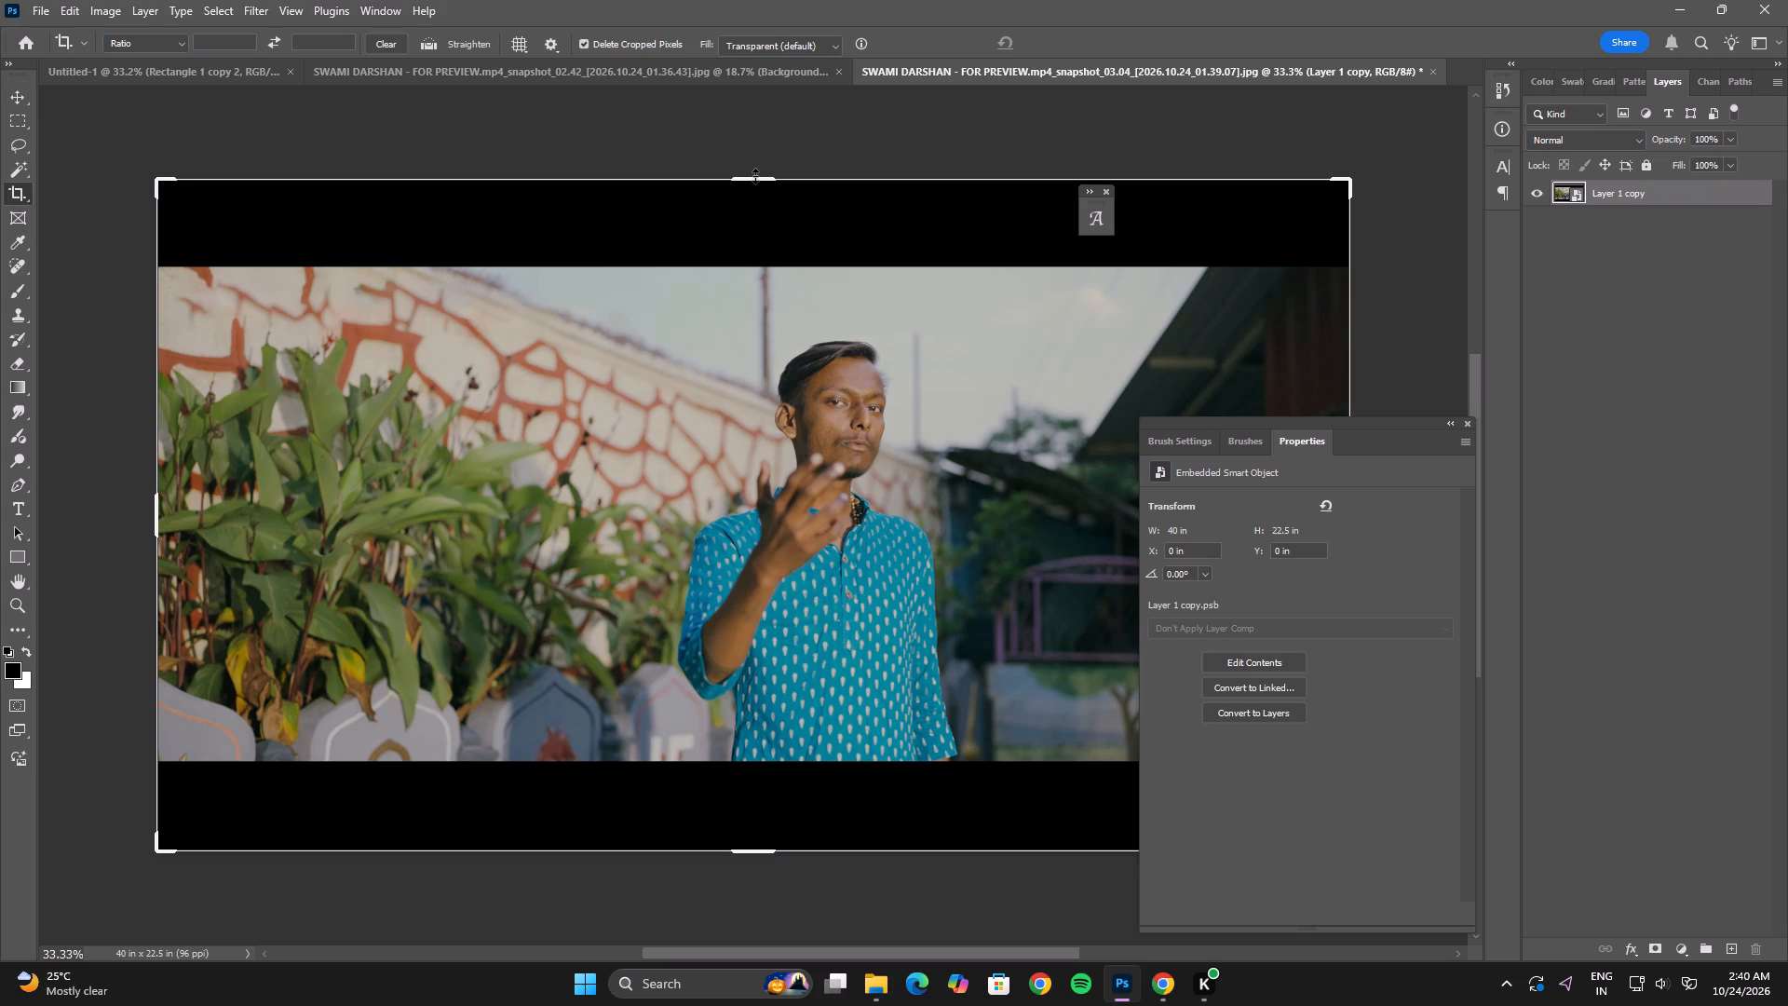
alt+drag(755, 176, 753, 263)
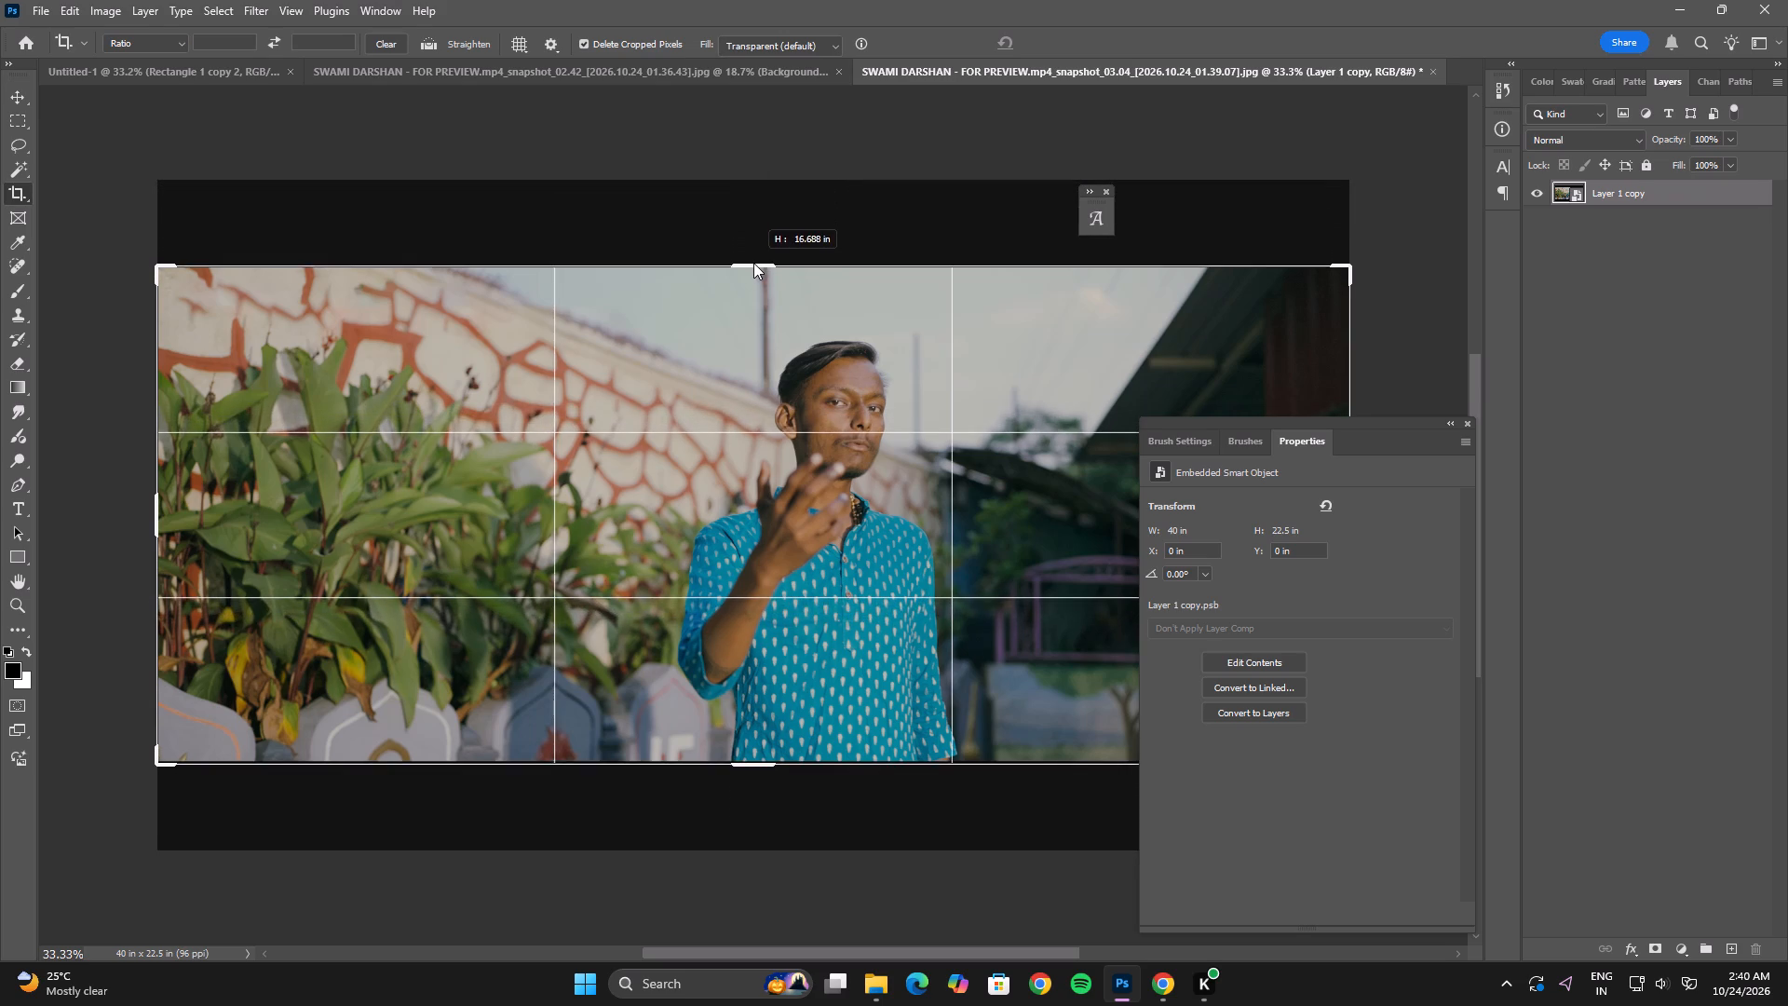
alt+drag(753, 263, 752, 266)
double_click(788, 377)
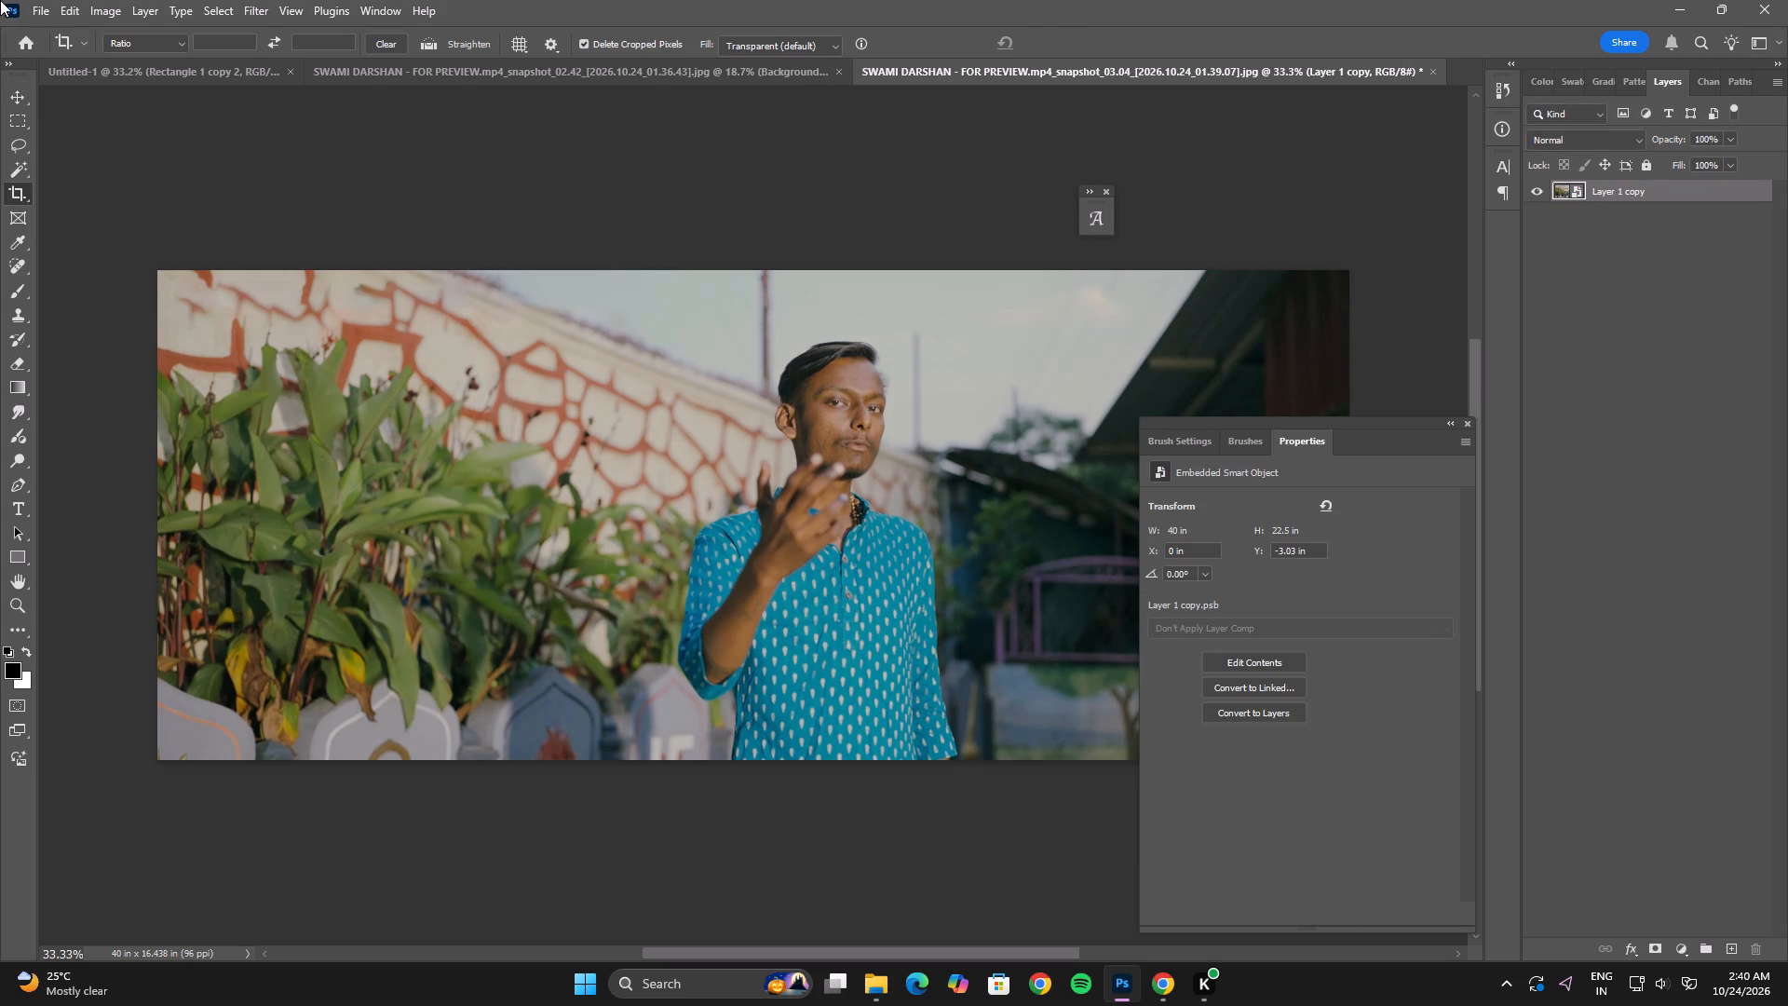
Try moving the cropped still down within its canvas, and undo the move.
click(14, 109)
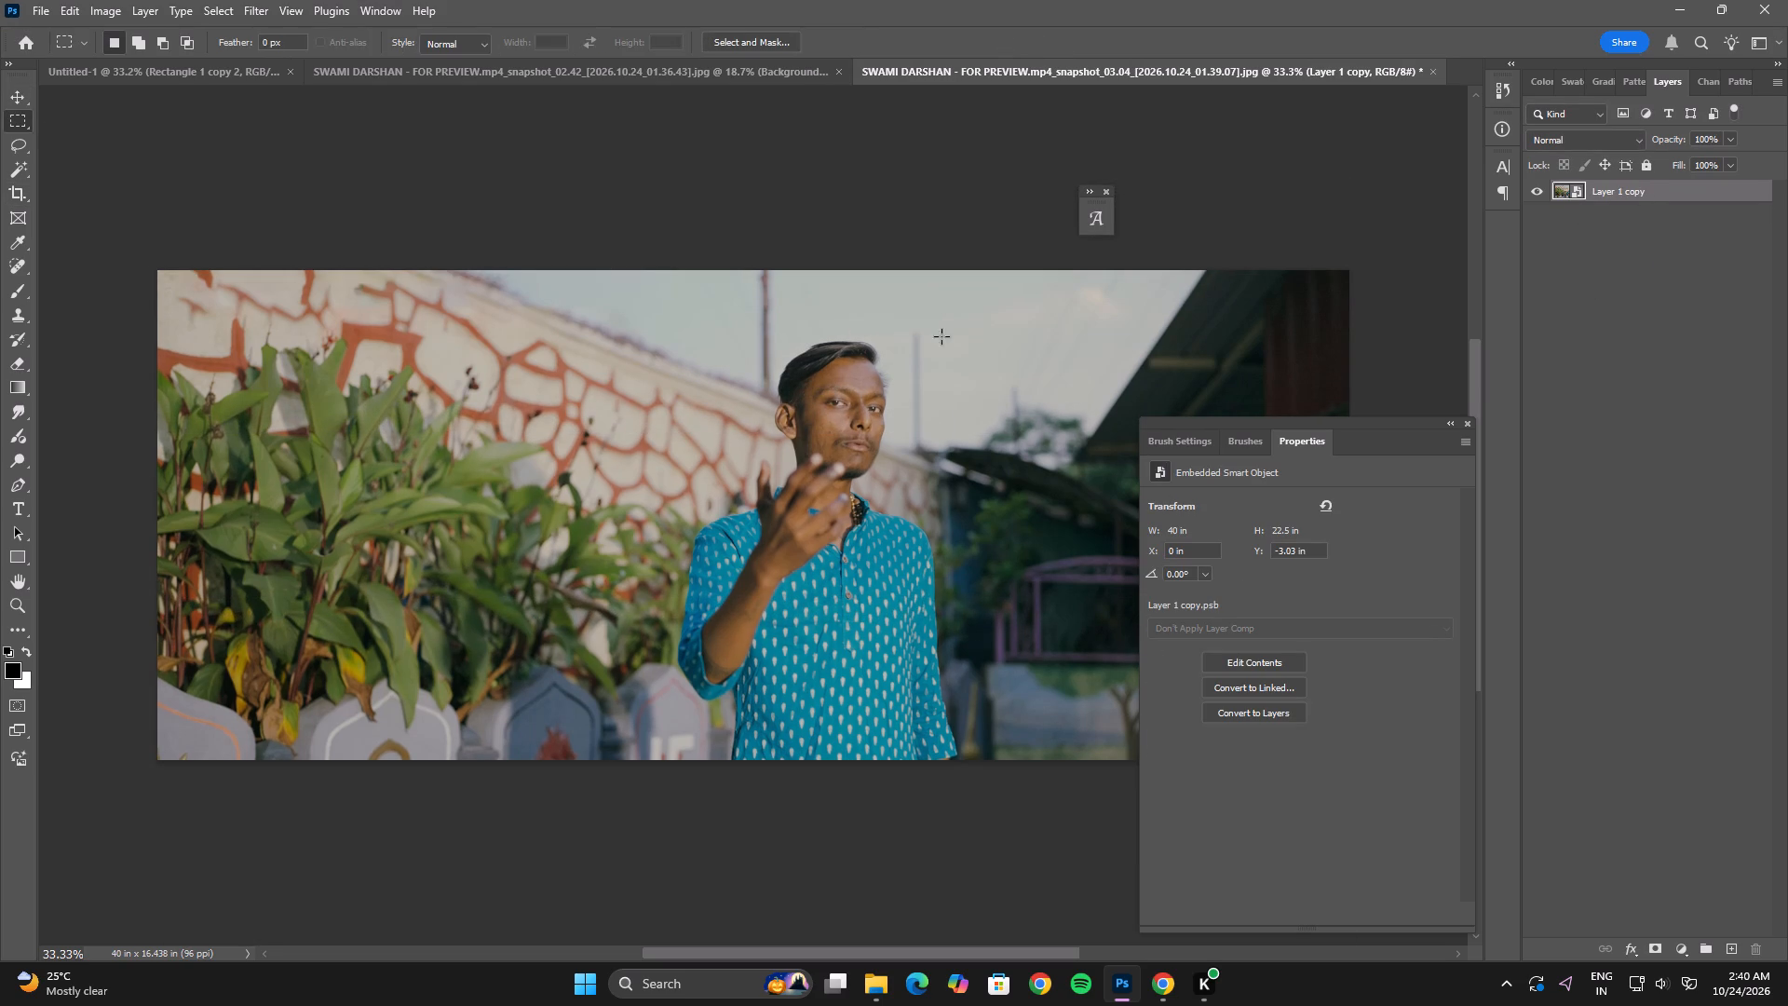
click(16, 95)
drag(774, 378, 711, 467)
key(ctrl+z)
Convert the cropped still's layer into a smart object again.
right_click(1645, 187)
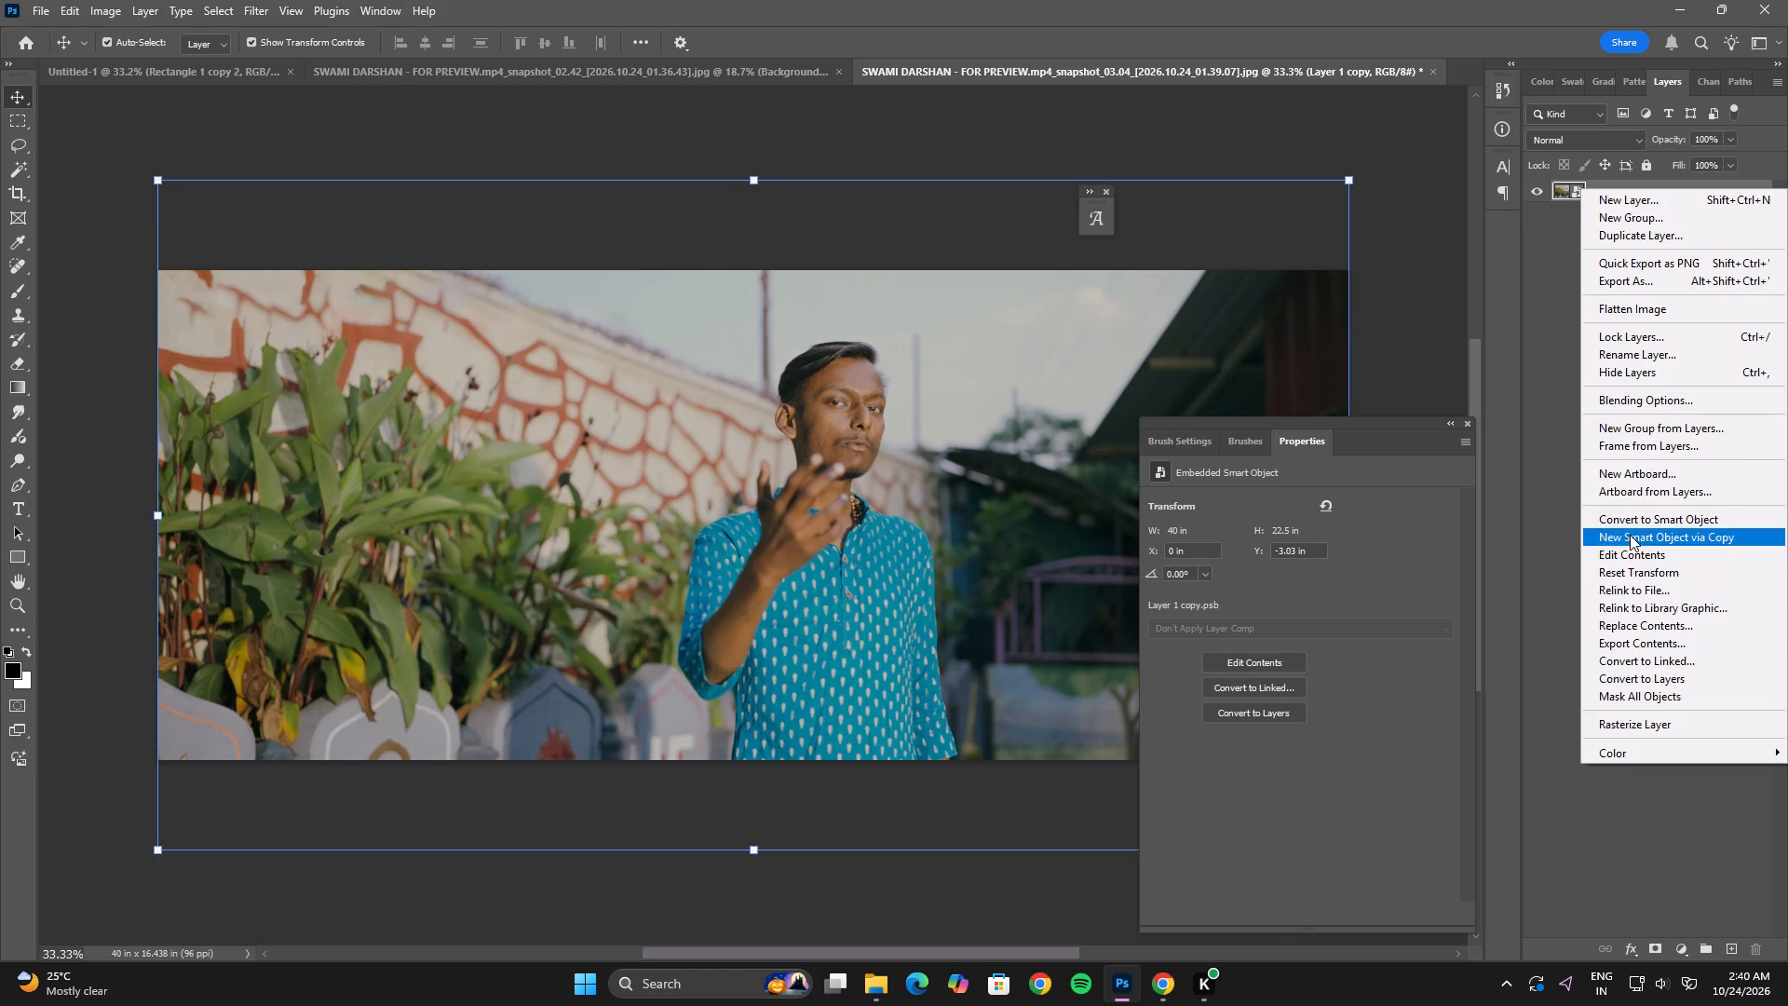
click(1630, 526)
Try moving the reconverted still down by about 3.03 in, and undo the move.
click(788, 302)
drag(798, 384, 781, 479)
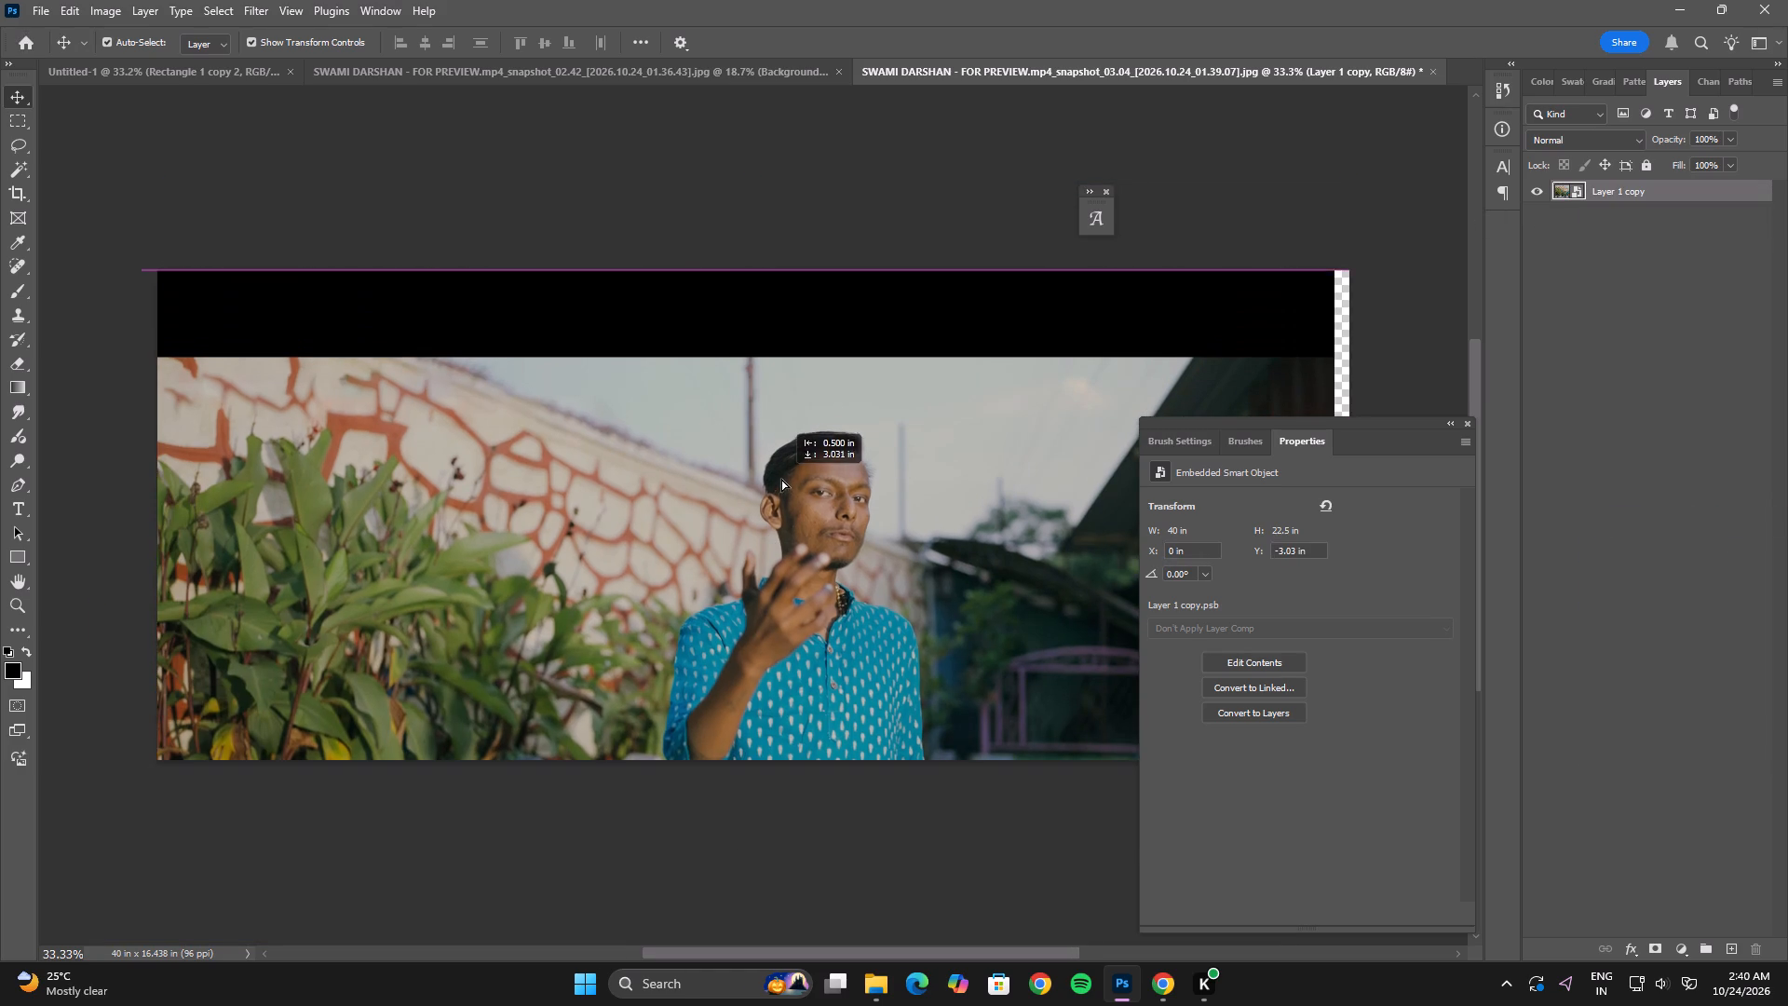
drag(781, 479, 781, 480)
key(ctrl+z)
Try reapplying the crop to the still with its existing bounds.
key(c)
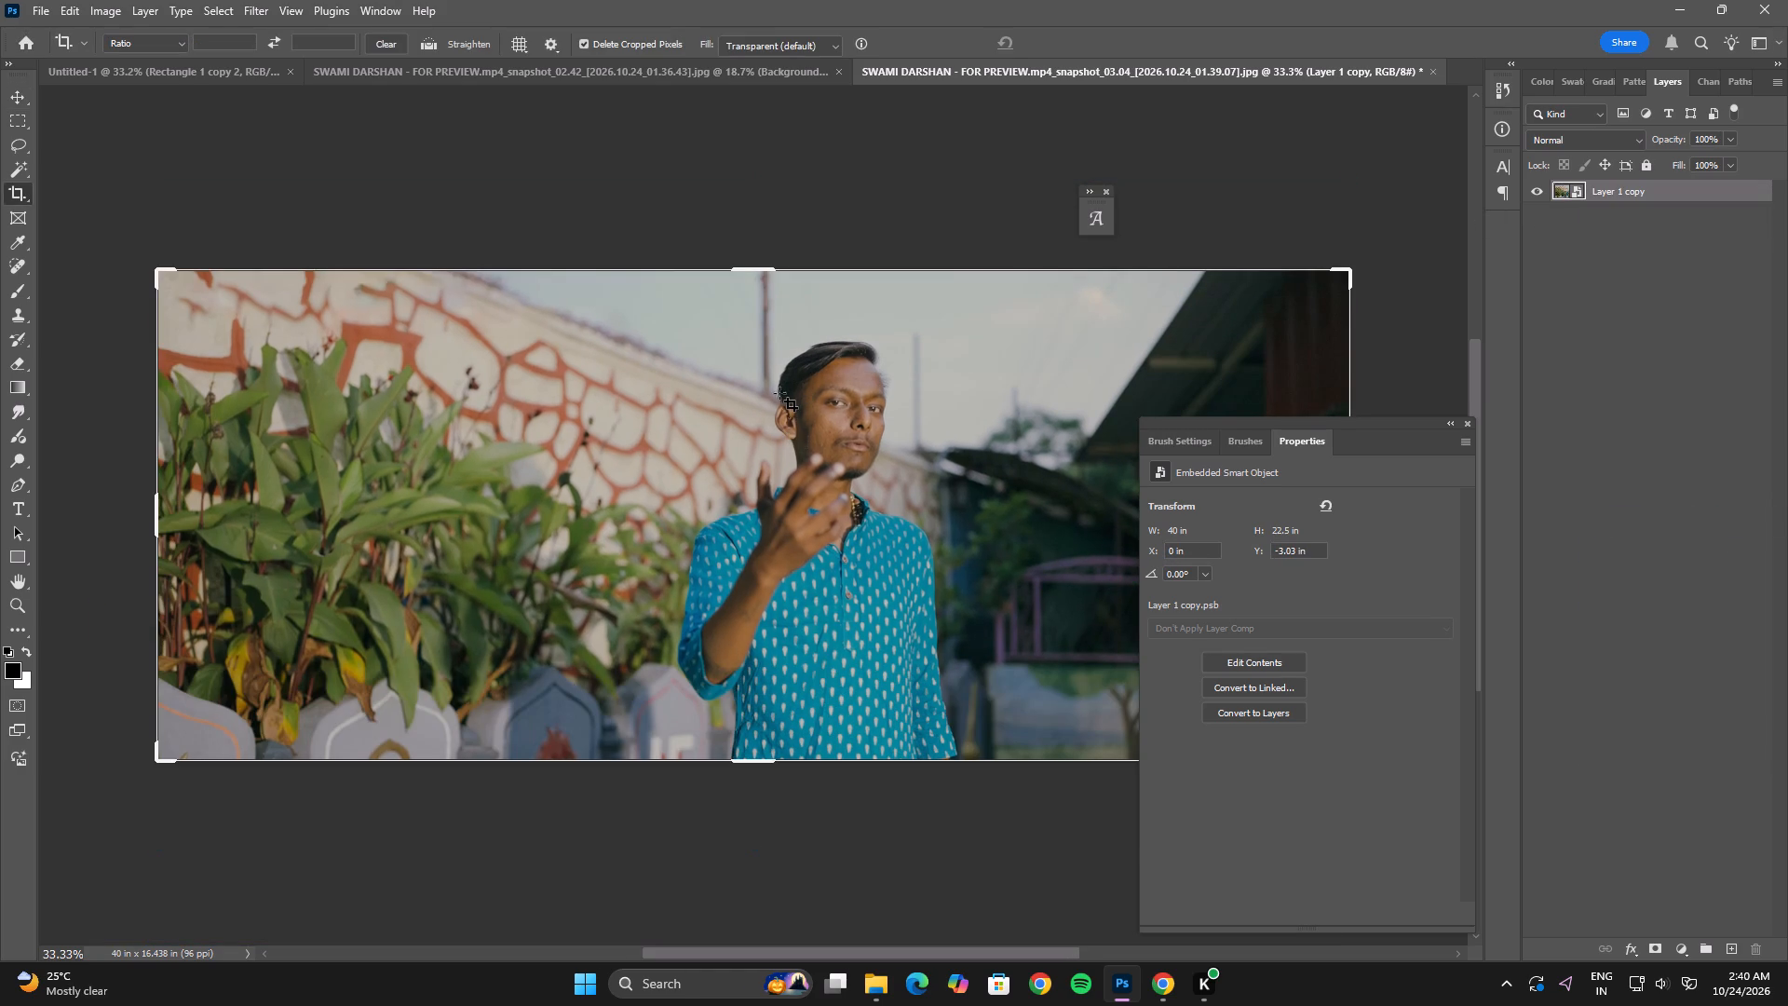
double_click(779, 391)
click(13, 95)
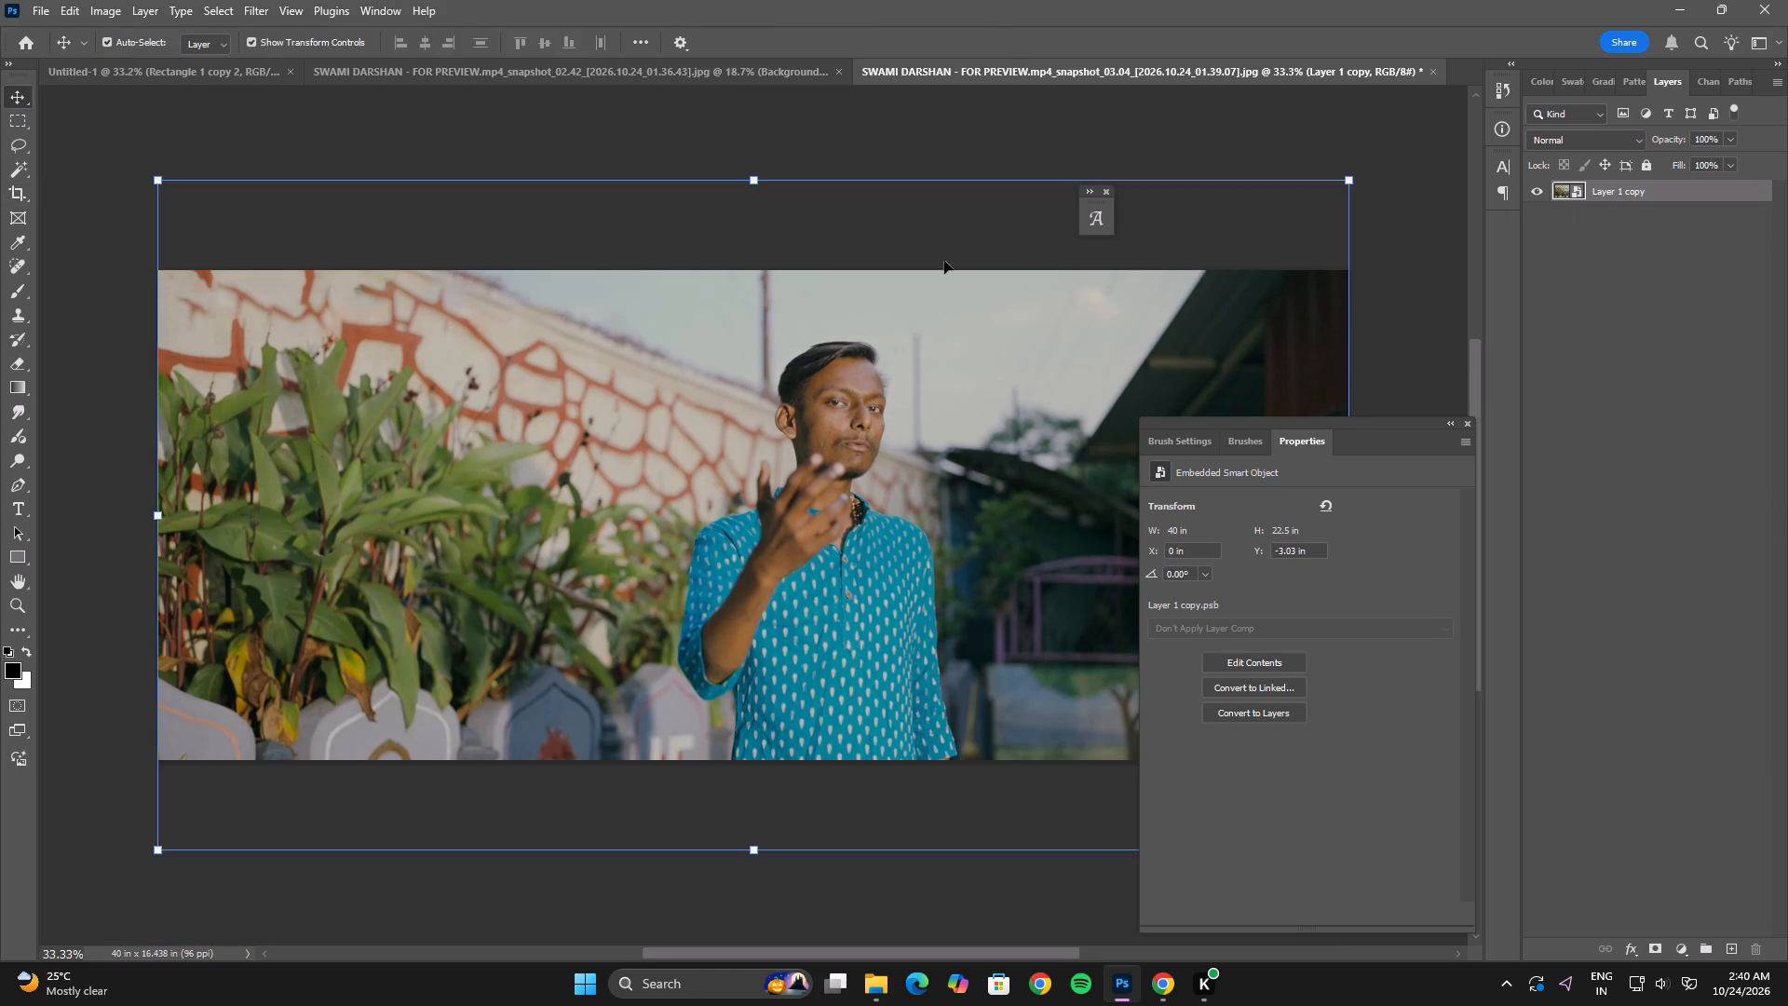
Rasterize the cropped still's smart object layer.
right_click(1629, 189)
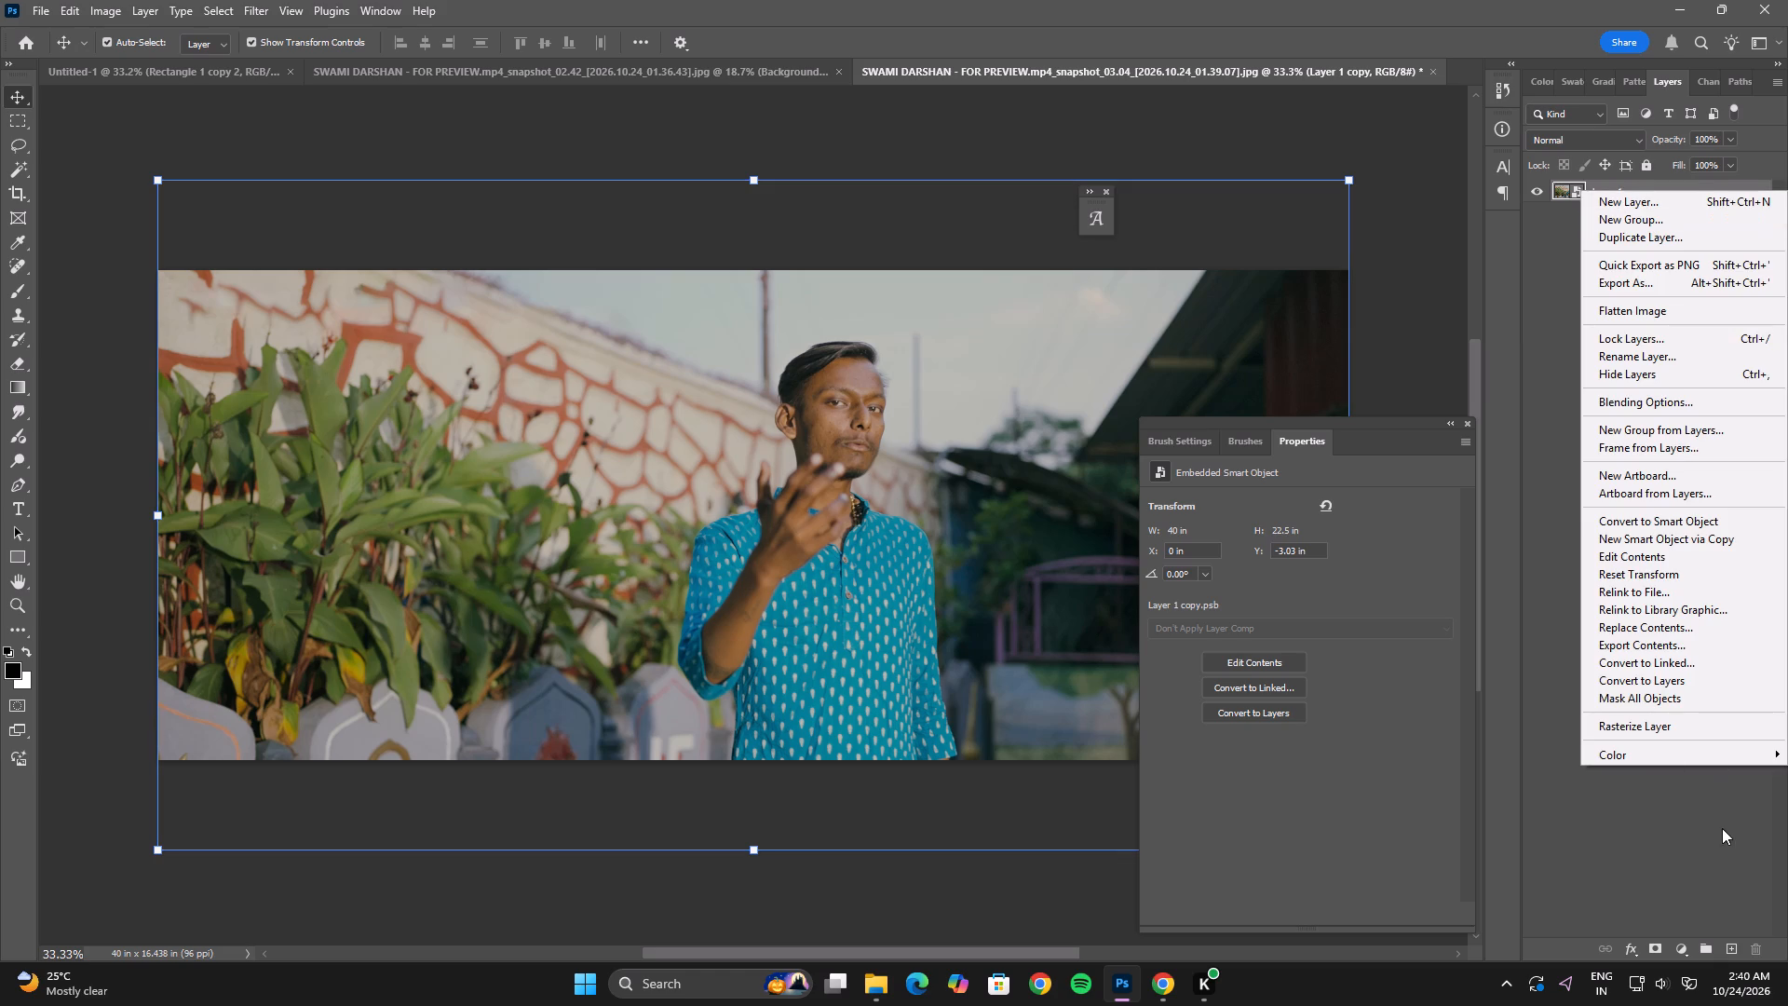
click(1665, 724)
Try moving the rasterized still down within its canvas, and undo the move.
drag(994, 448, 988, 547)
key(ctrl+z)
Reapply the crop to the rasterized still with its existing bounds, deleting the cropped pixels.
key(c)
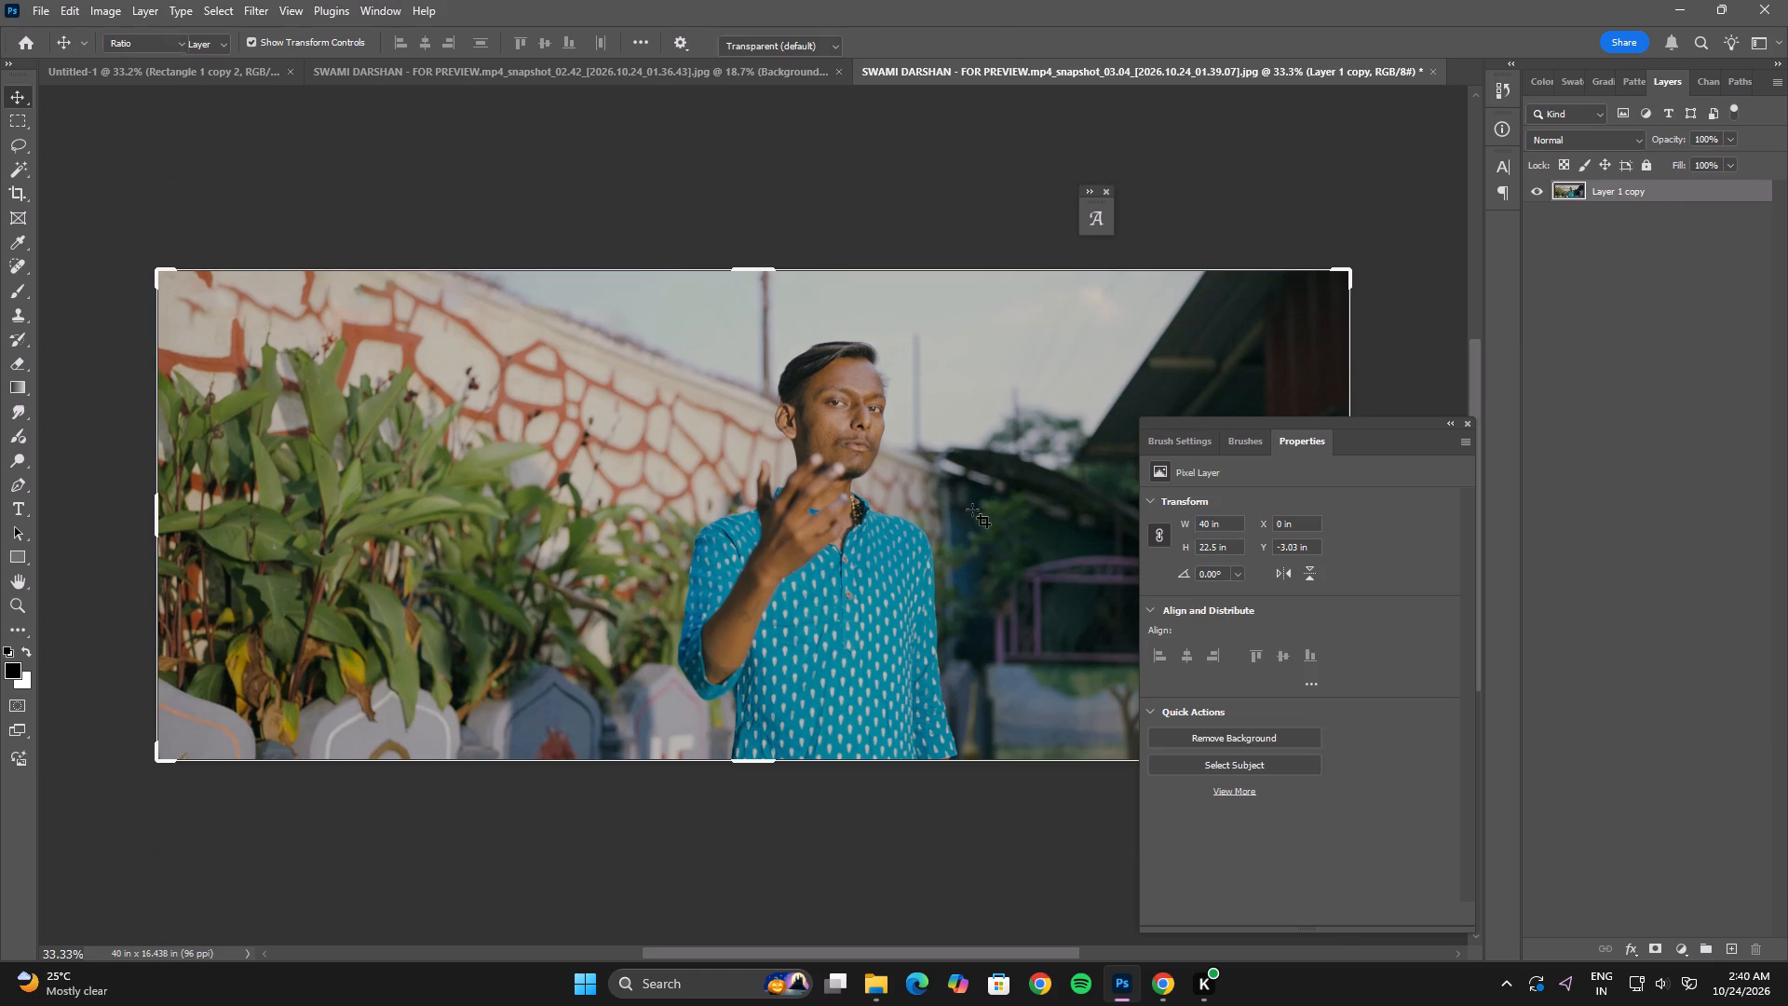
click(874, 468)
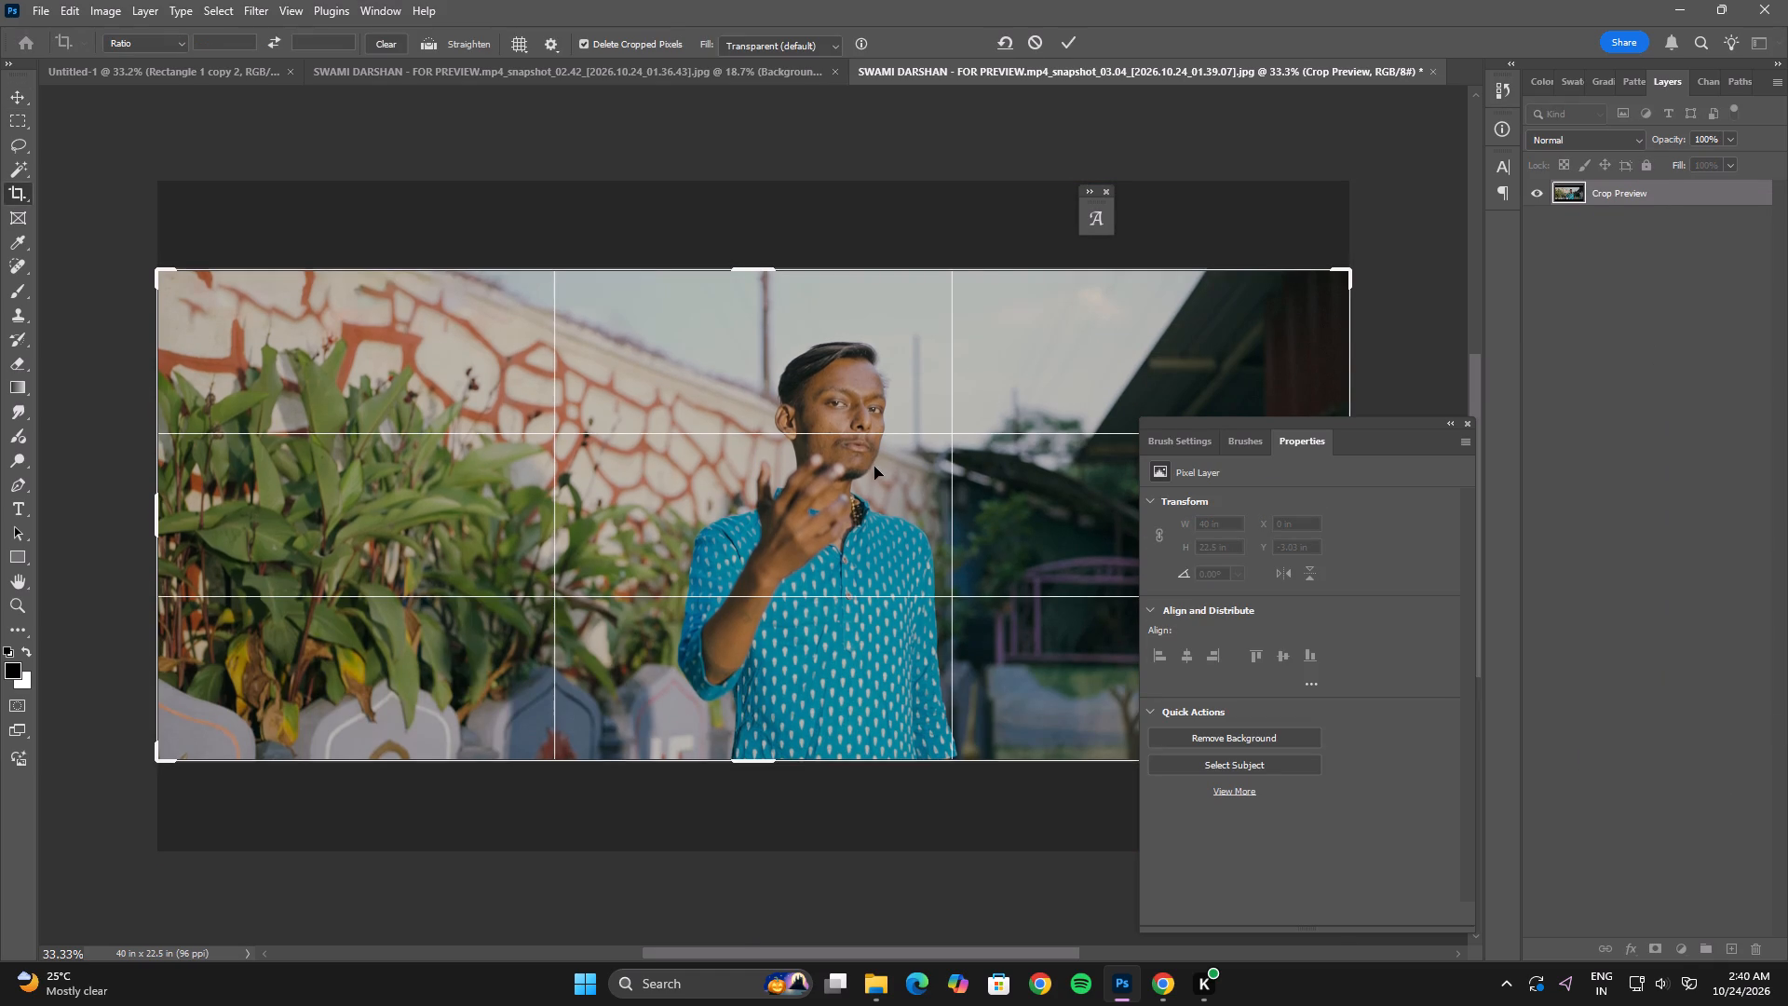
double_click(747, 511)
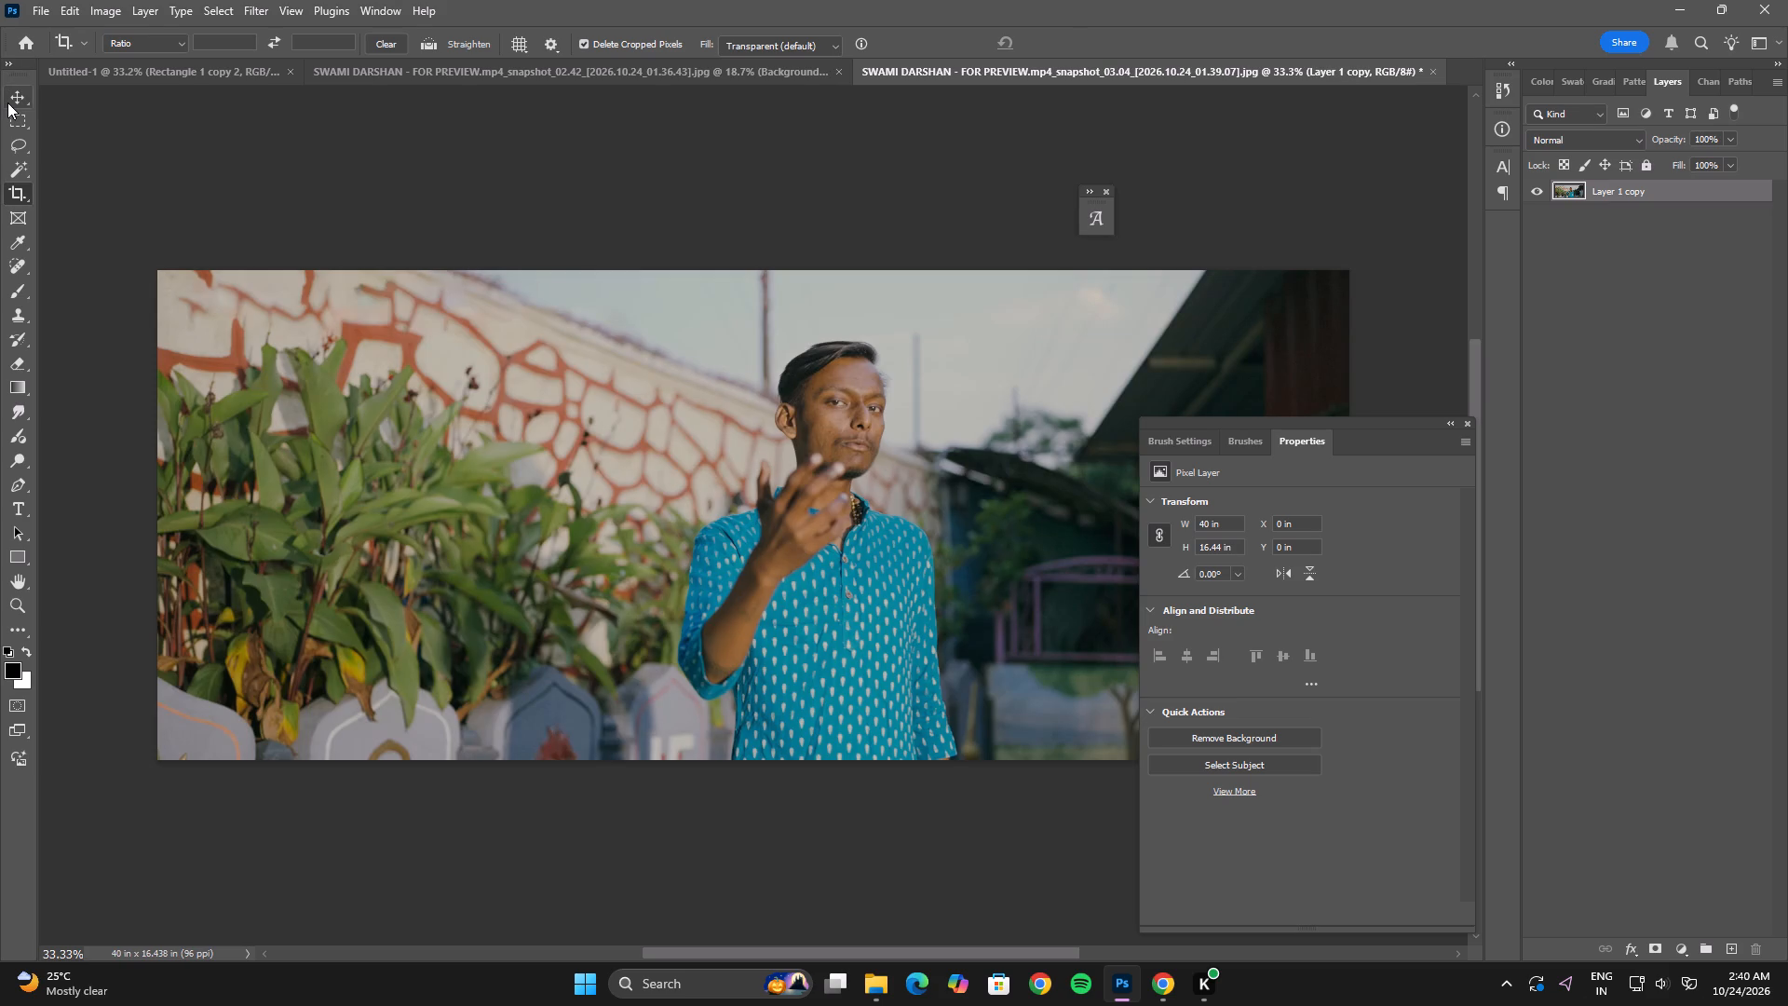
Add a layer mask to the cropped still's layer.
click(7, 102)
ctrl+click(1573, 193)
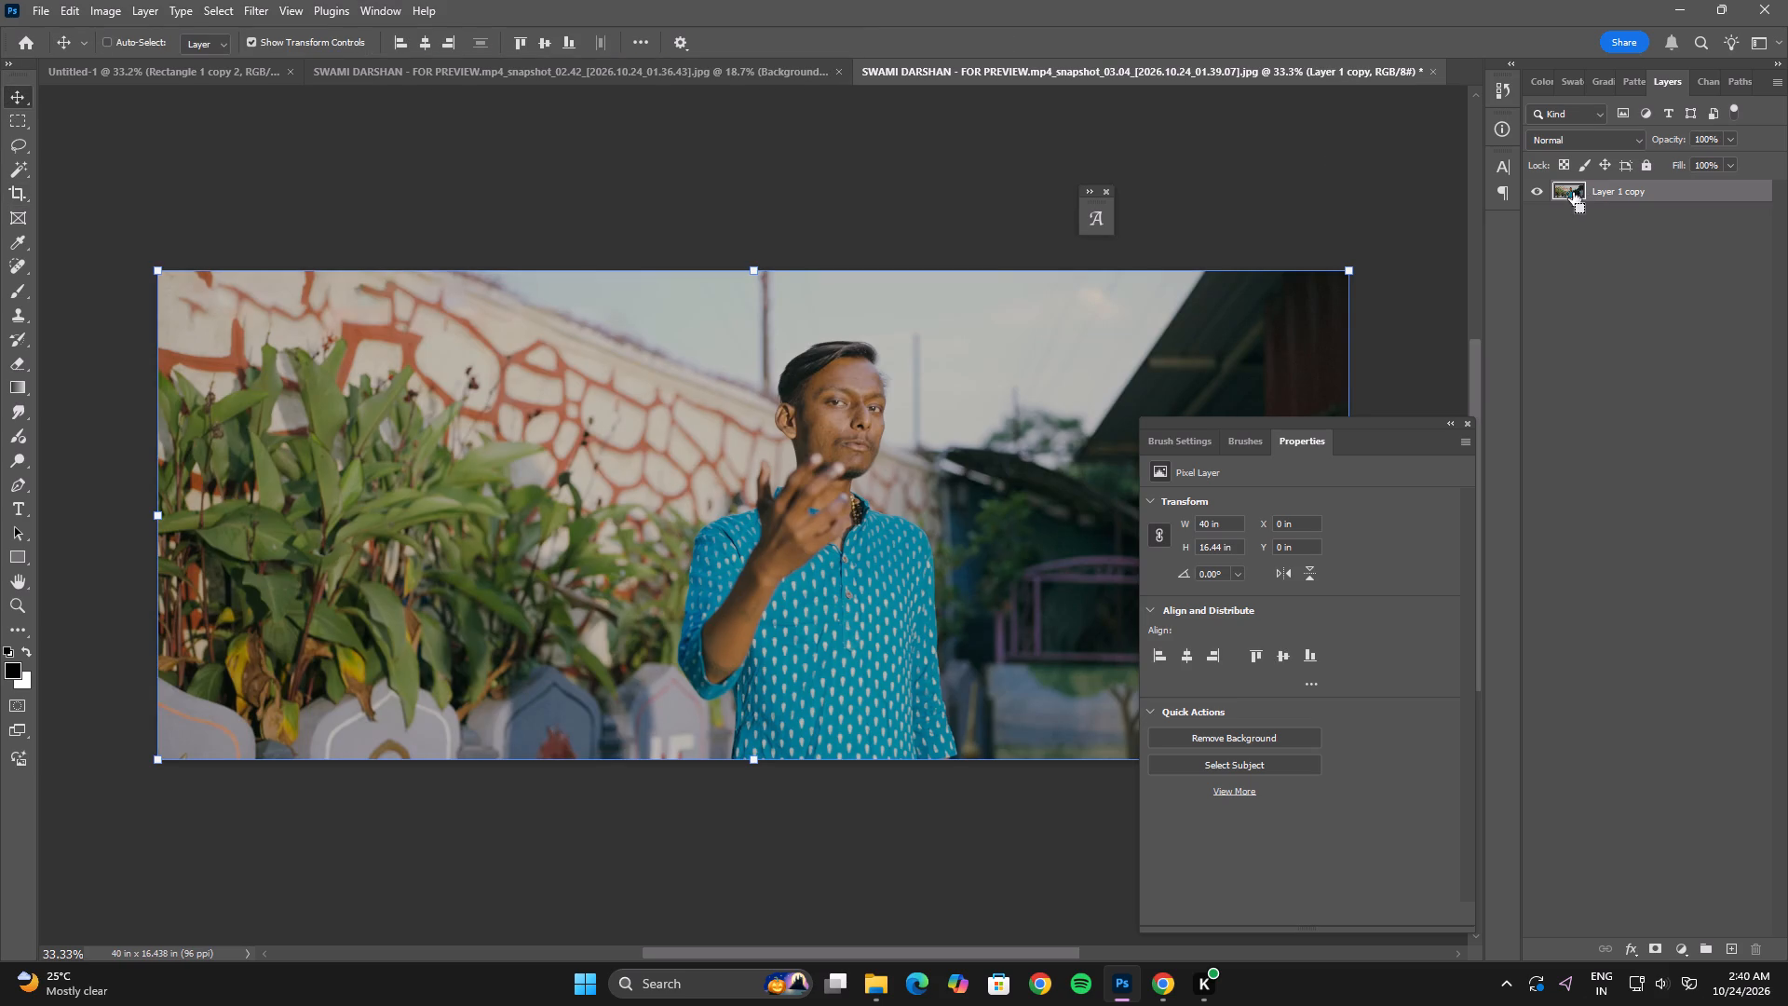
ctrl+click(1568, 195)
click(1651, 941)
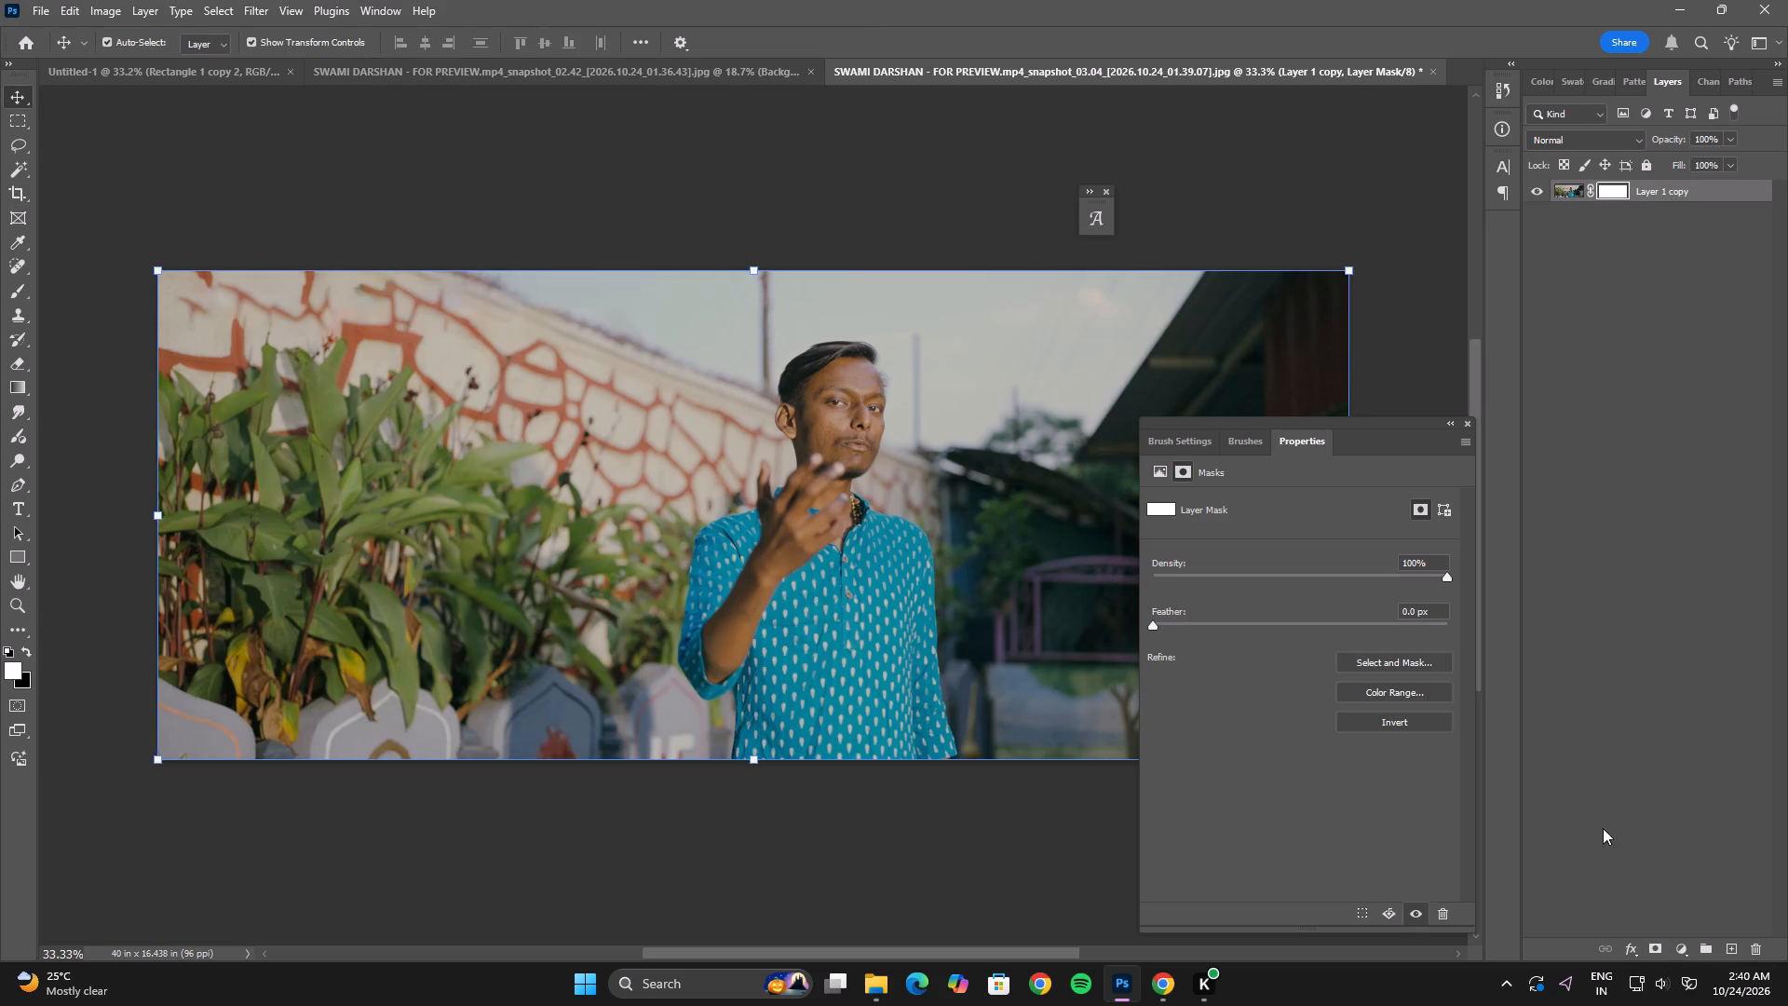
Convert the masked still's layer into a smart object.
click(14, 91)
right_click(1637, 194)
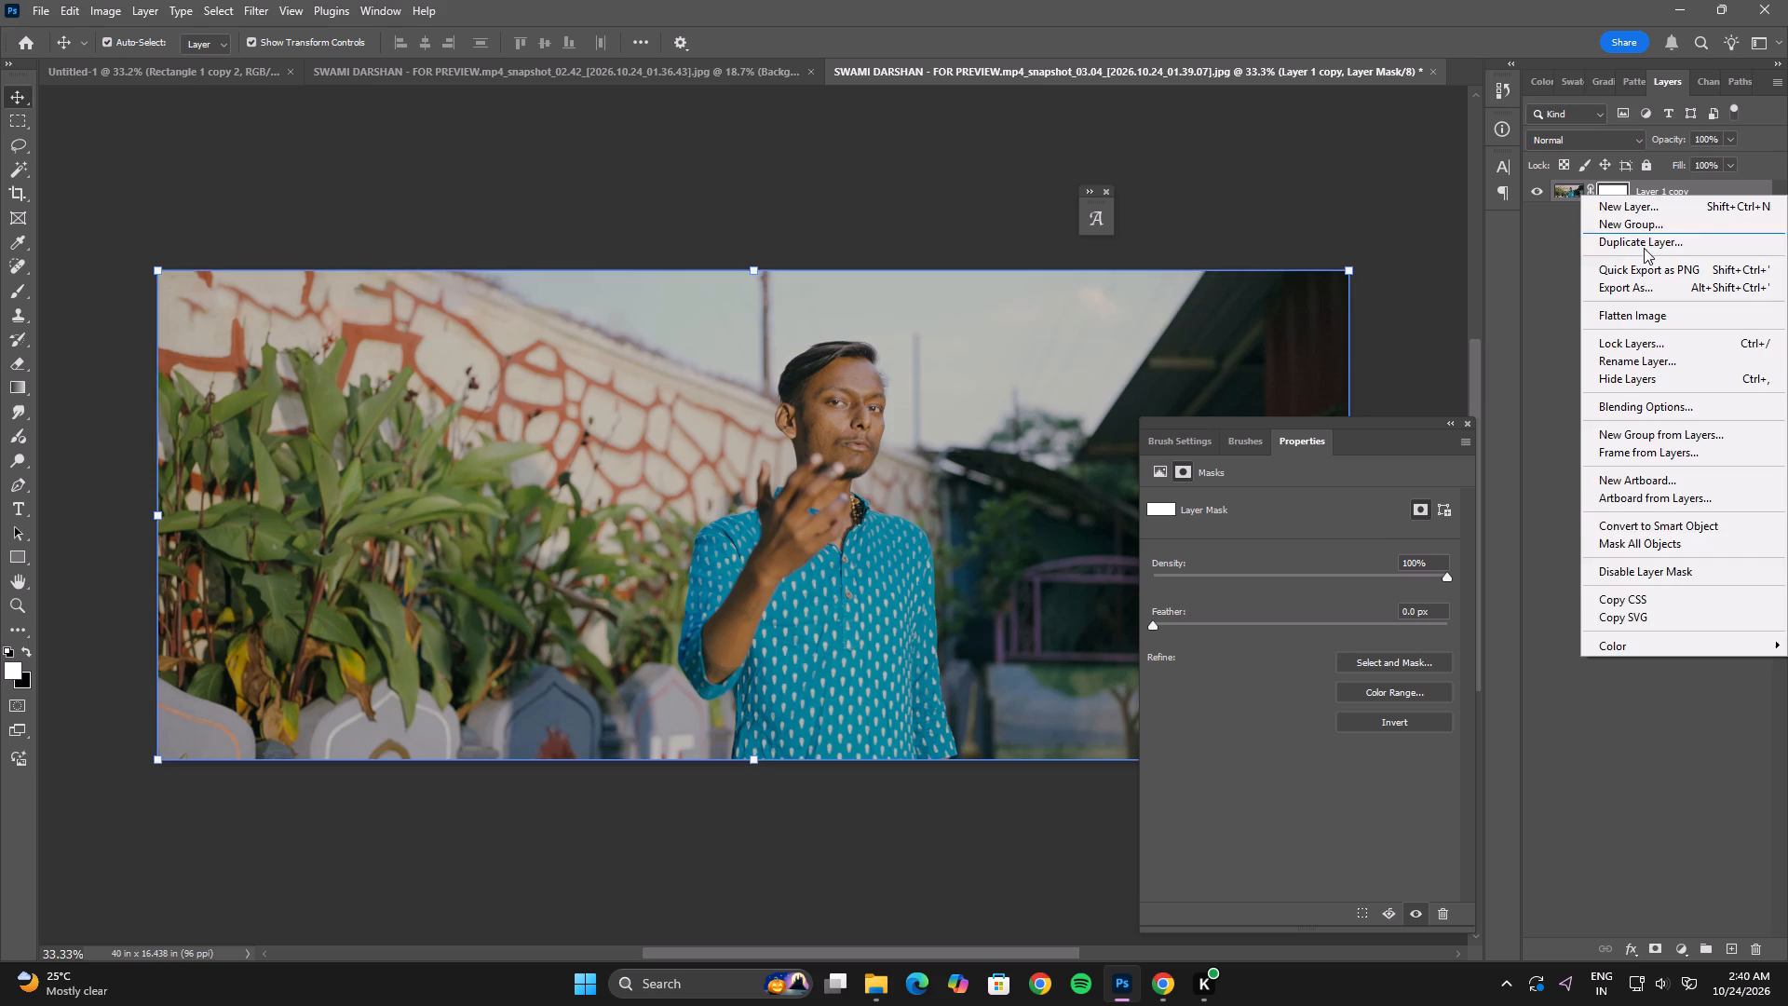
click(1647, 531)
click(769, 333)
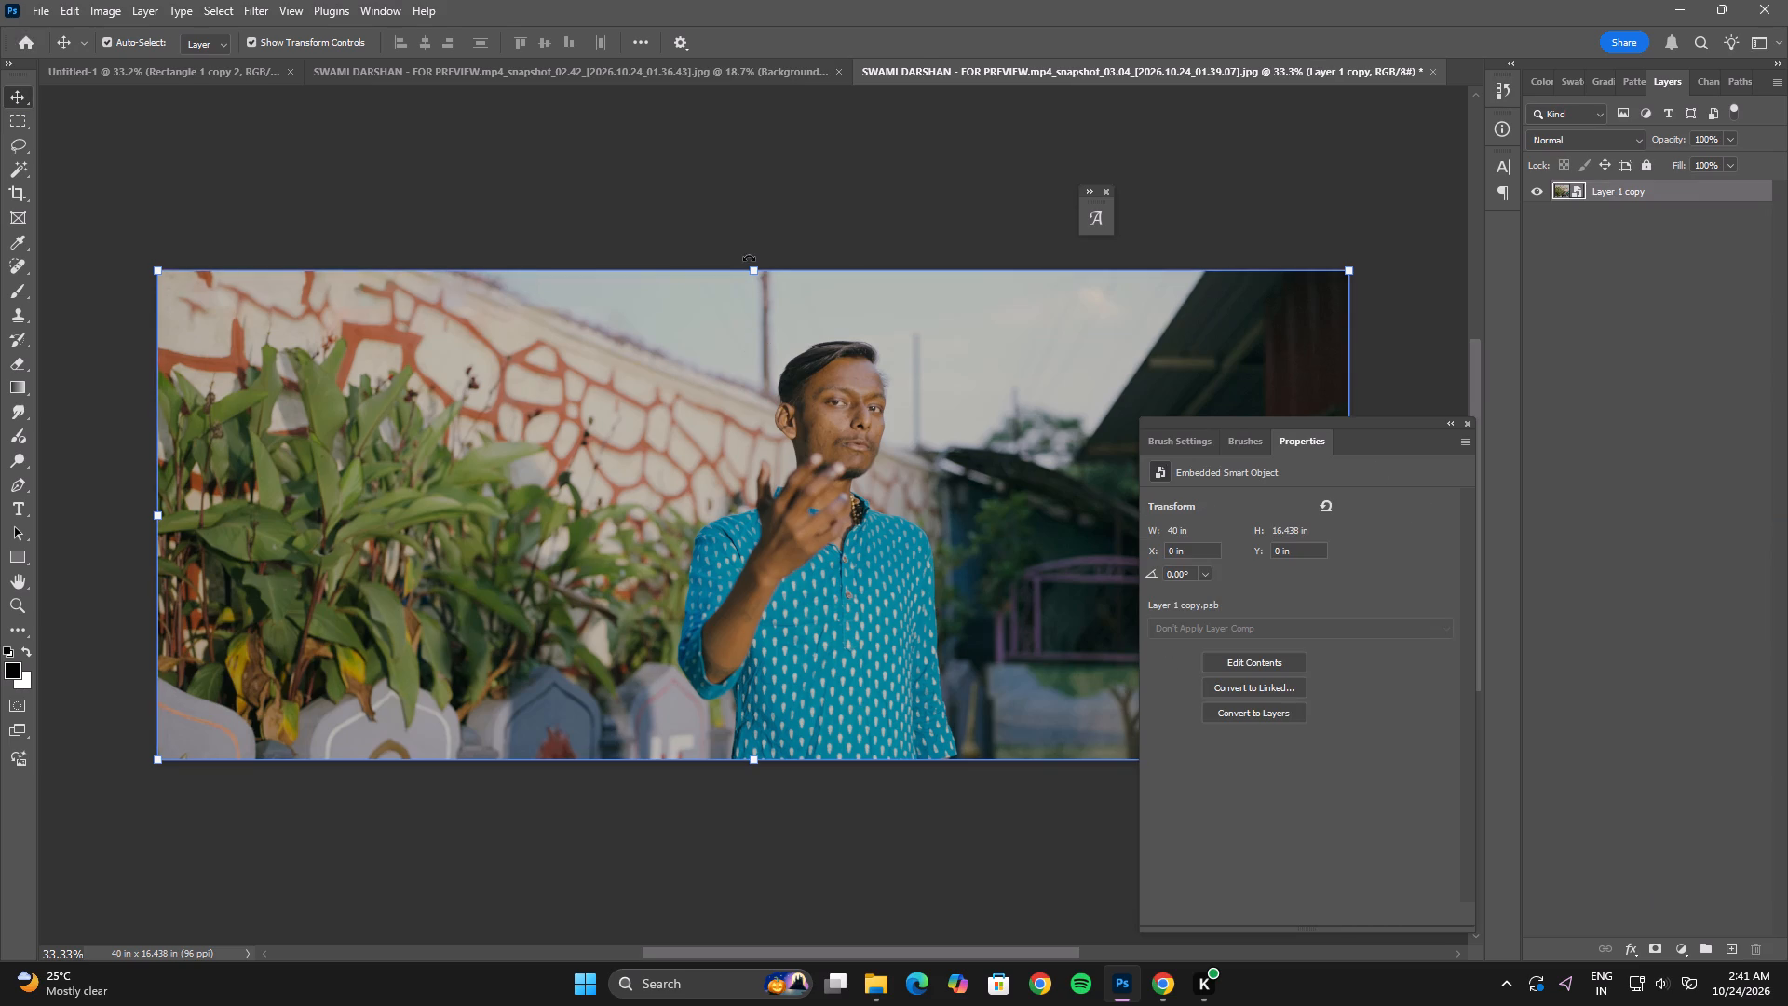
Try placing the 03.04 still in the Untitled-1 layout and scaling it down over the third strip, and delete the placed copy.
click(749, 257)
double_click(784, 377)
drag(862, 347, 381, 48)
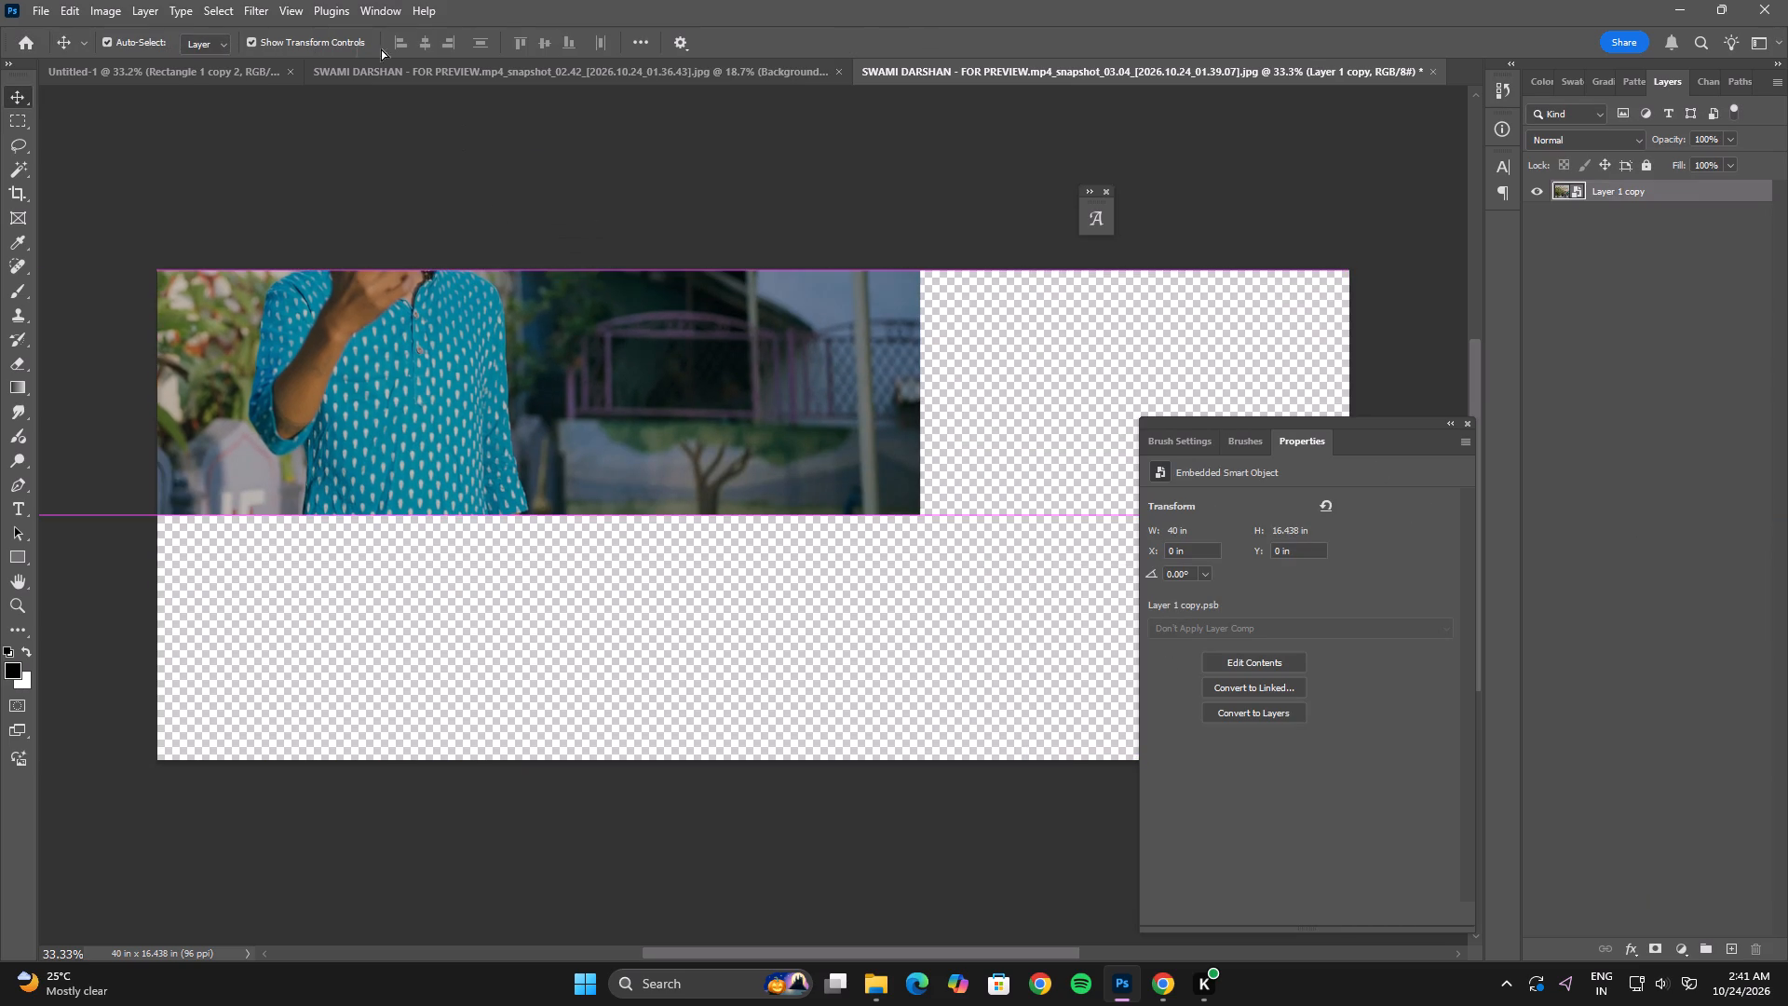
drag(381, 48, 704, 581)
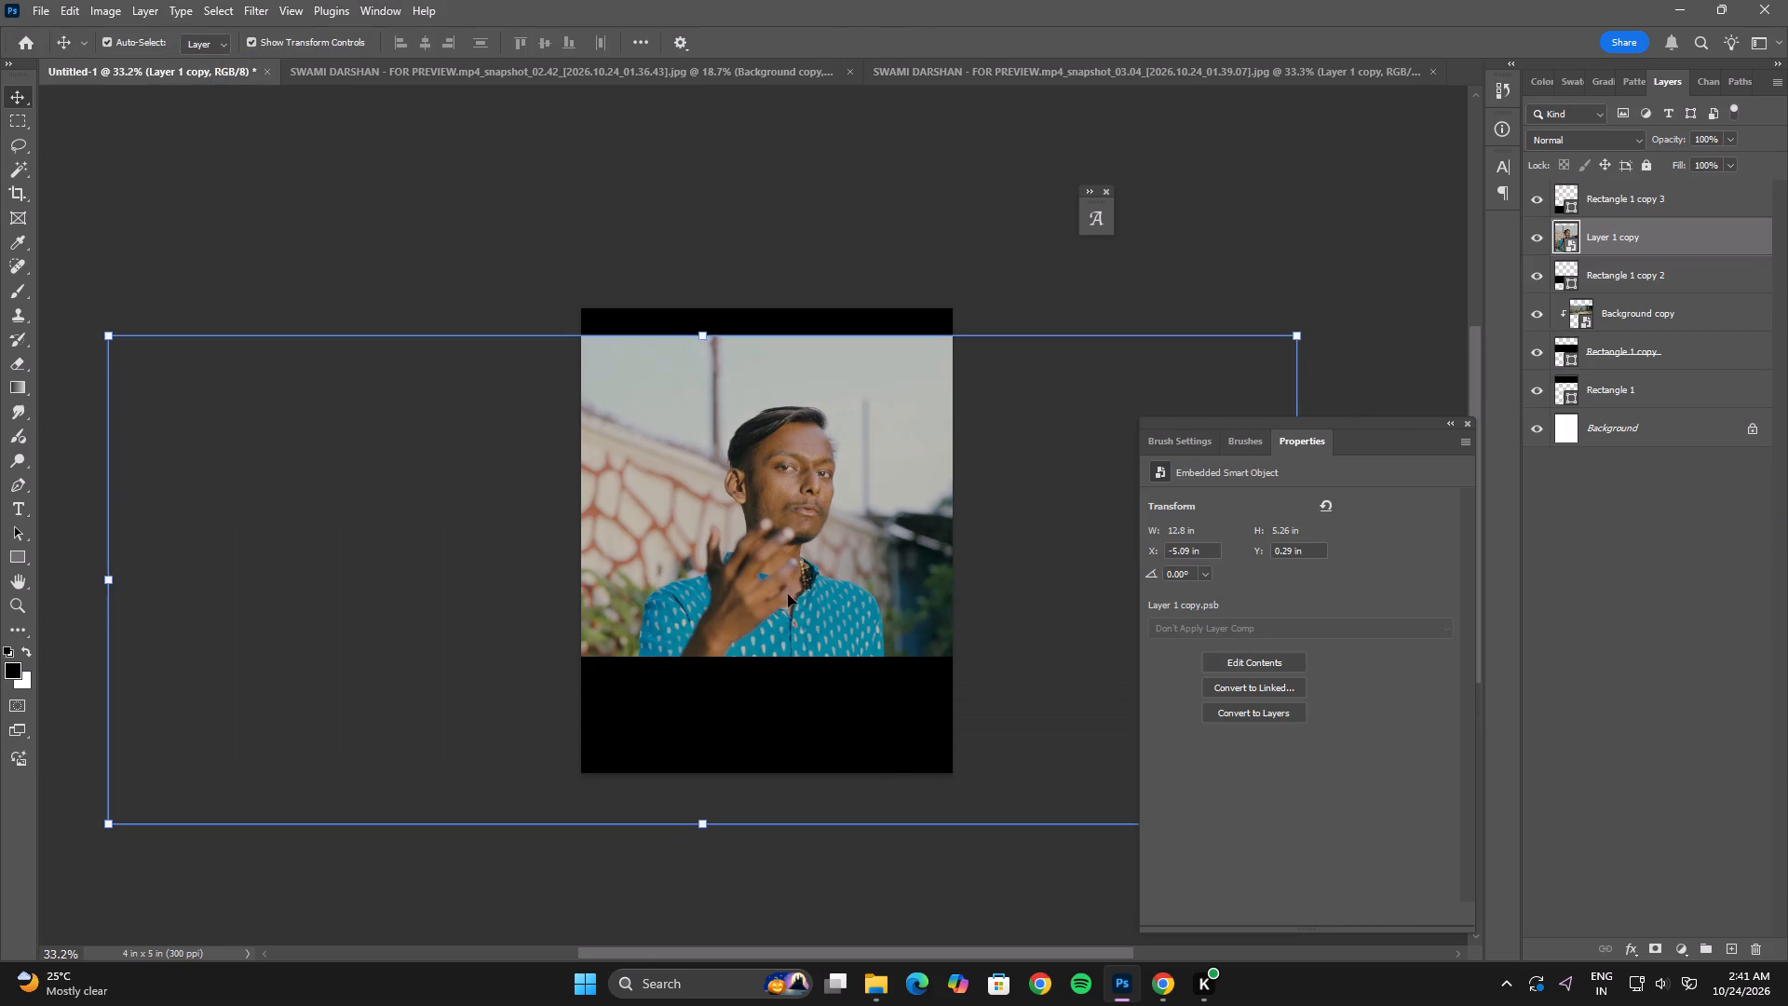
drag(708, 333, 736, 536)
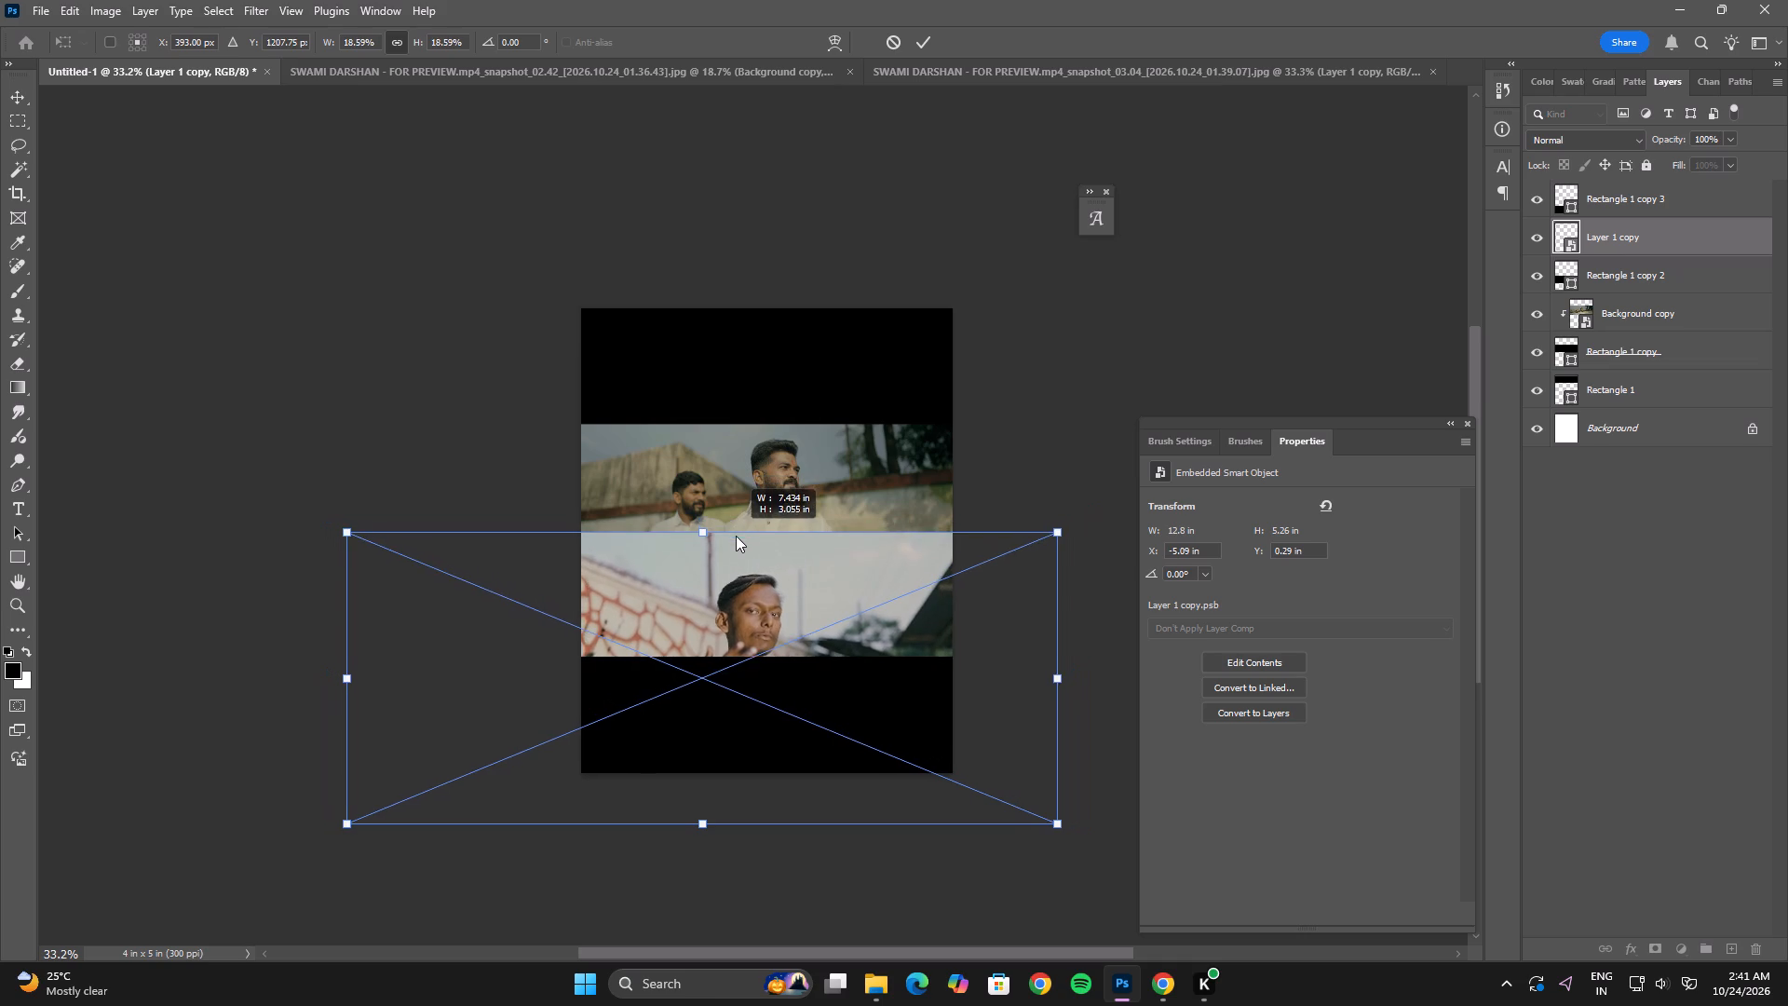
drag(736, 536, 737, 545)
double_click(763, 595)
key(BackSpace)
Open the 03.46 Swami Darshan snapshot from the Downloads folder as its own Photoshop document.
key(alt+Tab)
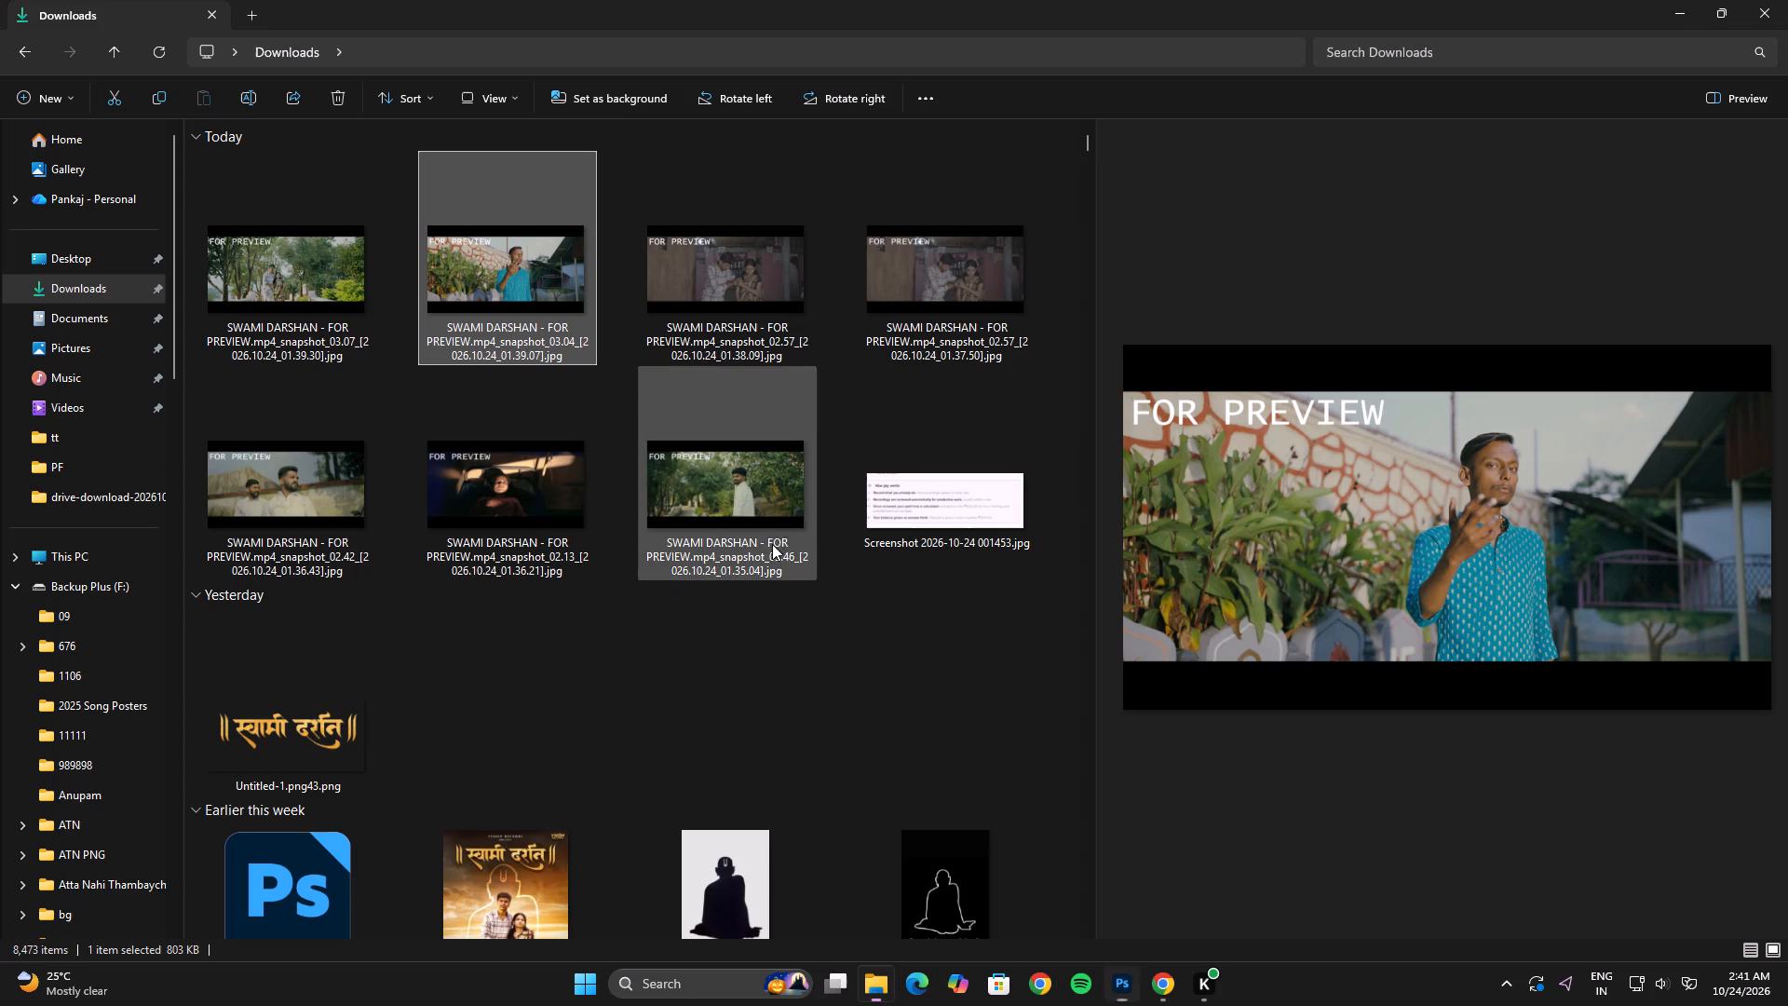
click(739, 485)
drag(763, 476, 982, 95)
key(alt+Tab)
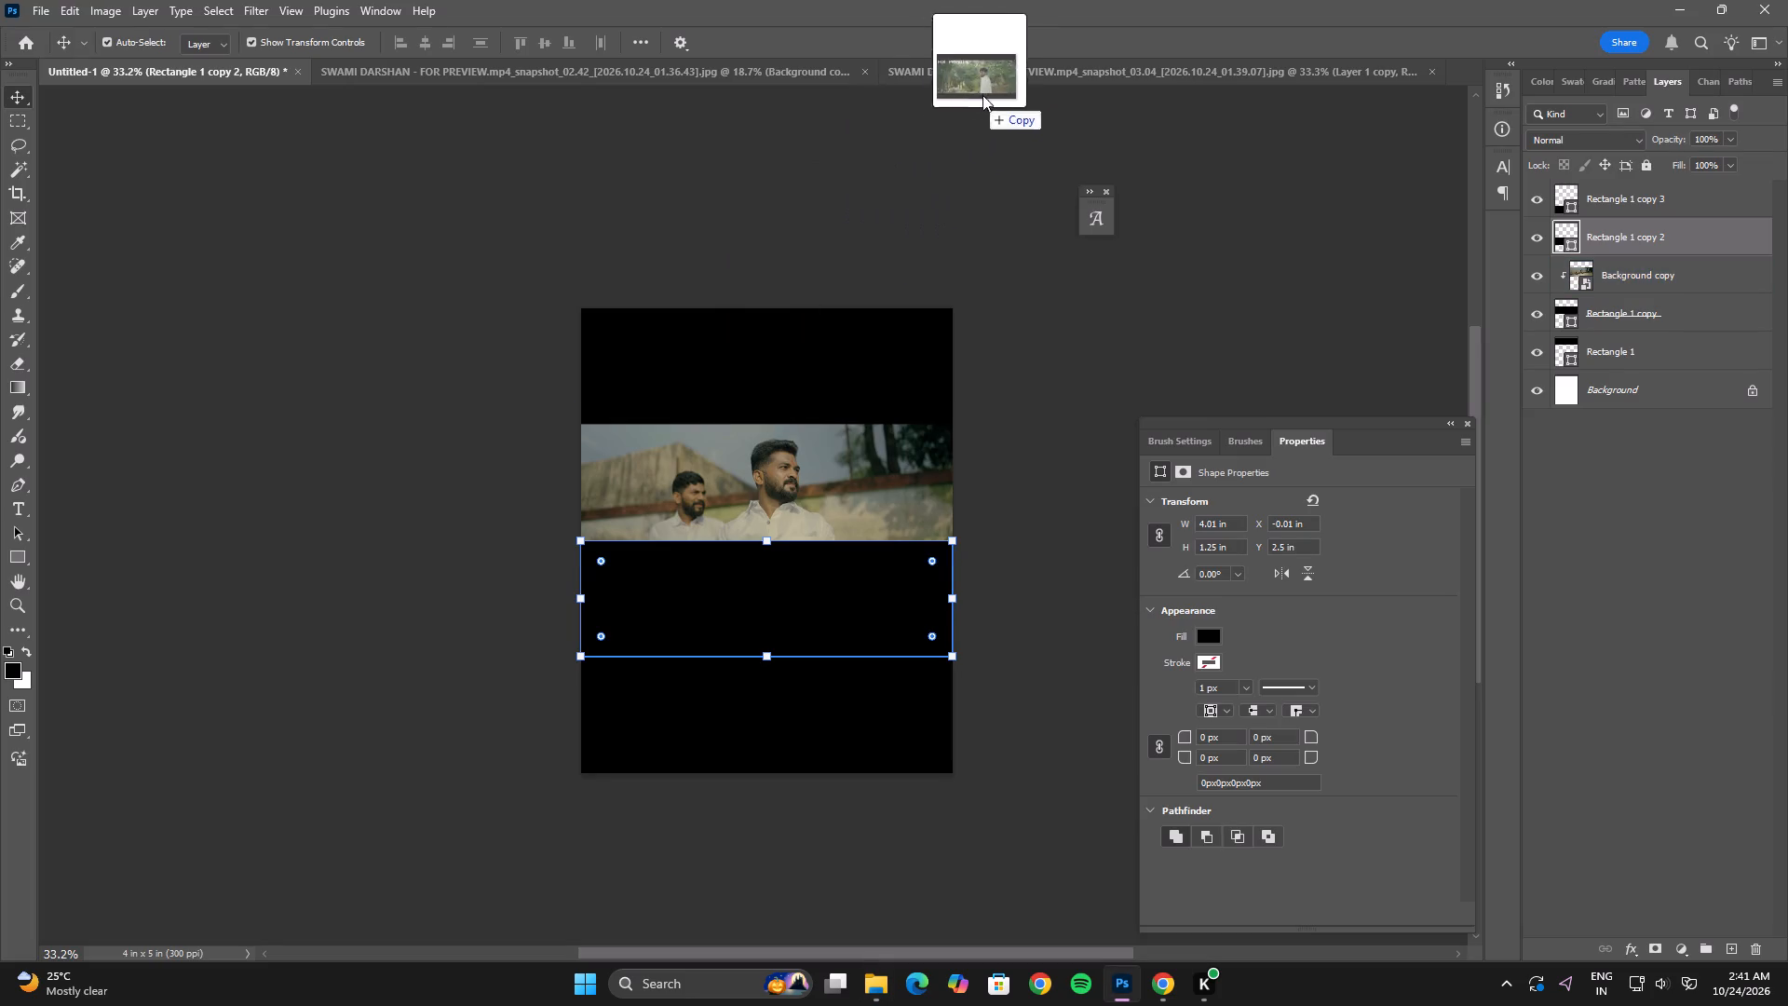
drag(982, 95, 954, 32)
Crop the black bars off the top and bottom of the 03.46 still, leaving 40 by 16.5 in.
key(c)
alt+drag(756, 177, 754, 266)
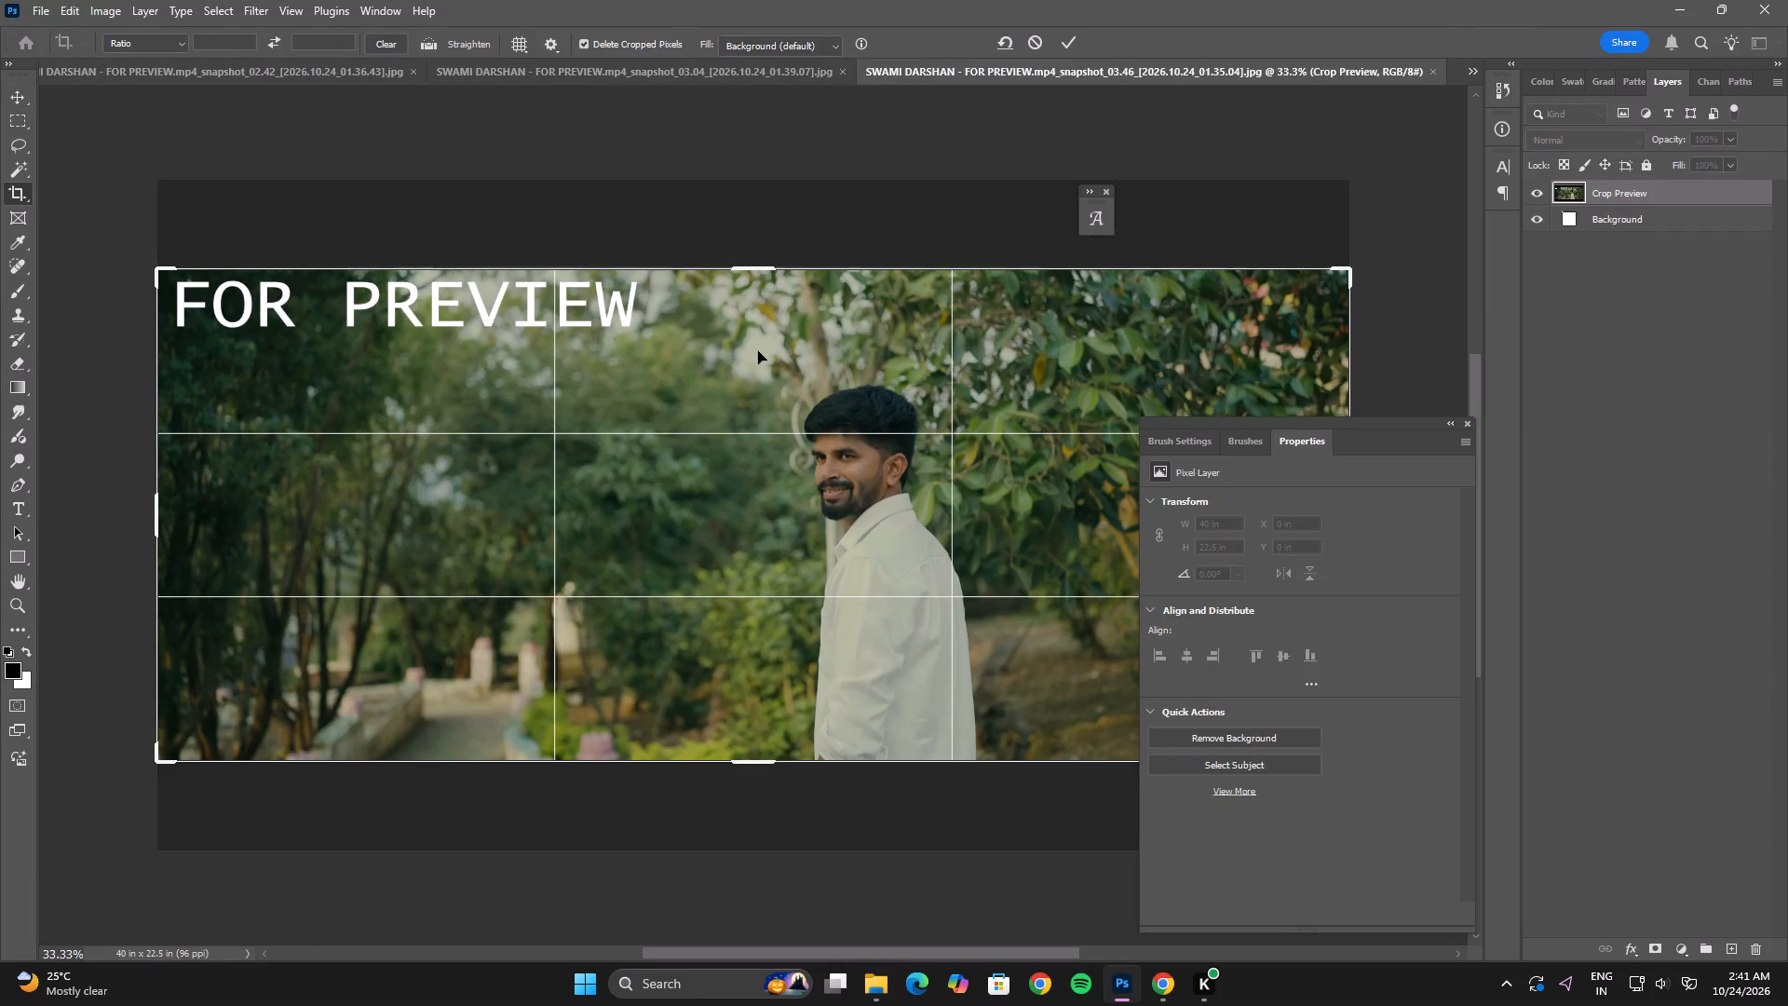
double_click(758, 351)
Convert the cropped 03.46 still's background into a smart object.
right_click(1689, 192)
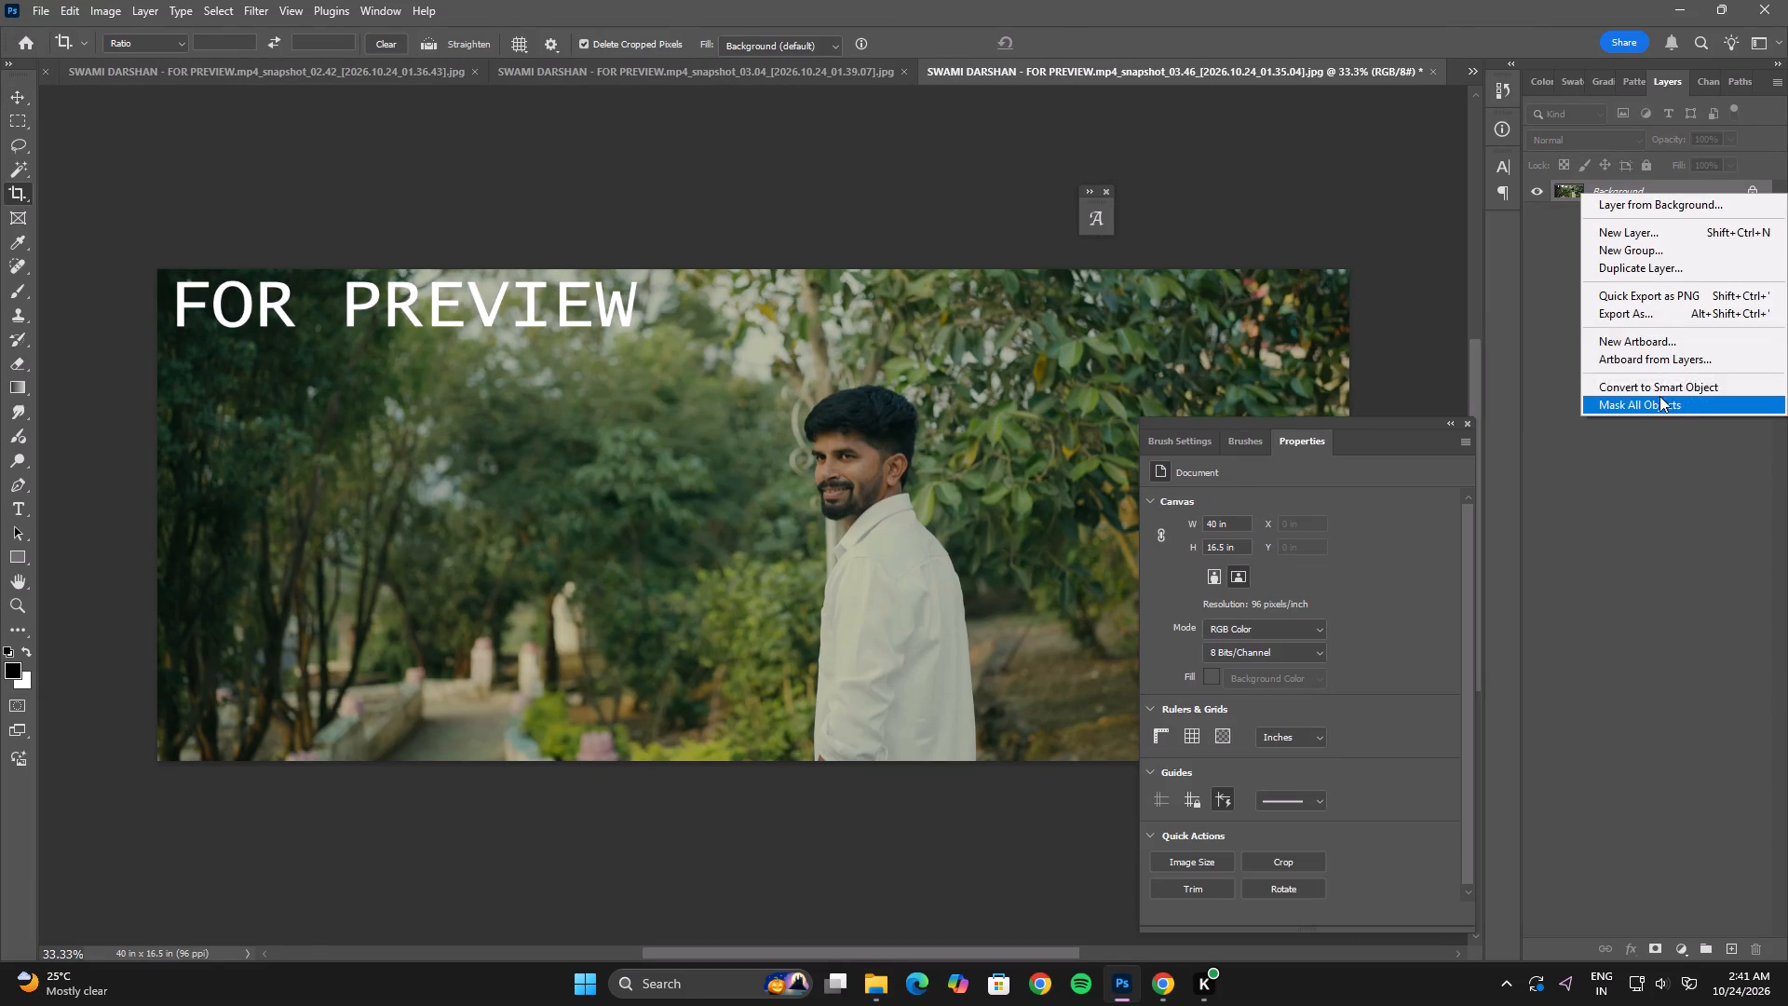
click(1659, 392)
Remove the FOR PREVIEW watermark from the 03.46 still with Content-Aware Fill output to a new layer, and clear the selection.
click(13, 121)
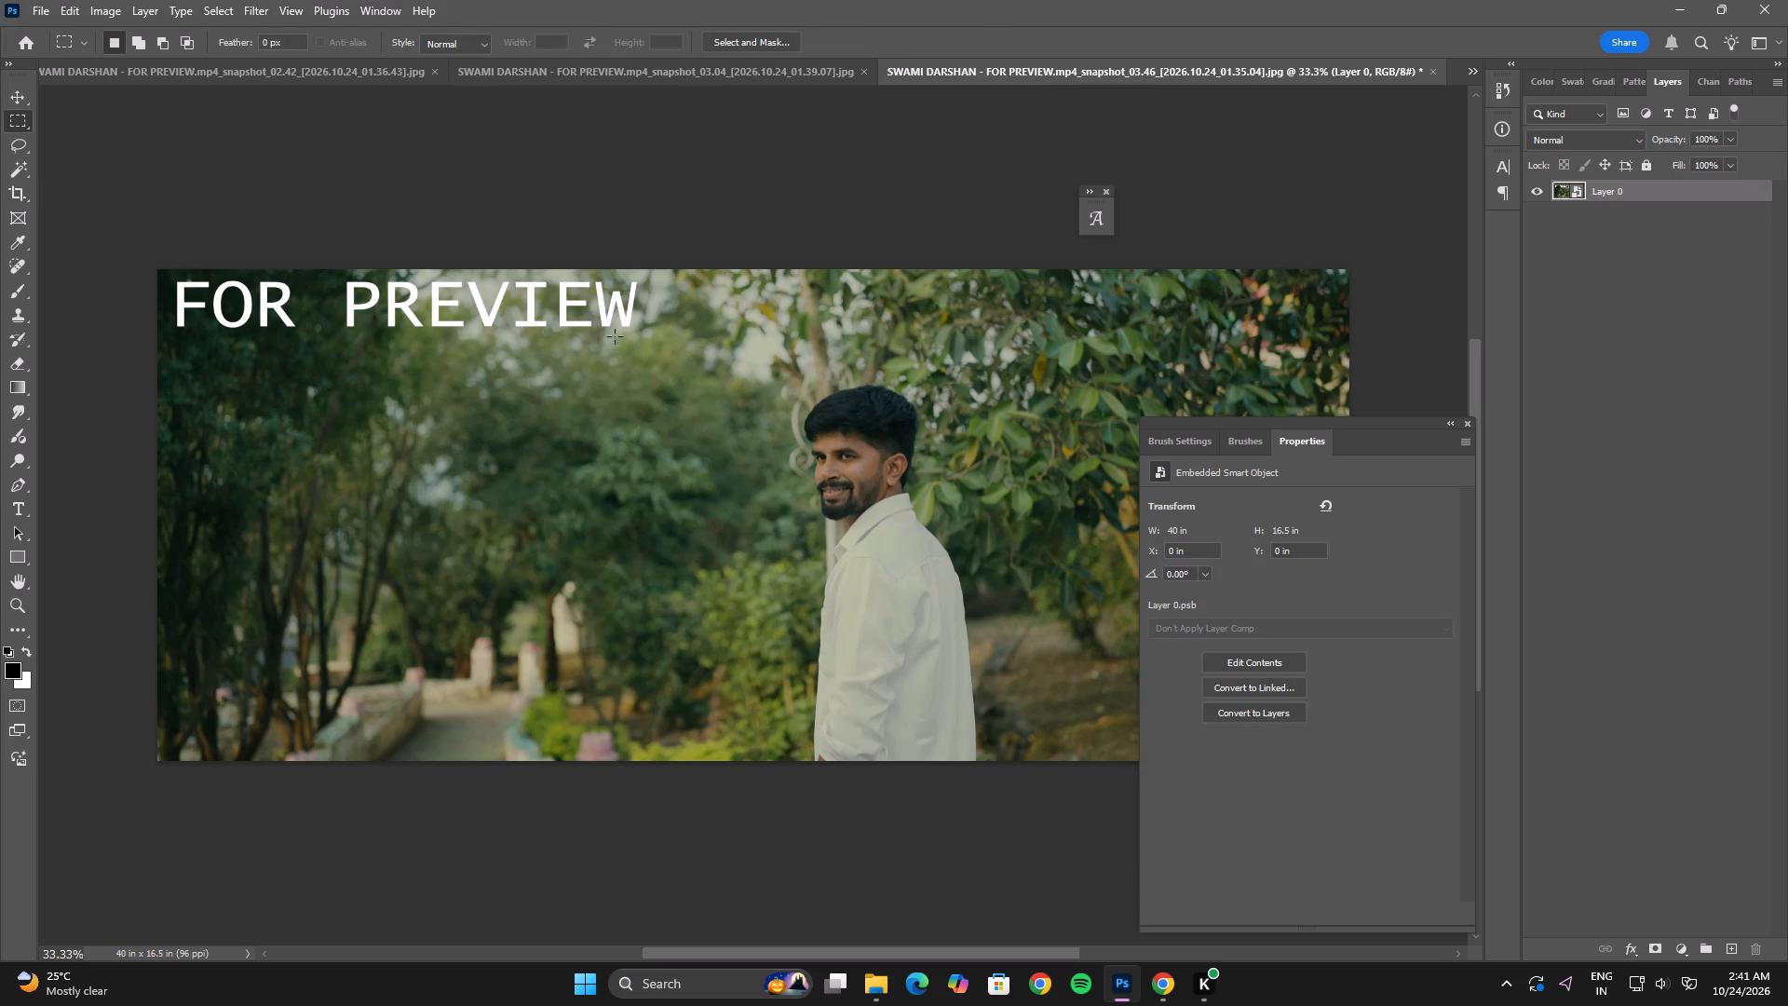
drag(639, 333, 198, 285)
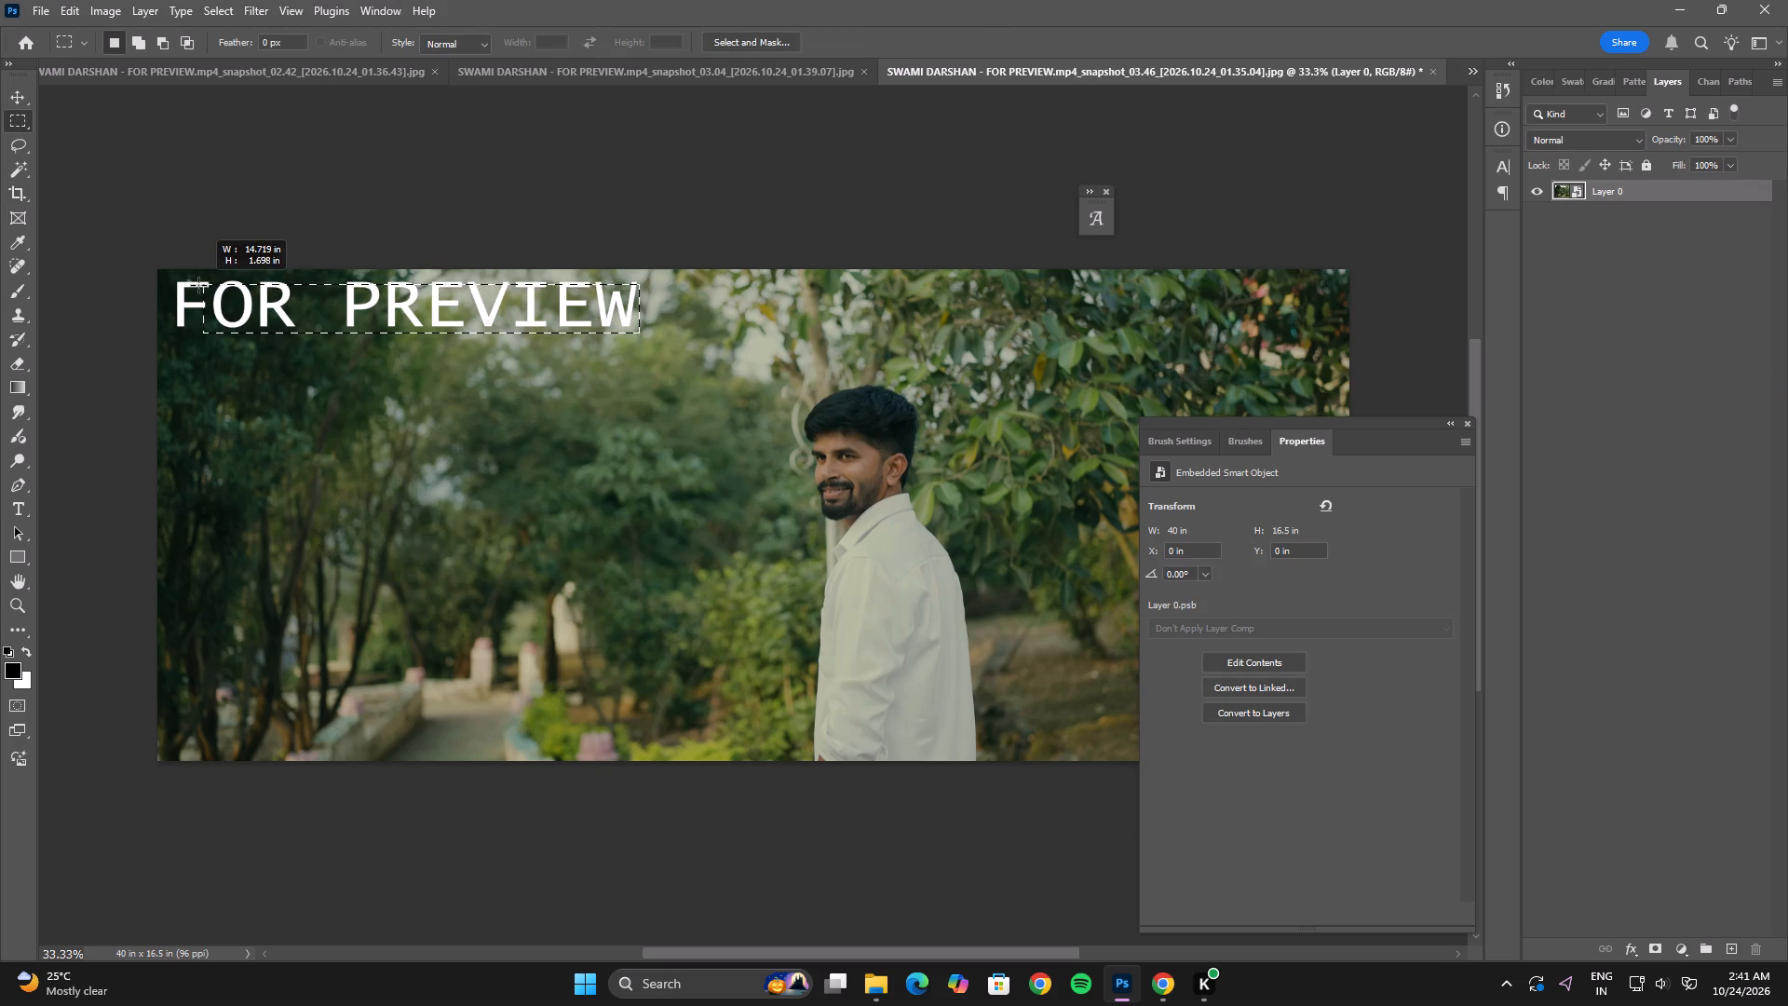
drag(198, 285, 172, 277)
right_click(218, 292)
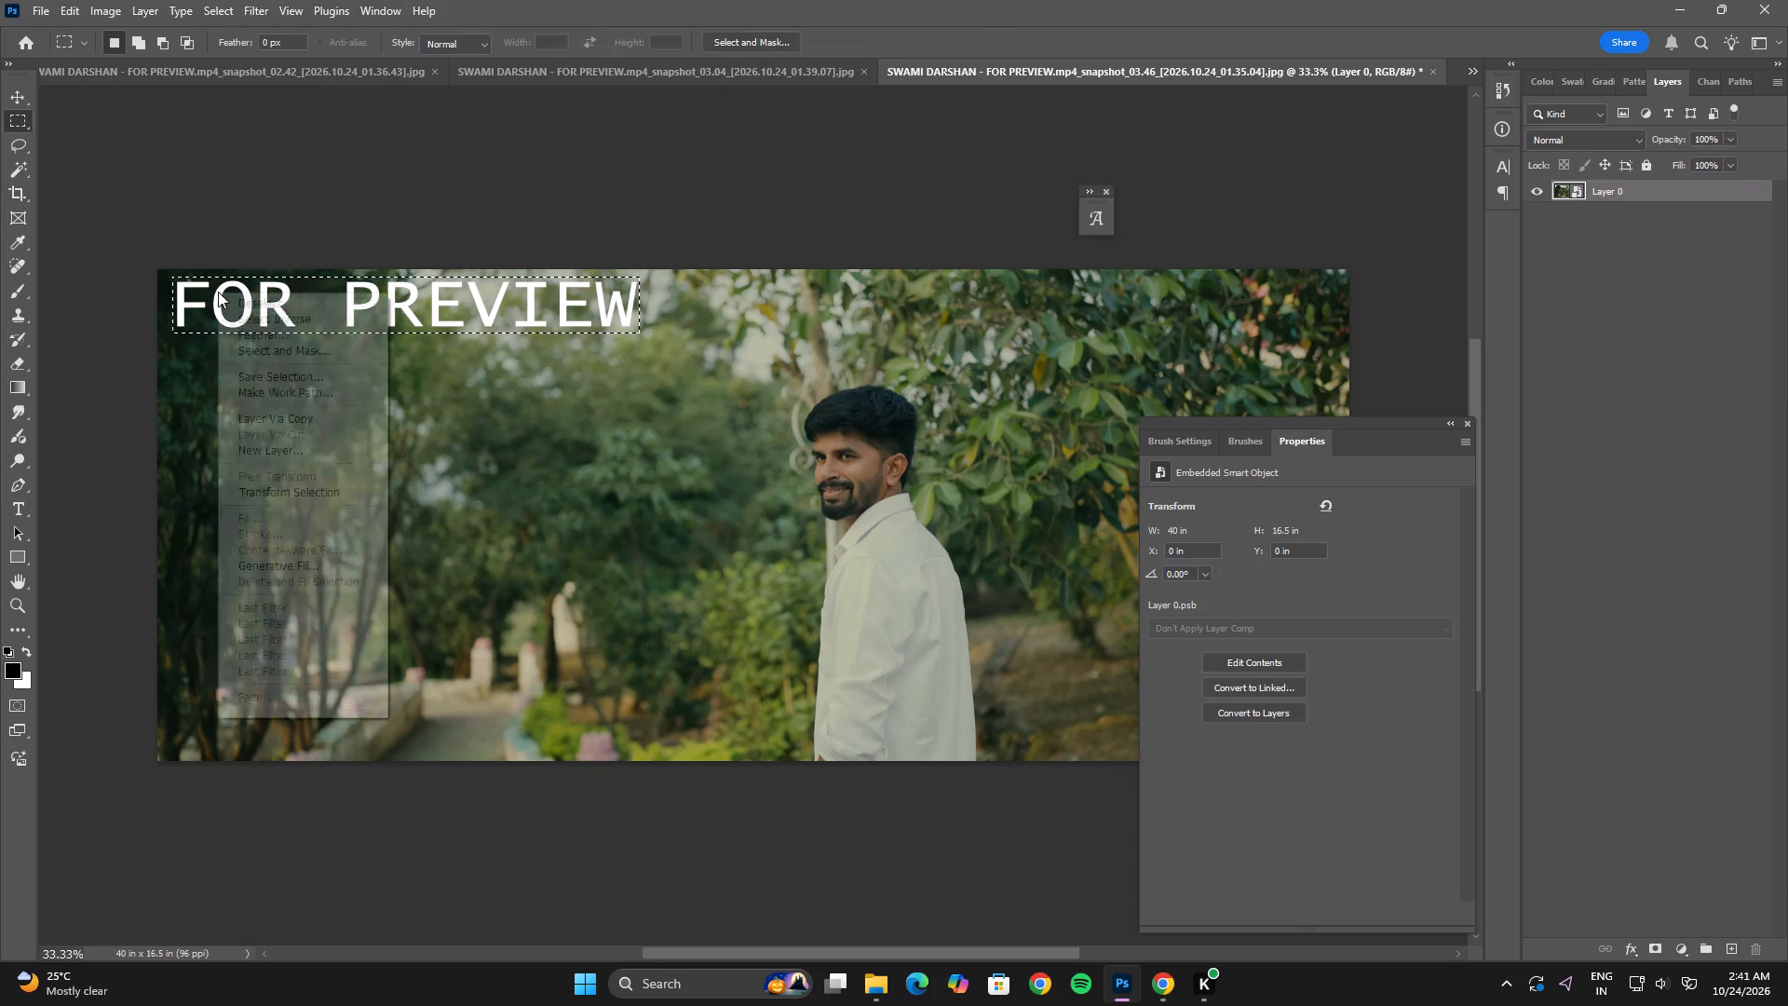
click(717, 513)
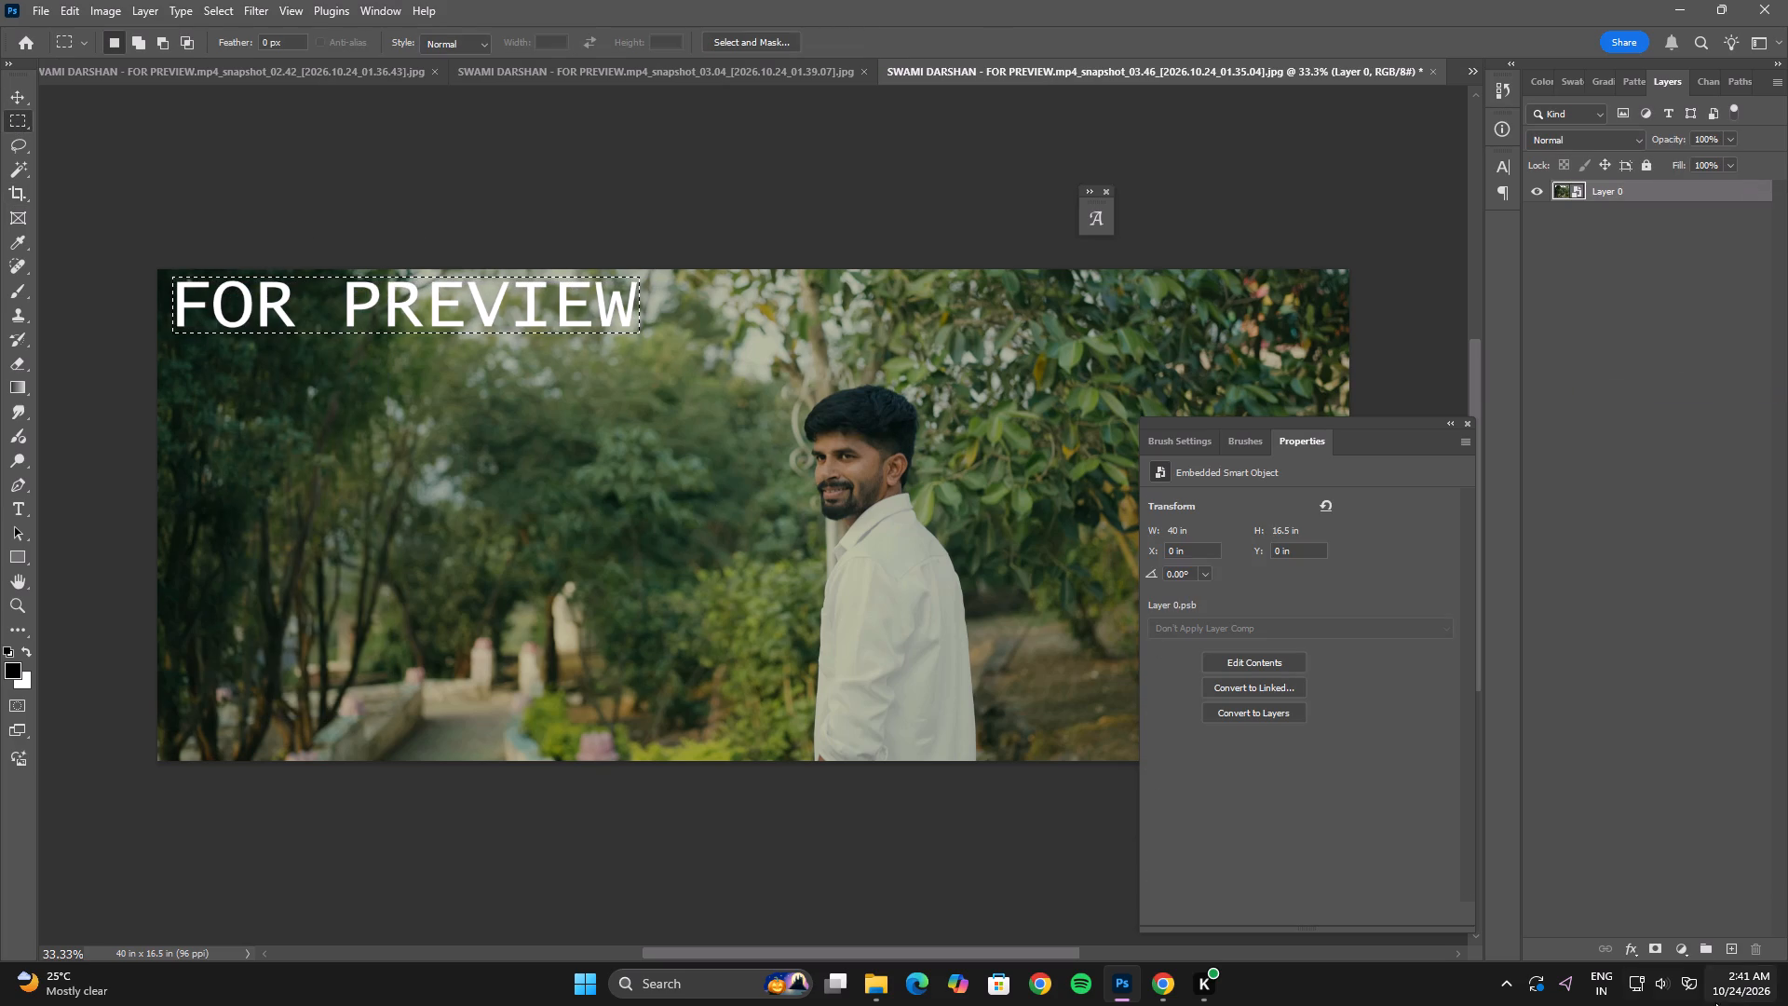
click(1732, 943)
right_click(773, 374)
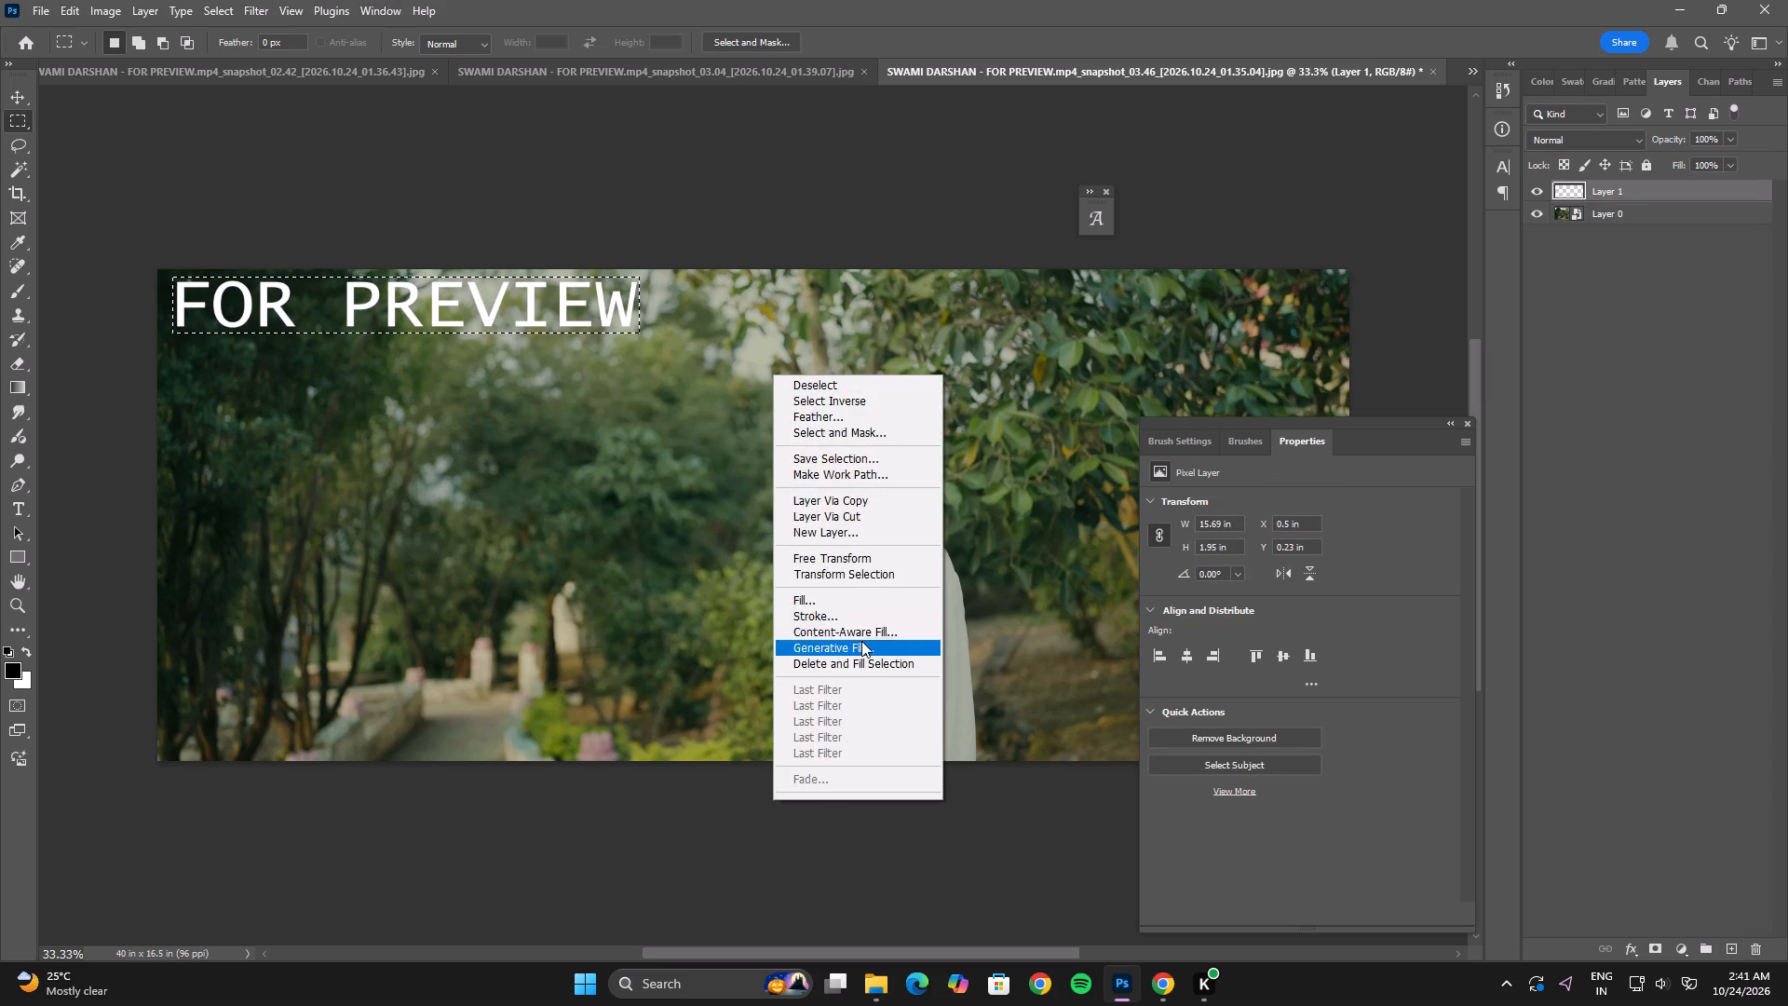
click(860, 630)
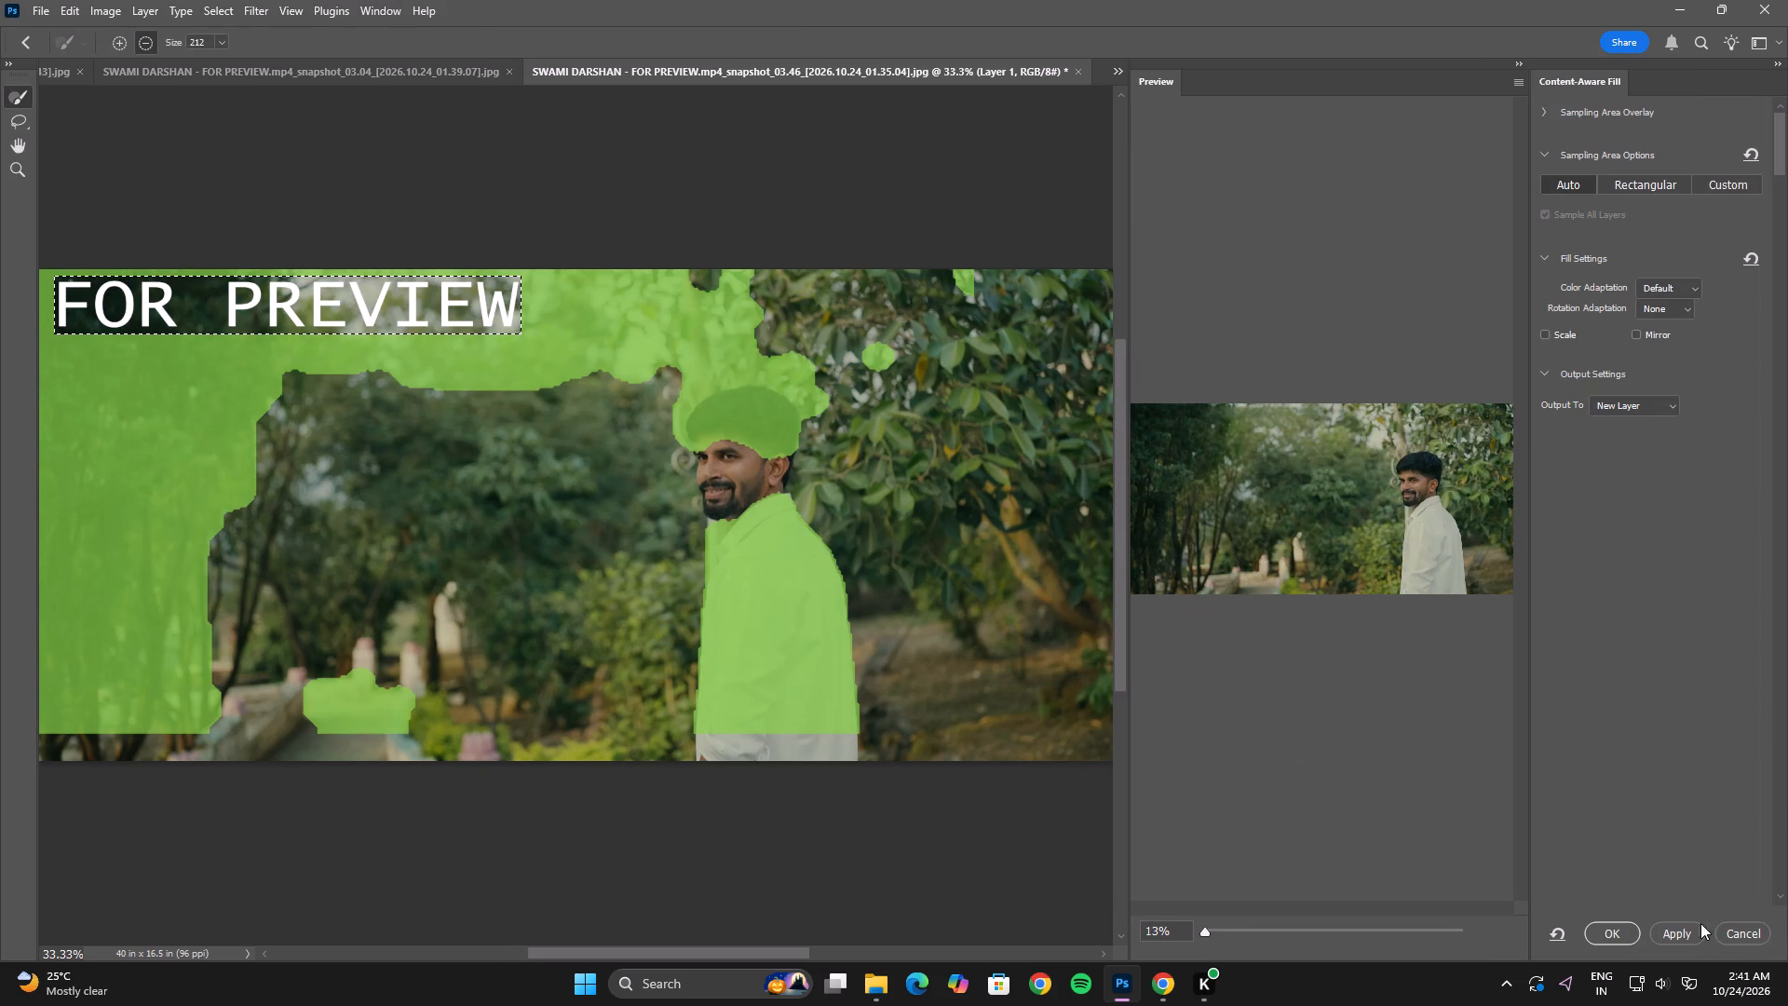
click(1693, 937)
click(1616, 932)
right_click(706, 508)
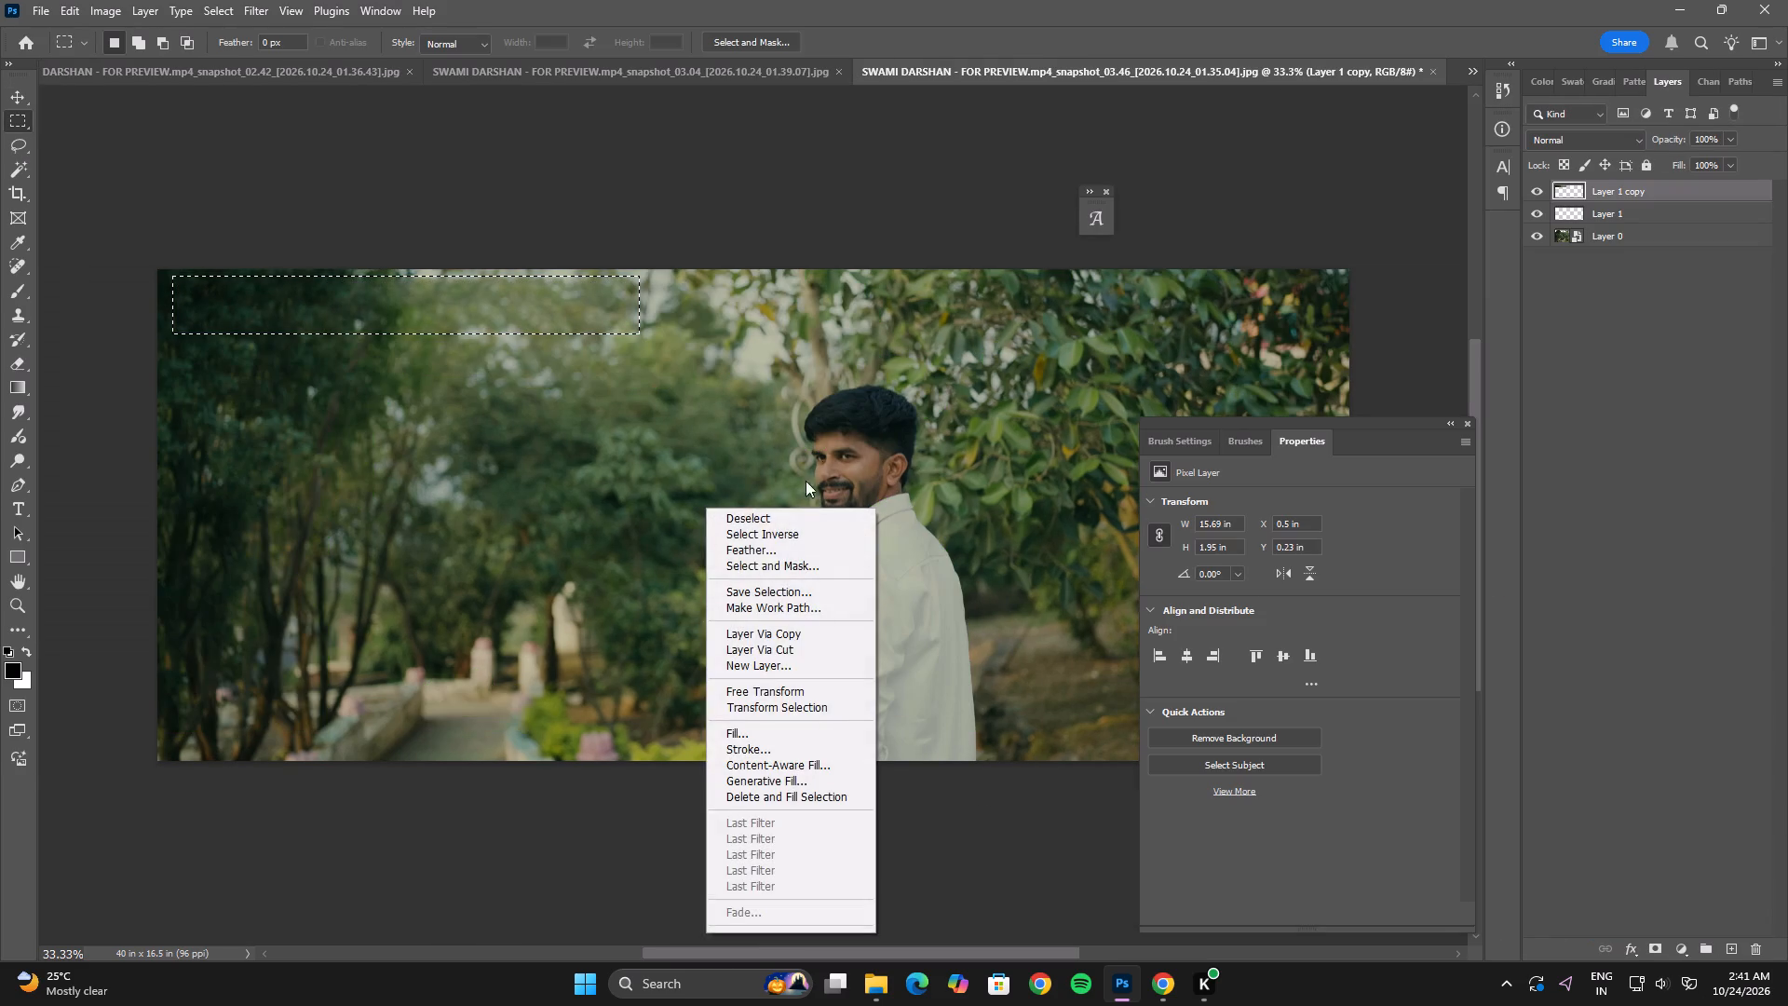
click(833, 442)
click(1702, 282)
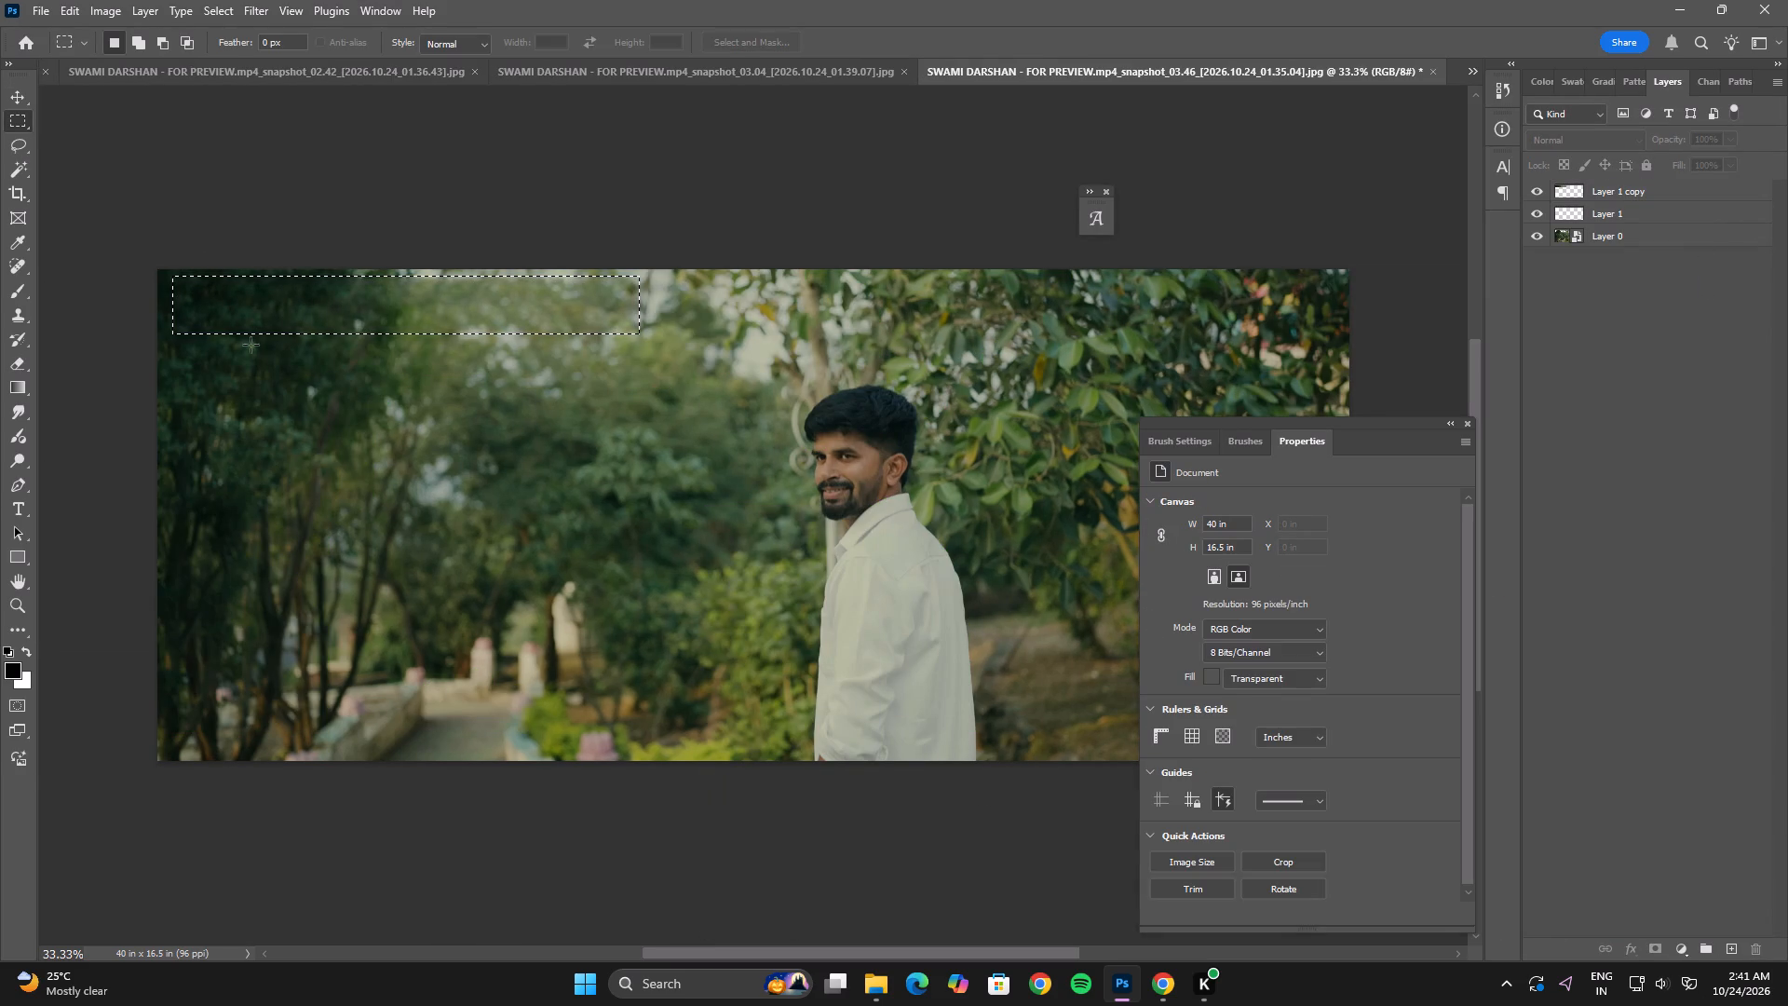
click(251, 389)
Combine the still's three layers, Layer 0 through Layer 1 copy, into one smart object.
click(11, 97)
shift+click(1612, 238)
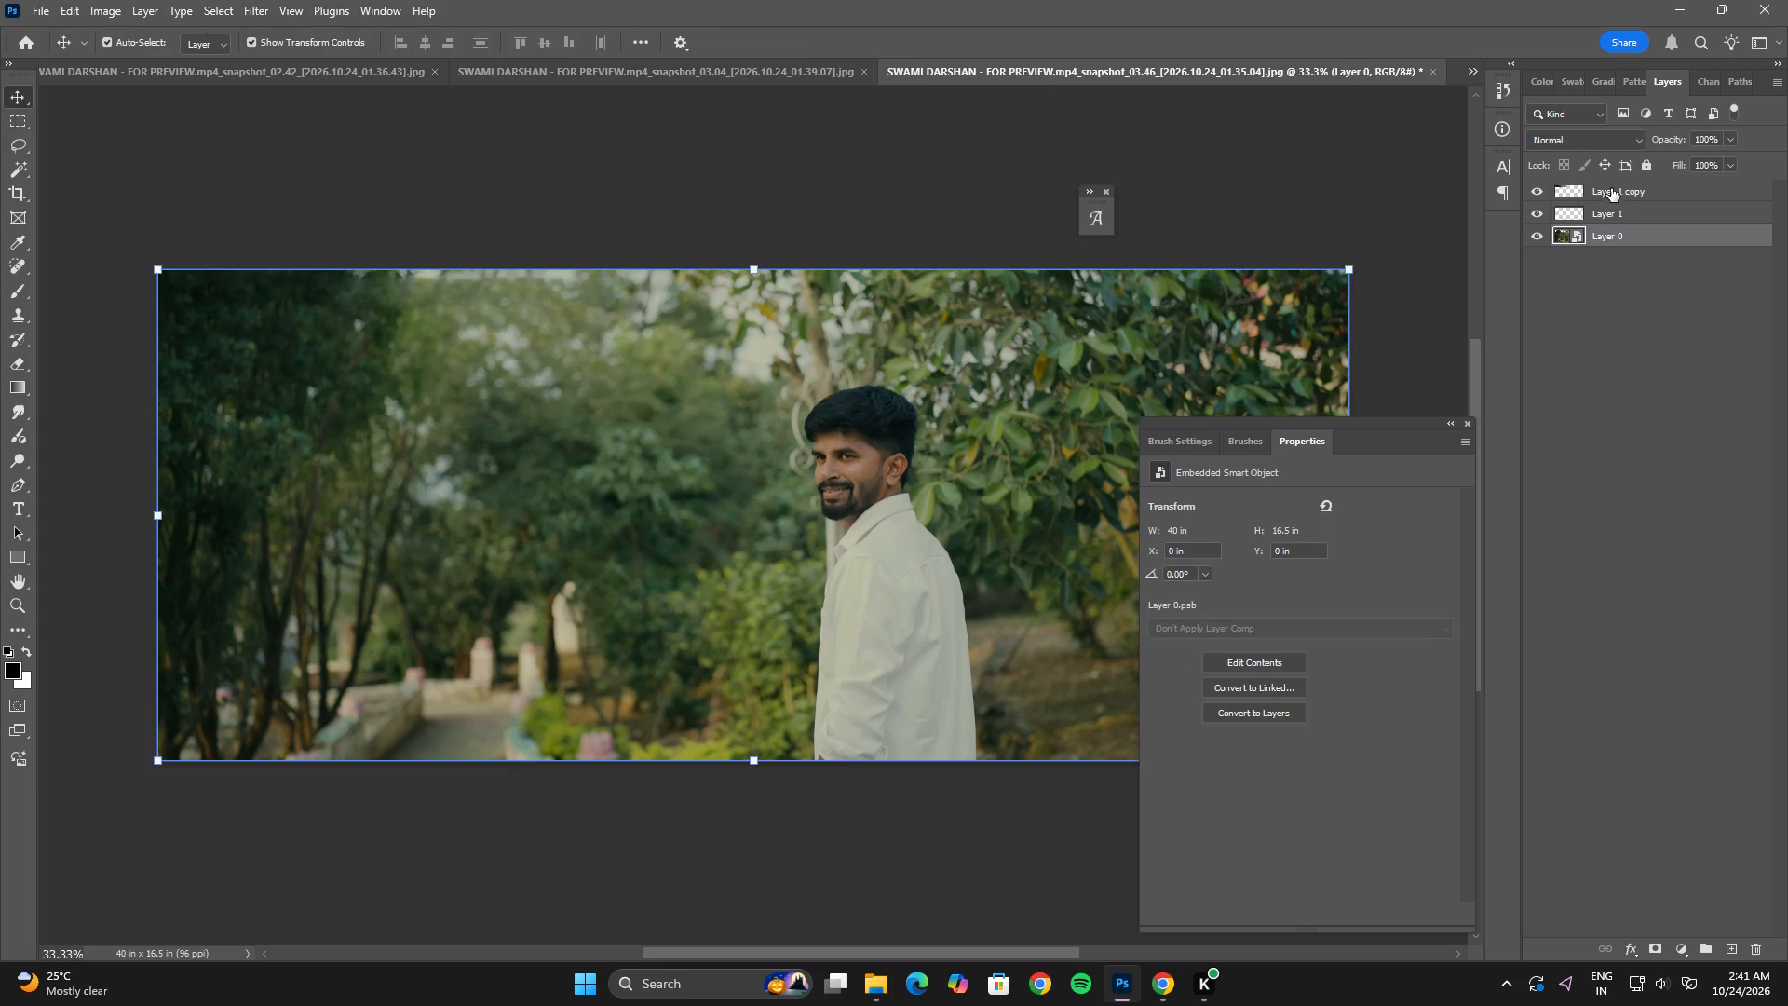
shift+click(1611, 185)
right_click(1611, 185)
click(1646, 544)
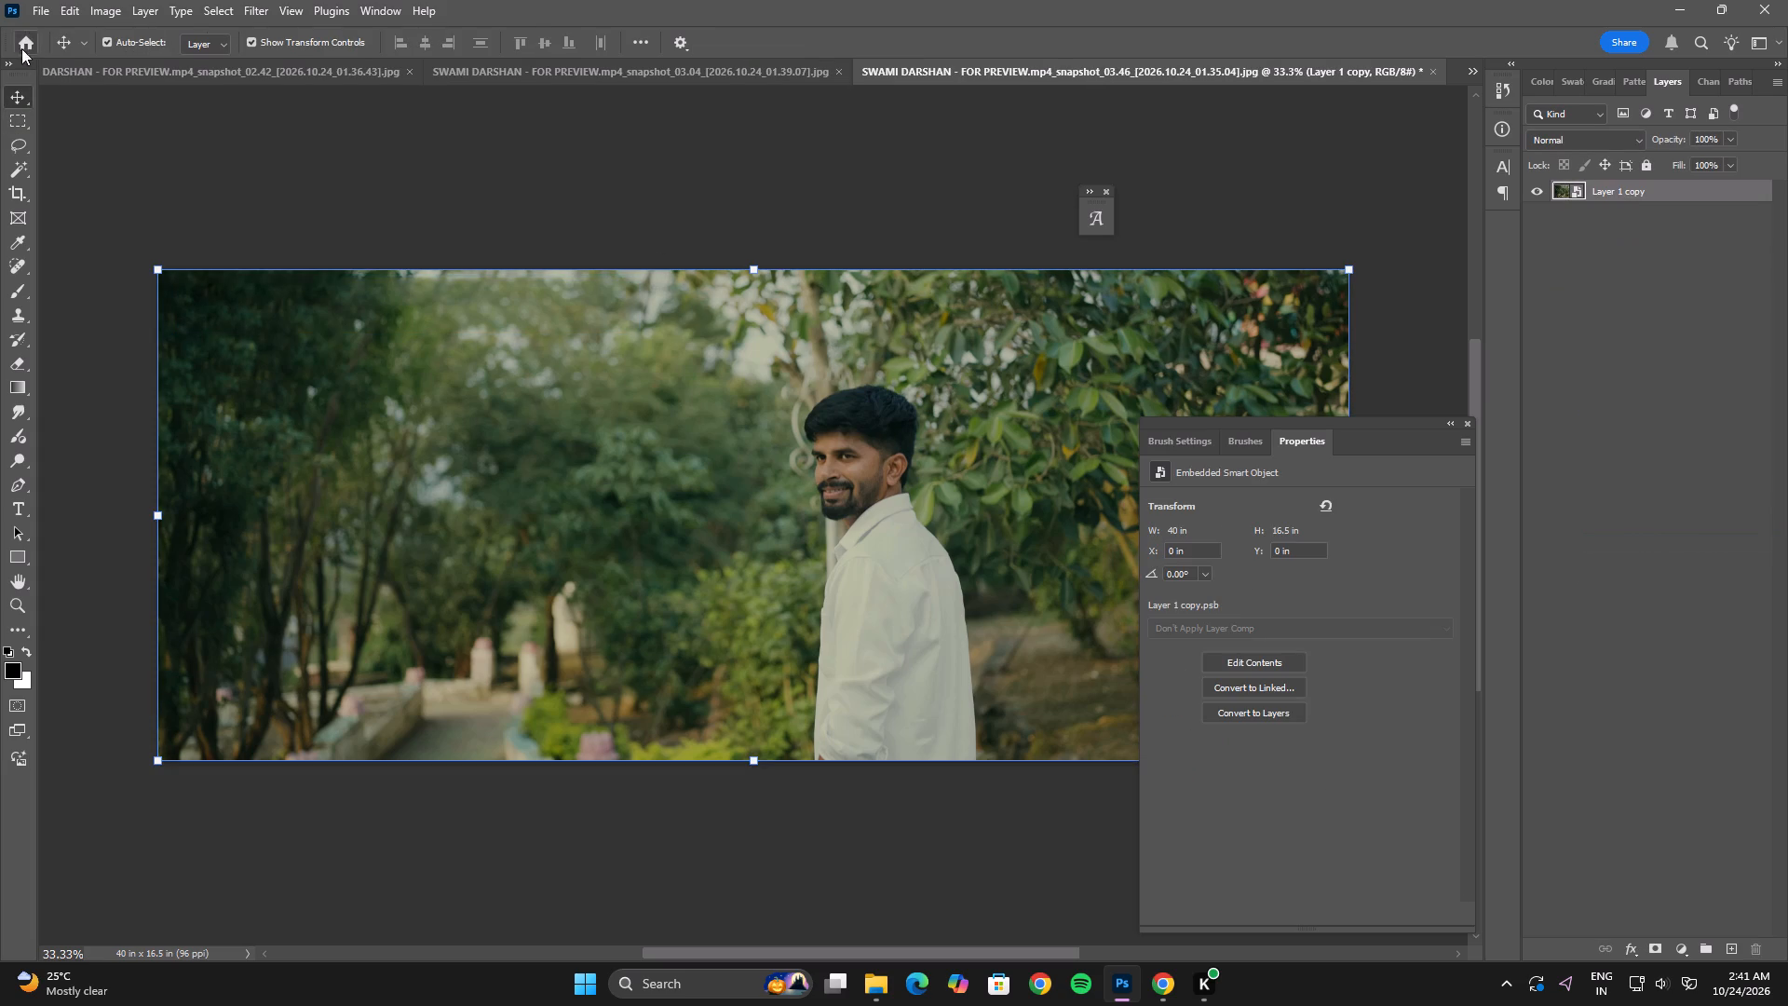
Close the 02.42 still's document.
click(17, 95)
drag(901, 483, 215, 75)
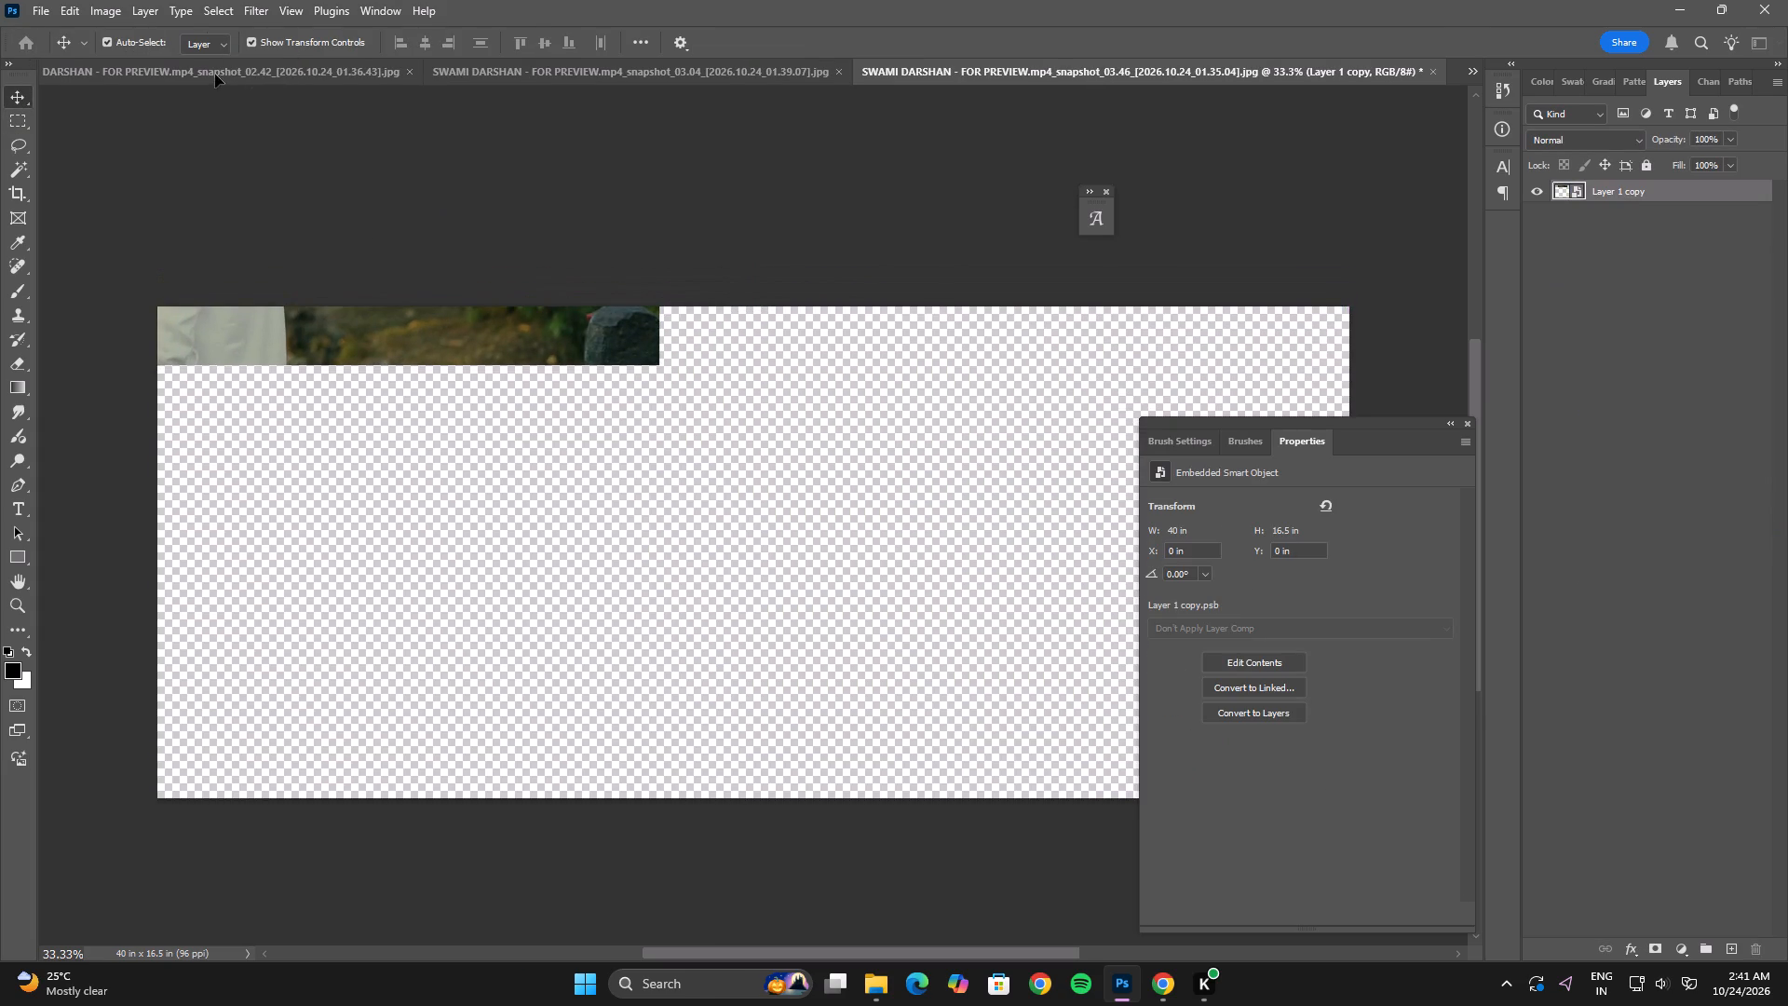
drag(215, 75, 205, 67)
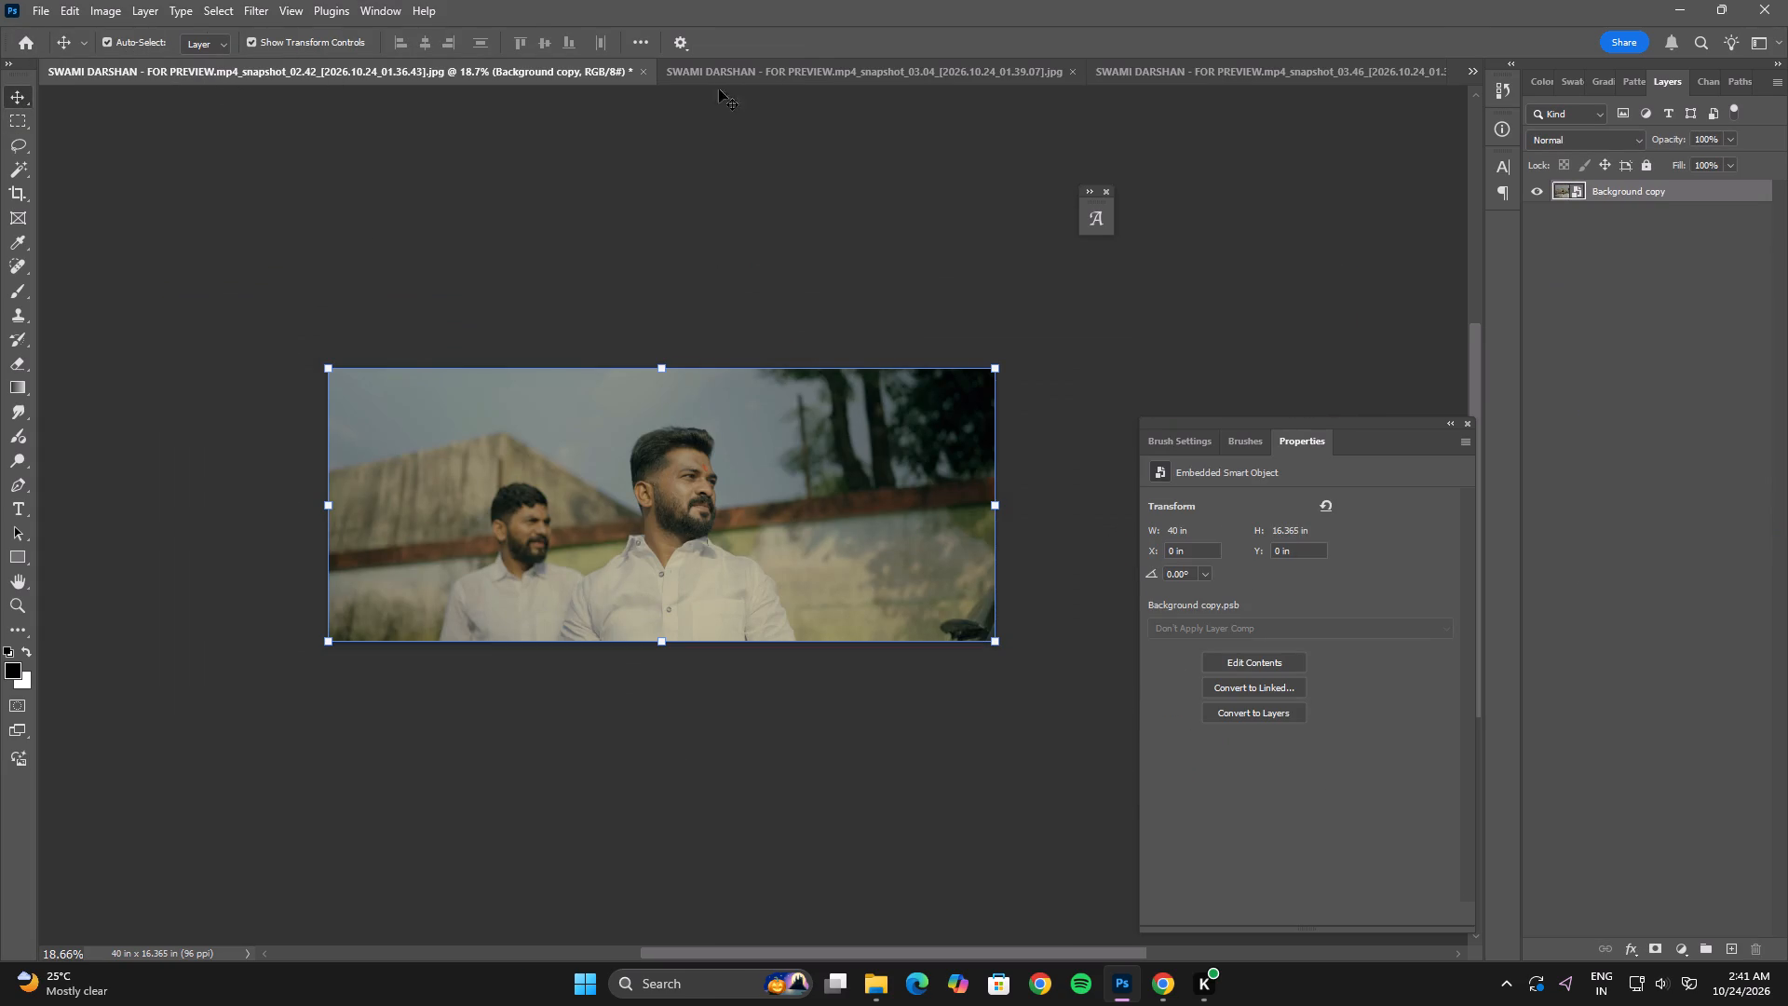
click(643, 75)
click(901, 374)
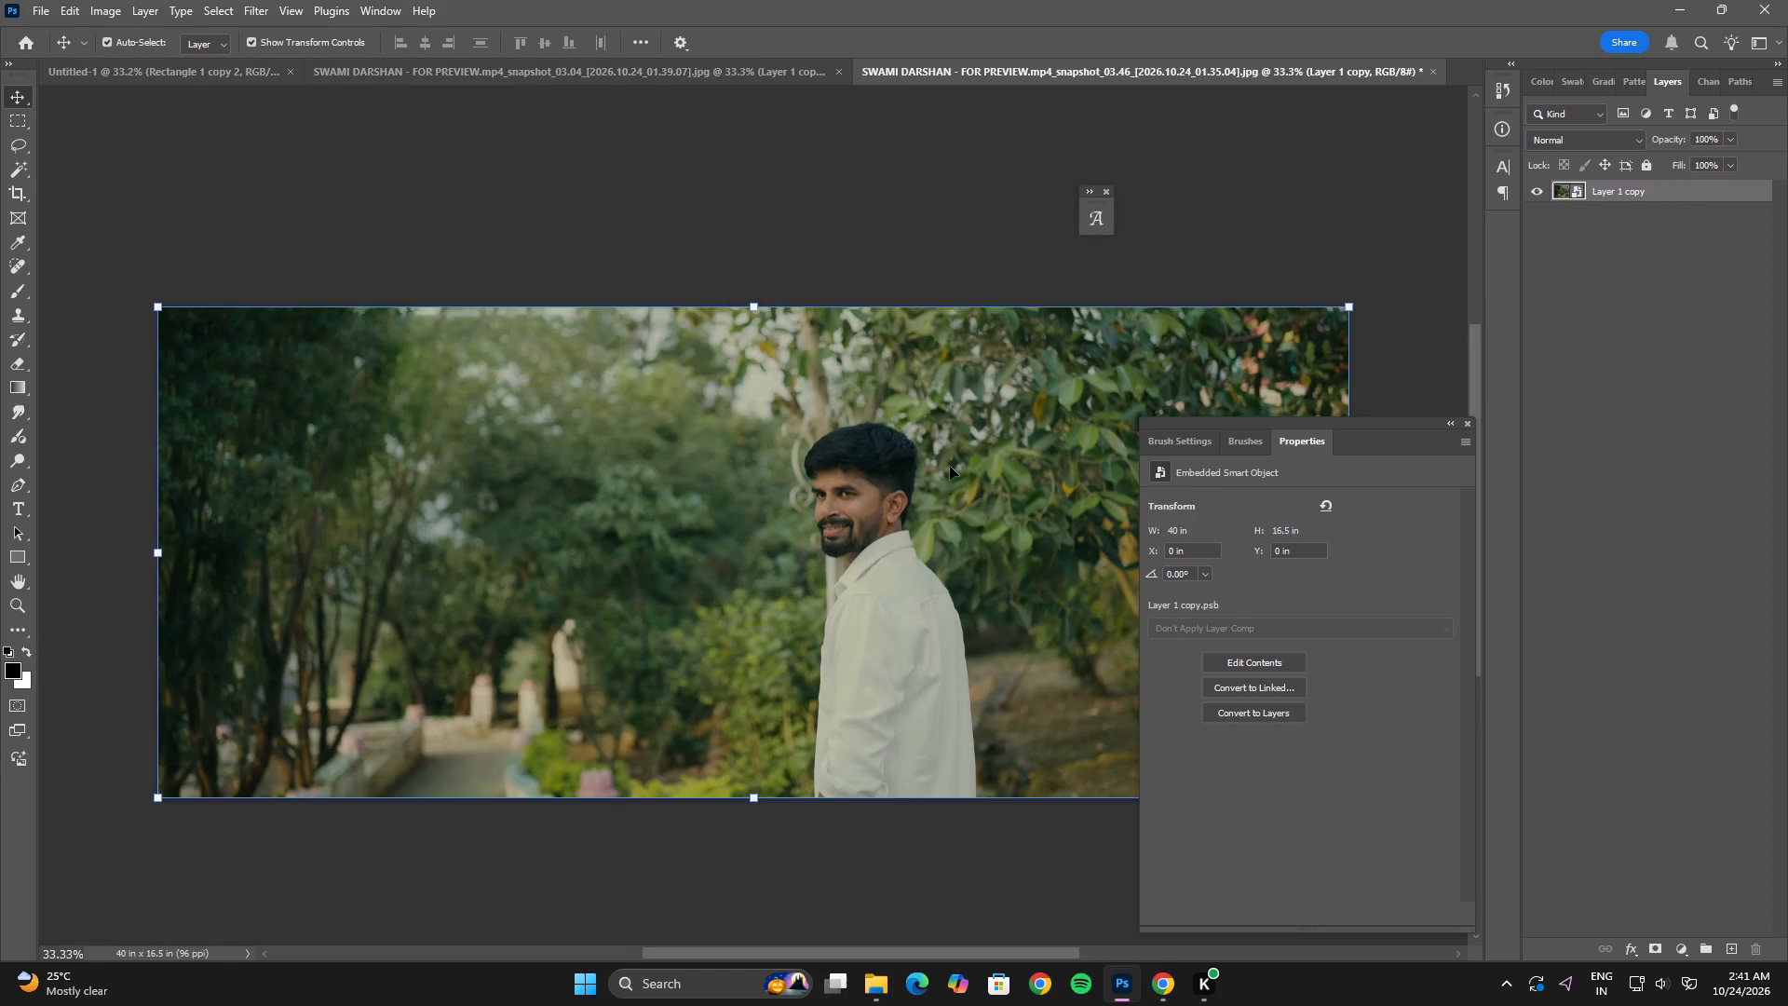
Place the 03.46 still in the Untitled-1 layout above Rectangle 1 copy 2 and clip it to that third strip.
drag(946, 467, 758, 632)
alt+click(1644, 252)
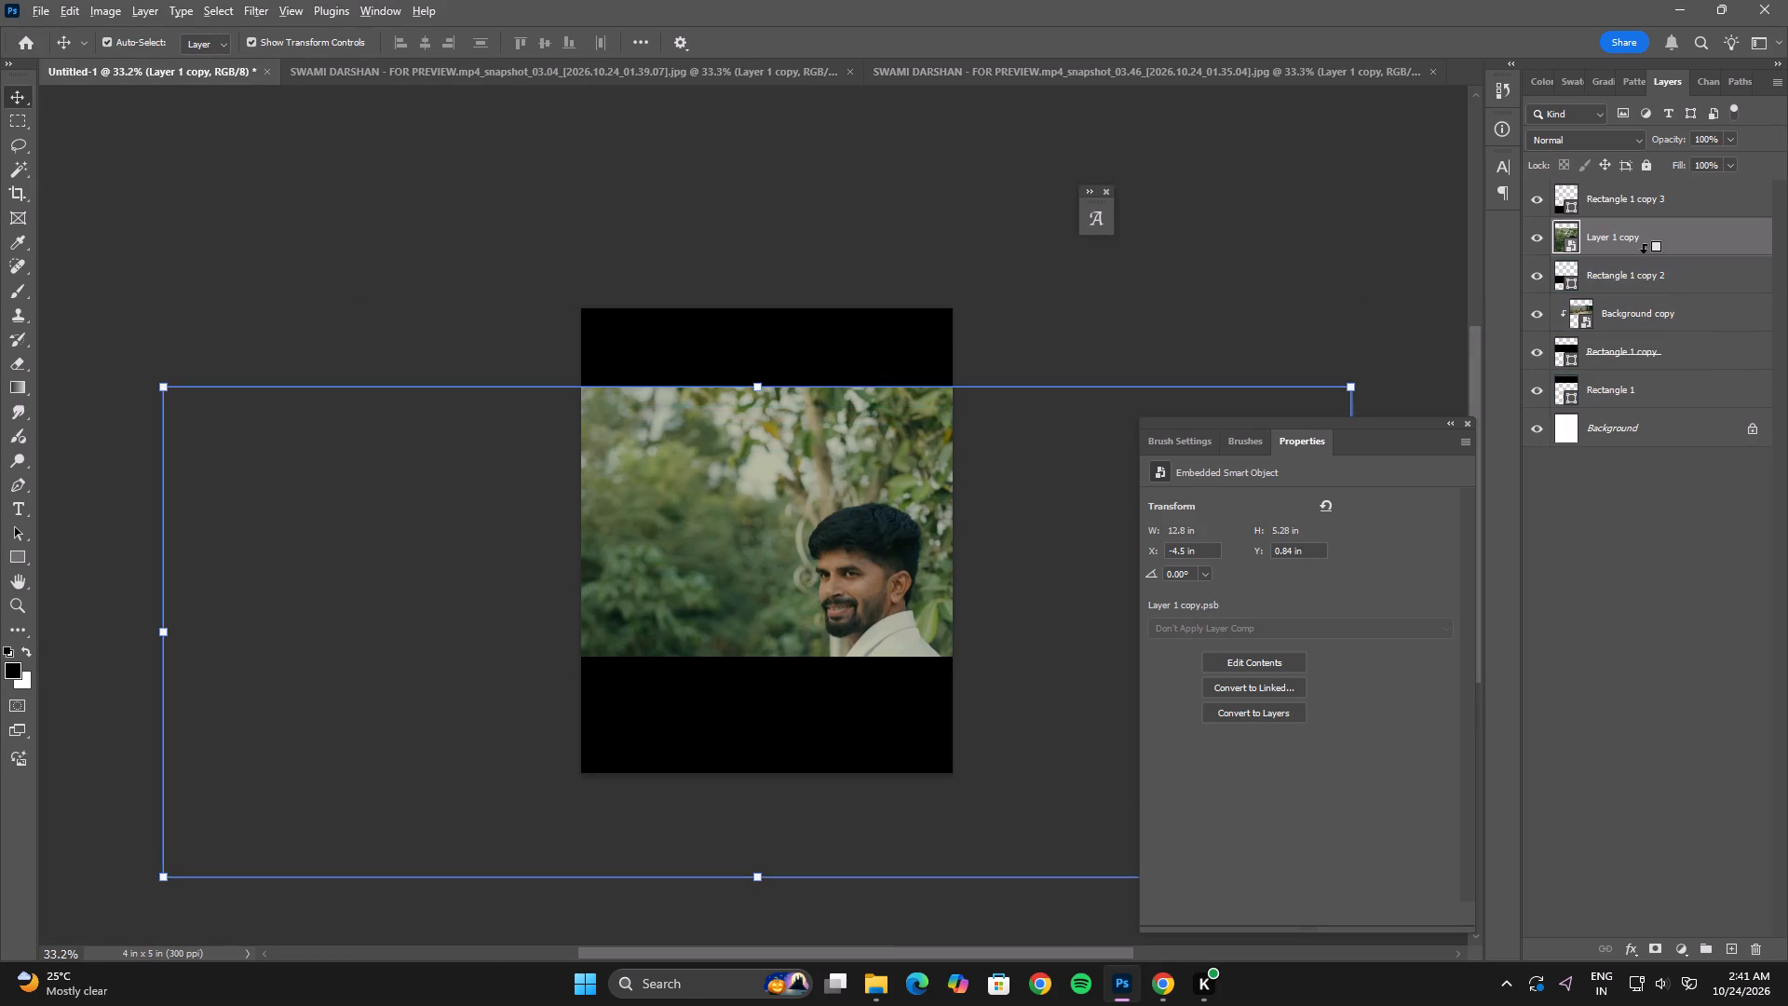
Scale the clipped 03.46 still to 24.09% and position it so the man's face sits in the right half of the third strip.
drag(756, 382, 755, 534)
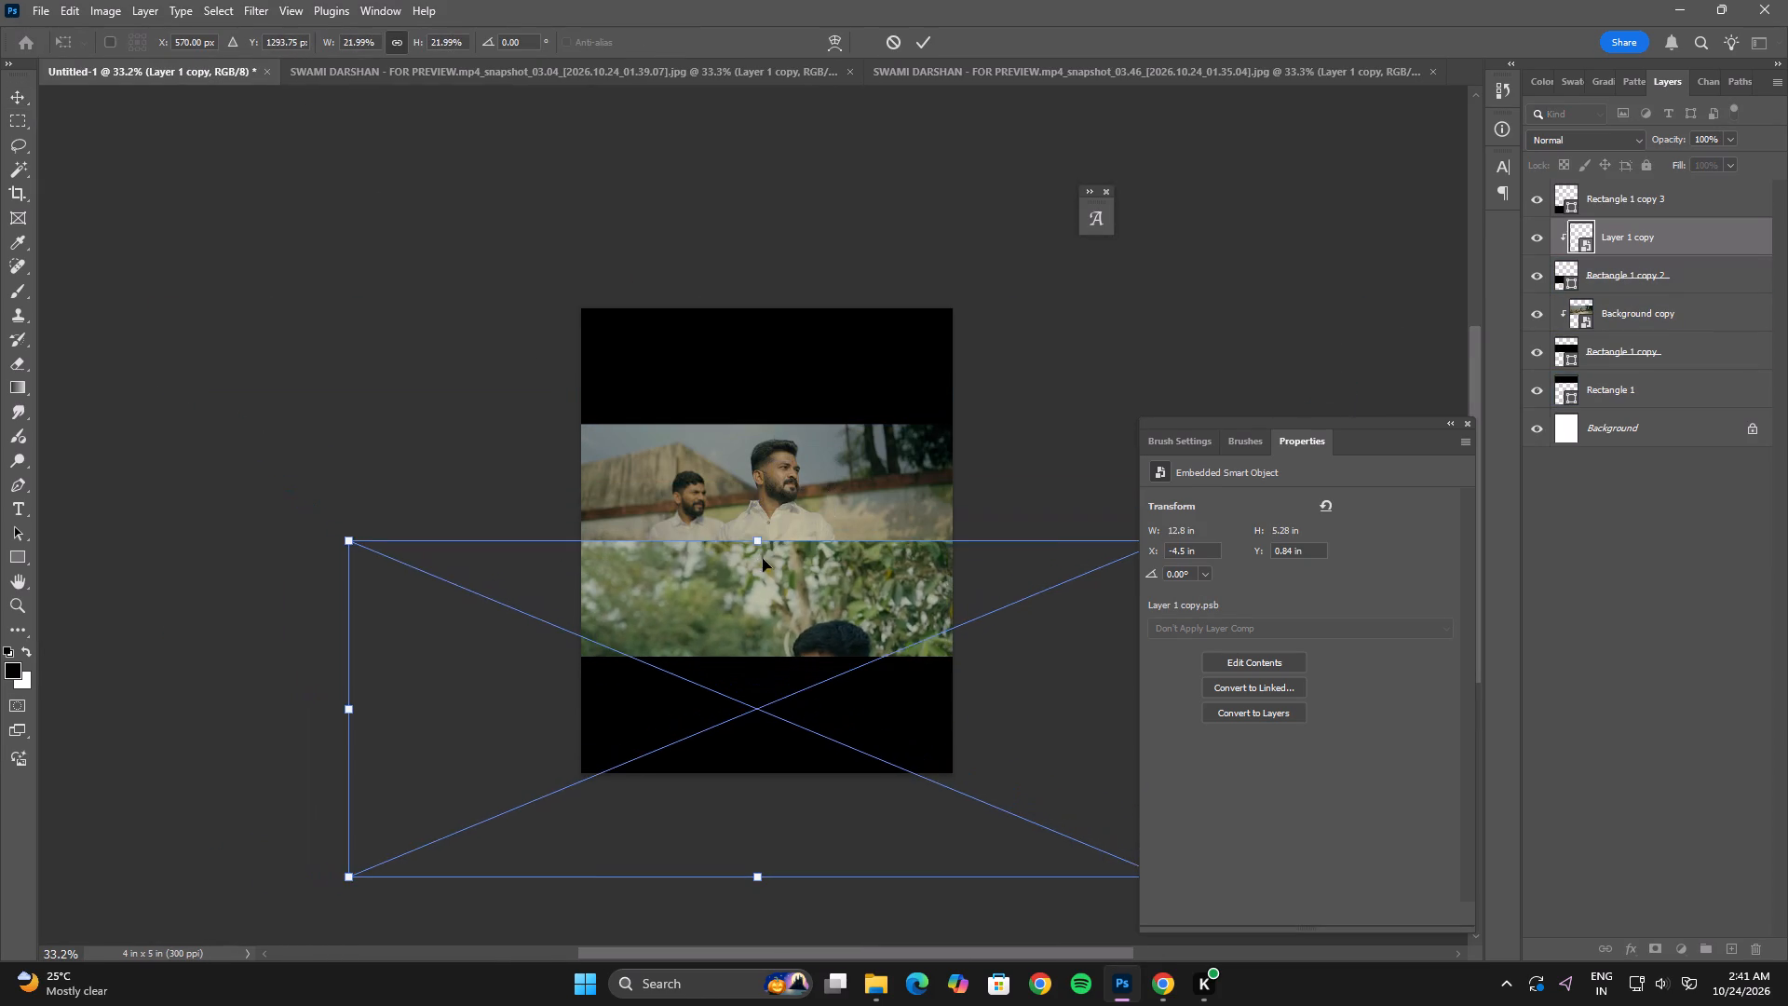
drag(795, 632, 776, 551)
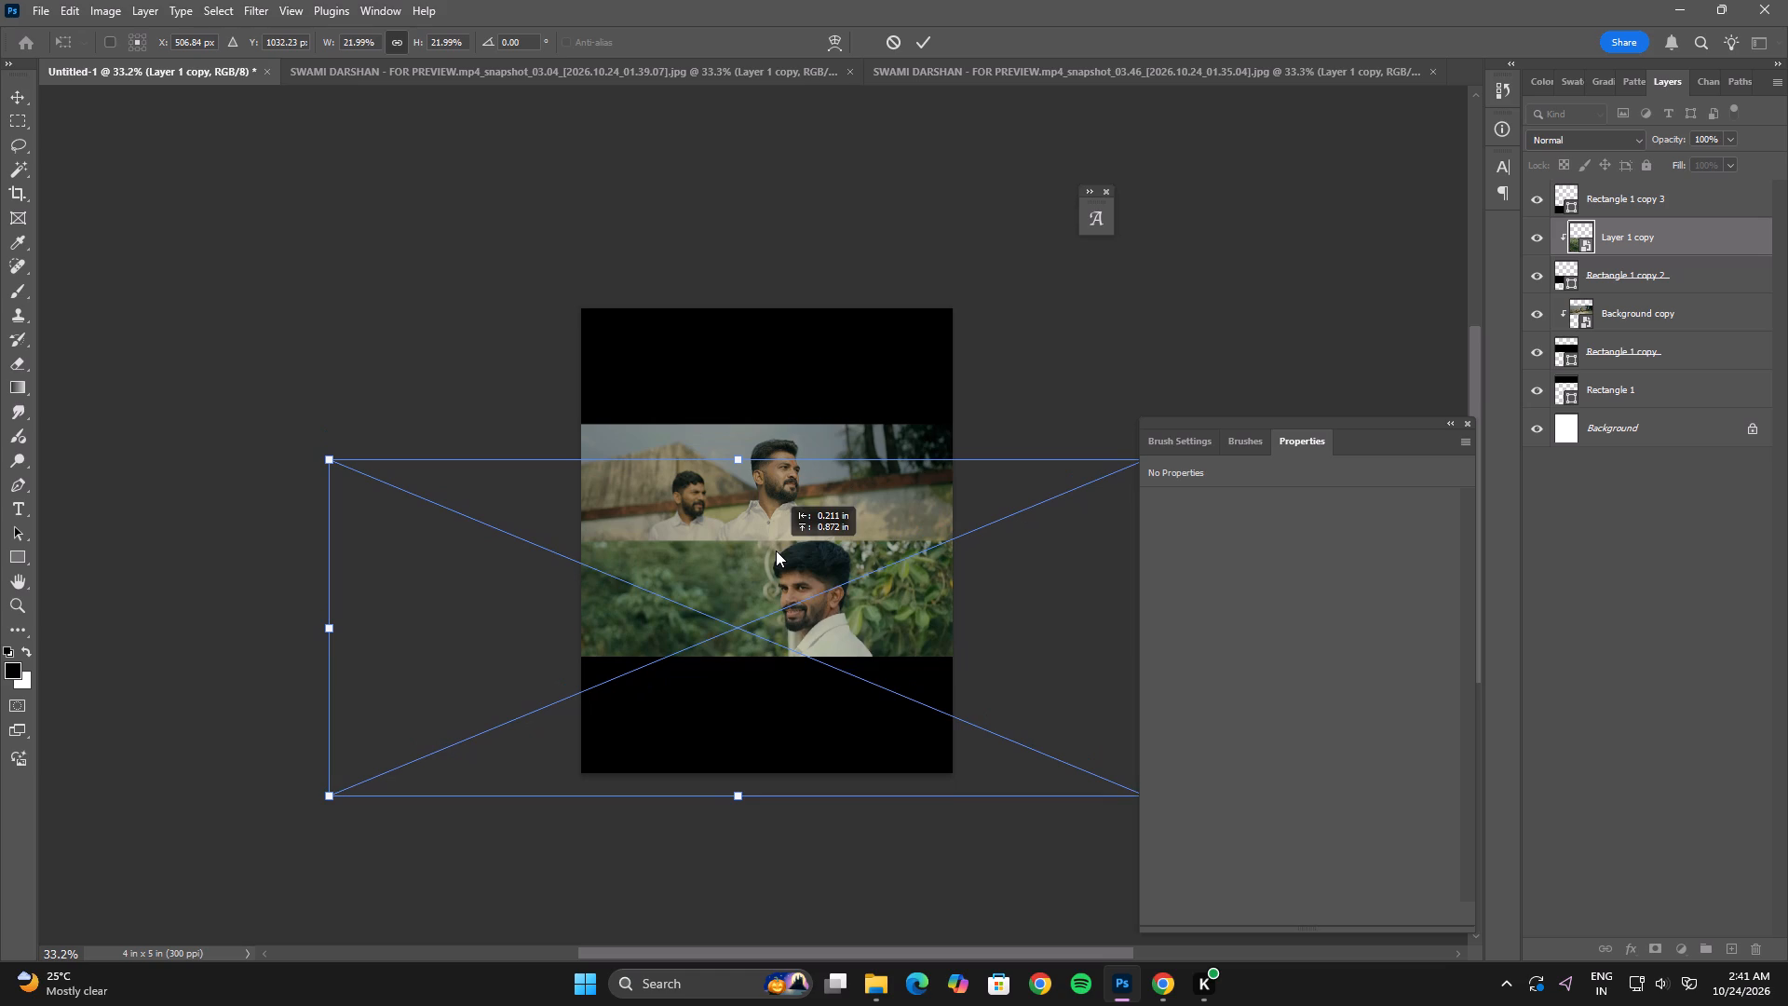
drag(776, 551, 752, 551)
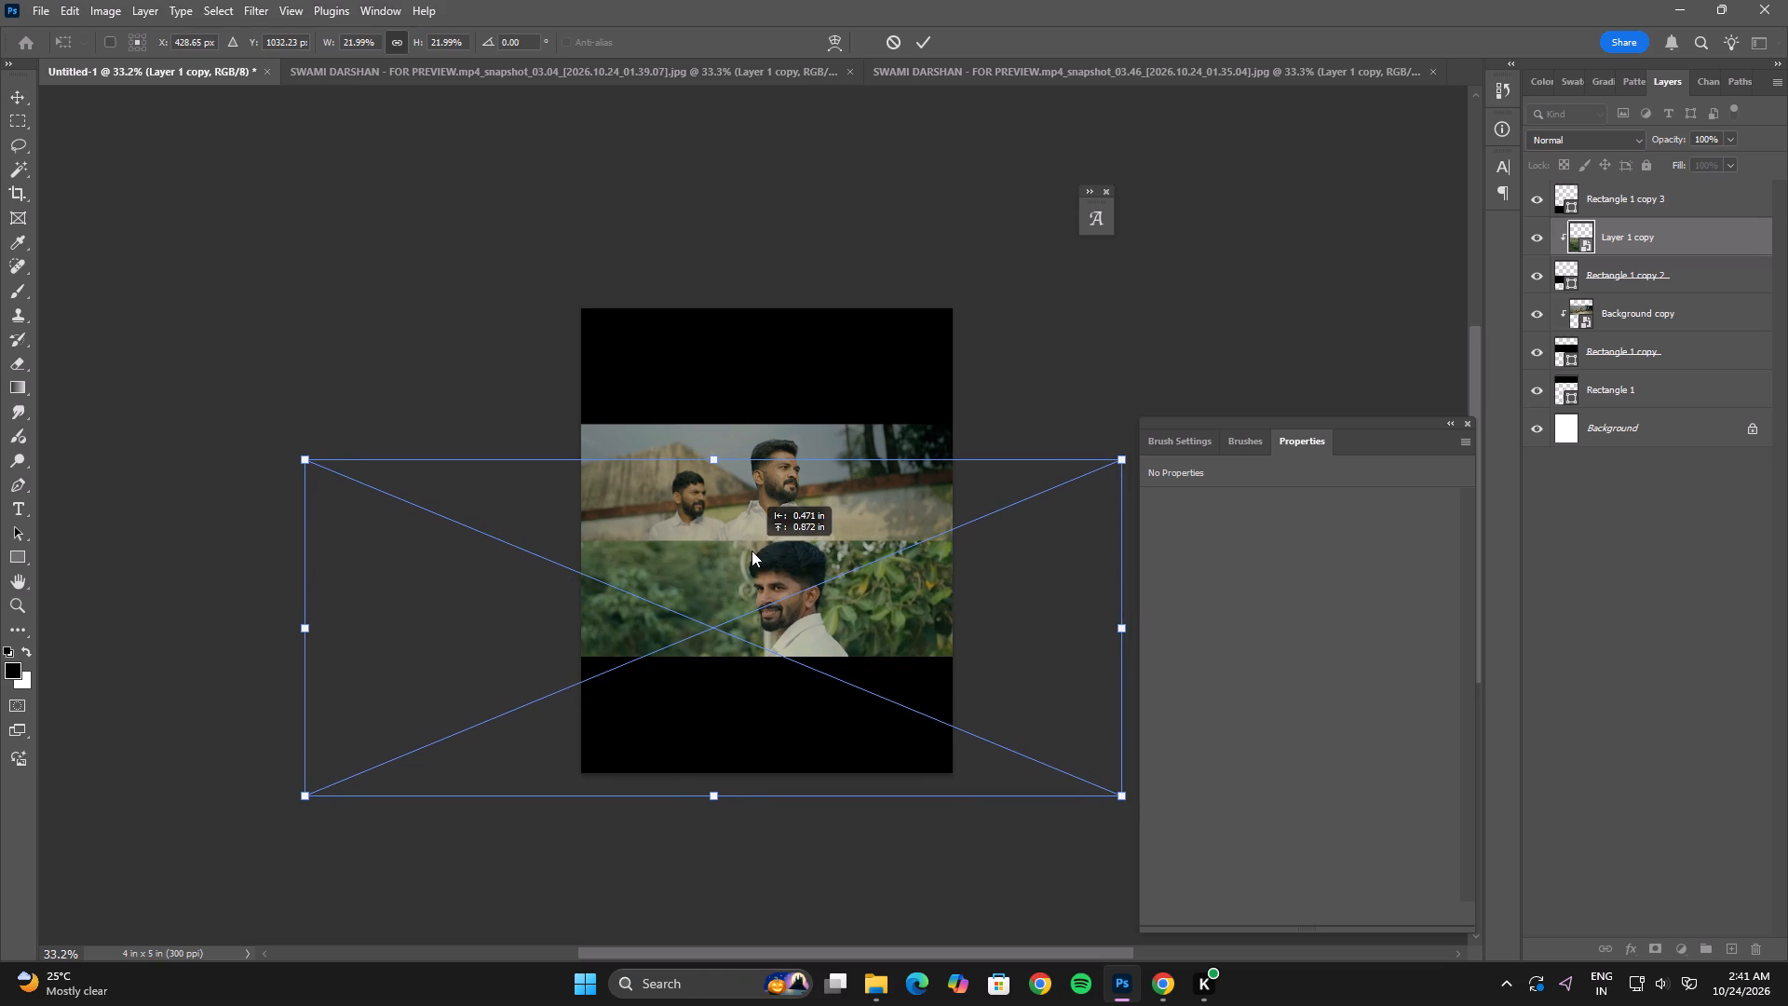
drag(752, 551, 819, 548)
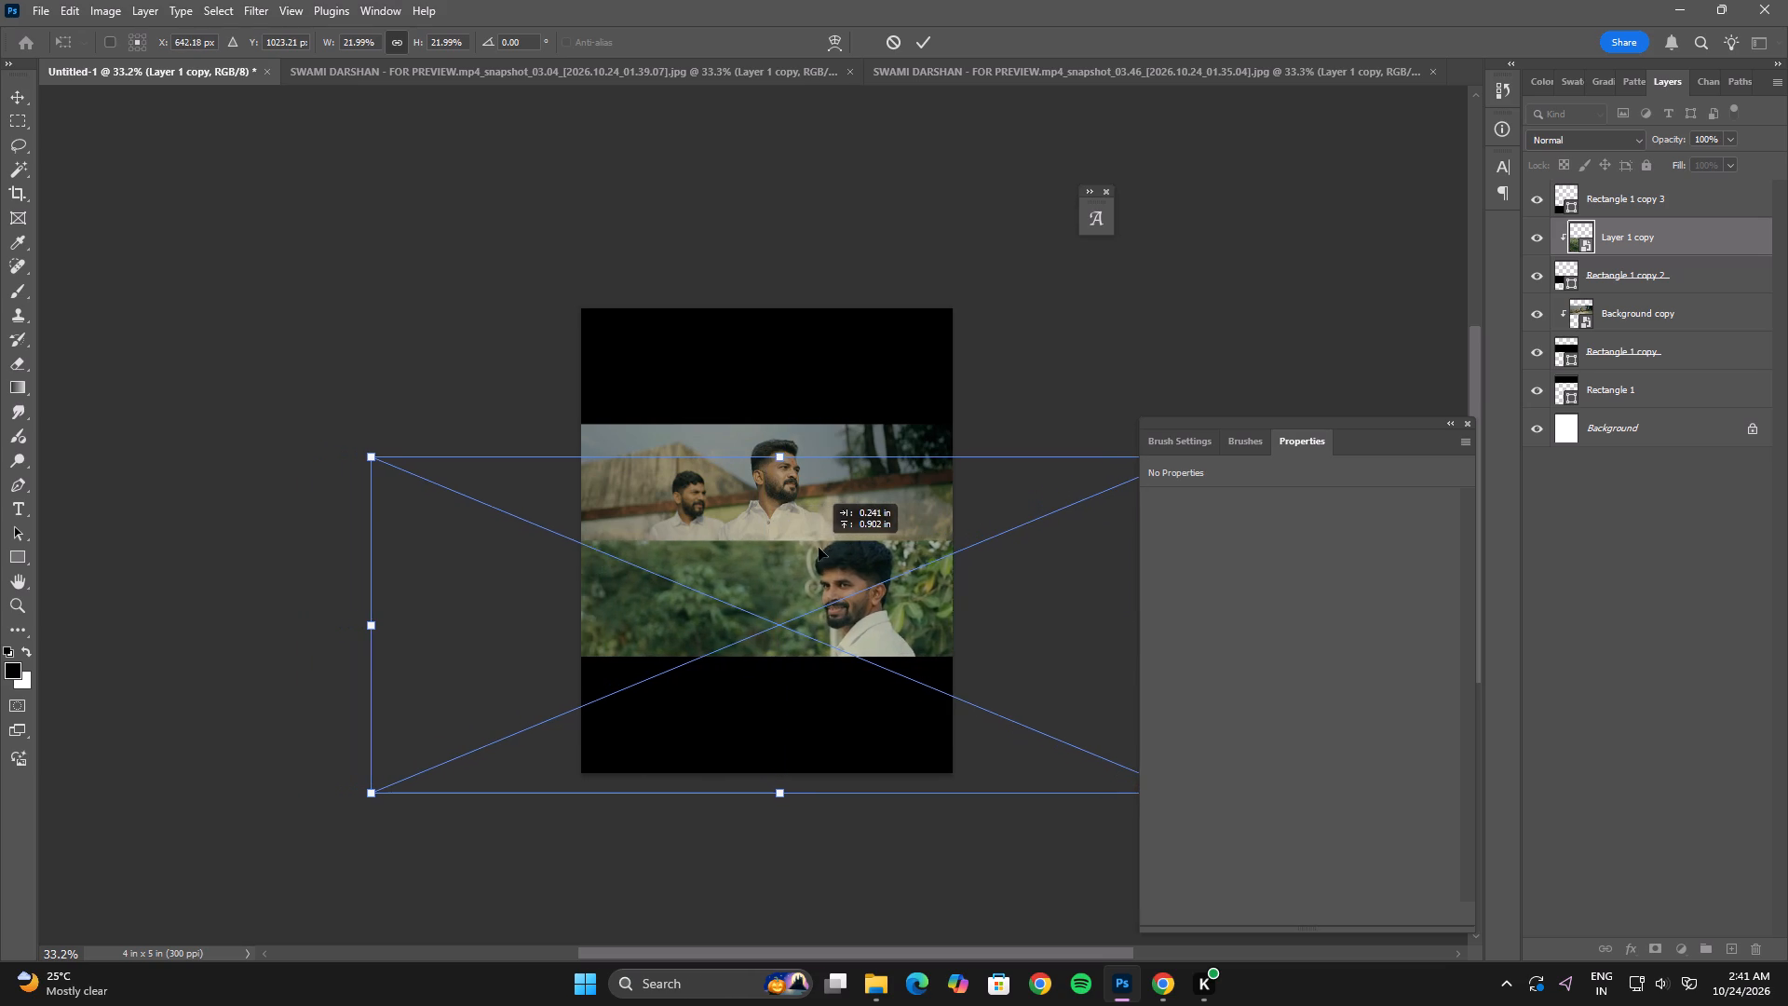
drag(819, 548, 825, 547)
drag(808, 450, 812, 478)
drag(782, 791, 786, 710)
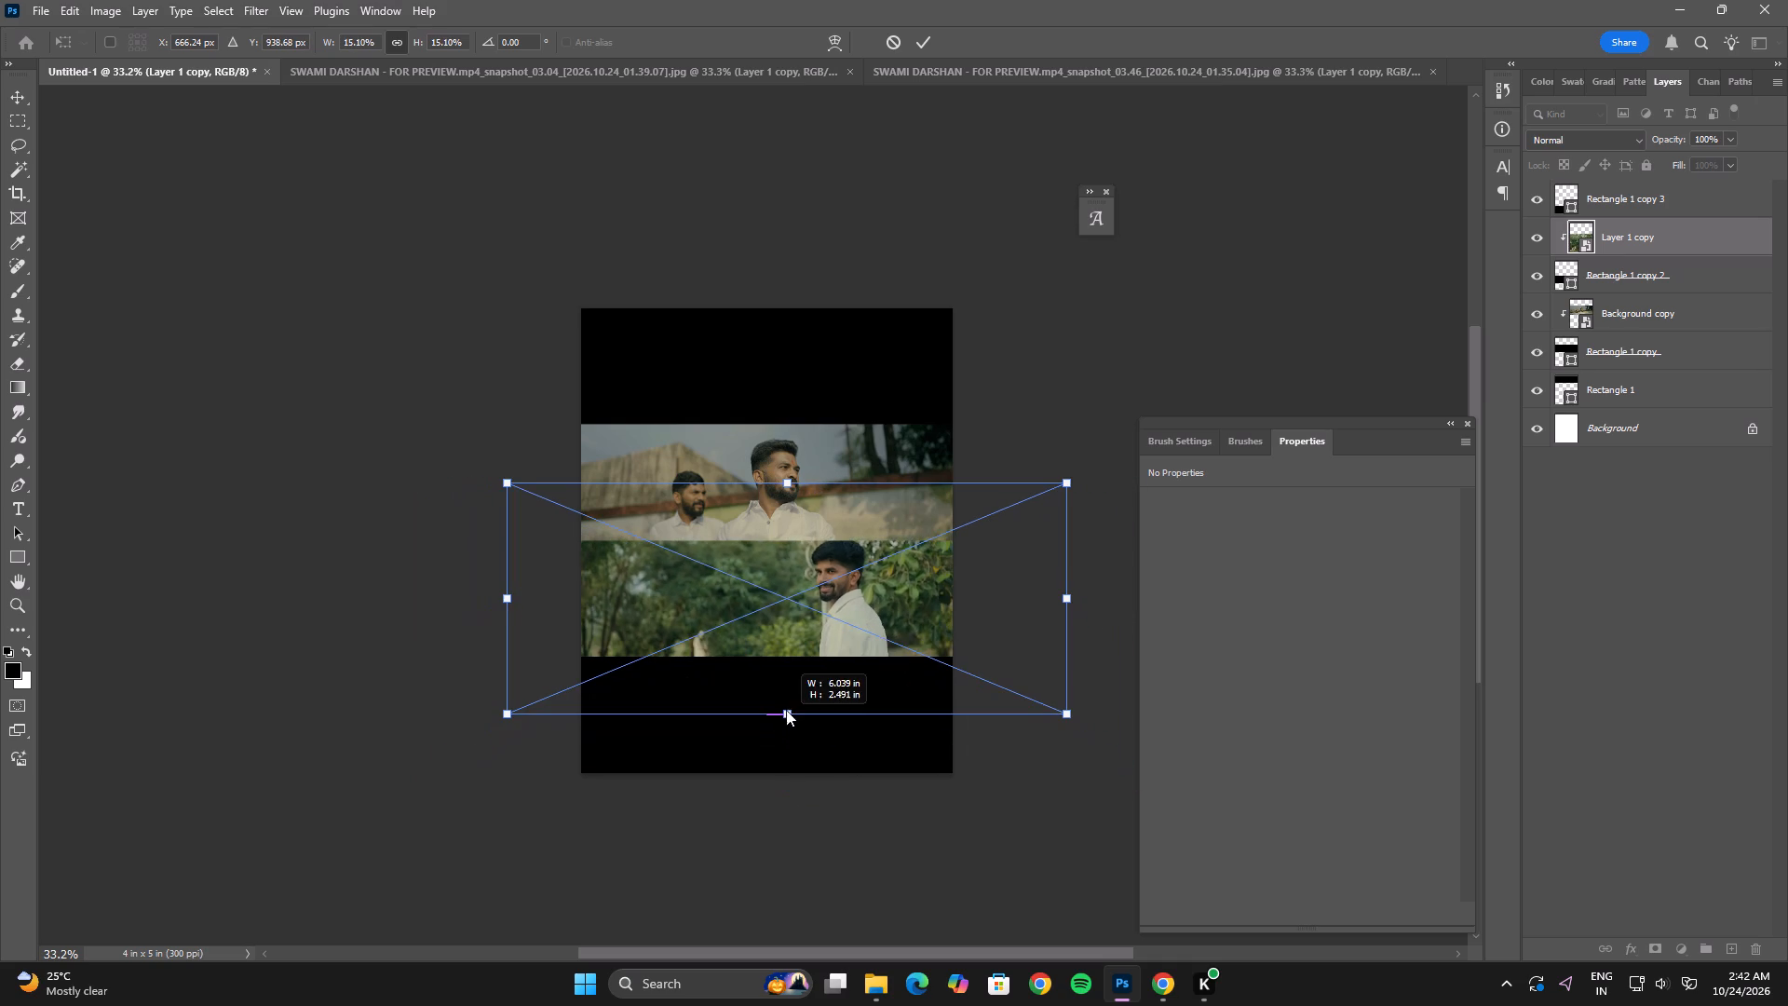
drag(786, 710, 786, 706)
drag(830, 615, 831, 631)
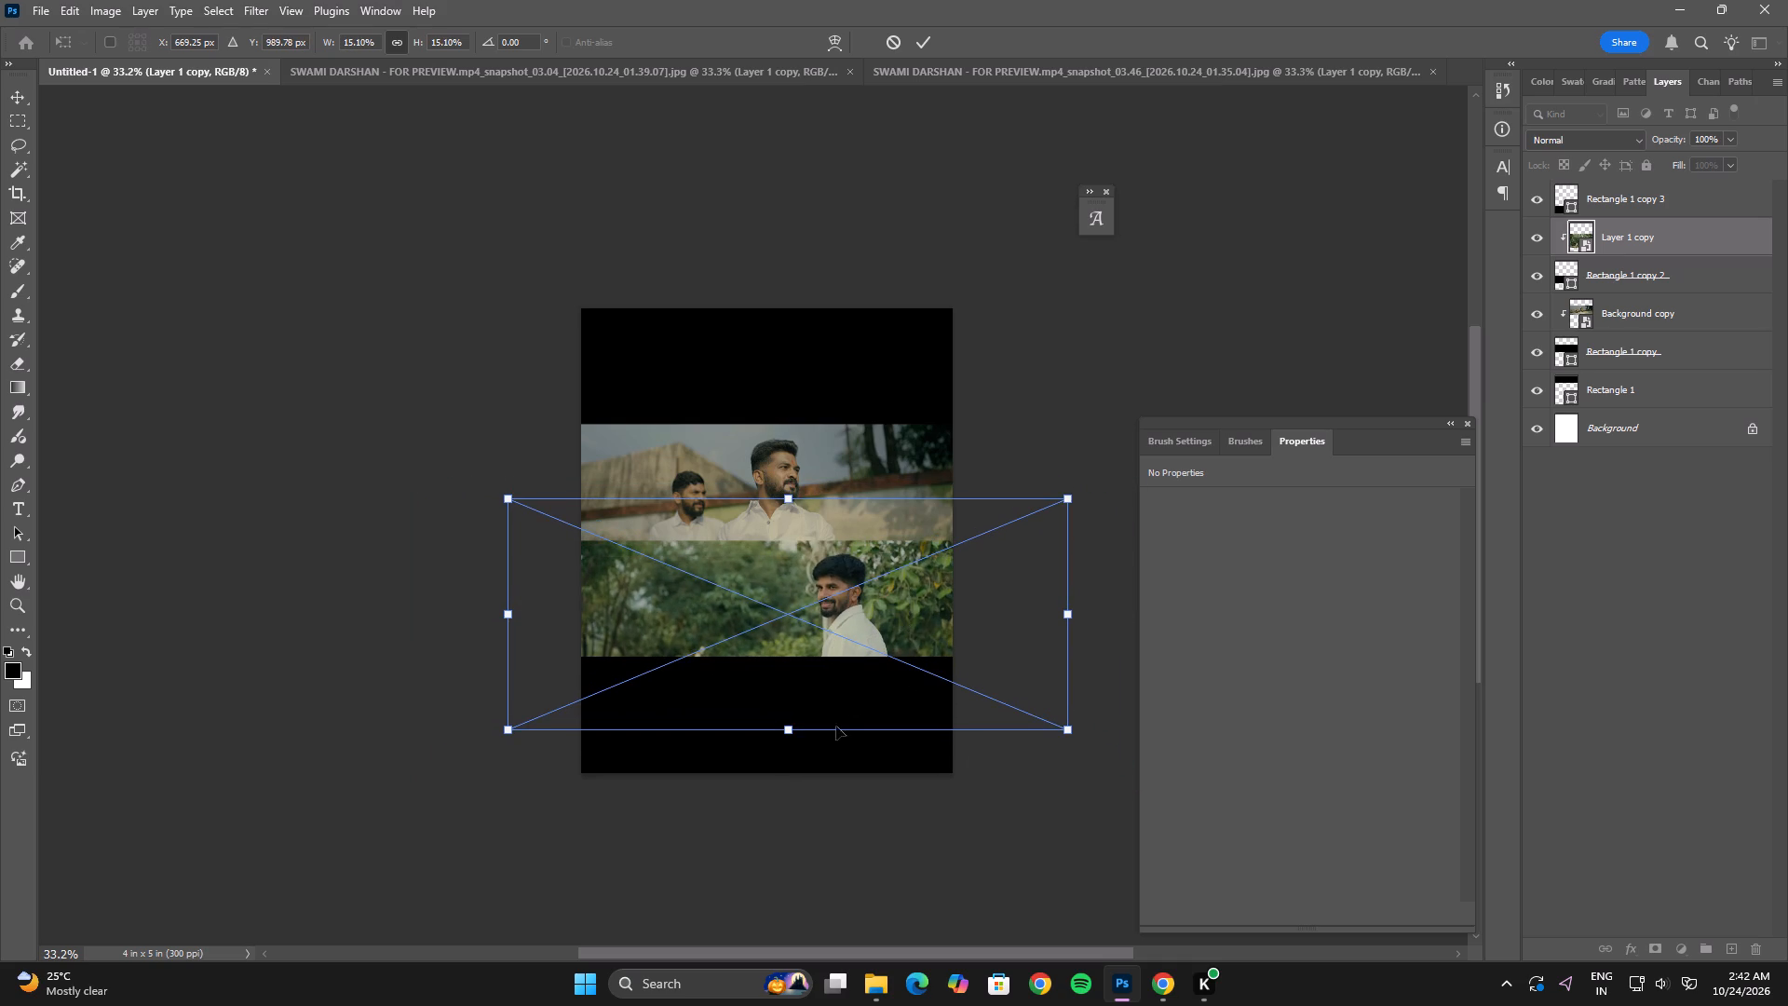
alt+drag(785, 733, 799, 802)
drag(887, 715, 886, 718)
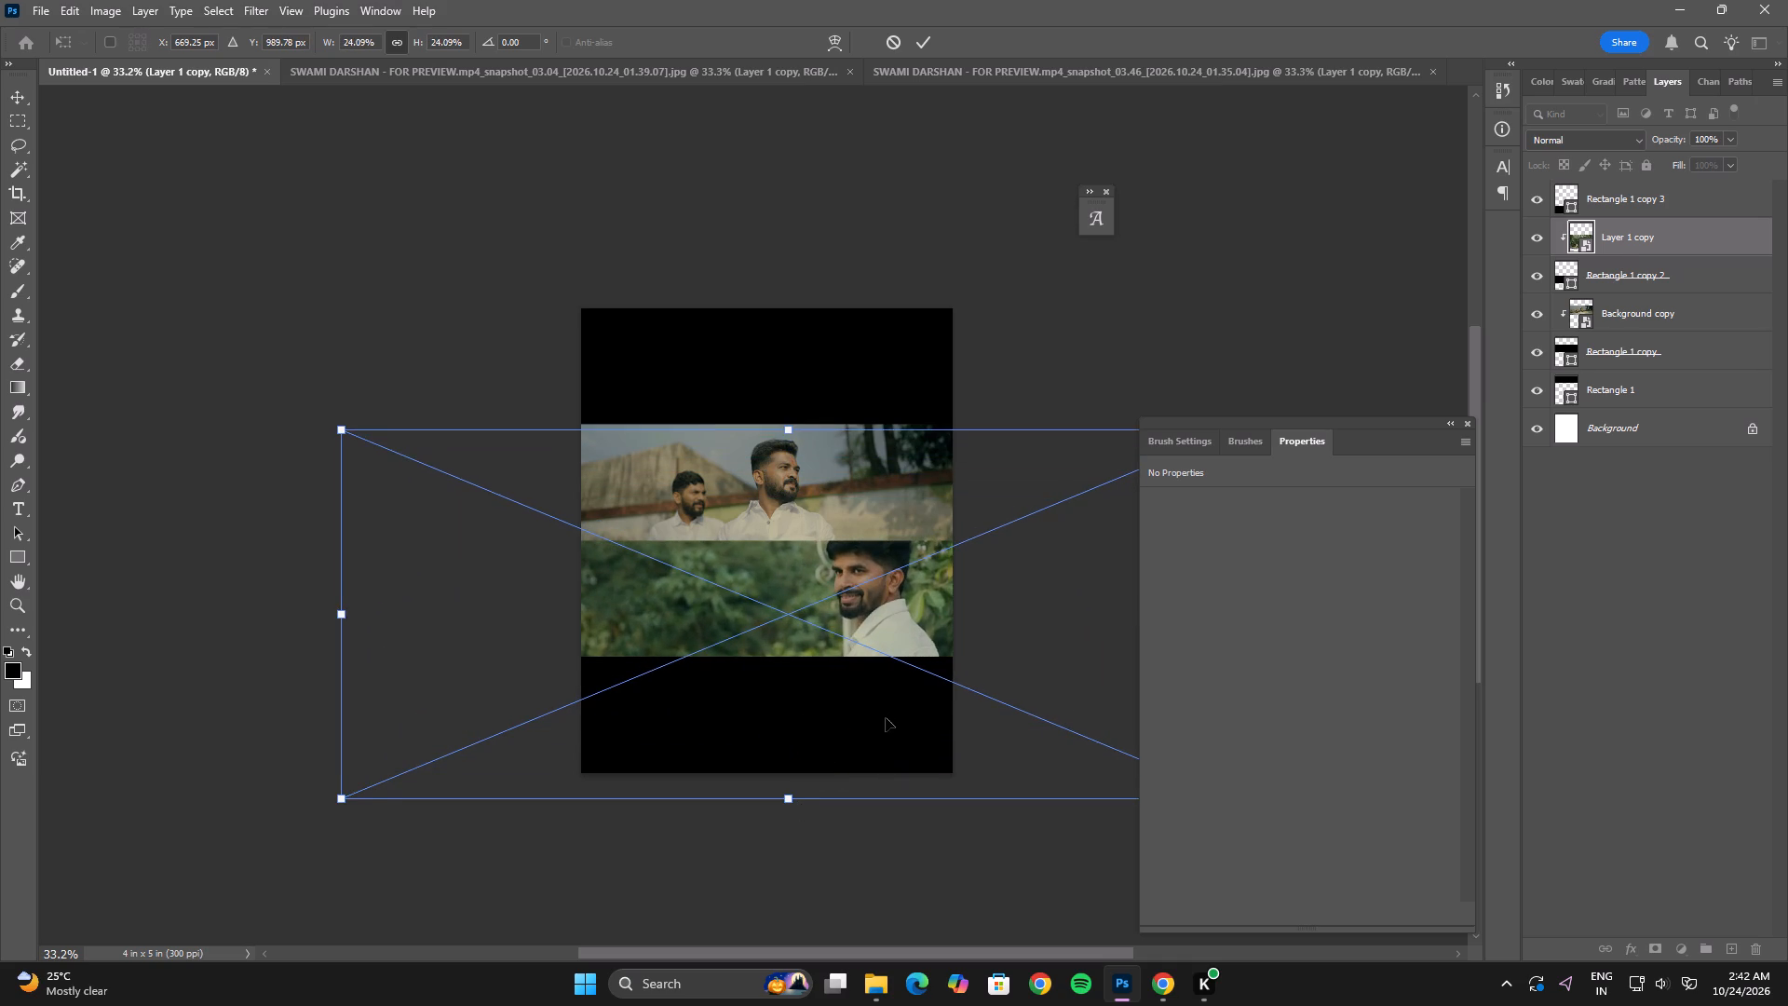
drag(886, 718, 872, 731)
double_click(872, 731)
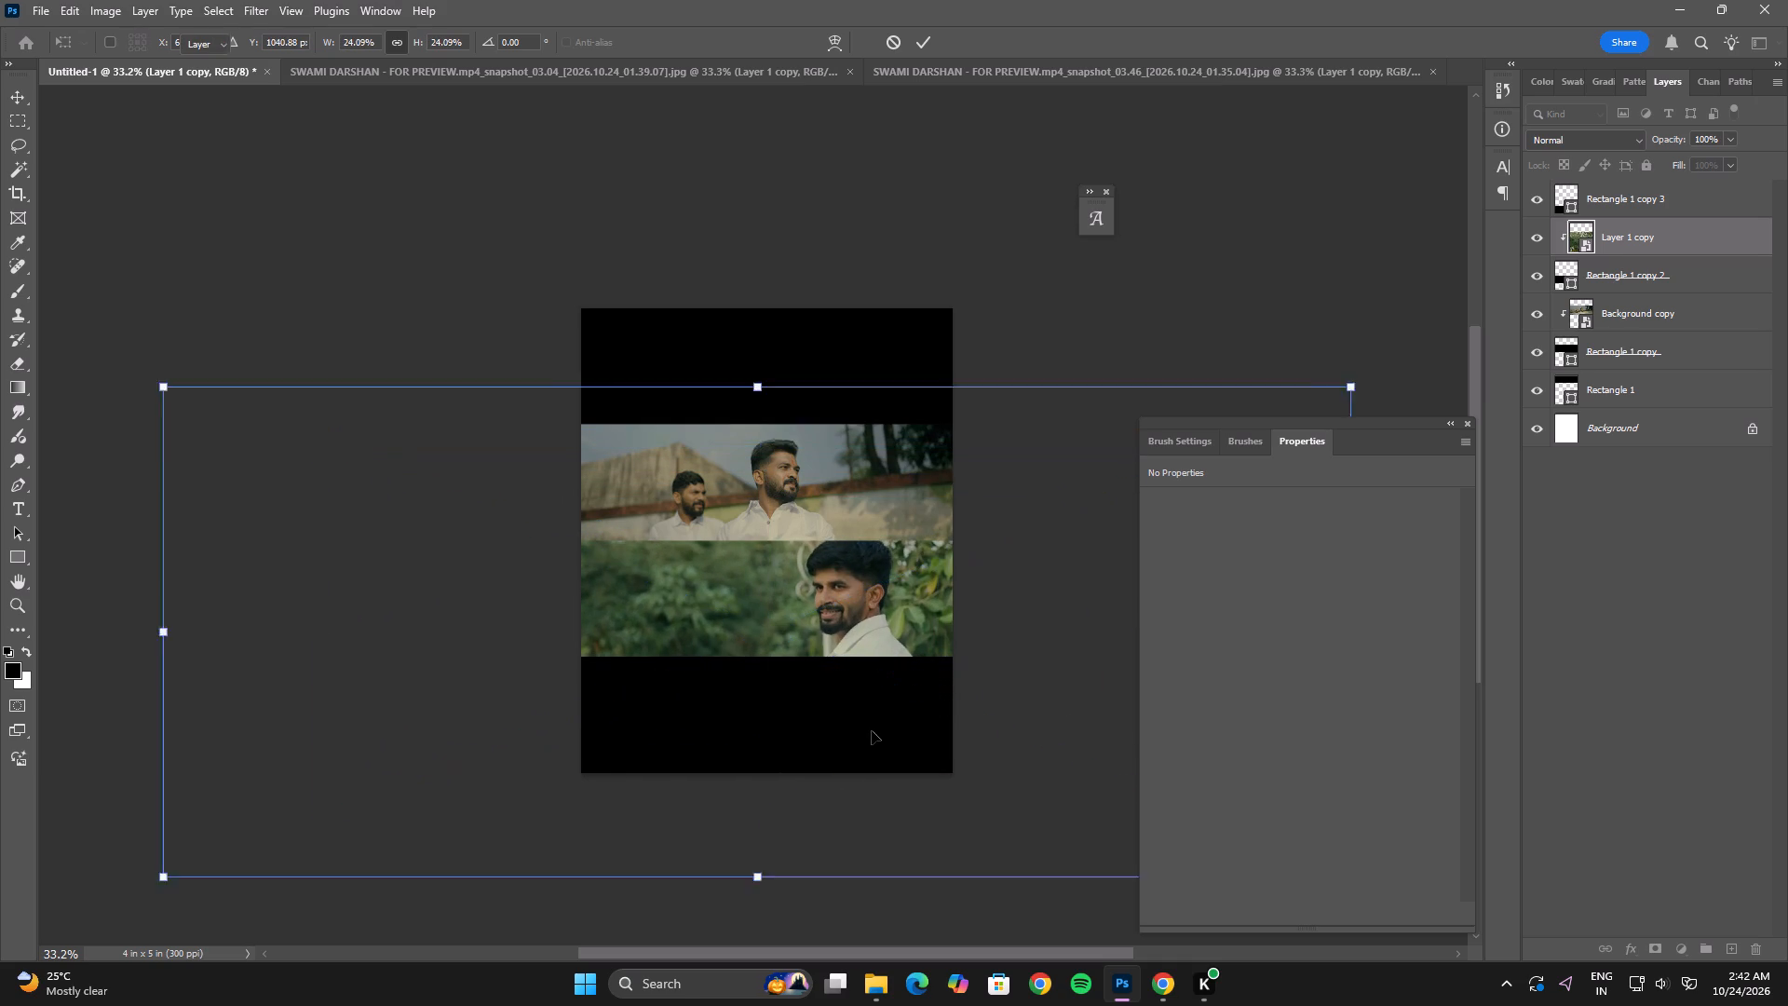
click(439, 279)
Select the top strip's rectangle, and preview the 02.57 and 02.13 stills in File Explorer's Downloads folder as candidates for it.
click(888, 363)
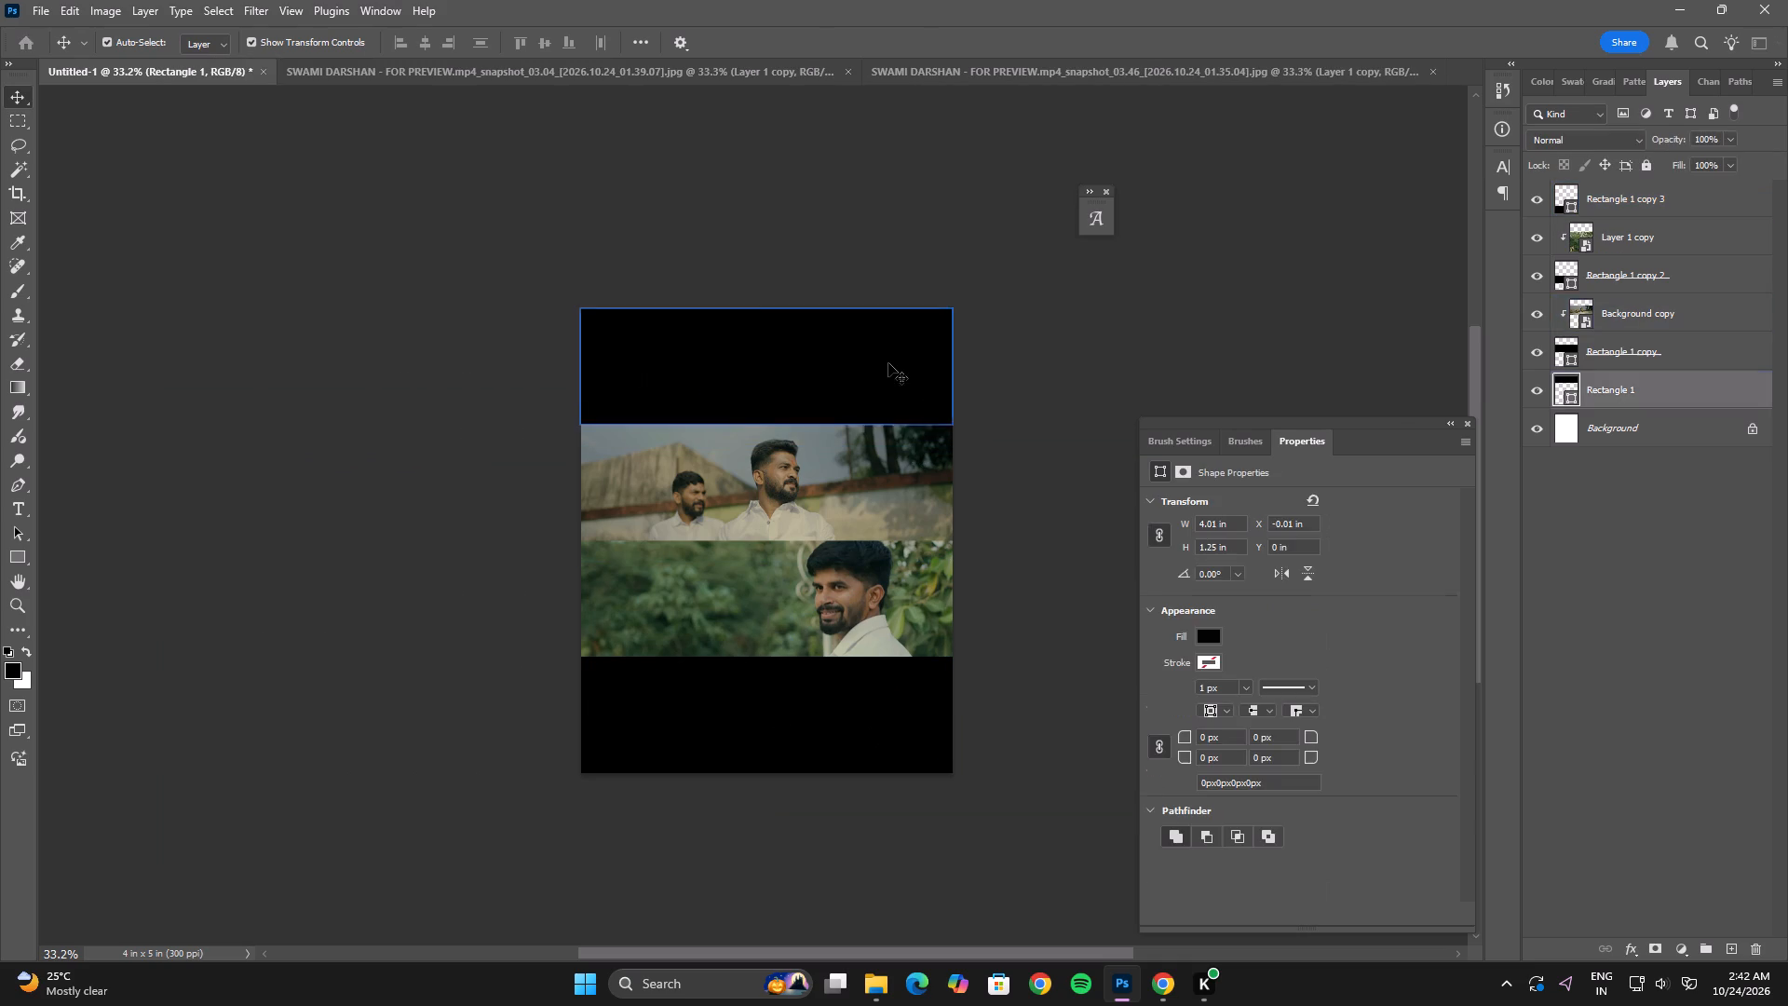
key(alt+Tab)
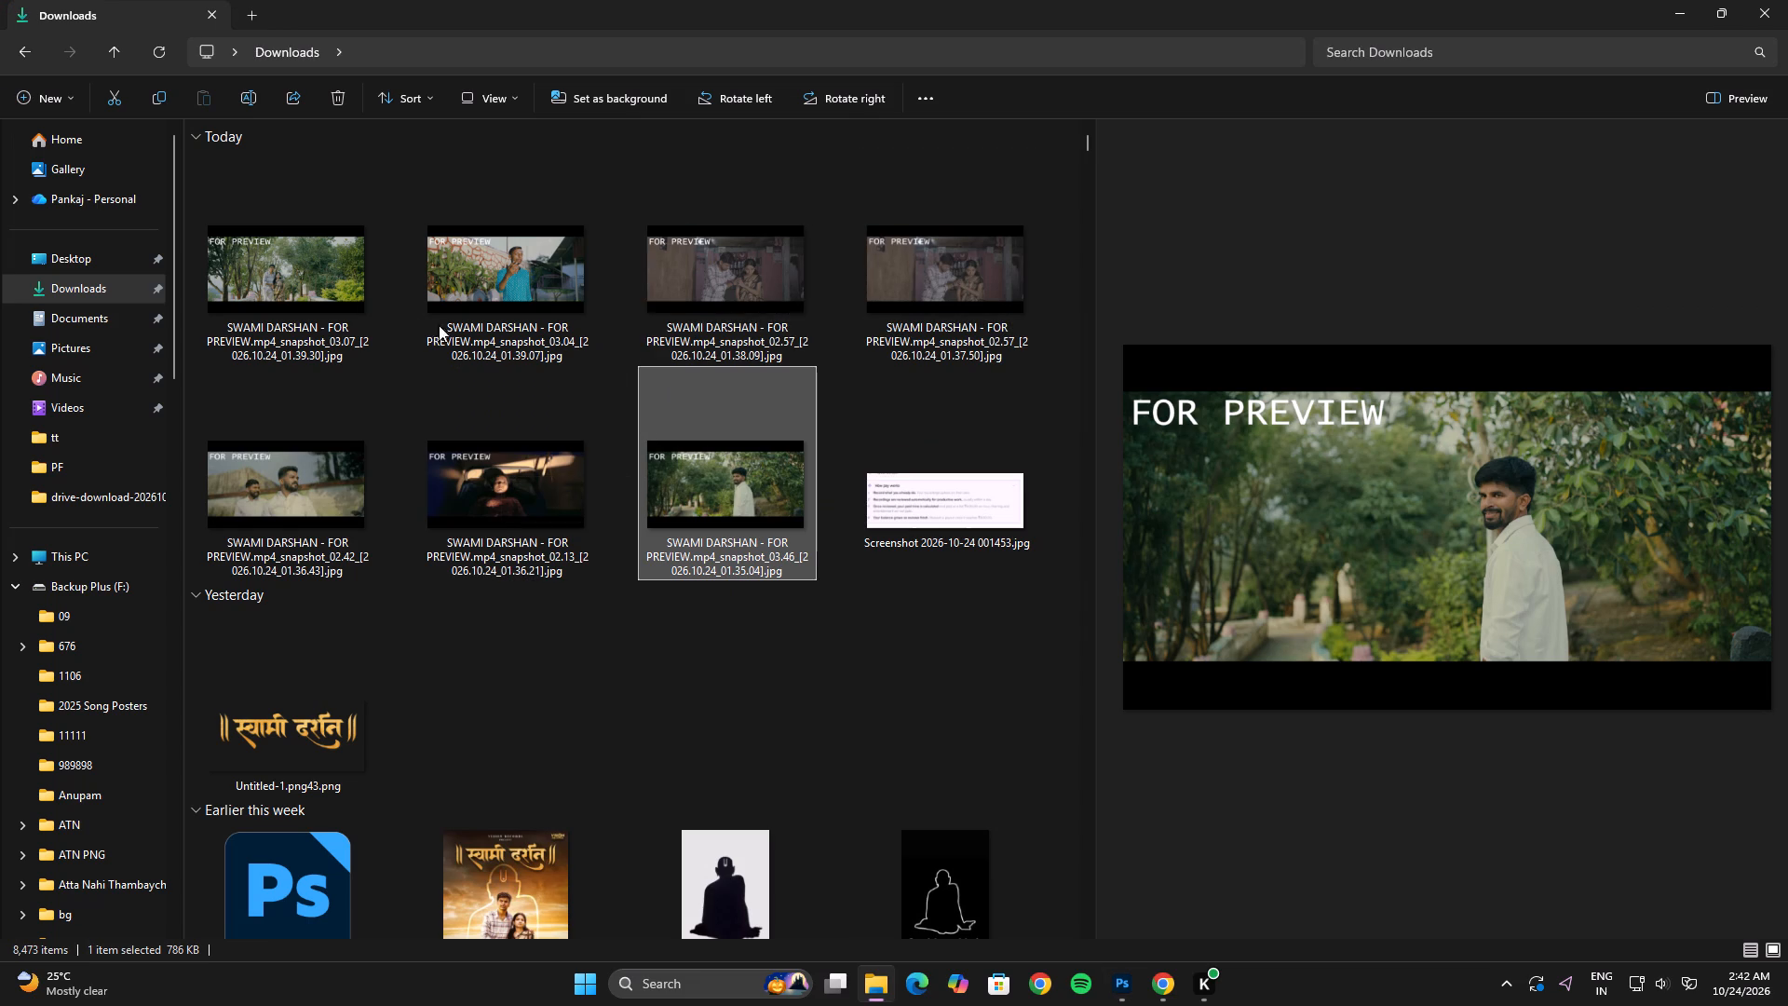
click(746, 261)
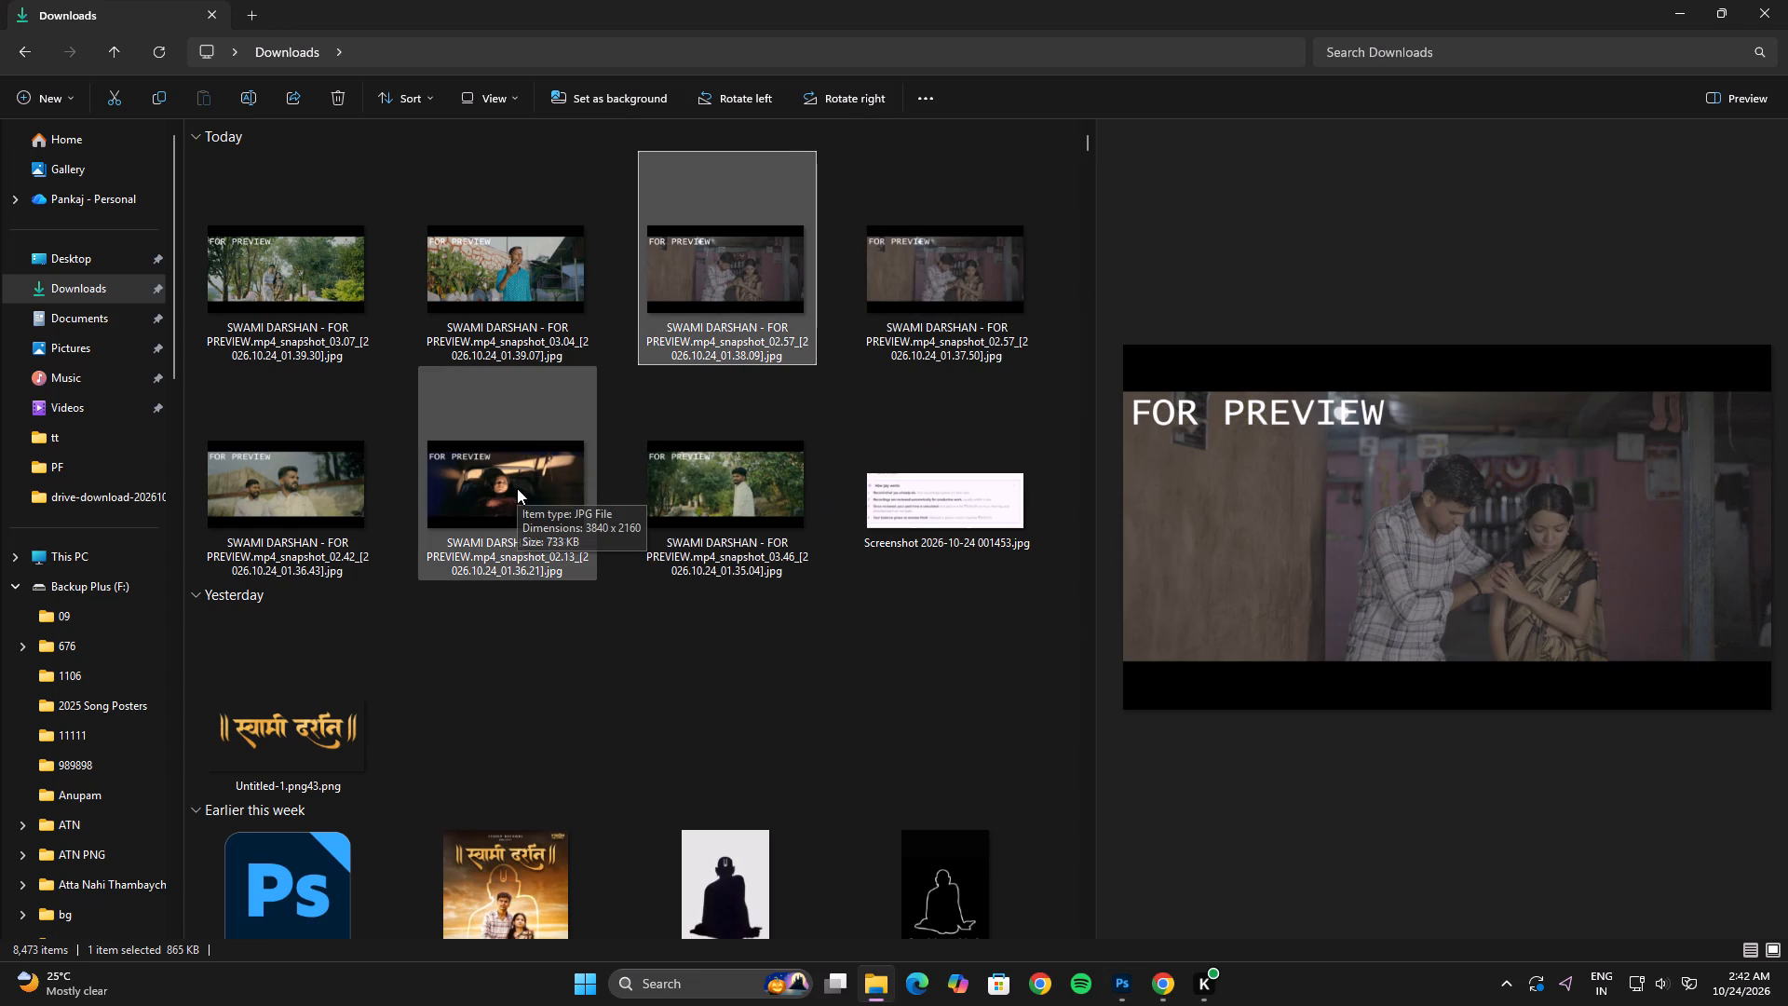
click(517, 488)
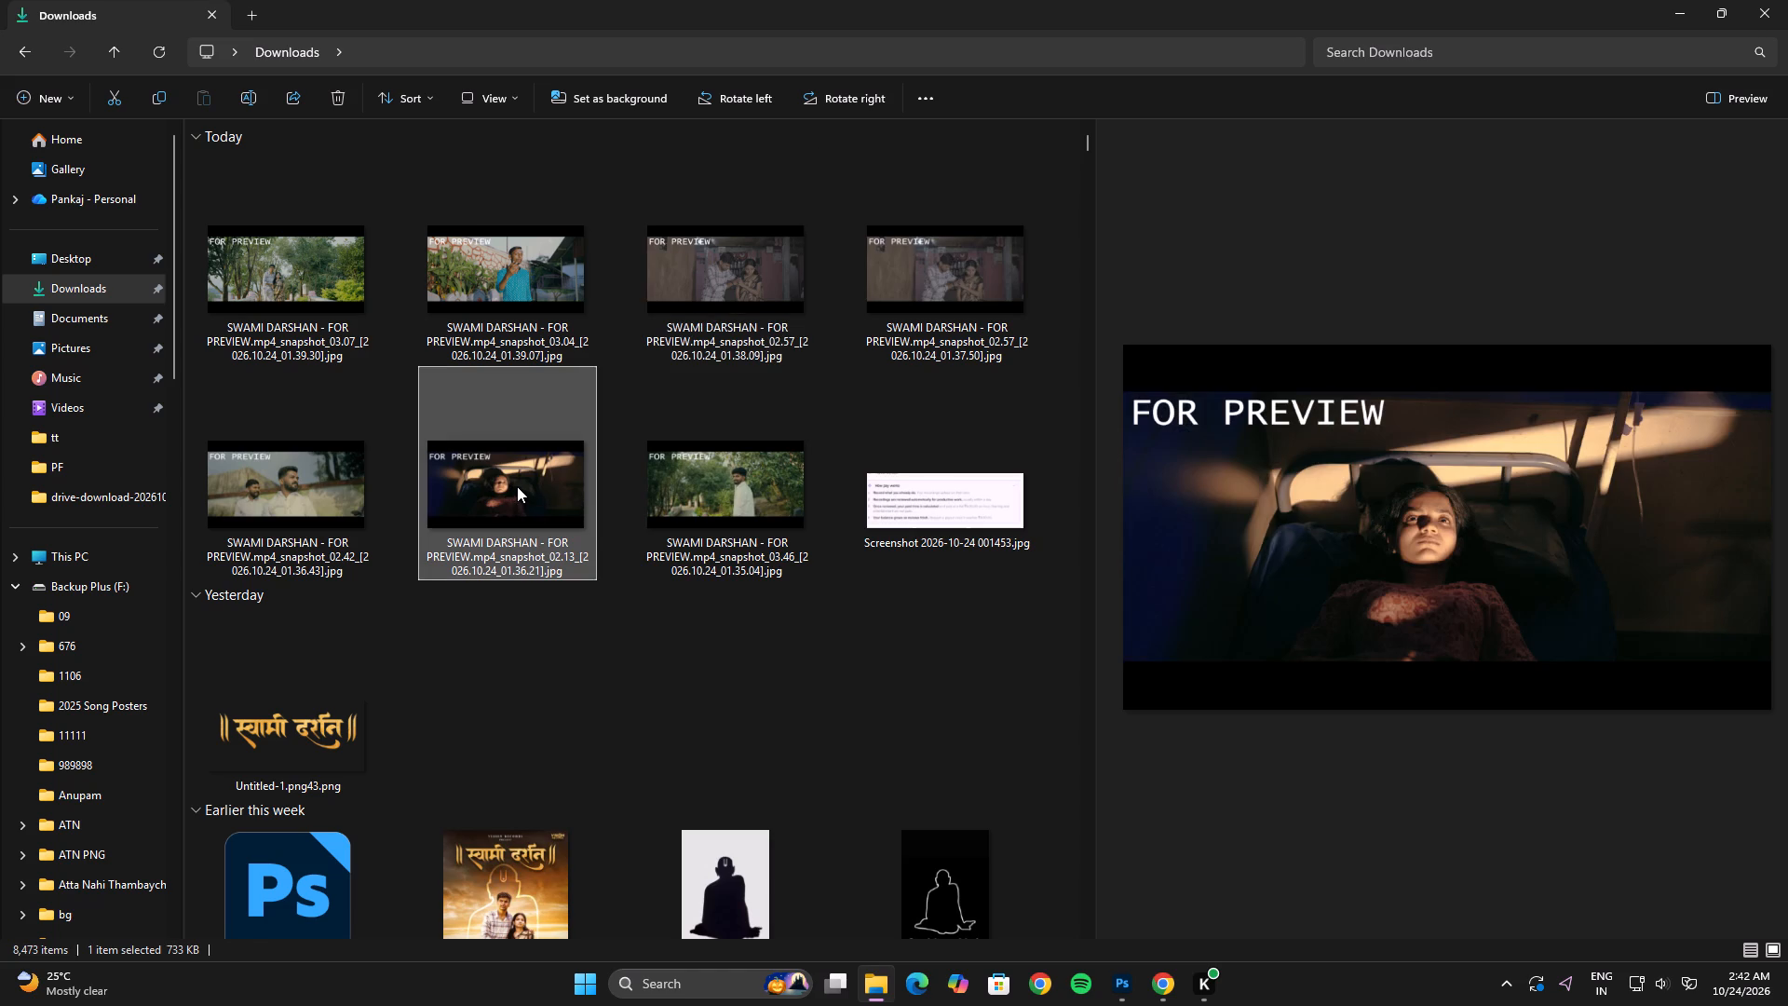
Open the SWAMI DARSHAN - FOR PREVIEW.mp4 video from the Downloads folder in the media player.
click(887, 985)
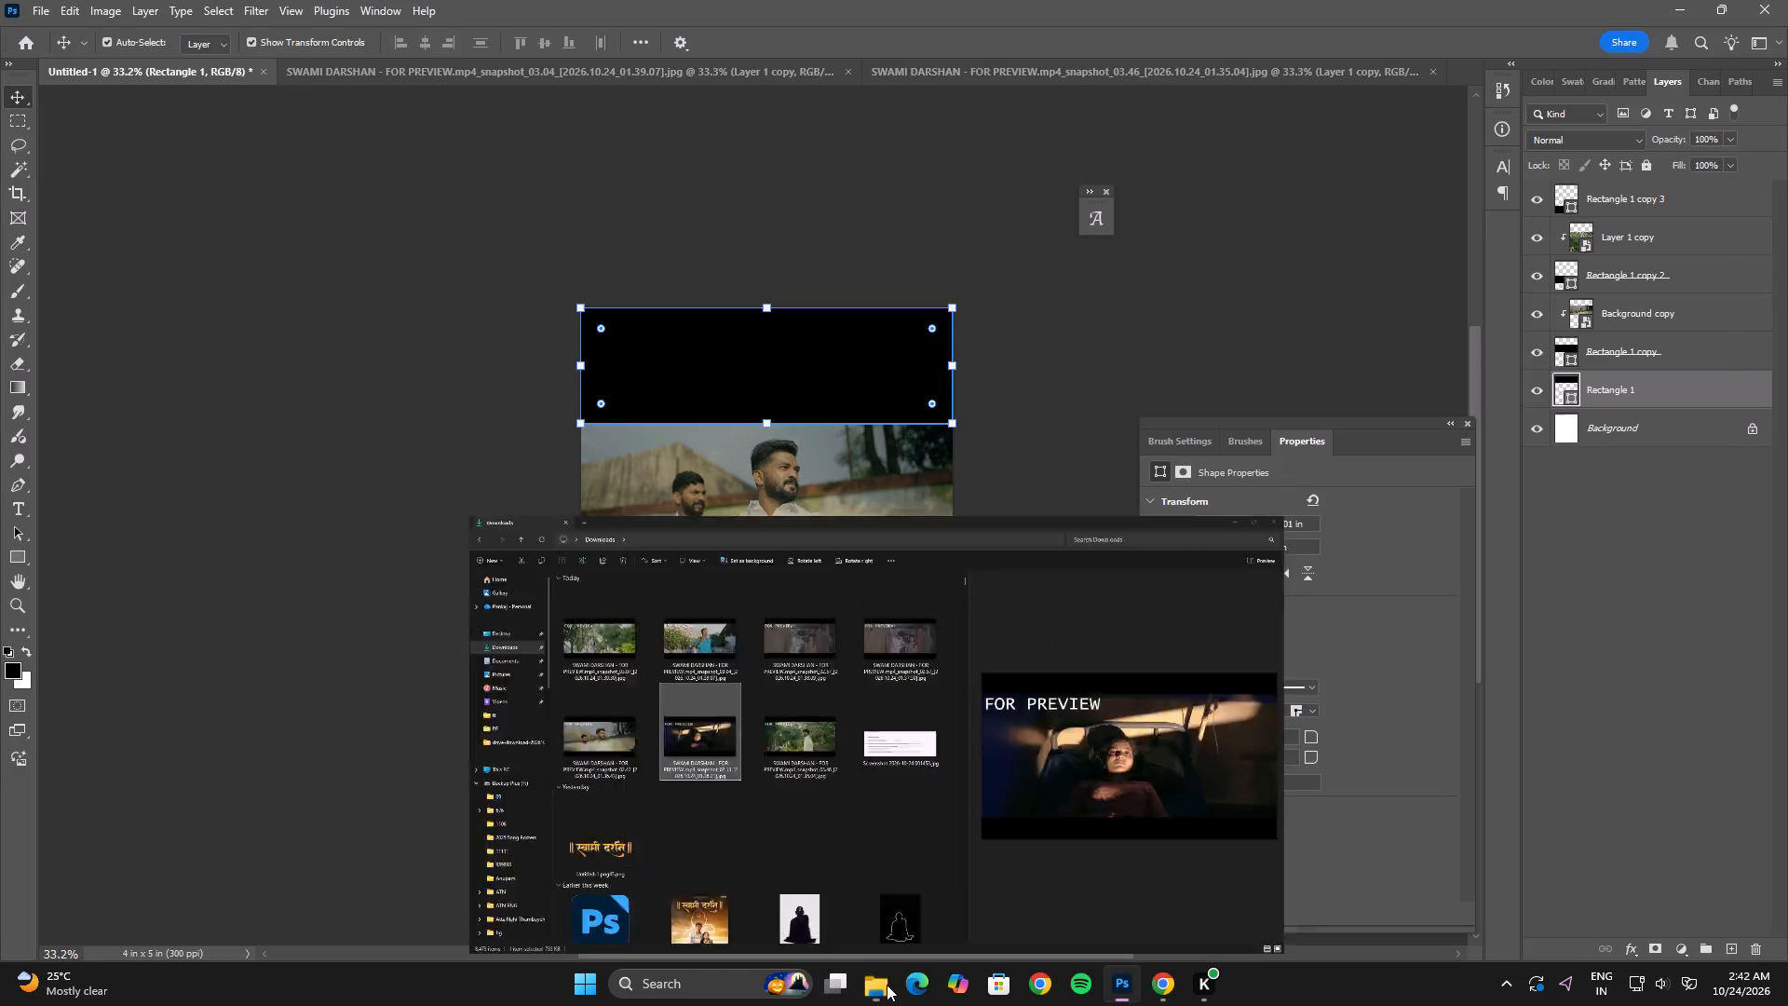
click(881, 977)
scroll(285, 505, down, 2)
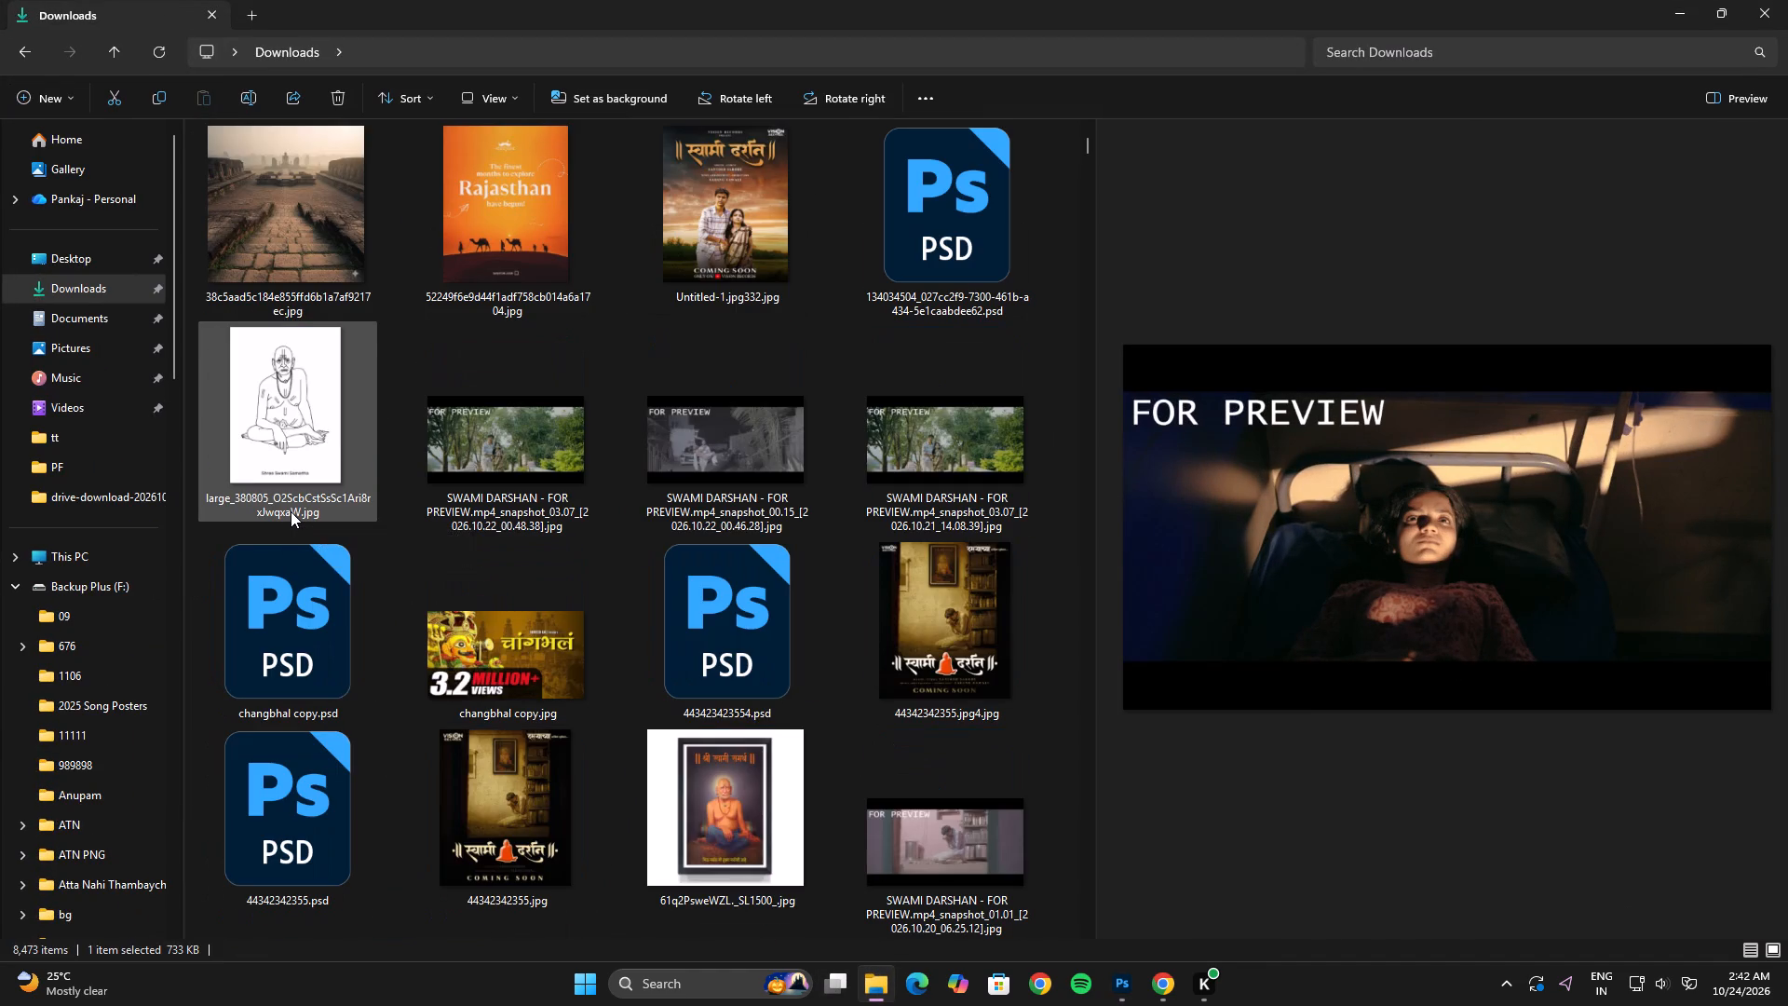
scroll(292, 512, down, 1)
double_click(217, 462)
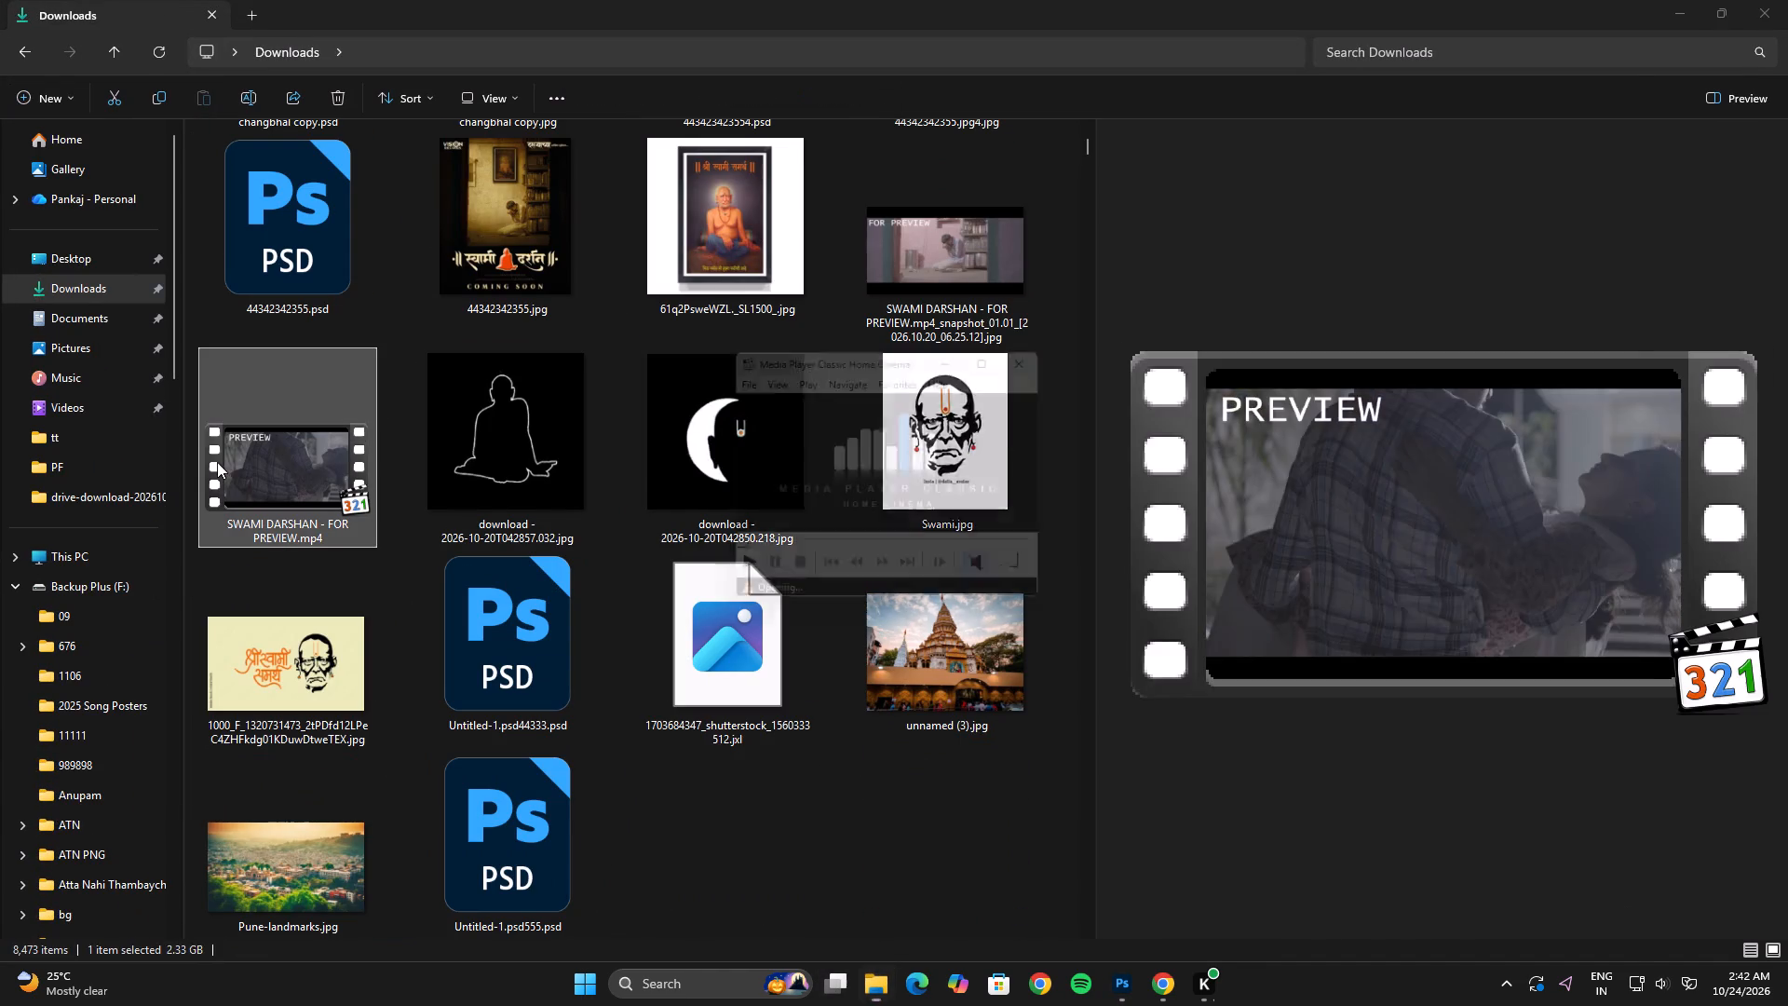
Scan the video between about 00:54 and 02:08 for a frame suitable as a new still, pausing playback on the way.
click(699, 898)
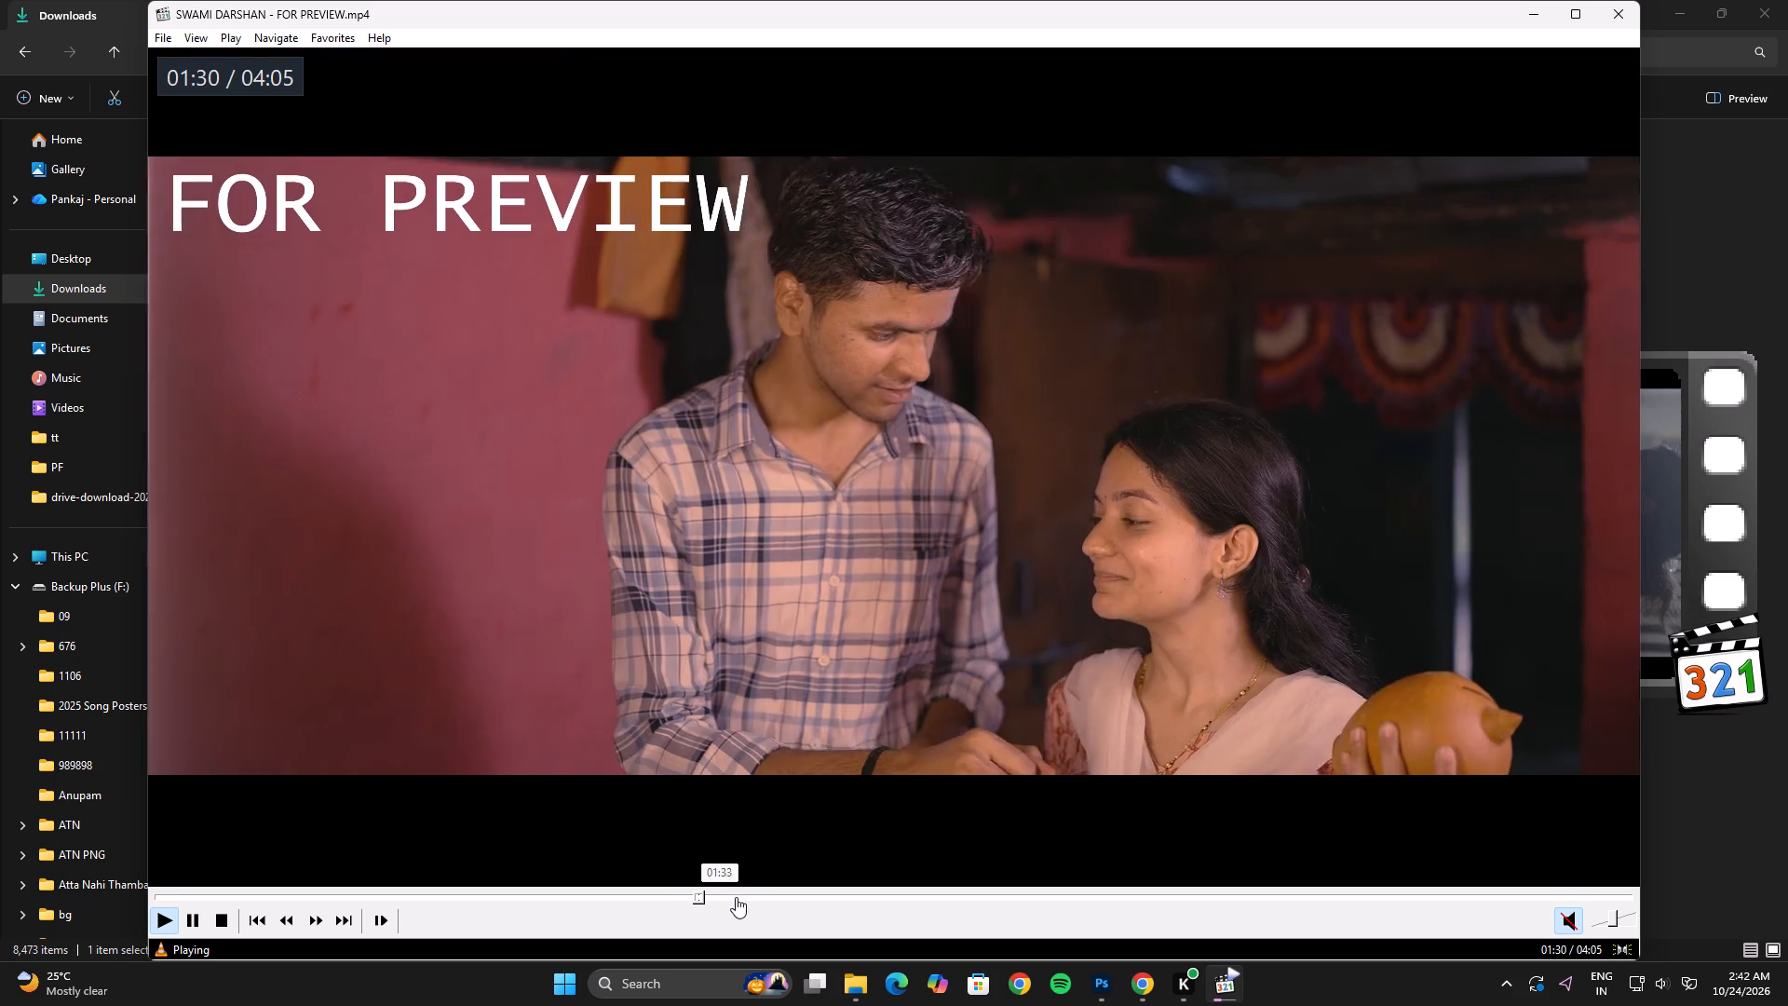
click(738, 898)
click(650, 897)
click(577, 893)
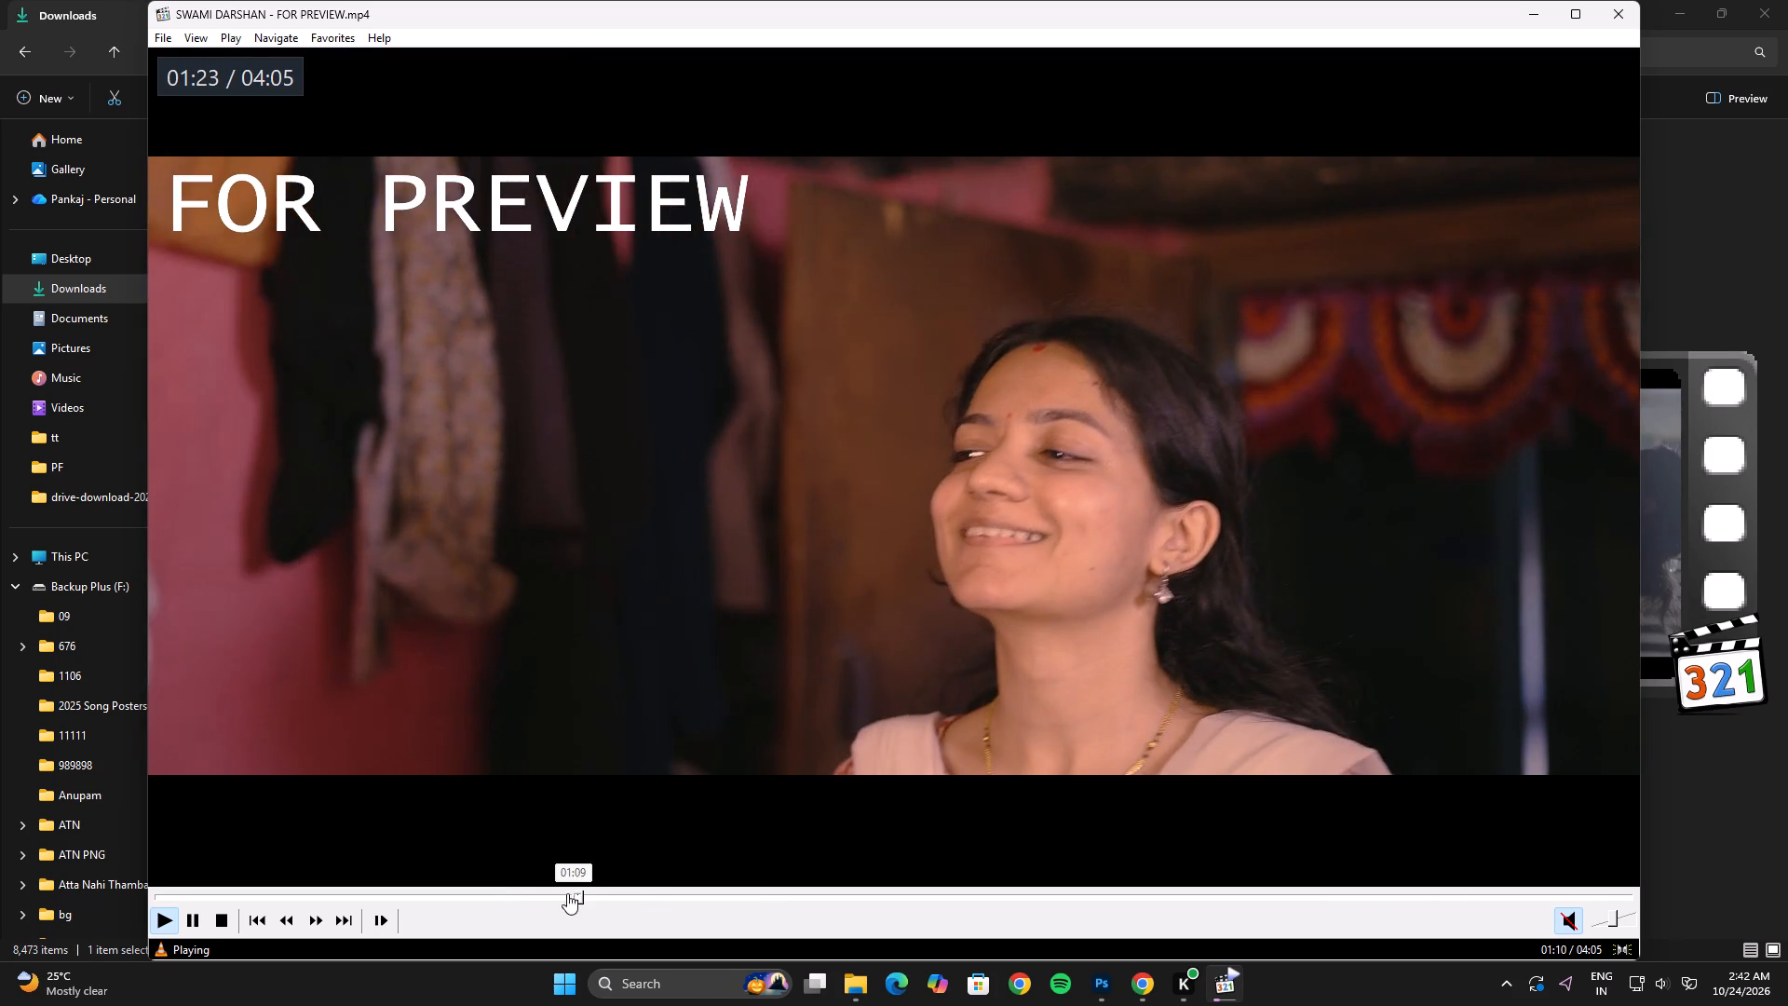
click(535, 900)
click(492, 904)
click(482, 904)
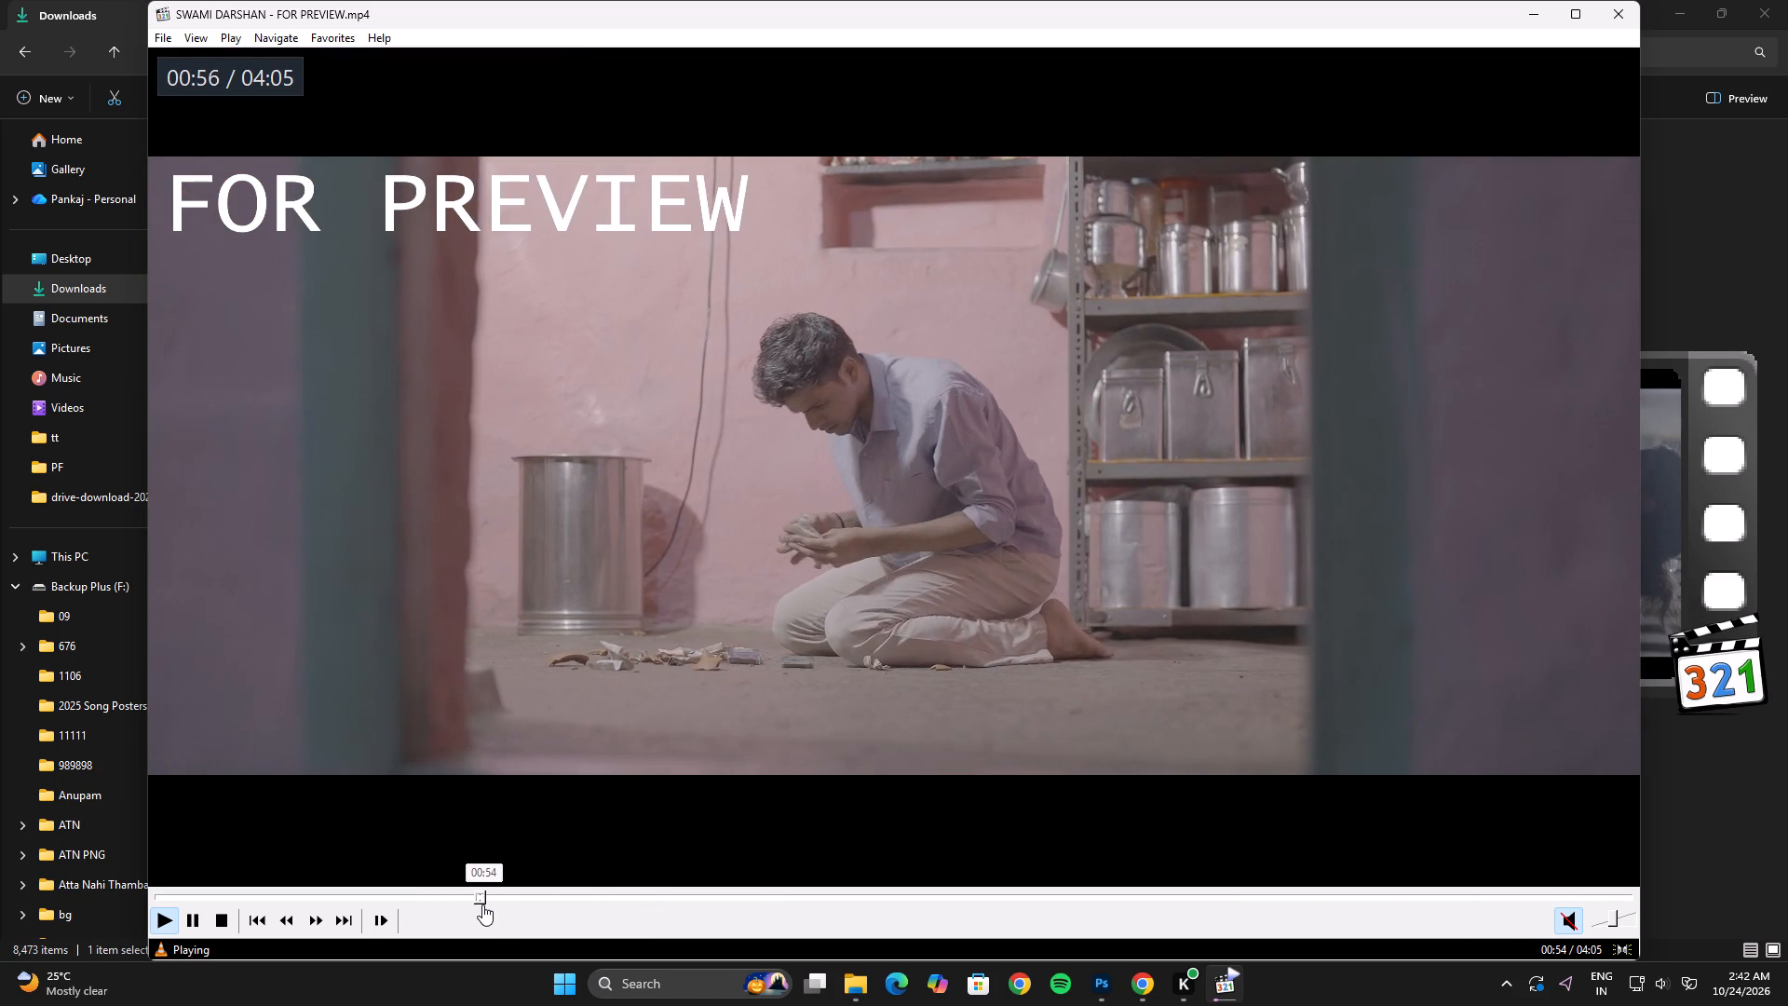
click(524, 901)
click(700, 912)
click(711, 899)
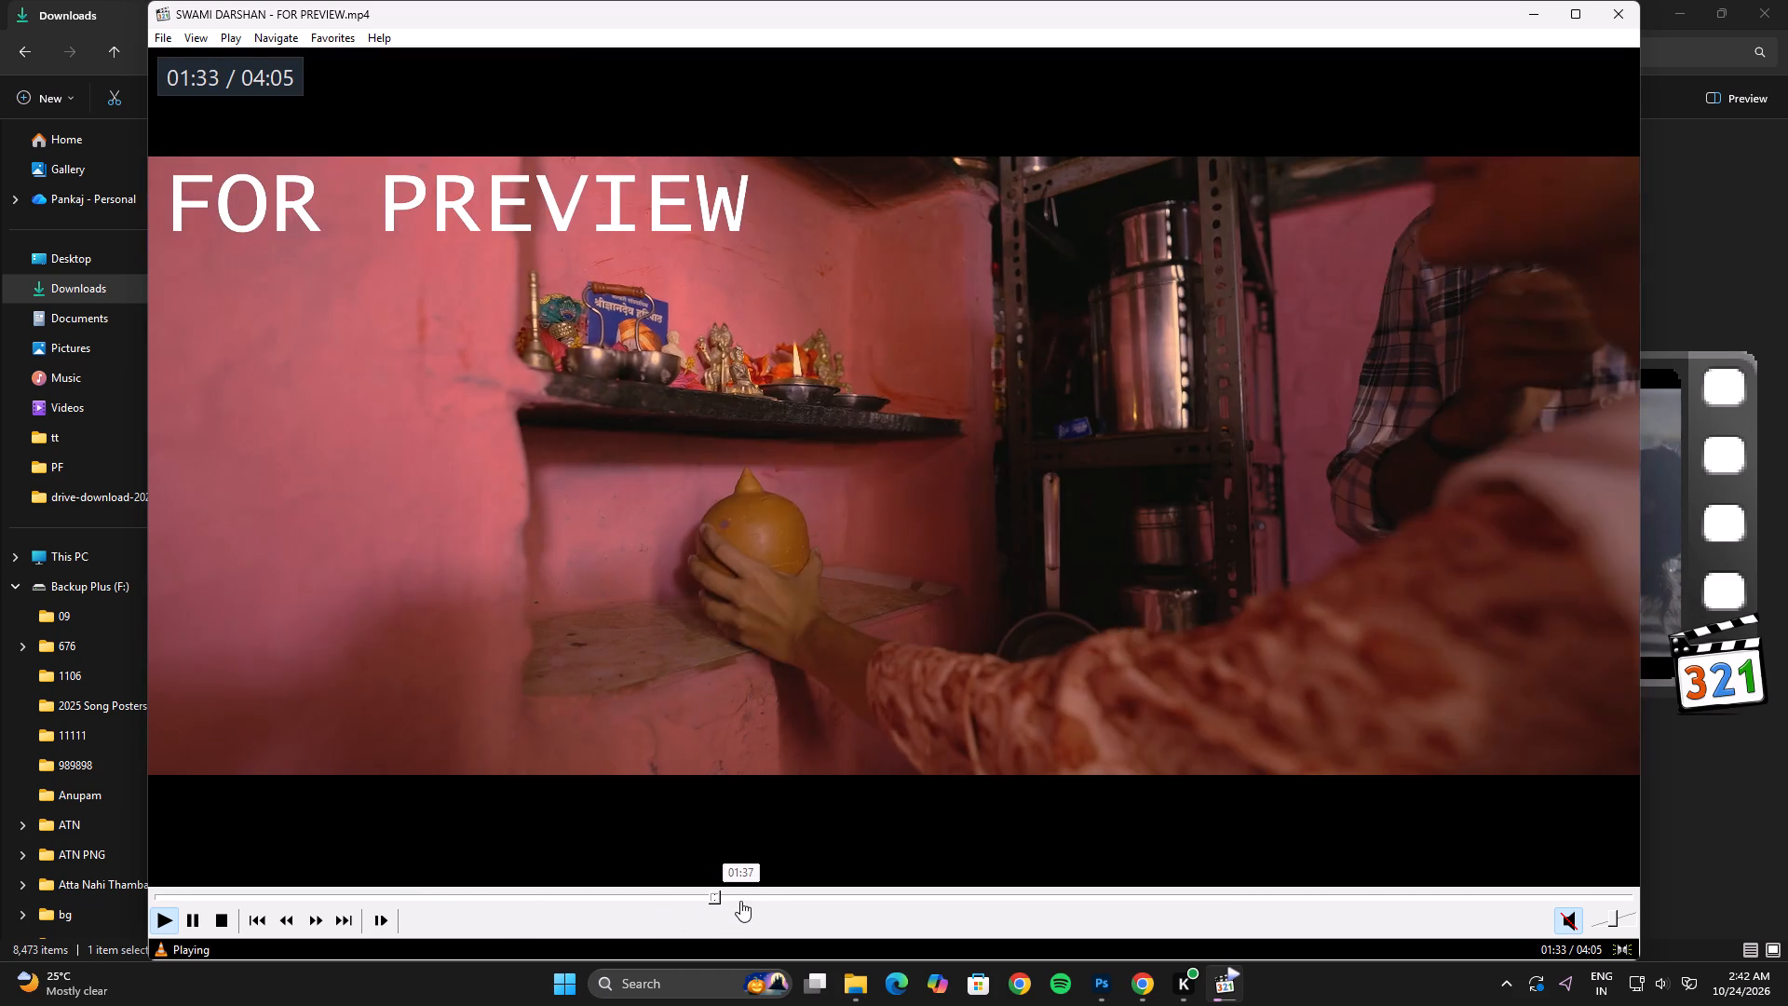
click(740, 901)
click(771, 901)
click(803, 900)
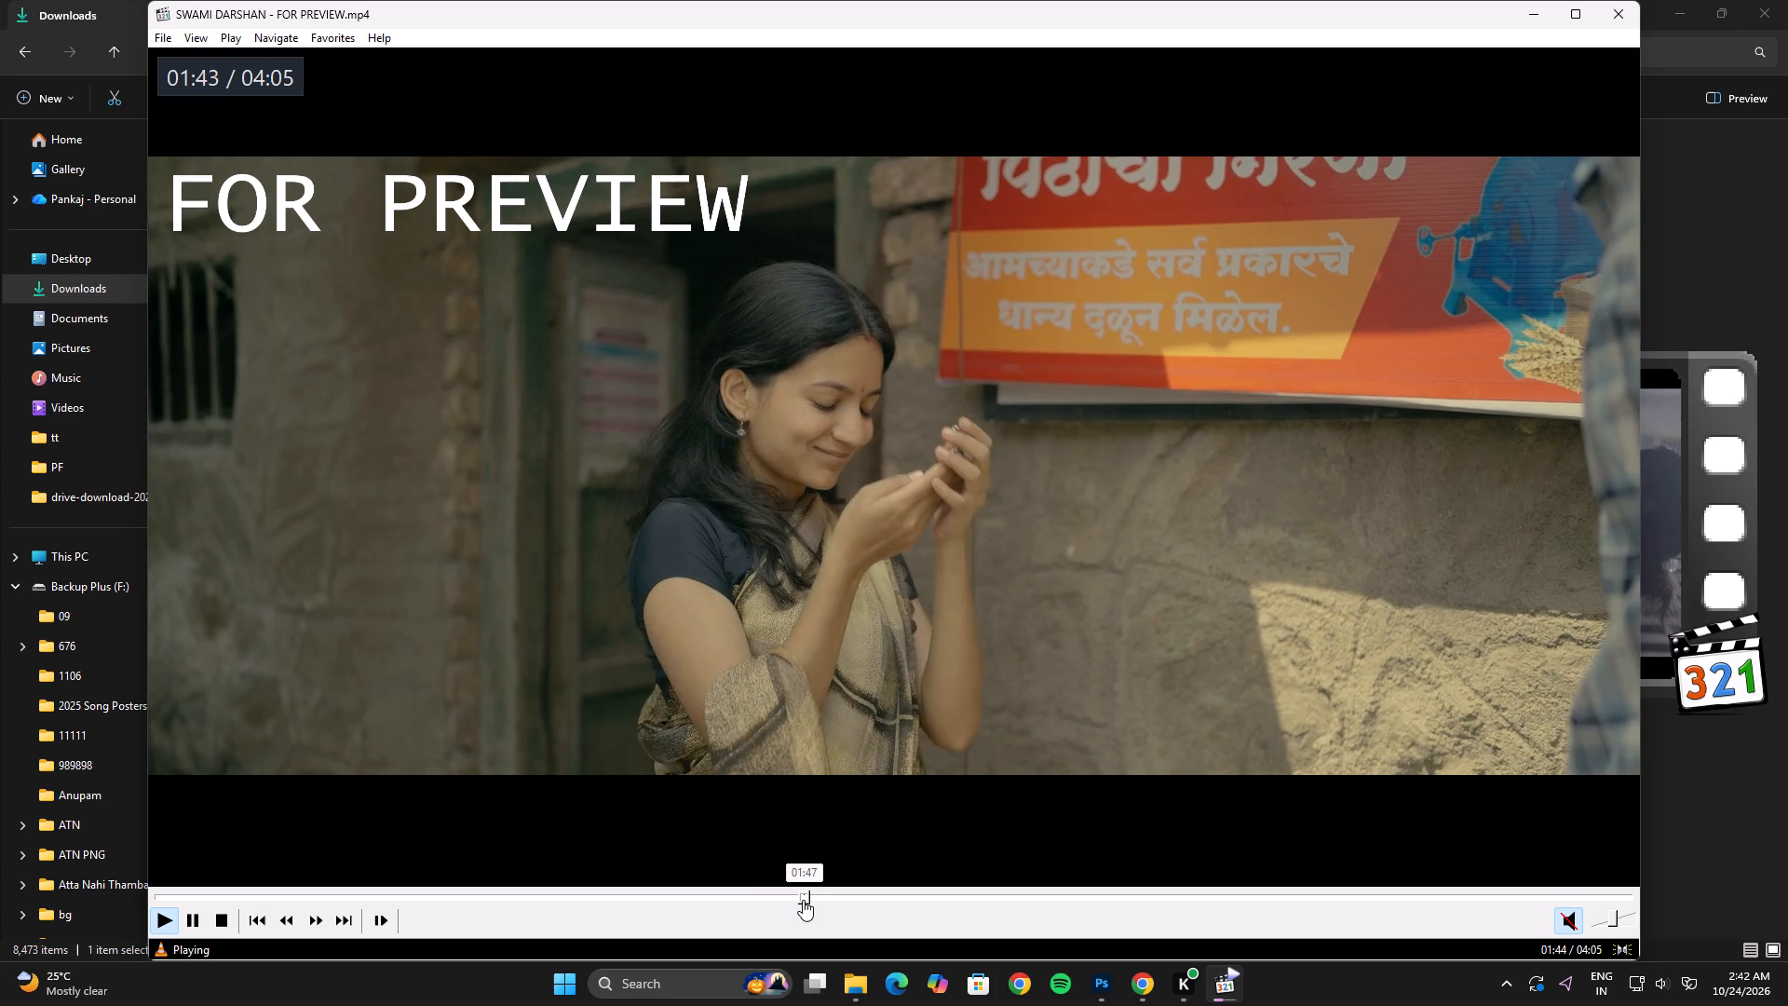
key(space)
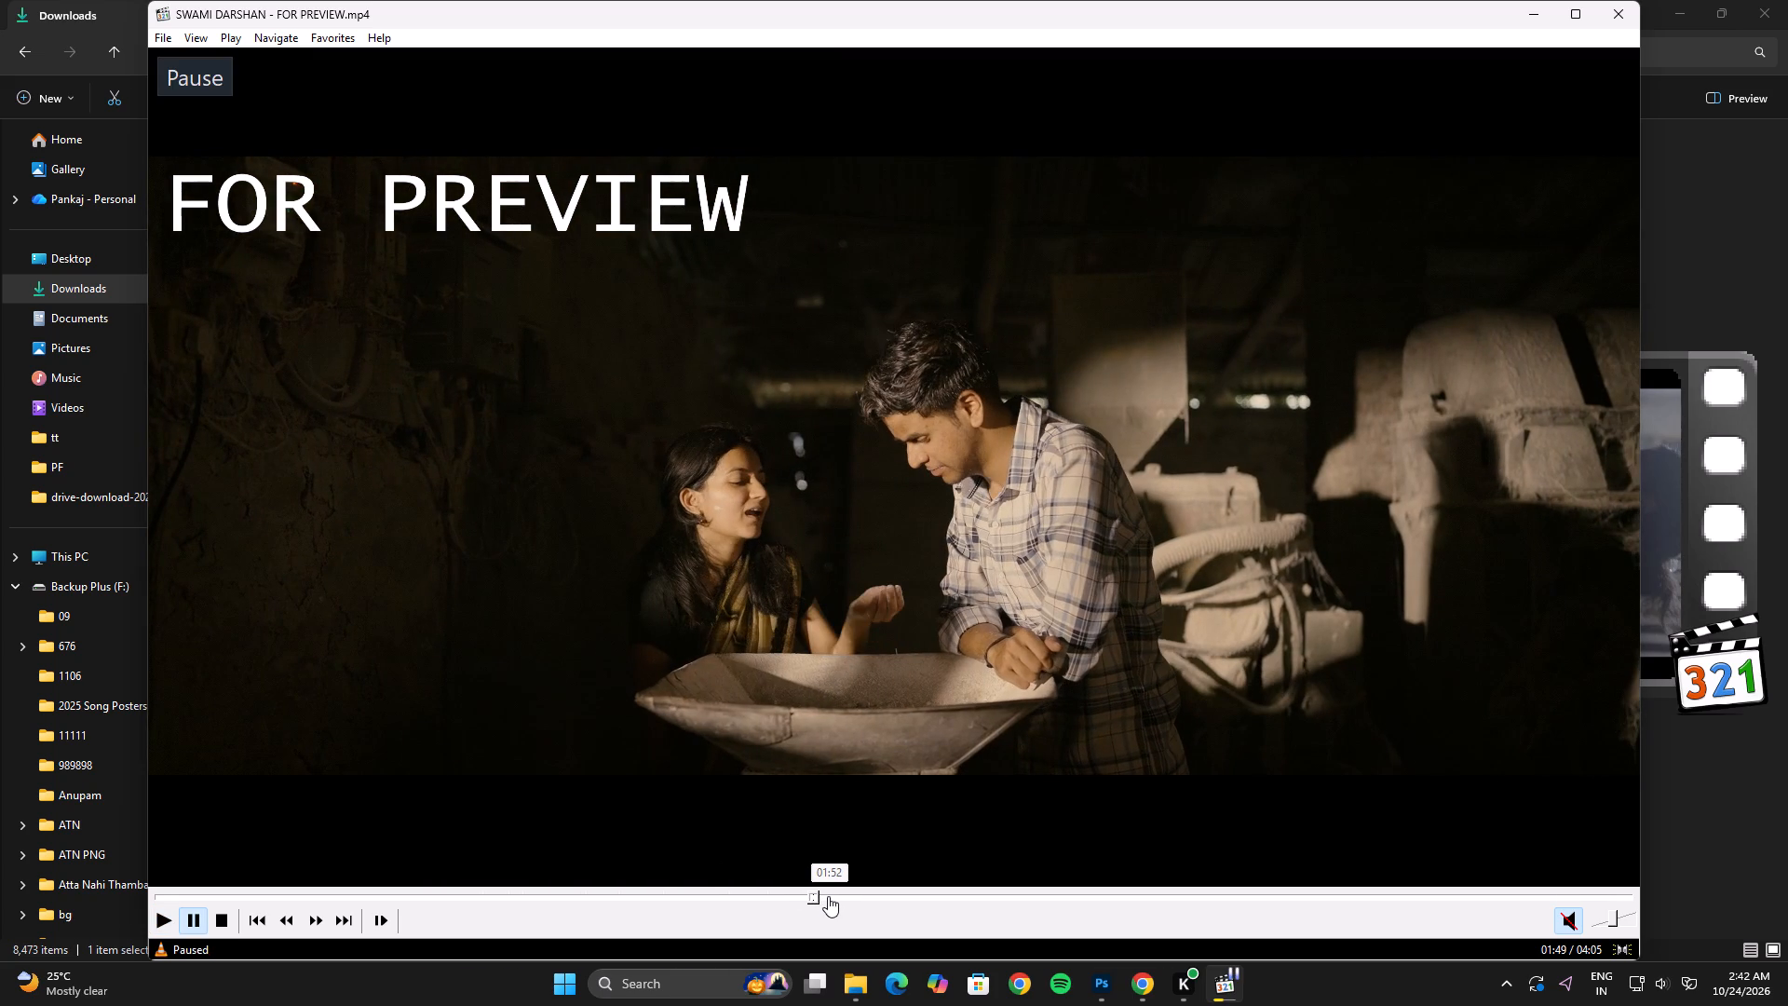
click(830, 896)
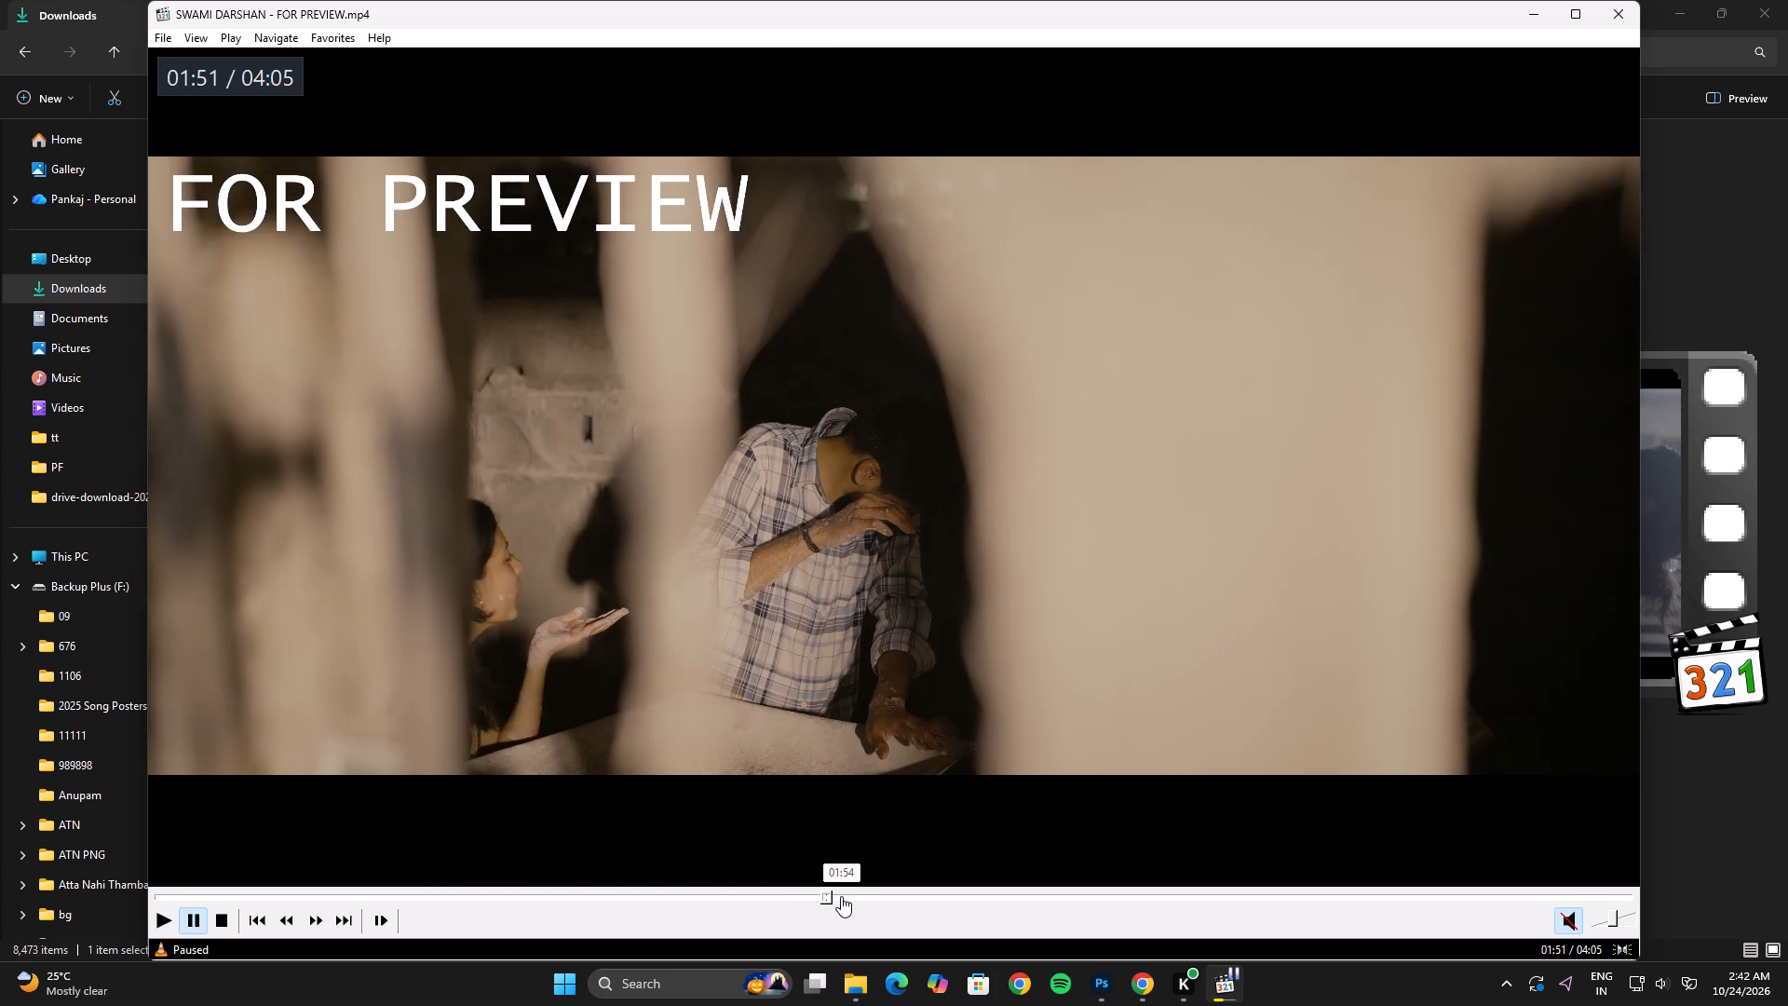
click(841, 896)
click(857, 896)
click(881, 898)
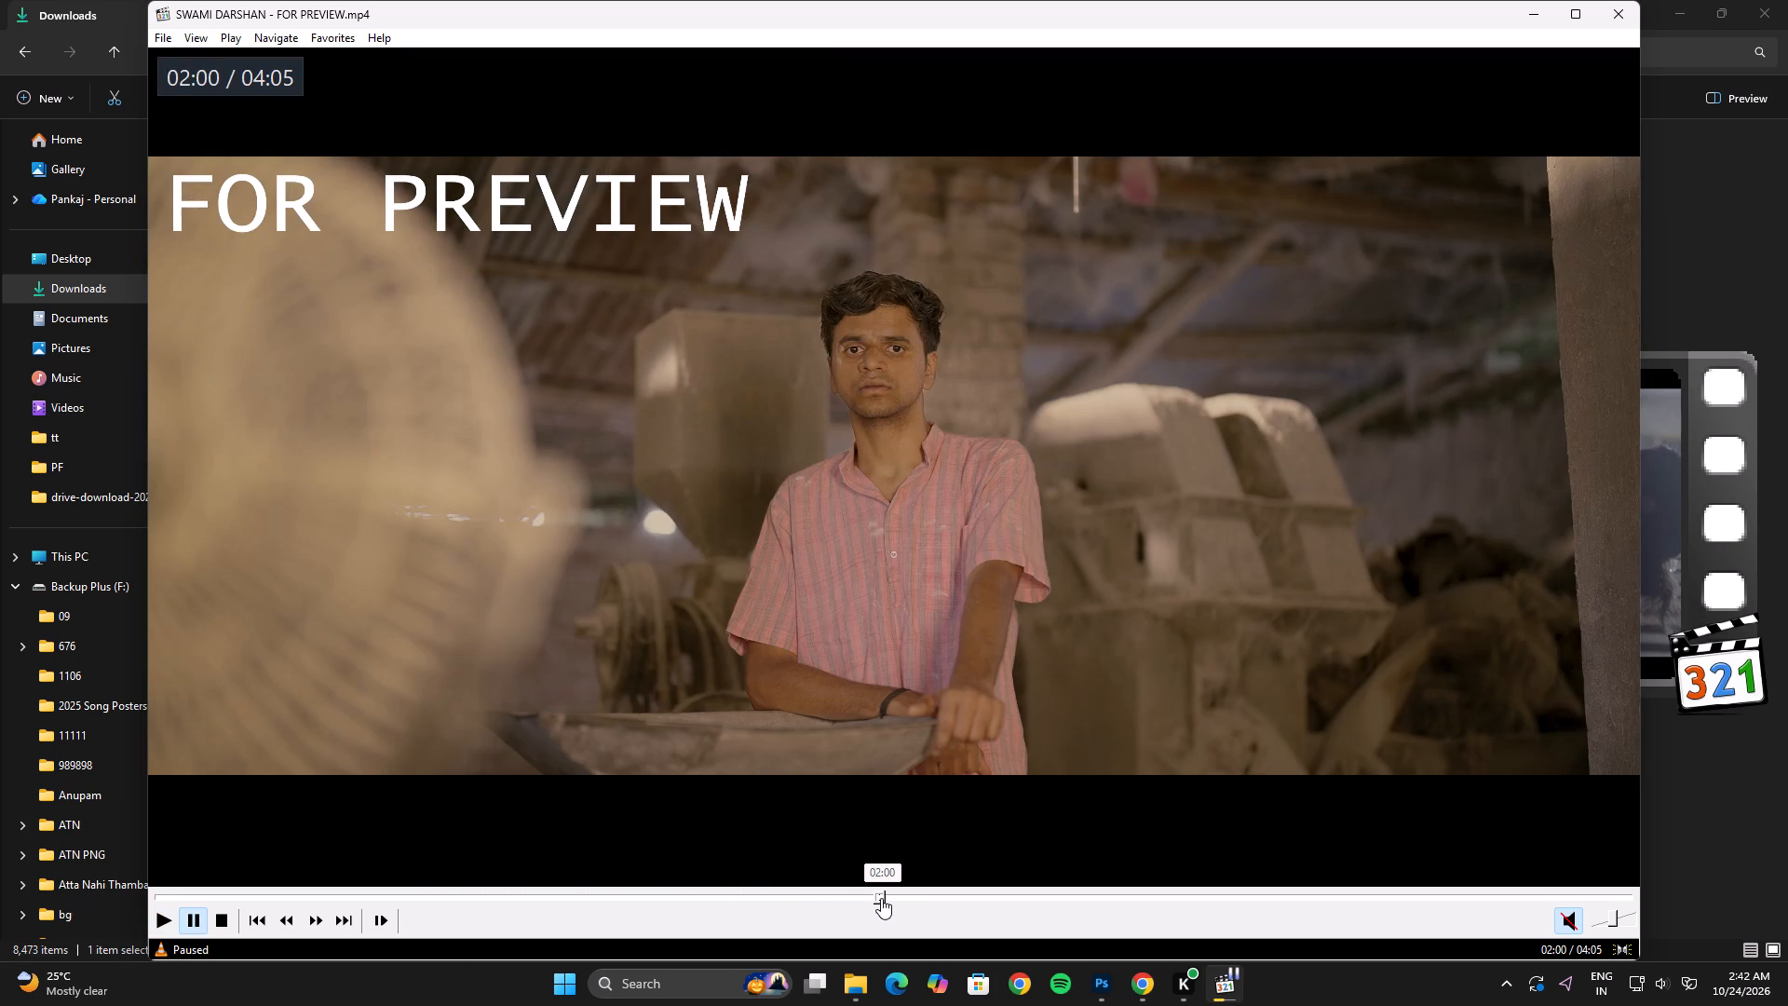
click(906, 900)
click(896, 899)
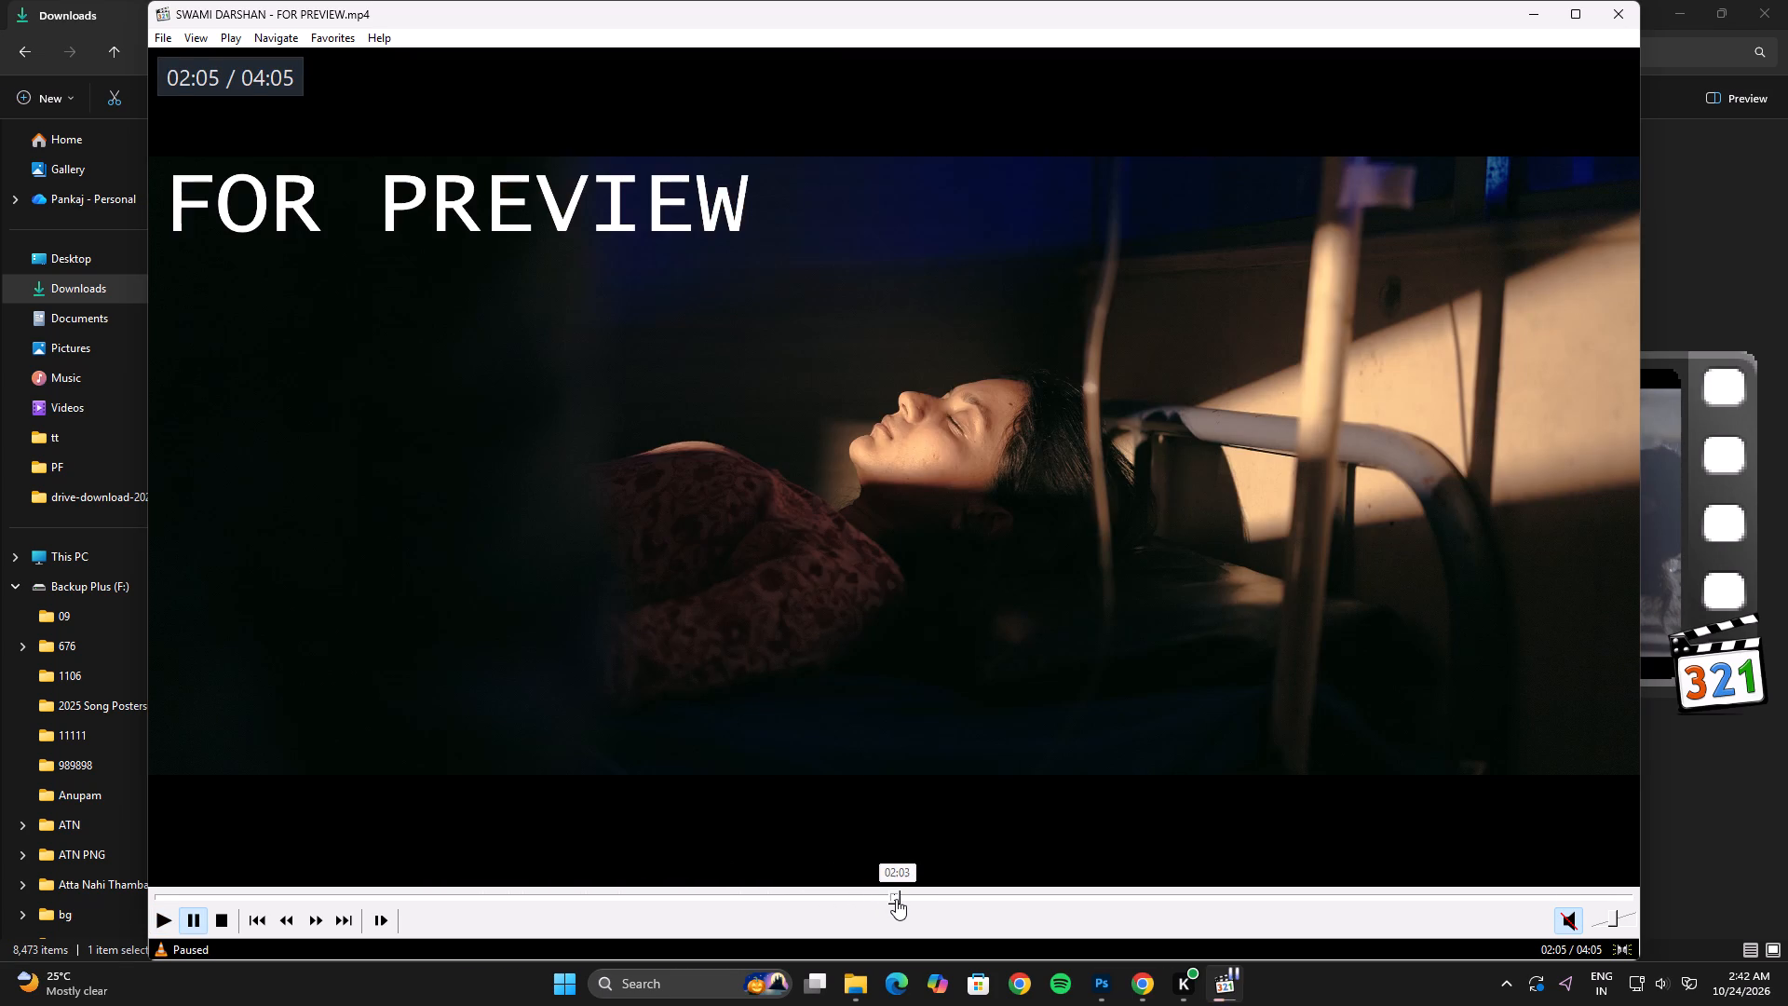
click(904, 897)
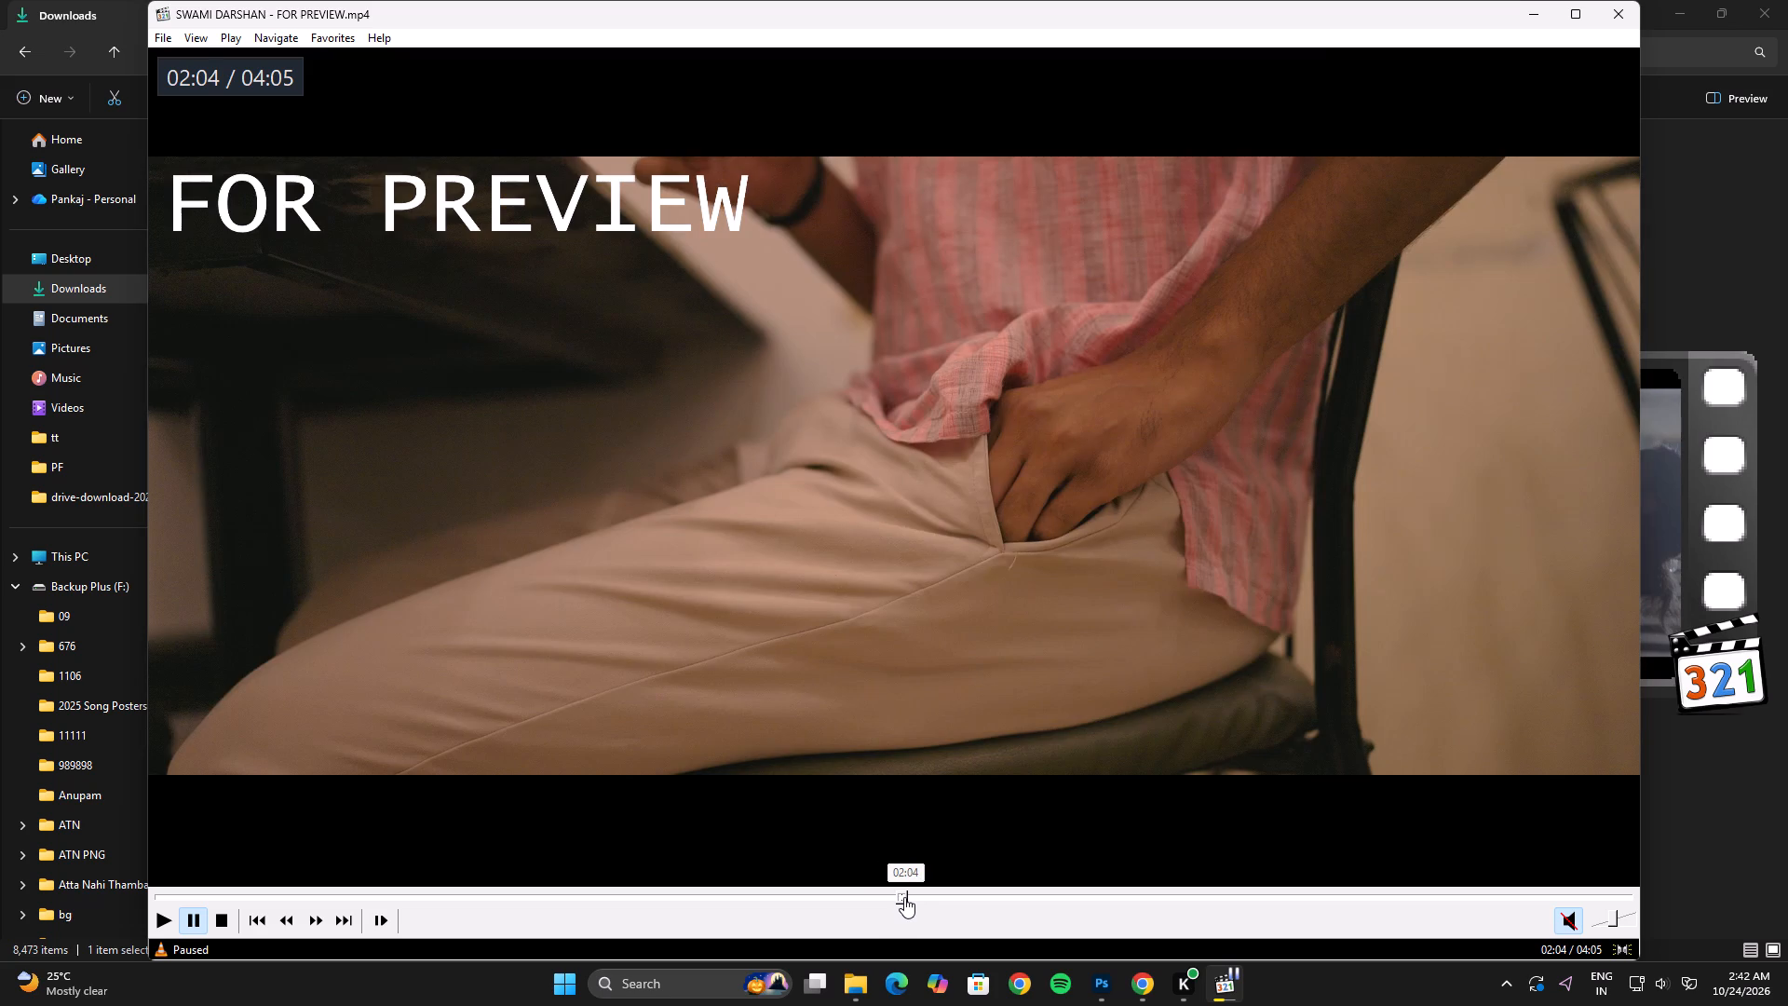
click(934, 894)
click(904, 894)
click(893, 892)
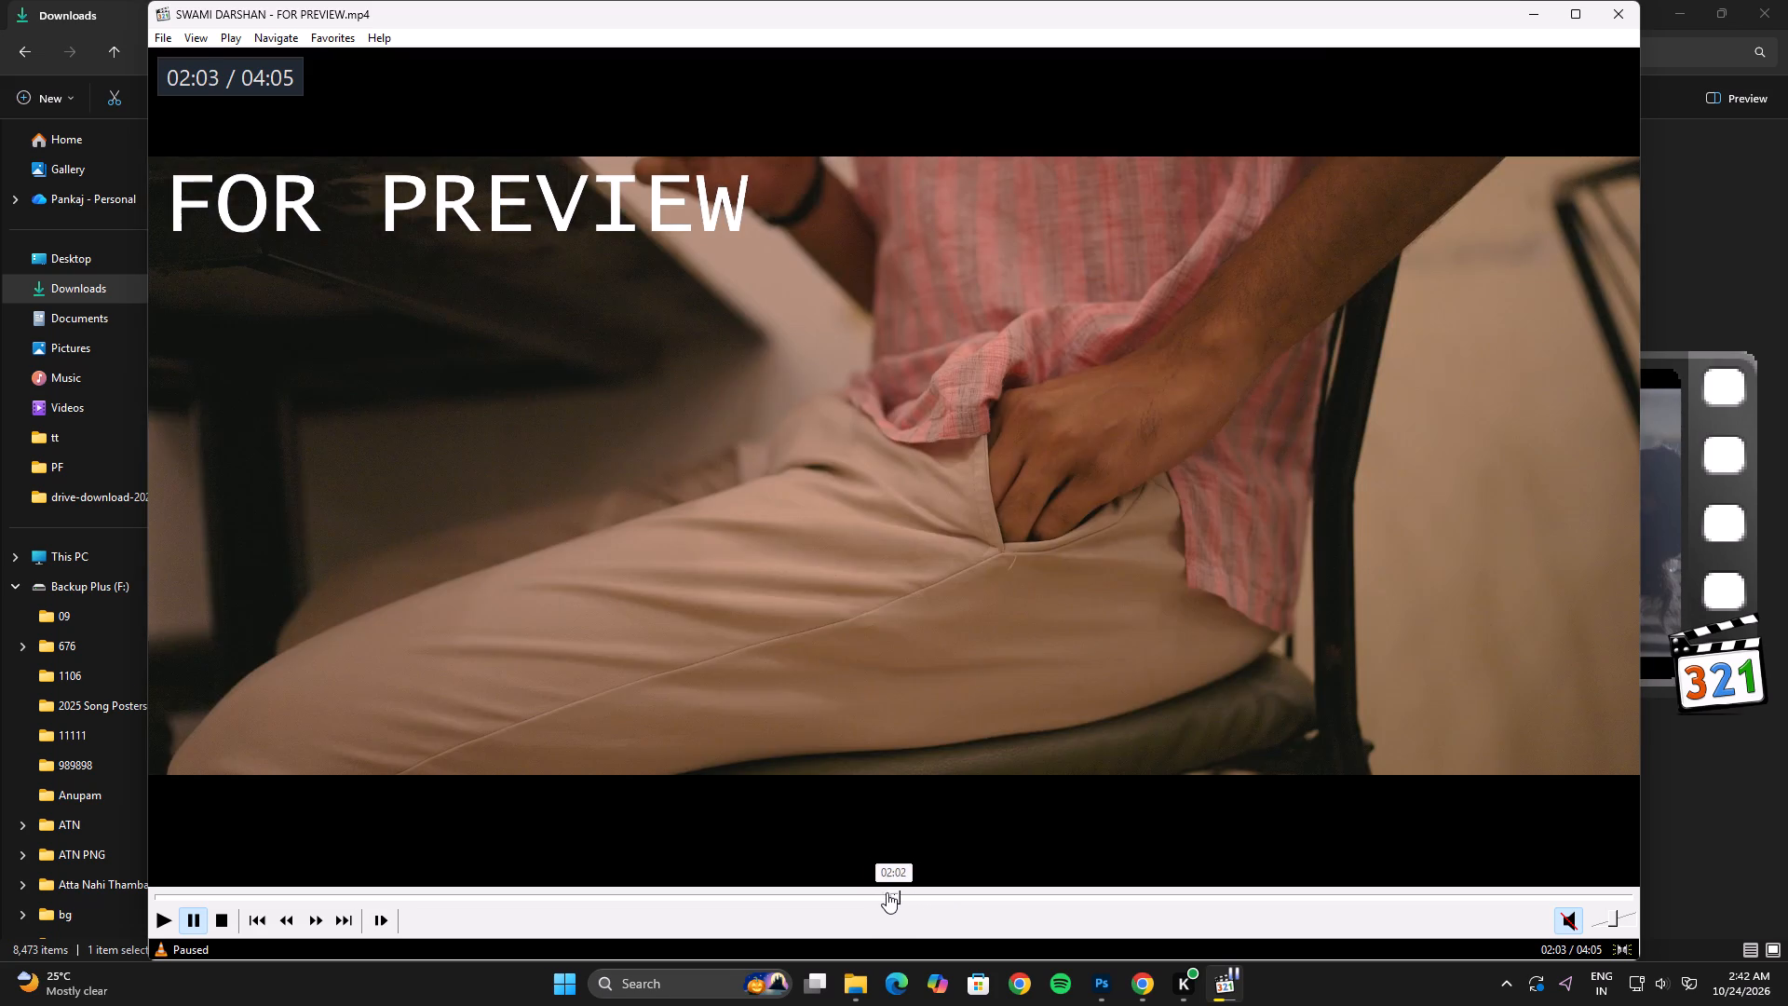
Save the 02:00 frame of the man in the pink shirt looking sideways as a JPG image in Downloads.
click(882, 893)
click(875, 893)
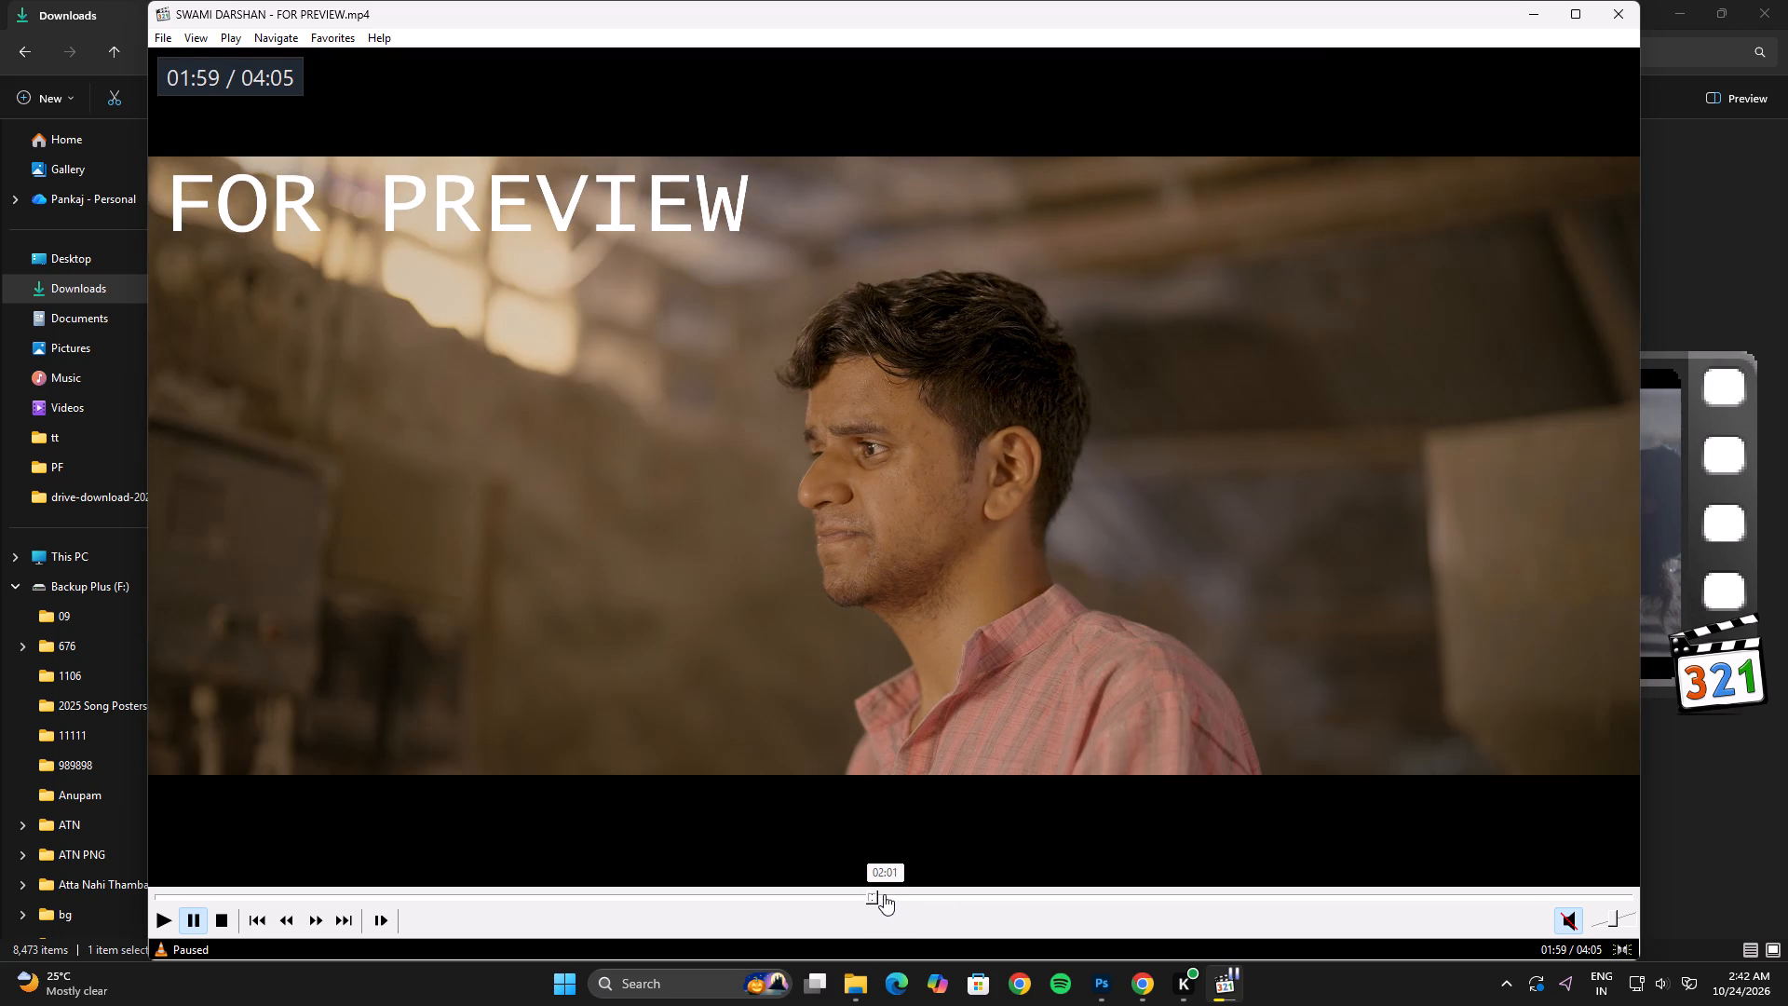
click(884, 894)
click(878, 897)
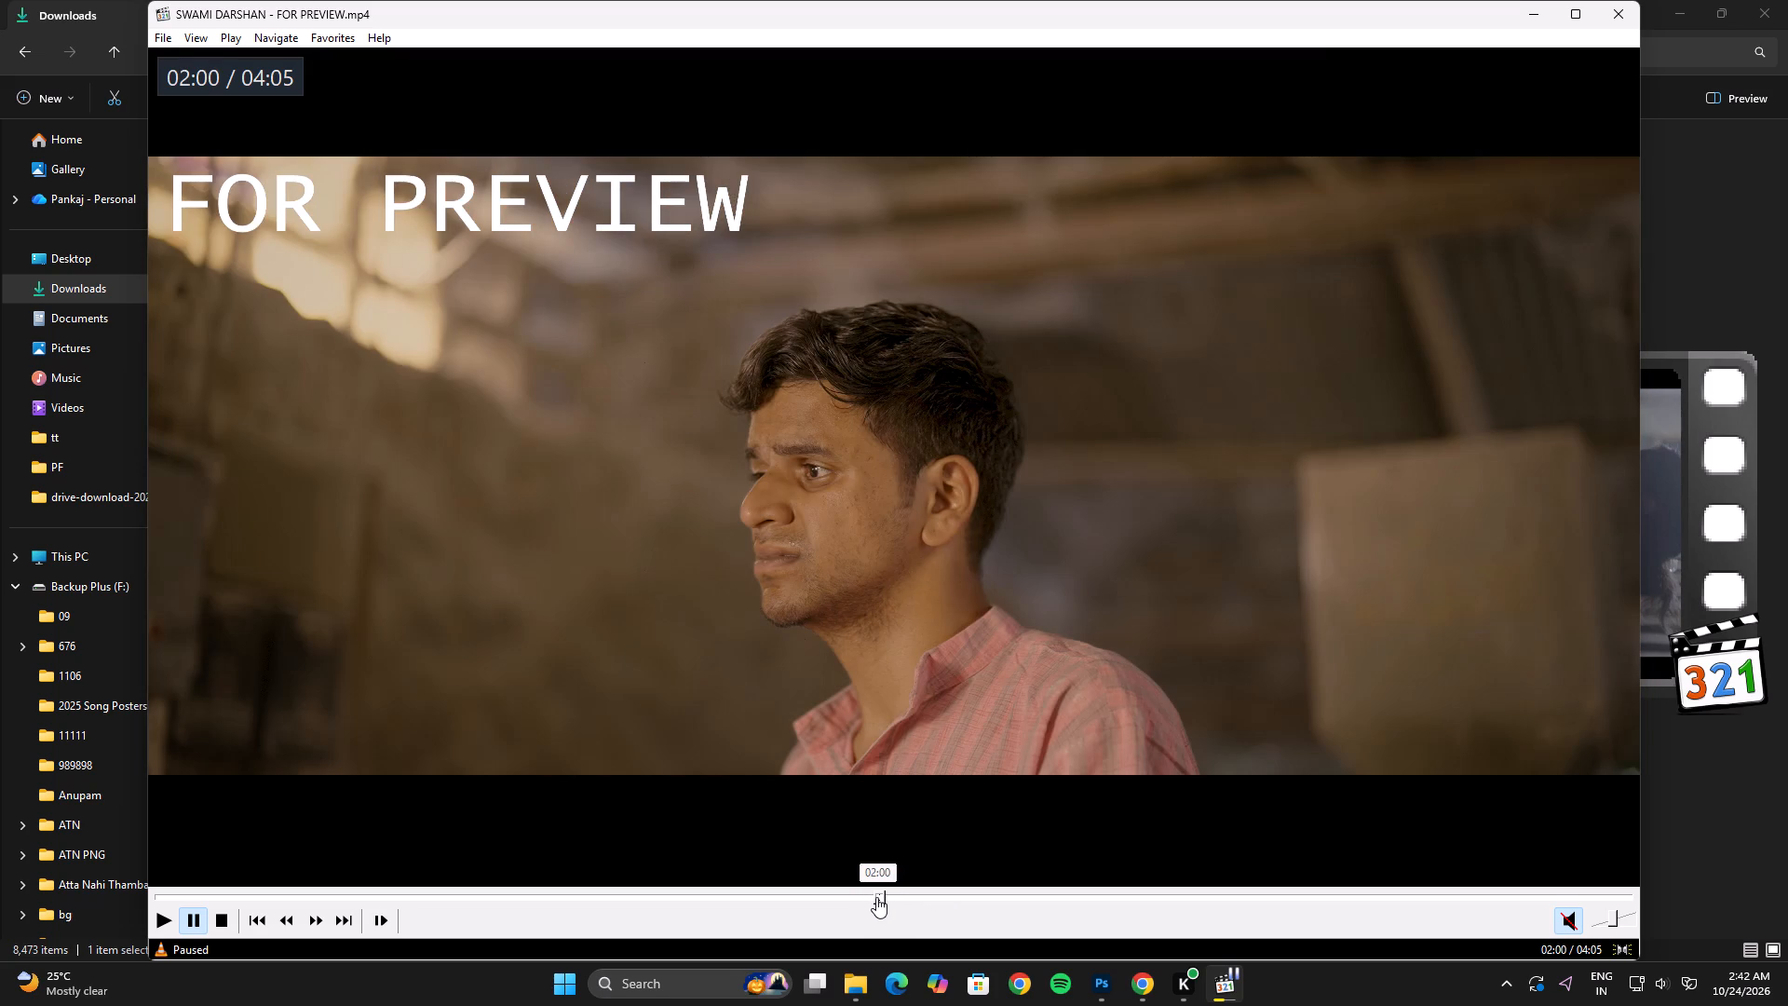
click(158, 44)
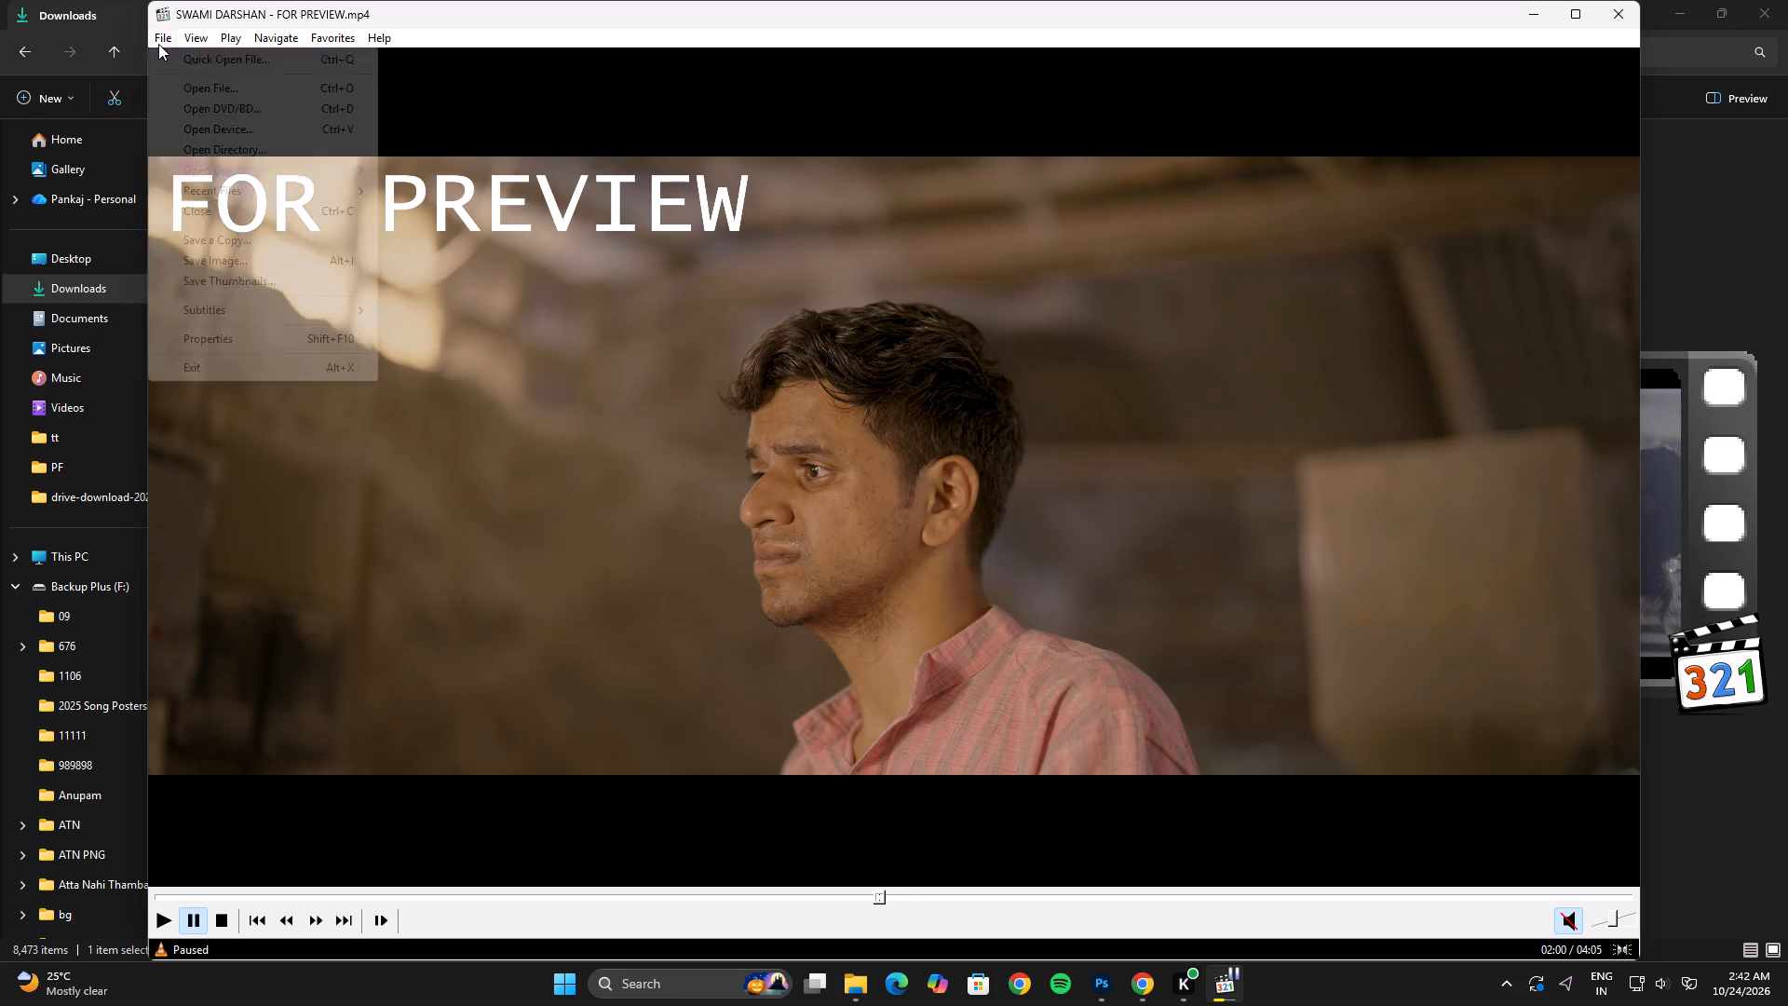
click(209, 268)
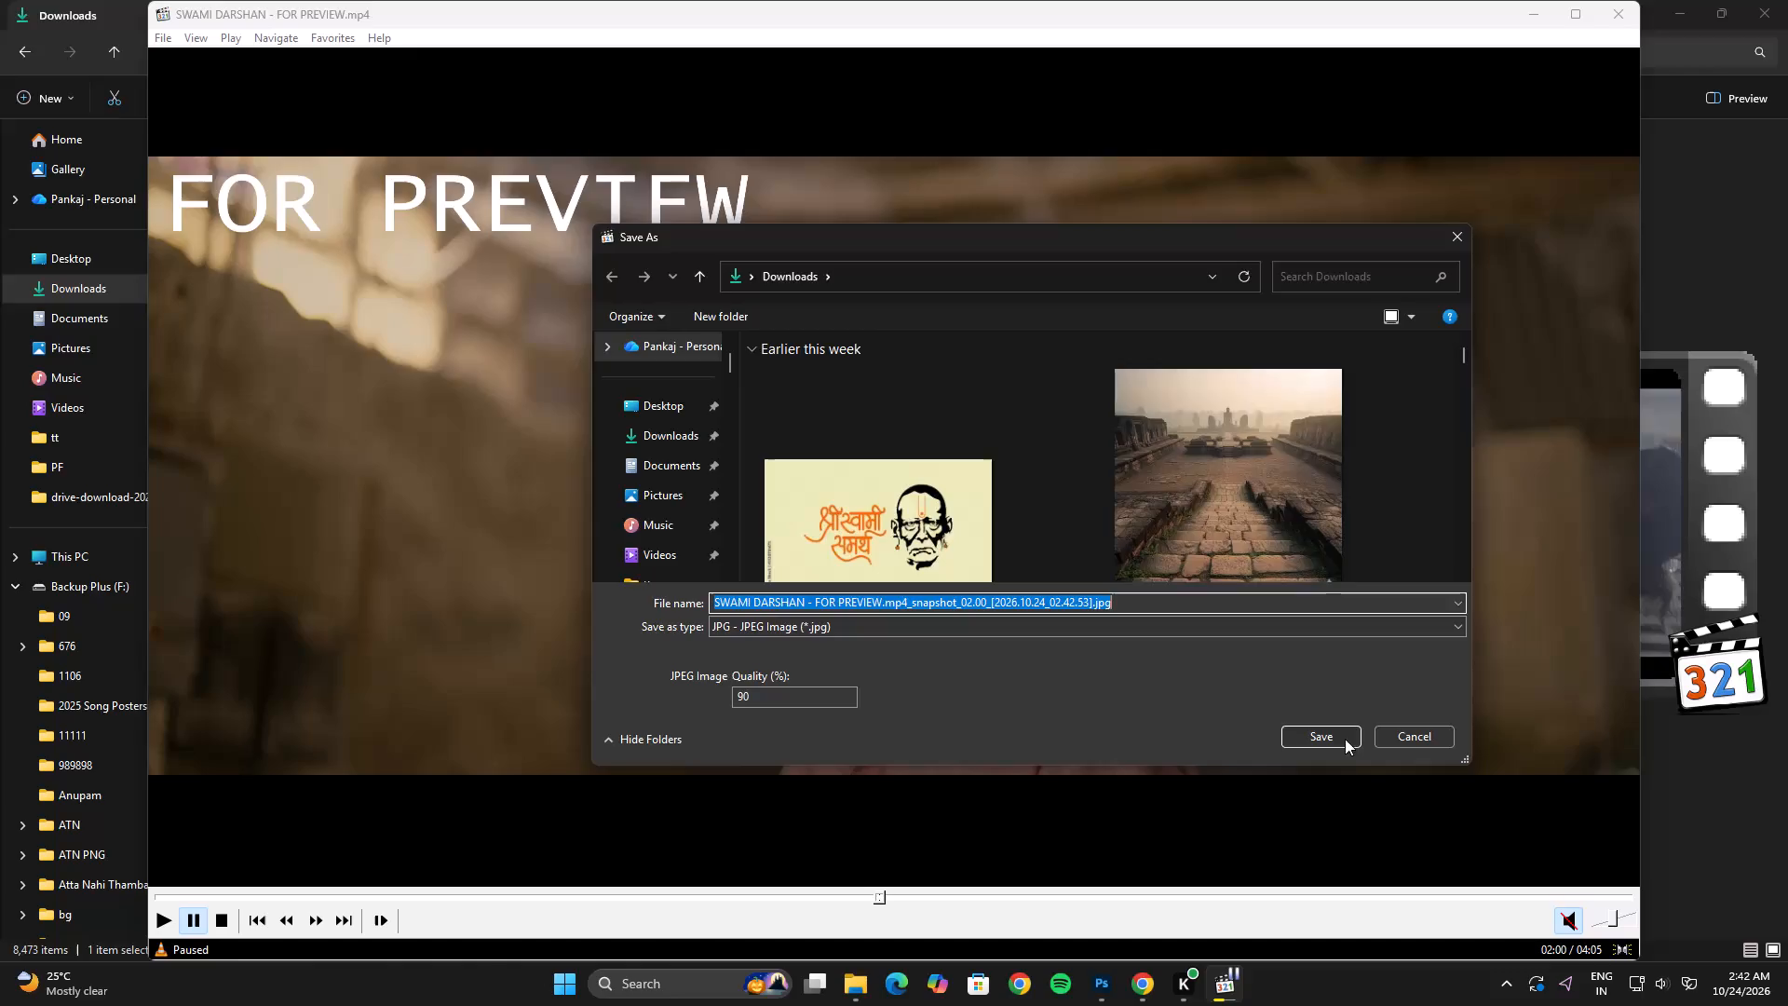
click(1340, 737)
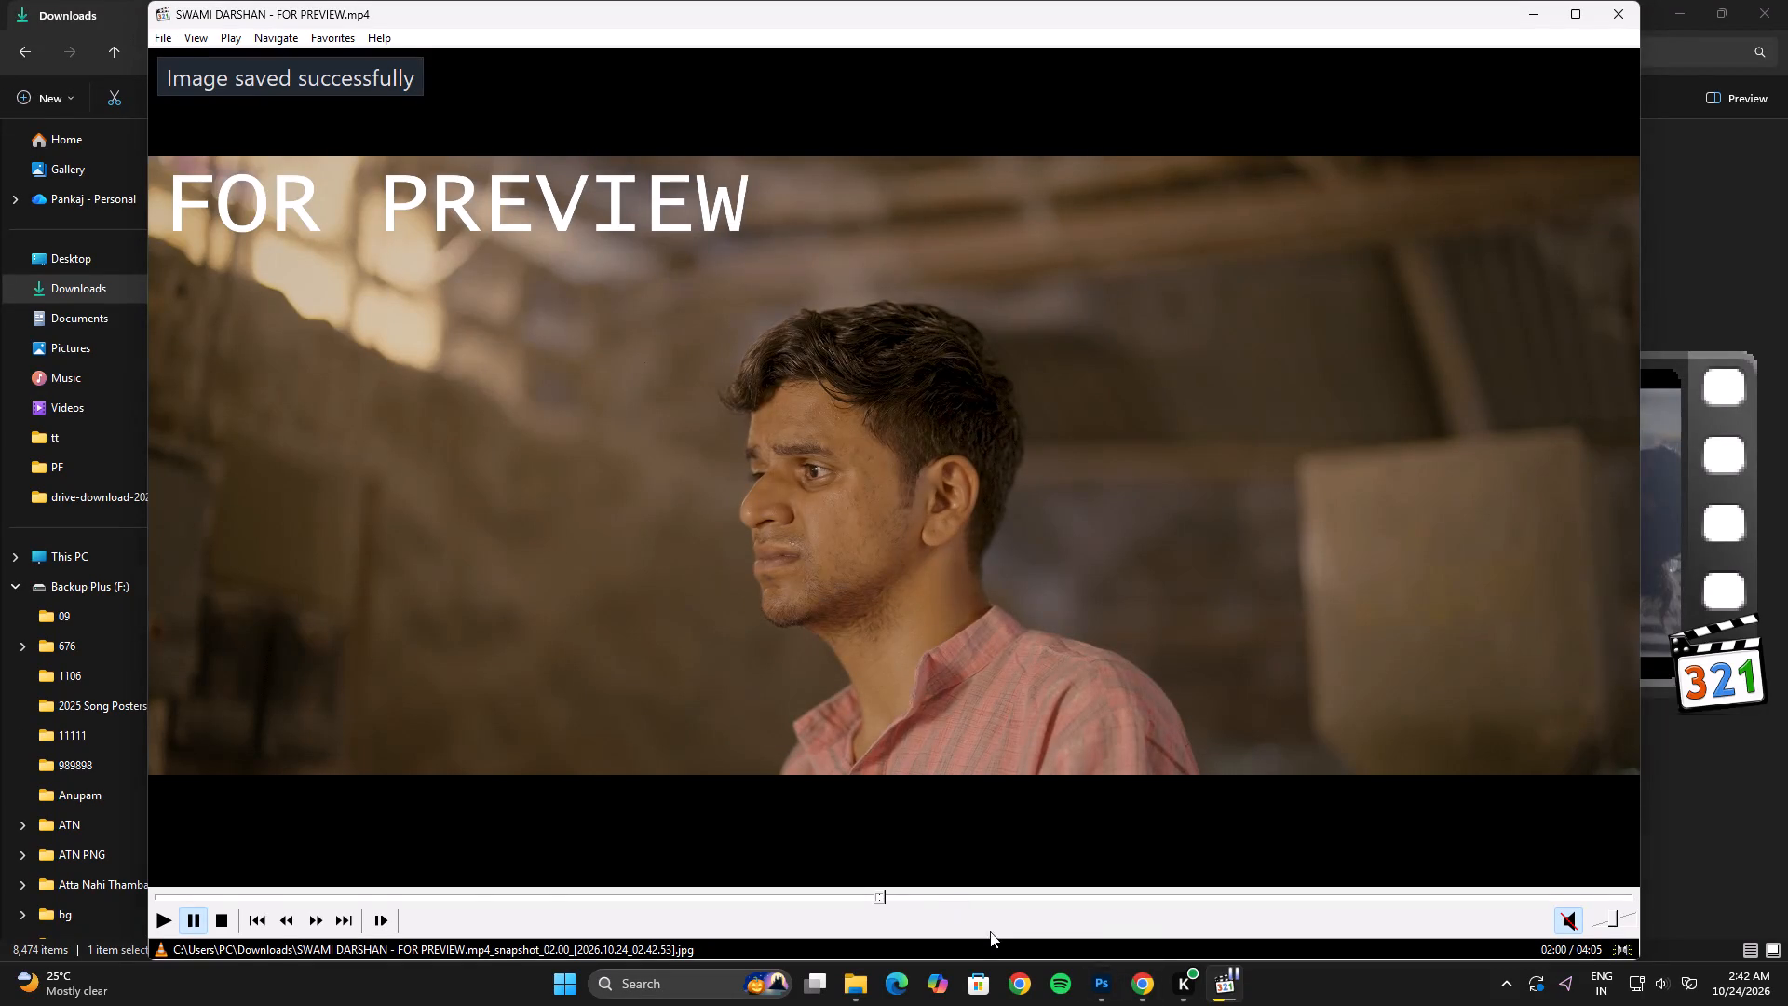
Save the 01.57 frame of the man in the pink shirt facing the camera as a JPG image in Downloads.
click(872, 894)
click(863, 894)
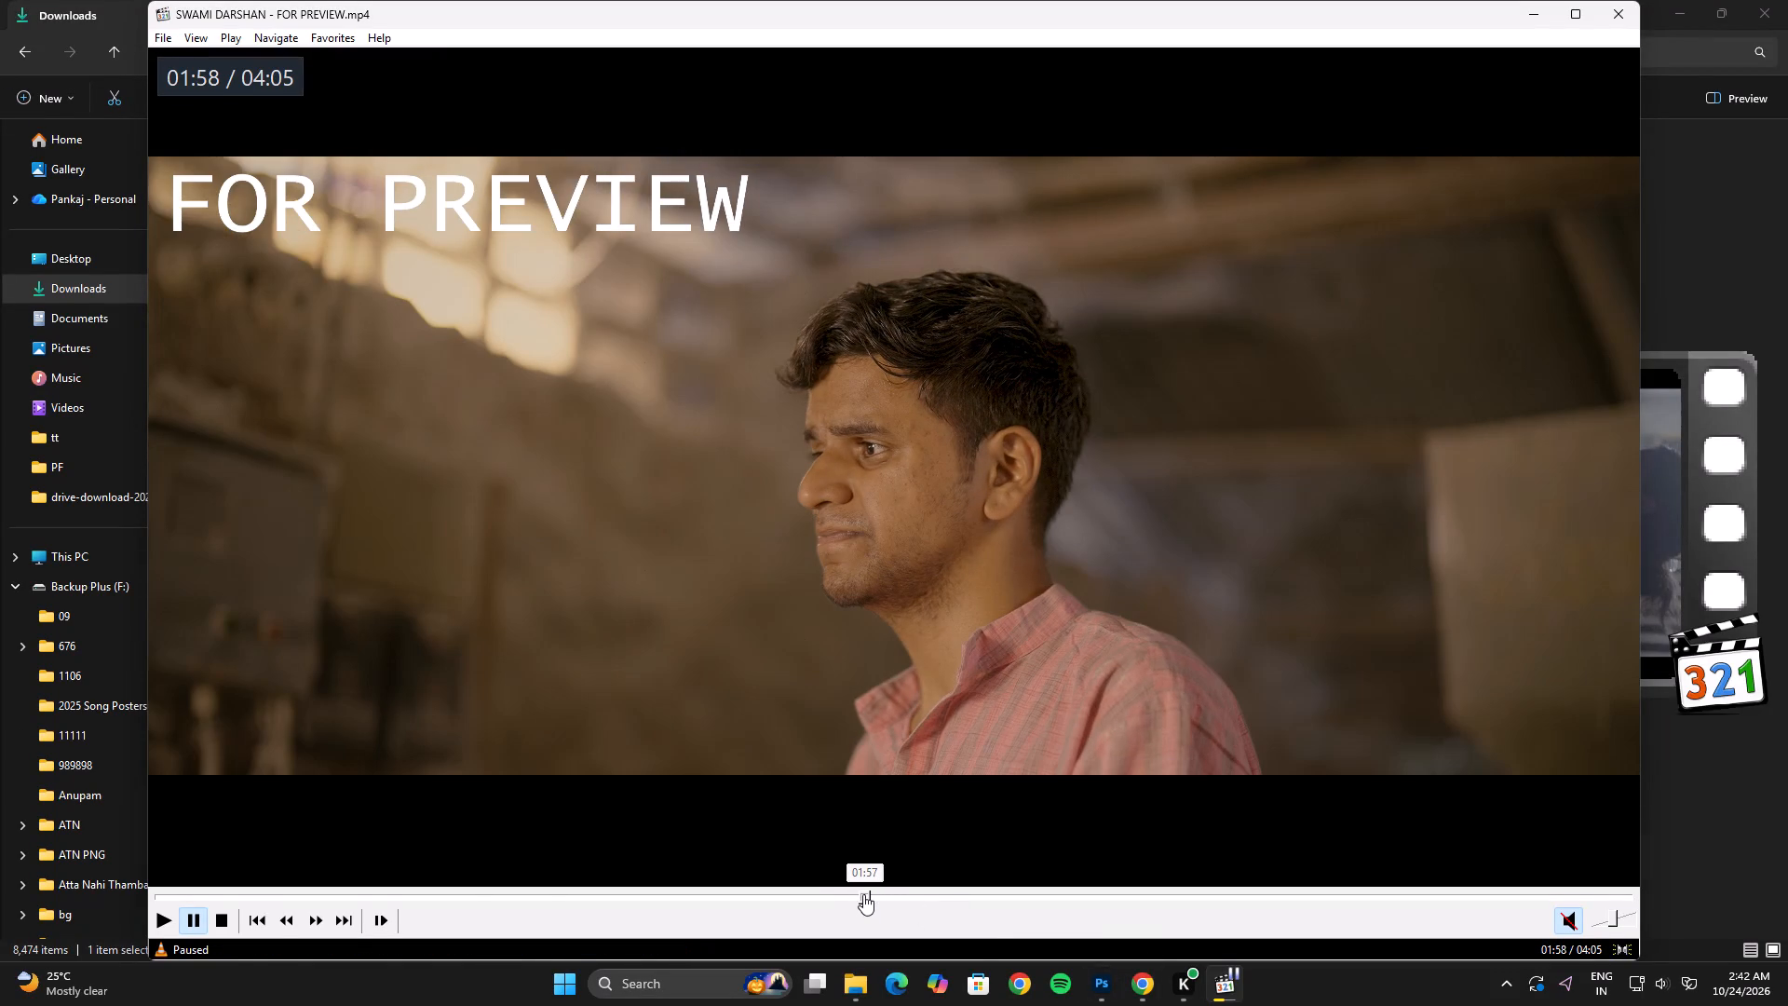
click(149, 16)
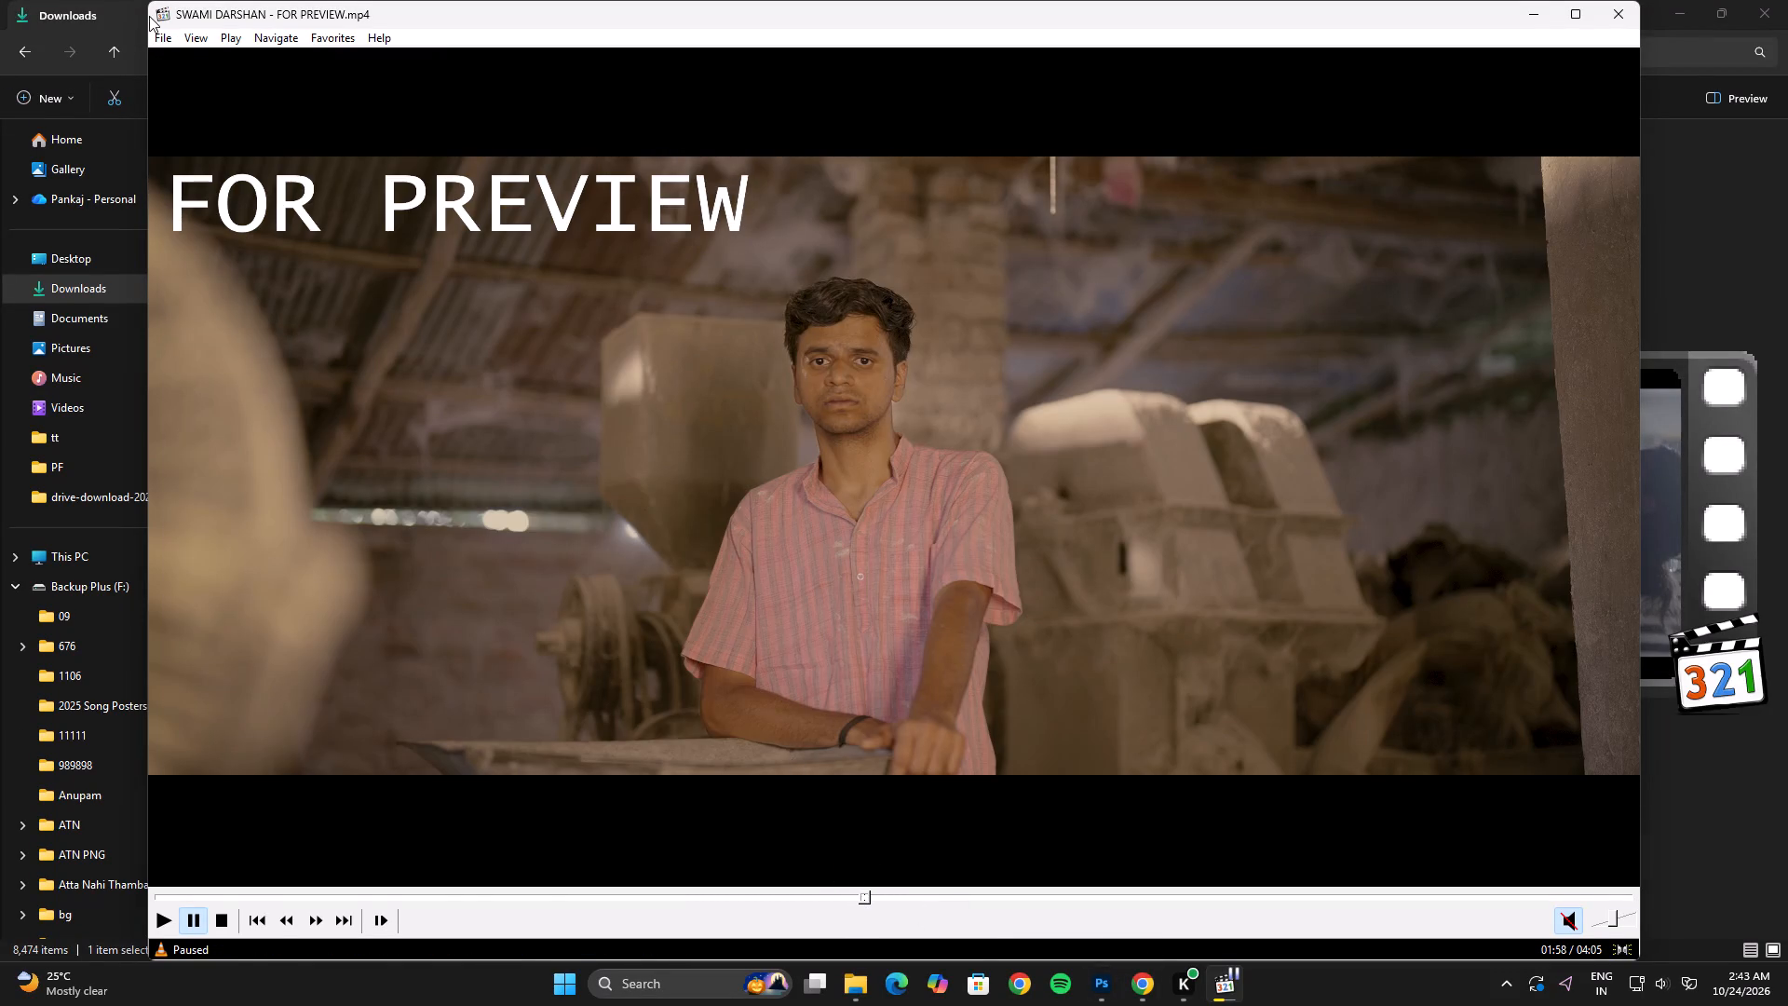
click(156, 35)
click(207, 269)
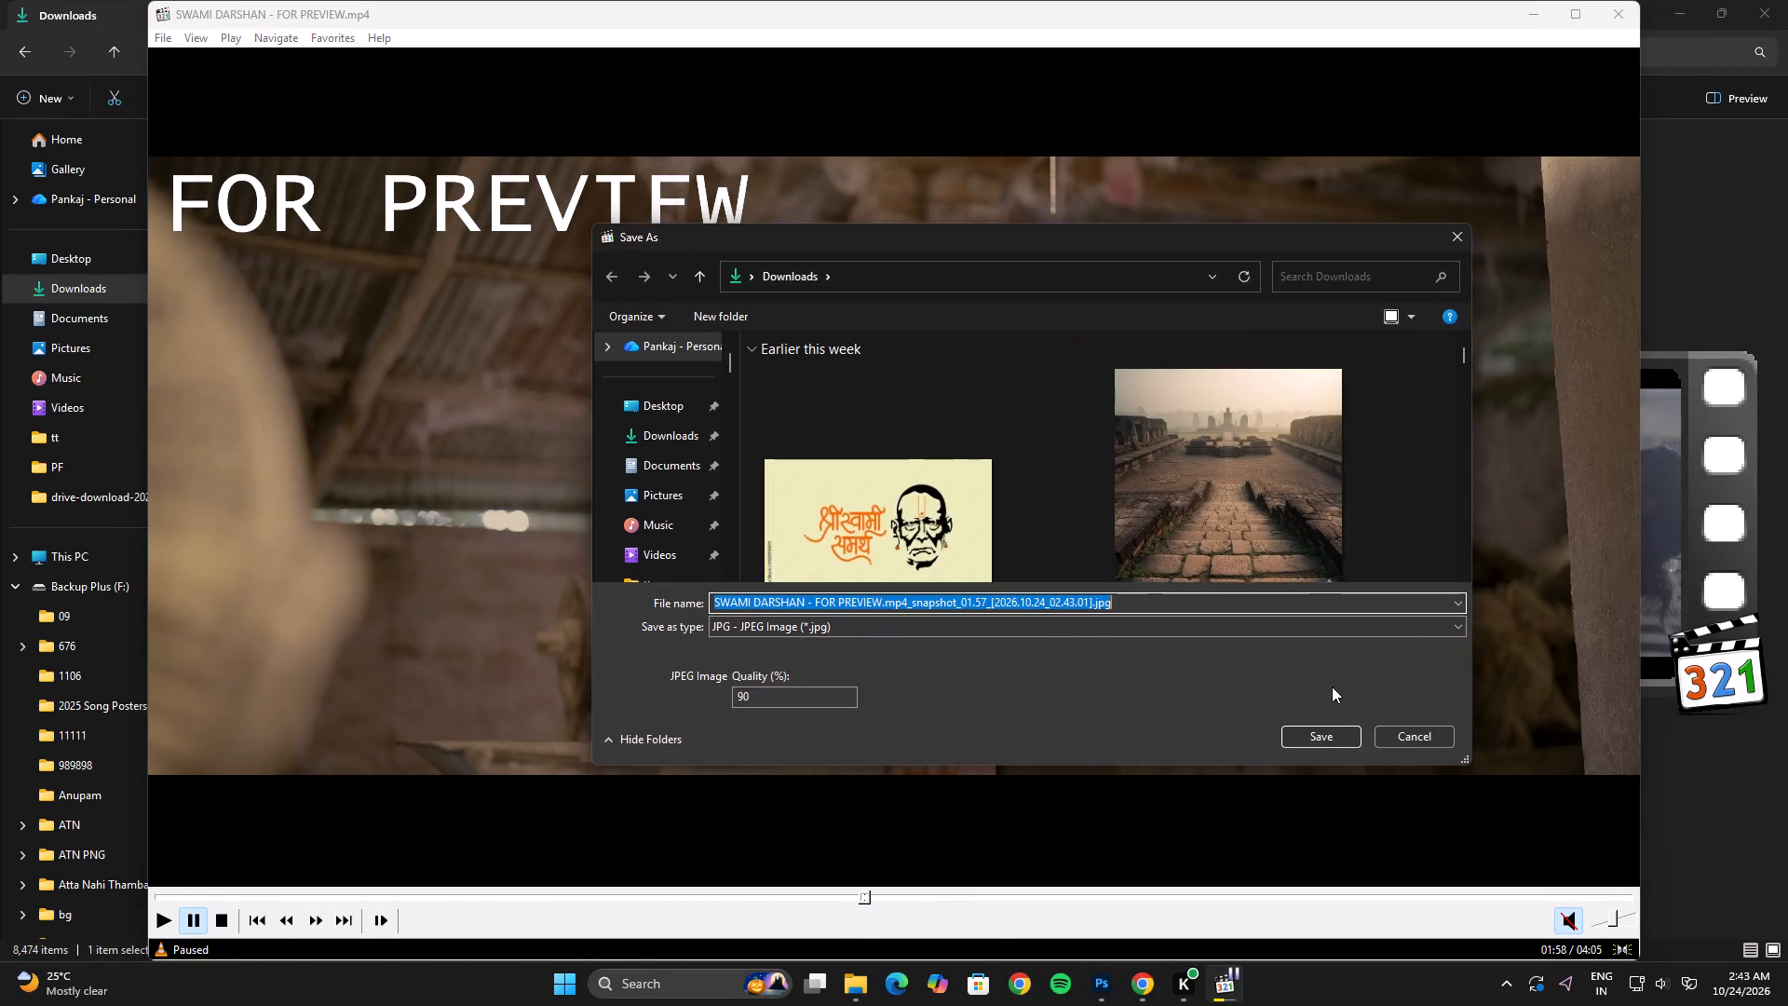
click(1321, 741)
Save the 01:50 frame of the woman blowing flour at the man in the checked shirt as a JPG in Downloads.
click(858, 901)
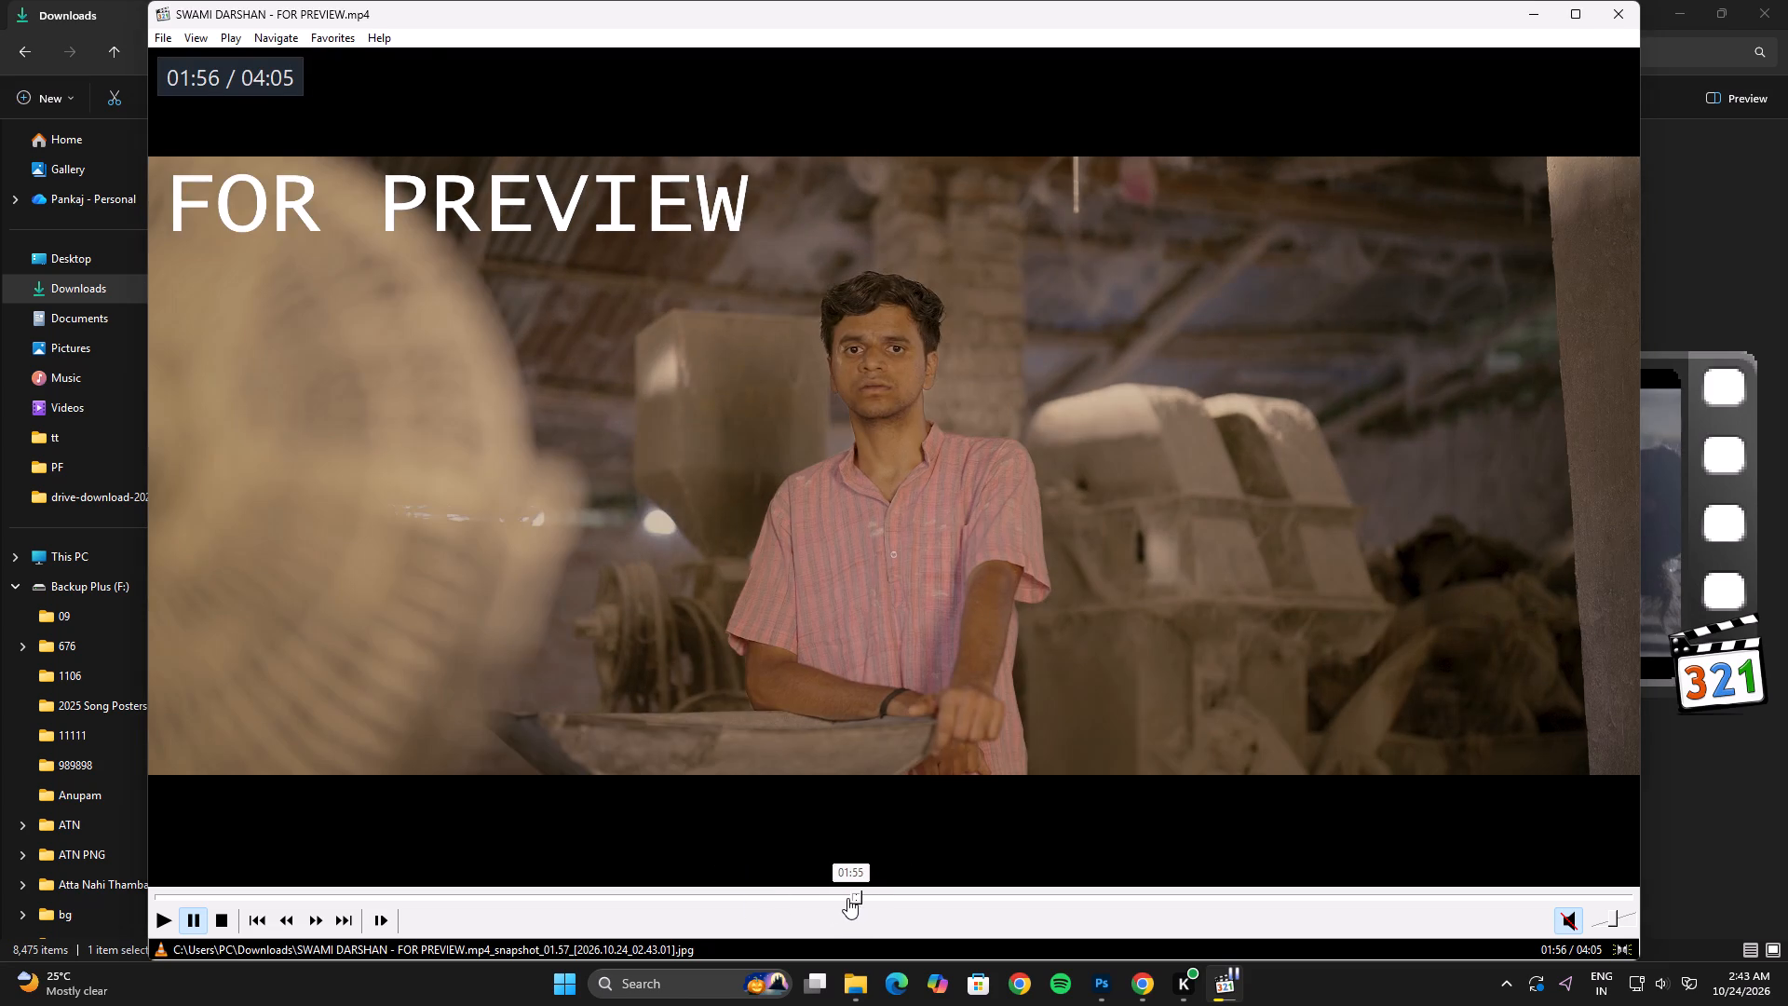
click(847, 898)
click(835, 898)
click(819, 898)
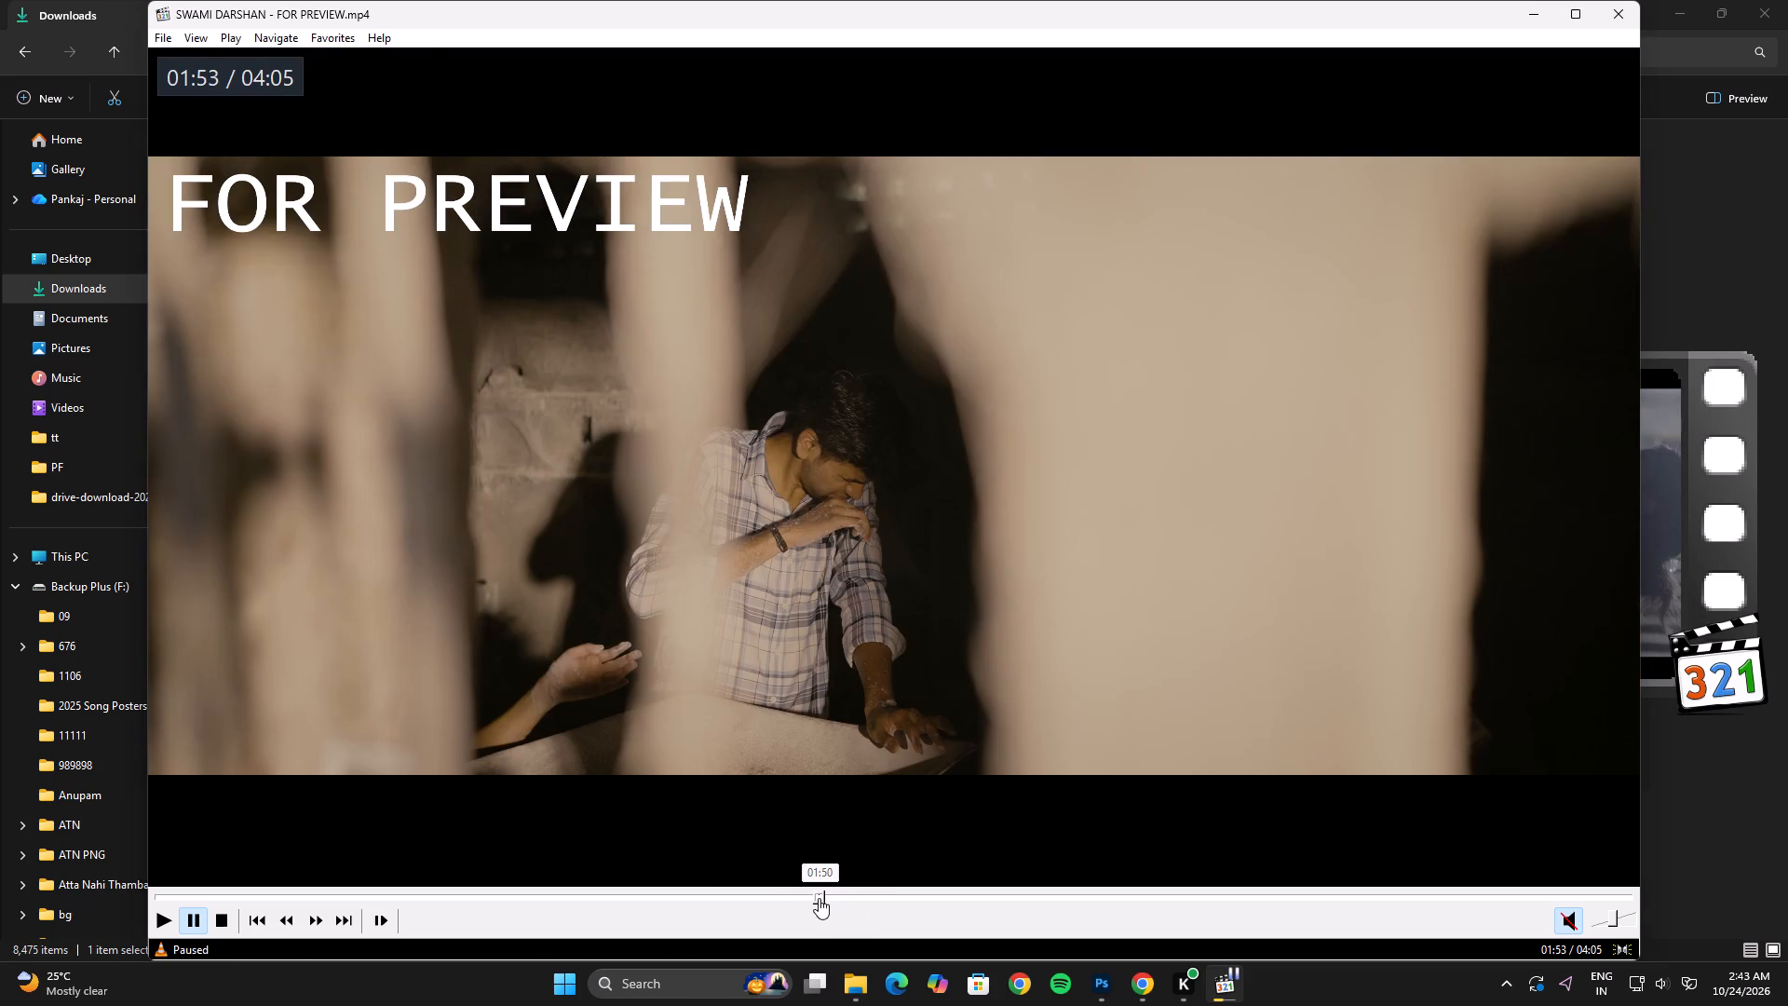
click(804, 898)
click(818, 899)
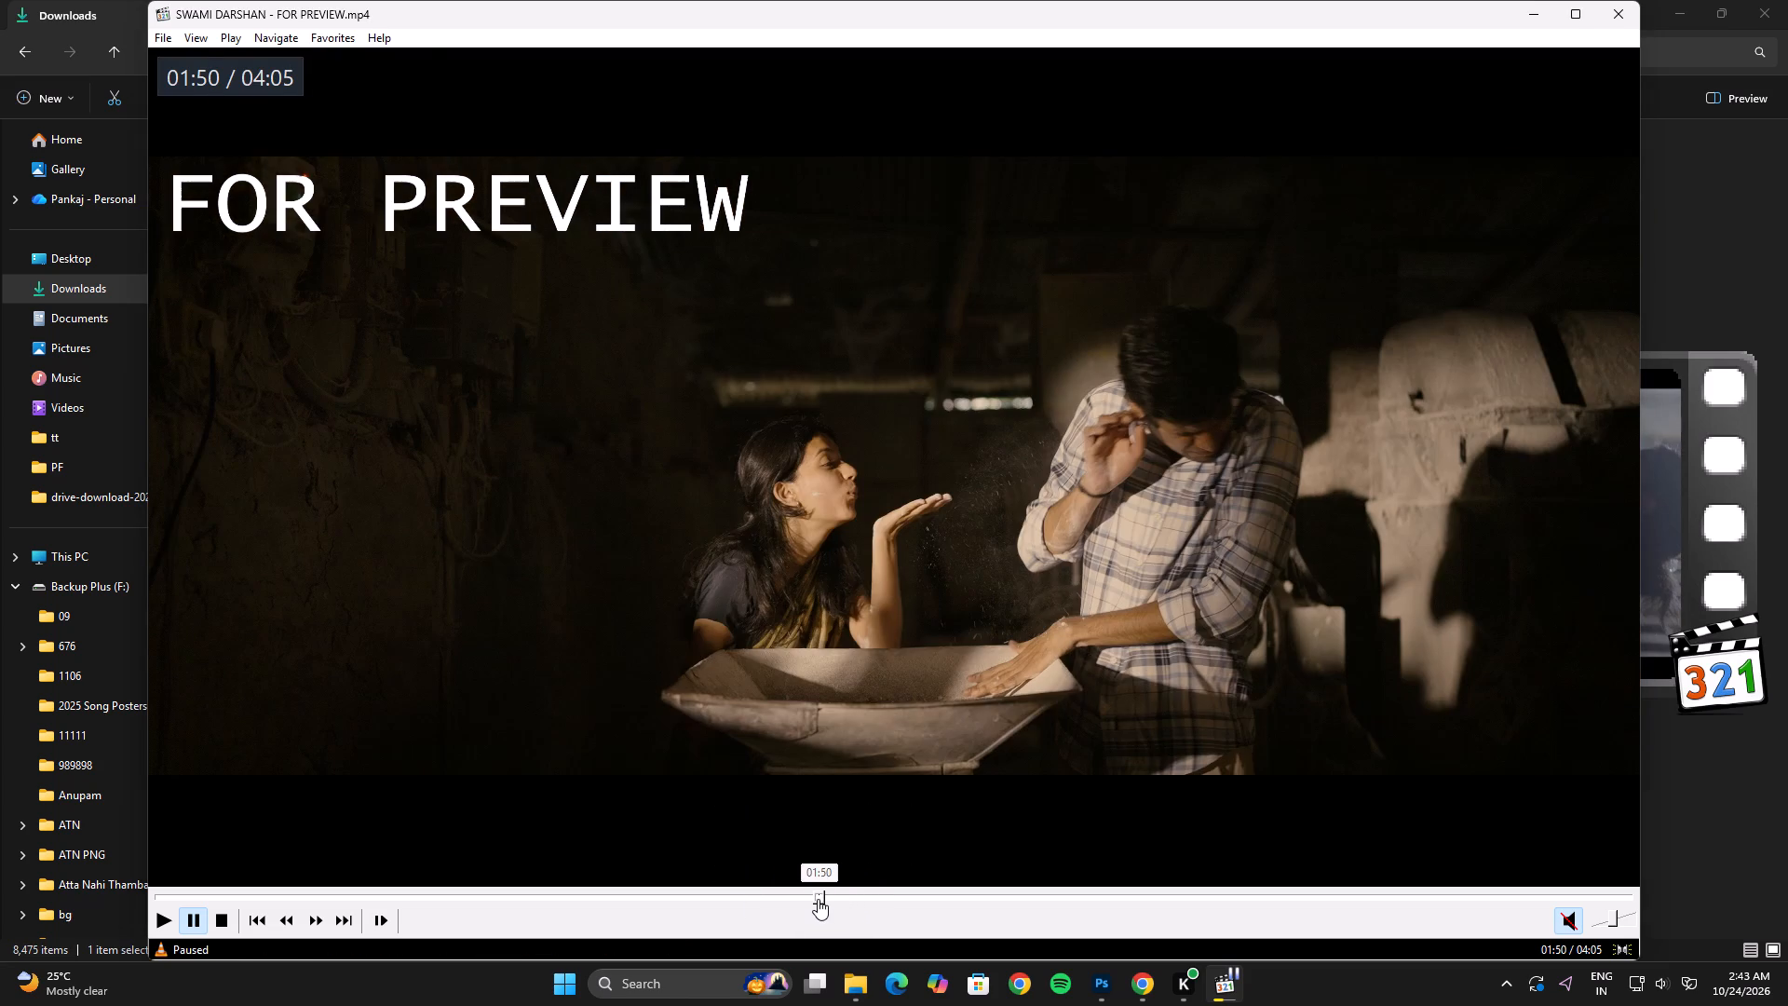
click(168, 41)
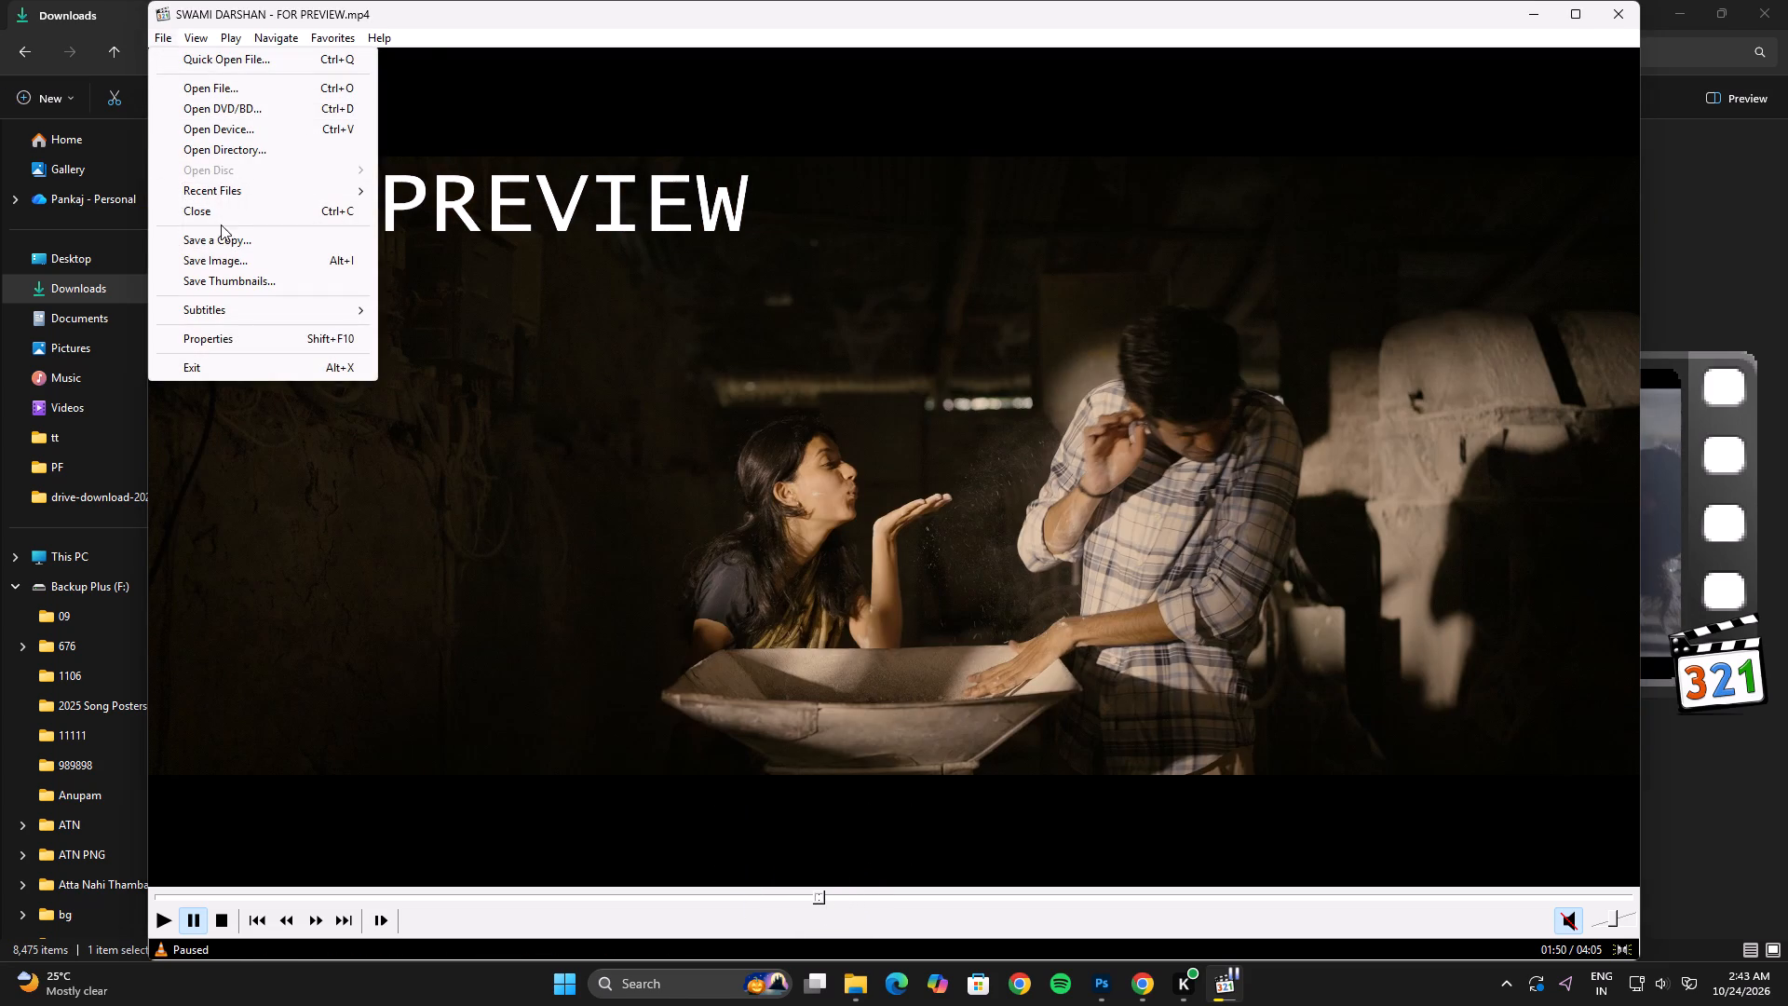
click(219, 257)
click(1304, 737)
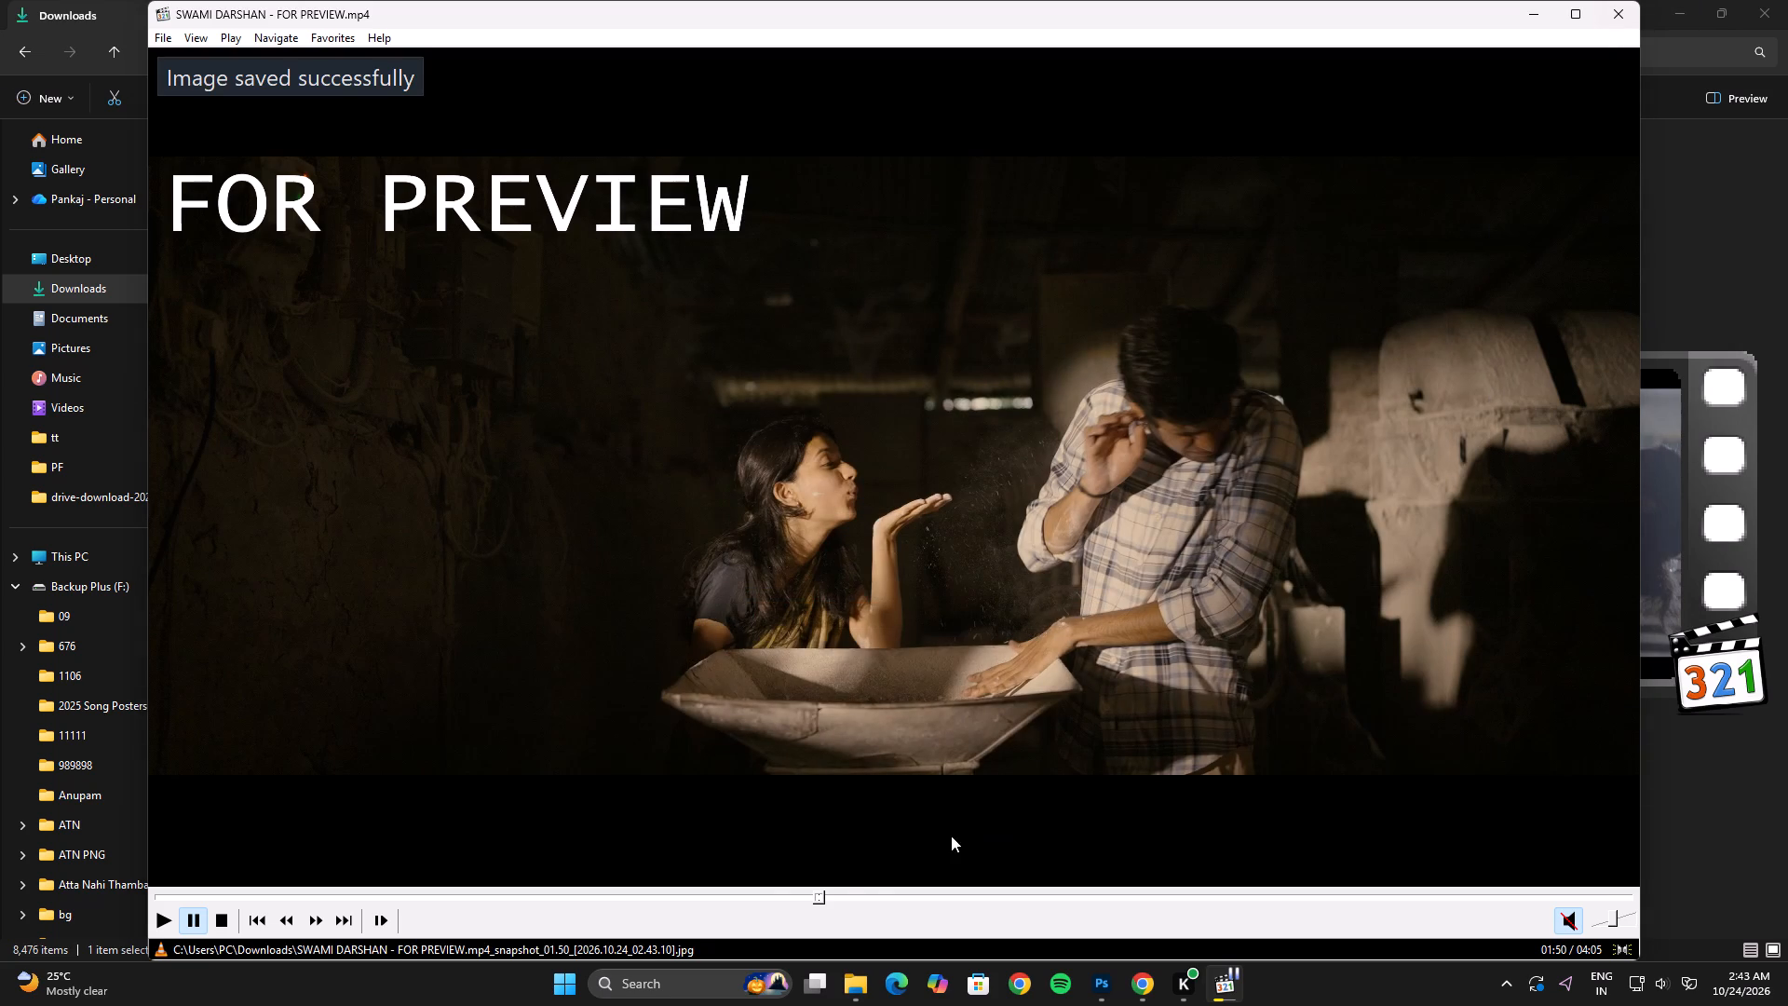
Check the frame around 01:58 once more and close the video player.
click(834, 902)
click(865, 893)
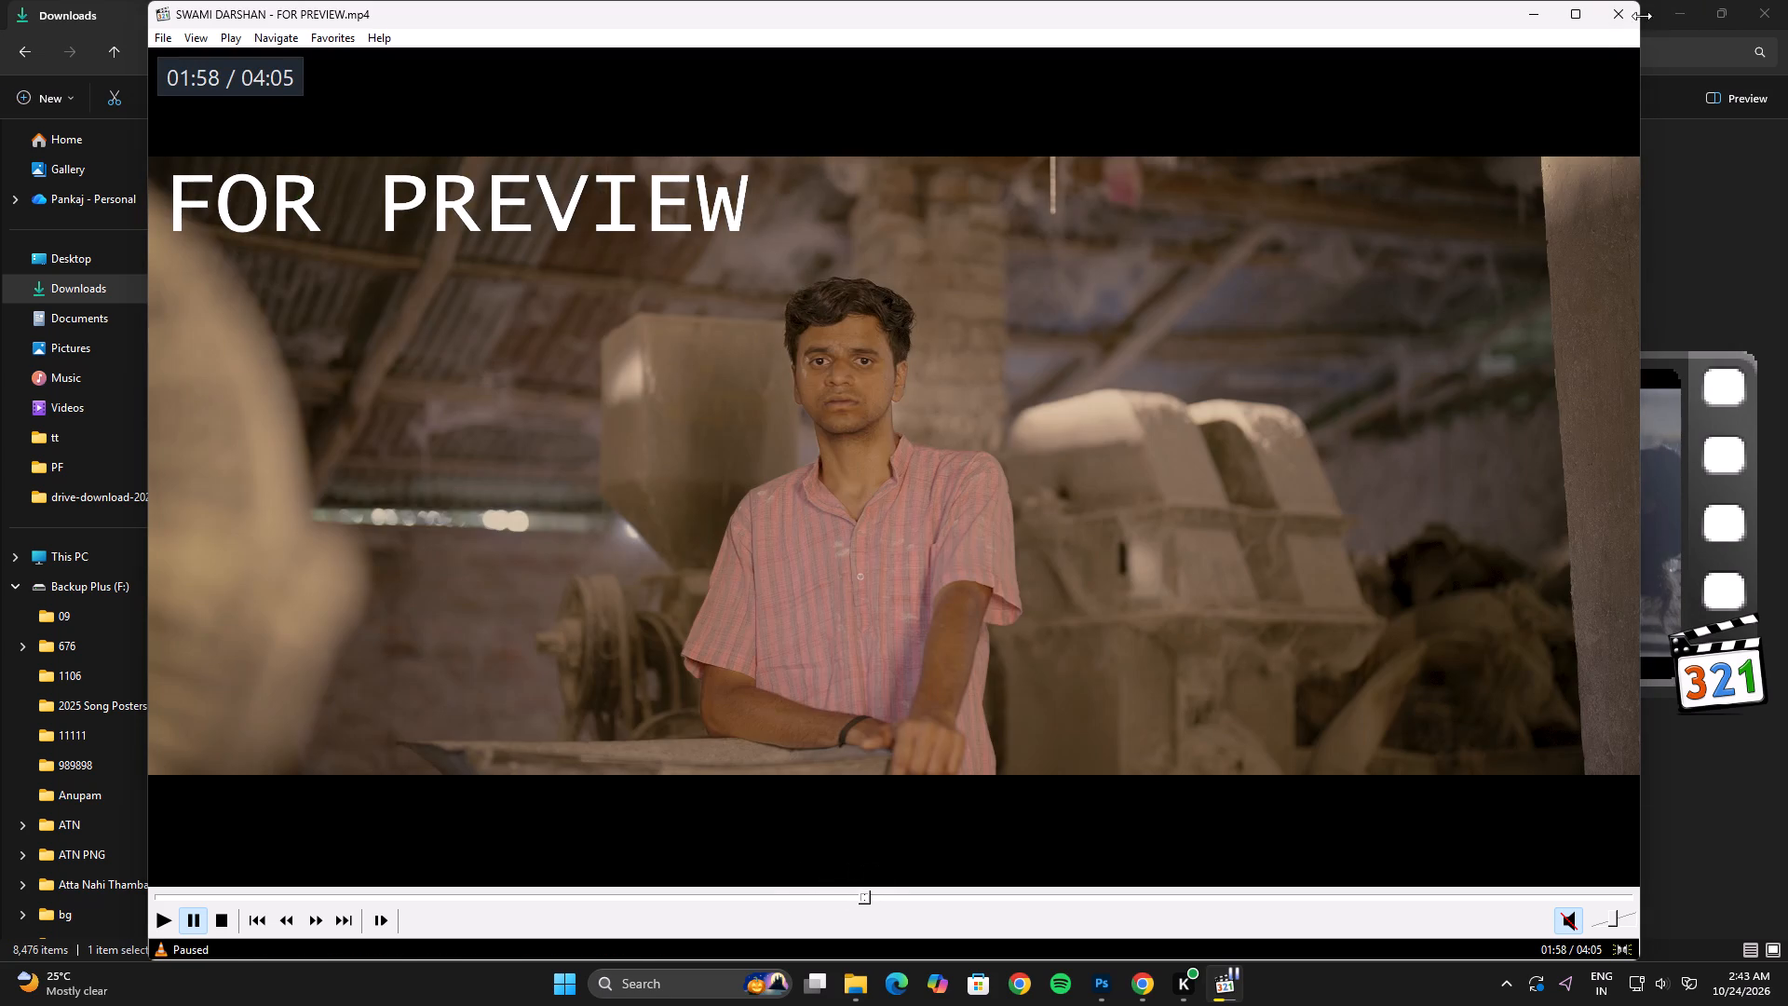
click(1614, 21)
Open the new 01.50 and 01.57 snapshots from the Downloads folder as separate documents in Photoshop.
click(80, 282)
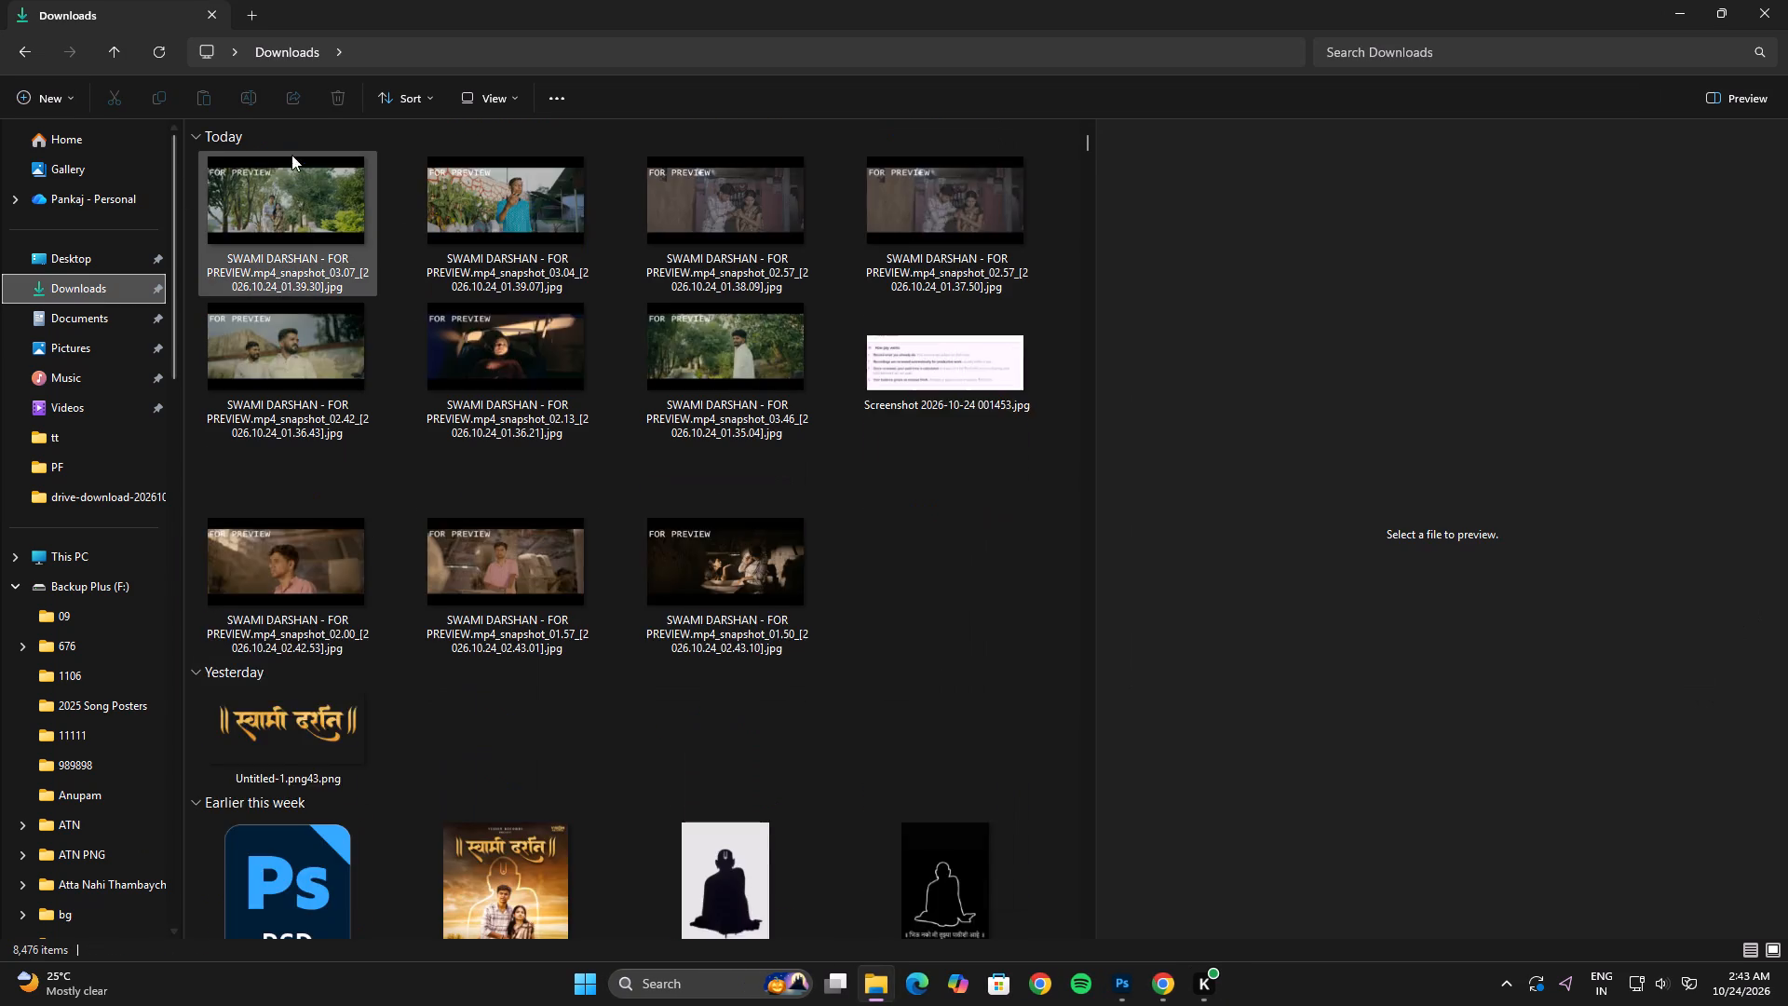
click(303, 223)
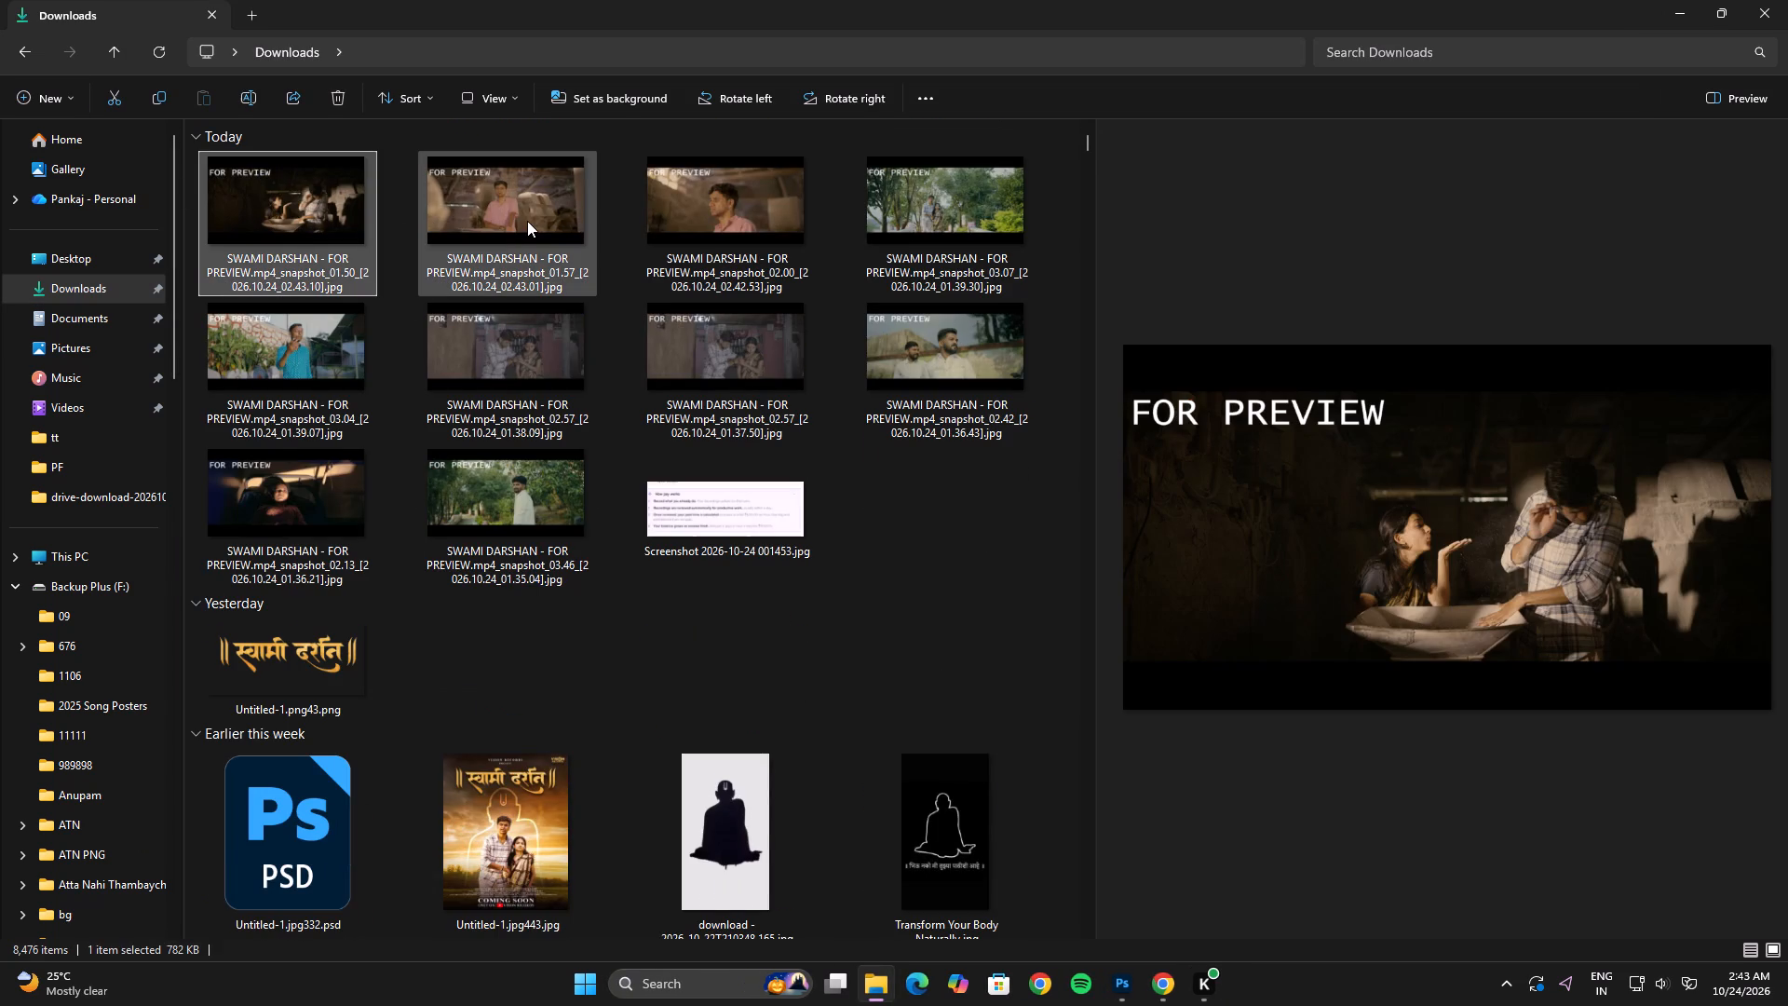
ctrl+click(527, 221)
drag(528, 191, 928, 47)
key(alt+Tab)
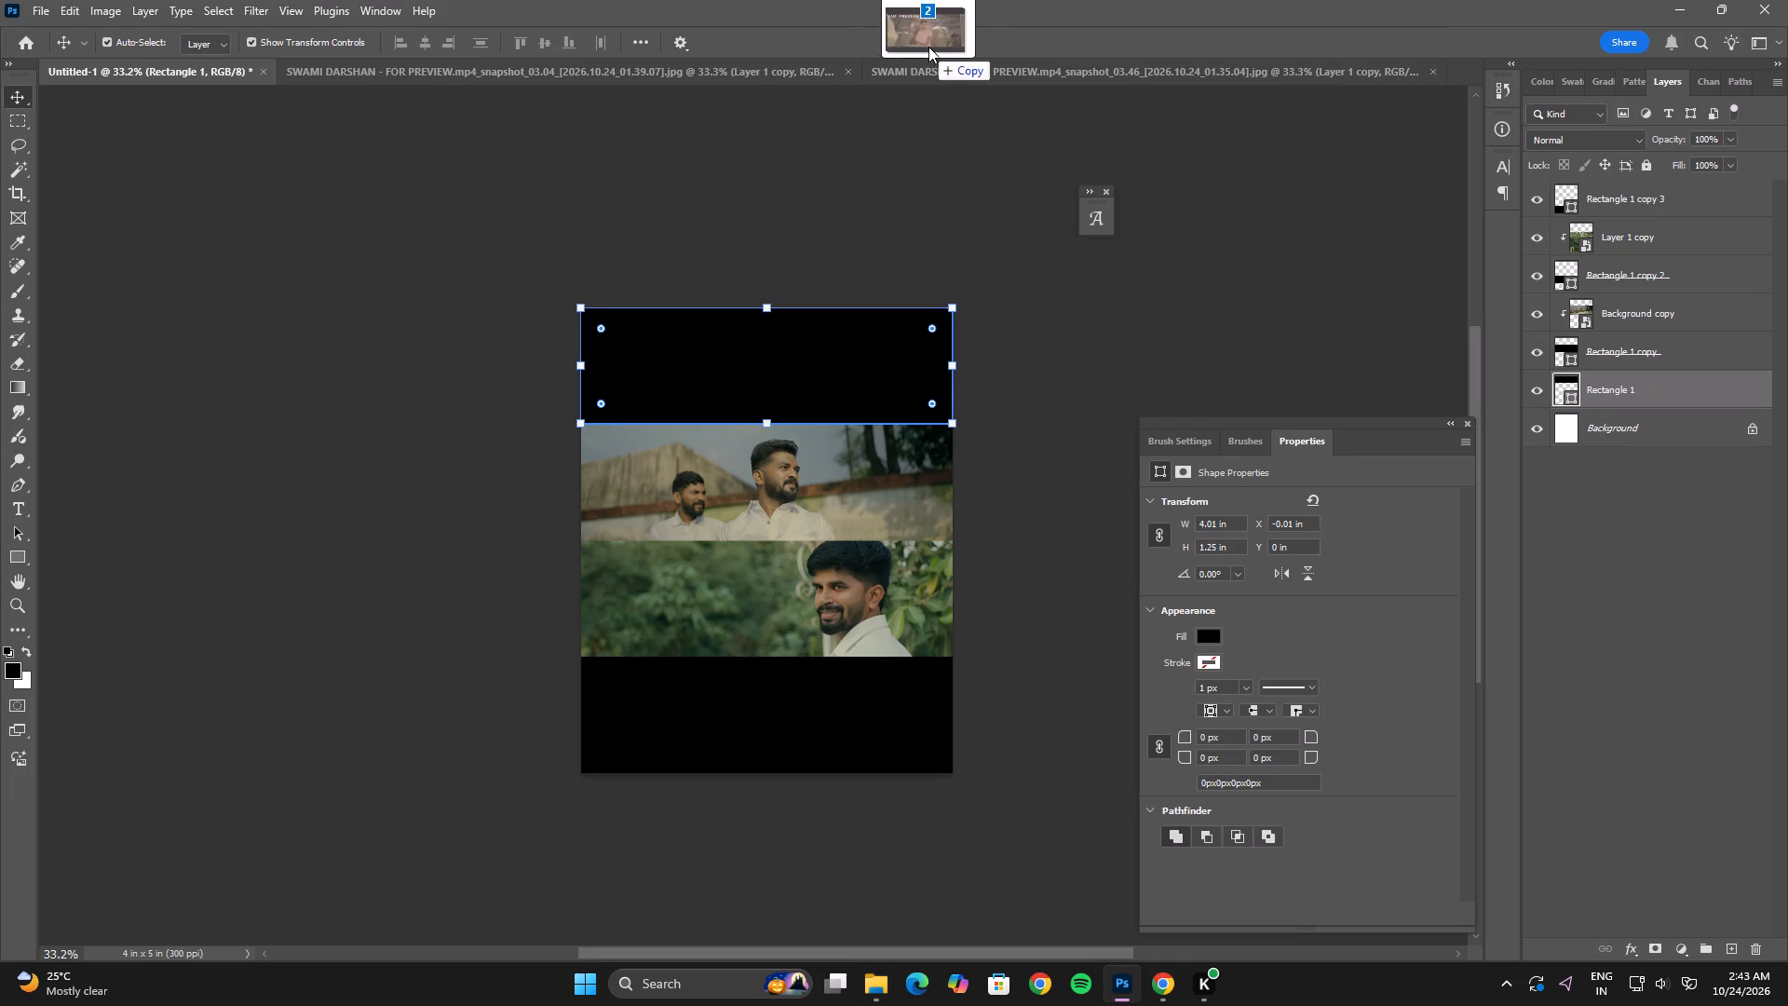
drag(928, 47, 912, 38)
Crop the black bars off the top and bottom of the 01.50 still, to a height of about 16.6 in.
alt+scroll(729, 430, down, 2)
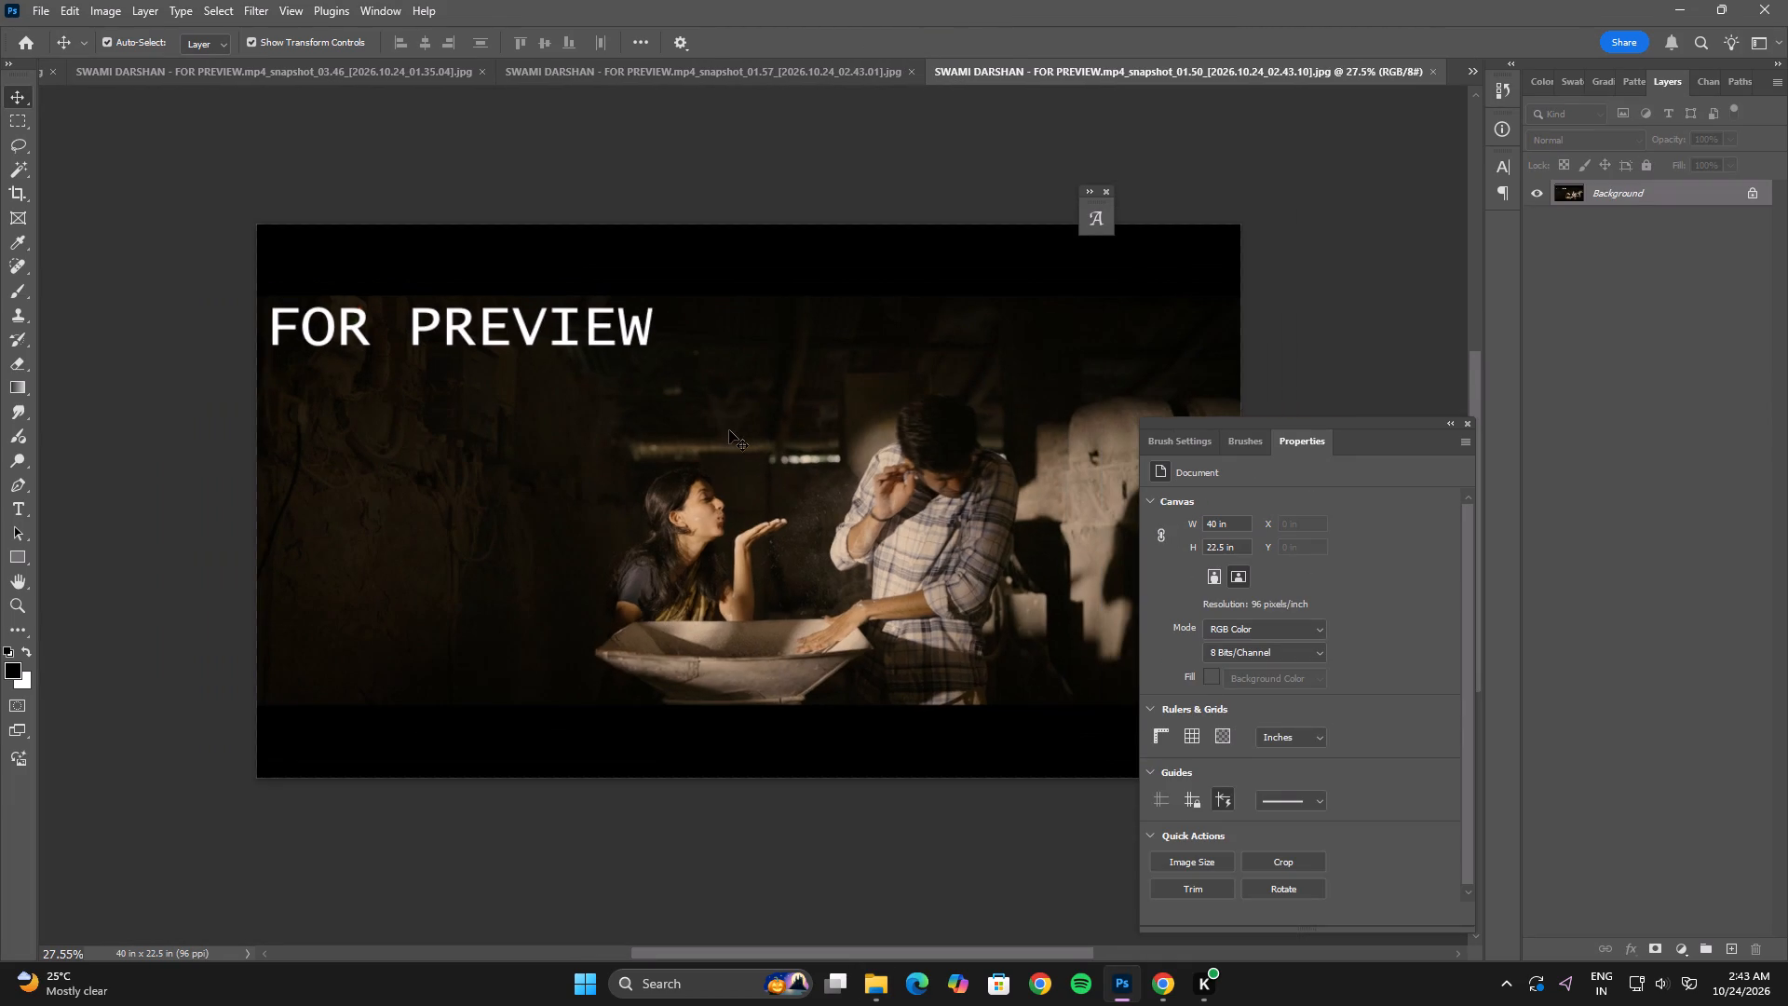
key(c)
alt+drag(752, 221, 747, 292)
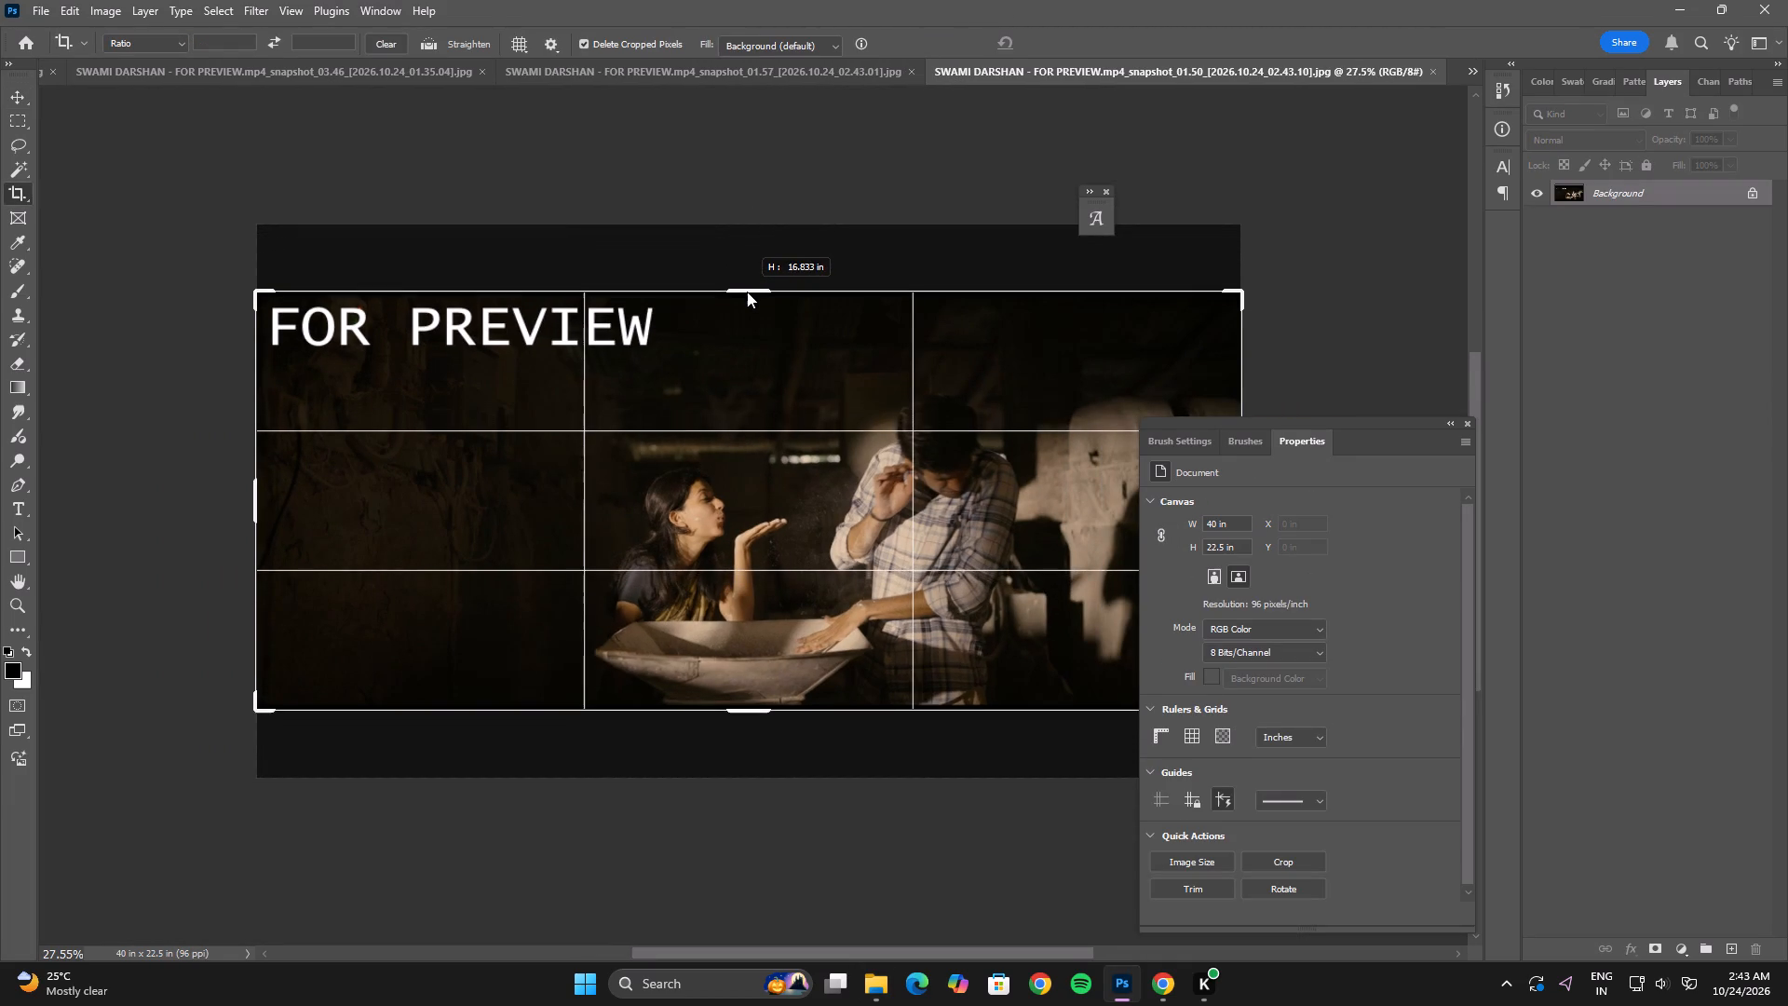
alt+drag(747, 292, 746, 293)
double_click(771, 412)
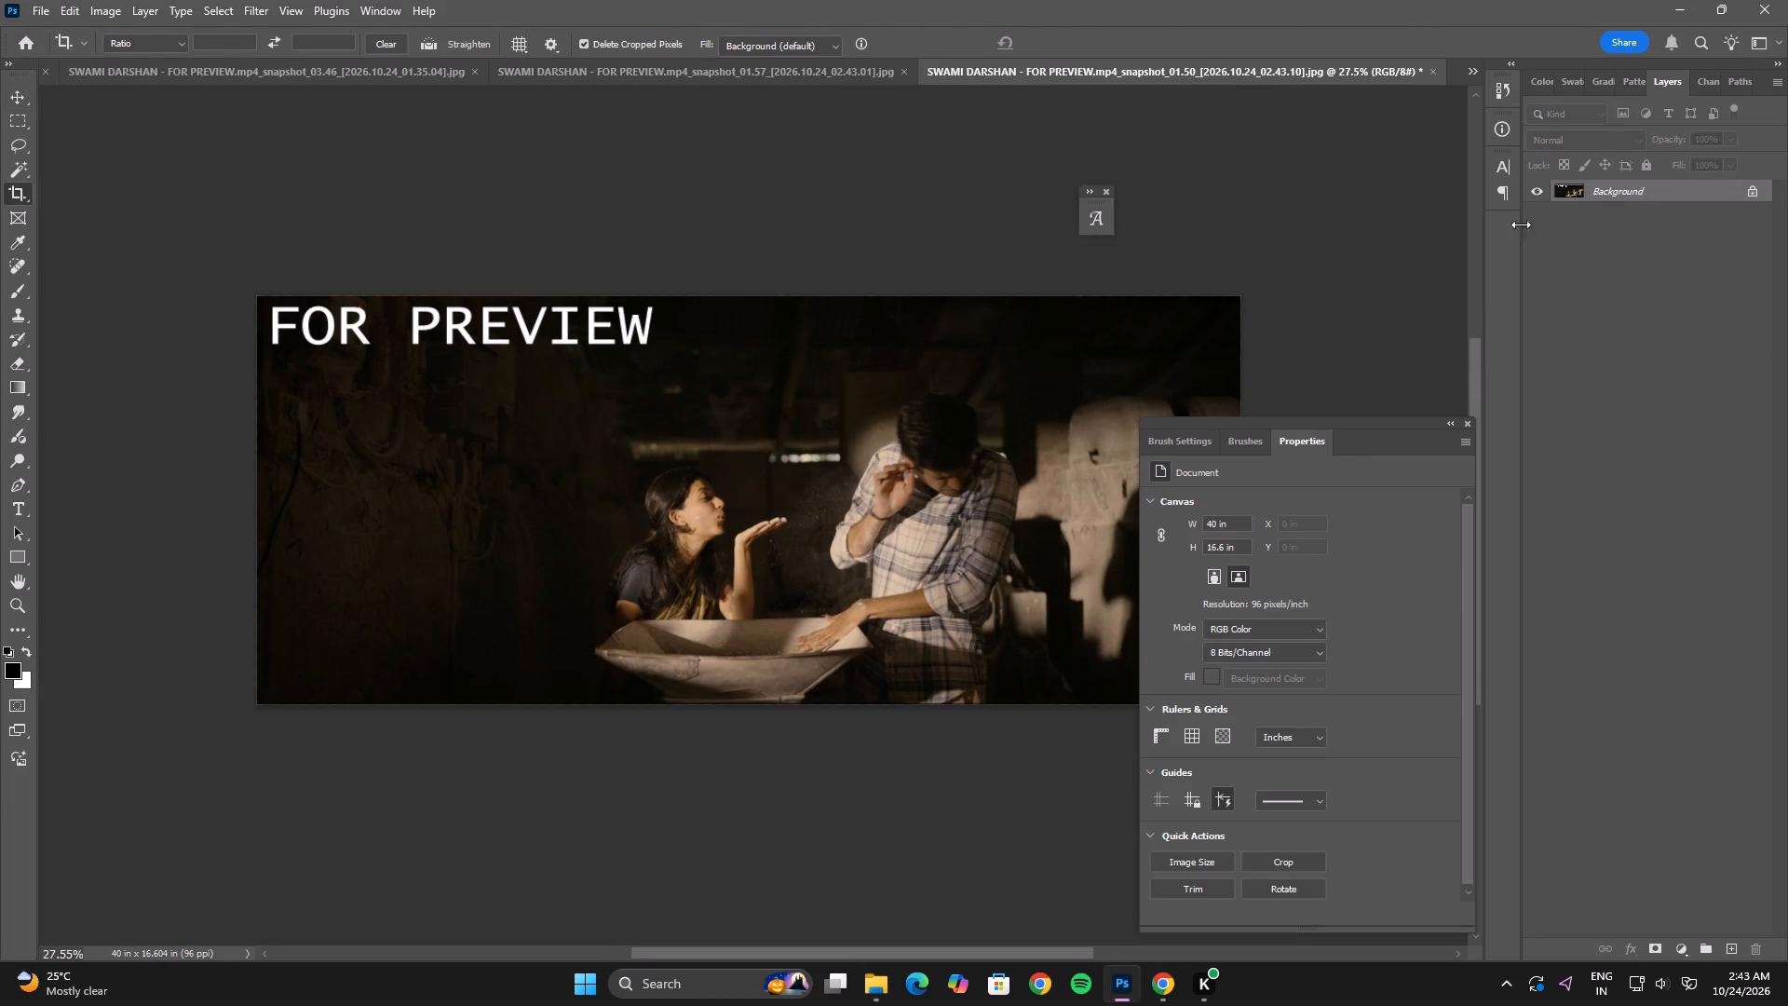
Remove the FOR PREVIEW watermark from the 01.50 still with a Content-Aware Fill output to a new layer.
right_click(1640, 195)
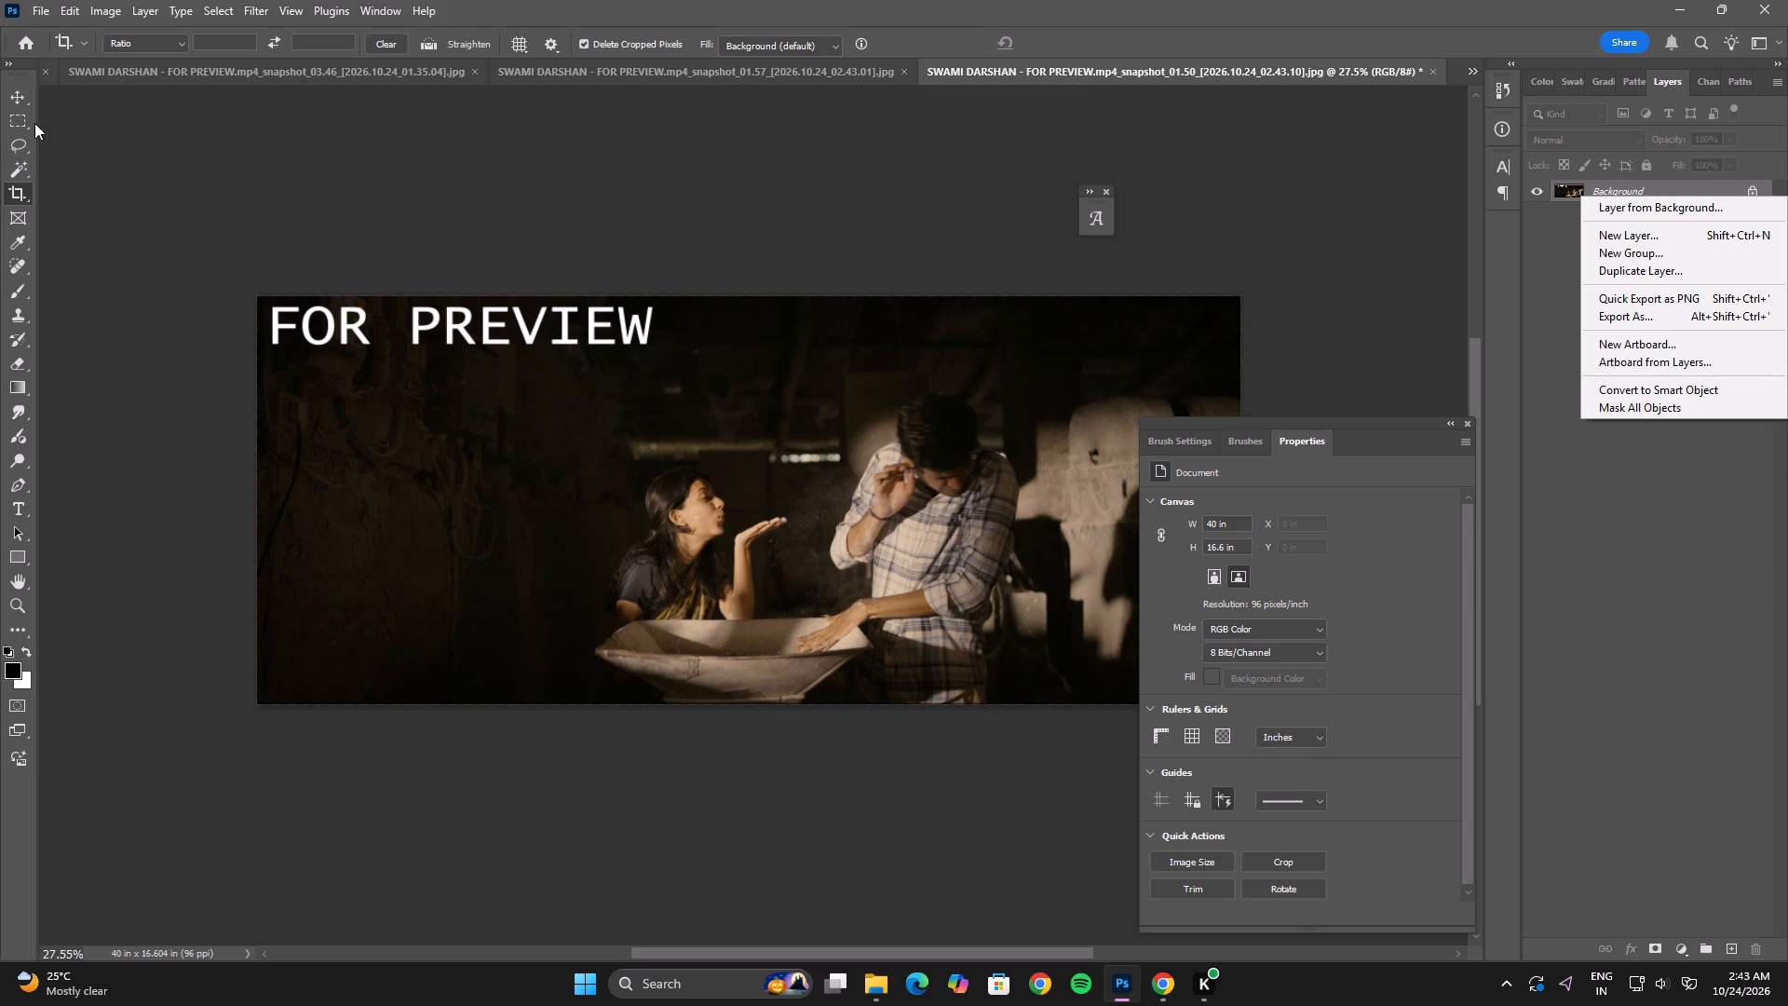
click(20, 121)
click(10, 119)
drag(658, 350, 527, 313)
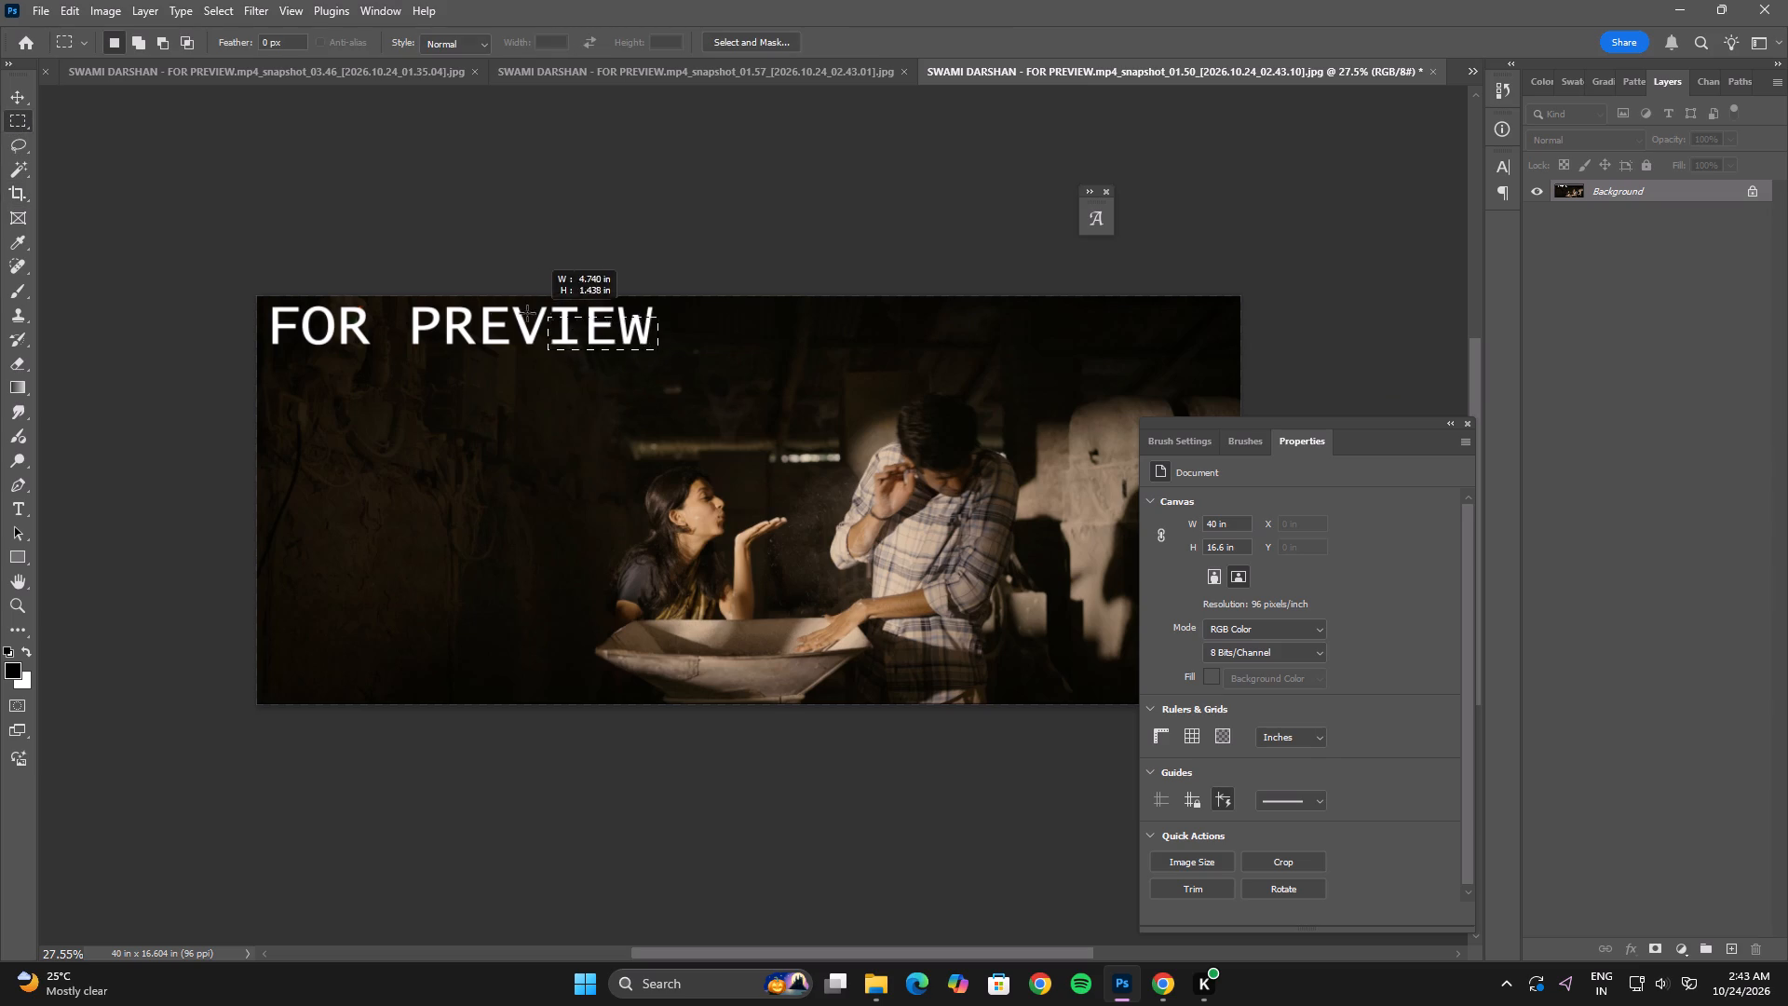
drag(527, 313, 265, 298)
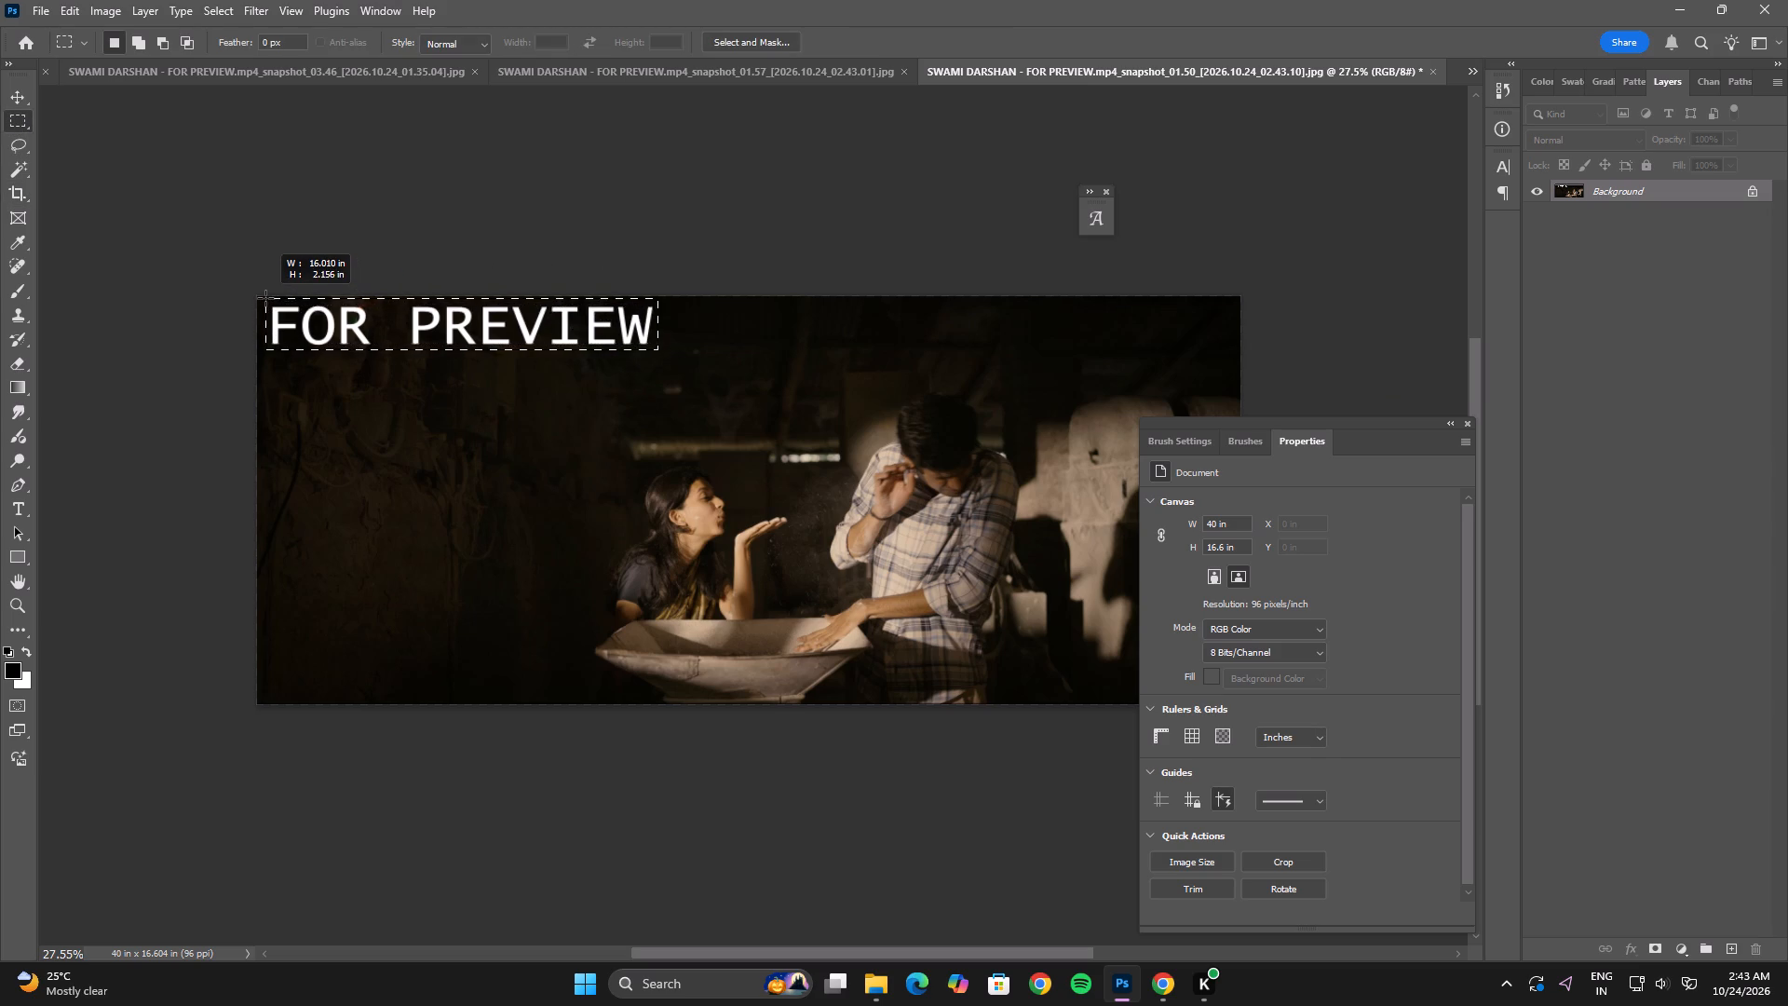
drag(265, 298, 265, 301)
right_click(282, 320)
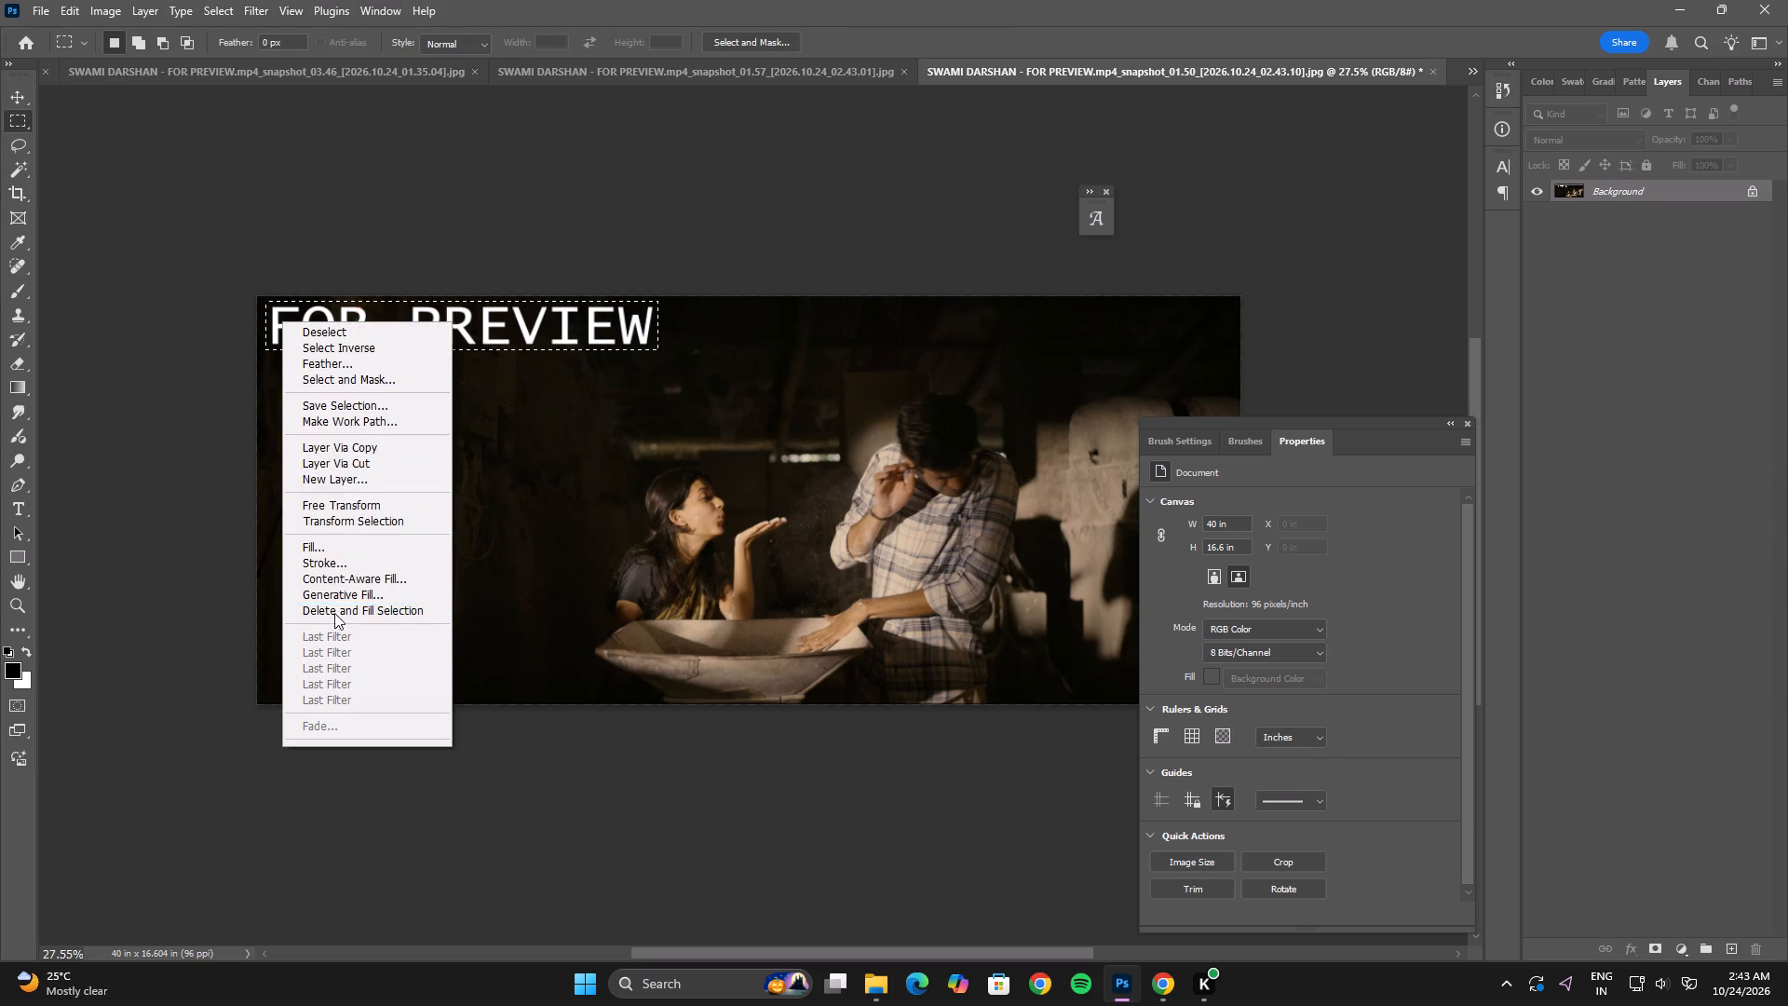
click(335, 572)
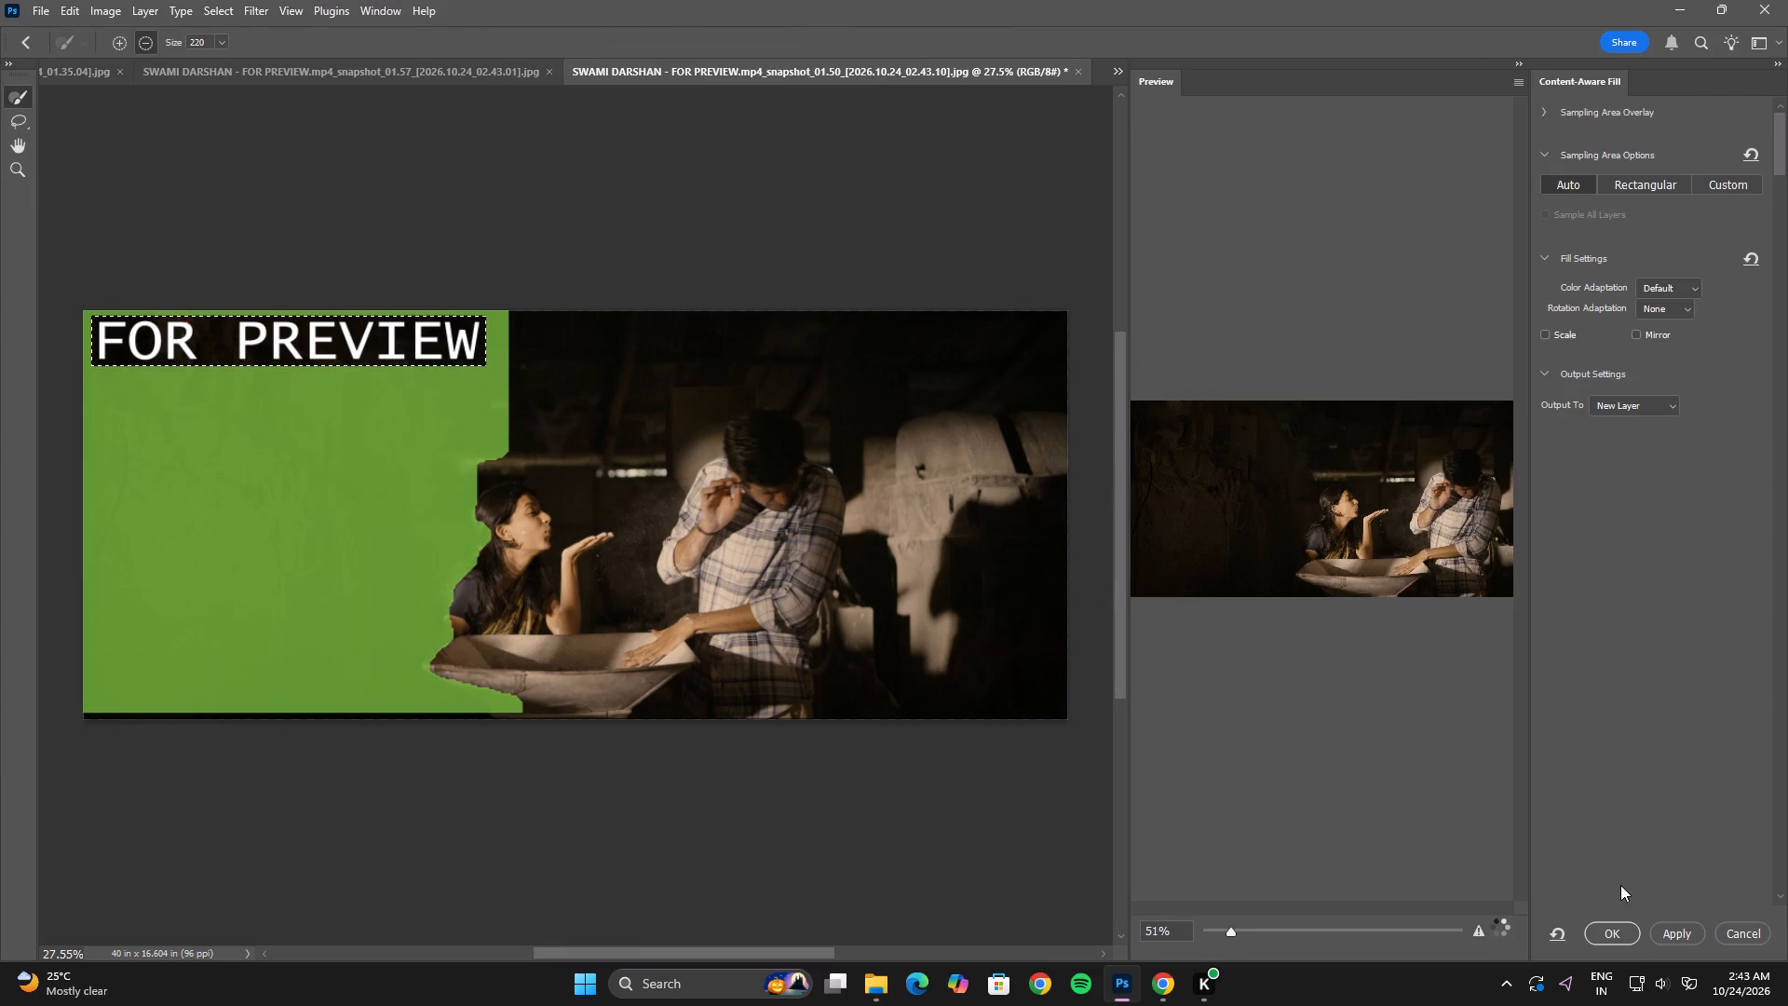
click(1683, 928)
click(1621, 936)
click(872, 516)
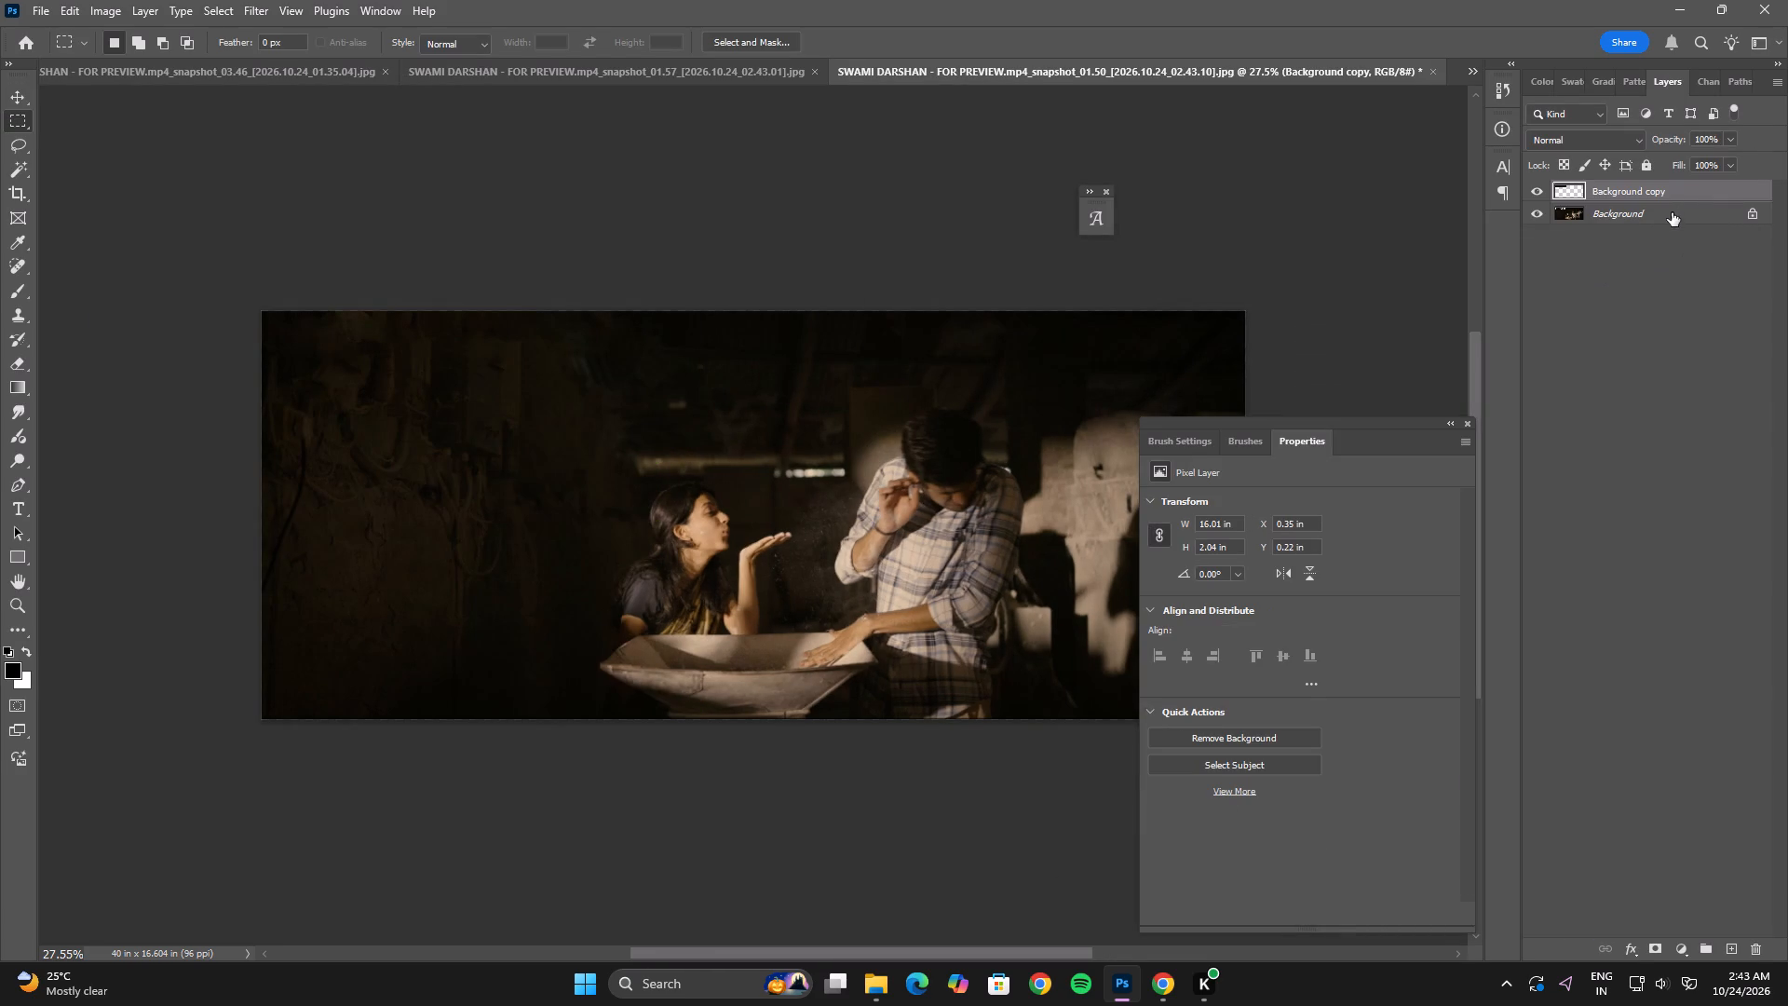
Convert the 01.50 still's Background and fill layer together into one smart object.
shift+click(1670, 219)
shift+right_click(1670, 219)
click(1684, 451)
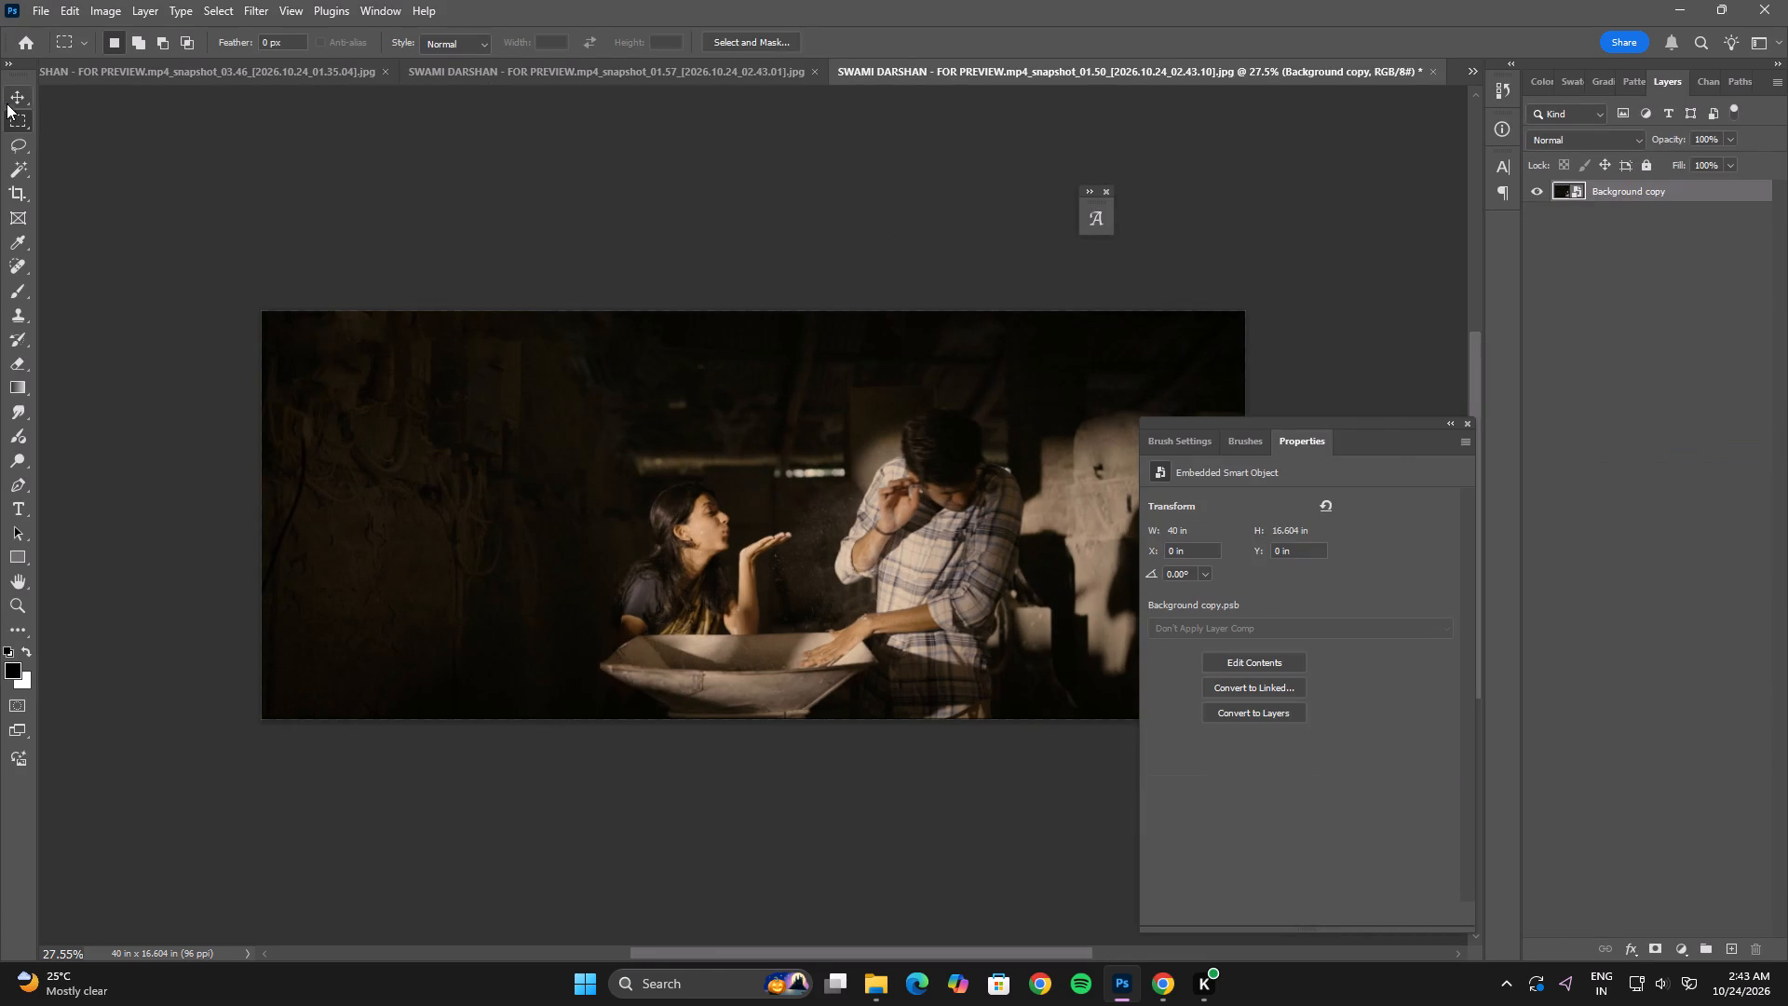
Close the already used 03.46 and 03.04 still documents without saving their changes.
click(7, 103)
drag(912, 457, 175, 78)
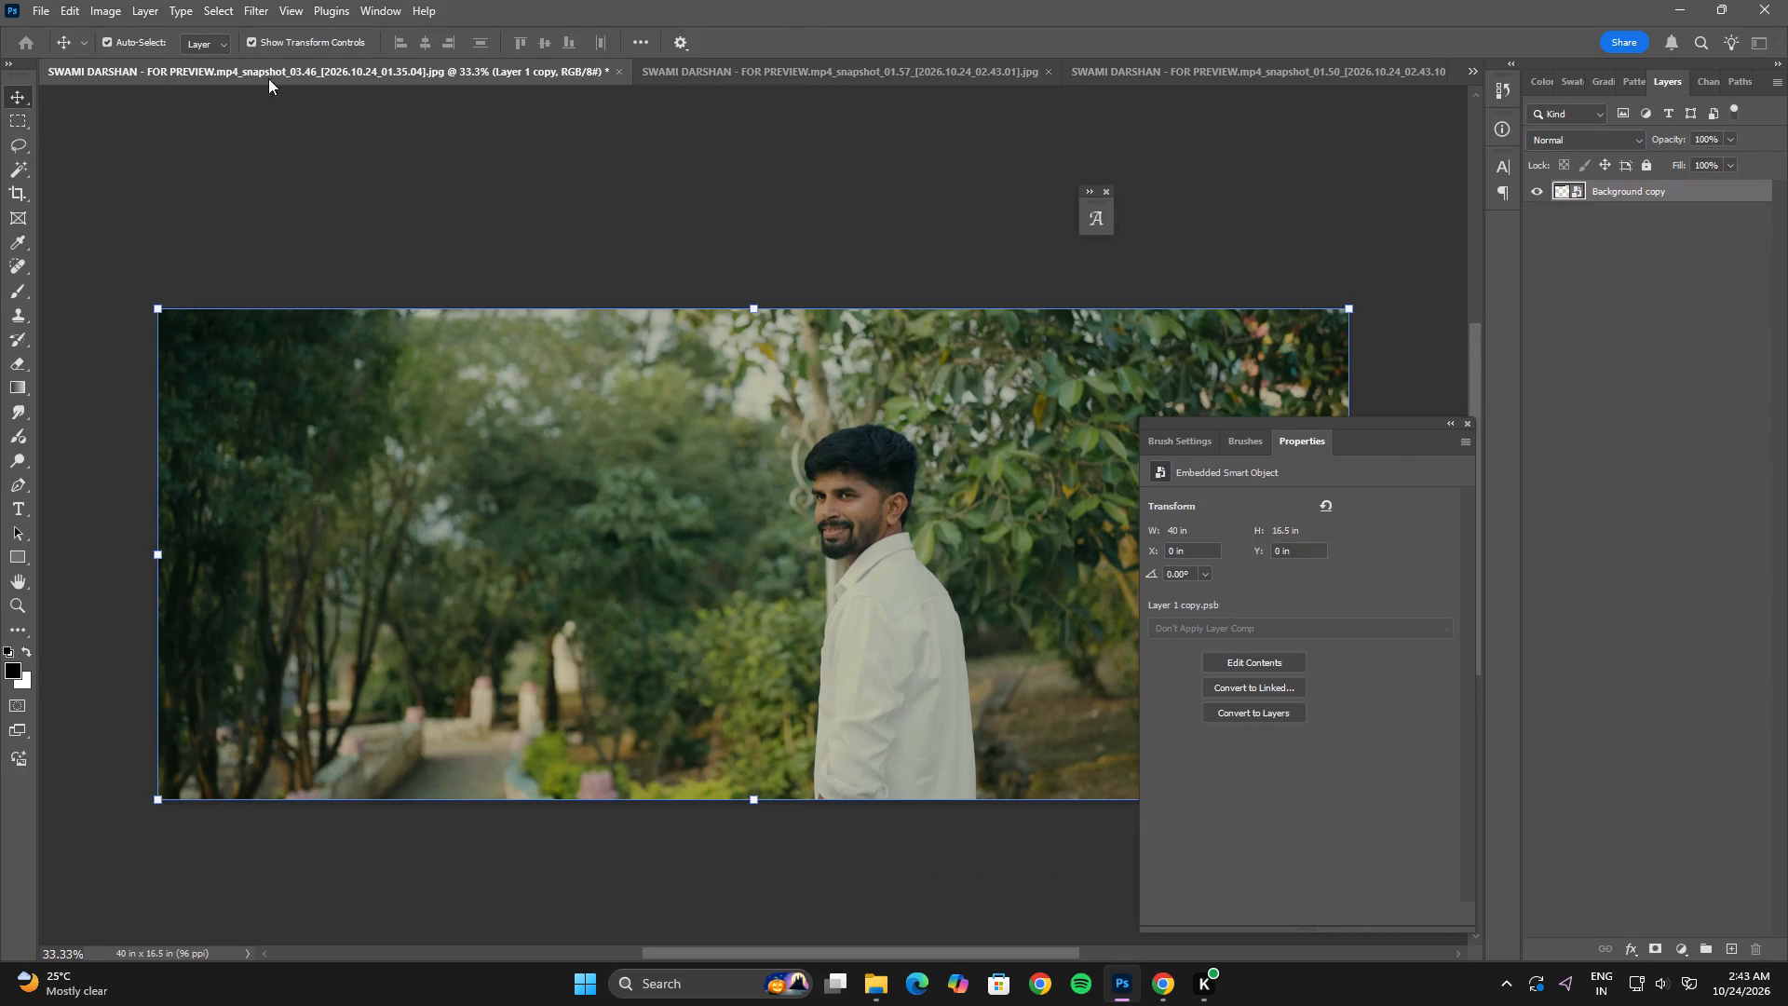
click(616, 74)
click(882, 379)
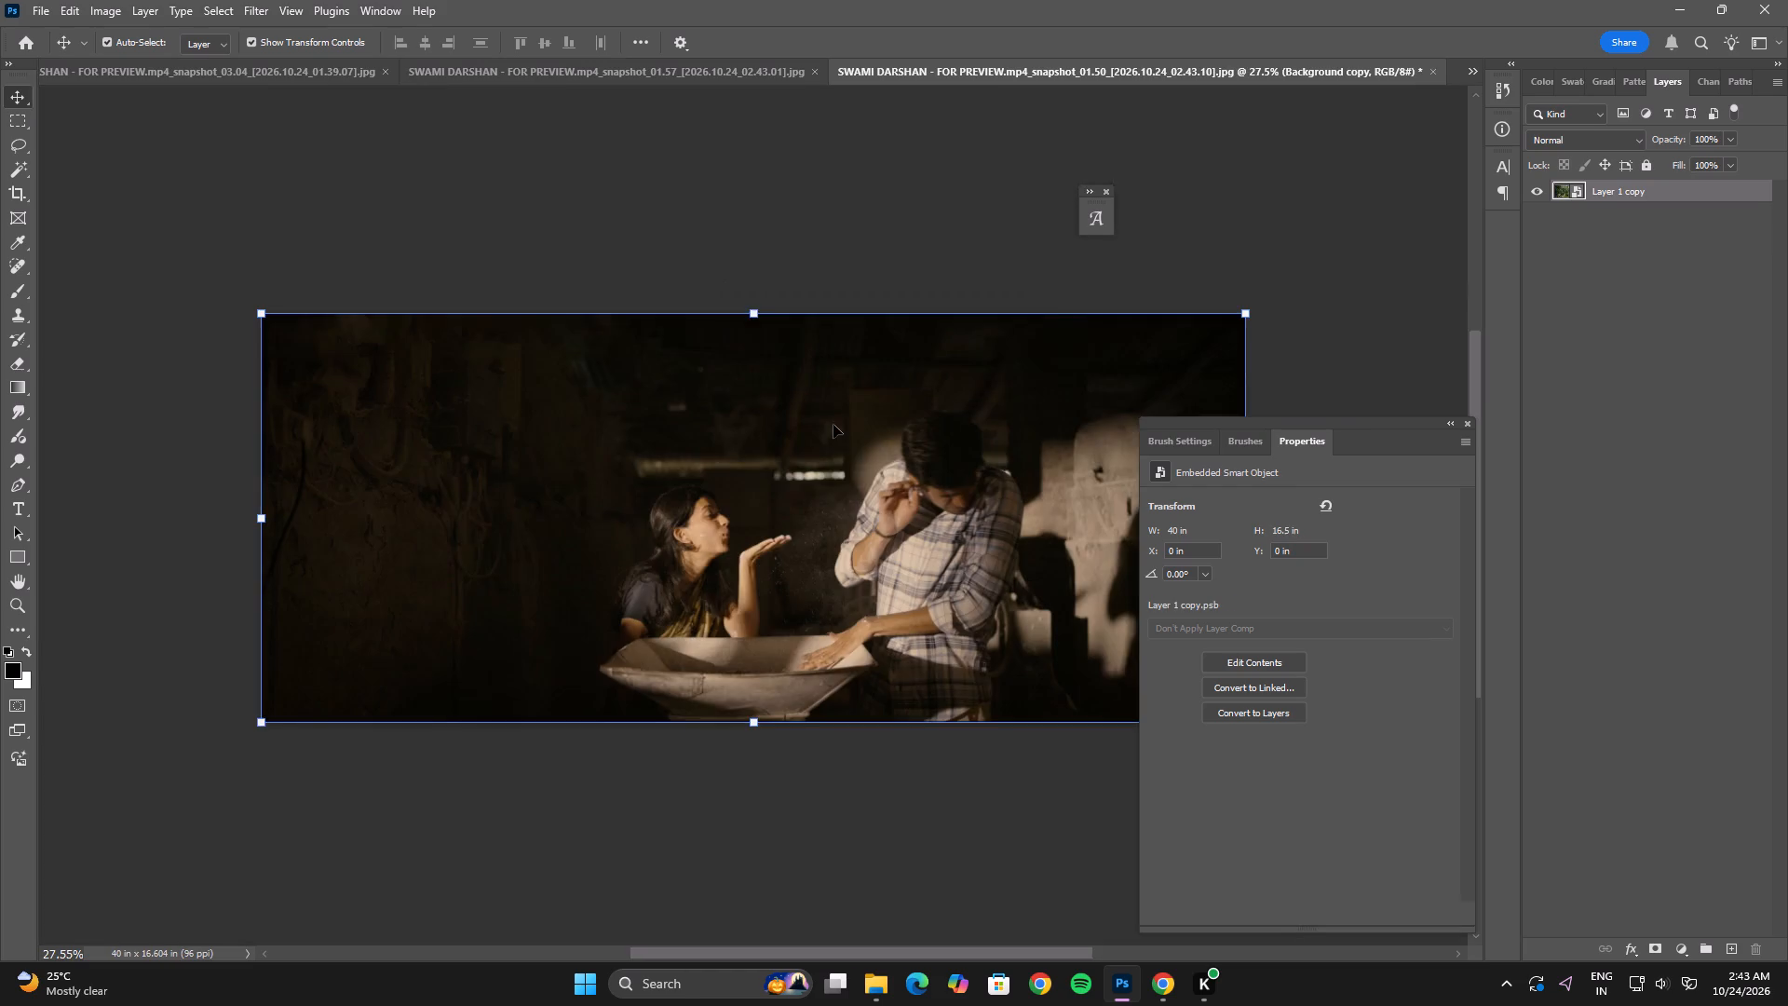
drag(878, 483, 140, 69)
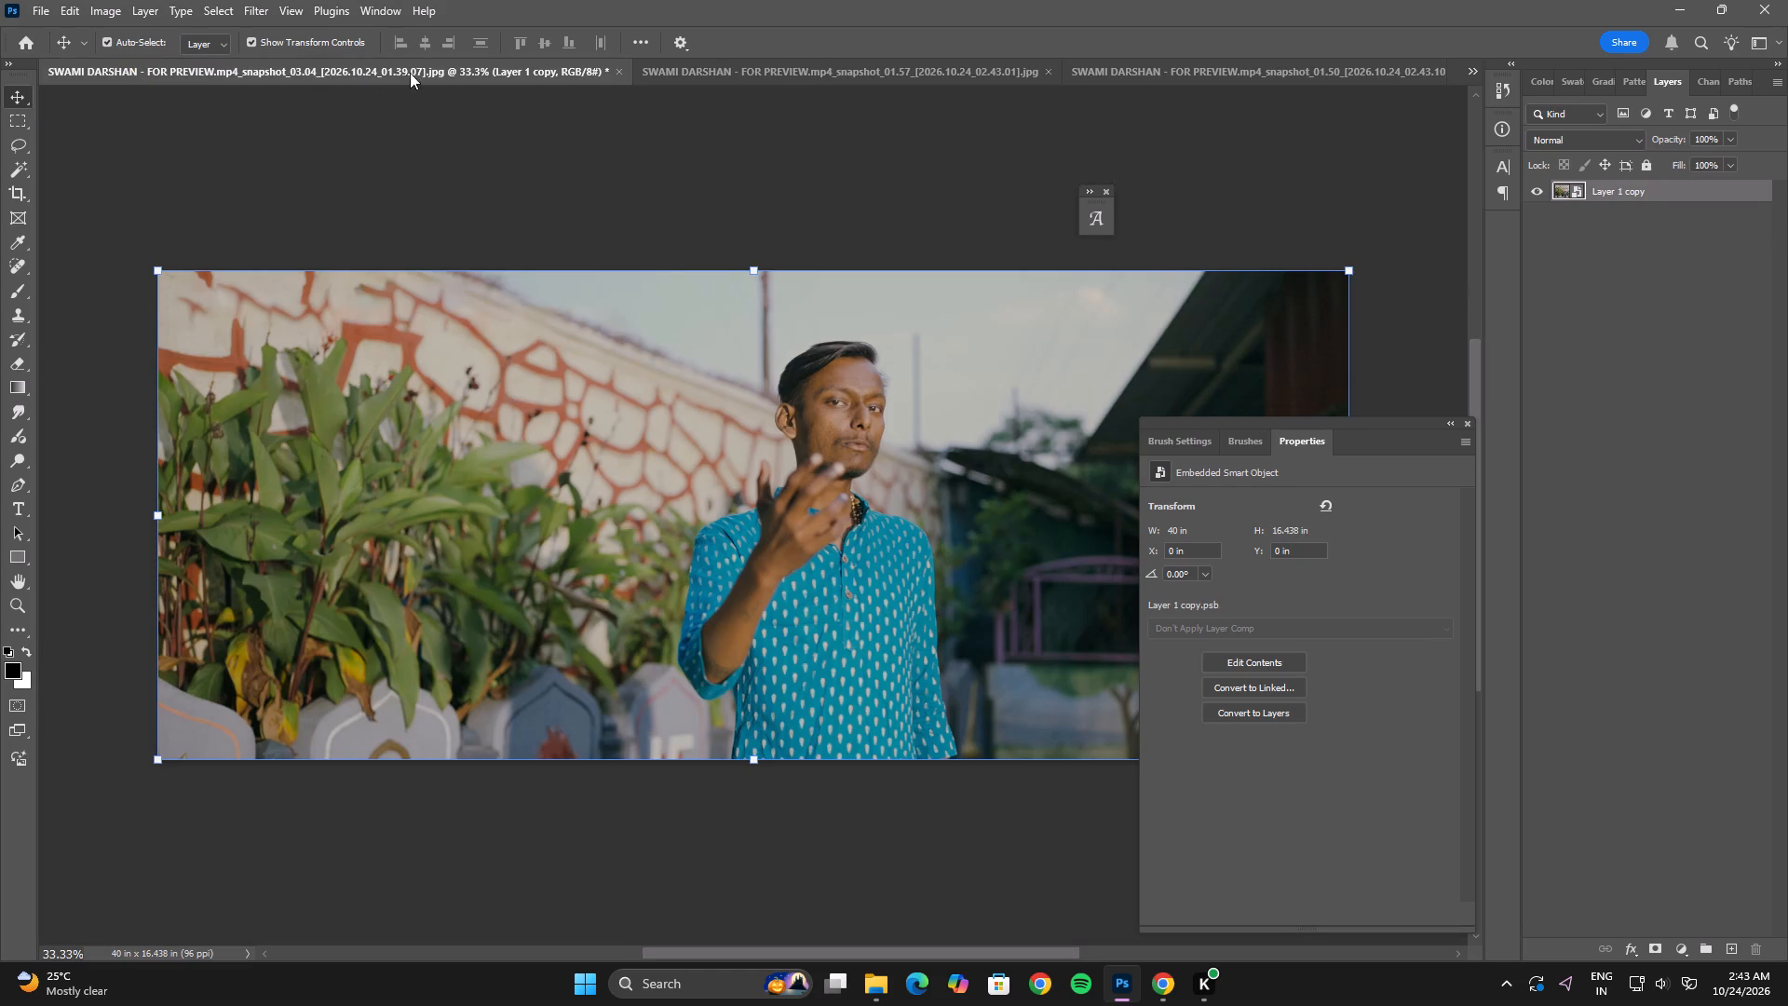
click(617, 67)
click(883, 369)
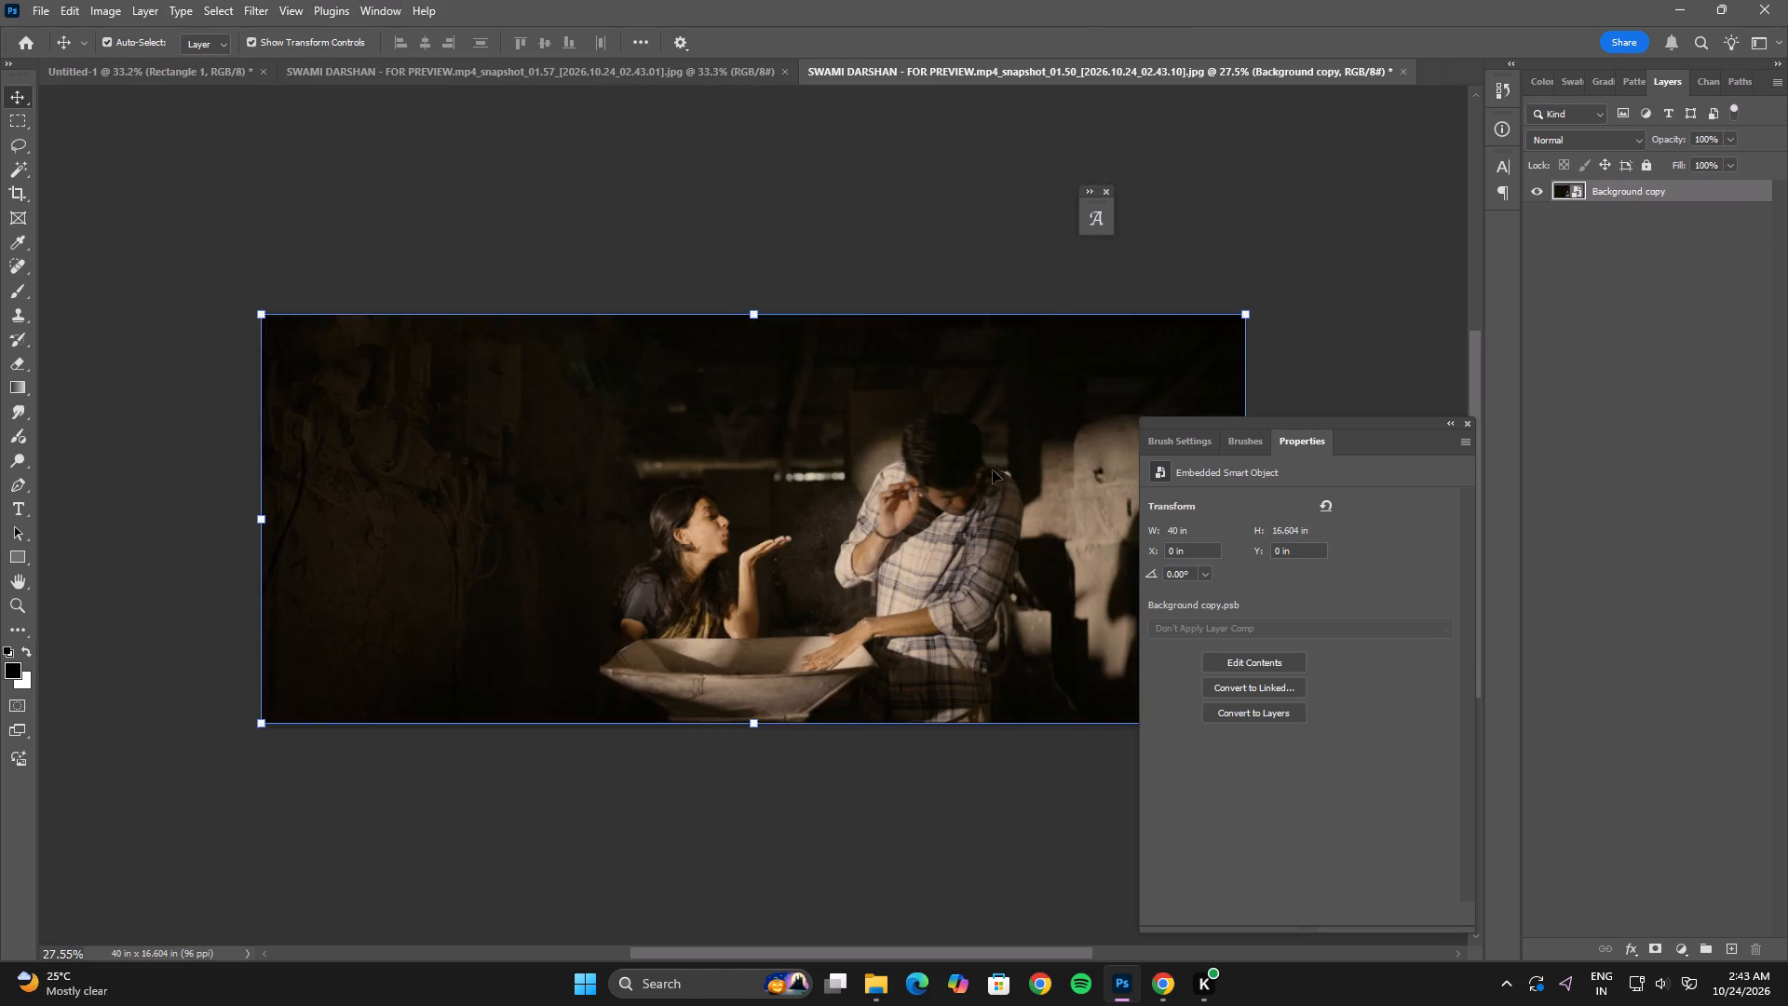
Place the 01.50 still in the Untitled-1 layout, scaled to about 4.52 x 1.88 in, over the top strip.
drag(964, 454, 745, 638)
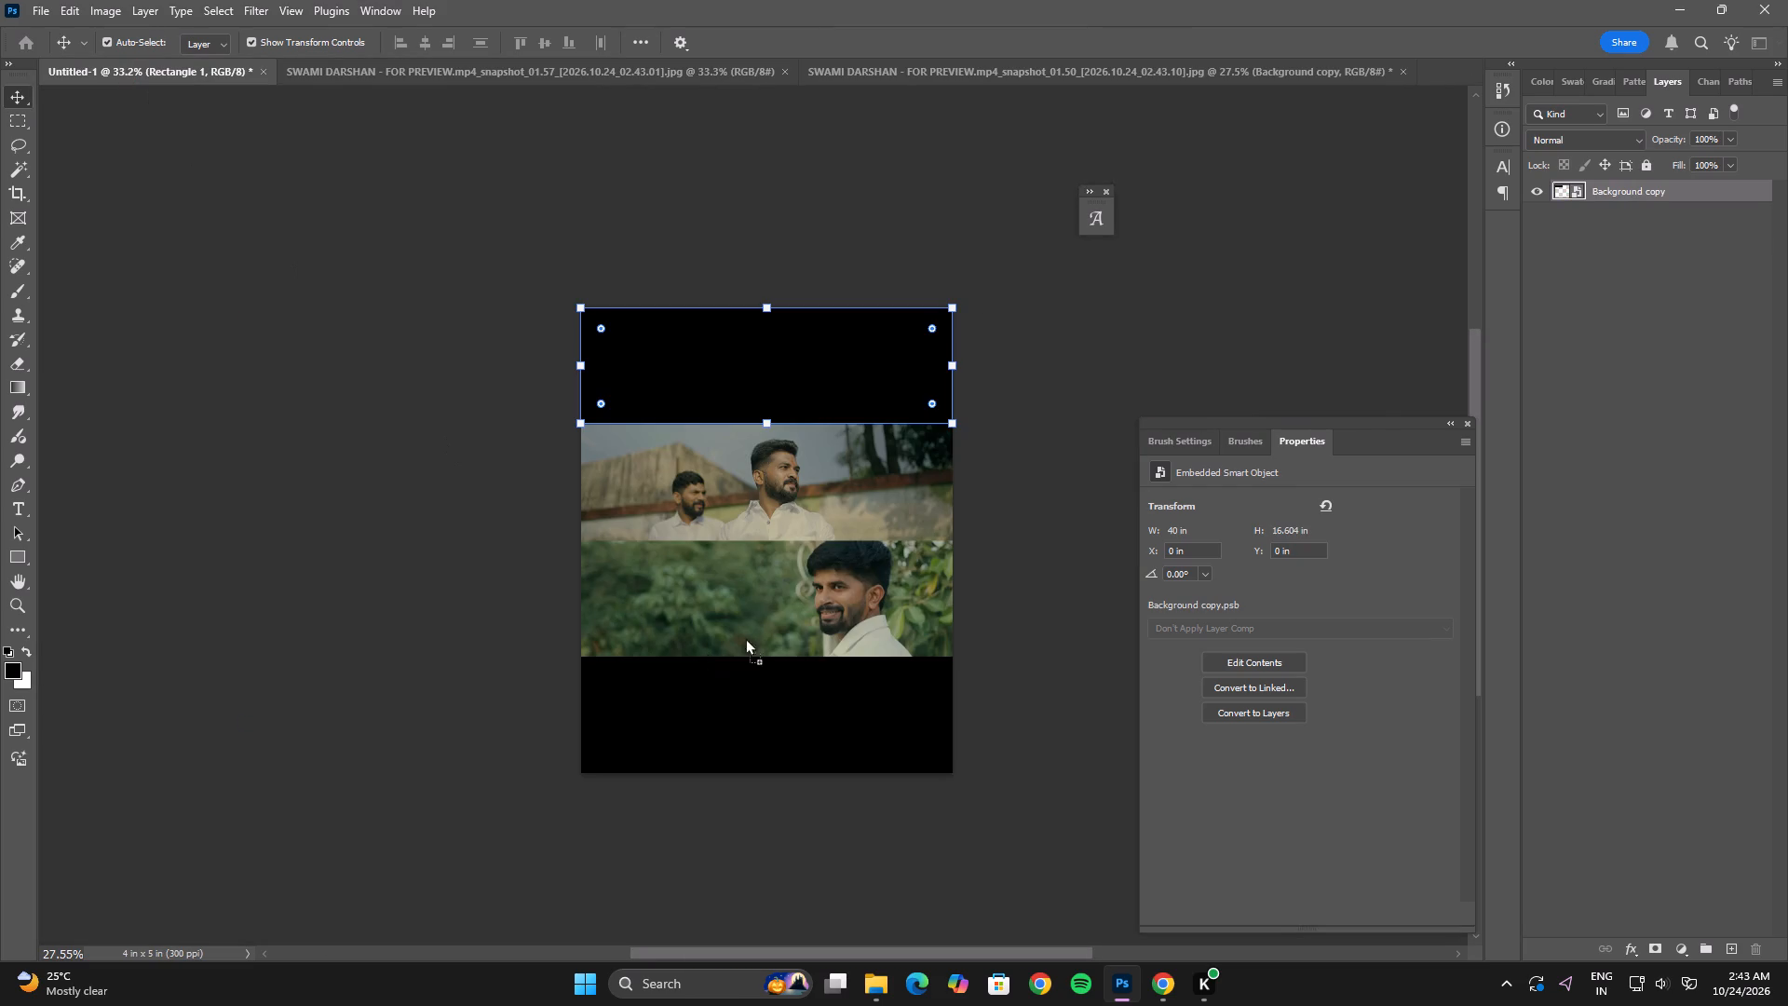
drag(745, 638, 812, 593)
drag(811, 352, 811, 363)
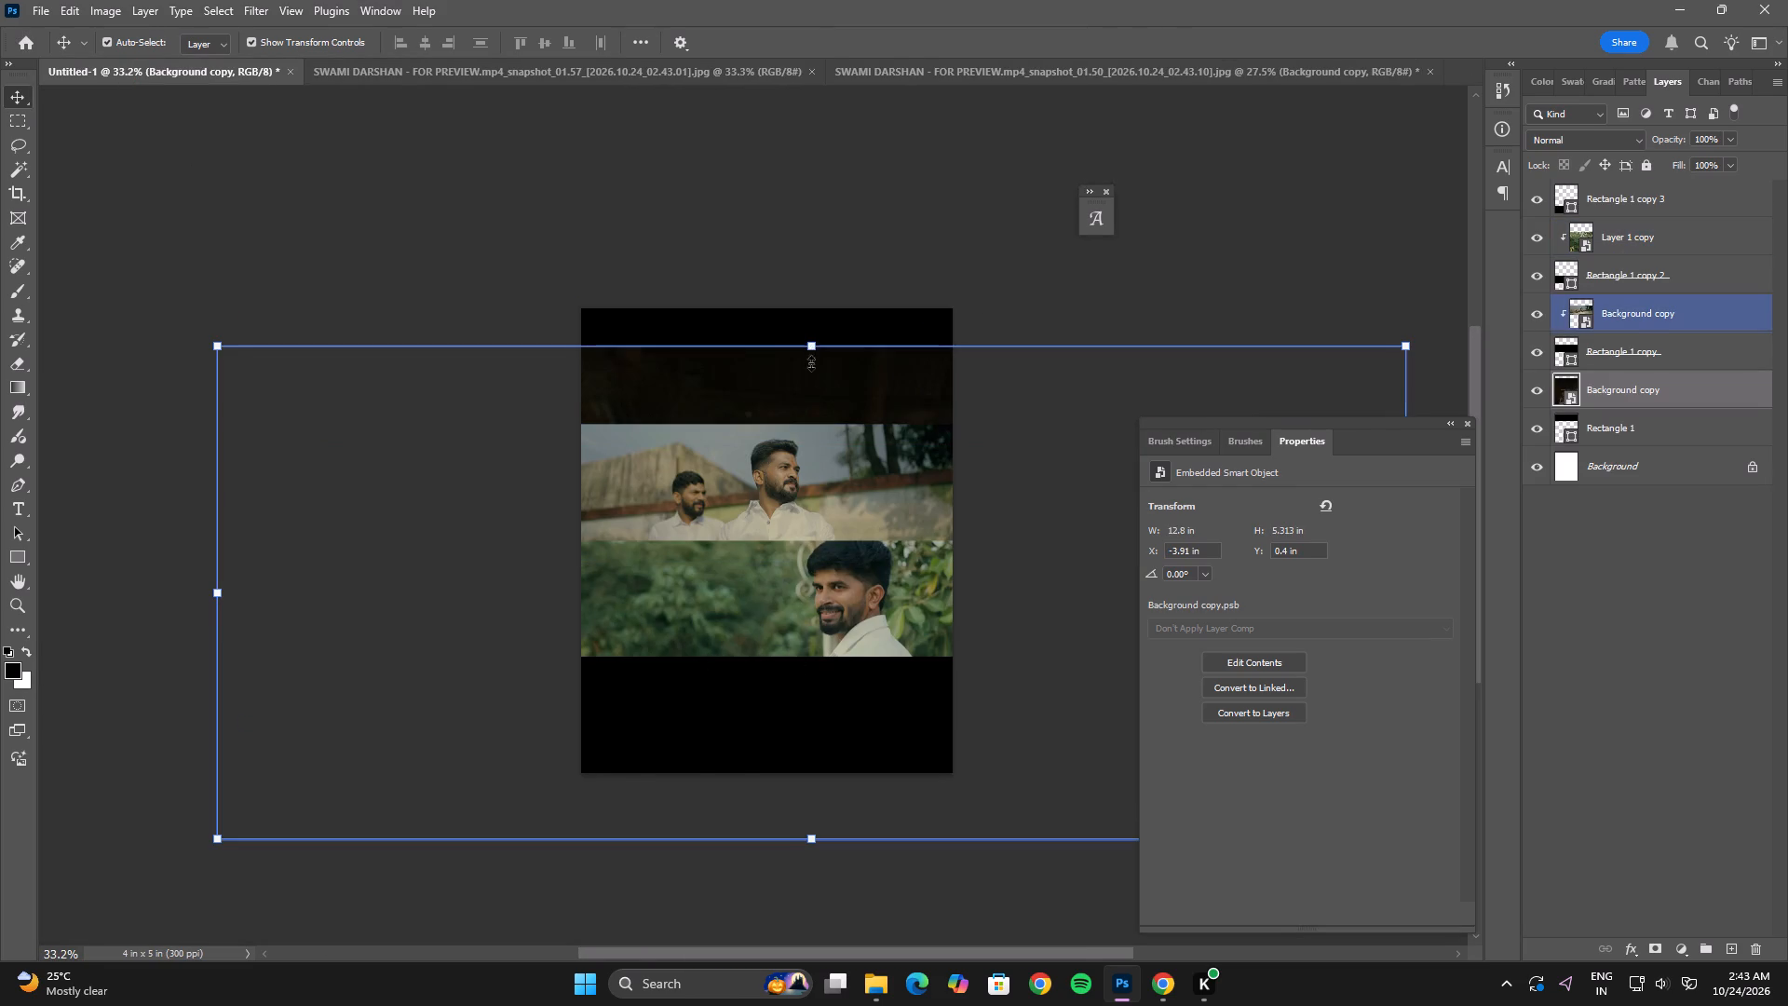
drag(811, 363, 833, 672)
drag(931, 741, 879, 387)
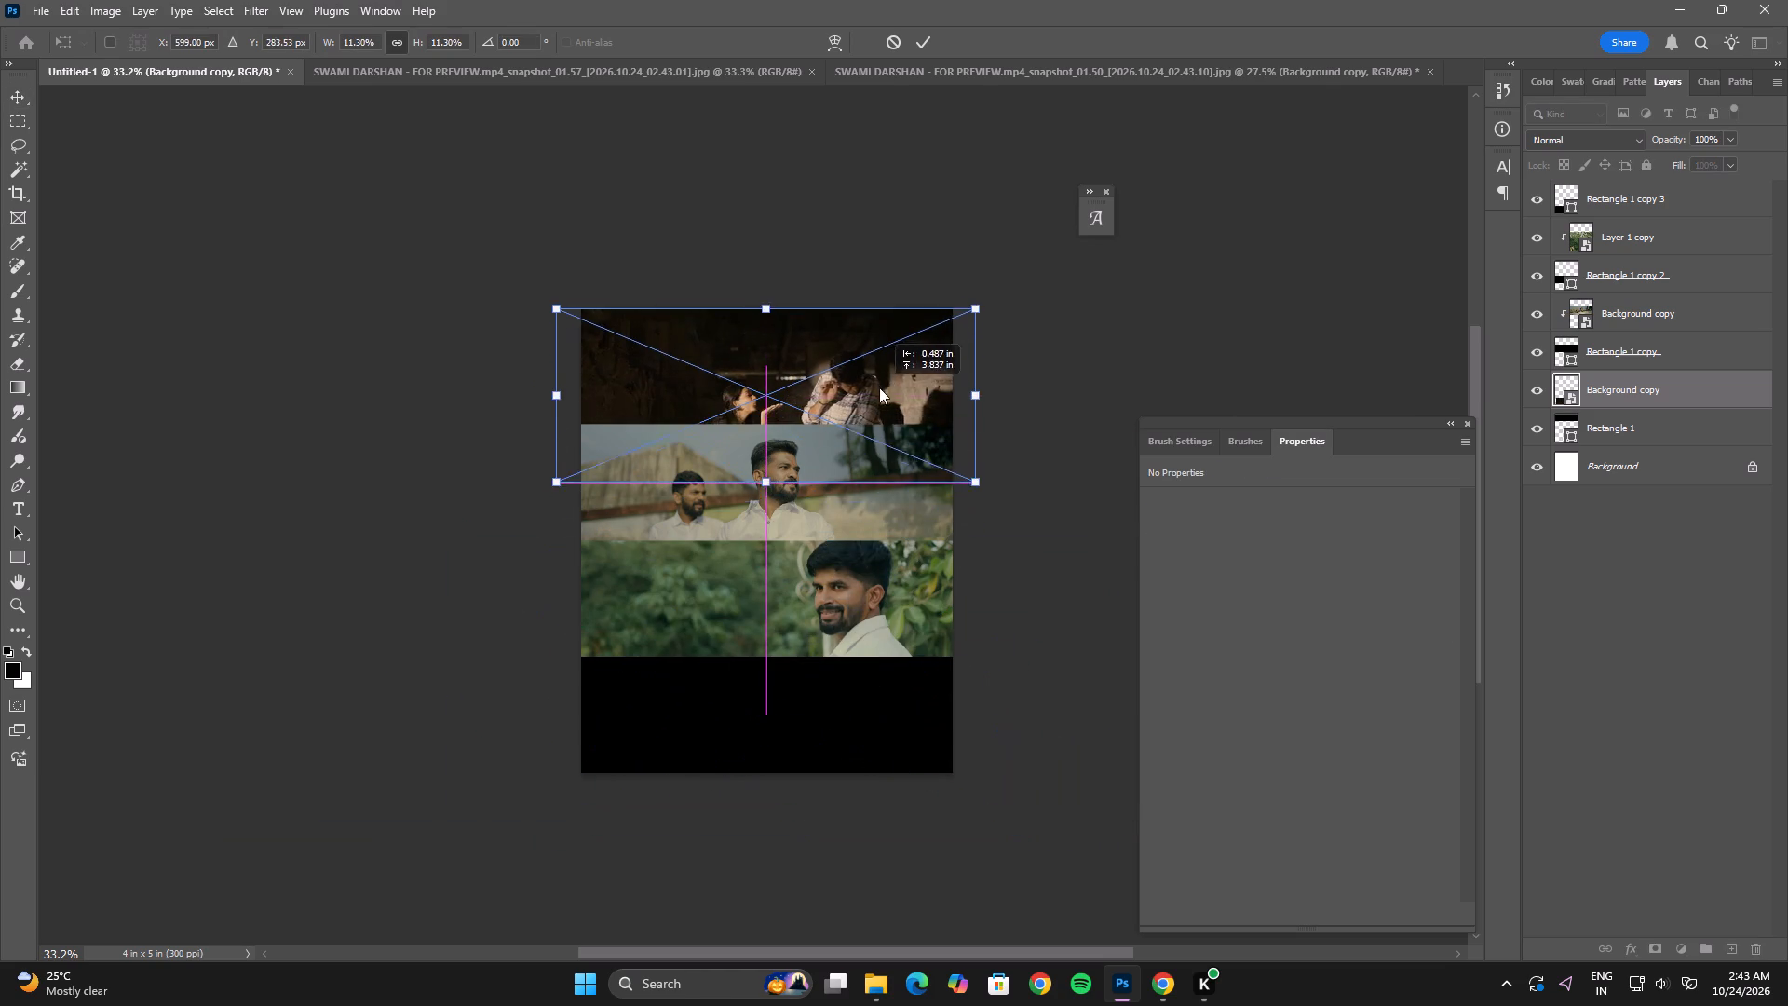
drag(879, 387, 863, 357)
double_click(863, 357)
click(1117, 350)
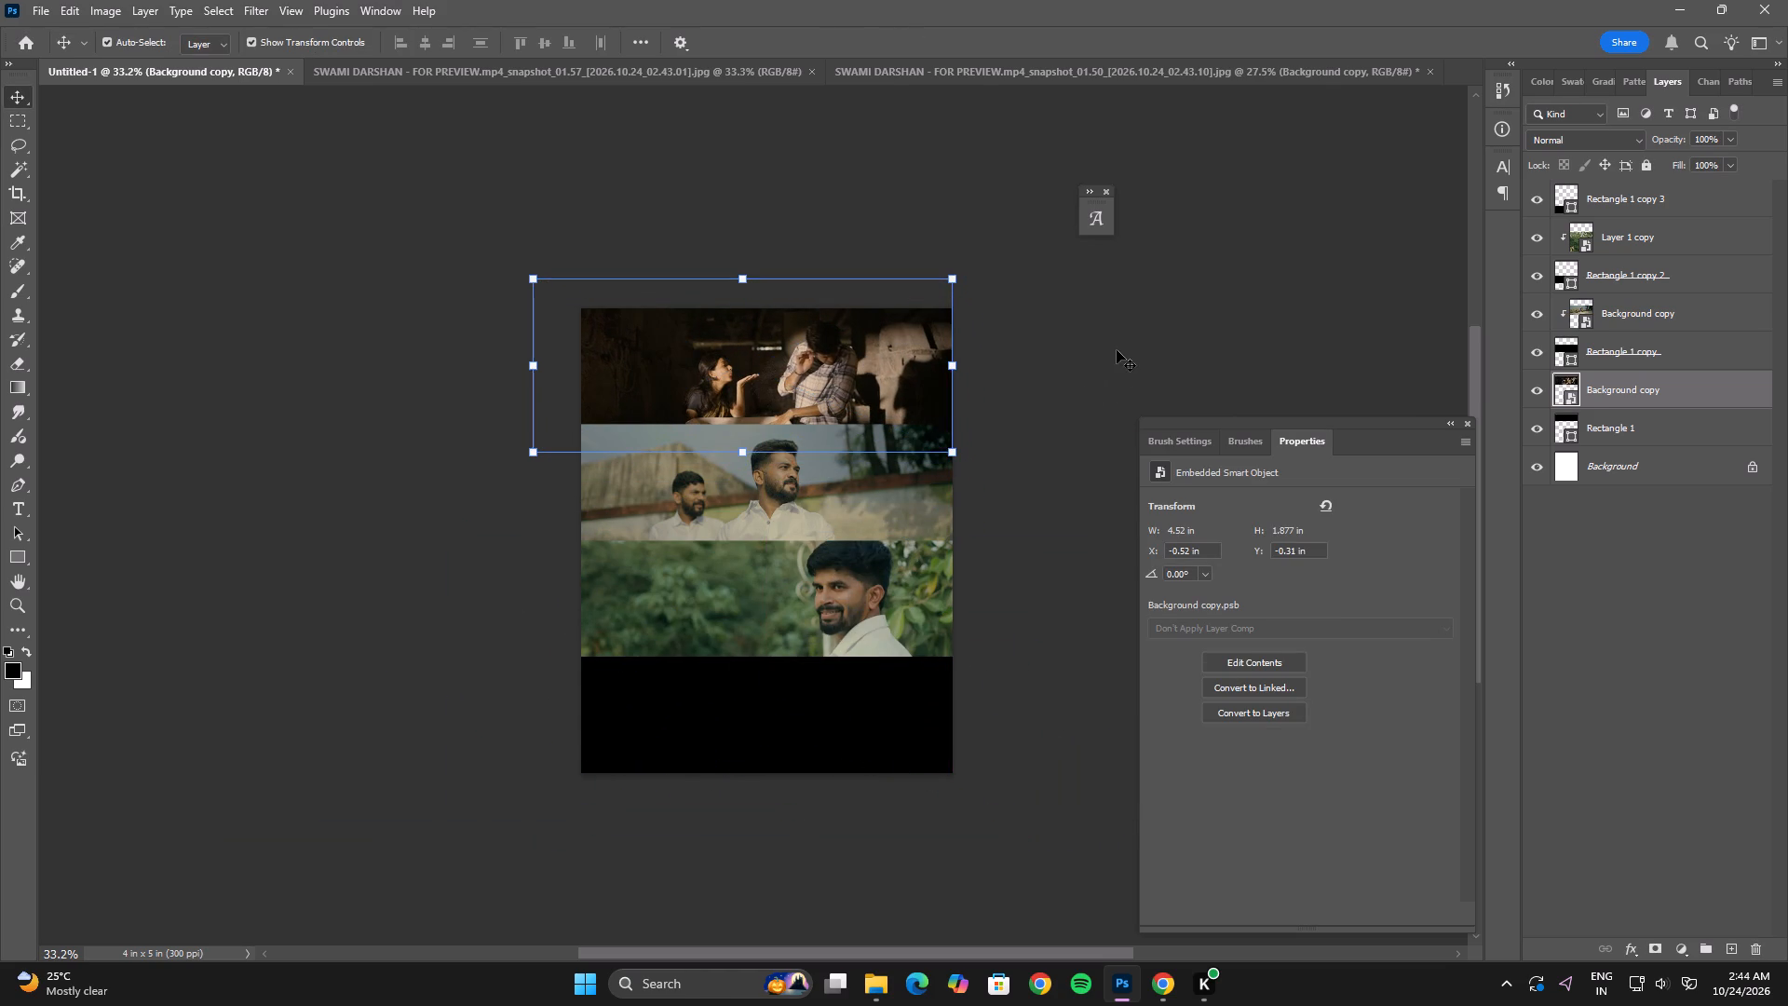
Select the layout's black bottom strip and bring up the 01.57 still from Downloads in Photoshop.
click(886, 764)
key(alt+Tab)
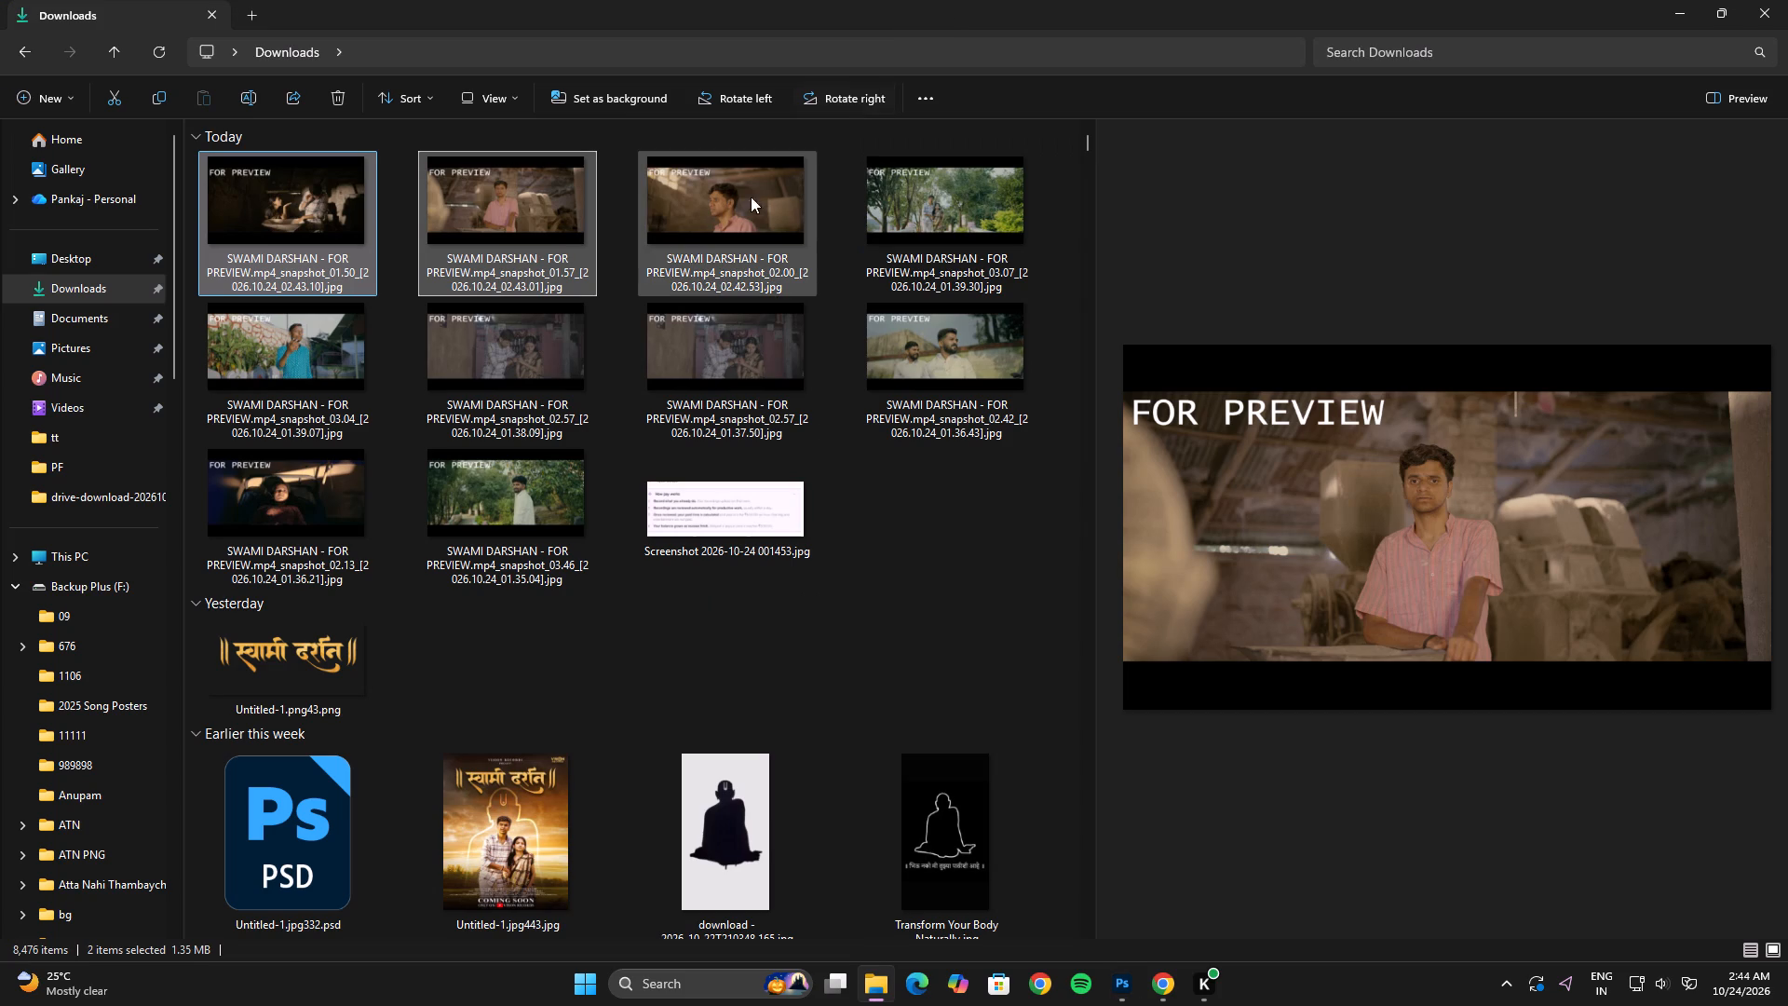
click(536, 220)
drag(524, 188, 860, 129)
key(alt+Tab)
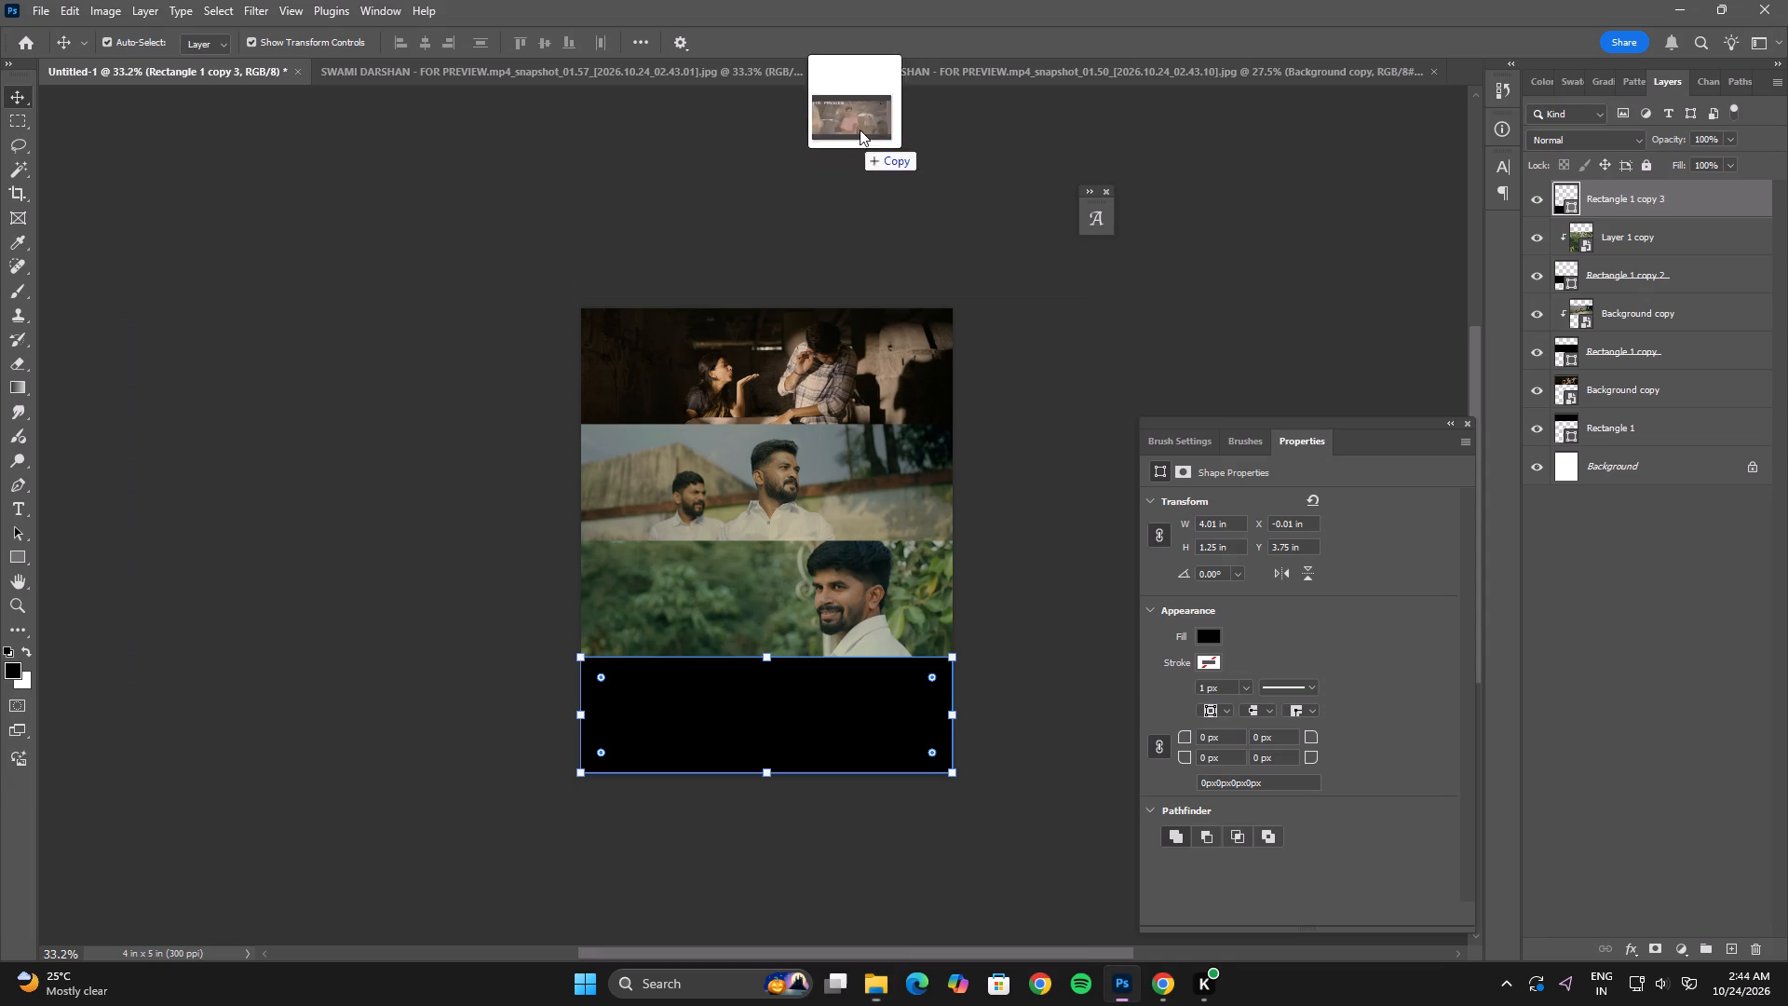
drag(860, 129, 901, 40)
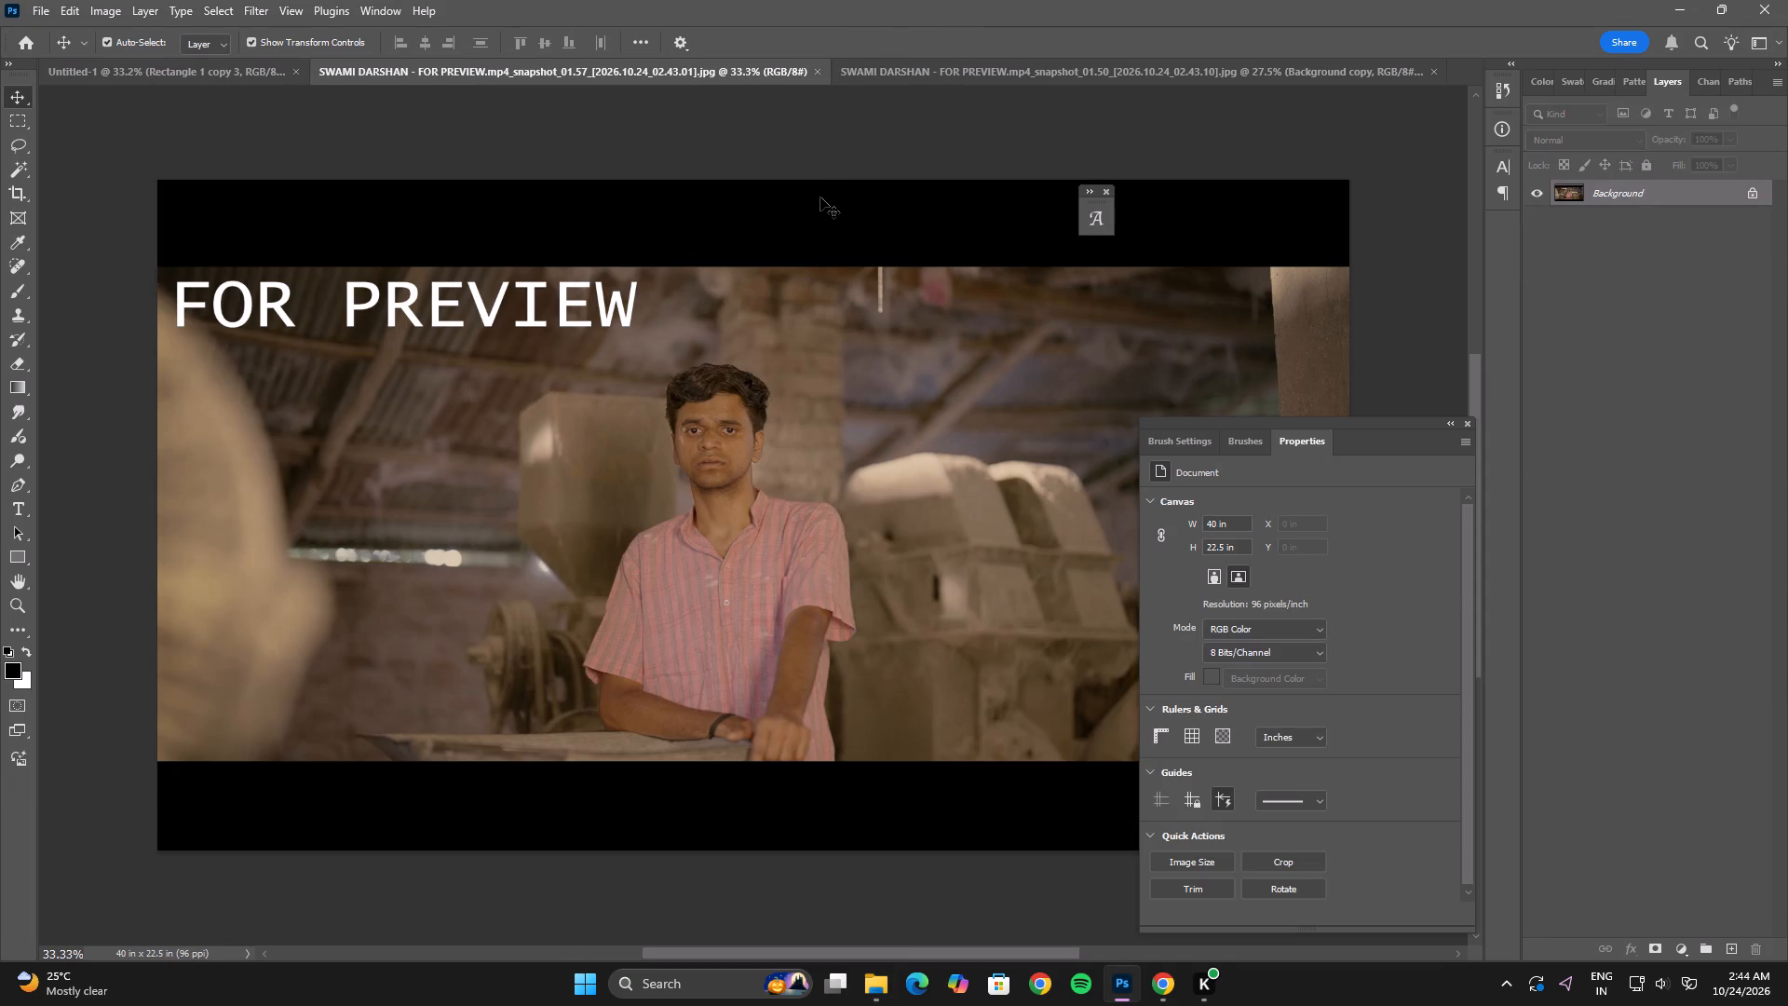
Crop the black bars off the top and bottom of the 01.57 still, to a height of 16.5 in.
key(c)
alt+drag(752, 179, 752, 263)
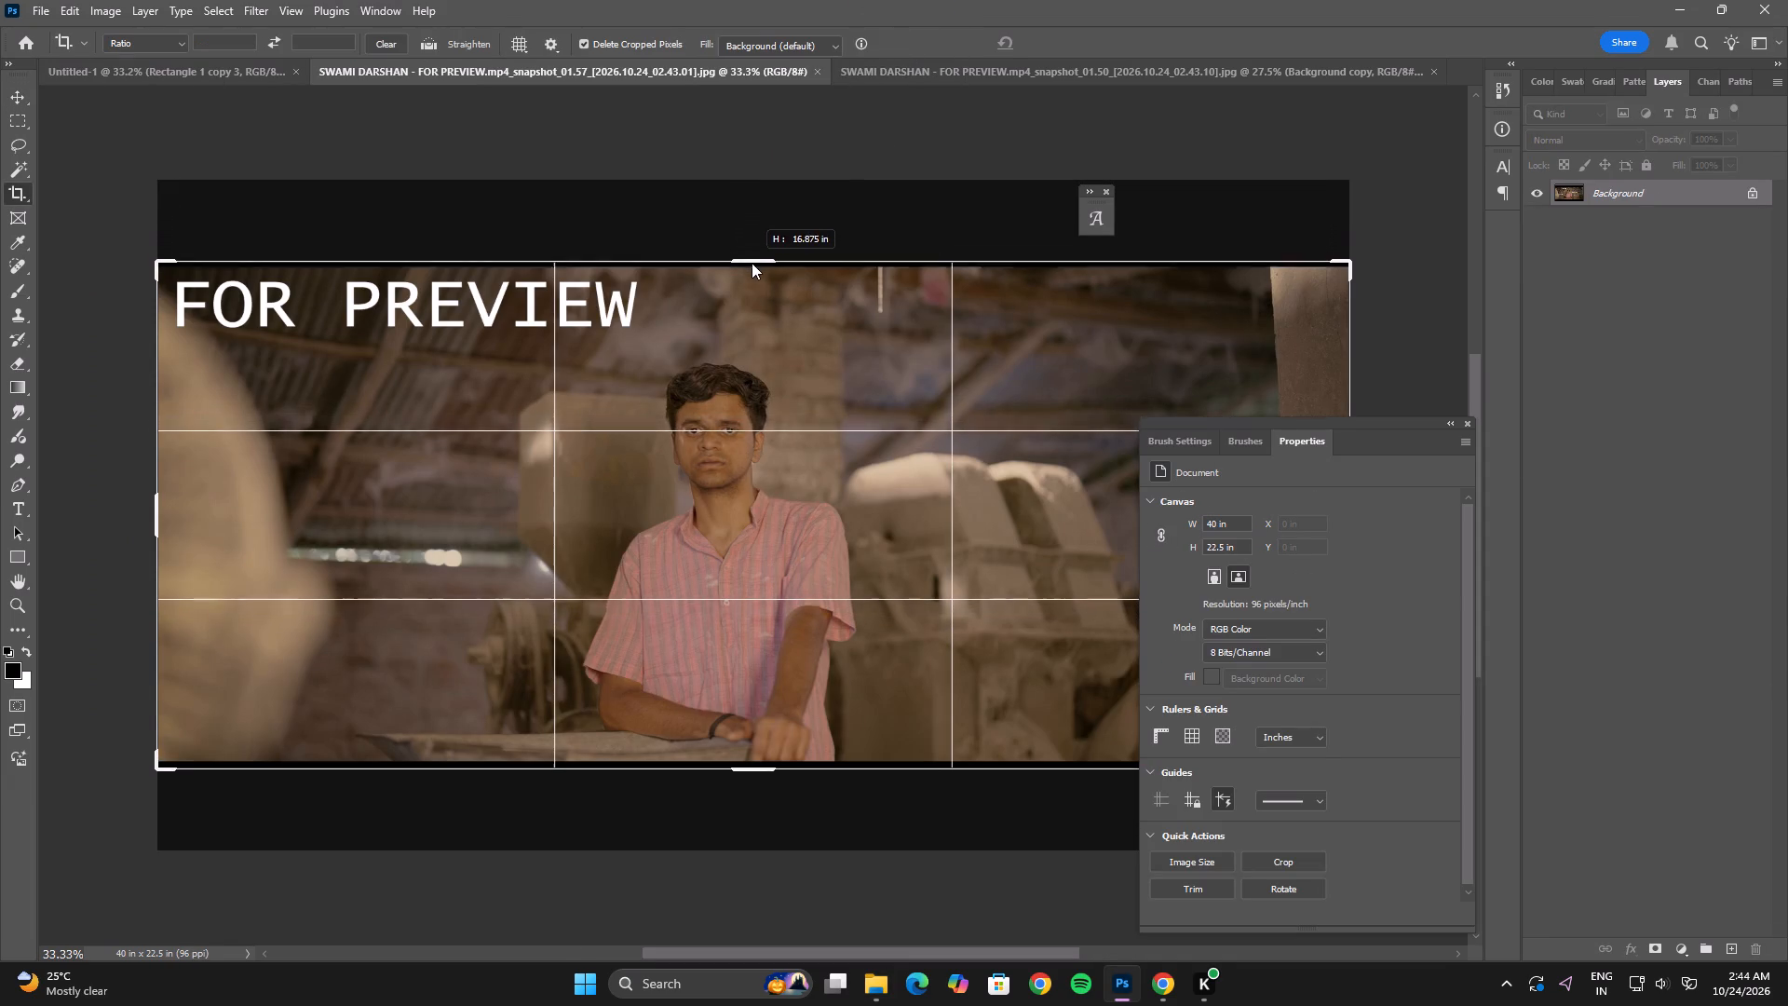
alt+drag(752, 263, 750, 268)
double_click(747, 347)
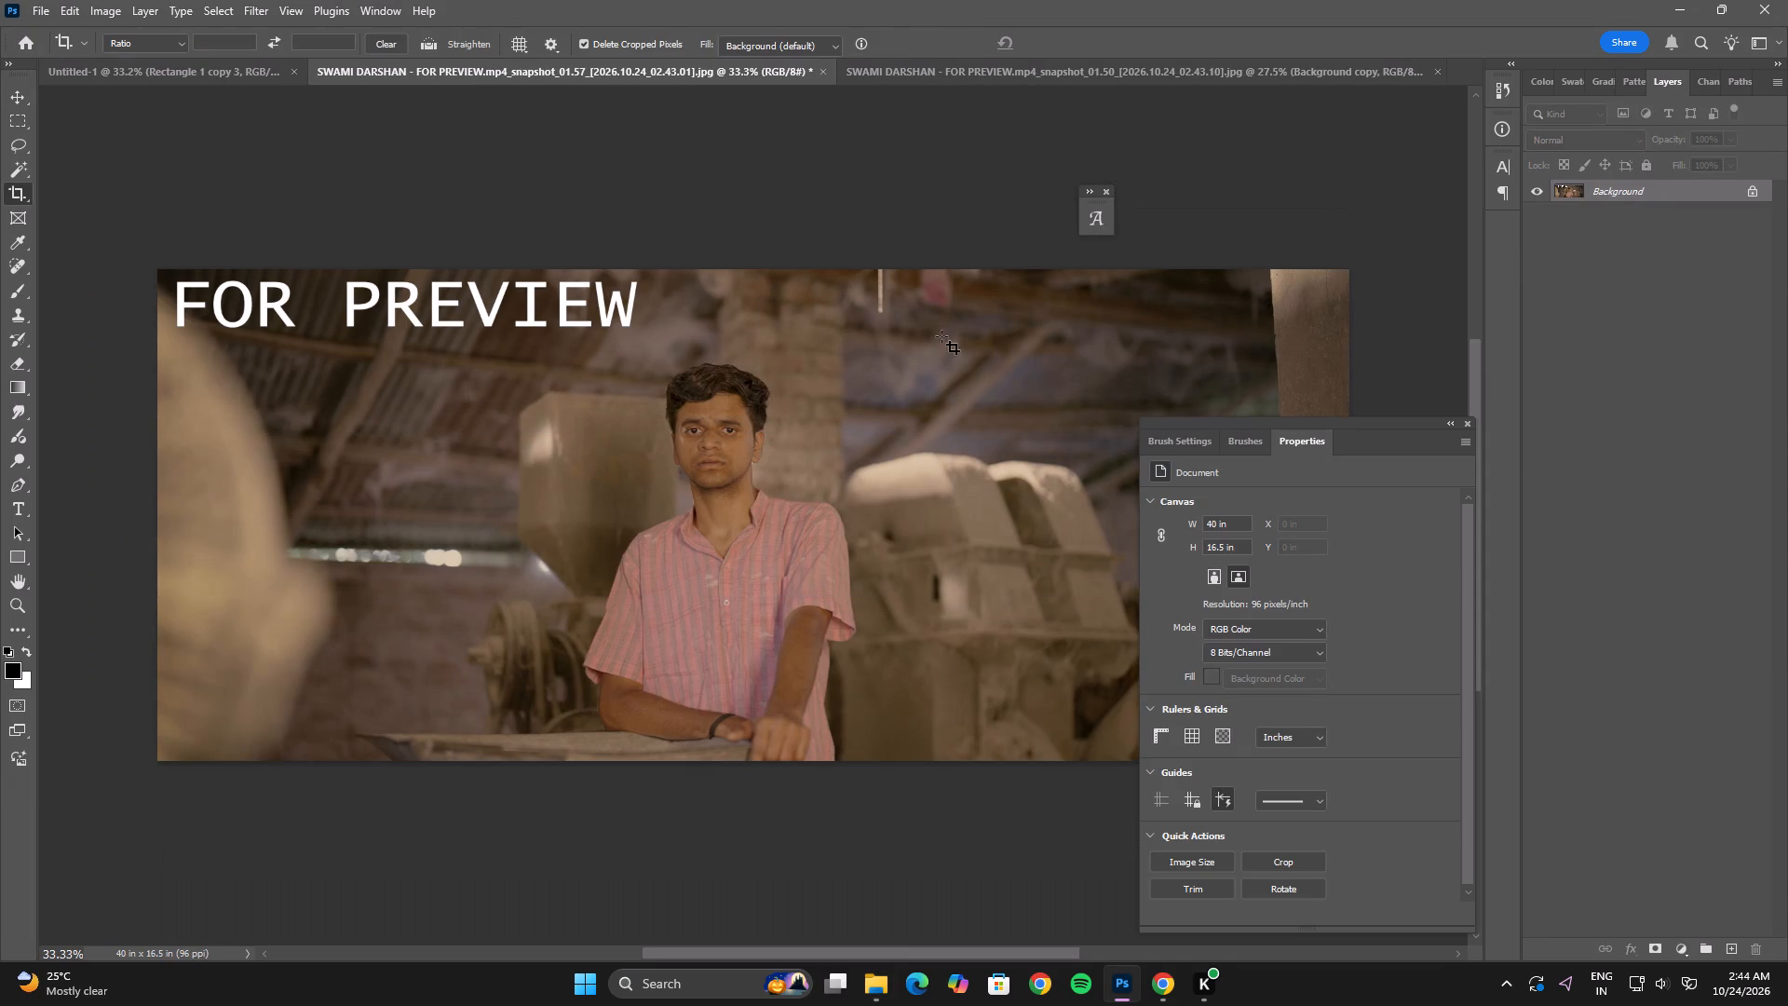
Remove the FOR PREVIEW text from the upper corner of the 01.57 still with Content-Aware Fill, output to a new layer.
click(20, 121)
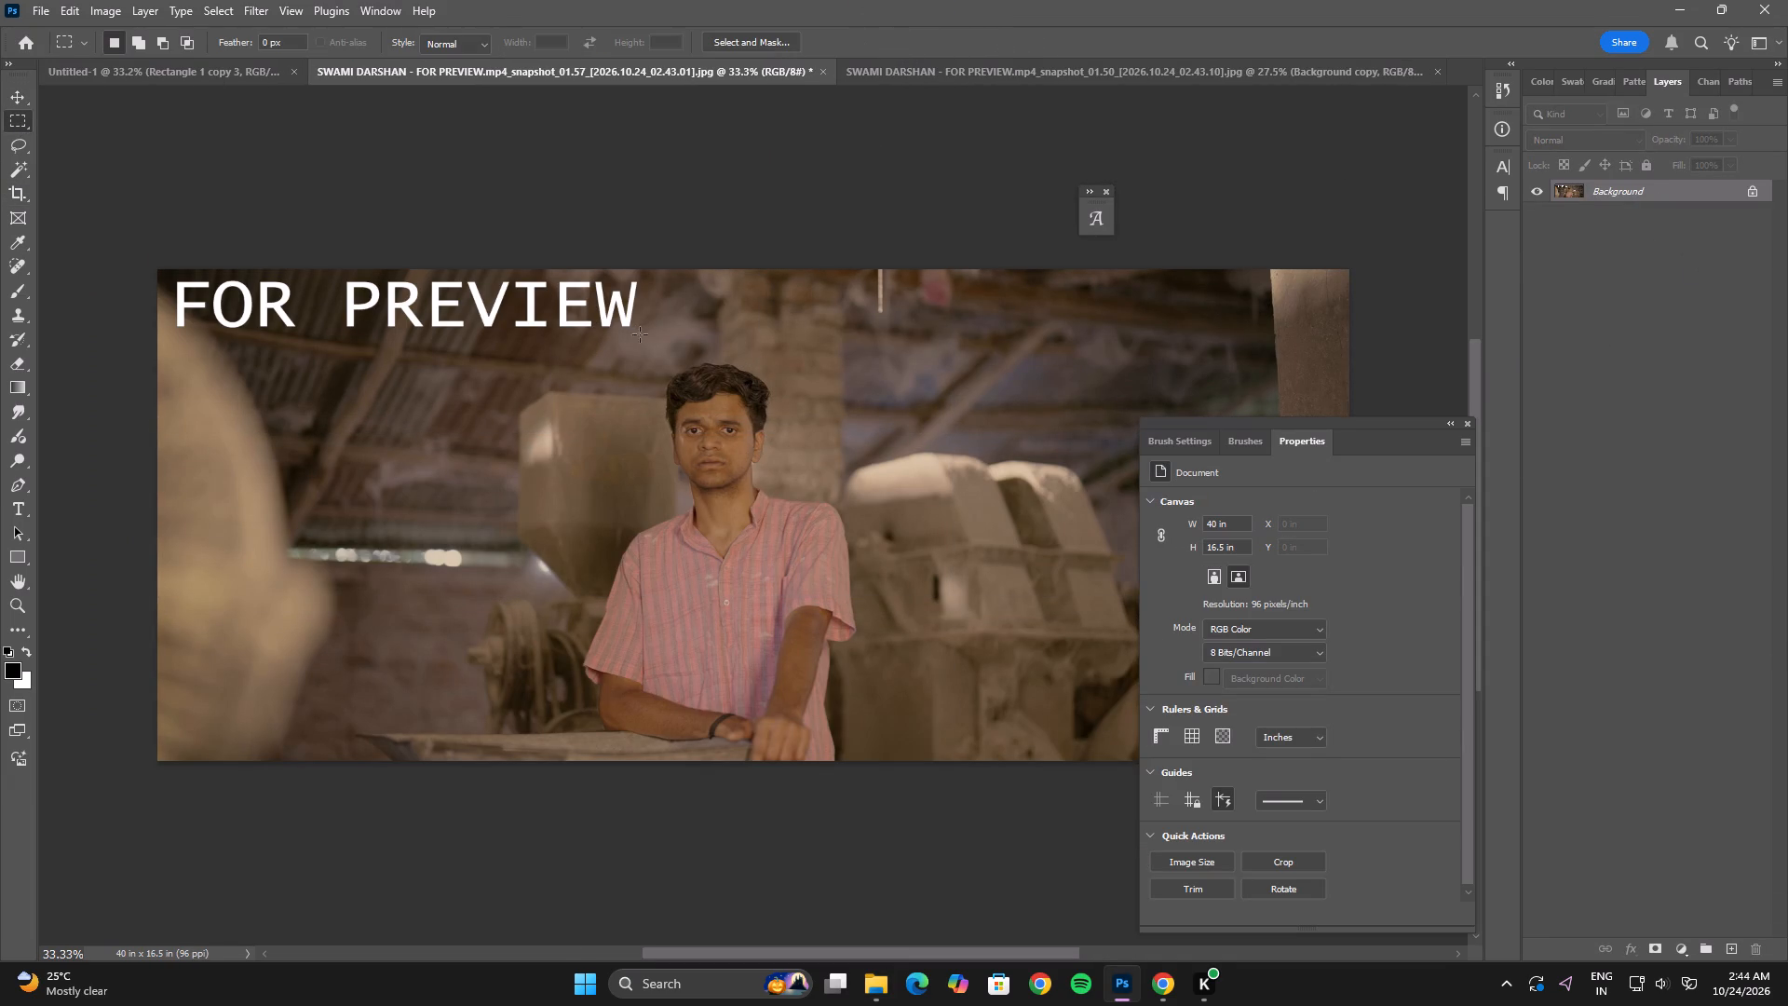
drag(641, 335, 180, 283)
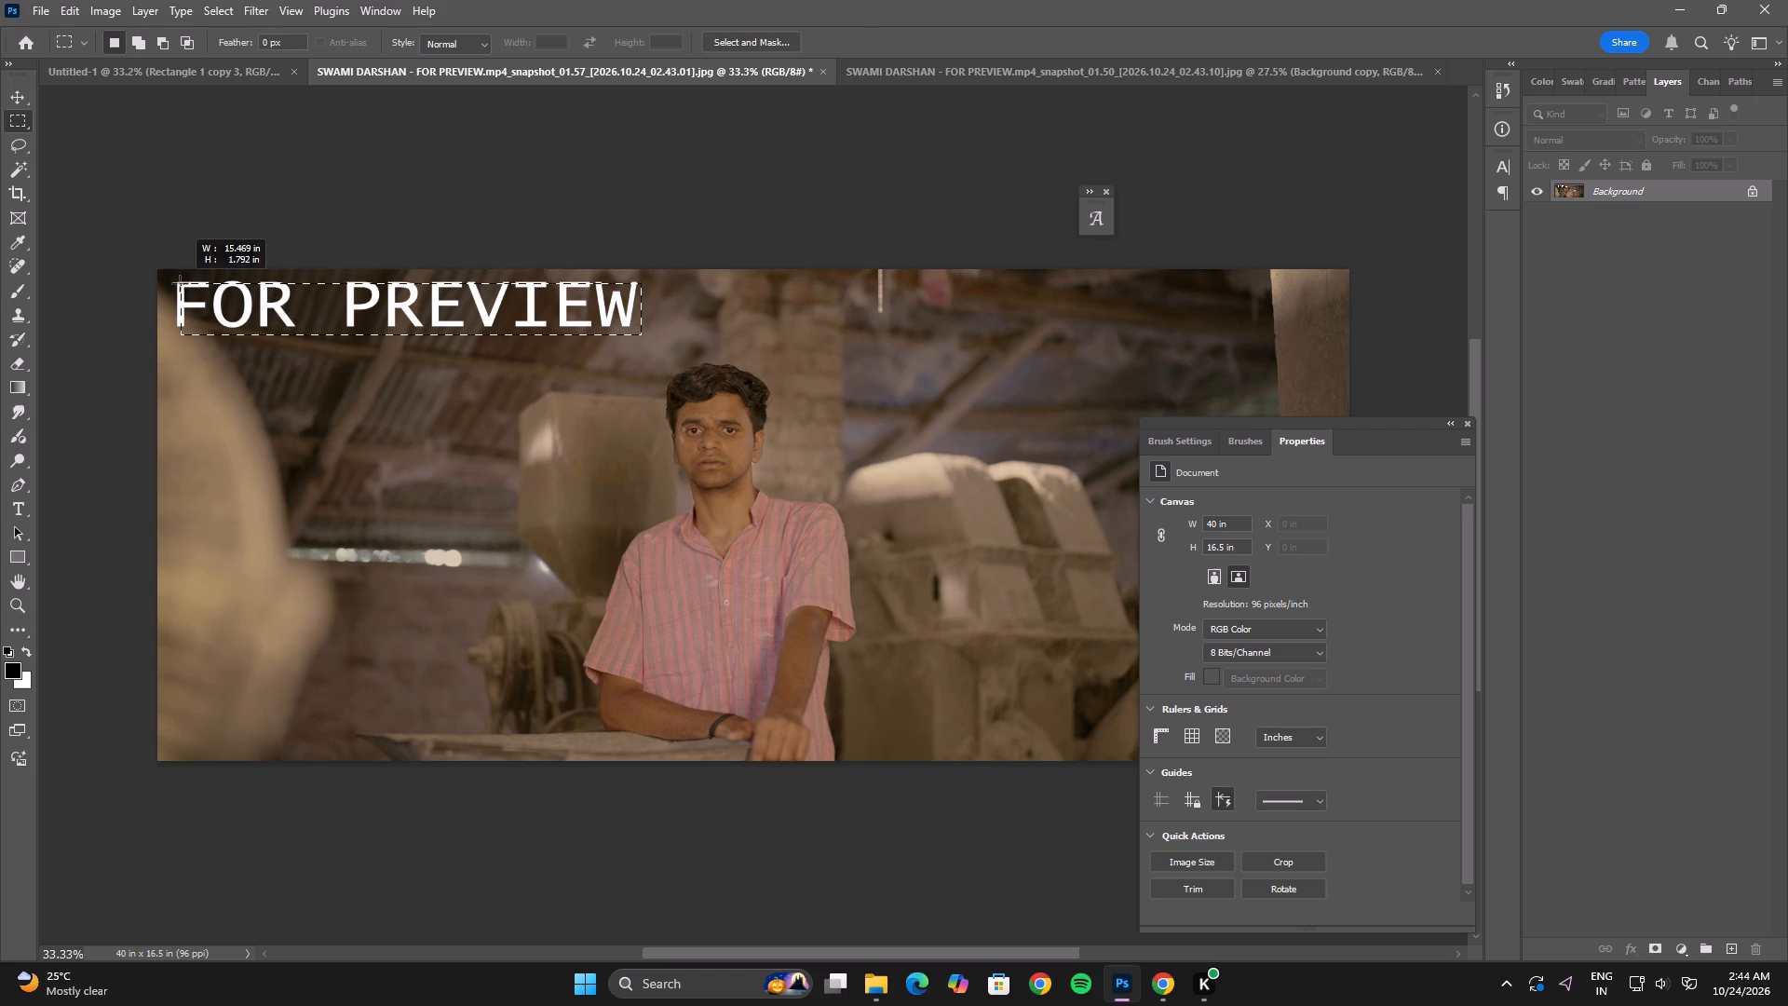
drag(180, 283, 171, 275)
right_click(279, 325)
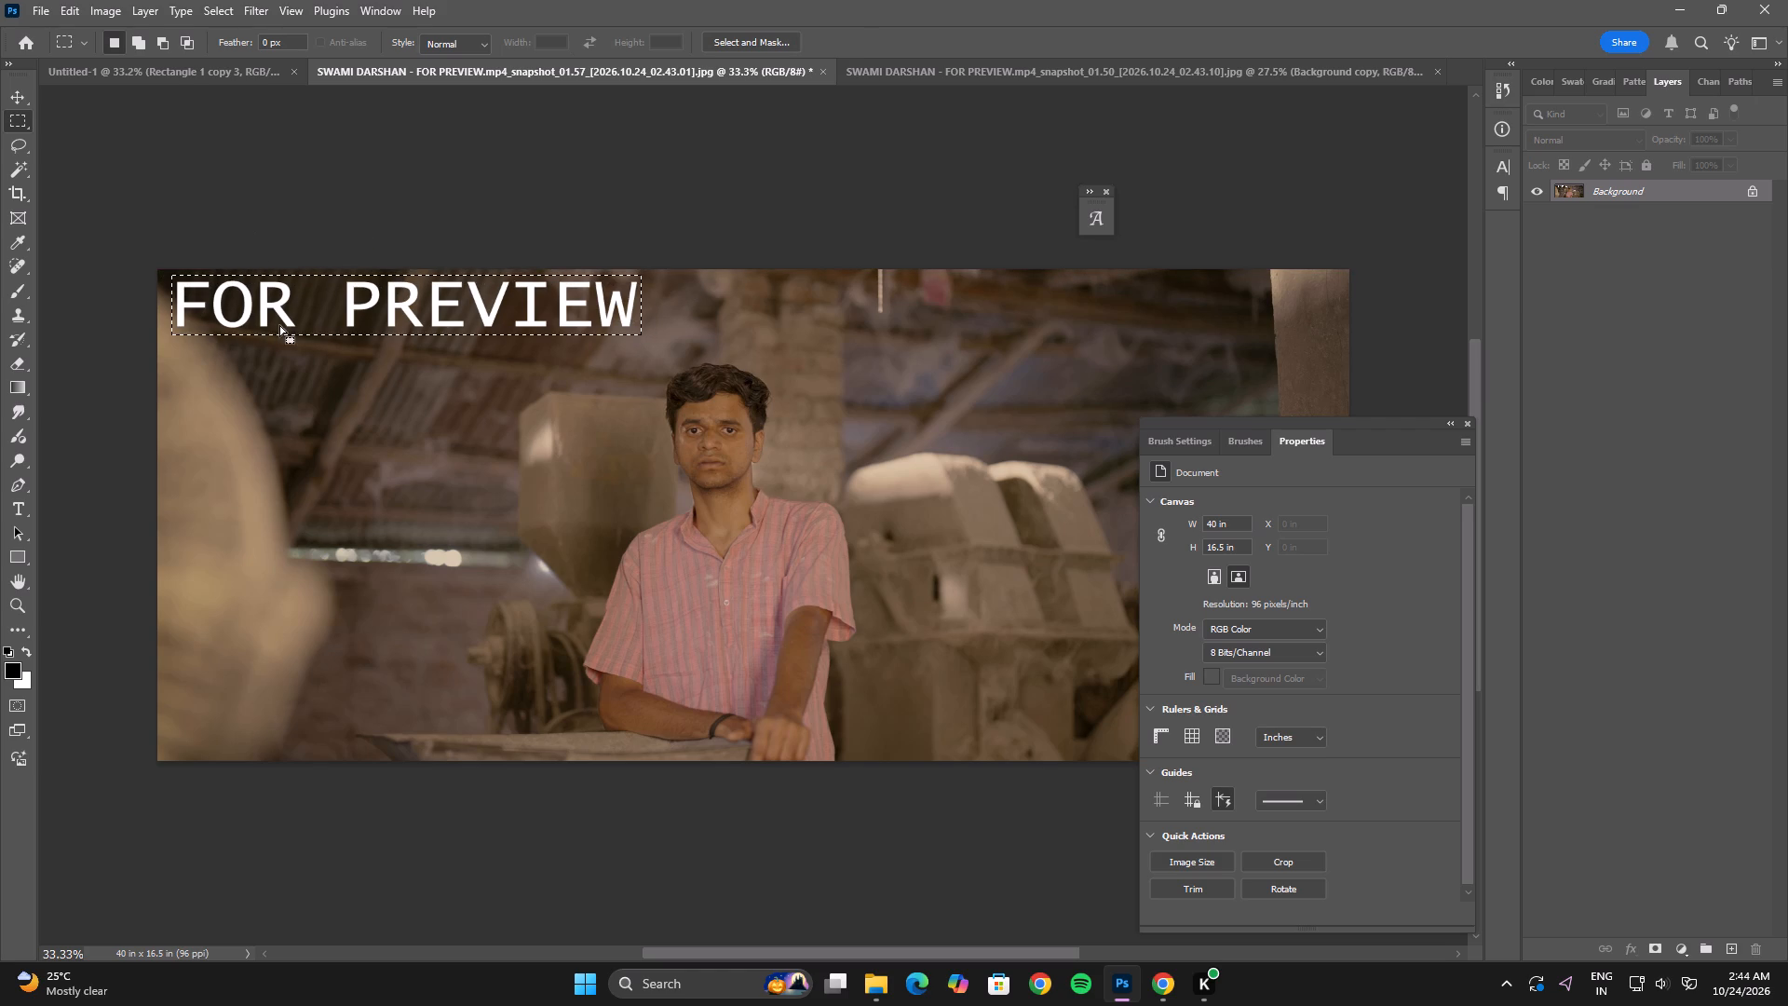
click(381, 585)
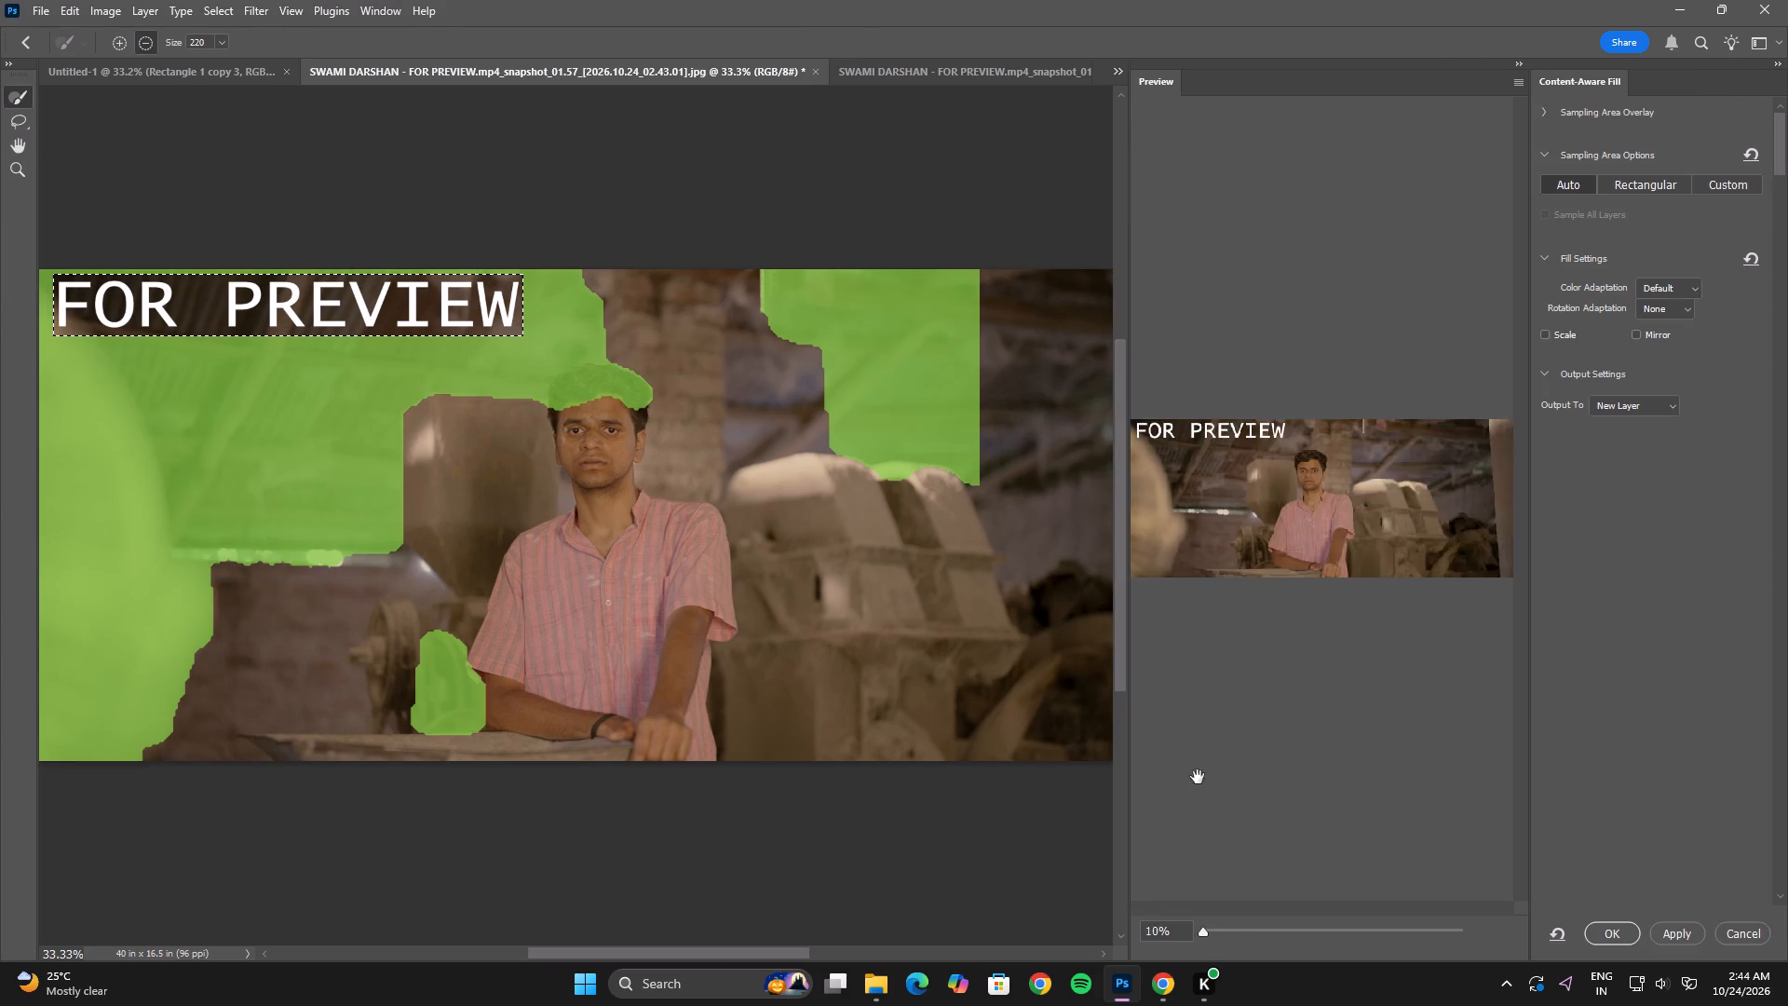
click(1680, 926)
click(1612, 930)
click(1656, 287)
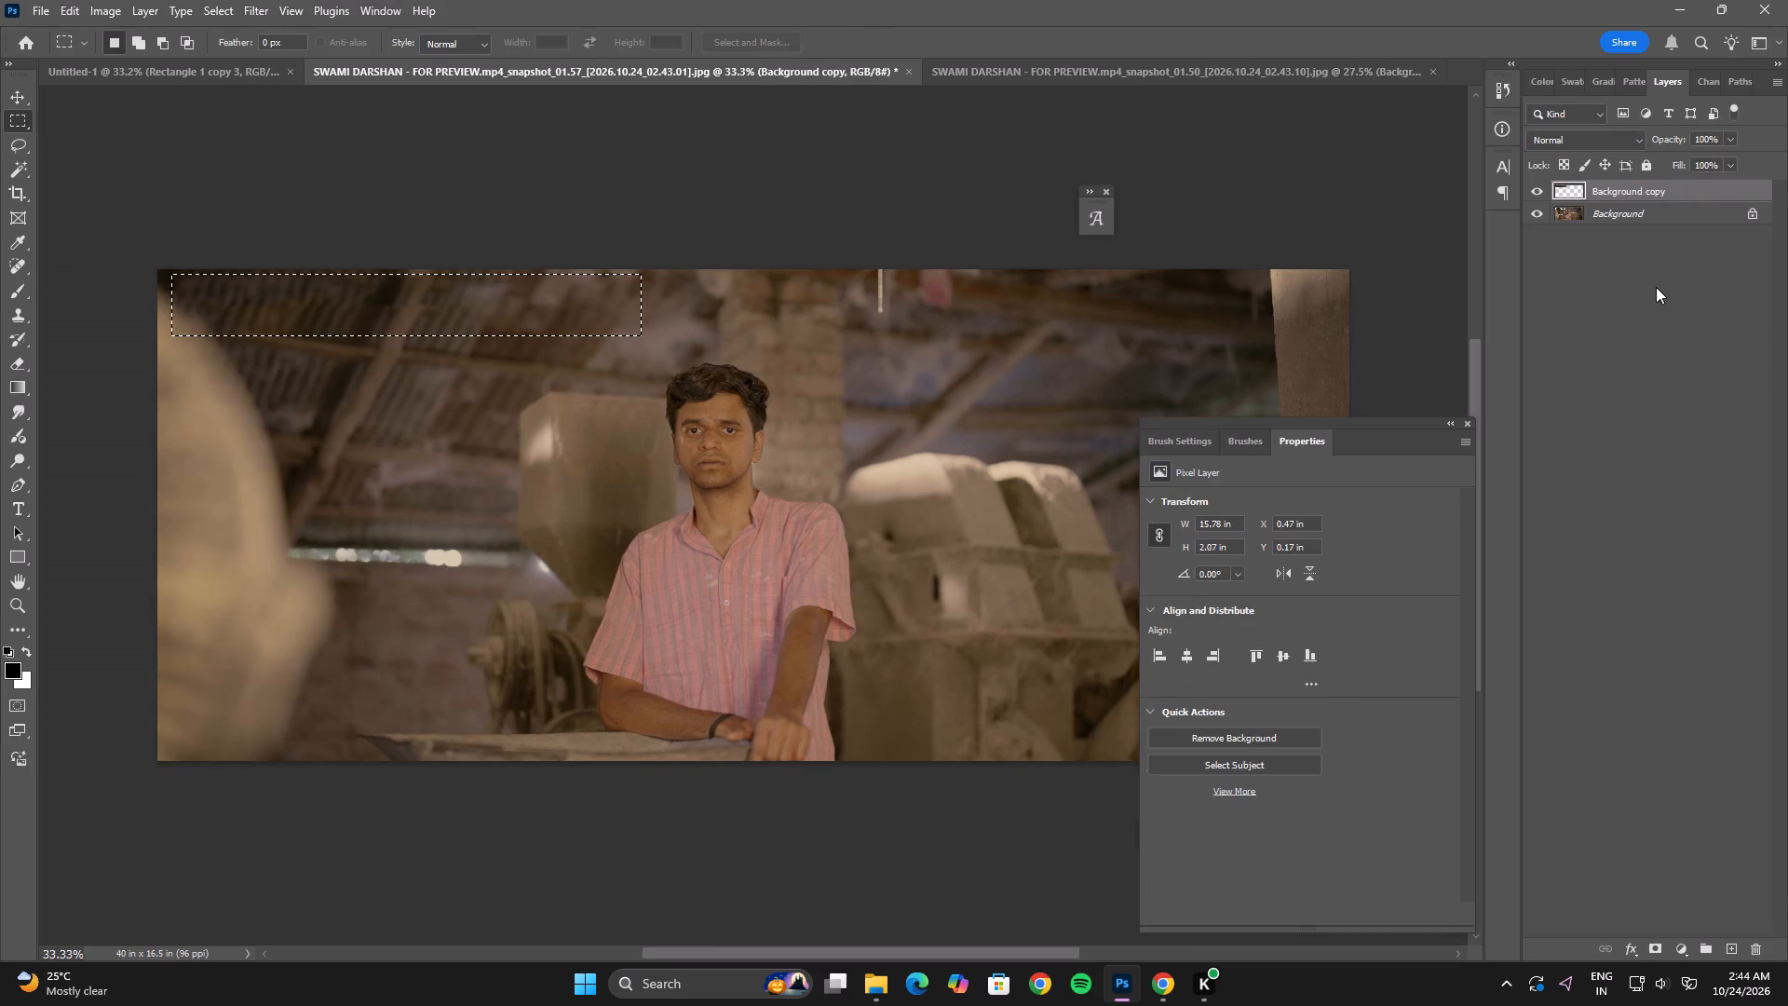
click(779, 331)
Convert the 01.57 still's Background and Background copy layers together into one smart object.
shift+click(1595, 219)
shift+click(1632, 185)
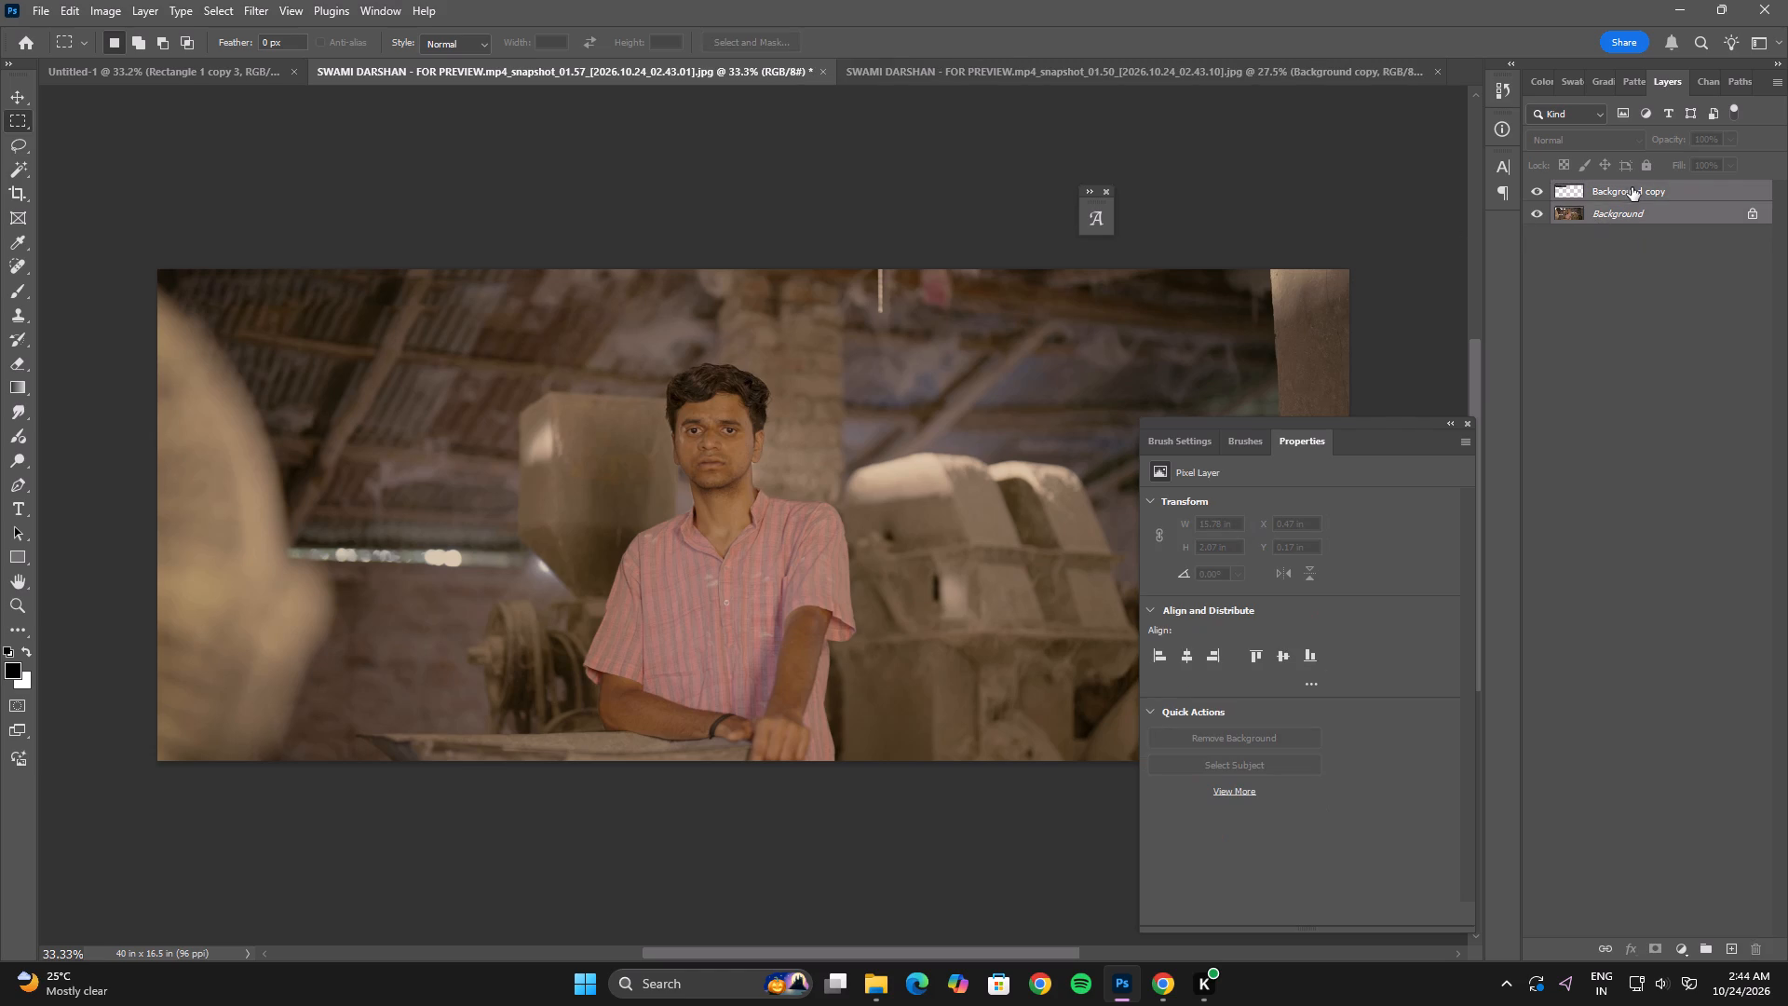
right_click(1630, 190)
click(1641, 512)
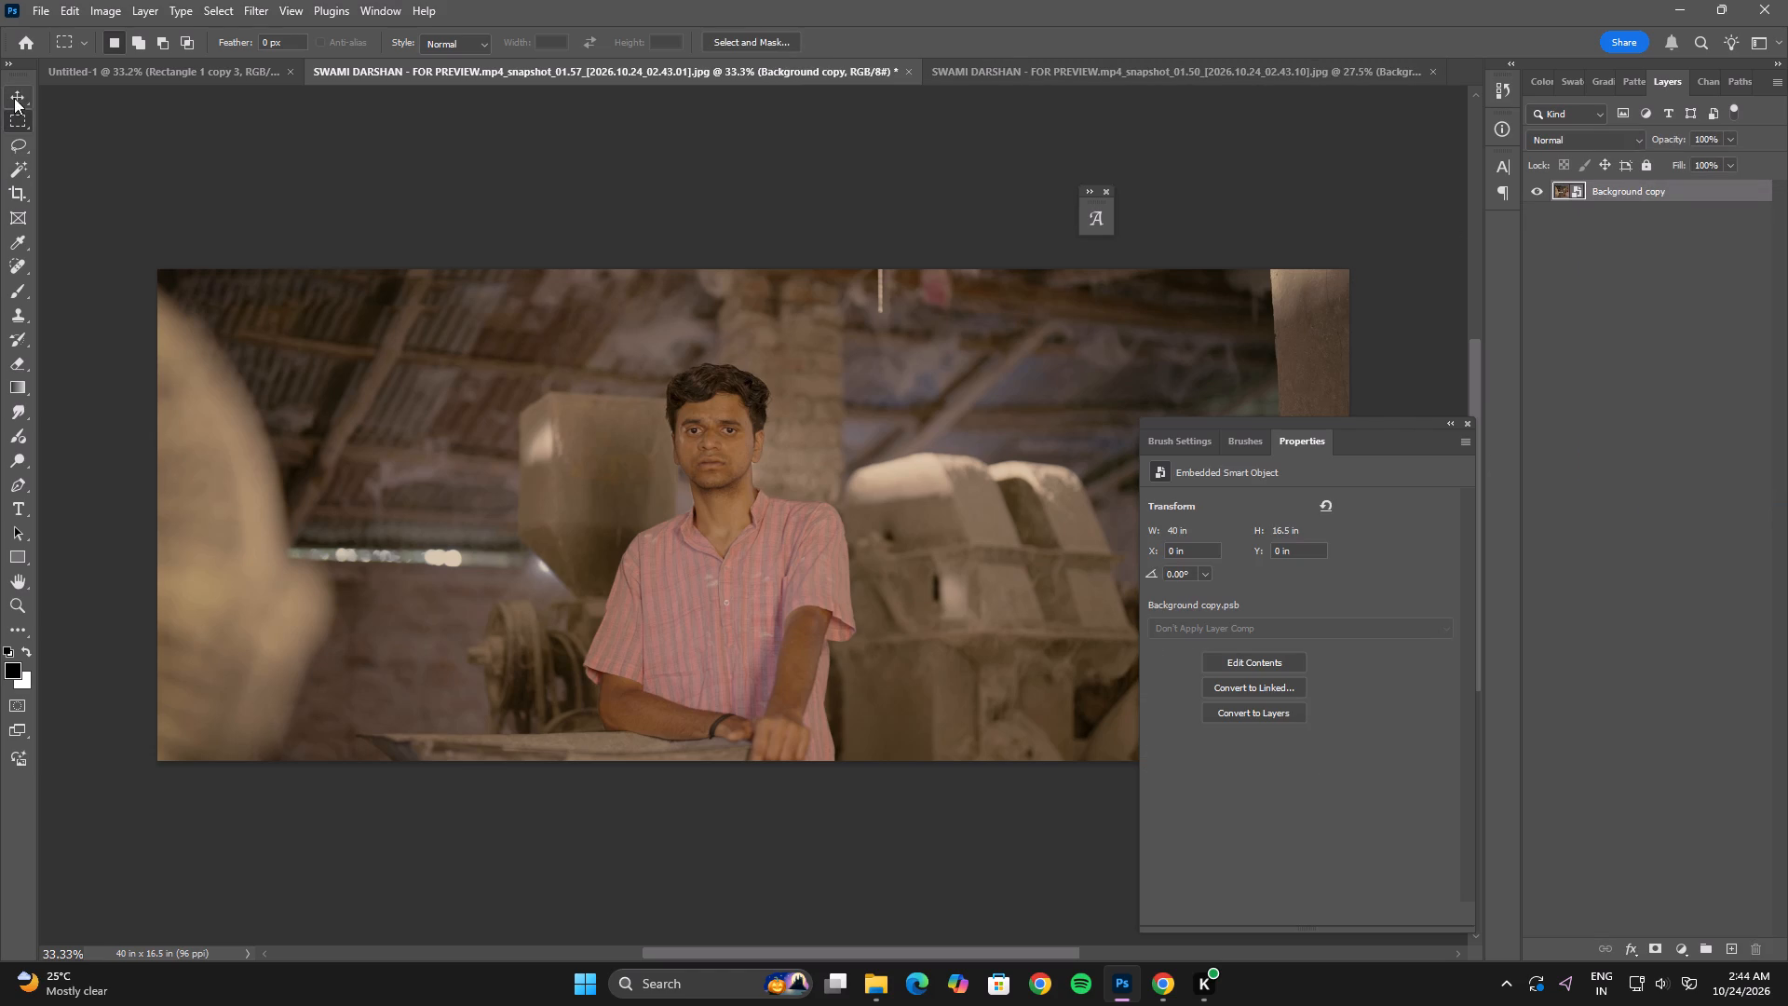
Place the 01.57 still in the Untitled-1 layout, scaled to about 4.69 x 1.93 in, over the black bottom strip.
click(14, 98)
drag(775, 428, 221, 116)
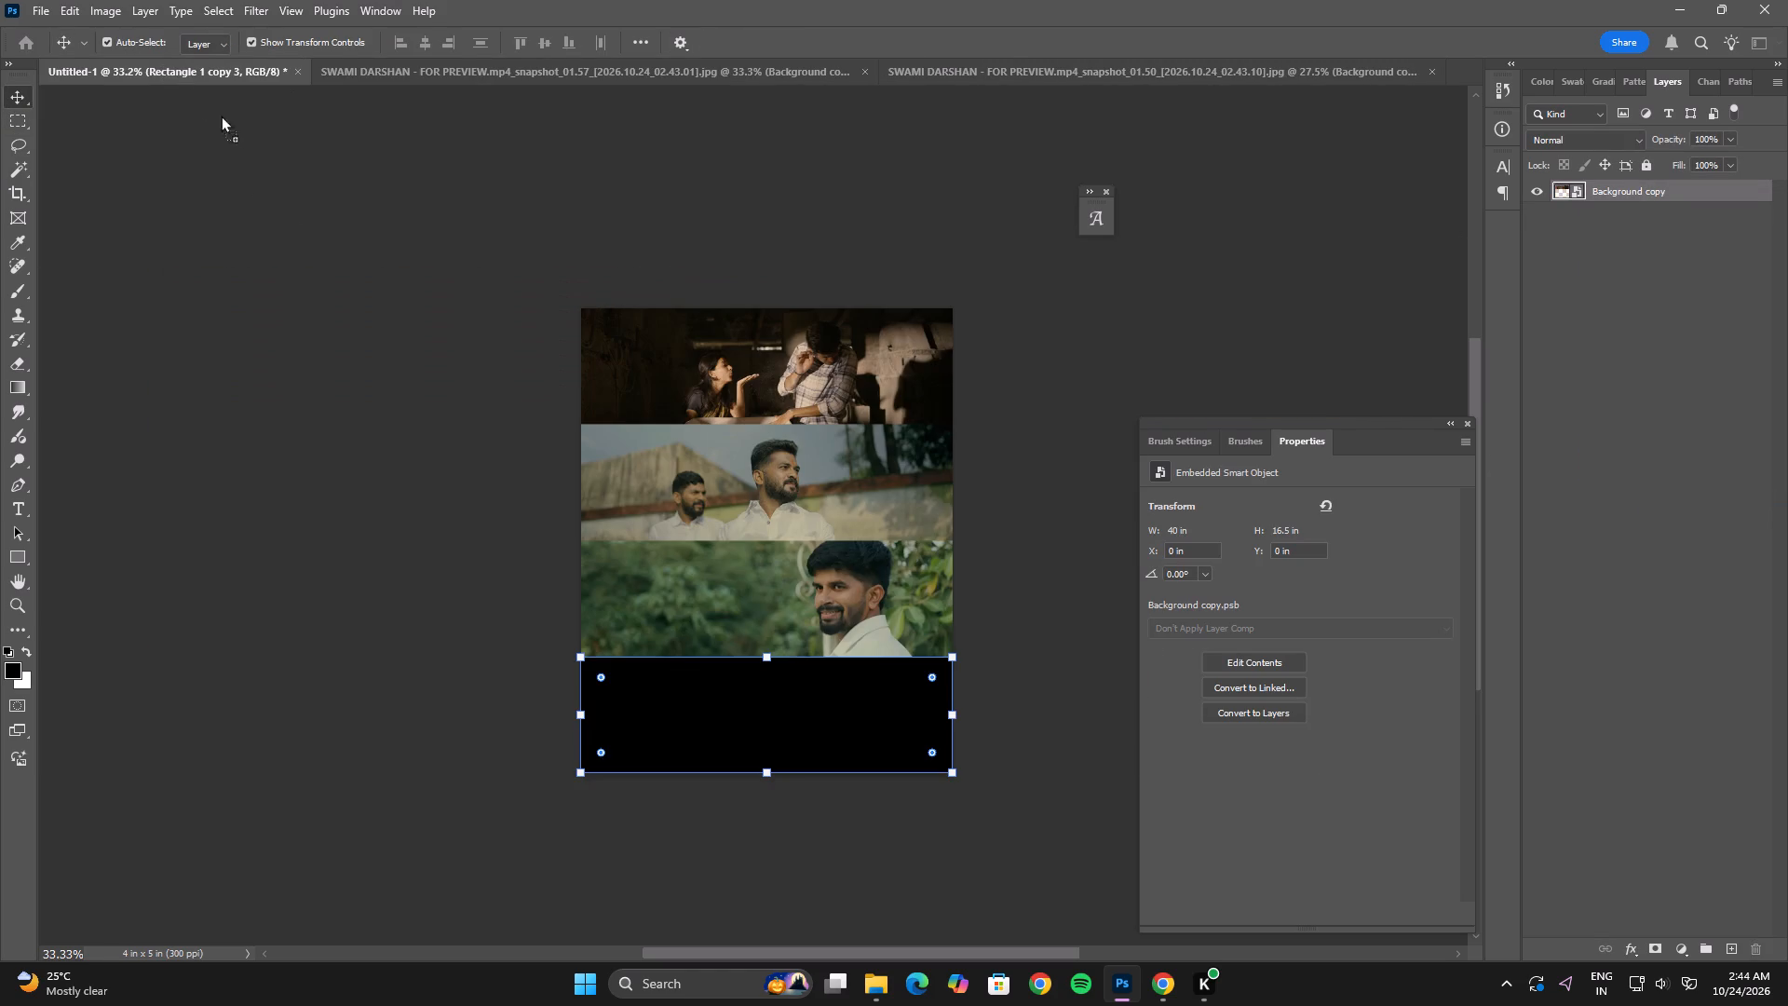
drag(221, 116, 784, 713)
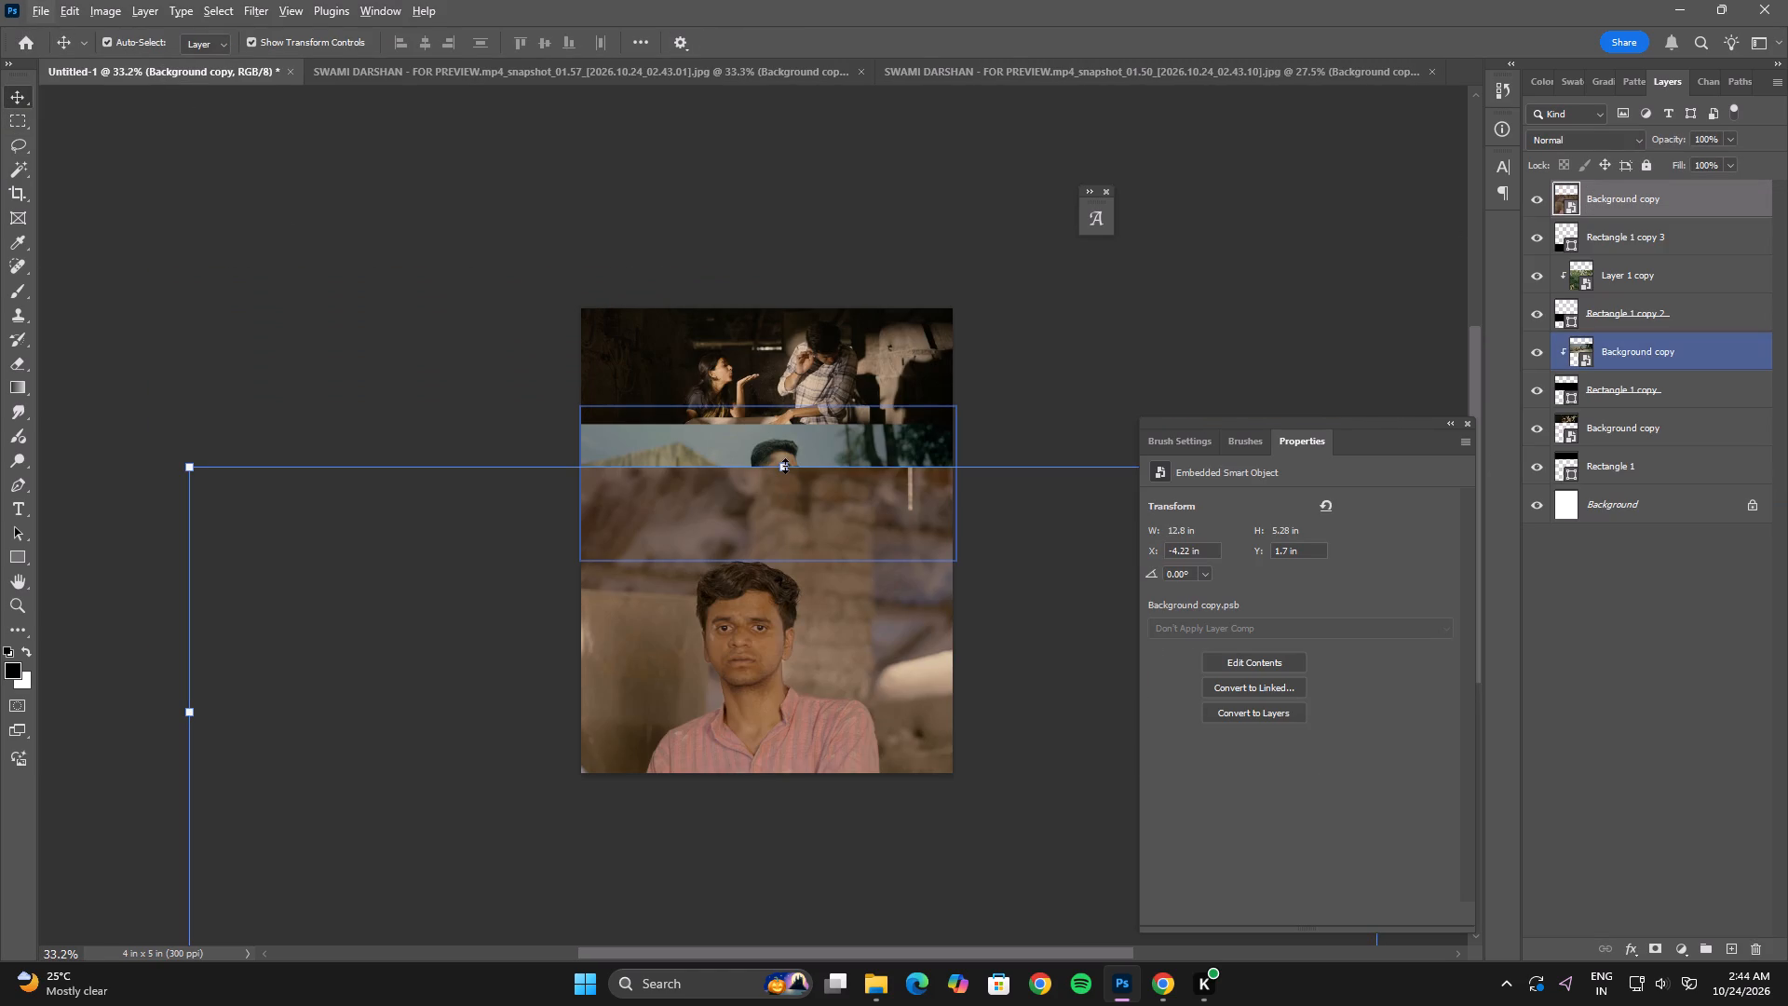
alt+drag(785, 466, 767, 636)
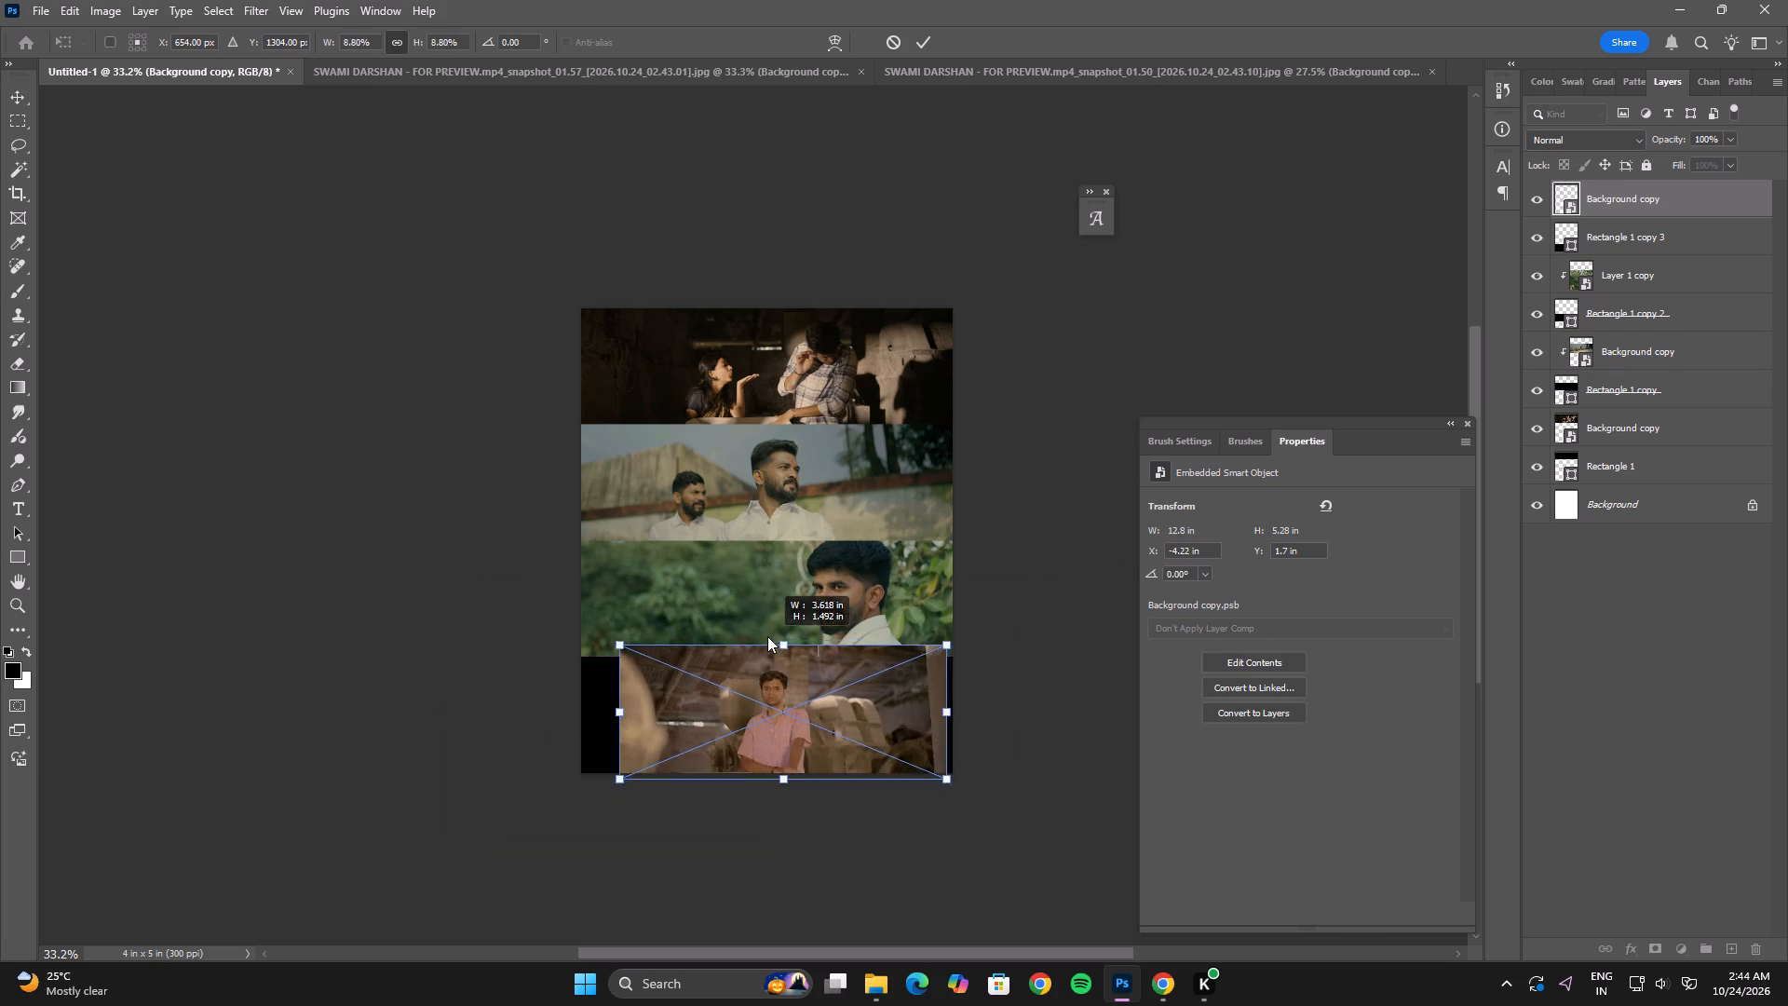
alt+drag(767, 636, 765, 621)
drag(795, 697, 795, 707)
double_click(795, 707)
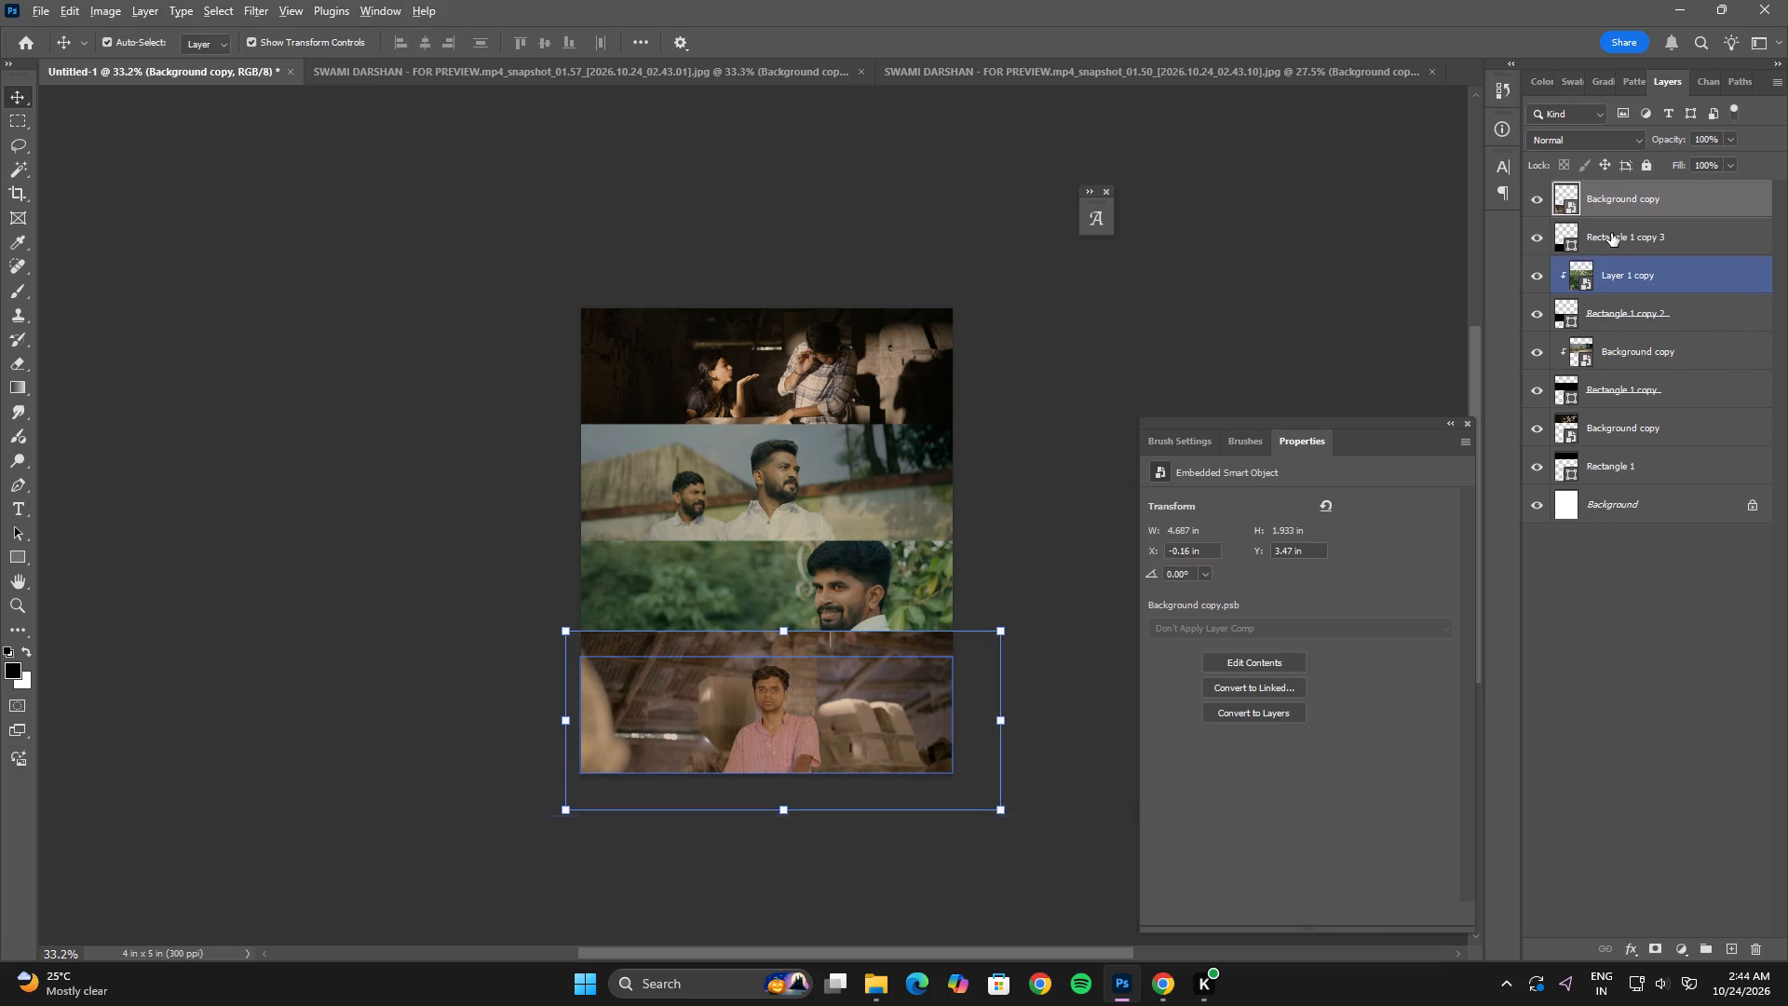
Clip the placed 01.57 still to the bottom strip's rectangle, Rectangle 1 copy 3.
alt+click(1613, 222)
Nudge the clipped 01.57 still slightly up and to the left, to about X -0.8 in and Y 3.45 in.
key(Up)
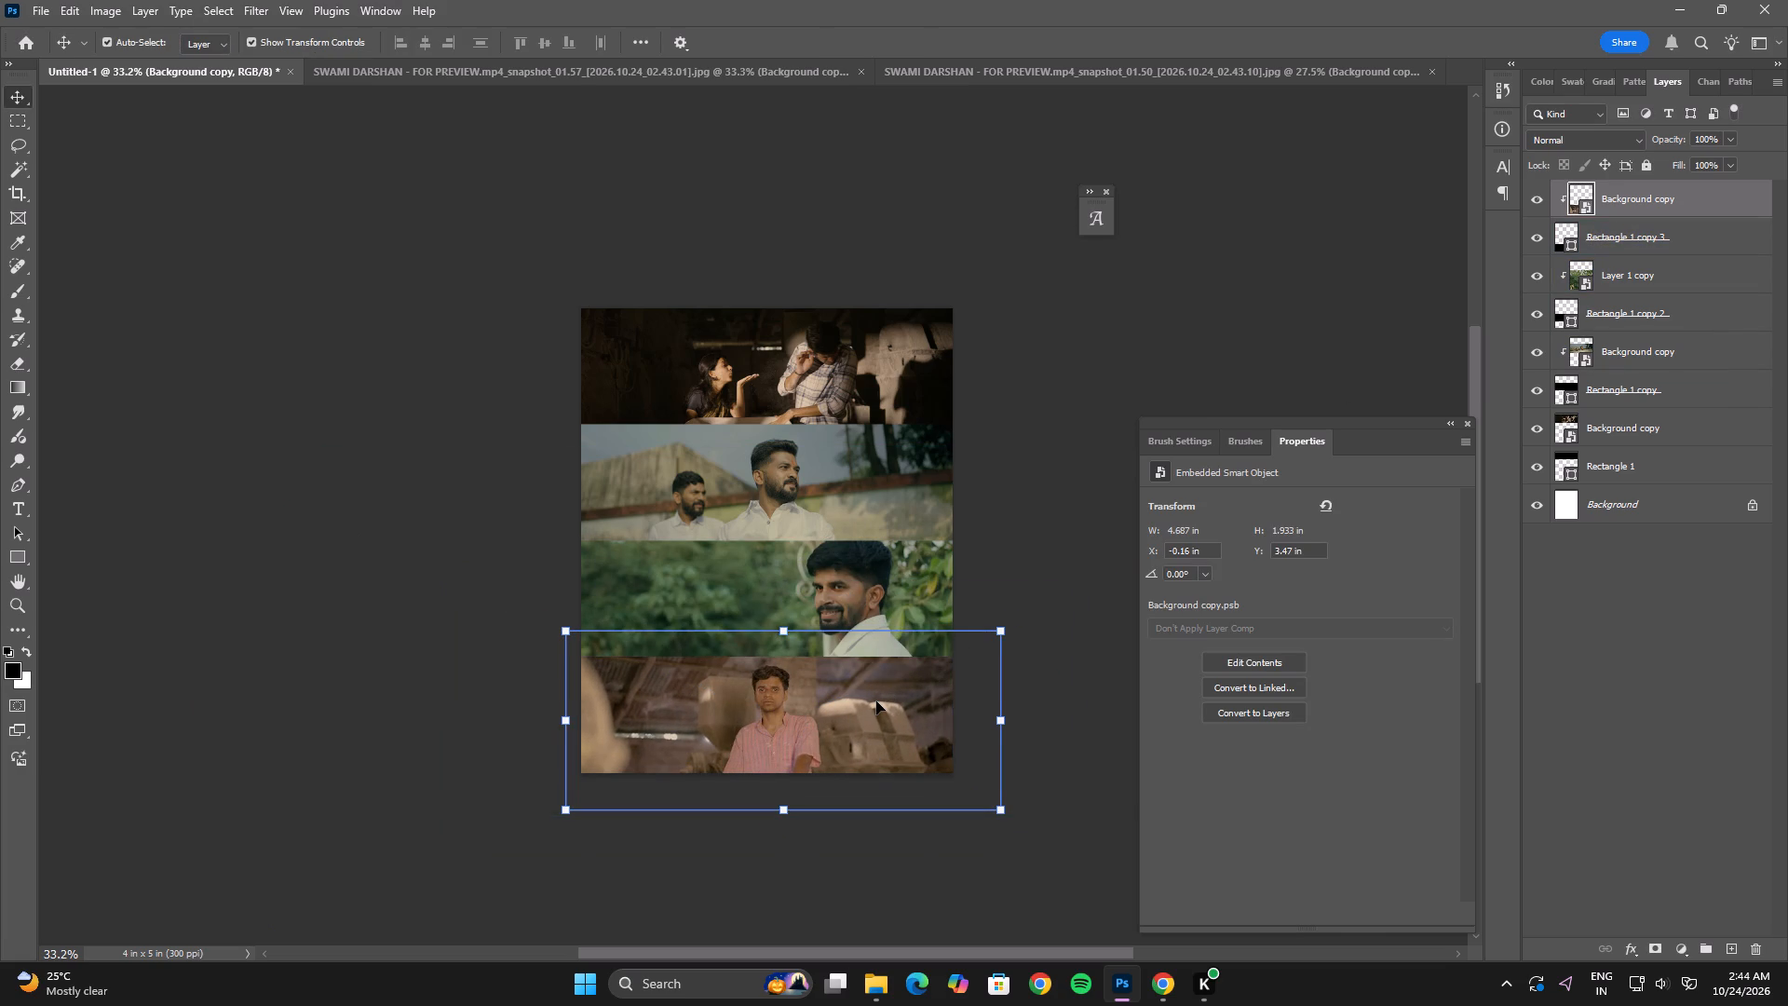
key(Left)
key(Left)
key(Left)
key(Left)
key(Left)
key(Left)
key(Left)
key(Left)
key(Left)
key(Left)
key(Left)
key(Left)
key(Left)
key(Left)
key(Left)
key(Left)
key(Left)
key(Left)
key(Left)
key(Left)
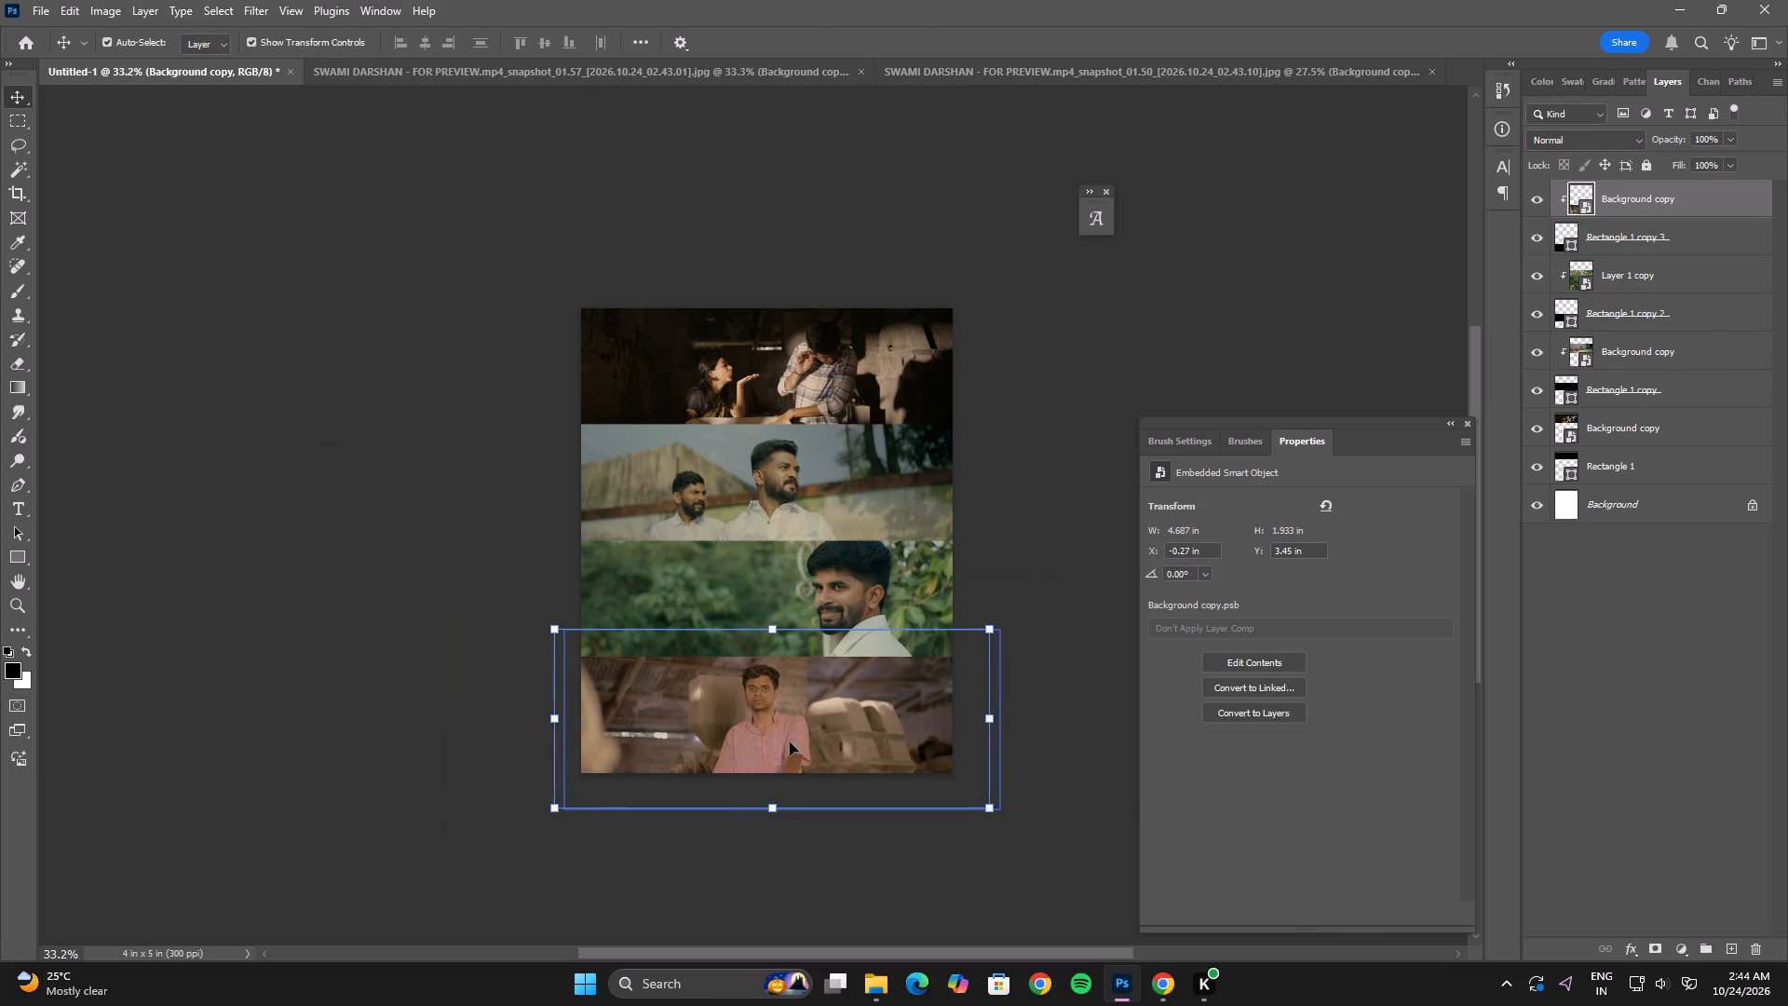
key(Left)
key(Left)
key(Left)
key(Left)
key(Left)
key(Left)
key(Left)
key(Left)
key(Left)
key(Left)
key(Left)
key(Left)
key(Left)
key(Left)
key(Left)
key(Left)
key(Left)
key(Left)
key(Left)
key(Left)
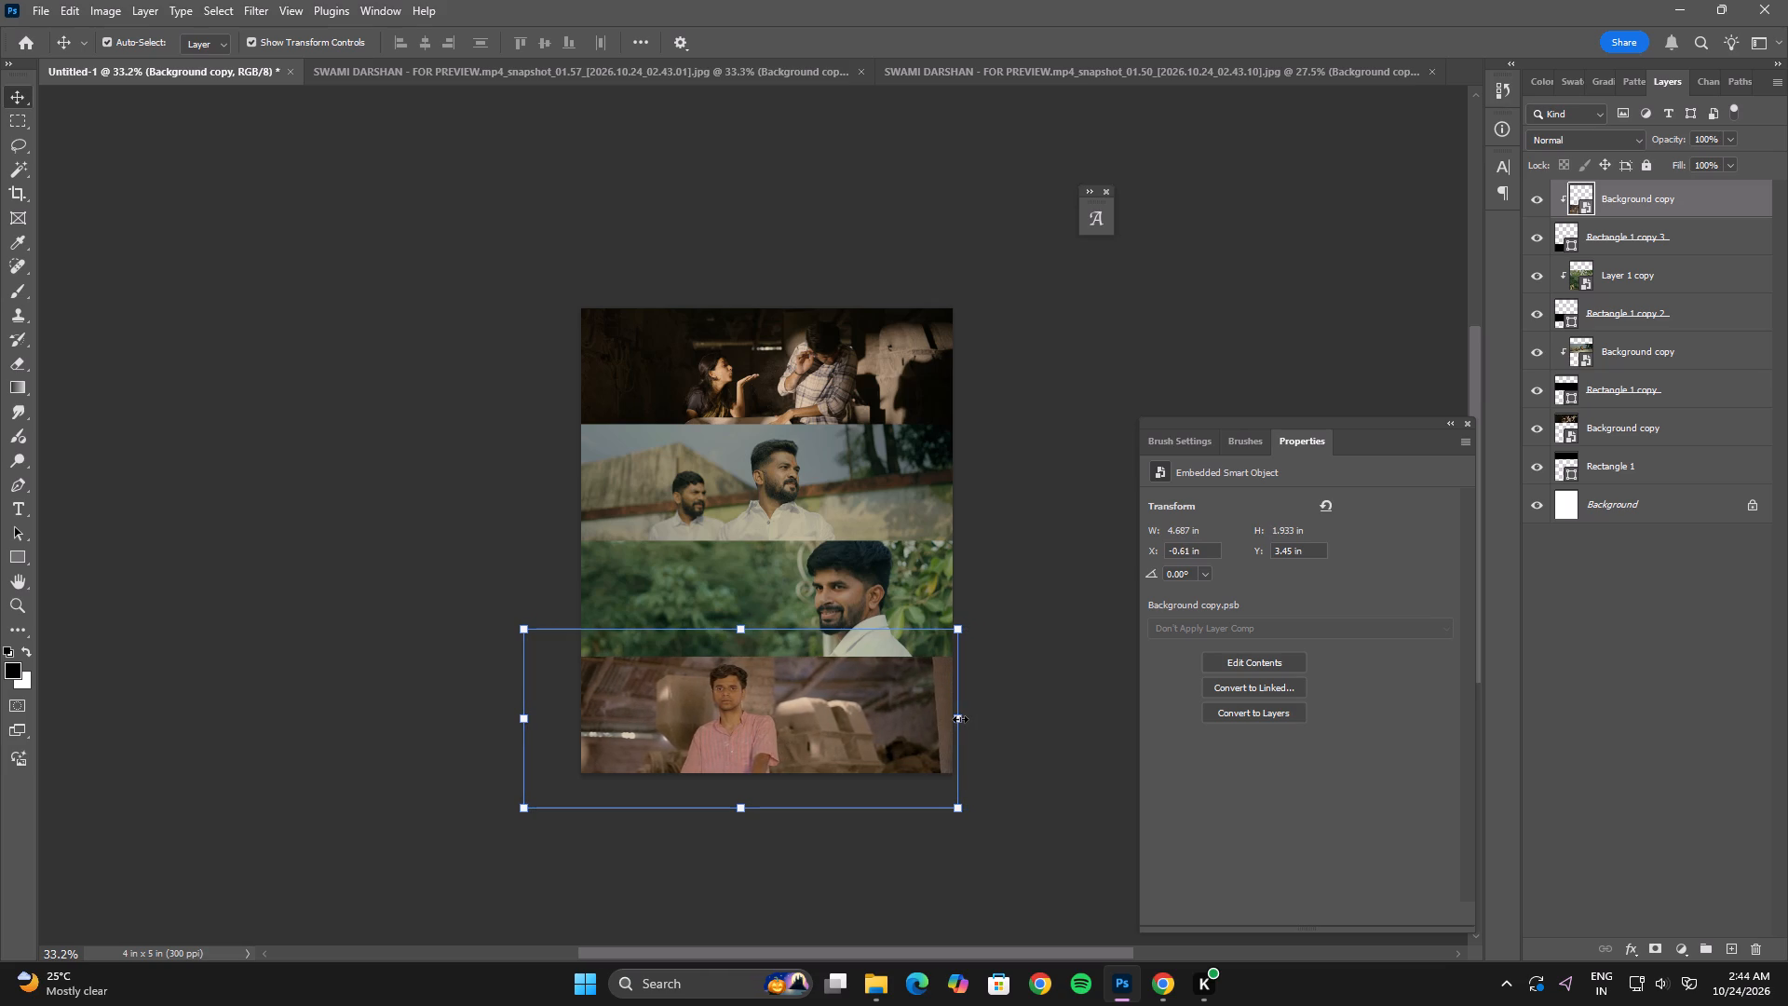
key(Left)
key(Left)
key(Left)
key(Left)
key(Left)
key(Left)
key(Left)
key(Left)
key(Left)
key(Left)
key(Left)
key(Left)
key(Left)
key(Left)
key(Left)
key(Left)
key(Left)
key(Left)
key(Left)
key(Left)
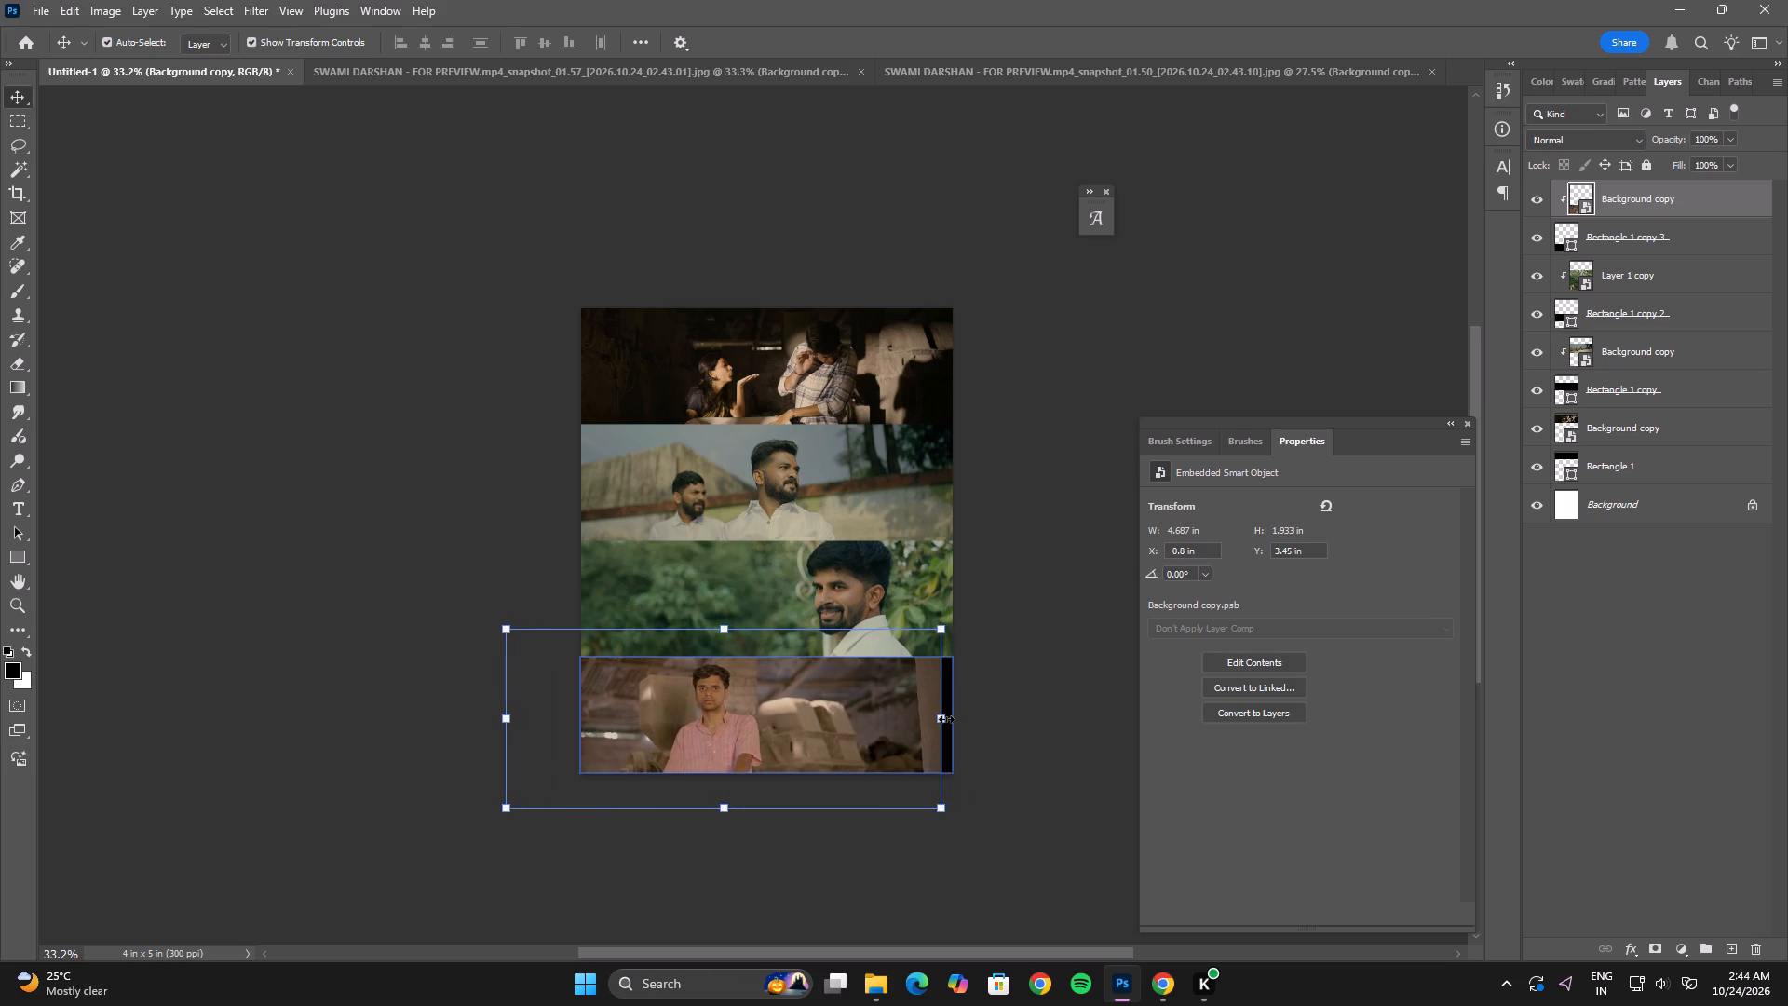
Enlarge the bottom strip's still to about 5.95 x 2.45 in and position it at about X -1.27 in, Y 3.33 in.
drag(946, 719, 997, 715)
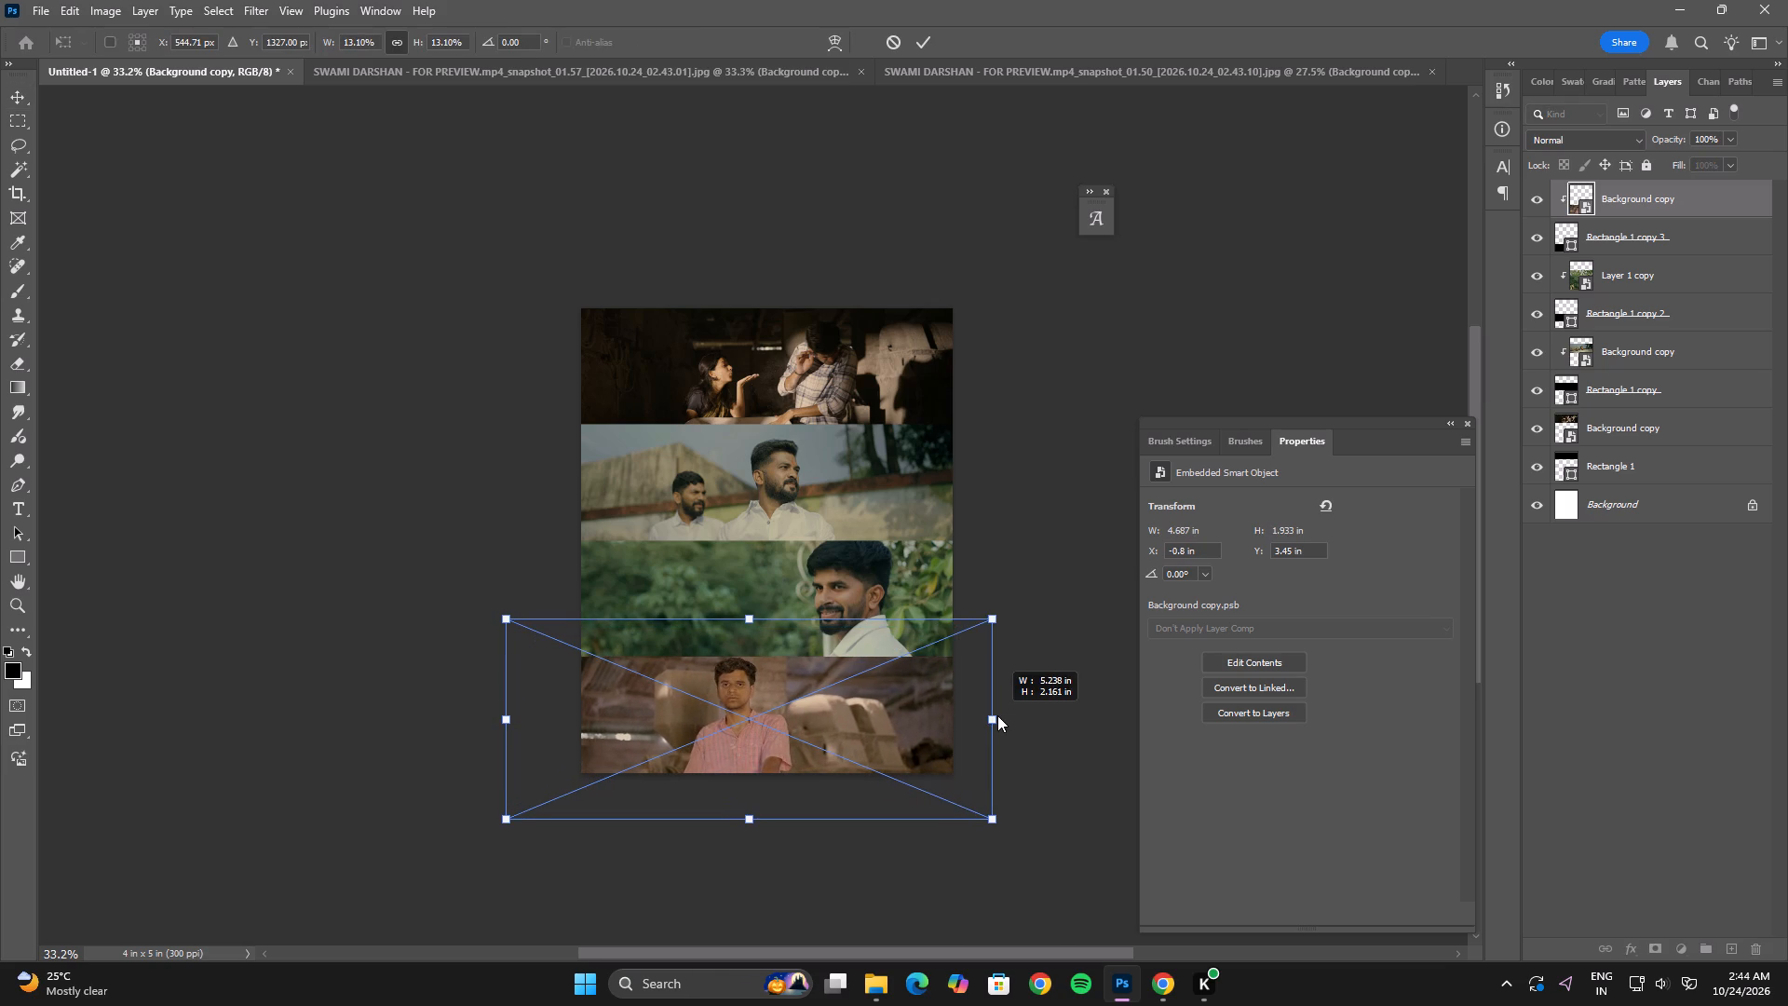
drag(997, 715, 1036, 708)
drag(849, 736, 847, 748)
drag(506, 732, 456, 735)
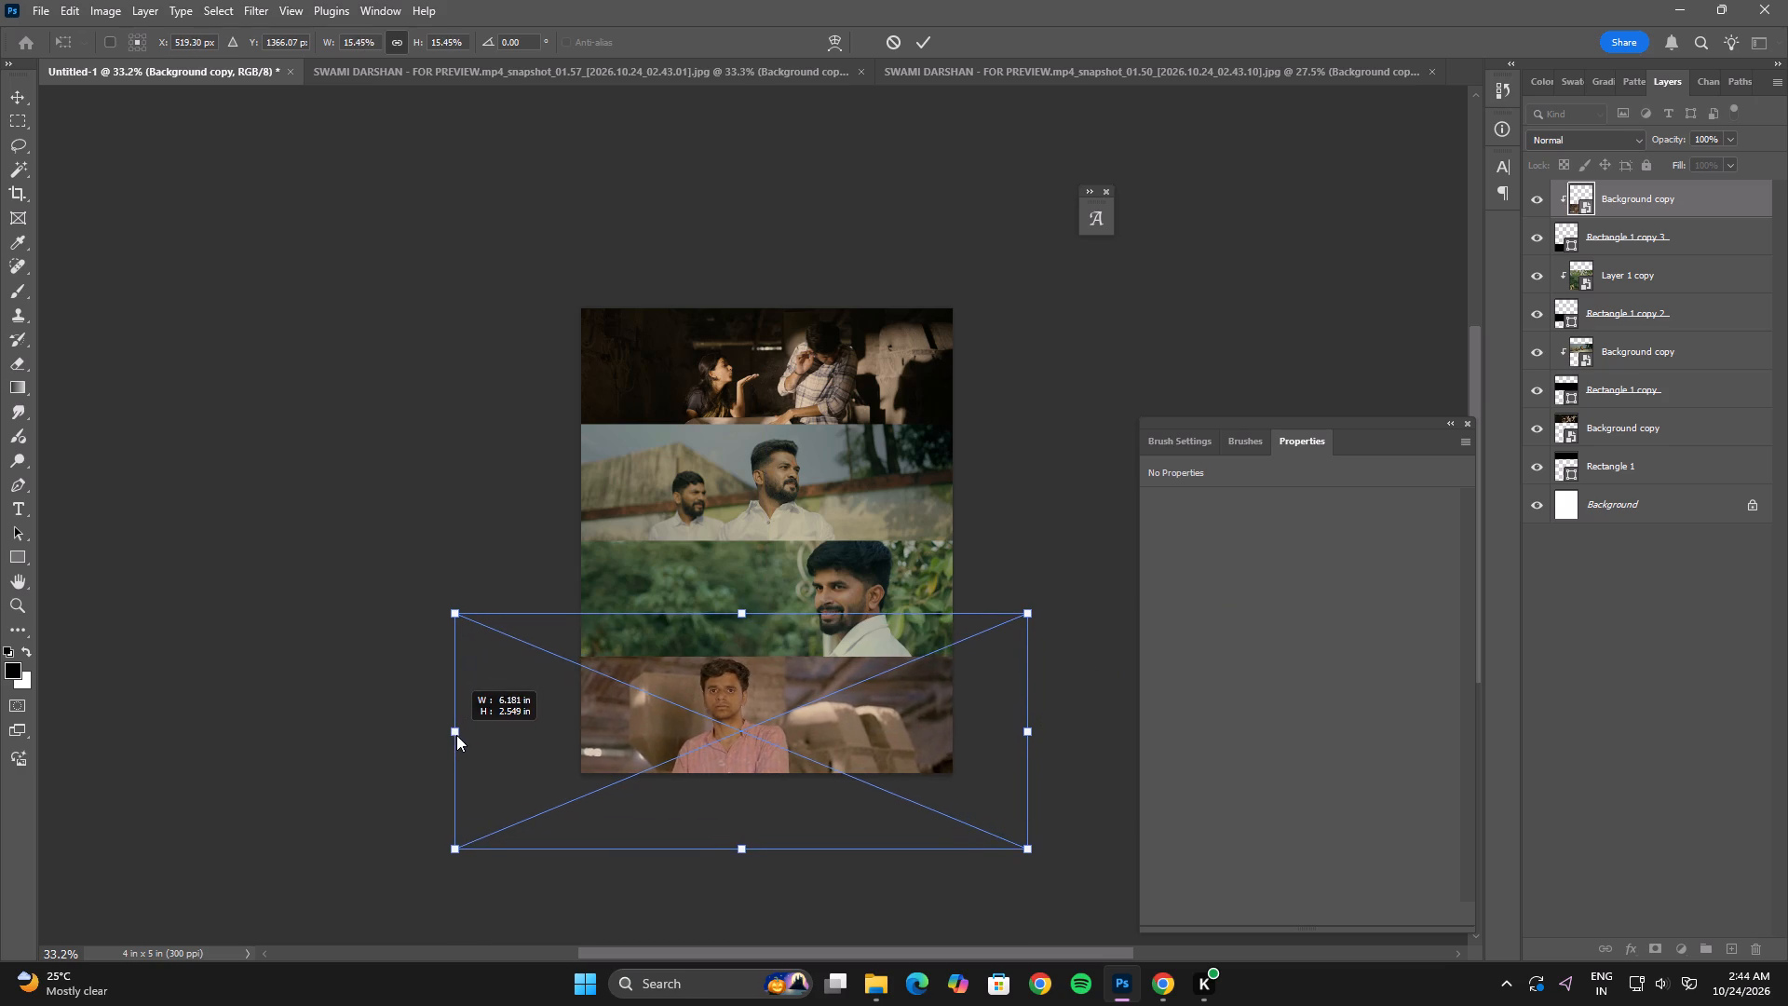
drag(456, 735, 478, 735)
key(Left)
key(Left)
key(Left)
key(Left)
key(Left)
key(Left)
key(Left)
key(Left)
key(Left)
key(Left)
key(Left)
key(Left)
key(Left)
key(Left)
key(Left)
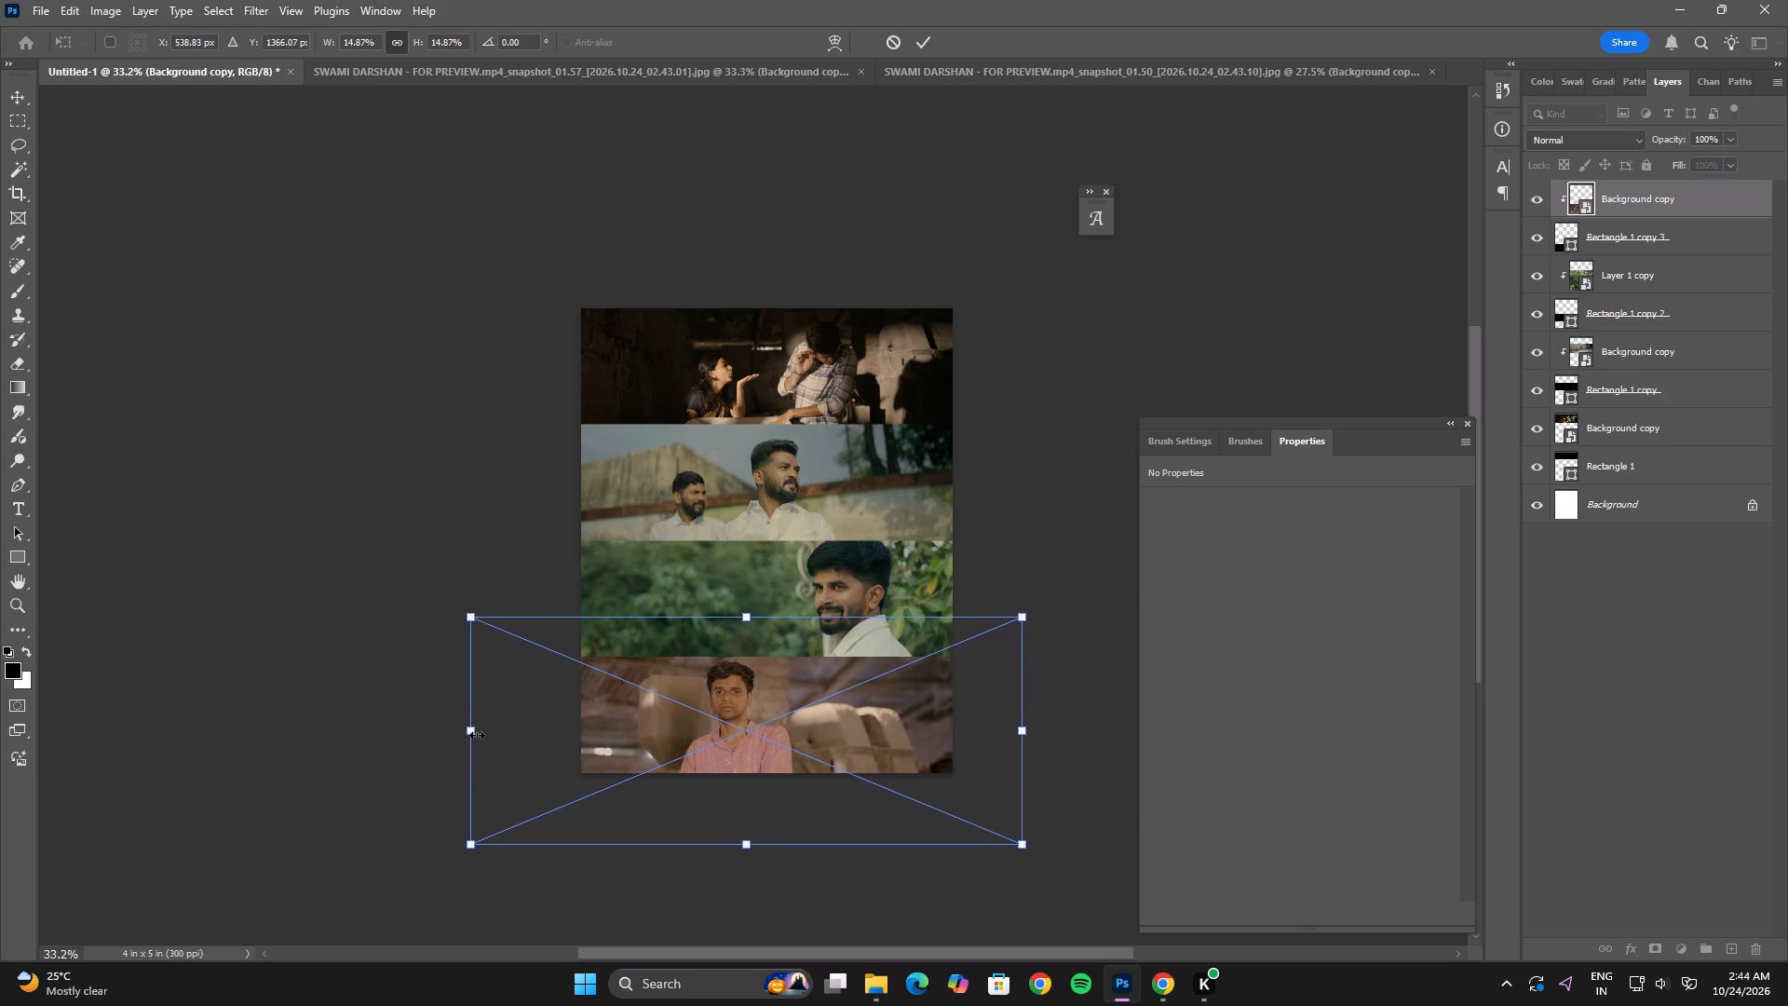
key(Down)
key(Down)
key(Down)
key(Left)
key(Left)
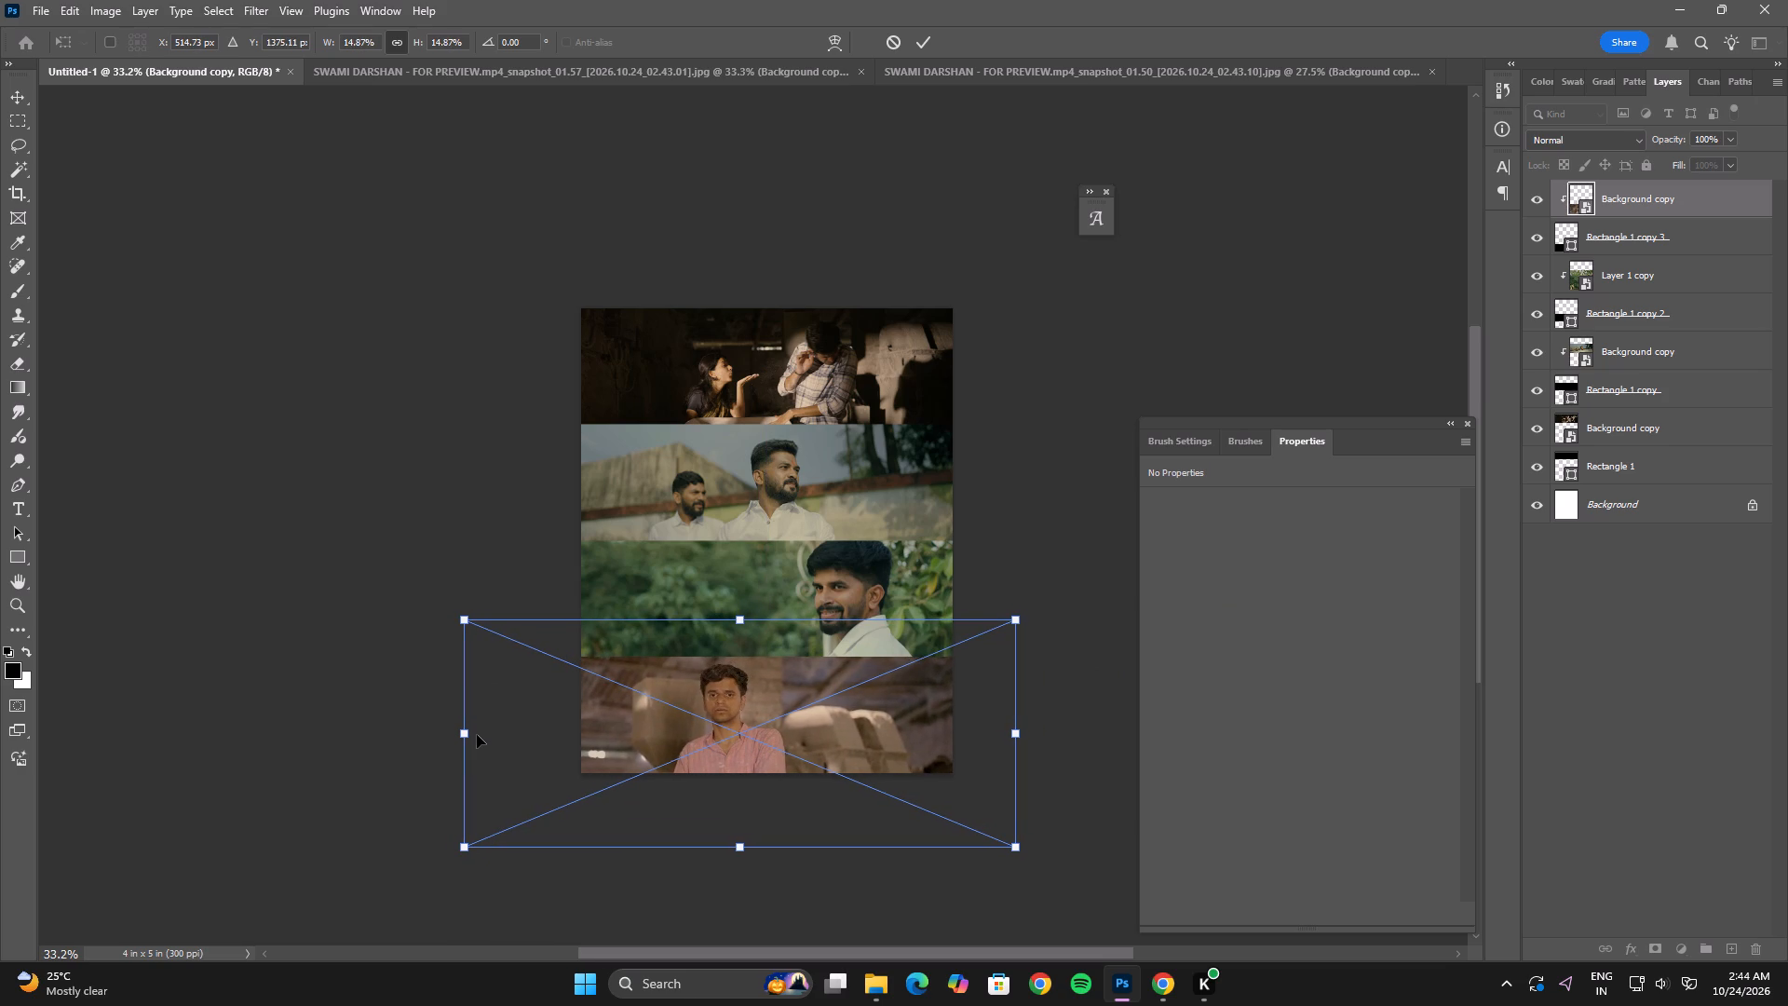
key(Up)
key(Up)
double_click(769, 760)
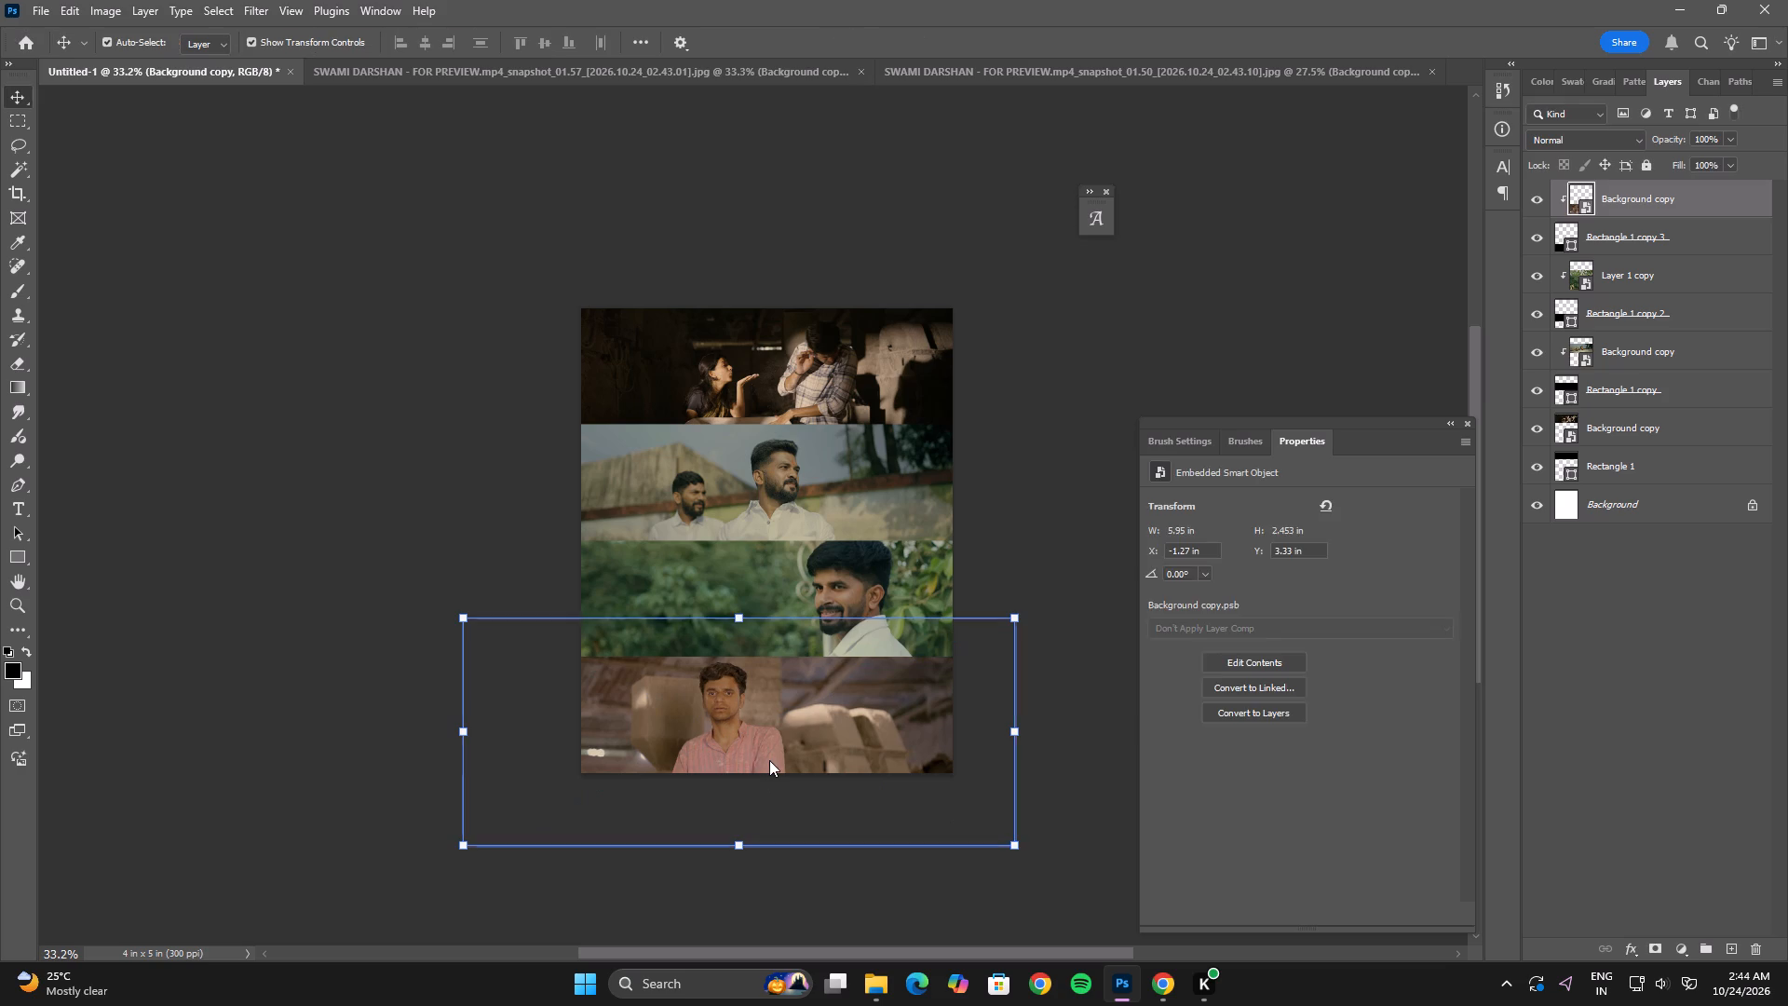
click(244, 500)
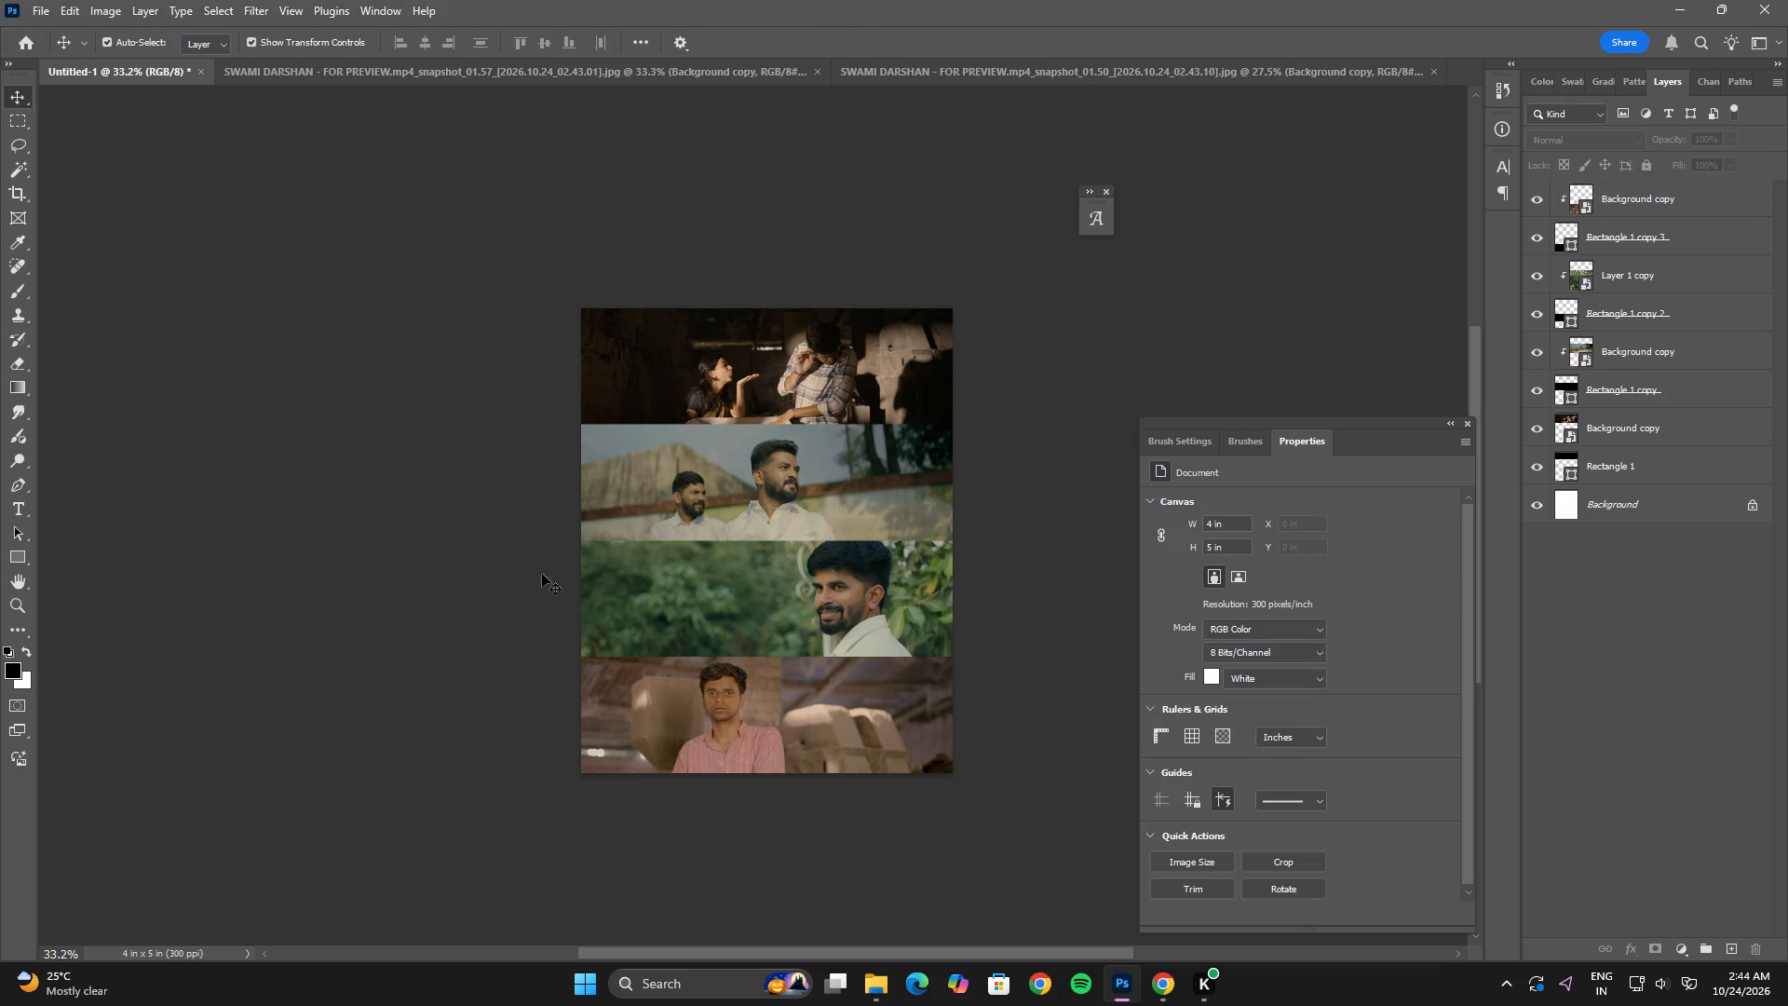
Close the already used 01.50 and 01.57 still documents without saving their changes.
click(959, 65)
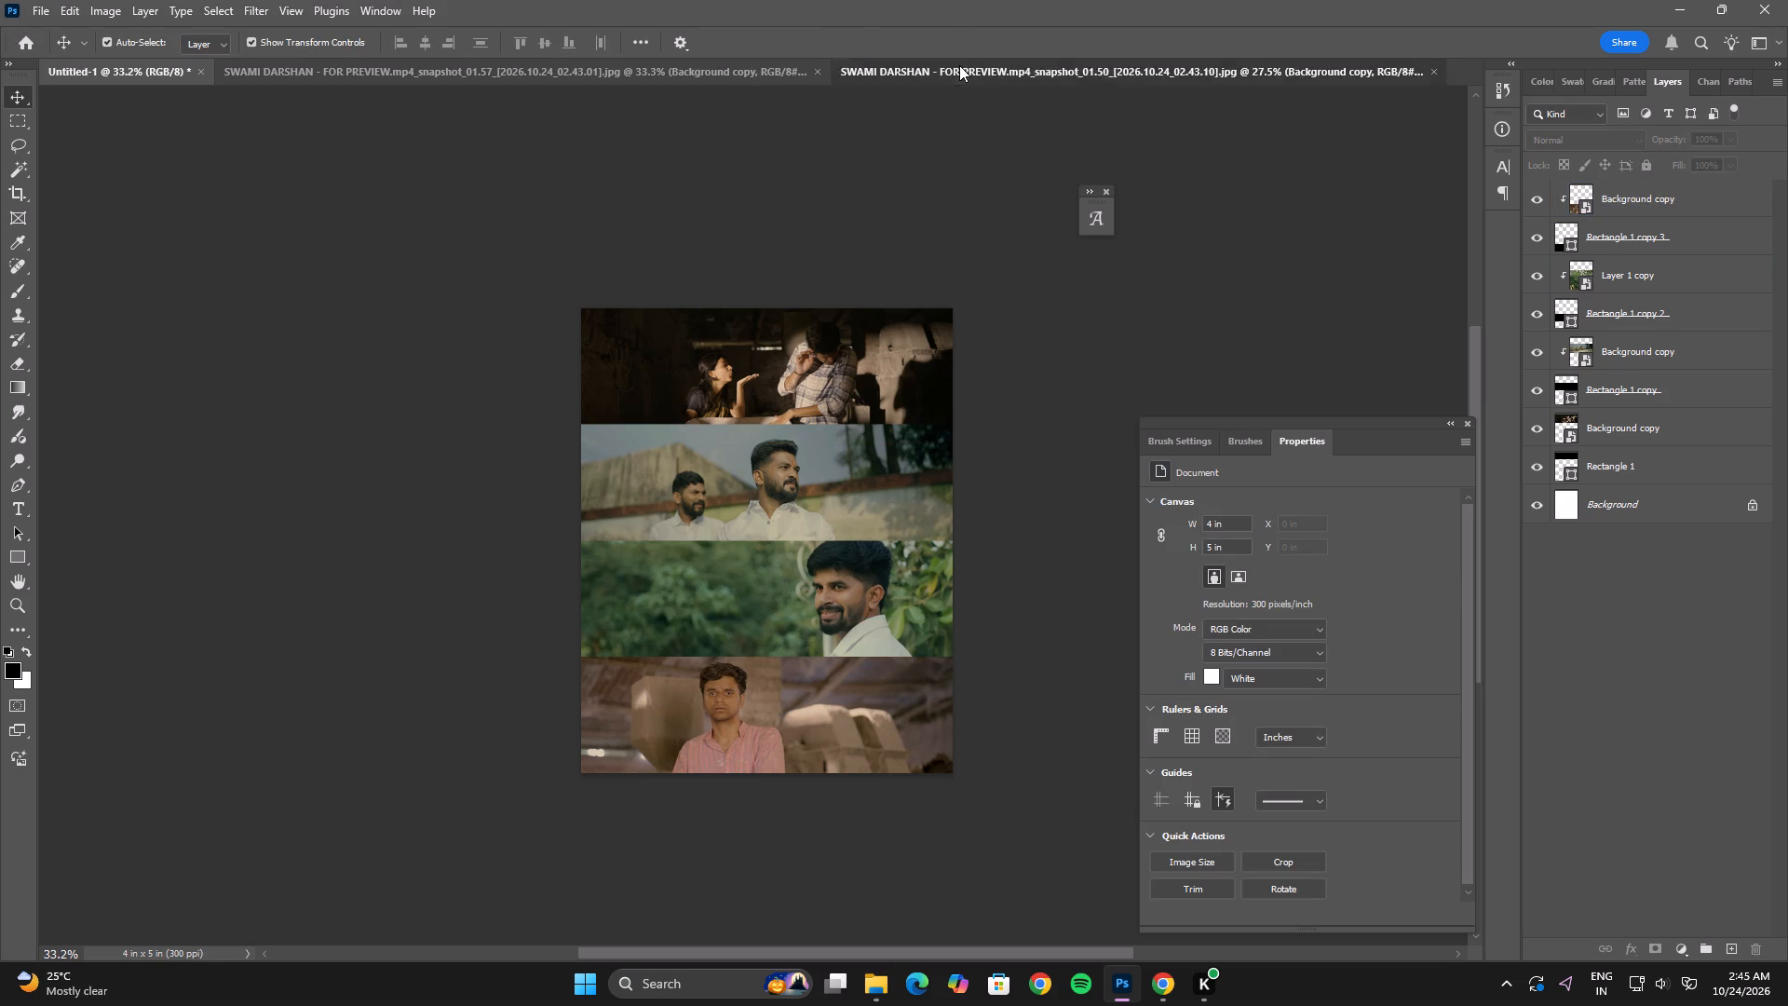
click(1440, 75)
click(1434, 75)
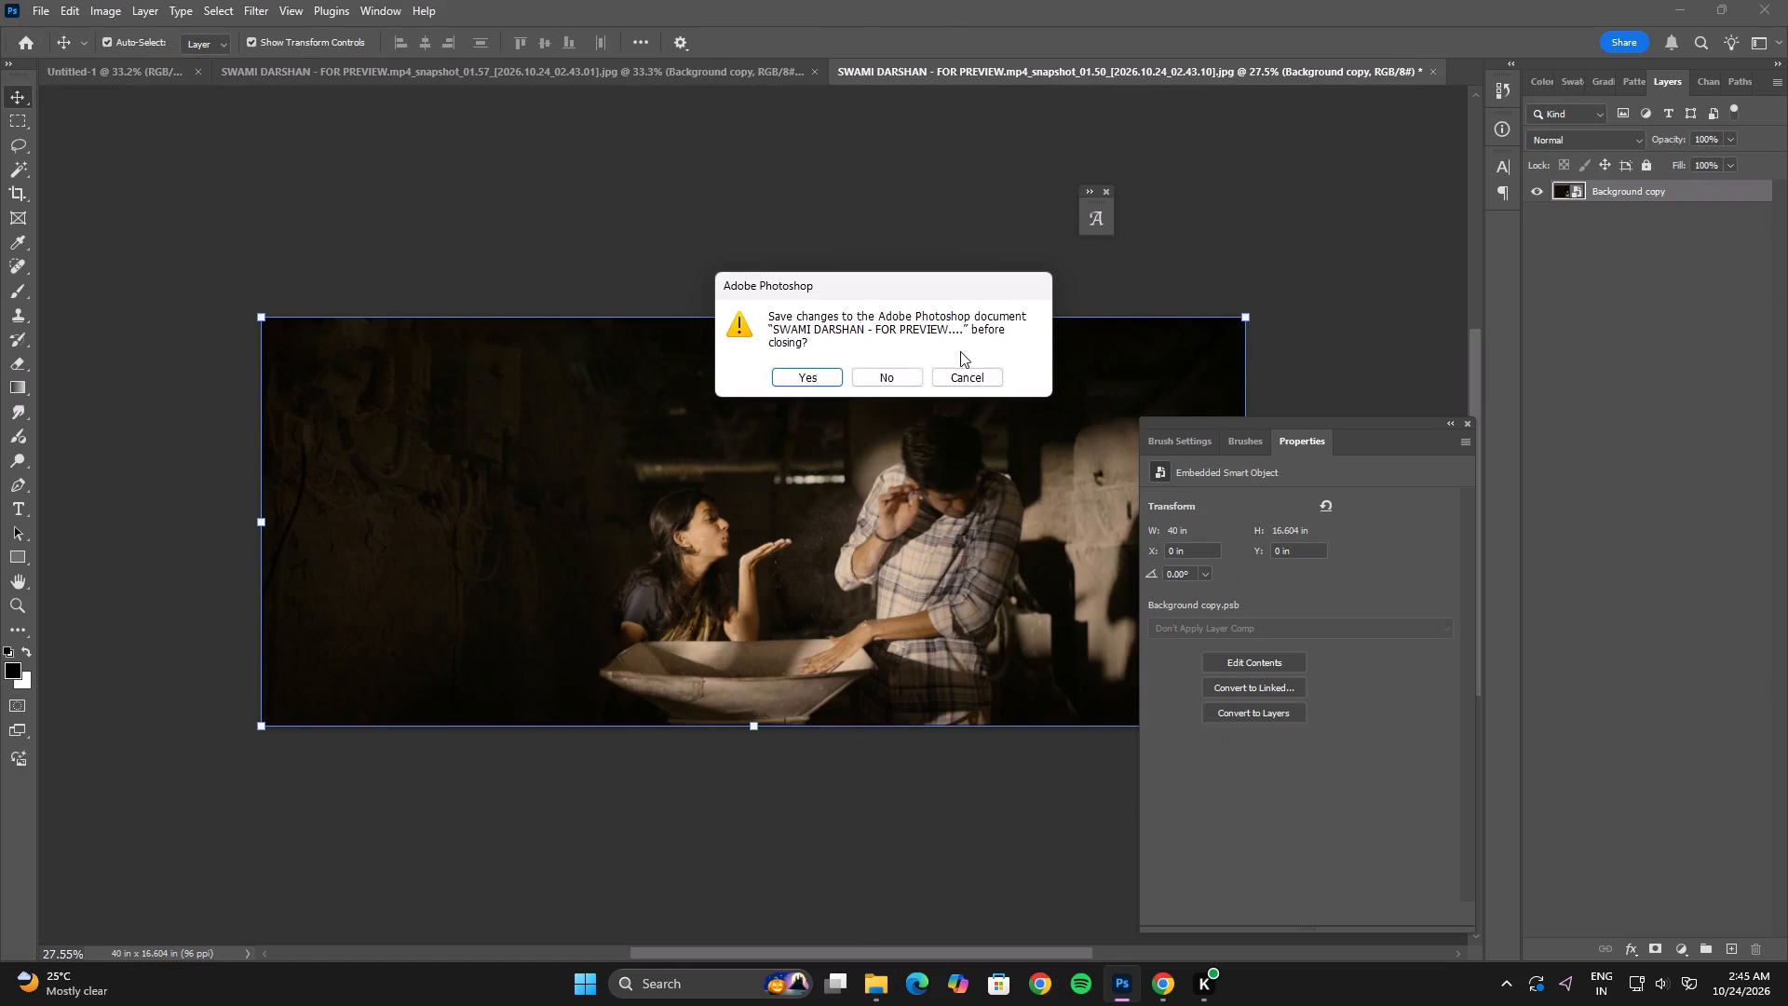
click(900, 370)
click(765, 68)
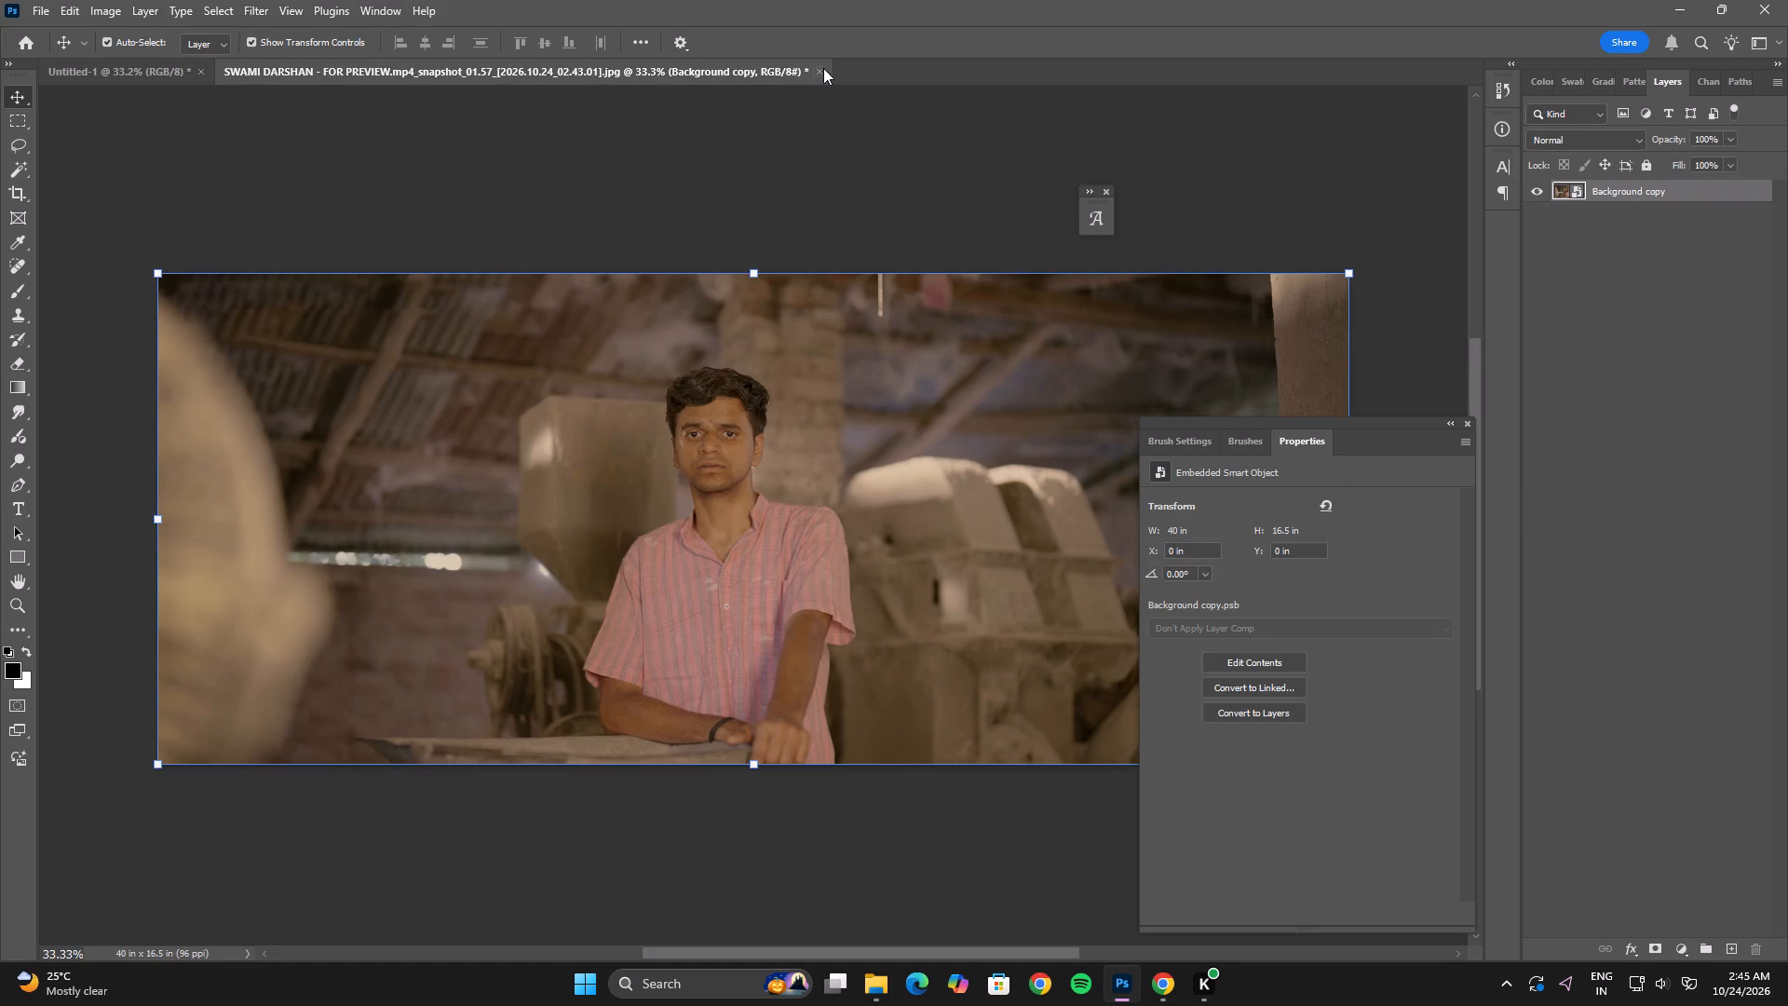
click(819, 69)
click(863, 380)
Open the poster file Untitled-1.jpg332.psd from Downloads in Photoshop.
key(alt+Tab)
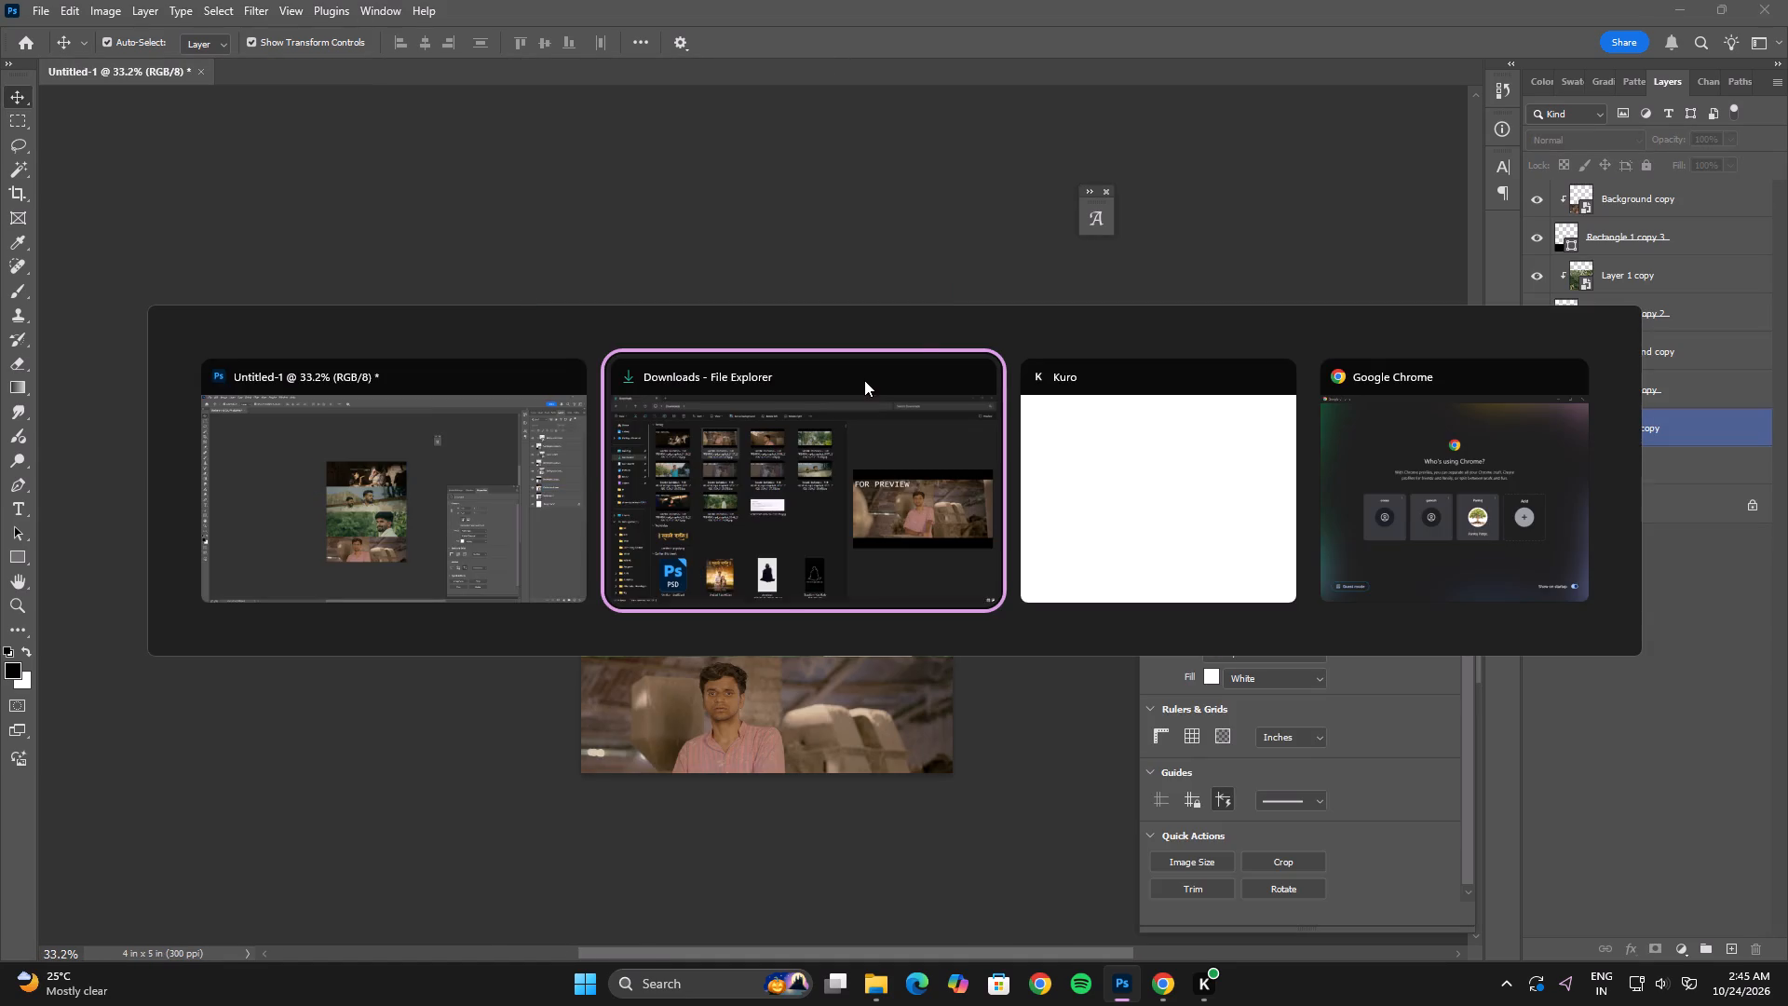
click(42, 293)
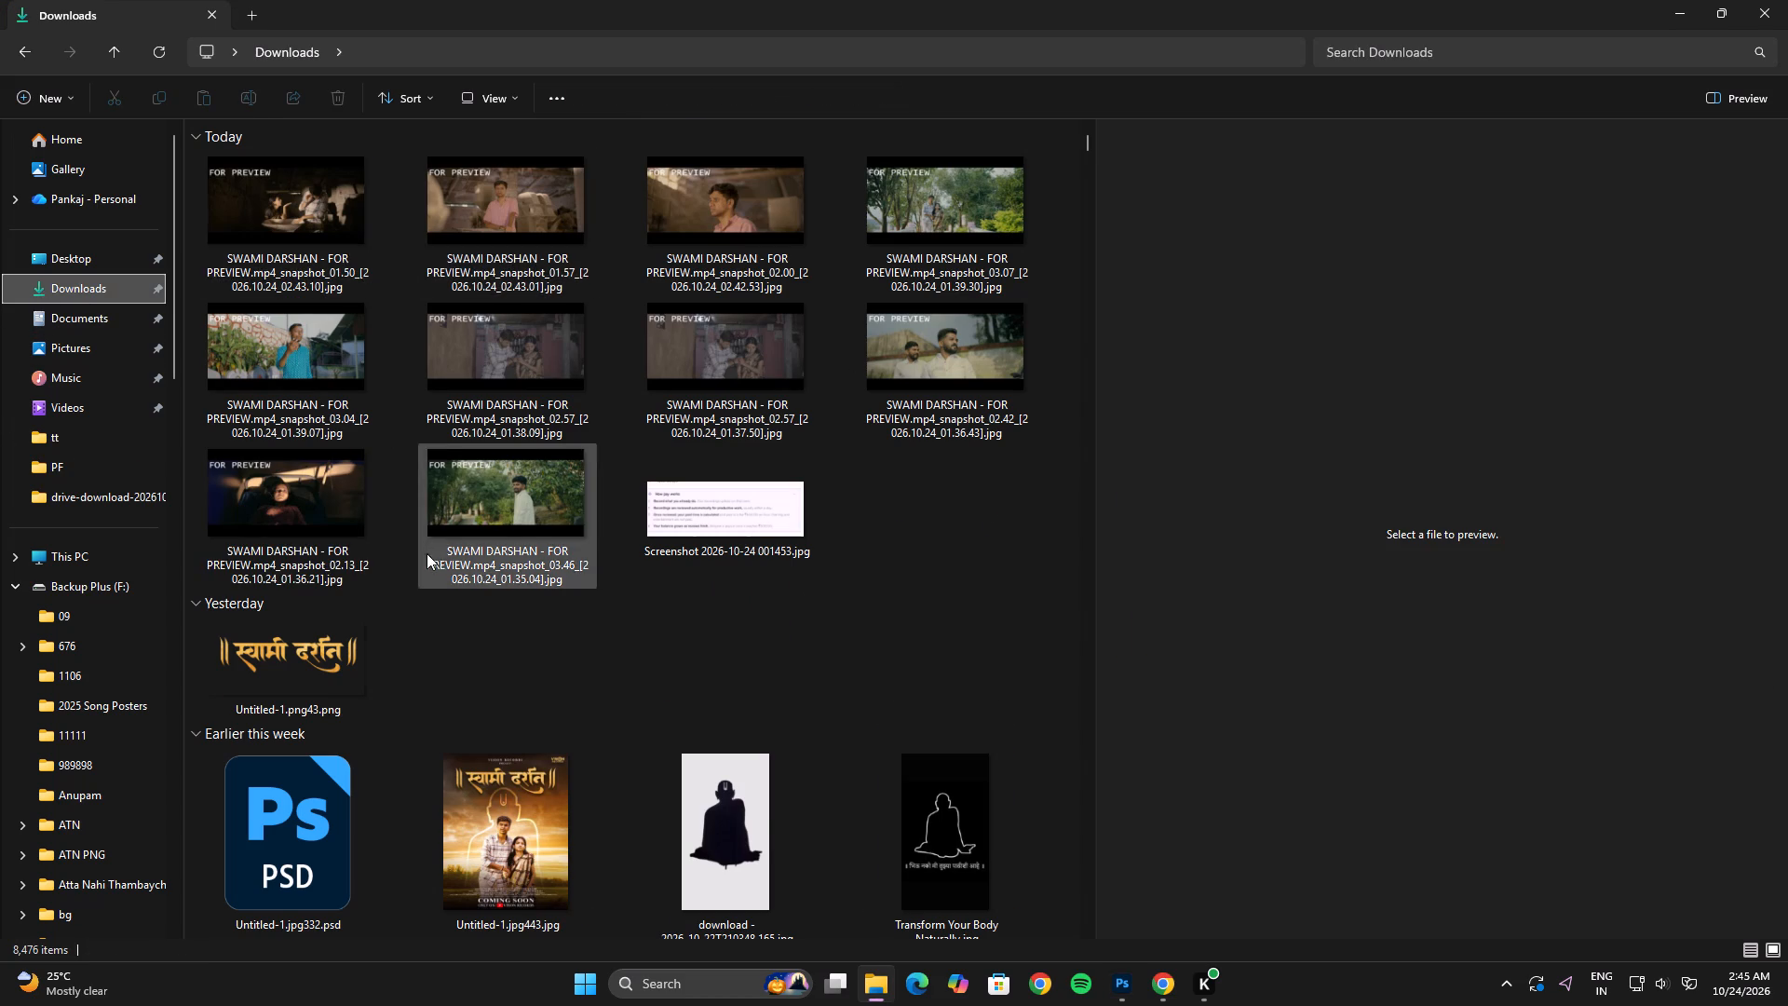
scroll(421, 558, down, 1)
double_click(311, 472)
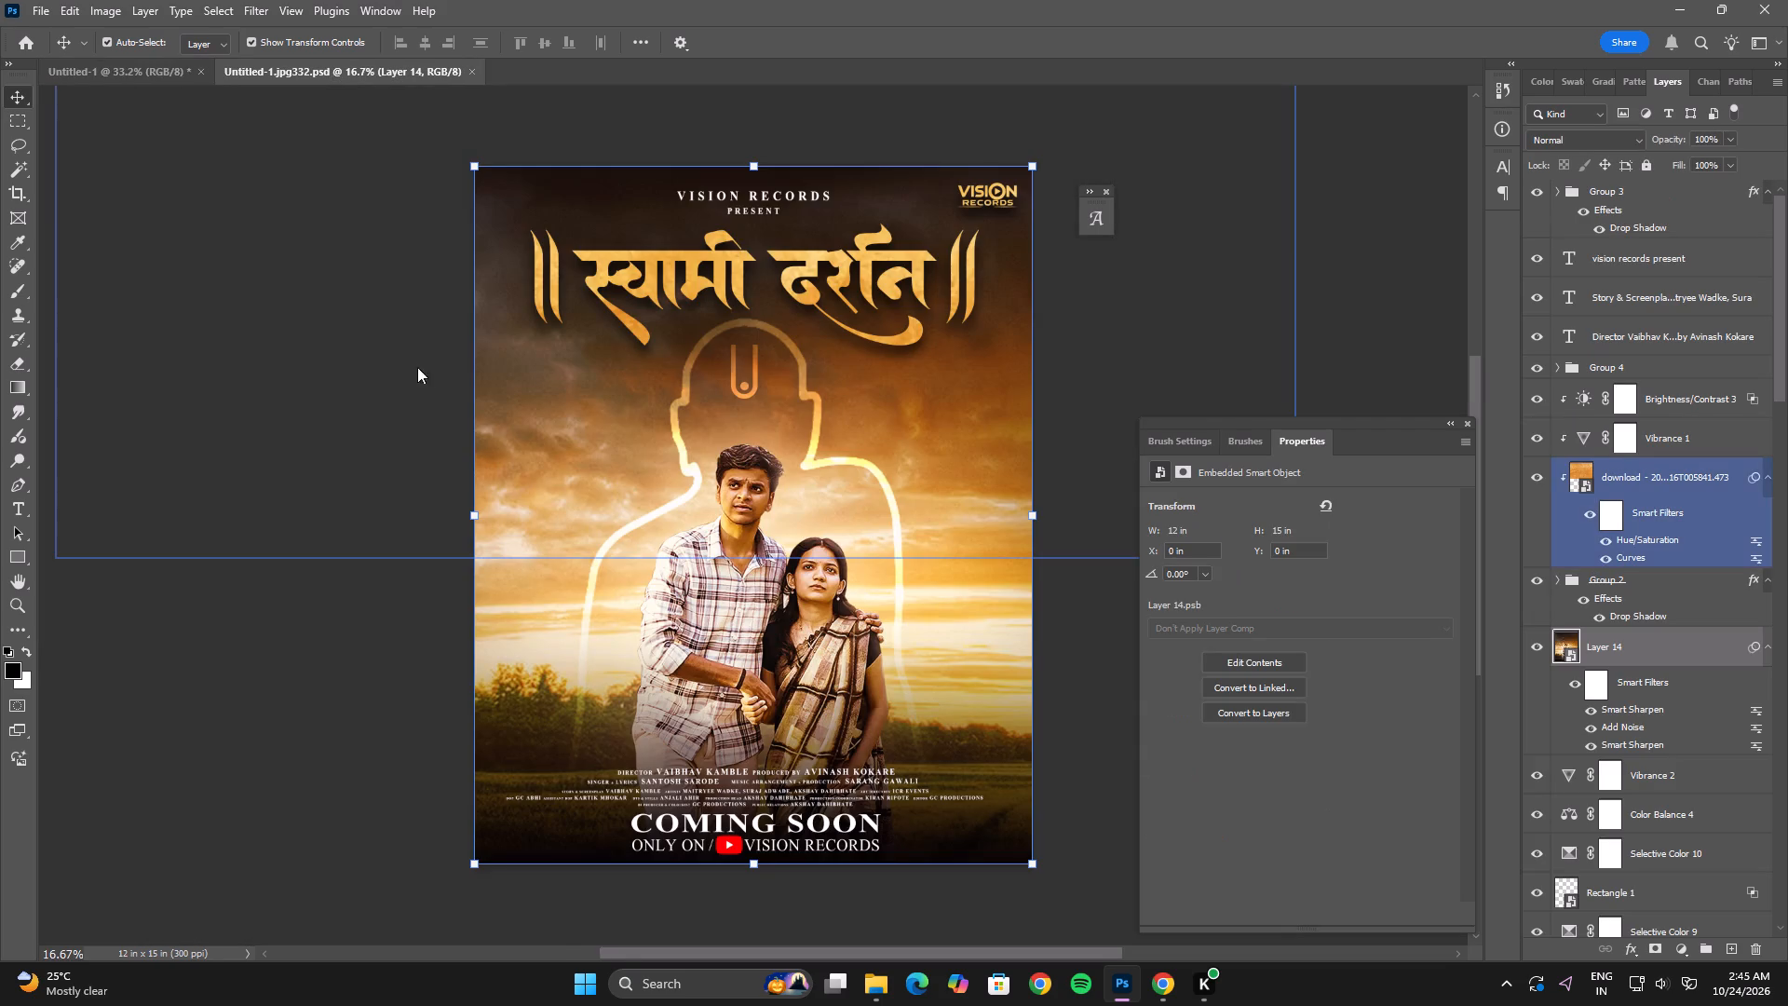
Copy the poster's title group, Group 2, with its clipped texture, Vibrance 1 and Brightness/Contrast 3 layers, into the Untitled-1 layout.
click(650, 268)
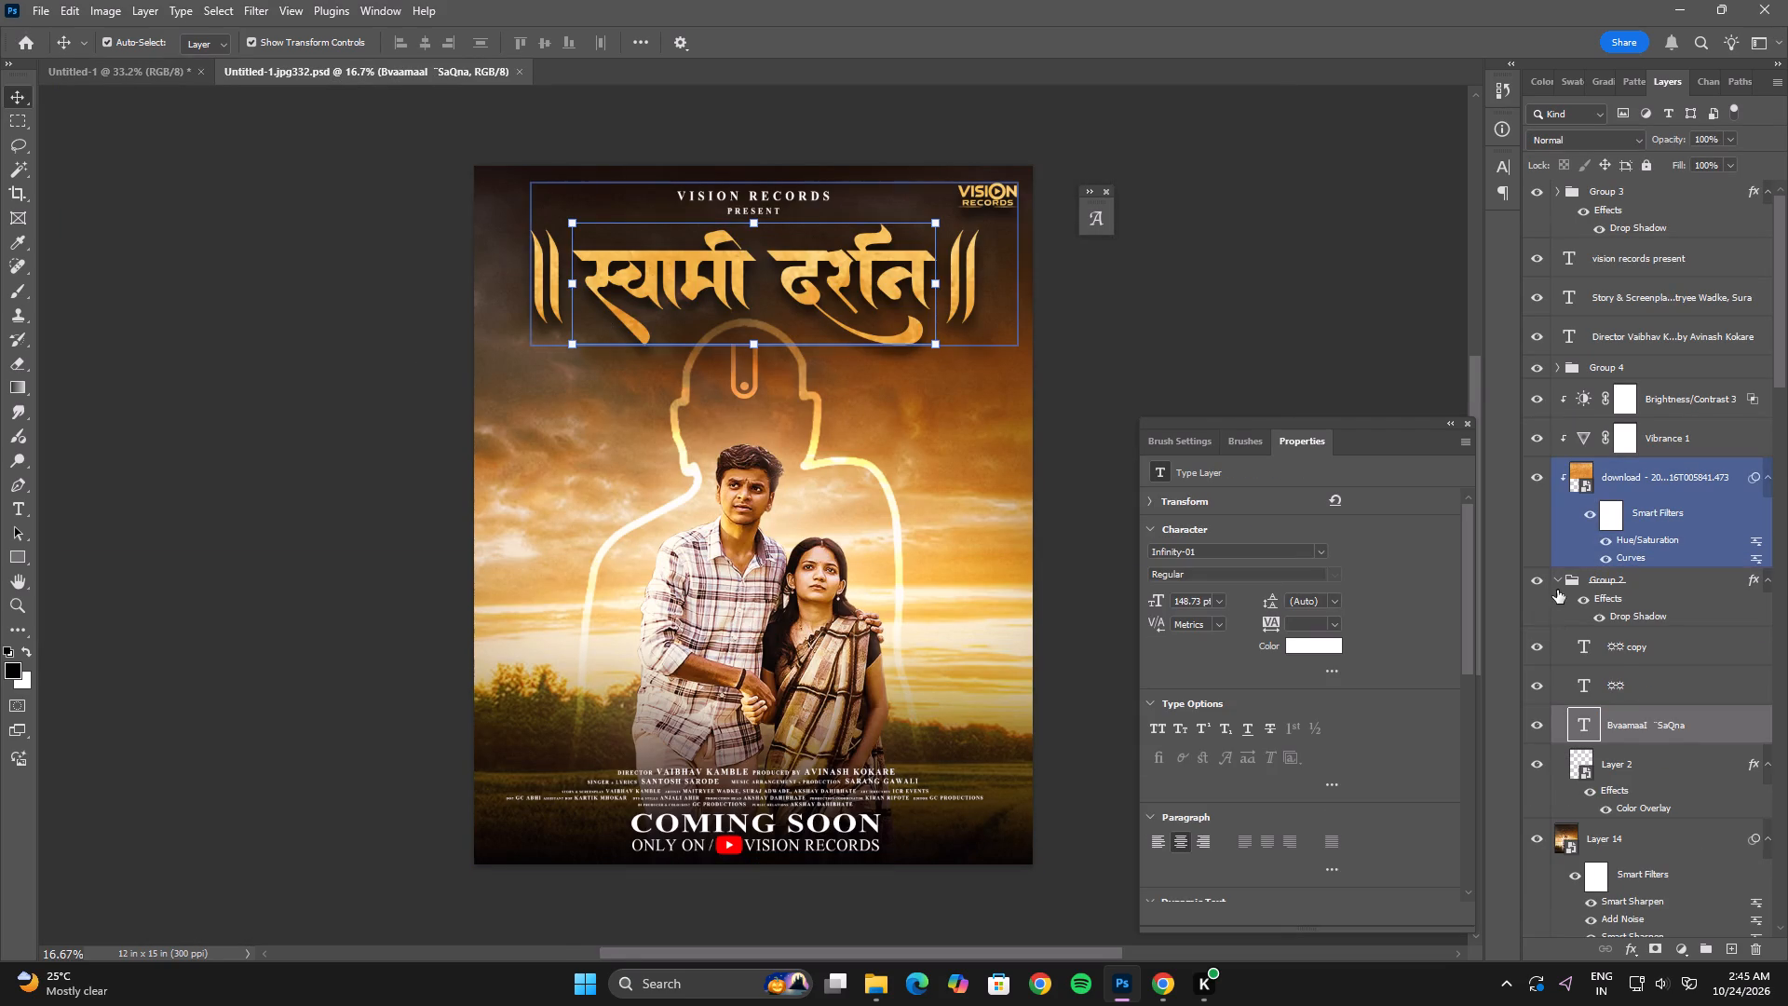
click(1558, 582)
click(1592, 585)
ctrl+click(1656, 493)
ctrl+click(1652, 447)
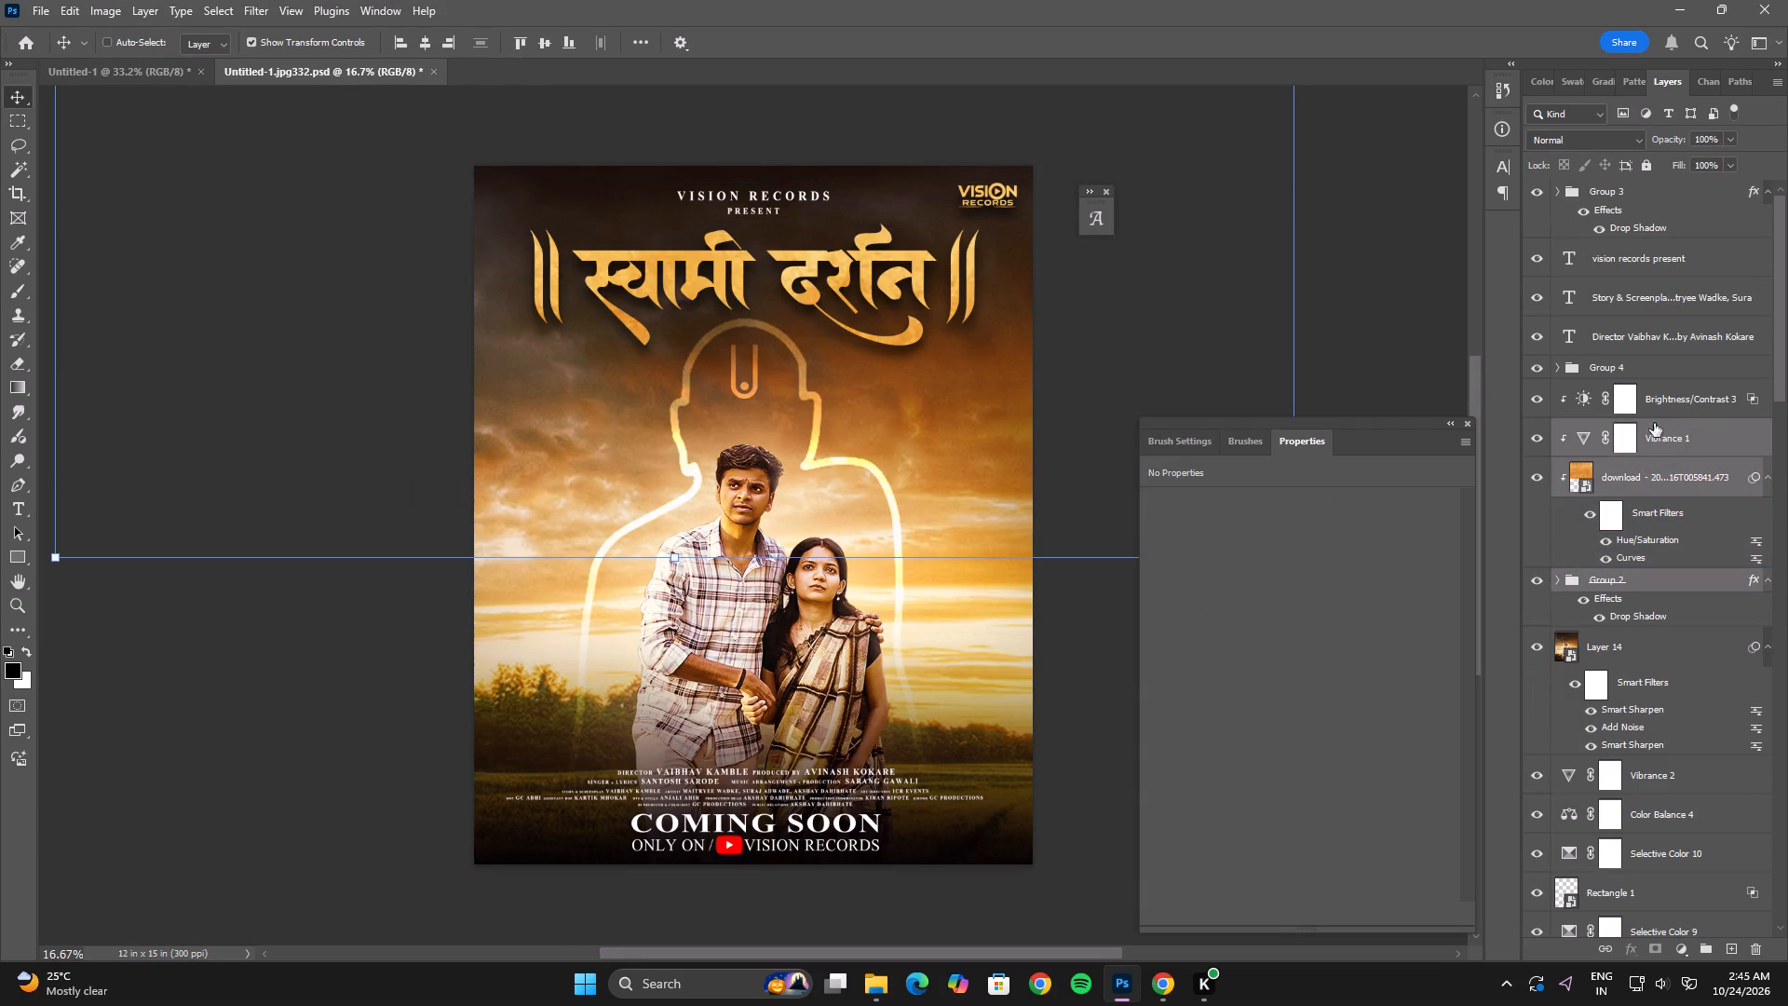
ctrl+click(1653, 409)
drag(1674, 405, 127, 74)
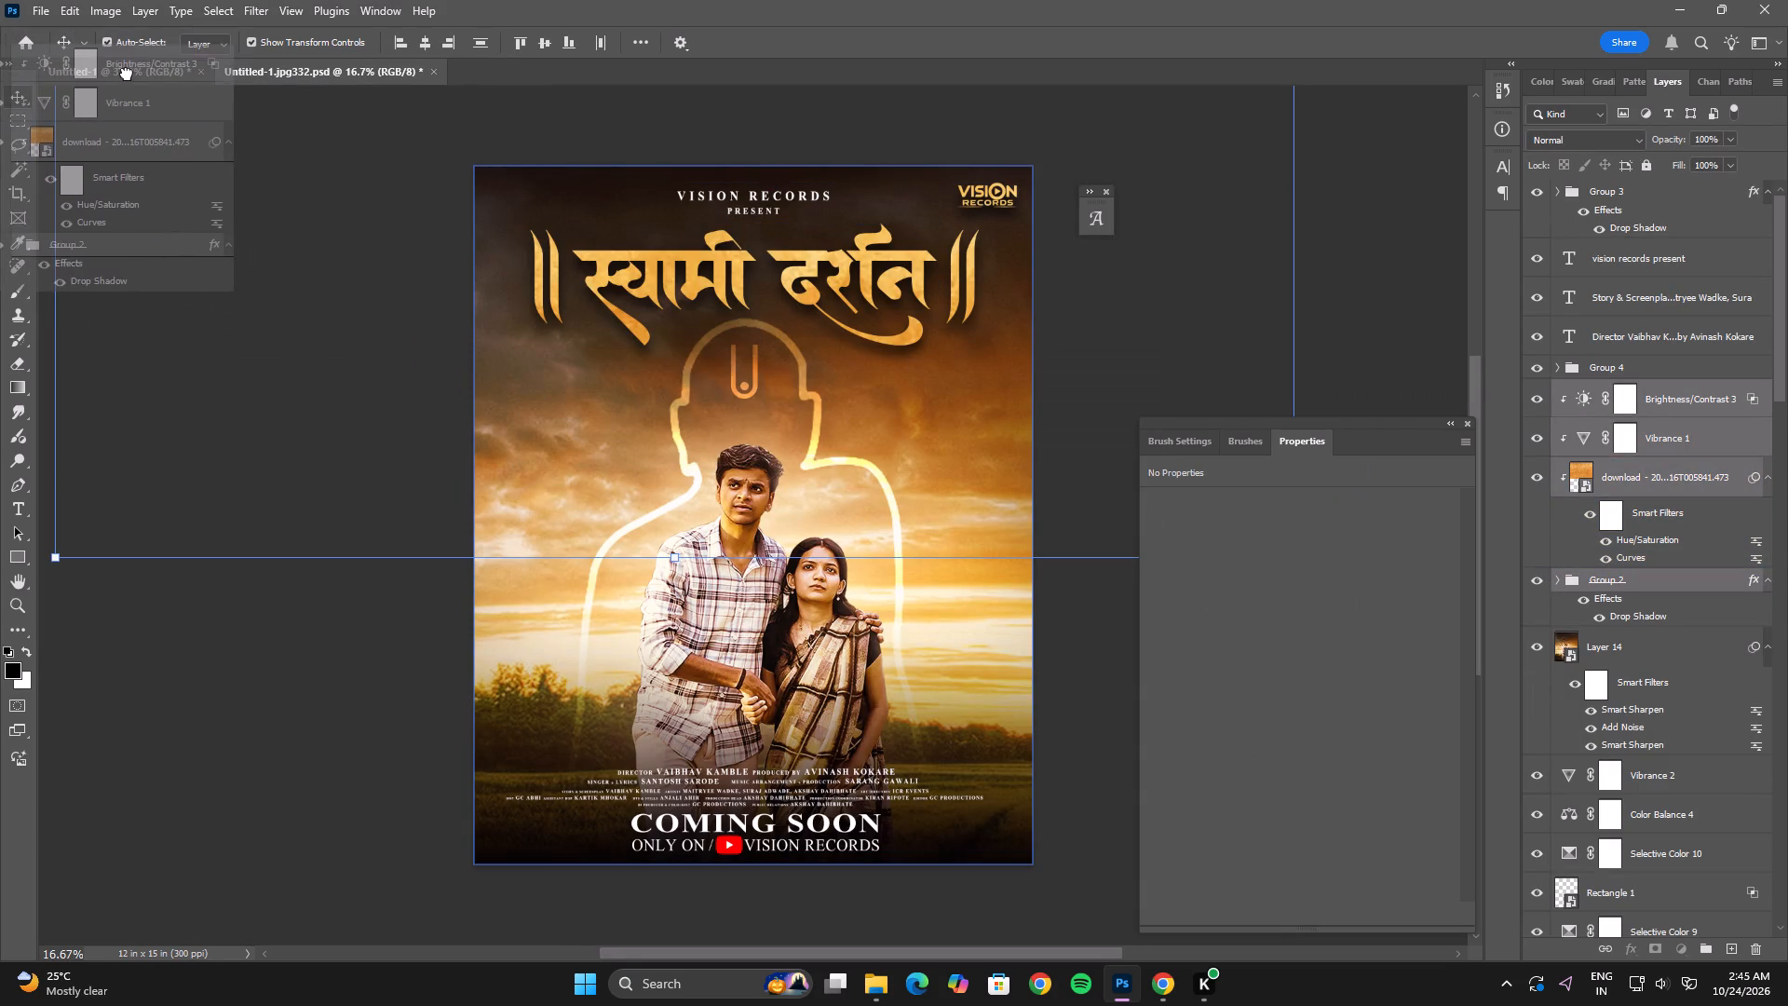
drag(127, 74, 697, 560)
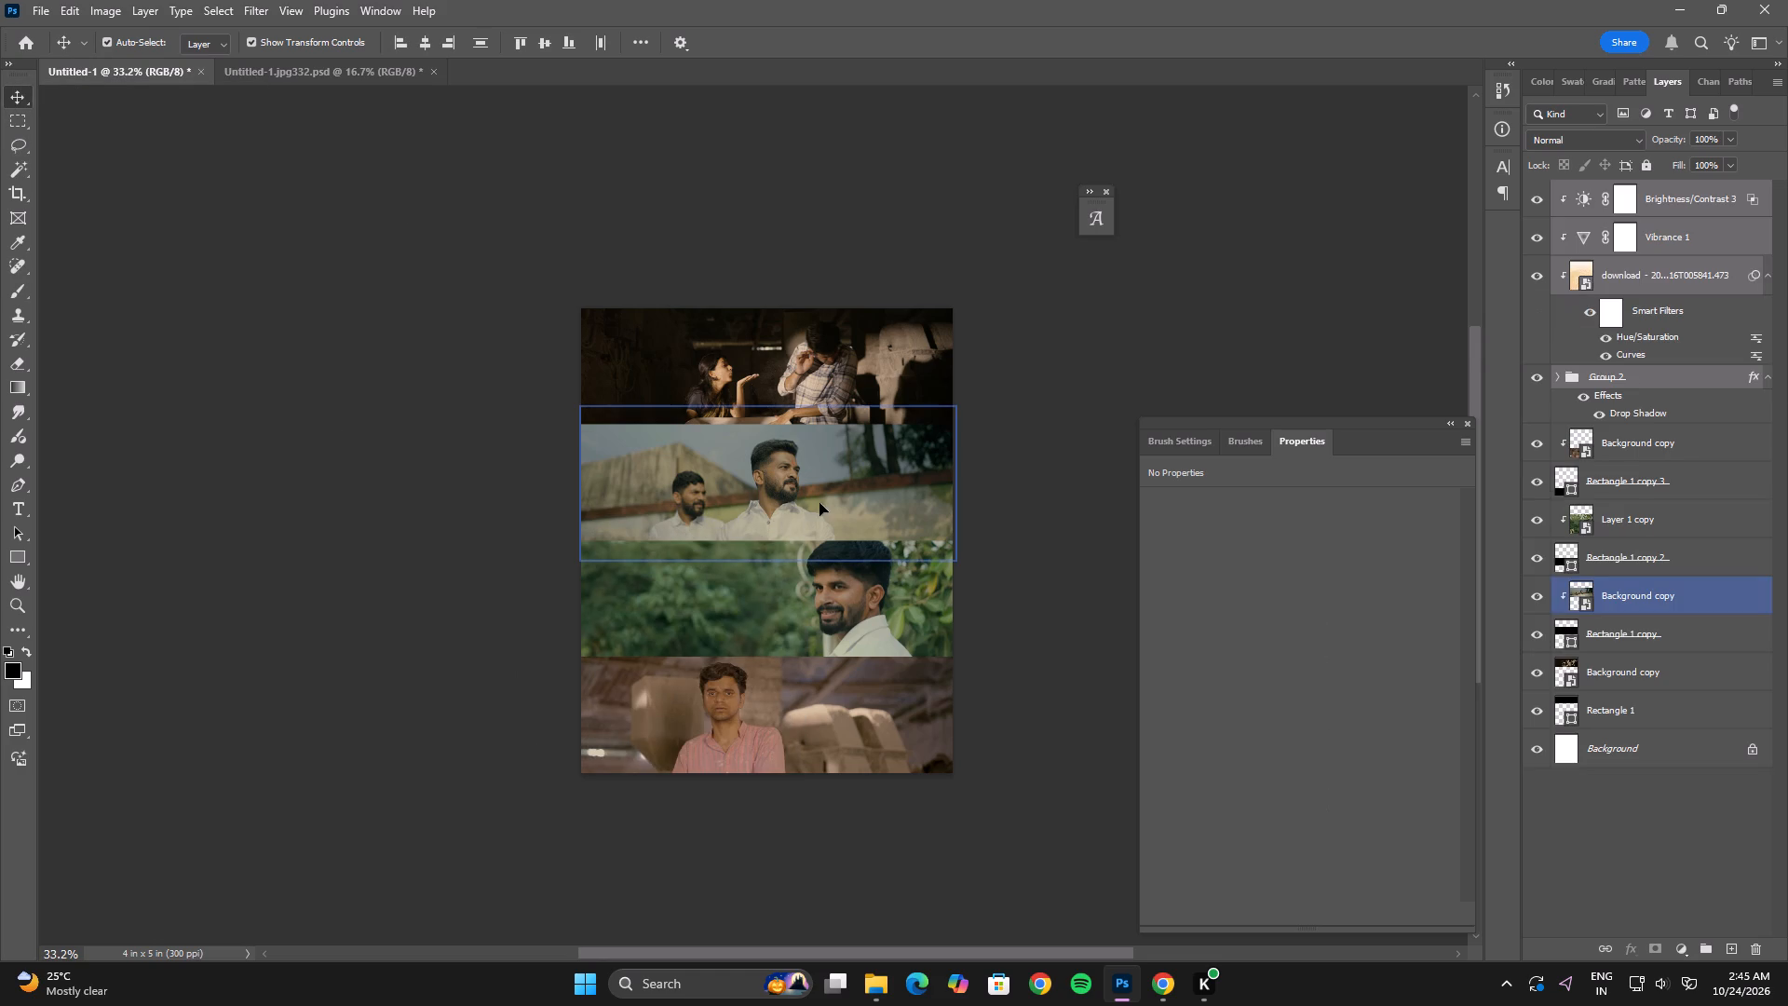
Scale the copied title group with its texture and adjustment layers to about 22% and place the title over the green third strip.
scroll(1643, 388, up, 3)
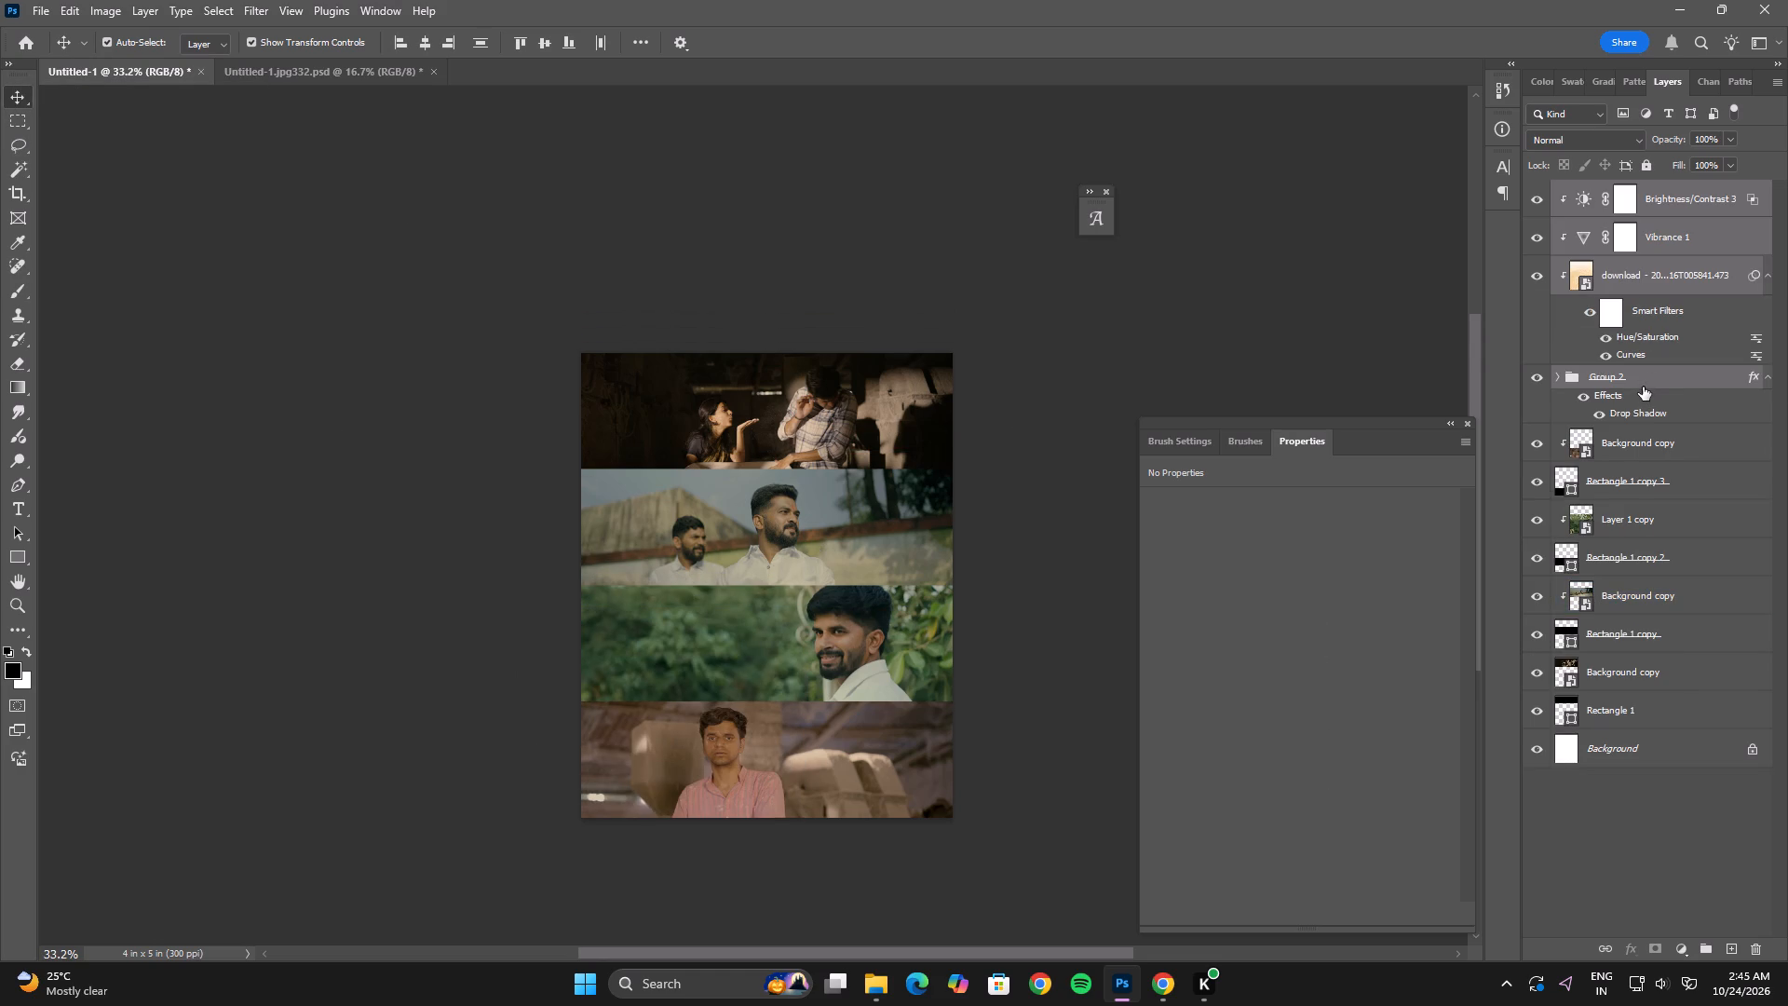
alt+scroll(863, 517, down, 8)
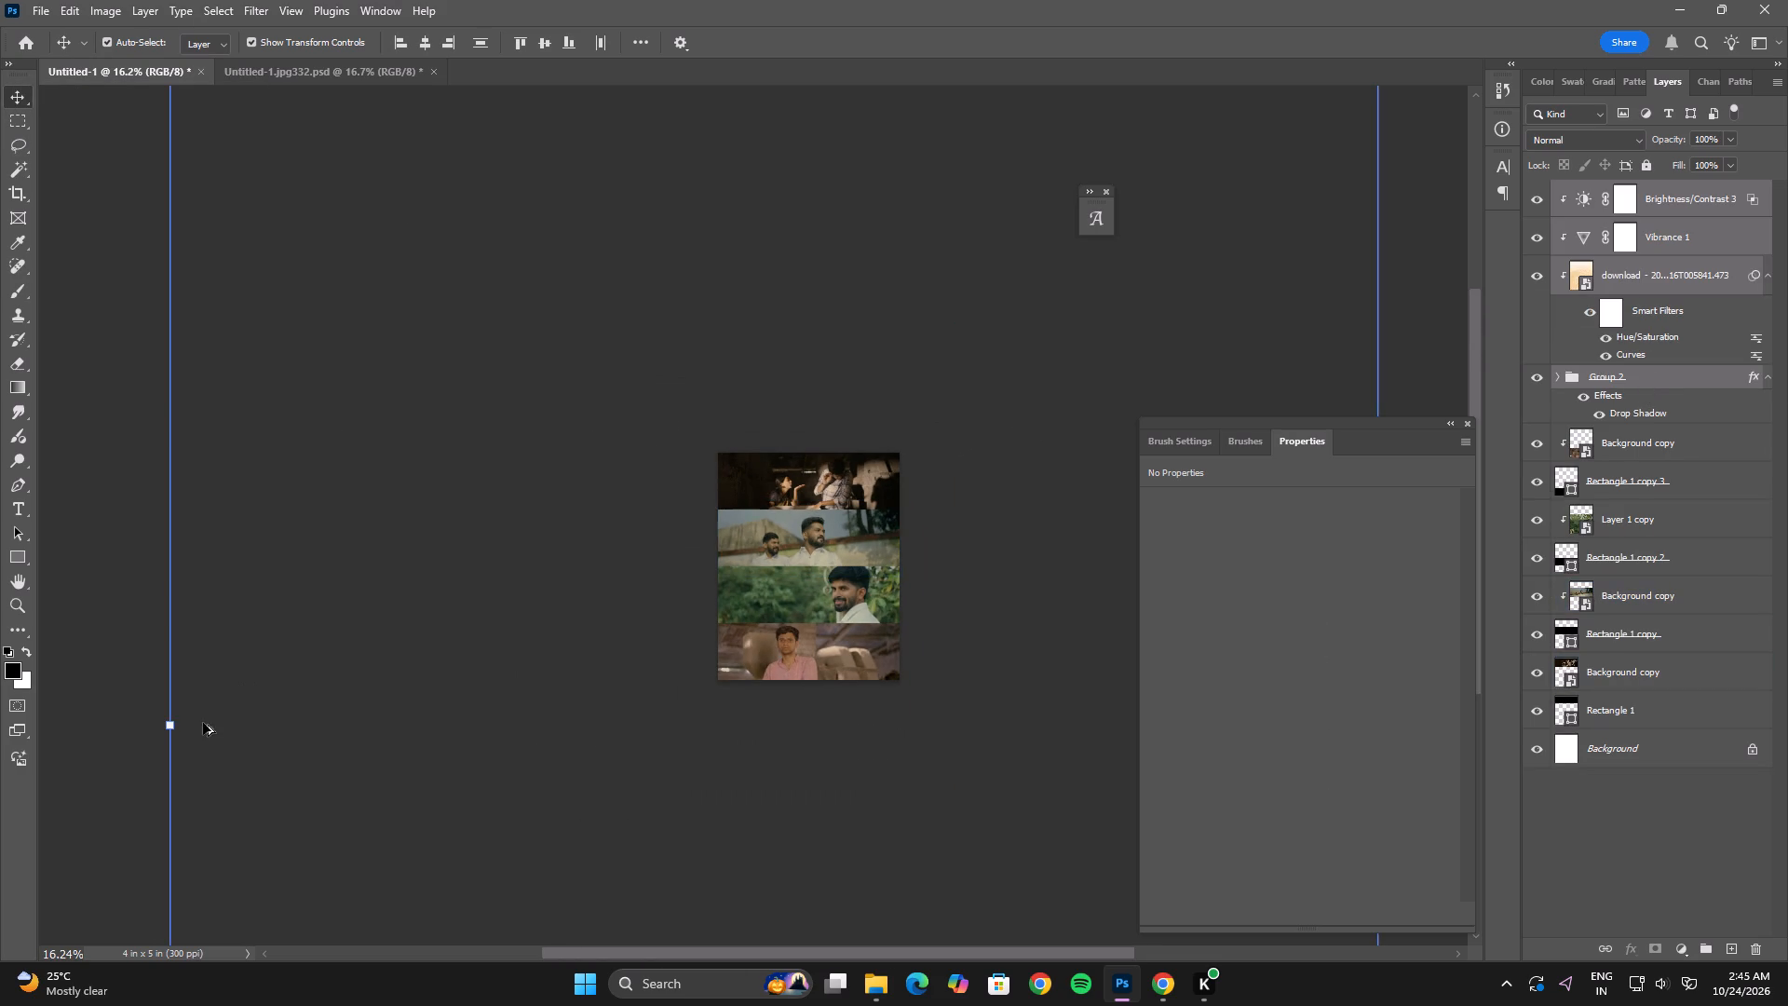
alt+drag(170, 723, 625, 713)
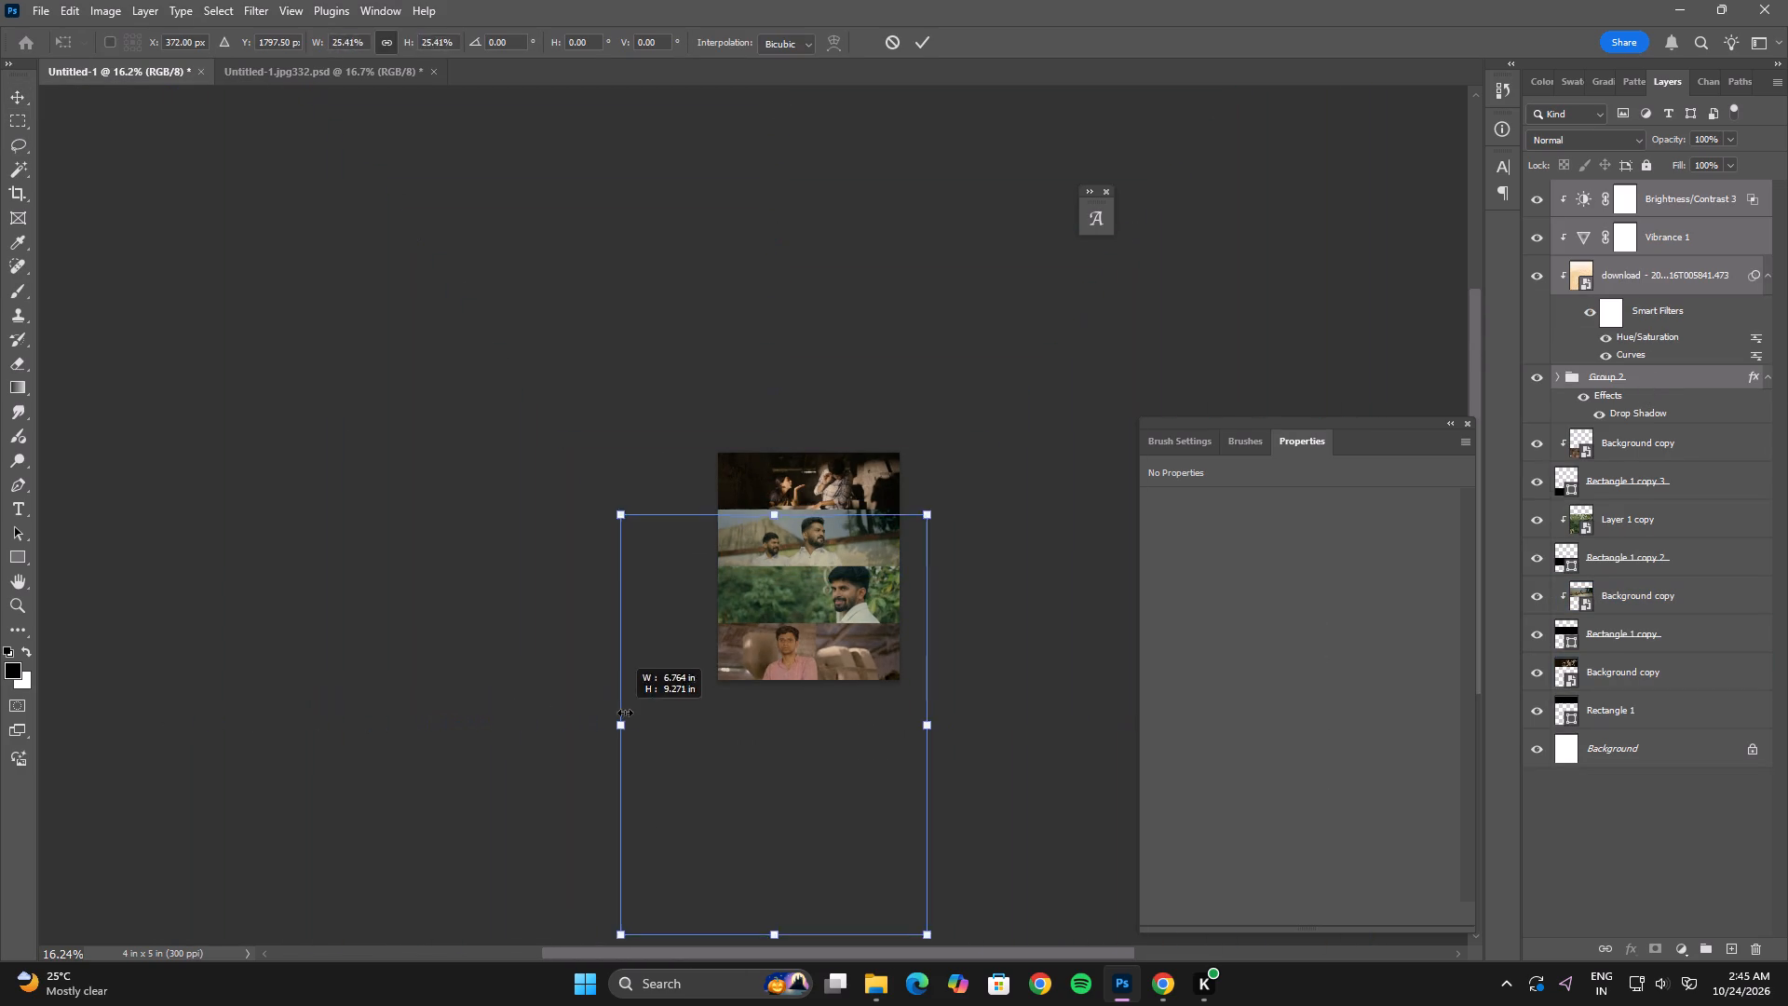
alt+drag(625, 713, 642, 715)
drag(755, 814, 743, 631)
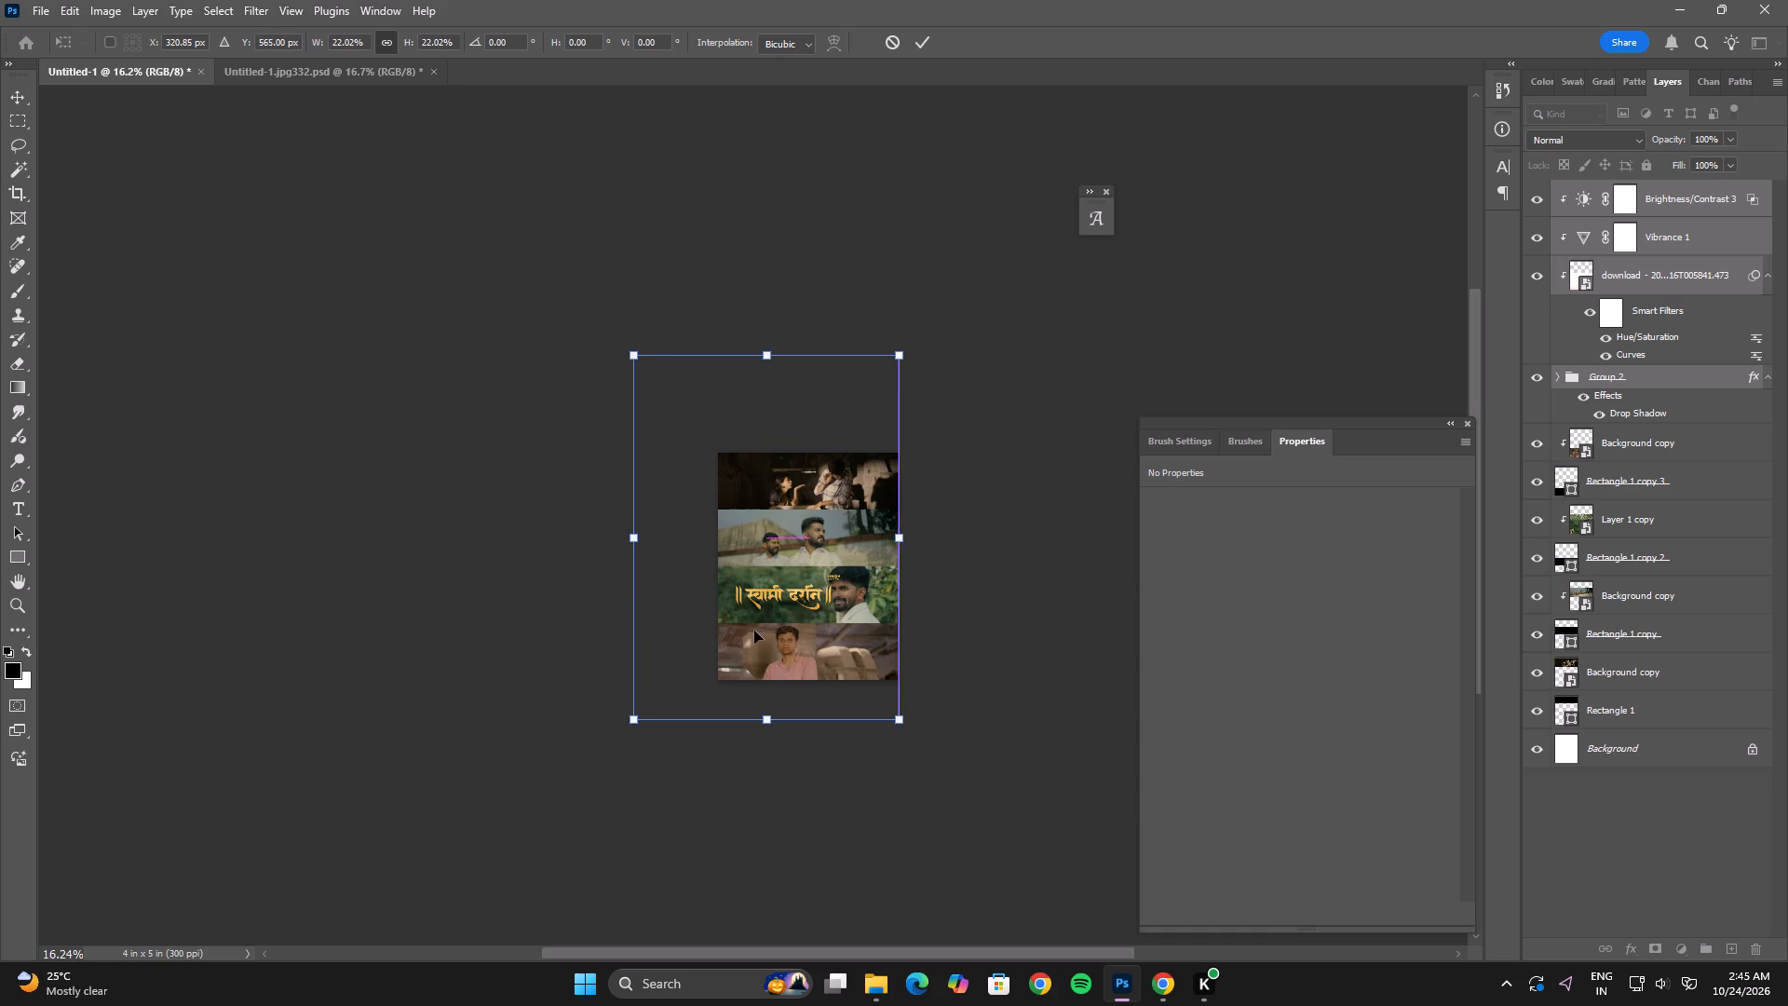
double_click(754, 631)
Delete the small Vision logo, Layer 1, from inside the title's Group 2.
alt+scroll(778, 613, up, 10)
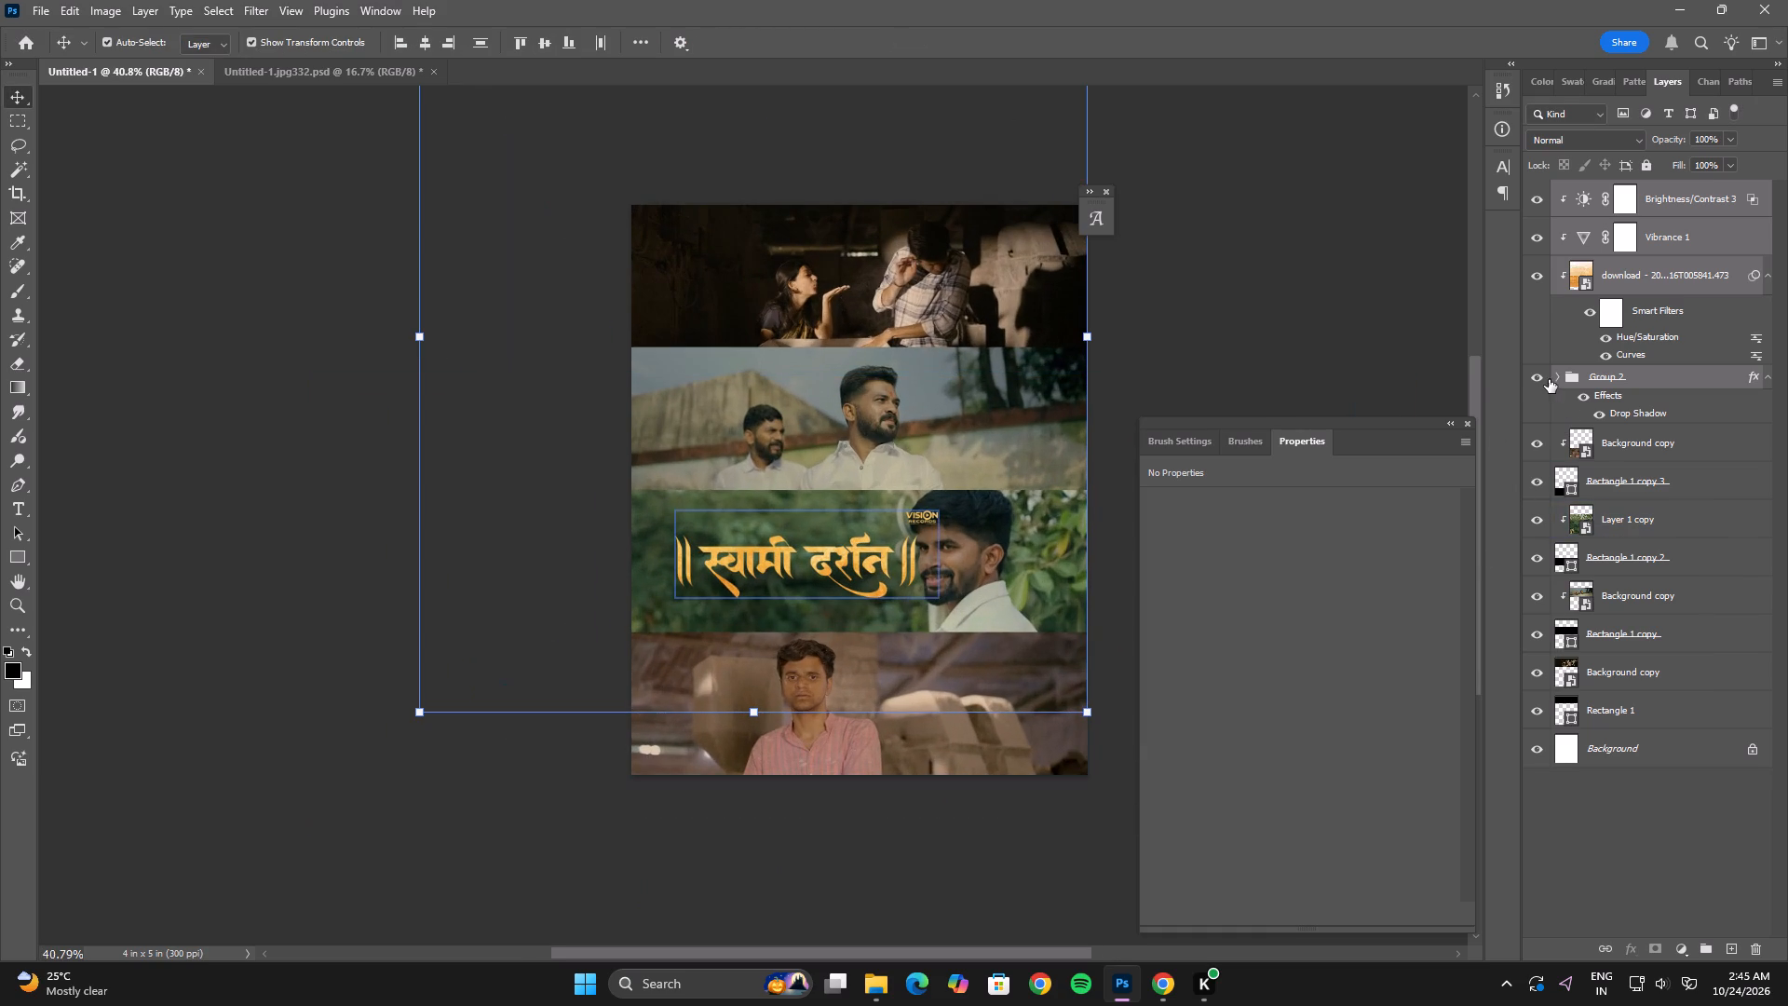
click(1555, 382)
click(1652, 560)
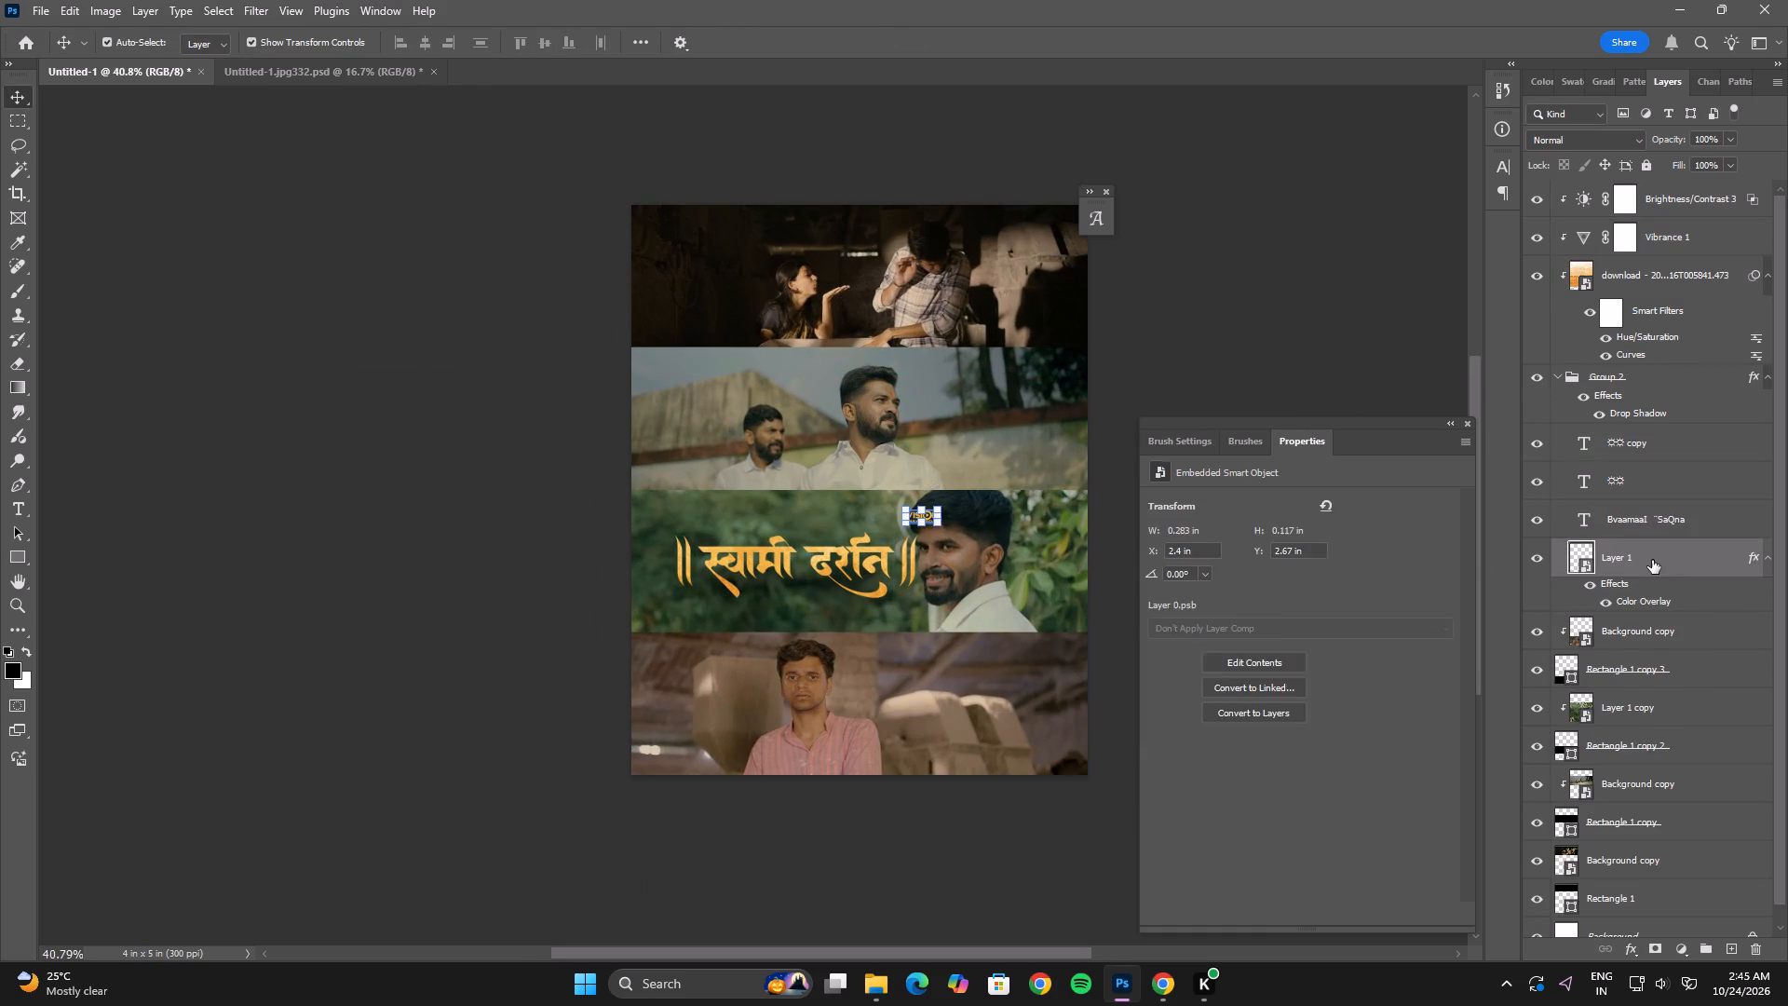
key(BackSpace)
Move only the title group, Group 2, slightly left and up within the third strip, away from the man's face.
alt+scroll(915, 555, up, 3)
alt+scroll(851, 615, up, 2)
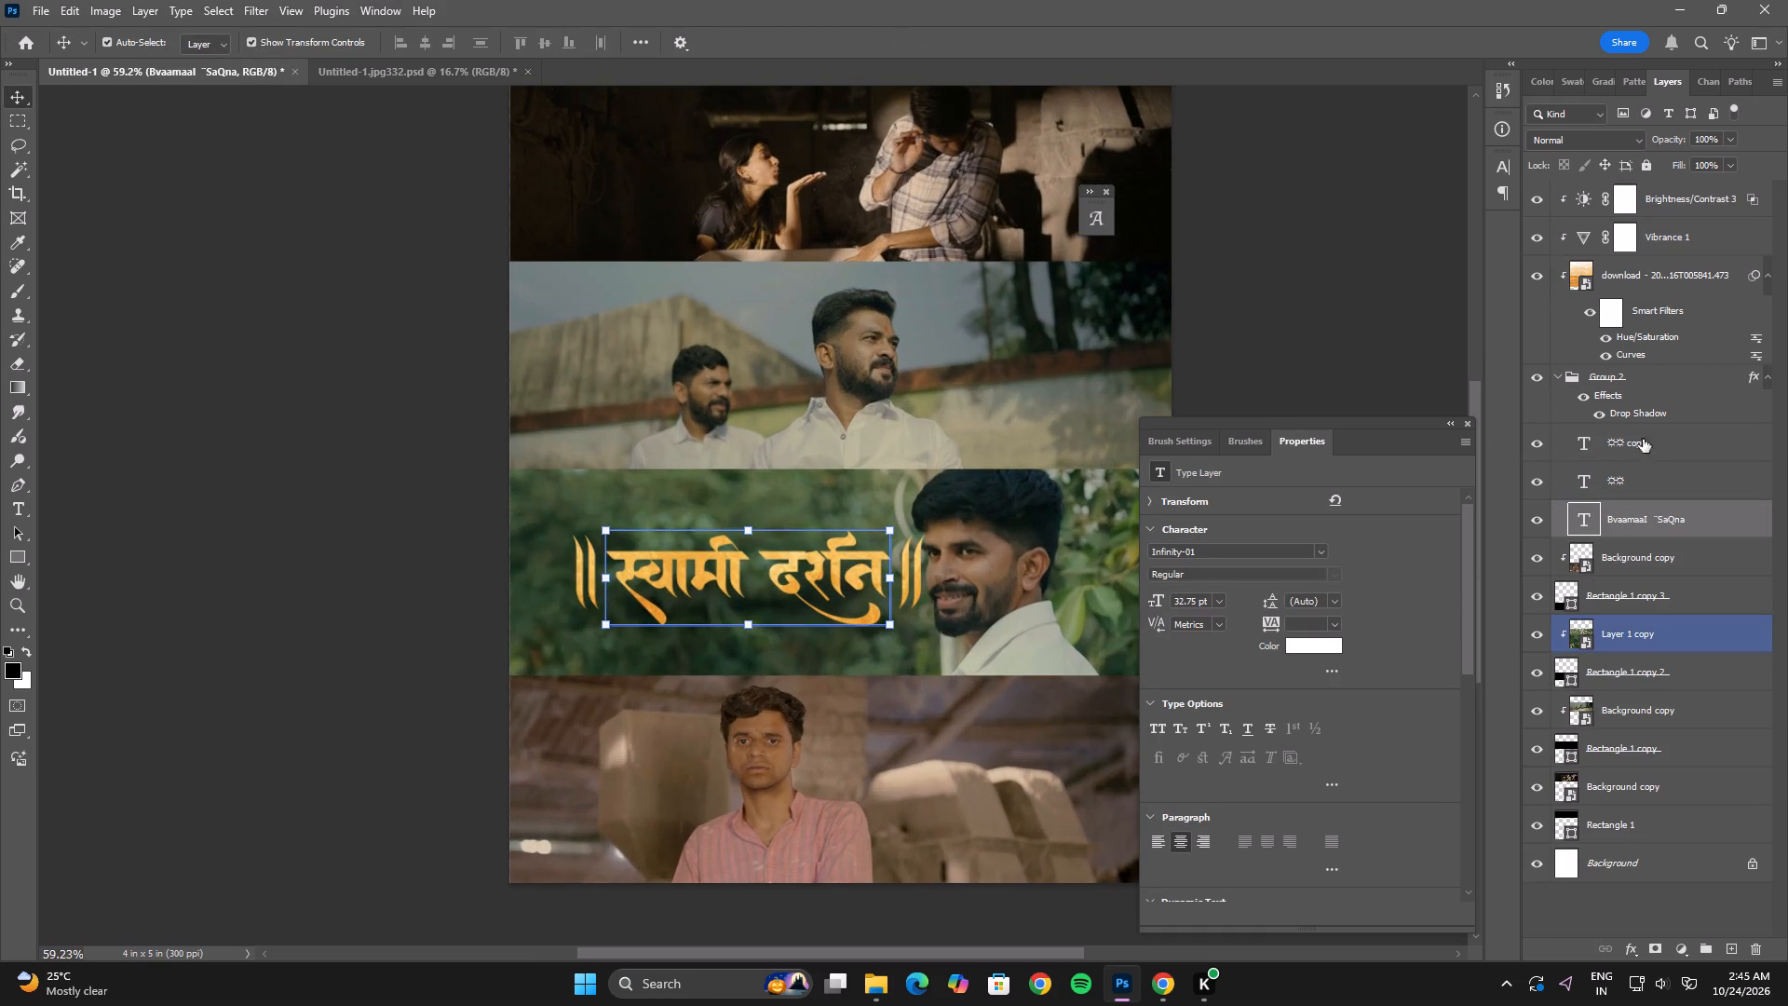
click(1555, 377)
click(1633, 382)
ctrl+click(1645, 281)
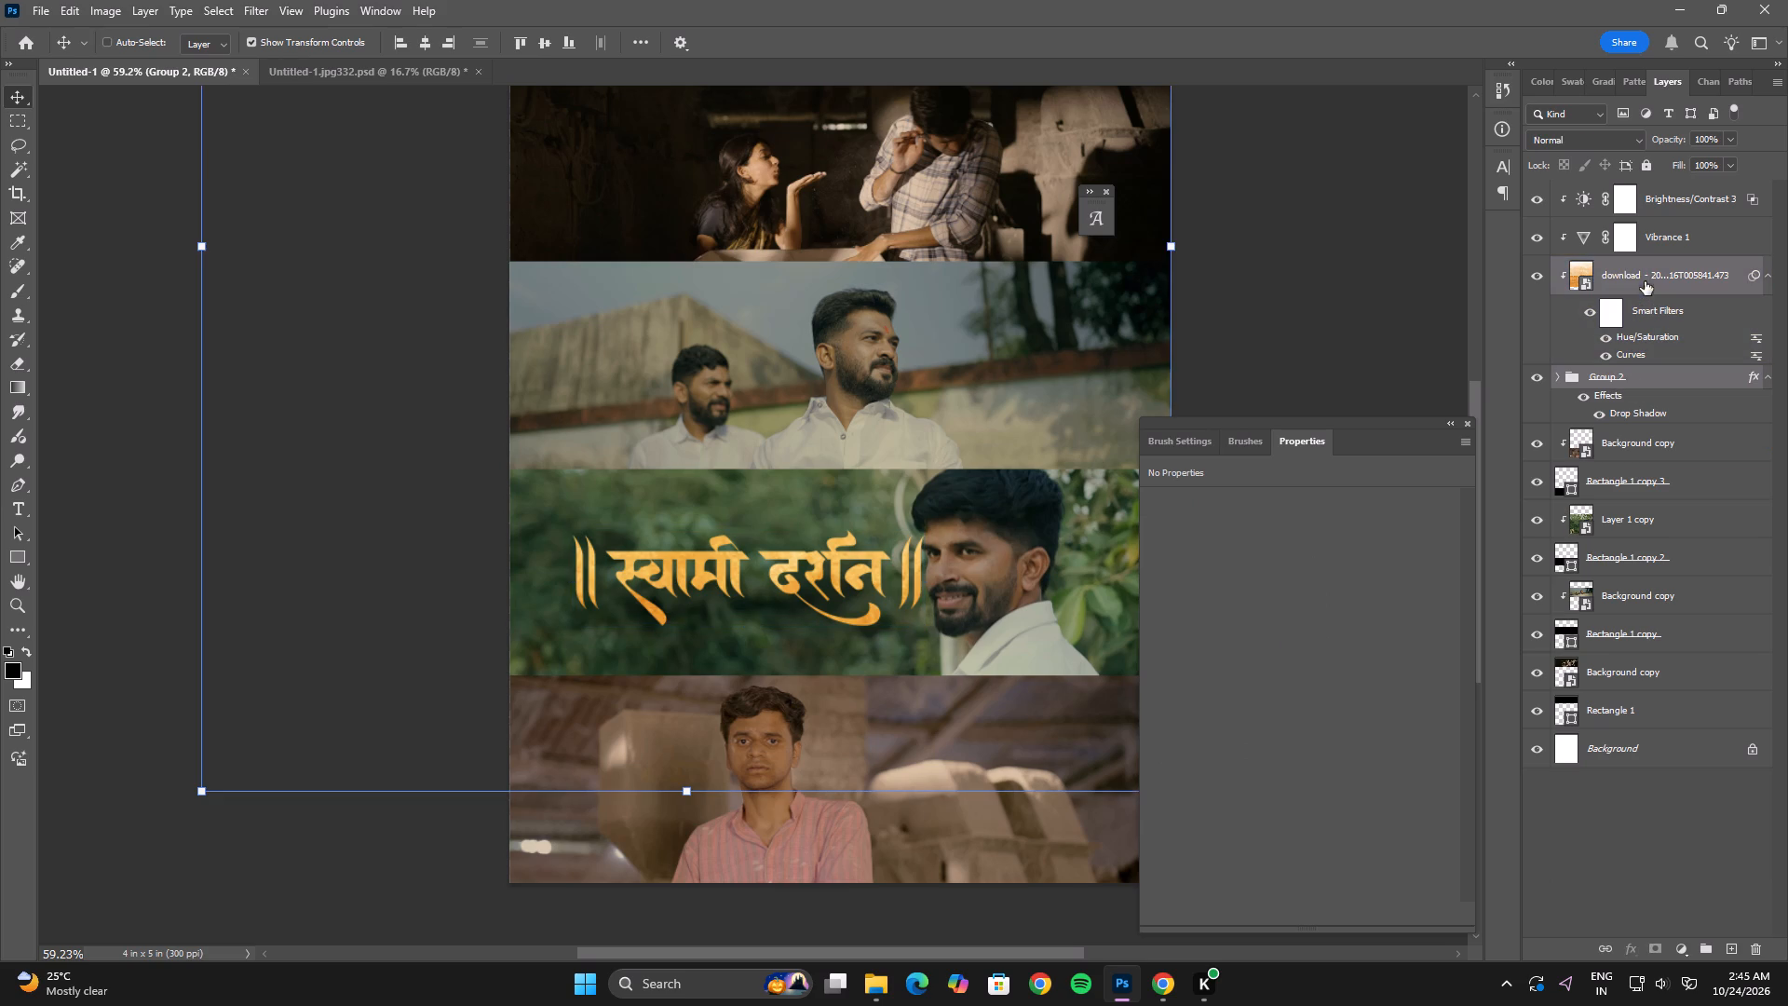
click(1634, 378)
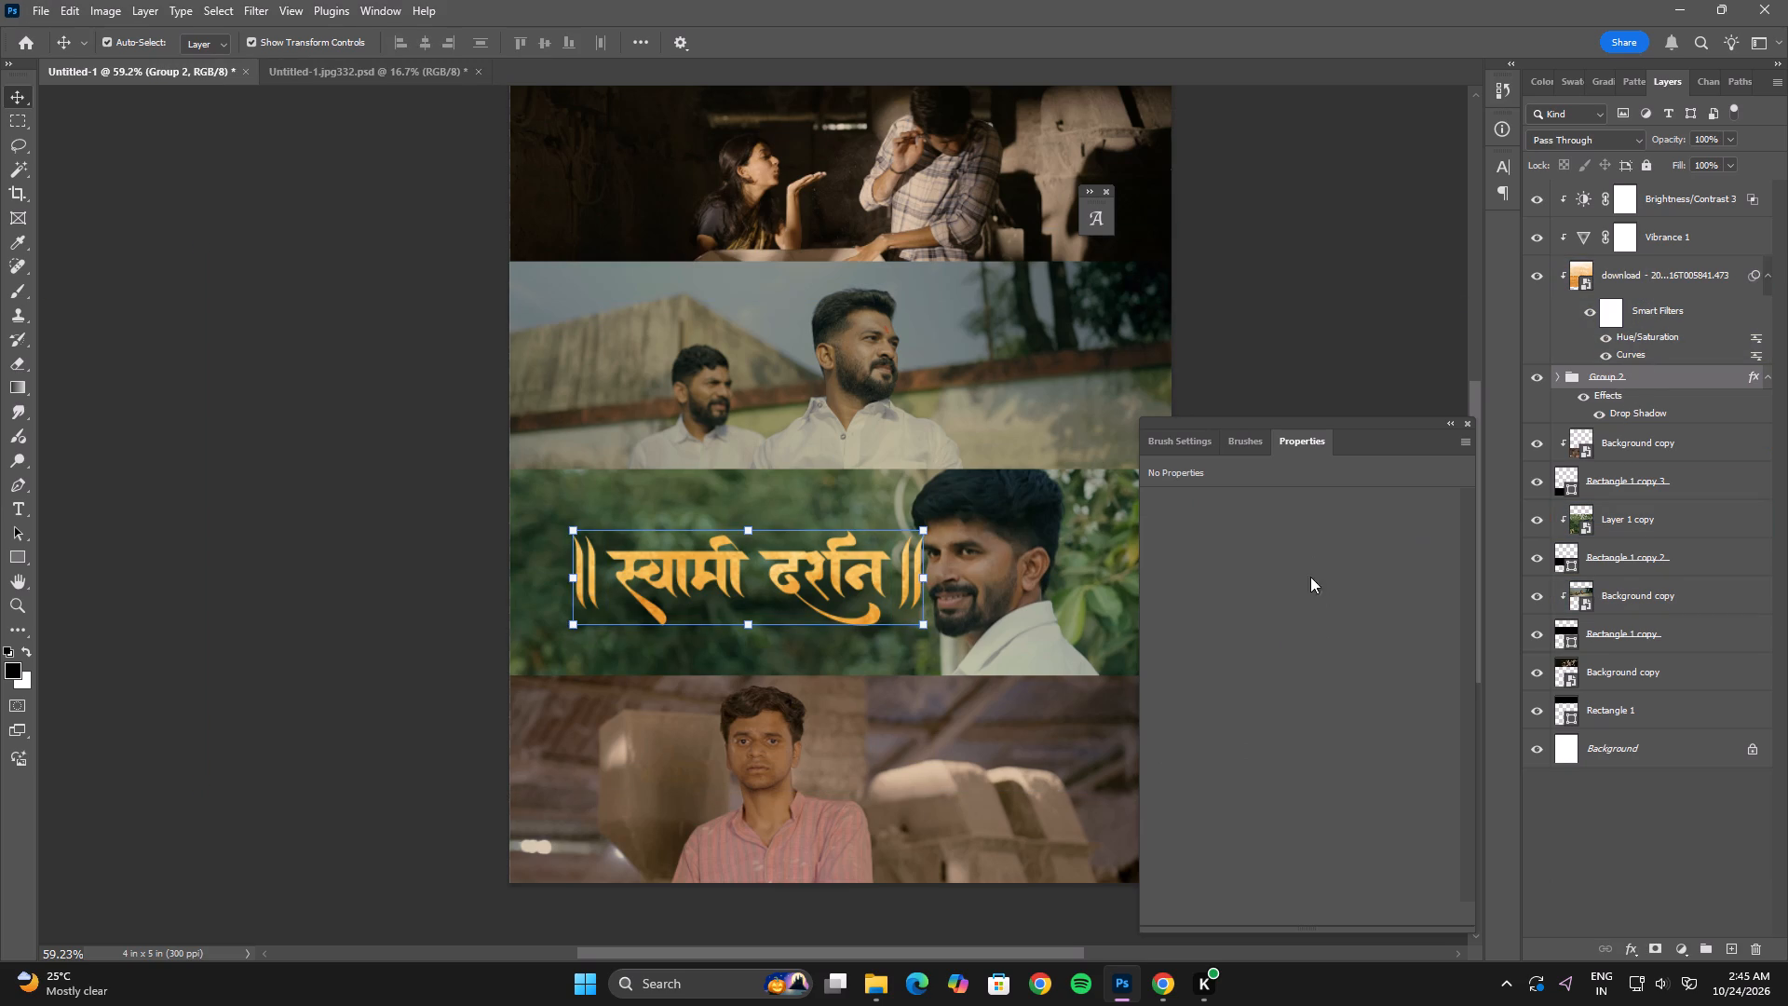
alt+click(925, 524)
drag(866, 569, 819, 565)
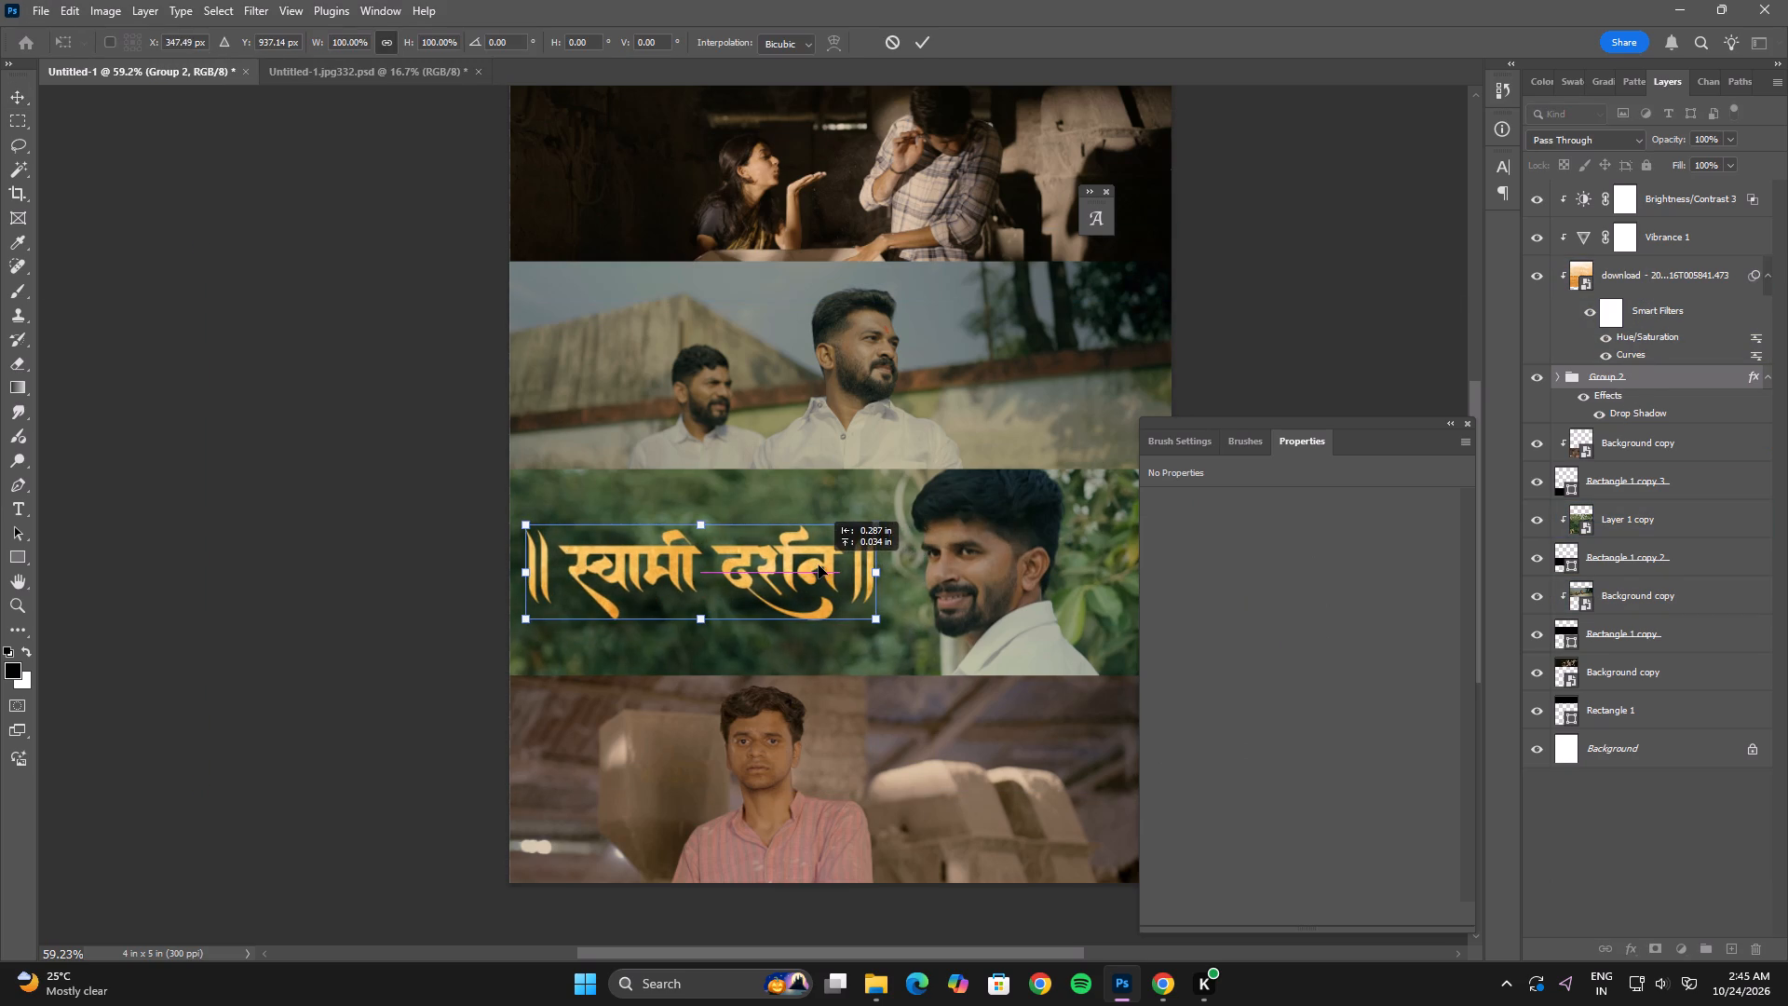
drag(819, 565, 833, 564)
double_click(831, 564)
Shift the third strip's still right and down to about X -2.58 in, Y 1.54 in.
click(1007, 573)
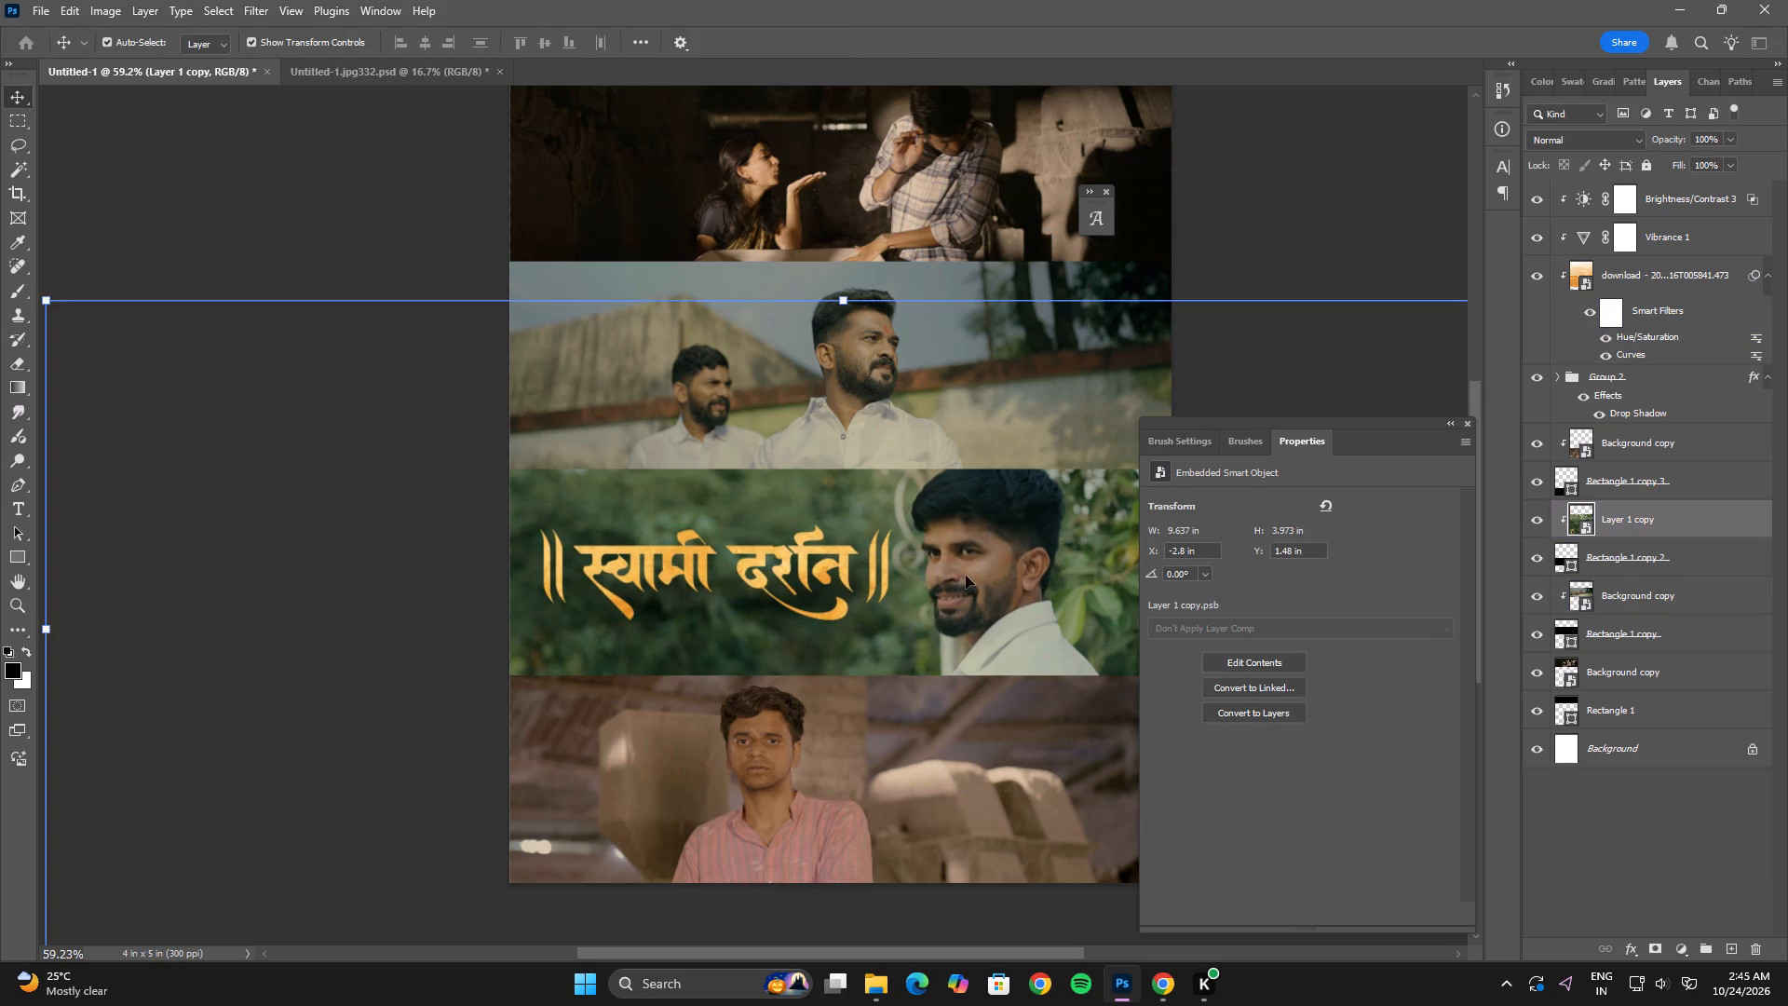
drag(966, 576, 998, 589)
key(Up)
key(Up)
key(Up)
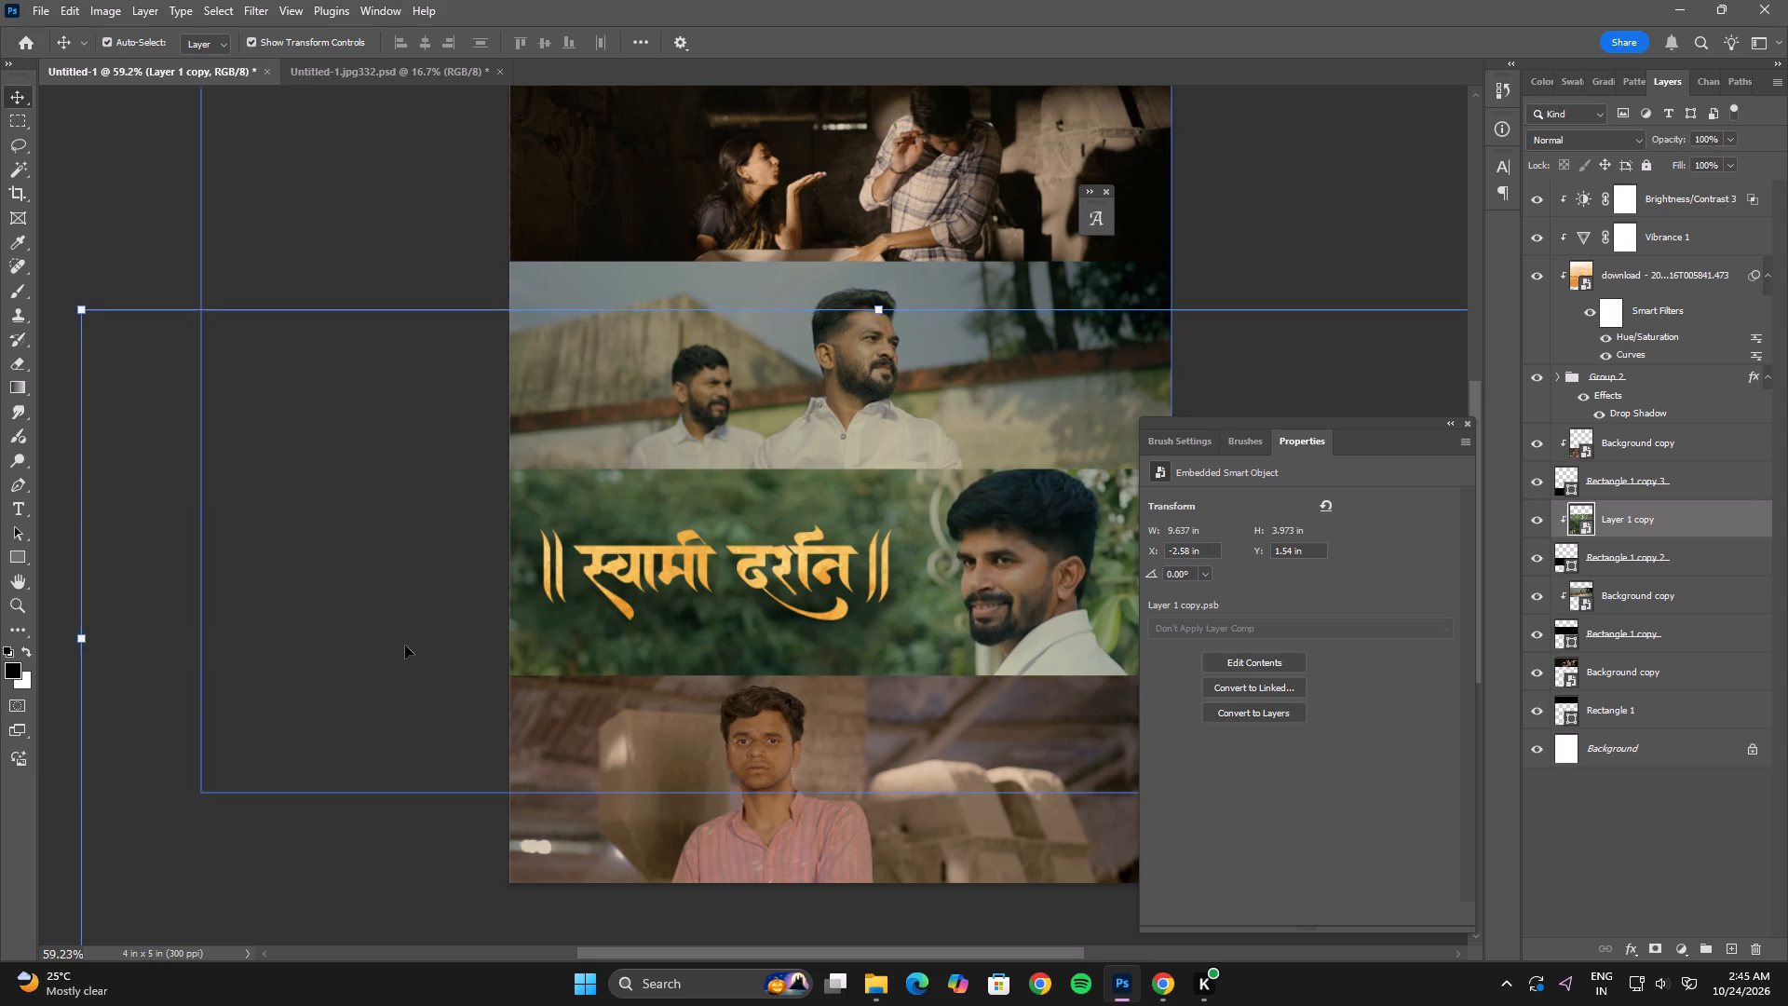
click(393, 645)
Nudge the title group together with its clipped texture about 50 px right and 7 px down.
click(809, 551)
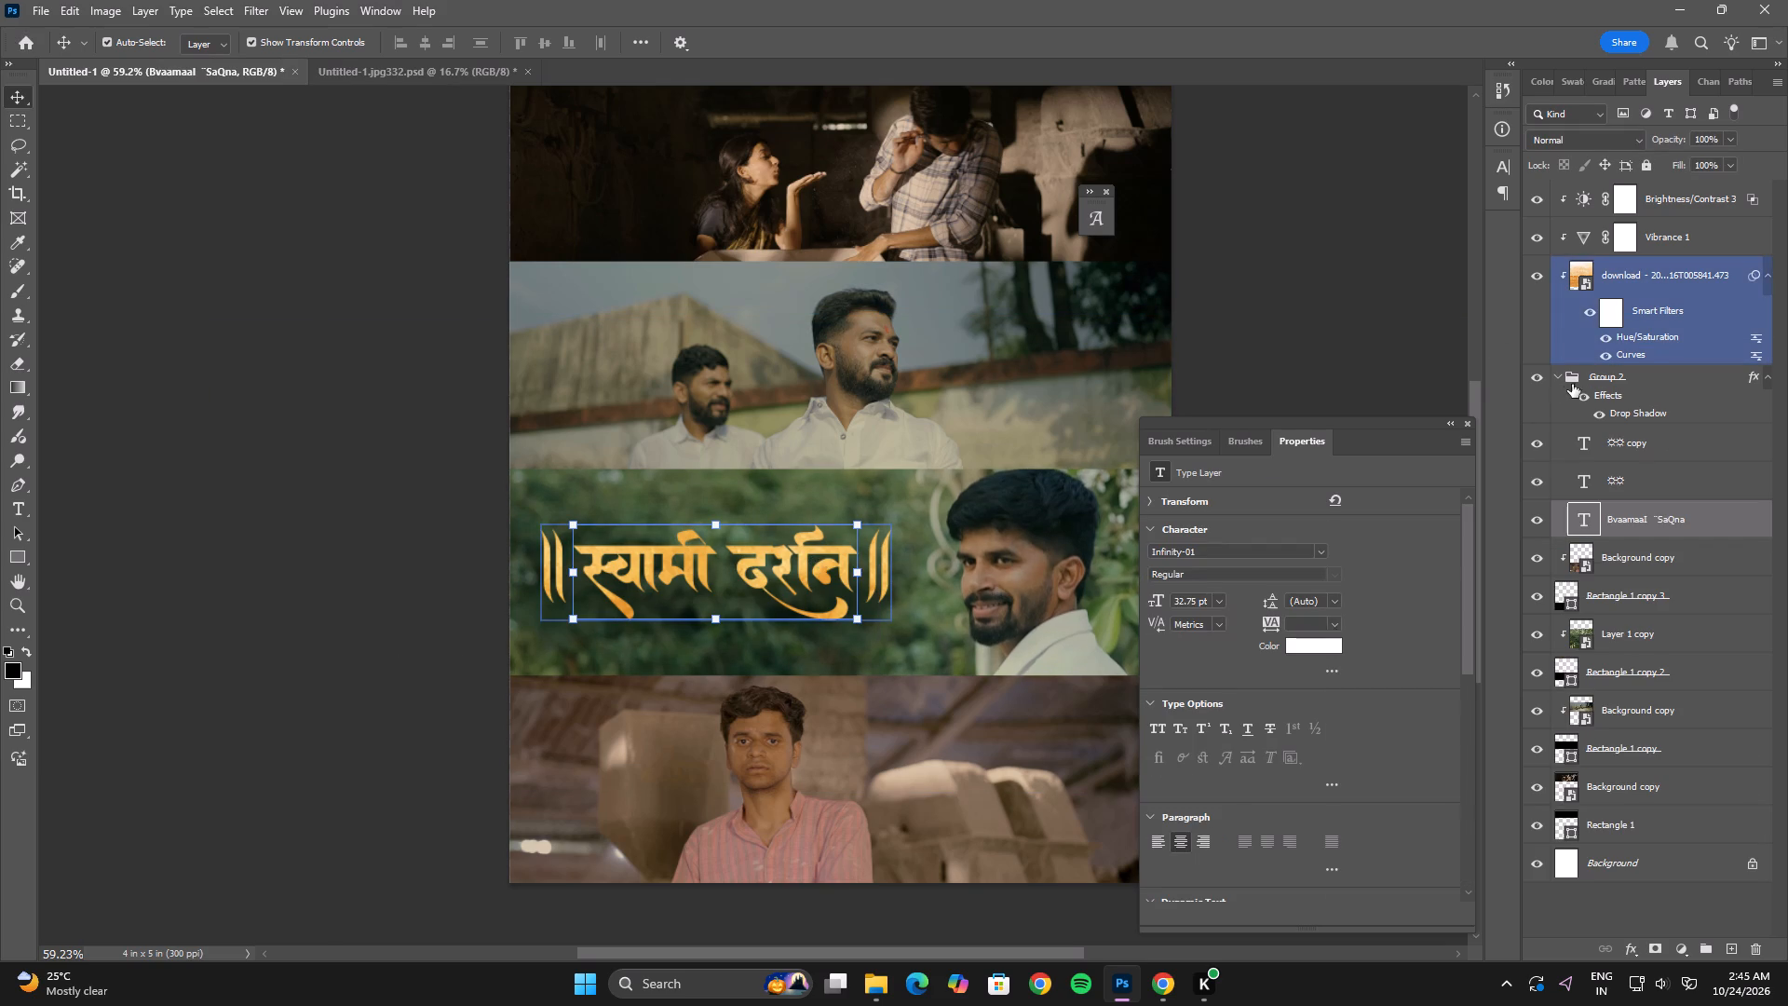
click(1558, 377)
click(1606, 377)
ctrl+click(1643, 278)
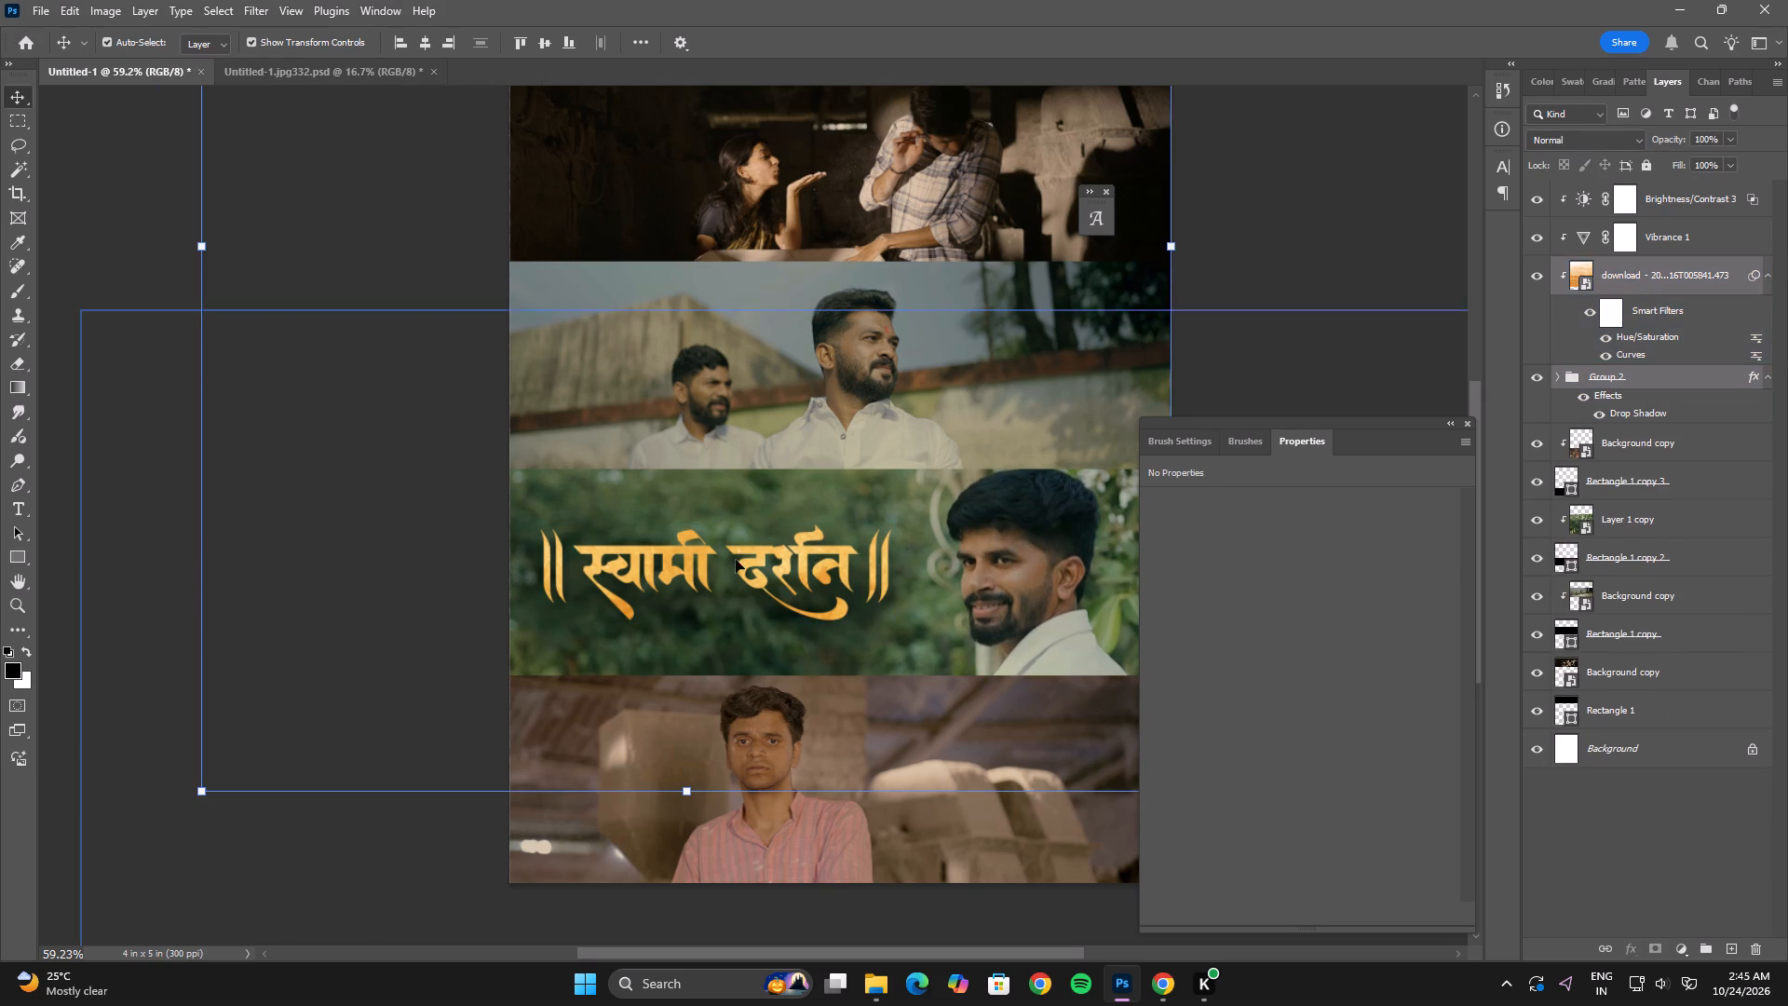
key(shift+Right)
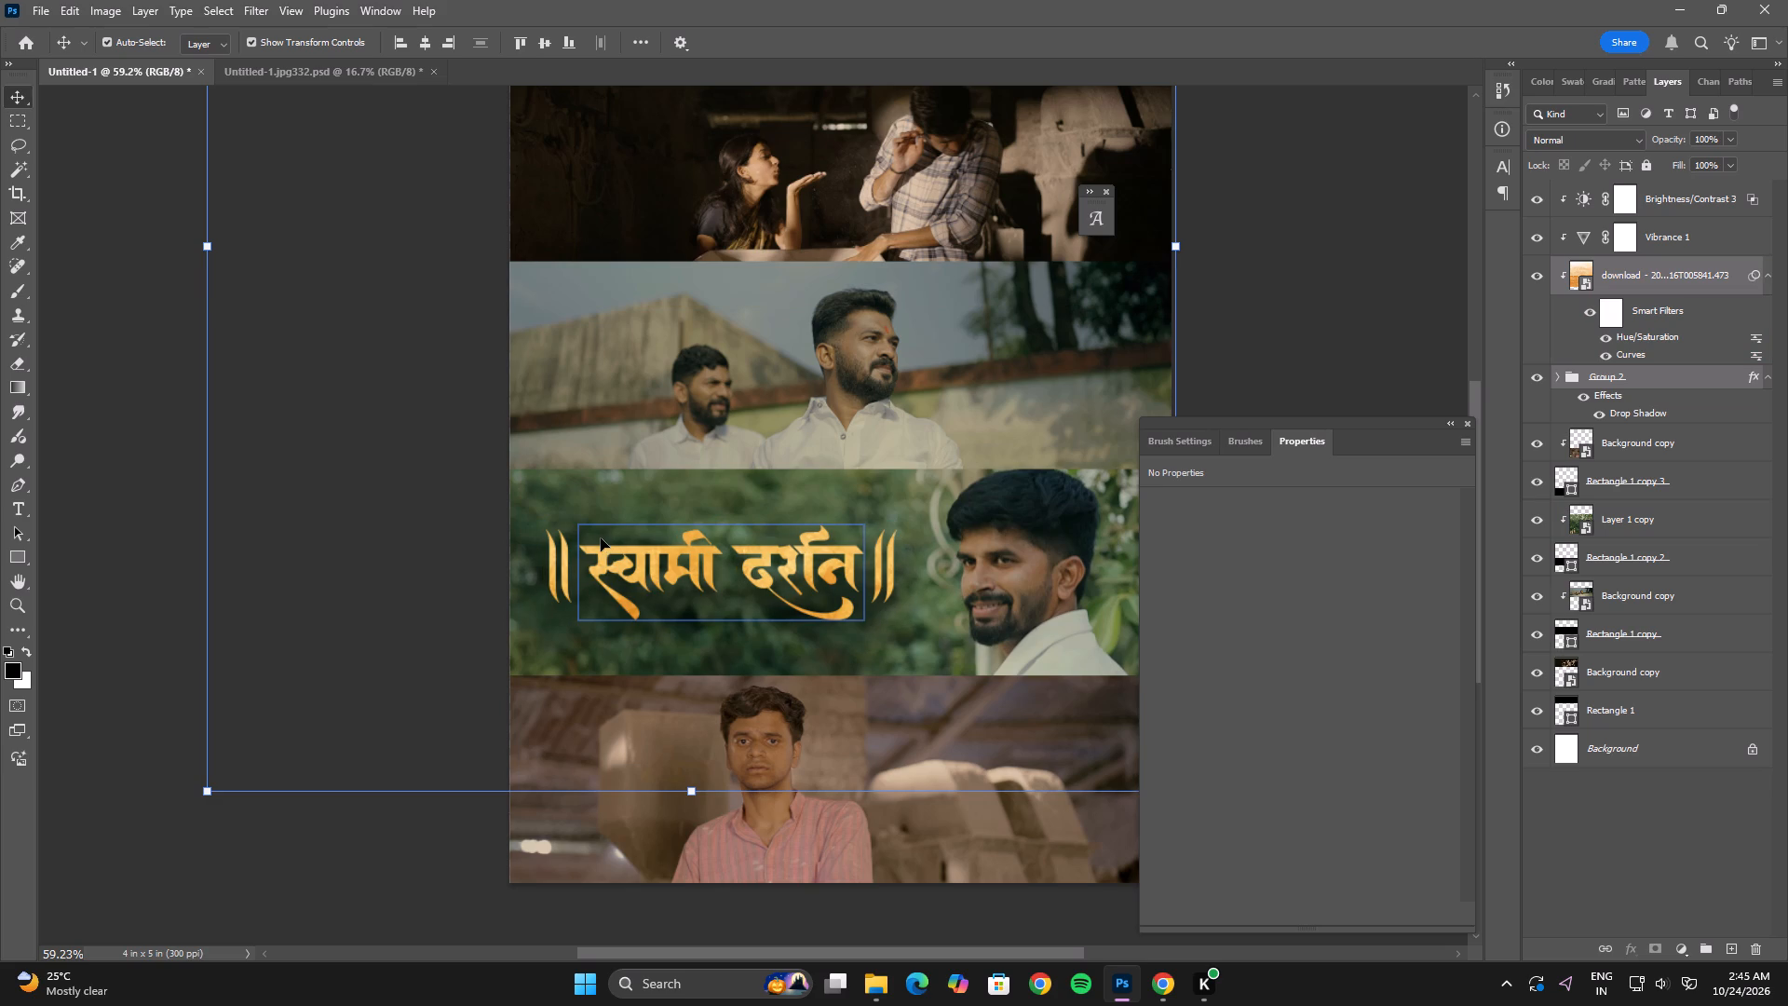
key(shift+Right)
key(shift+Down)
key(shift+Right)
key(shift+Right)
key(shift+Right)
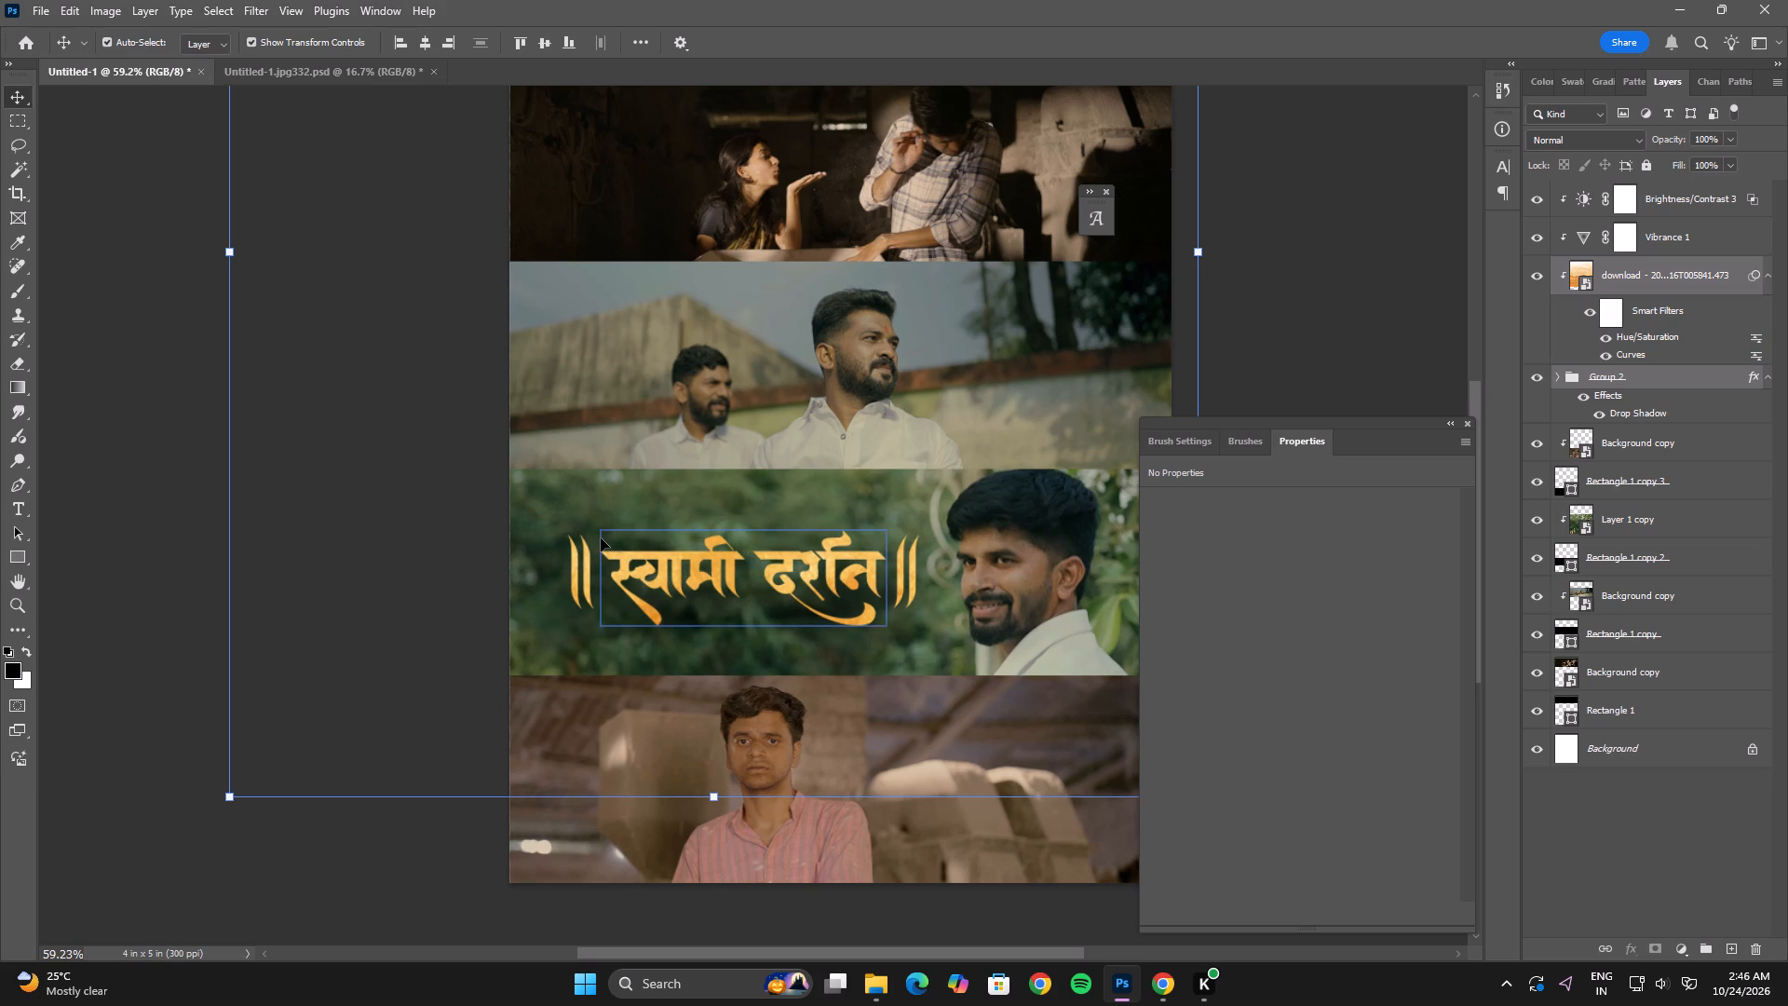
key(Up)
key(Up)
key(Up)
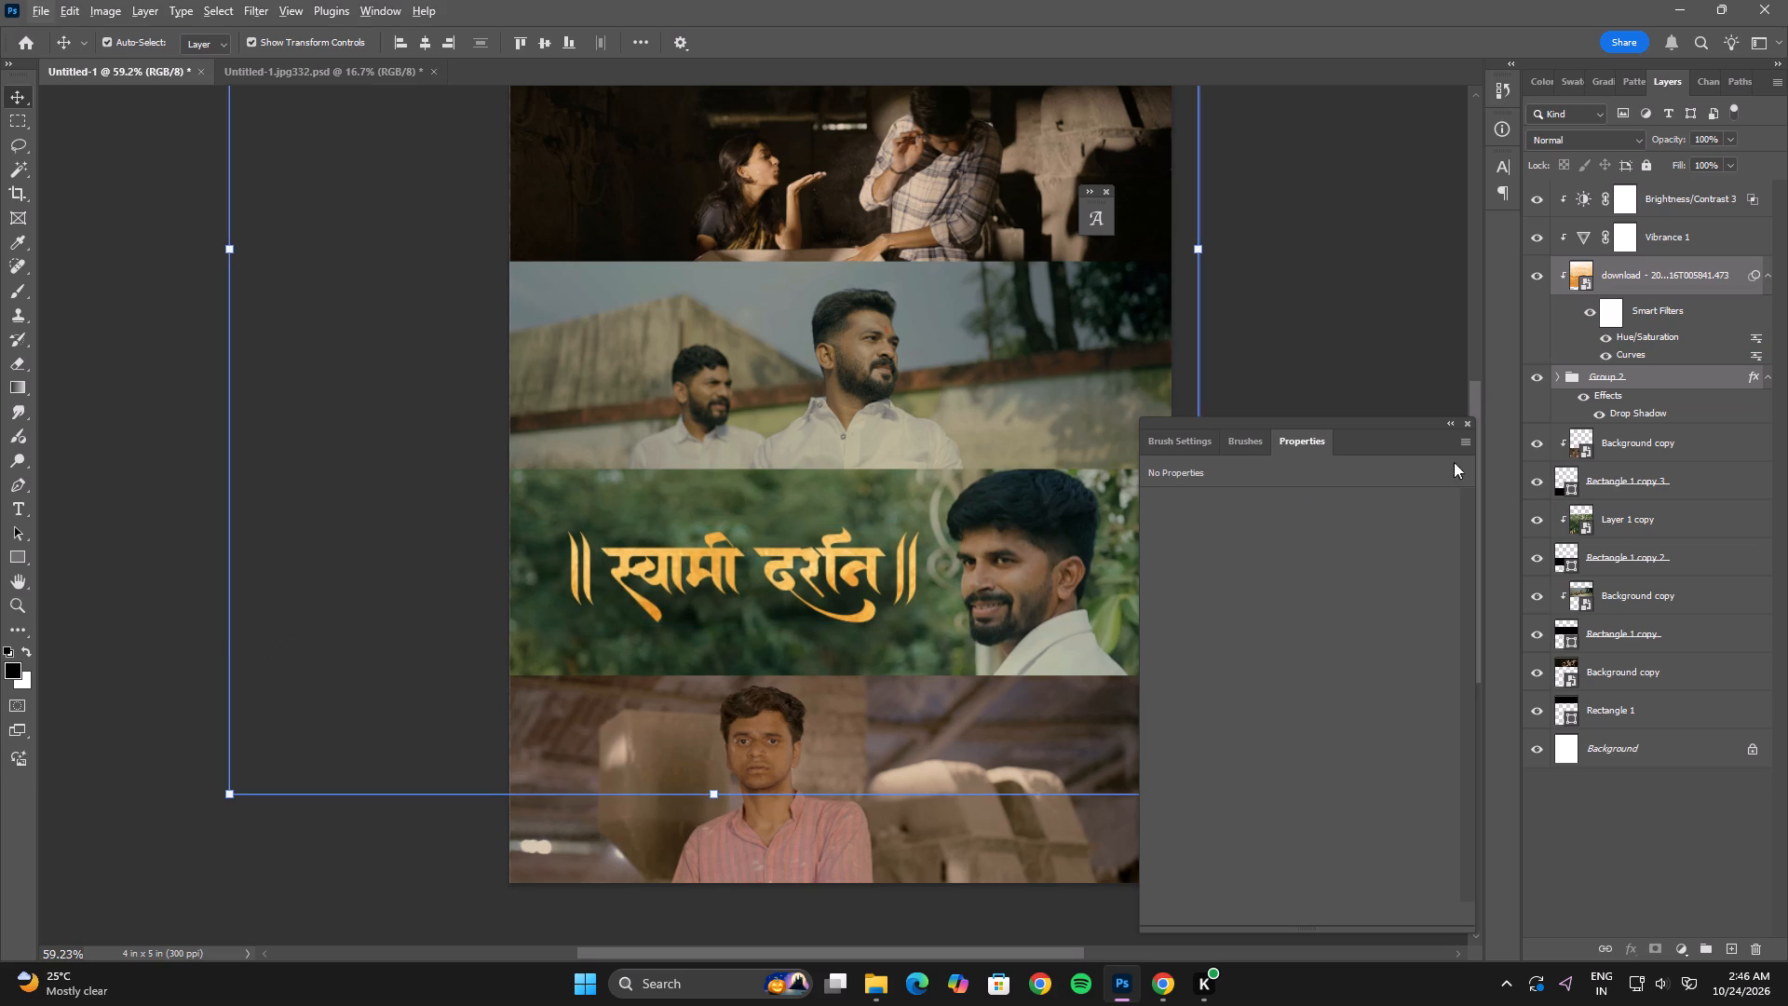
Enlarge the title group to about 106% and shift it slightly left within the third strip.
click(1611, 379)
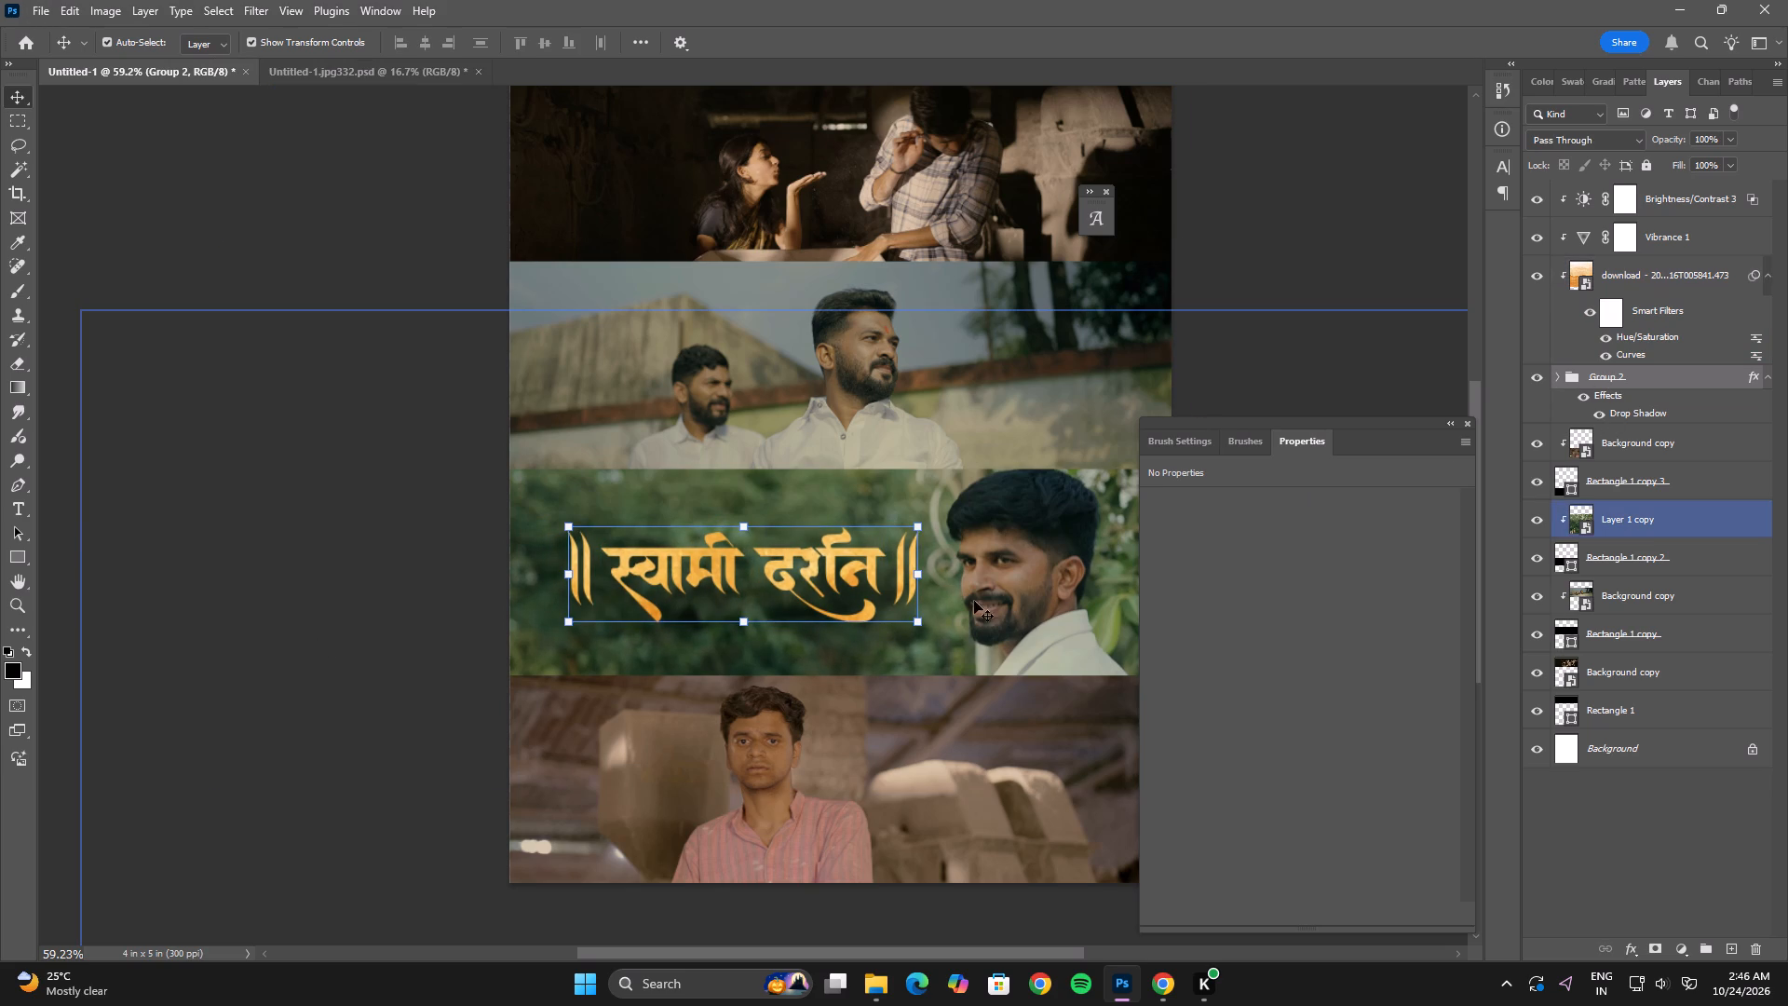
alt+drag(925, 578, 935, 576)
drag(901, 579, 888, 581)
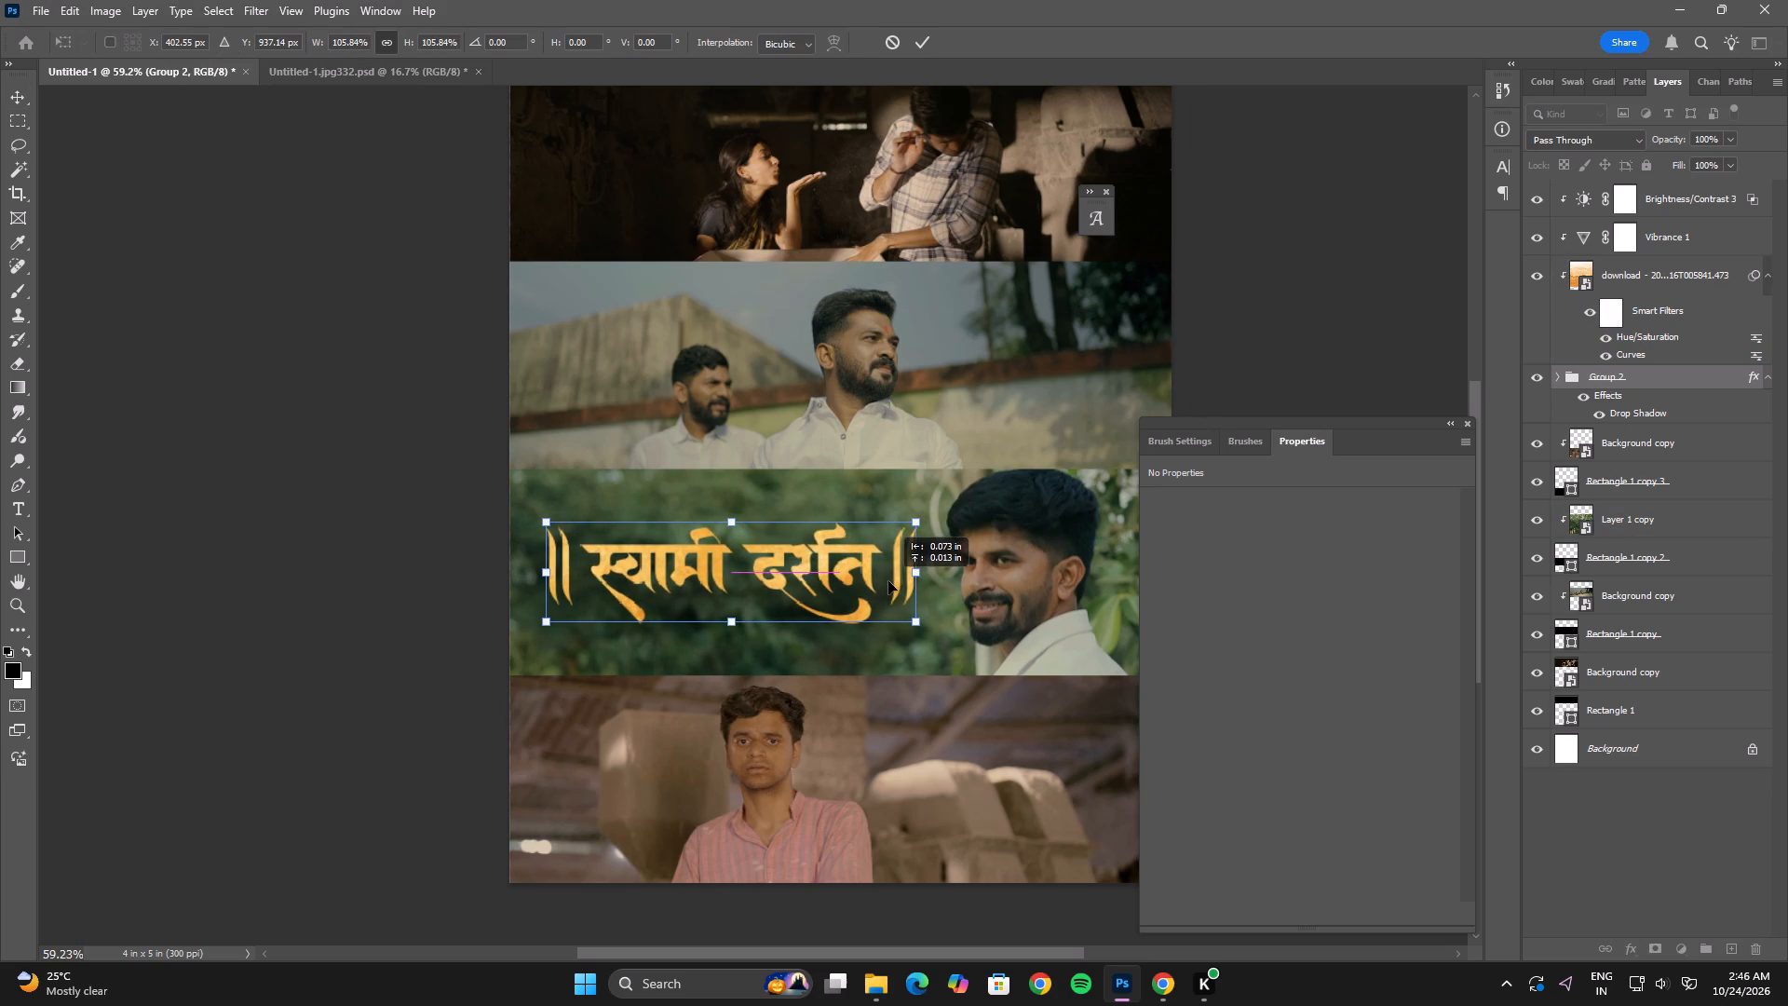
drag(888, 581, 891, 582)
key(Left)
key(Left)
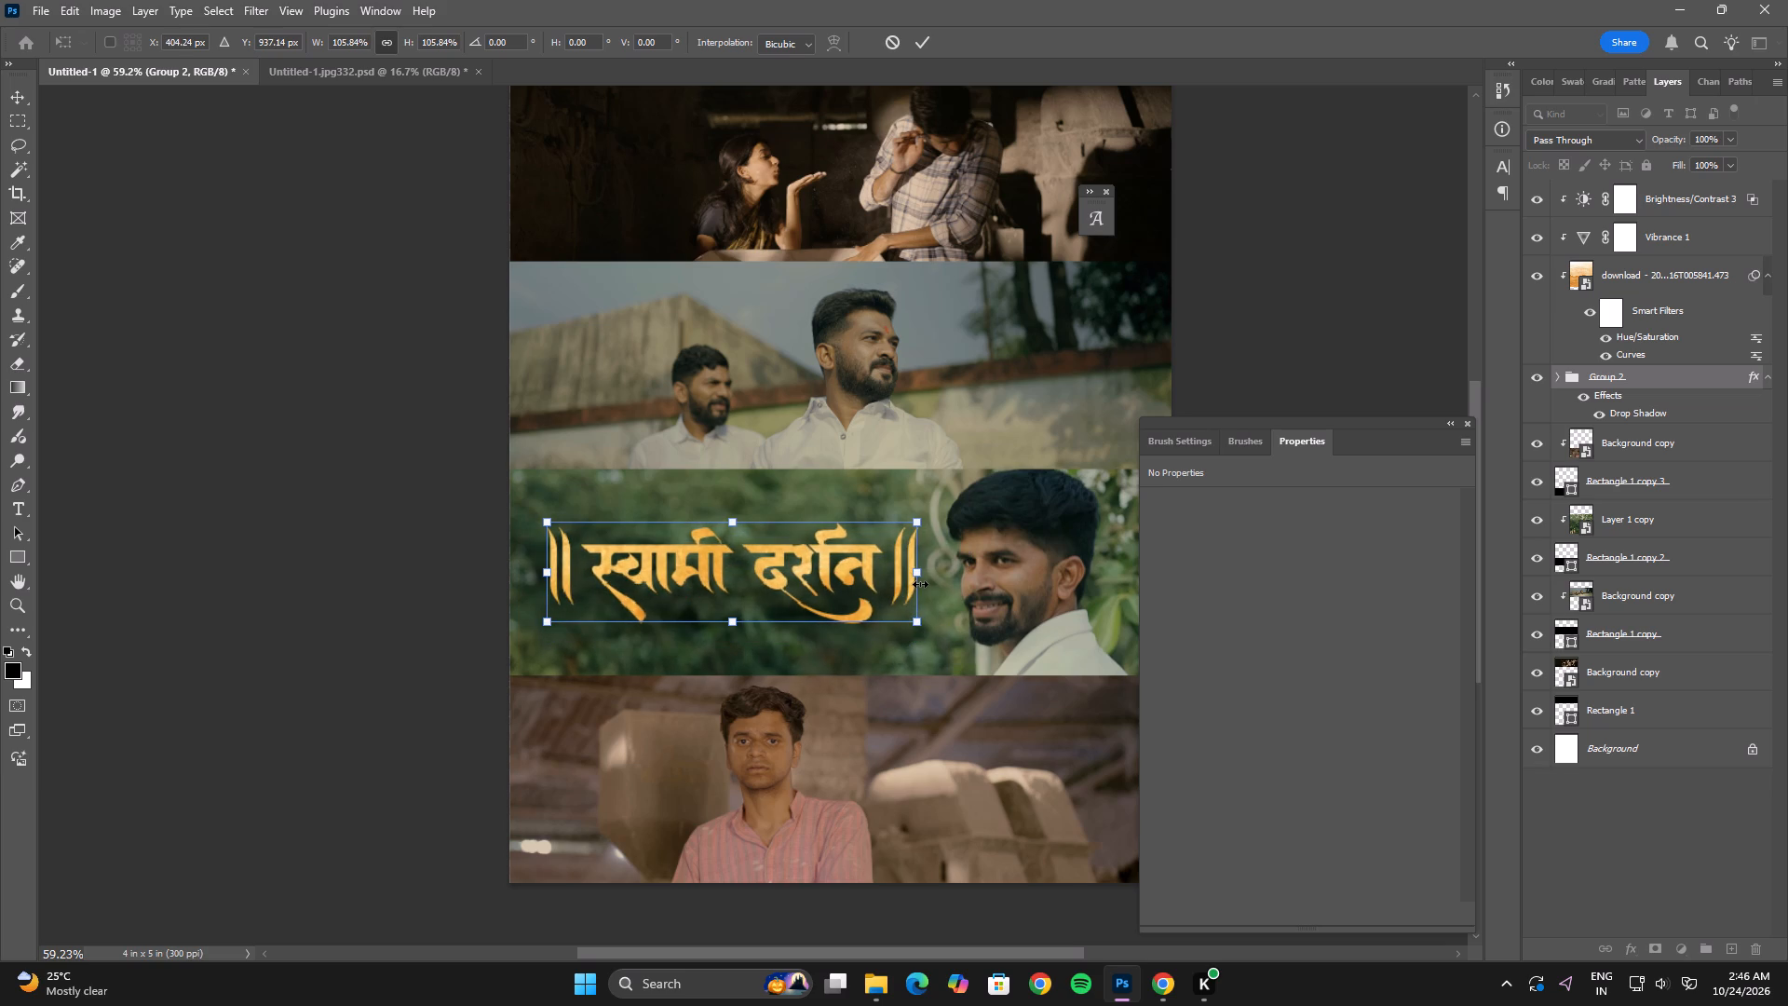
click(920, 580)
double_click(878, 582)
Nudge the third strip's still right, away from the title, to about X -2.56 in.
click(1067, 586)
key(Right)
key(Right)
key(Right)
key(Right)
key(Right)
key(Right)
key(Right)
key(Right)
key(Right)
key(Right)
key(Right)
key(Right)
key(Right)
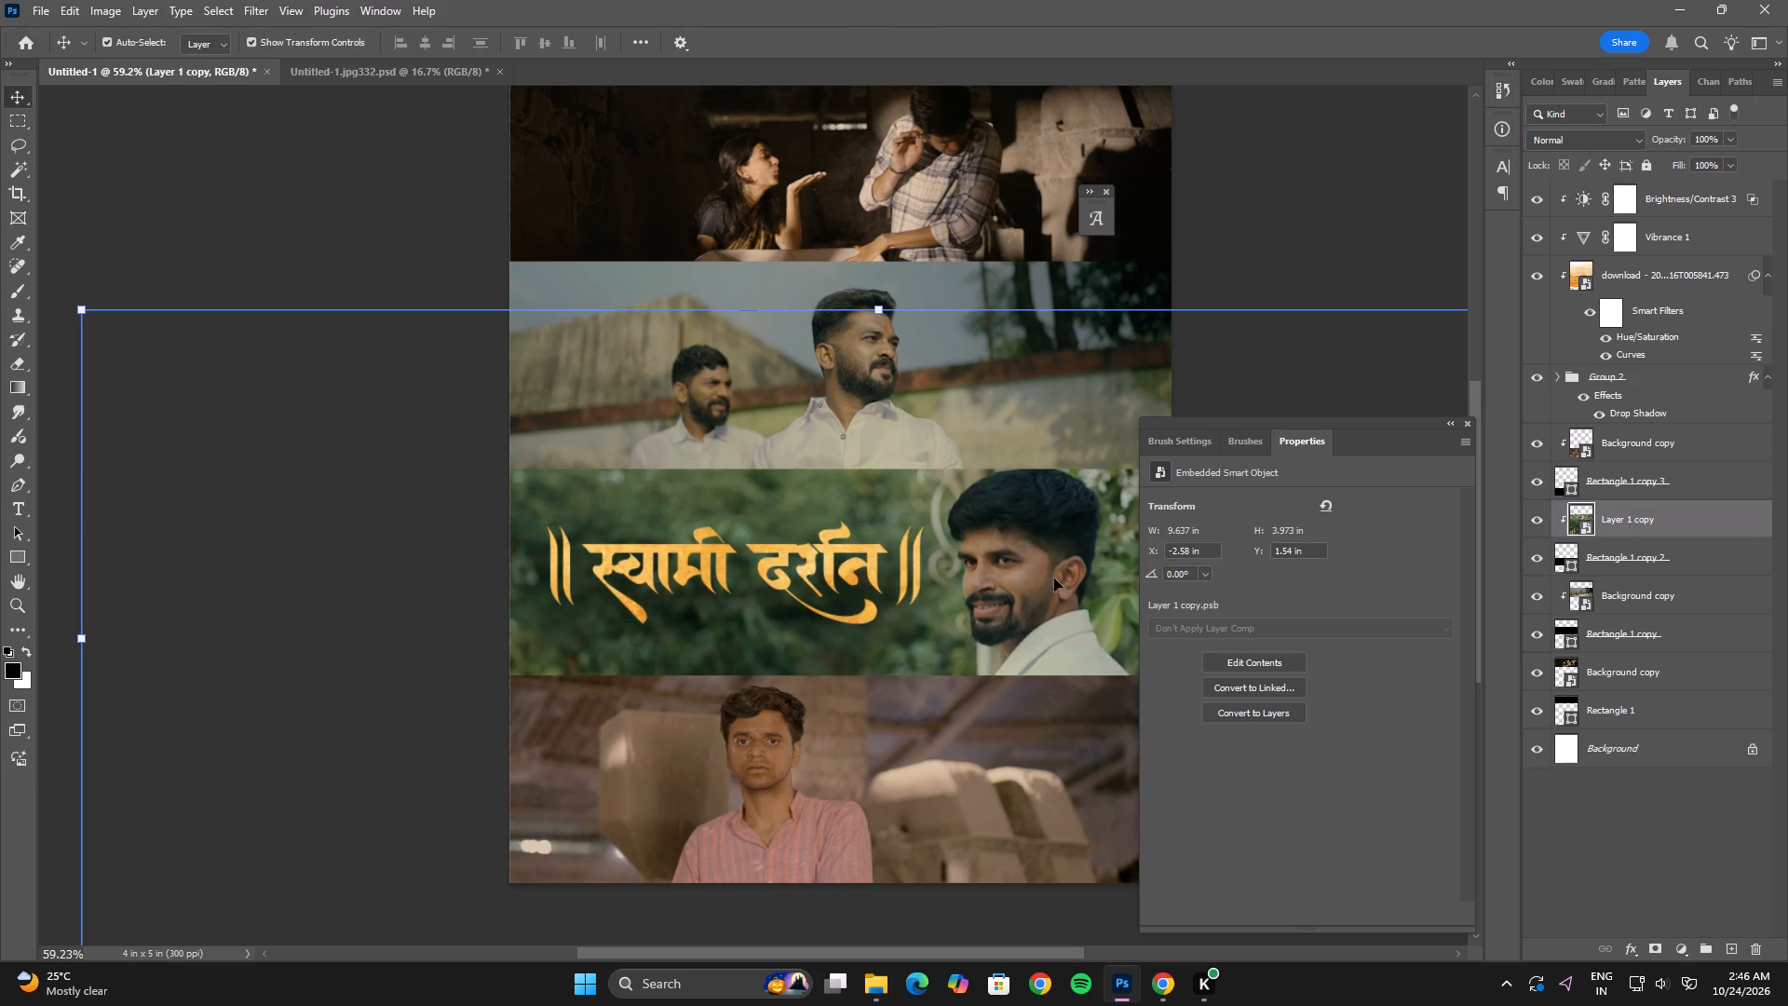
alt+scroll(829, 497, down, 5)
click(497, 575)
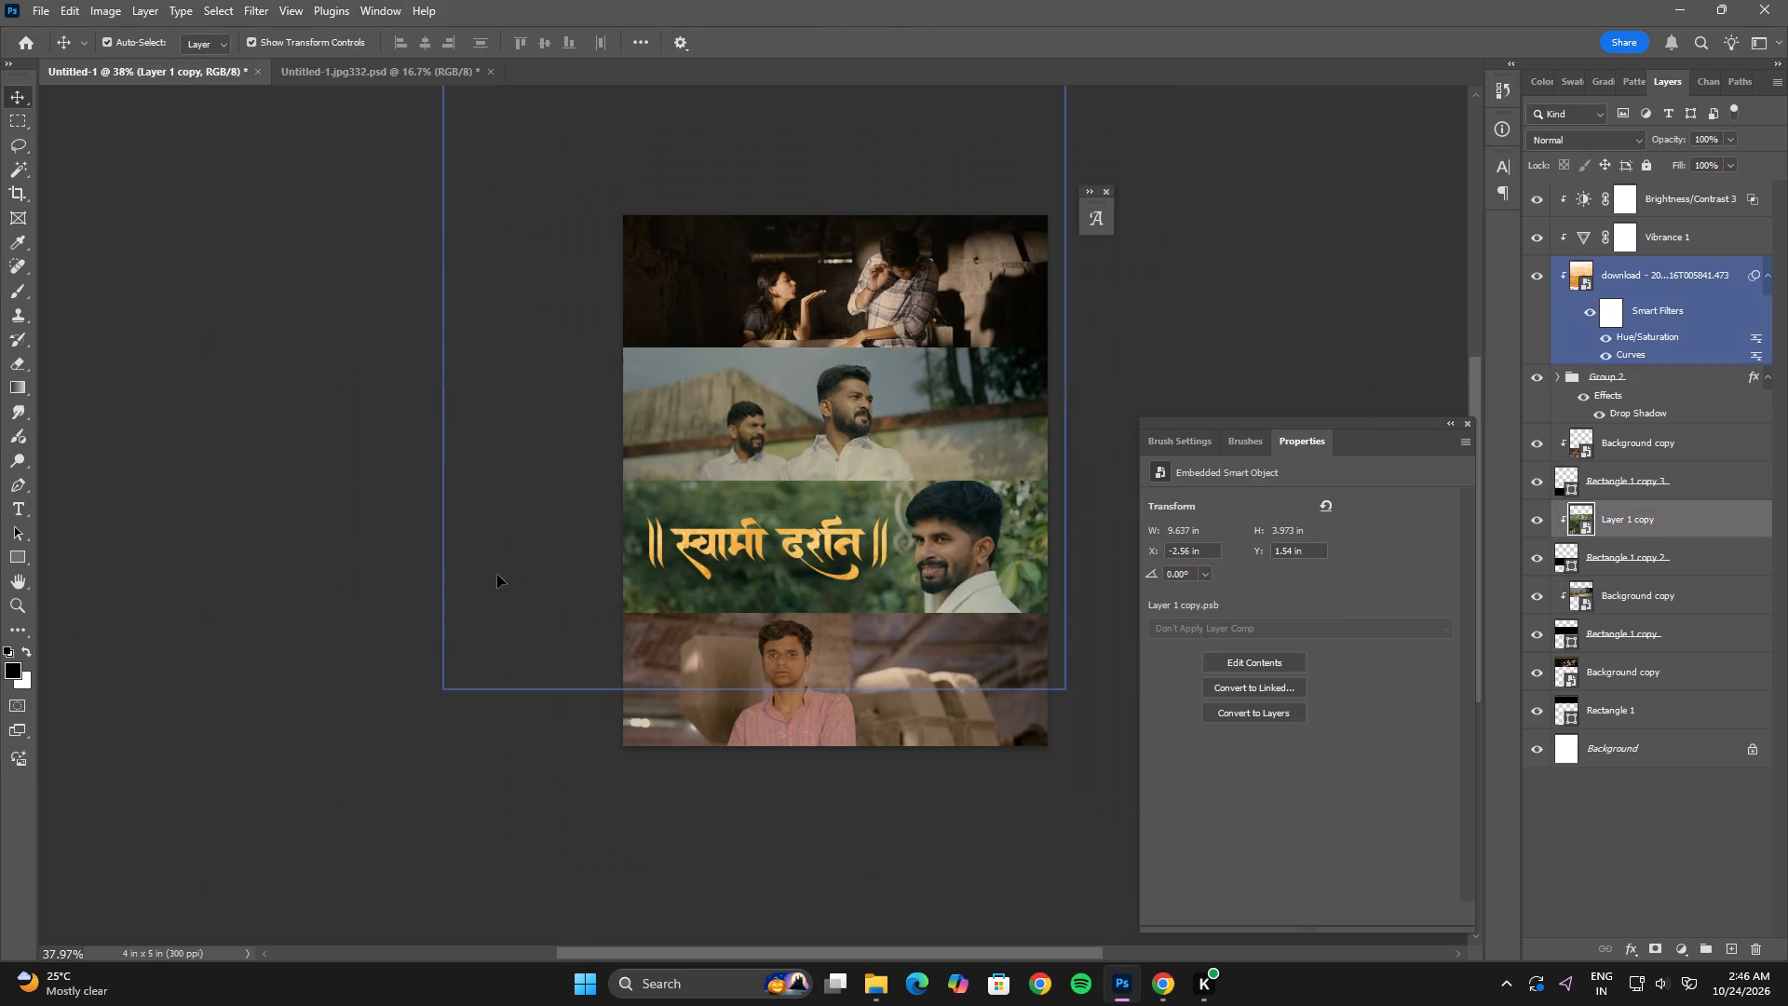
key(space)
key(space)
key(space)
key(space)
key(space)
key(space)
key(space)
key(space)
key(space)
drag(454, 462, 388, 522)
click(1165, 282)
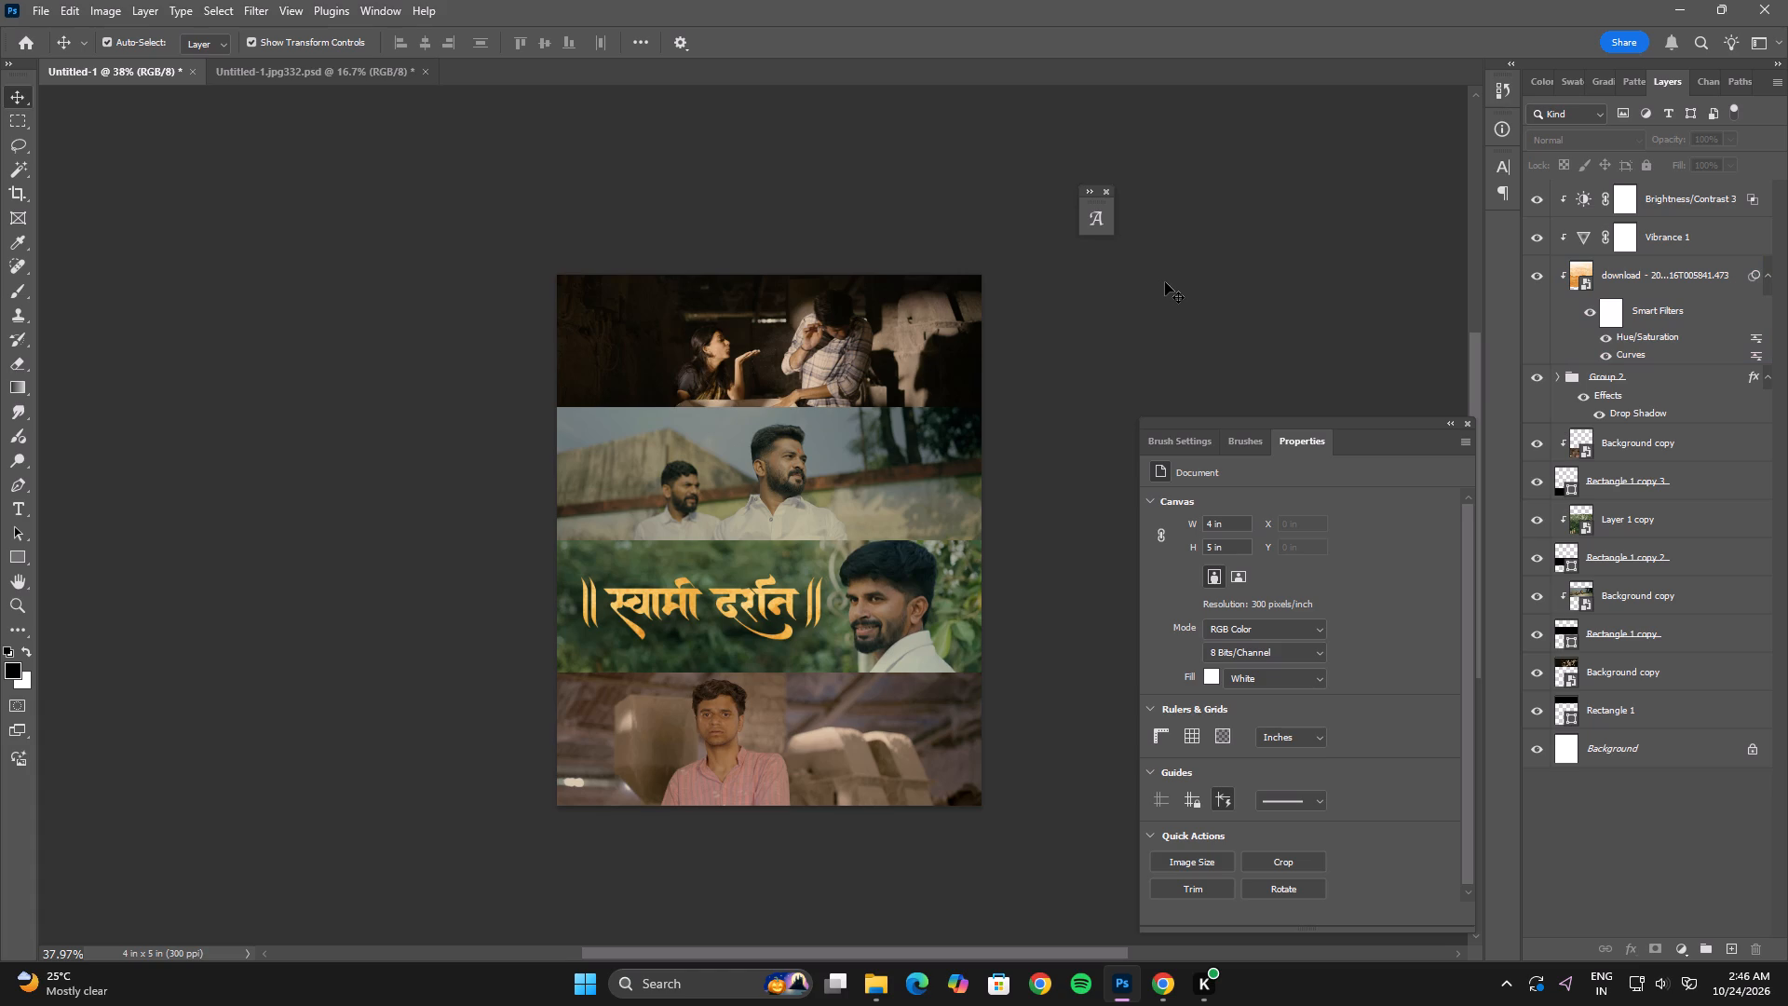
Open the bottom strip's still in the Camera Raw Filter and set Texture to +45 and Clarity to +12.
click(833, 708)
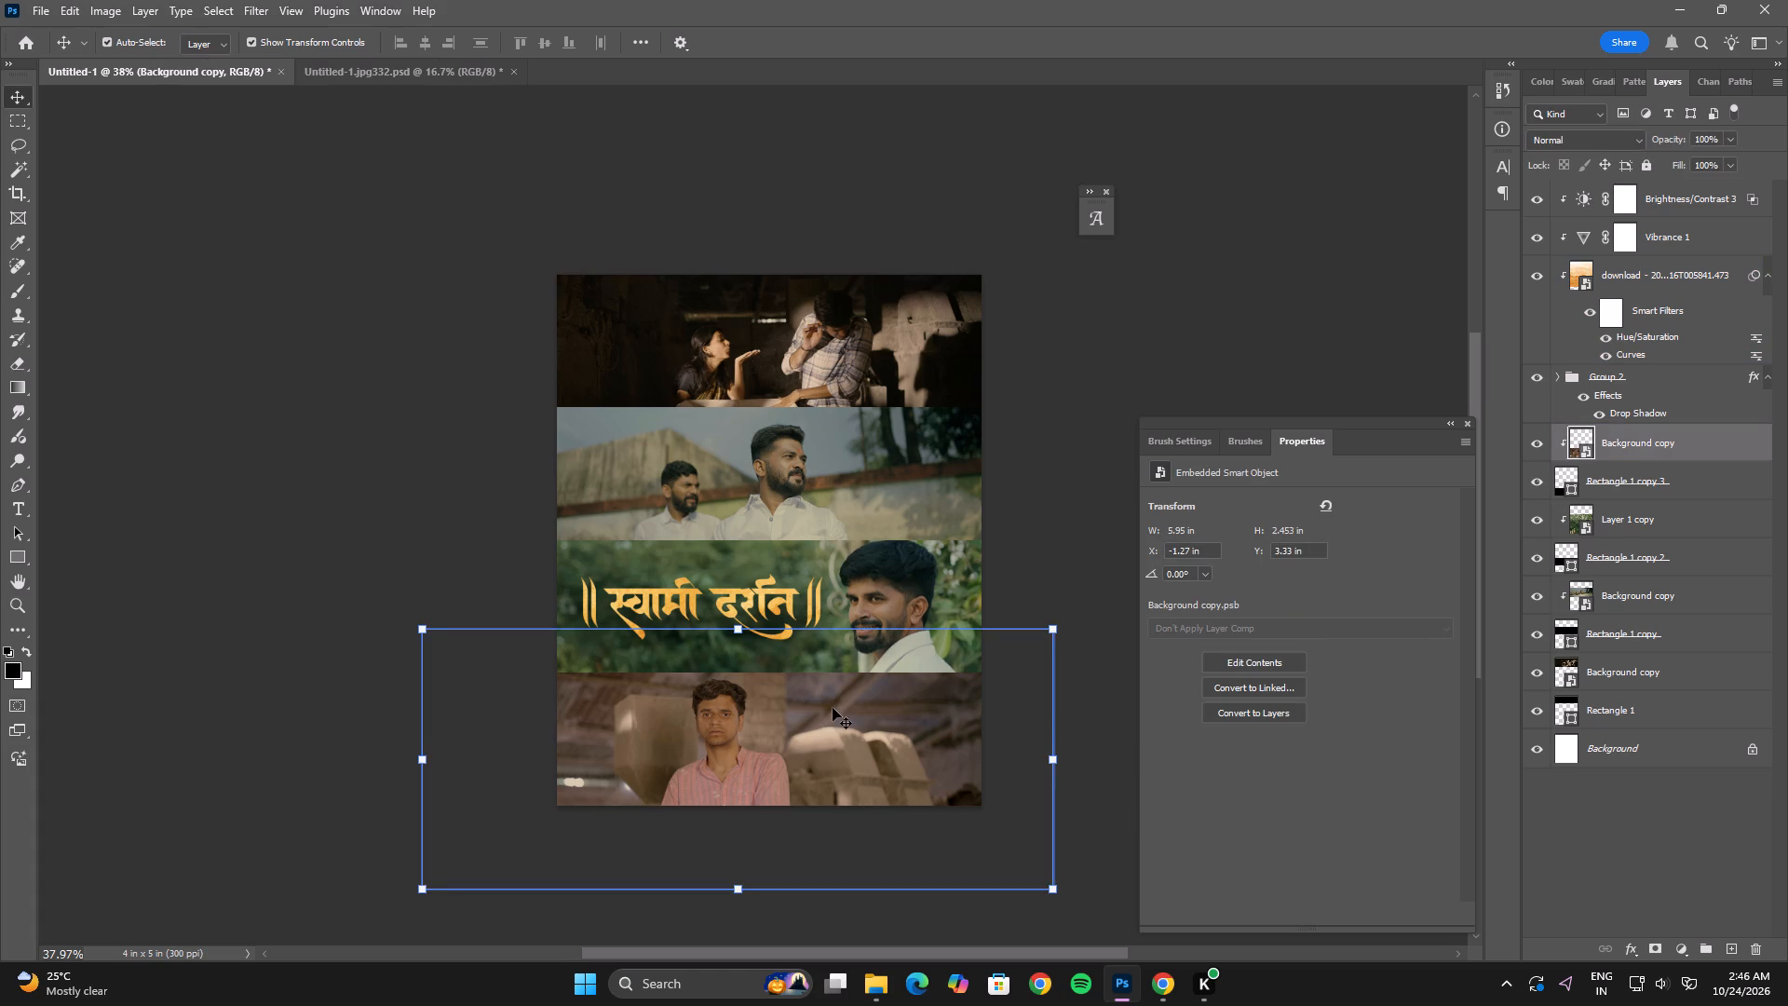
key(ctrl+shift+a)
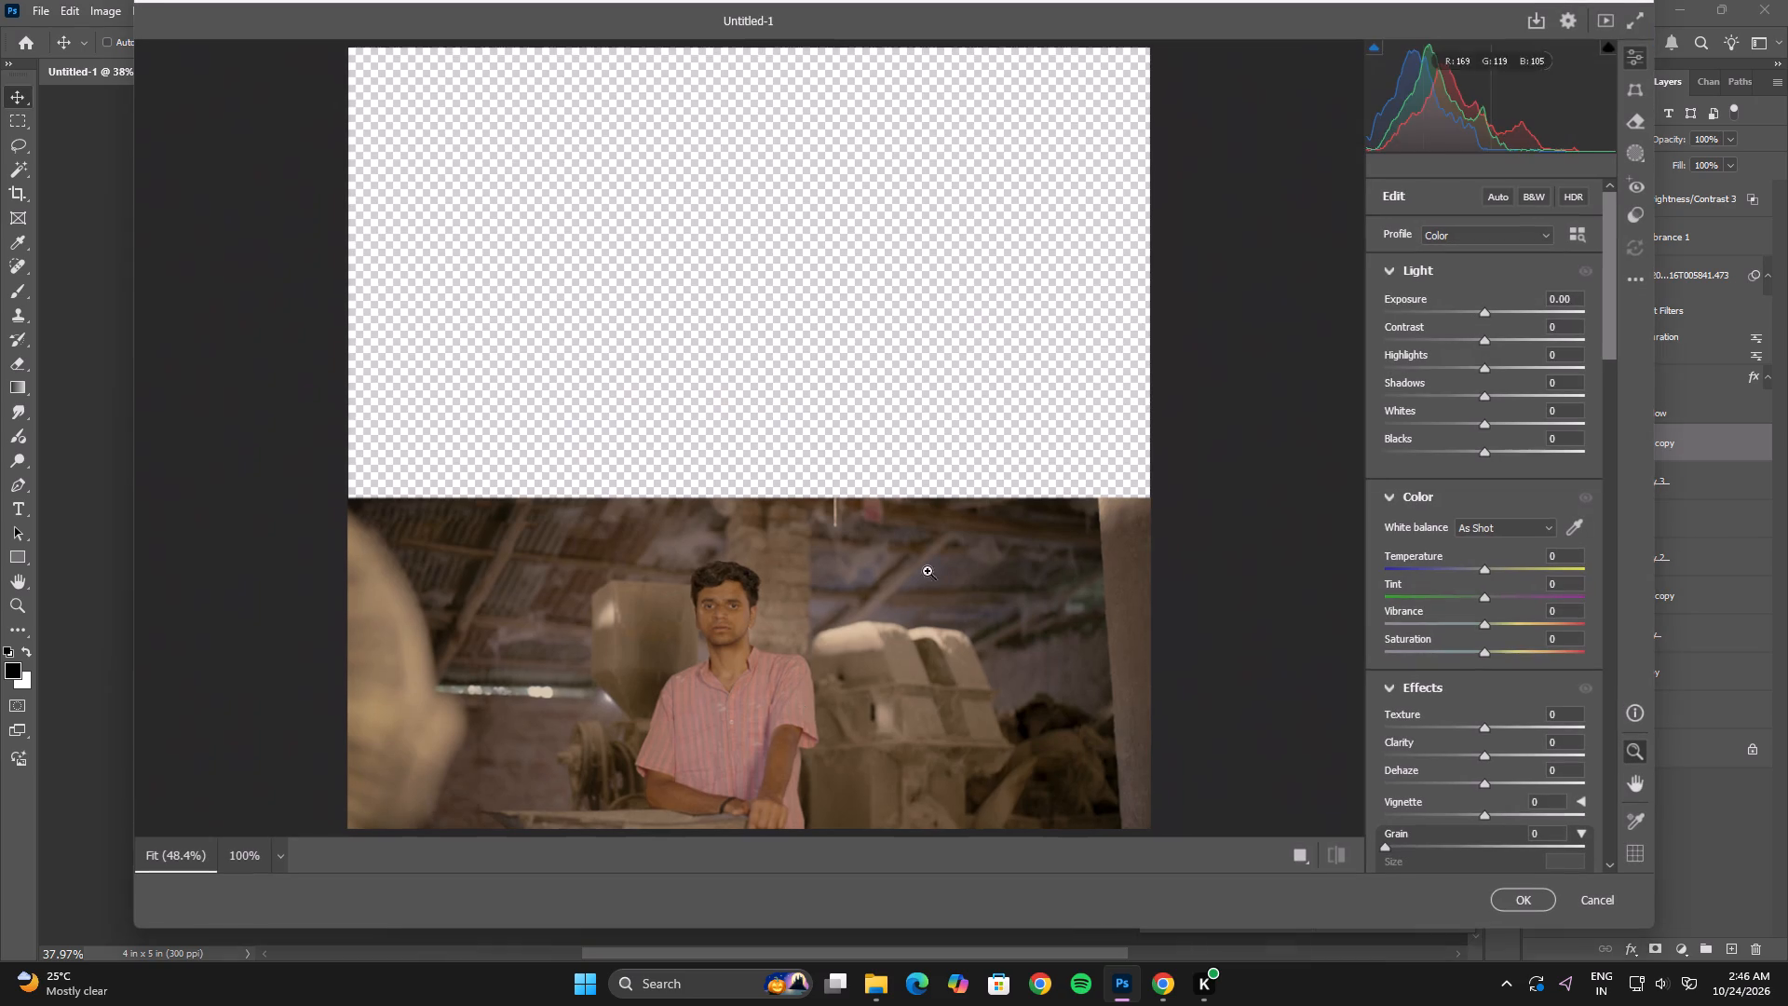
drag(704, 656, 787, 717)
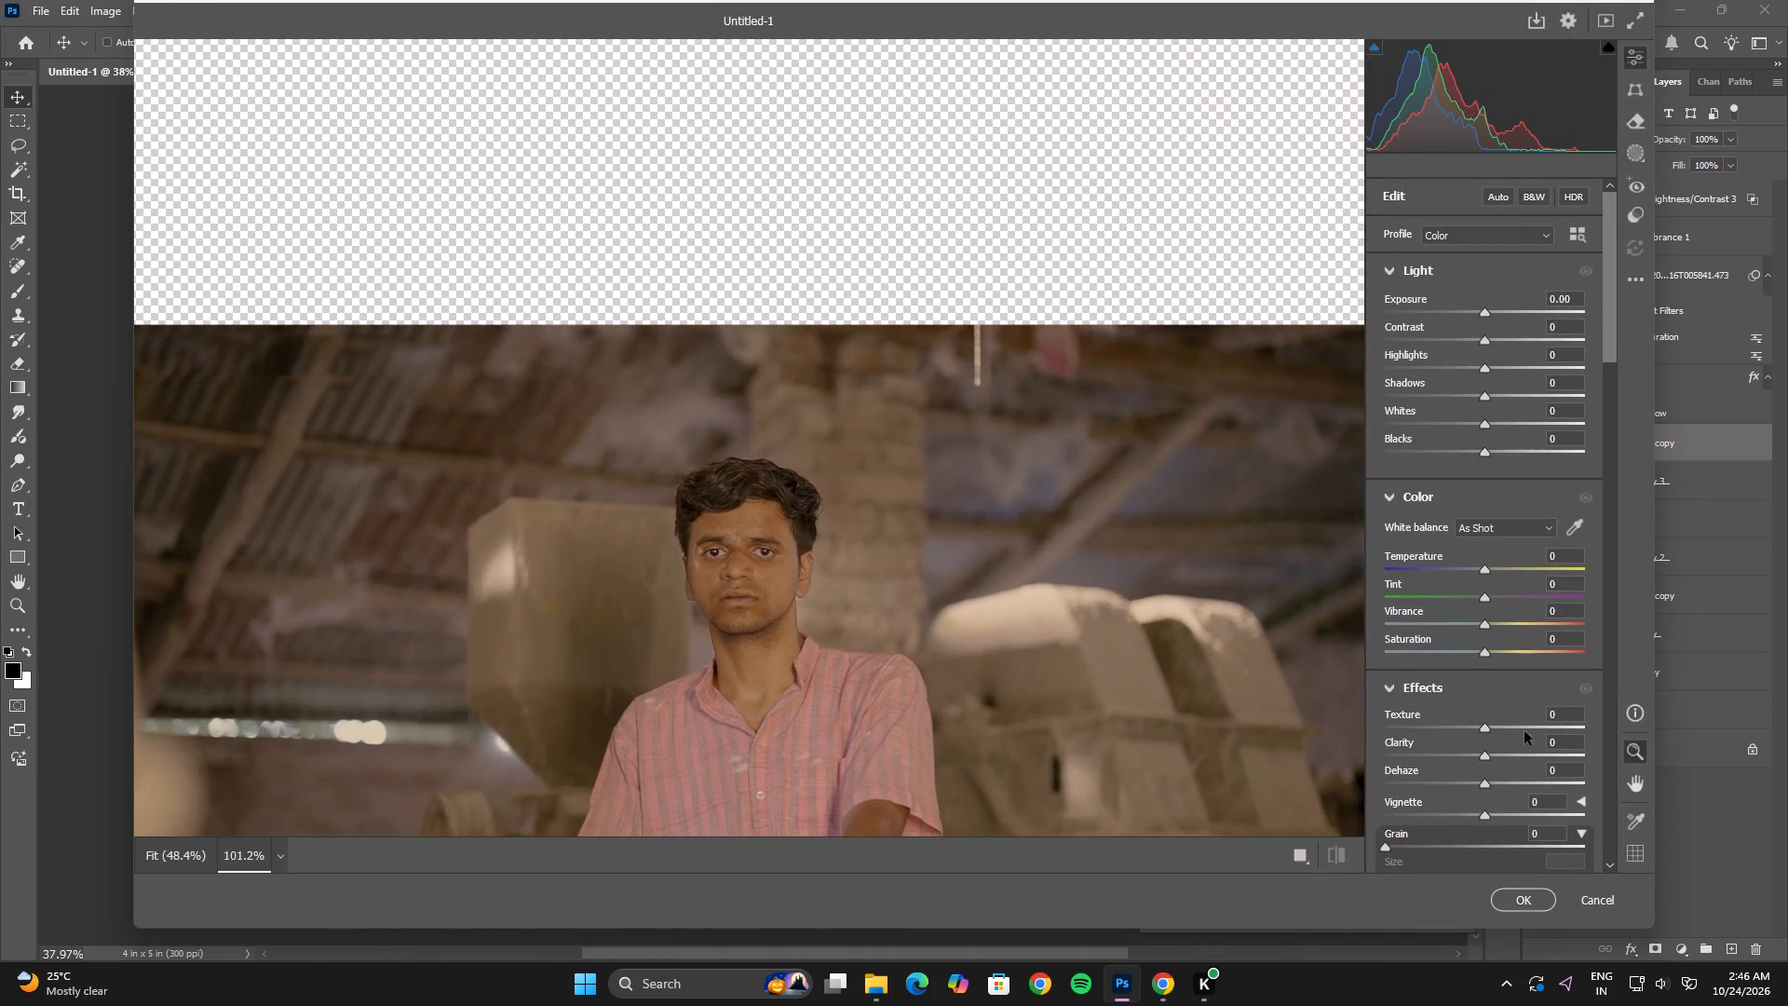
drag(1488, 724, 1512, 726)
drag(1483, 755, 1496, 756)
drag(1517, 729, 1525, 731)
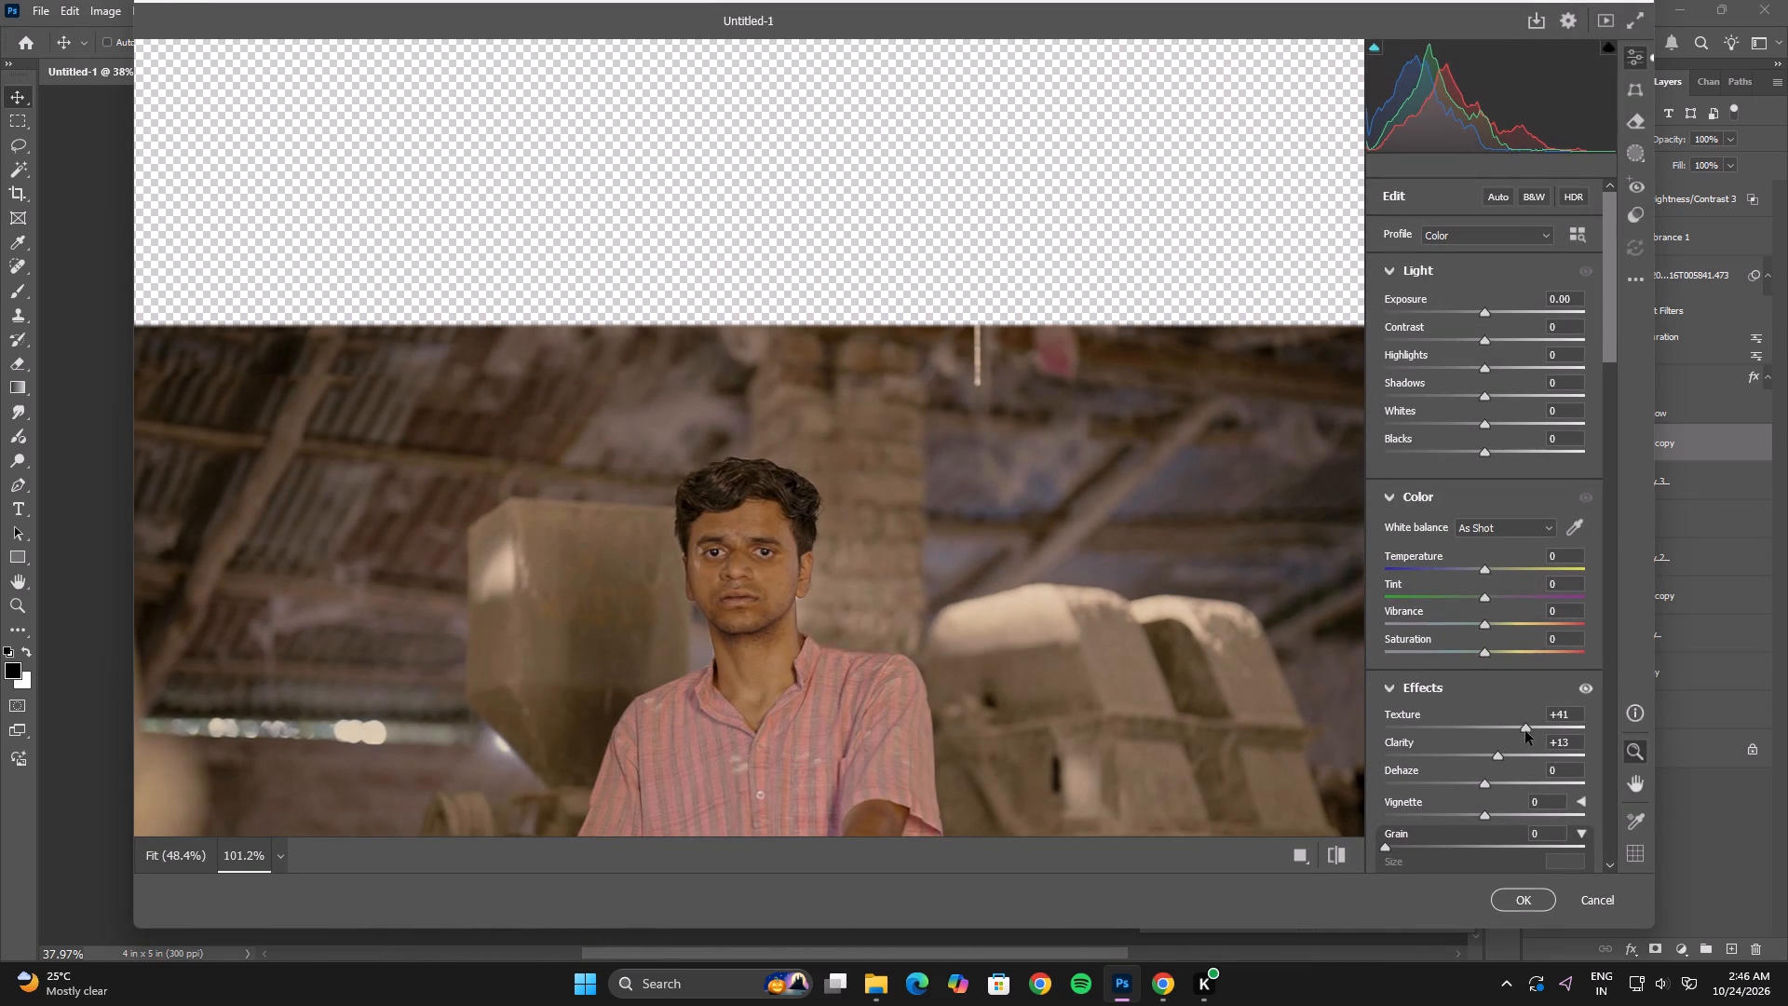
drag(1525, 731, 1529, 733)
click(1495, 755)
Set the bottom still's parametric curve to Darks +10, Lights +14 and Highlights +14.
scroll(1530, 768, down, 1)
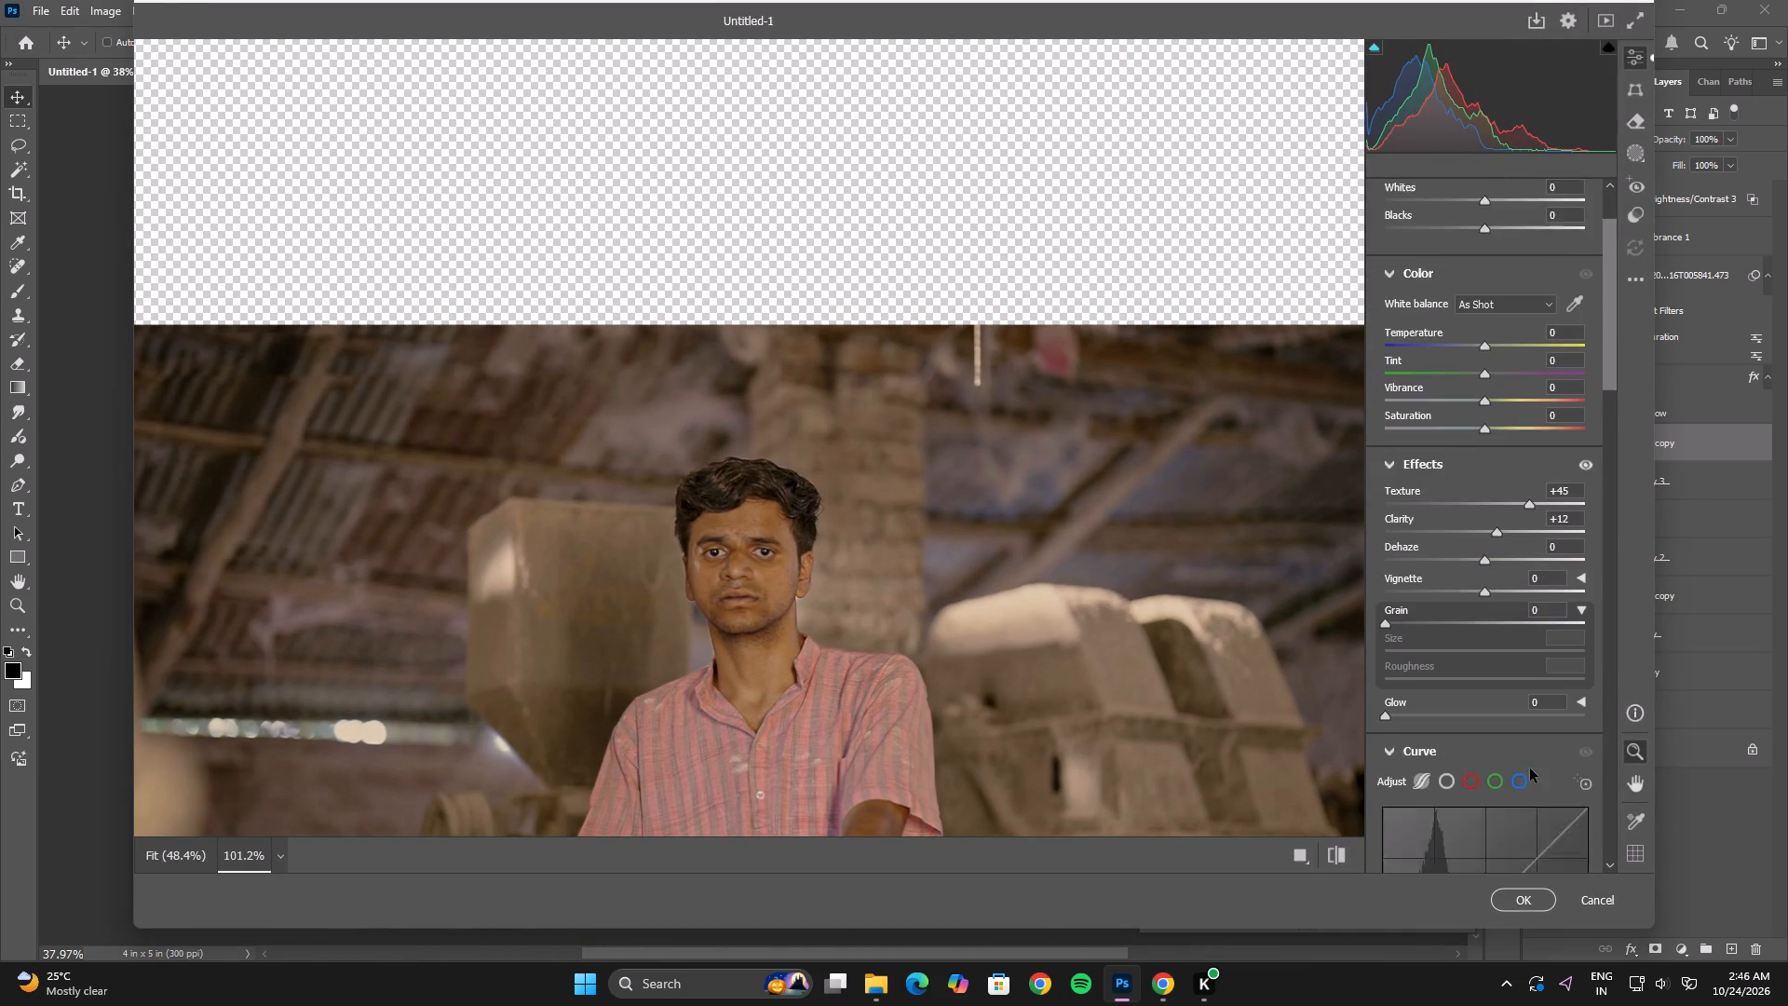
scroll(1530, 768, down, 4)
drag(1487, 785, 1494, 785)
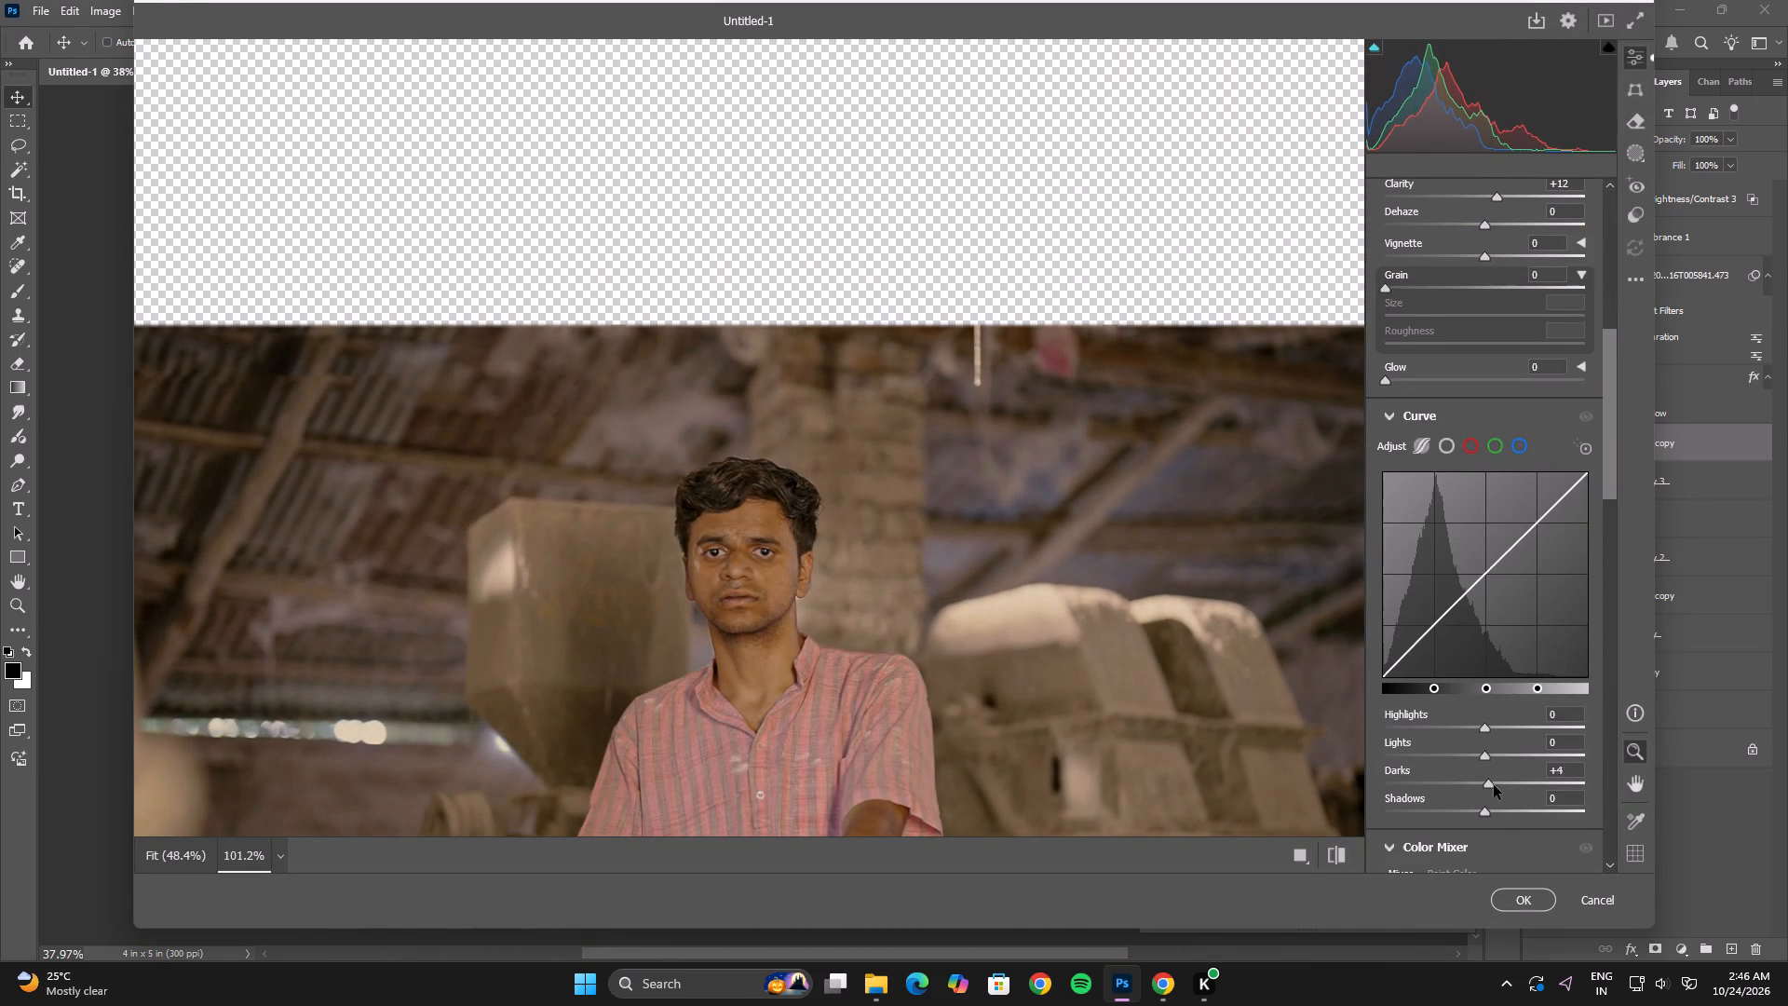
drag(1494, 785, 1497, 785)
drag(1487, 756, 1501, 761)
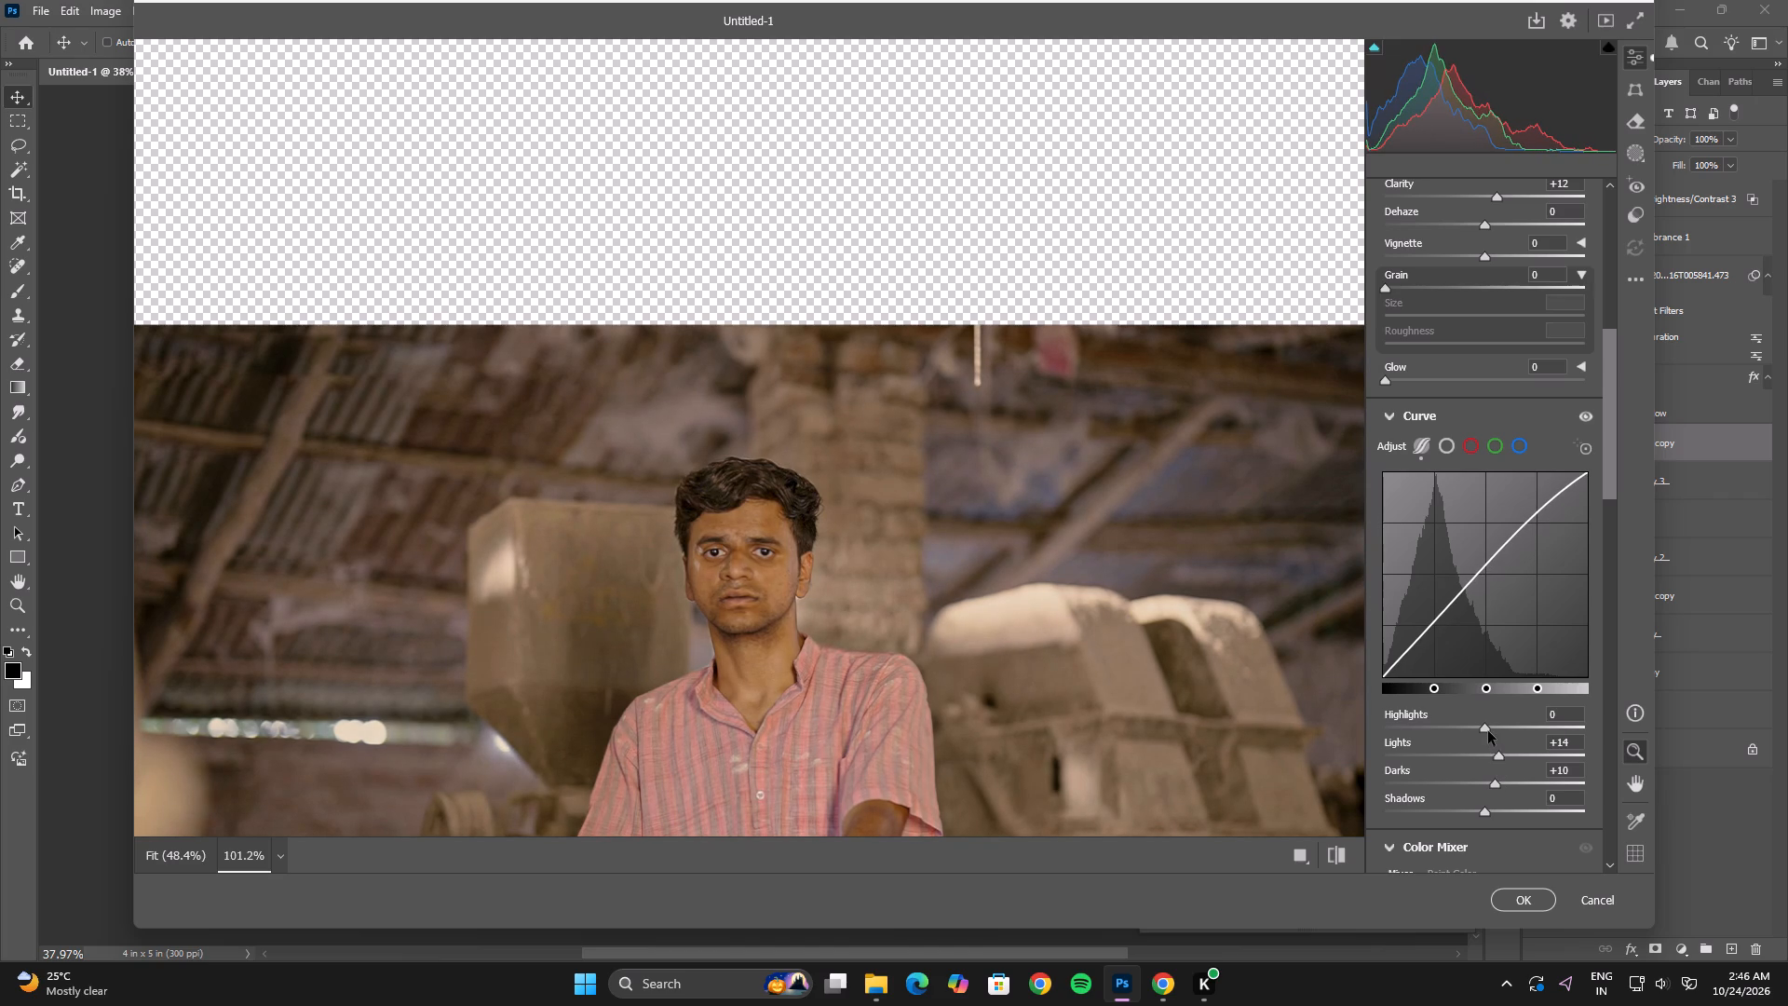
drag(1486, 728, 1500, 734)
Set the bottom still's Sharpening to 13.
scroll(1518, 686, down, 5)
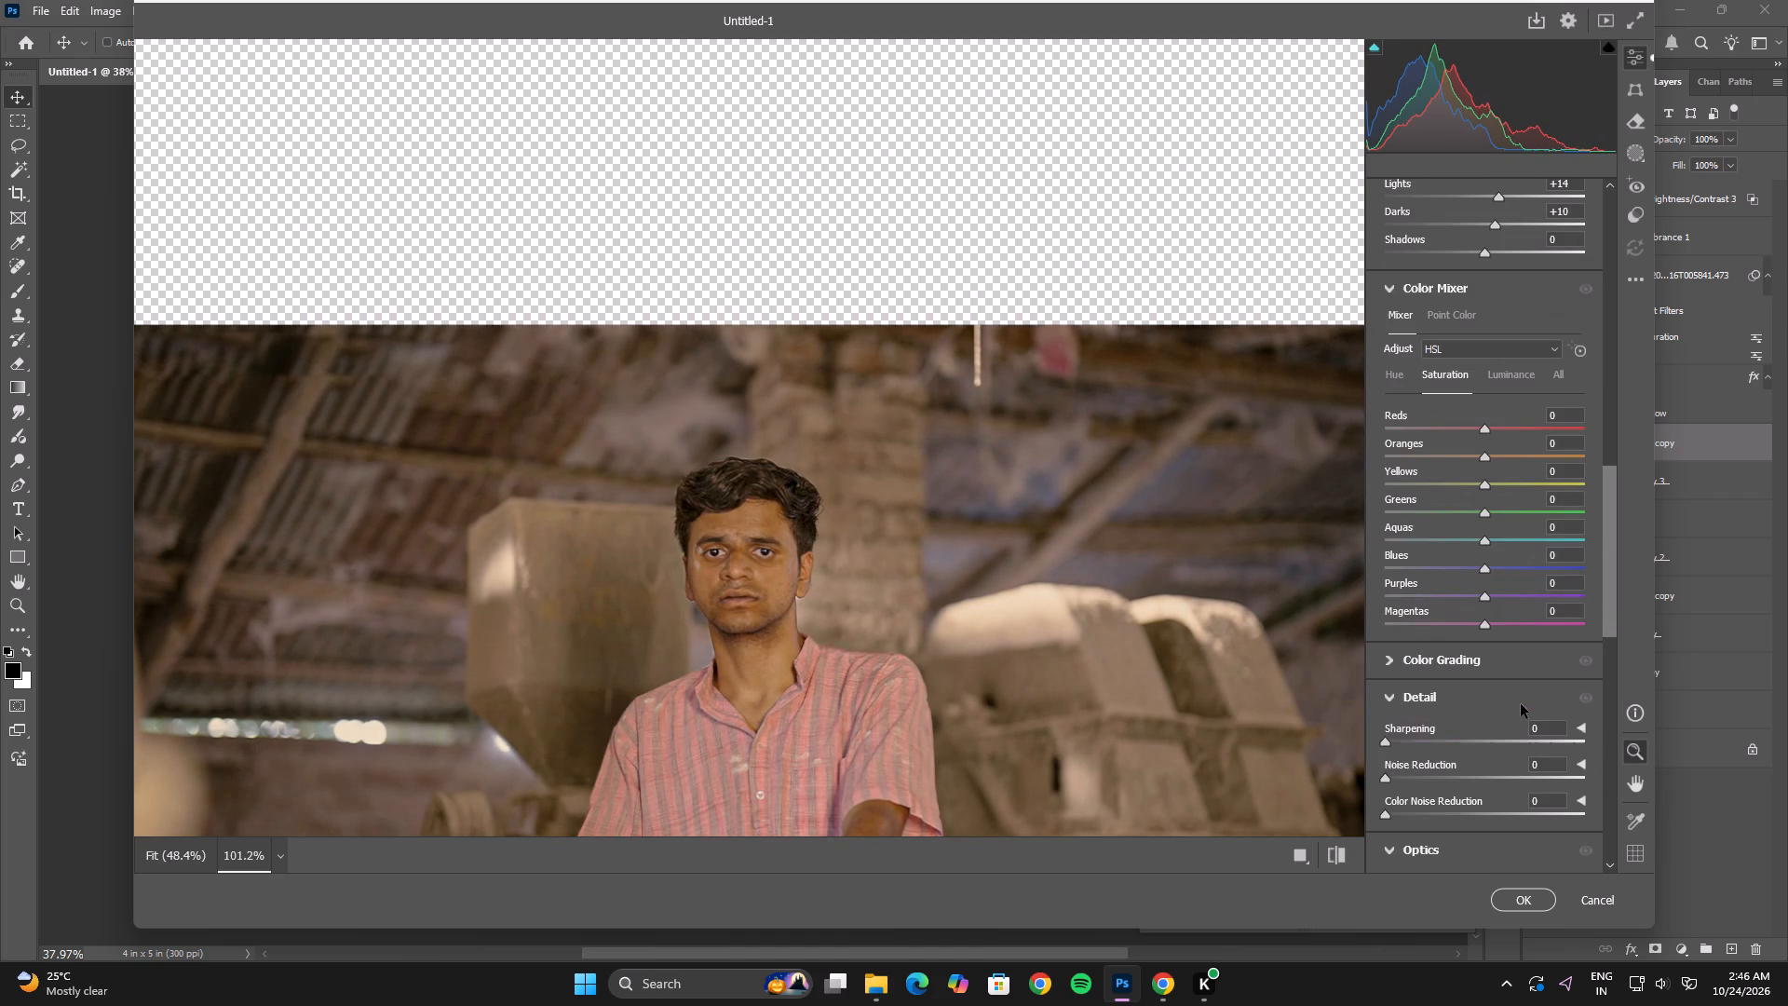
click(1402, 741)
Set the bottom still's Whites to +12 and Shadows to +10, and apply the Camera Raw adjustments.
scroll(1446, 733, down, 5)
scroll(1446, 733, up, 9)
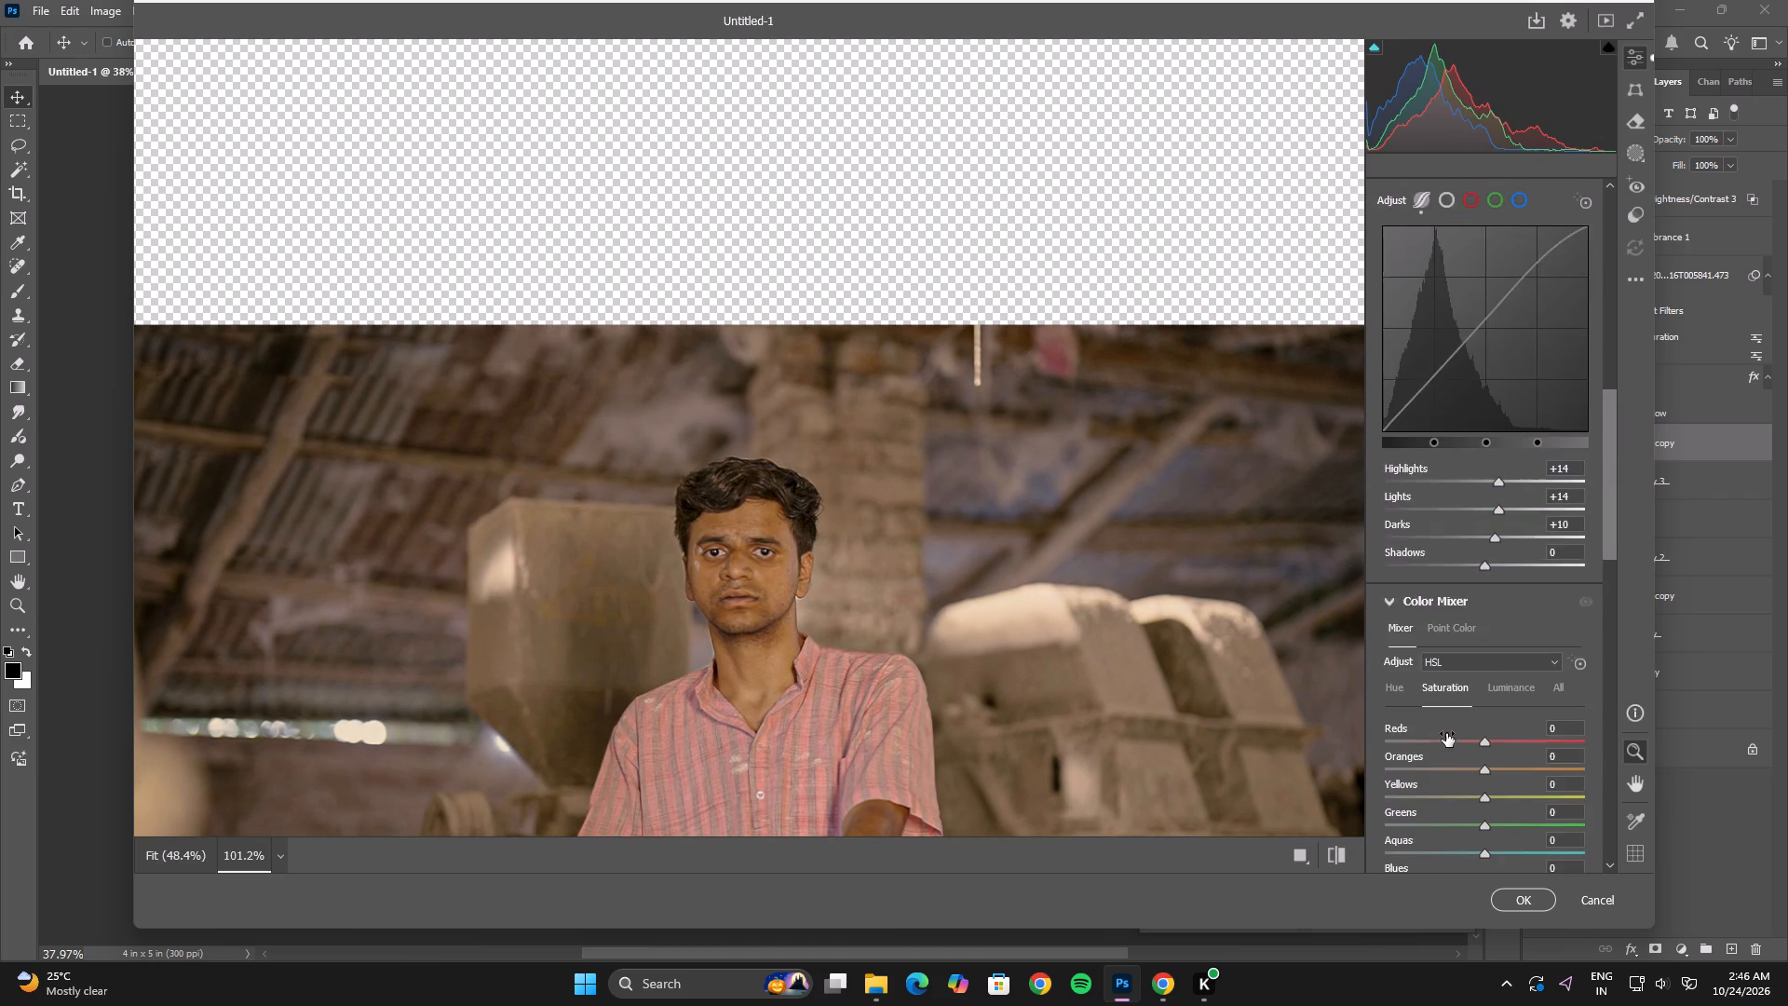
scroll(1446, 733, up, 9)
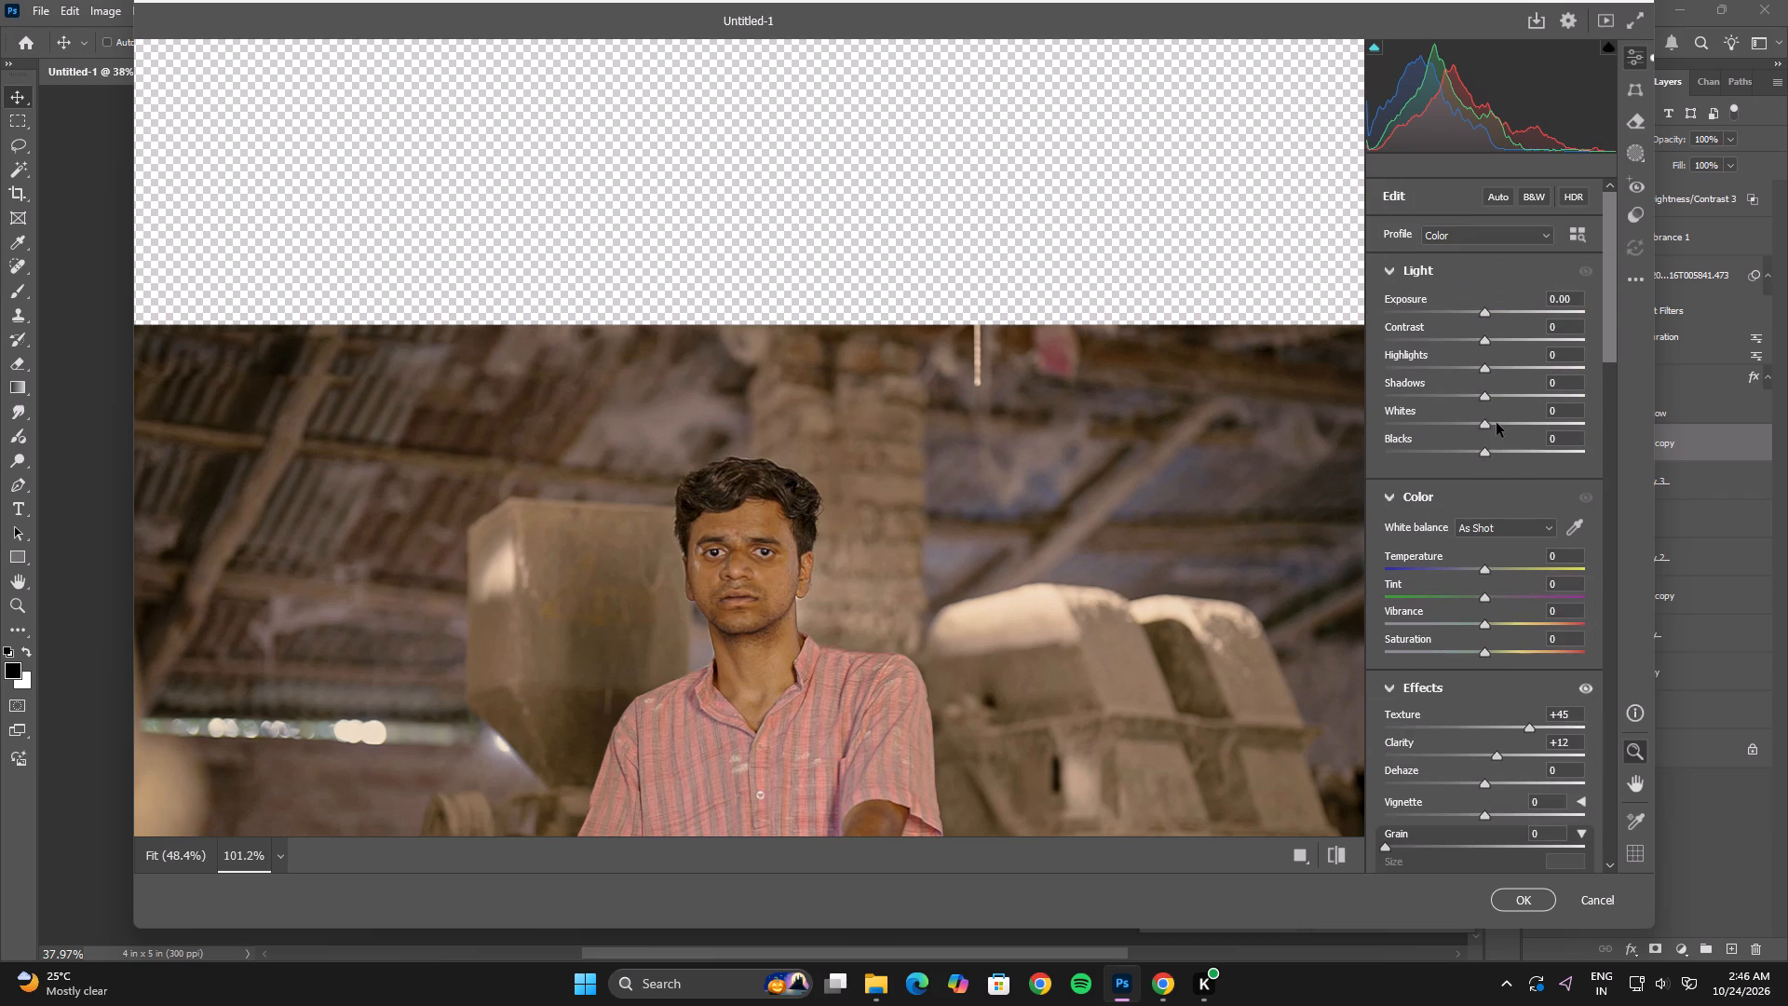
drag(1485, 426, 1497, 429)
drag(1483, 394, 1497, 400)
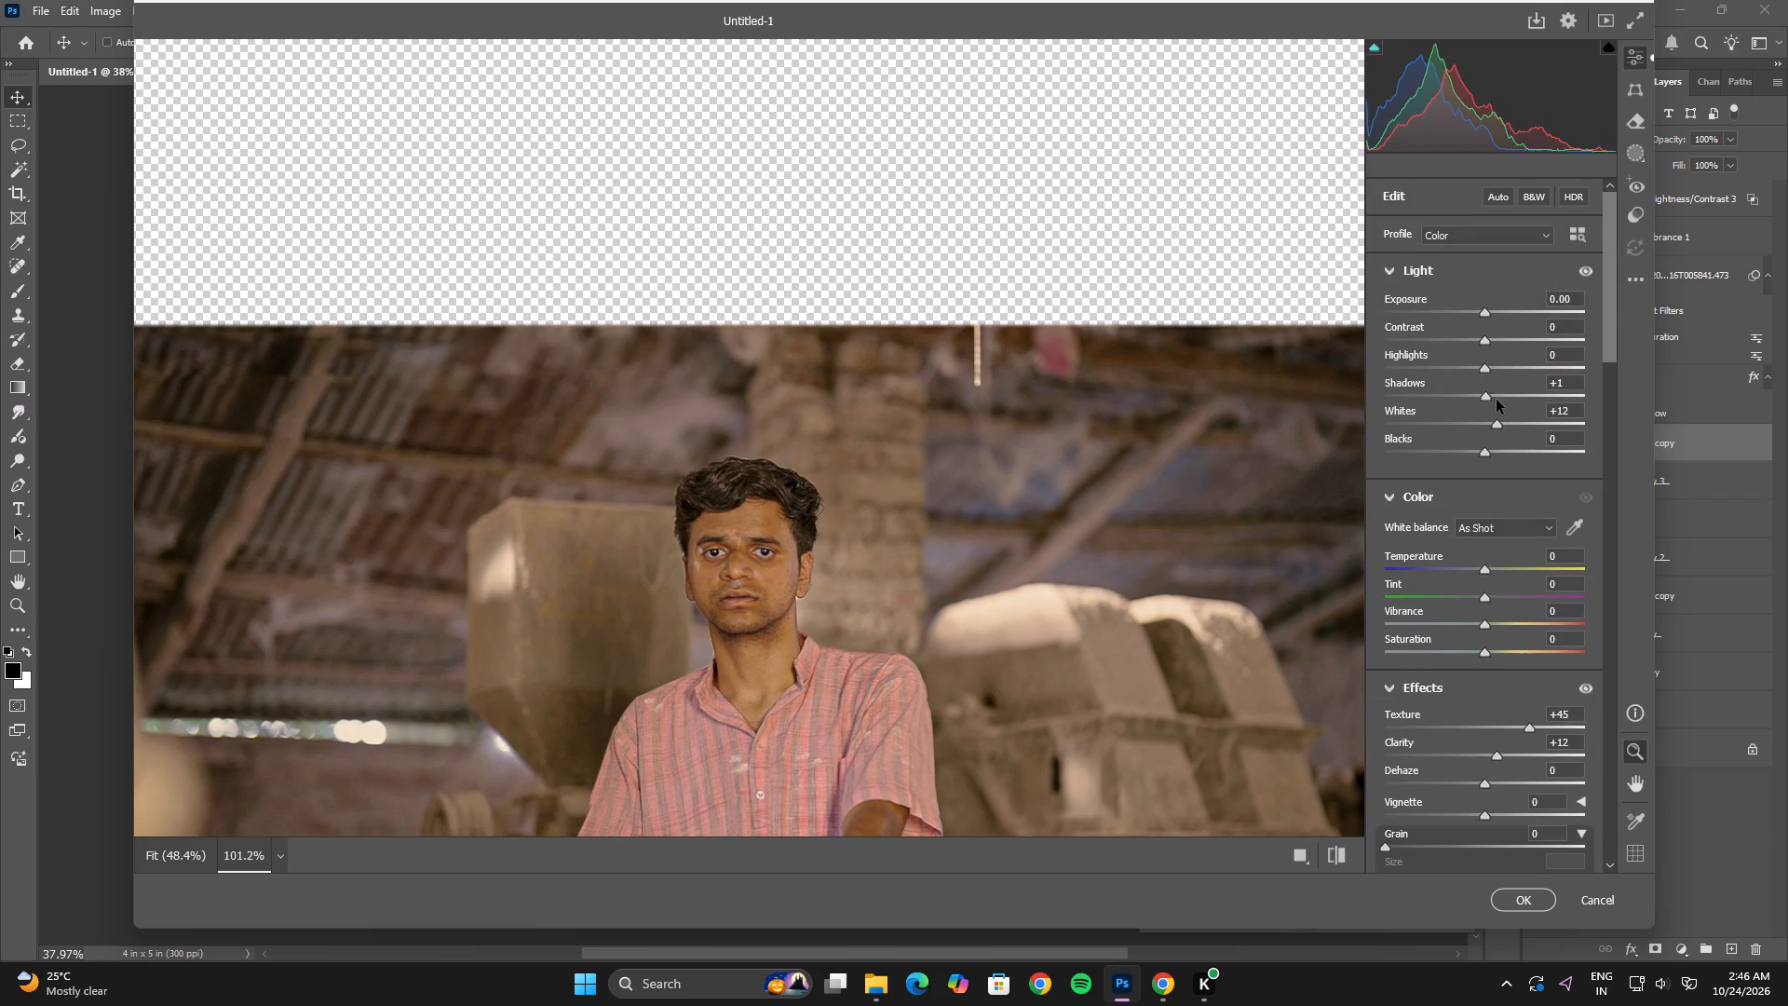
drag(1497, 400, 1494, 402)
scroll(1510, 542, up, 3)
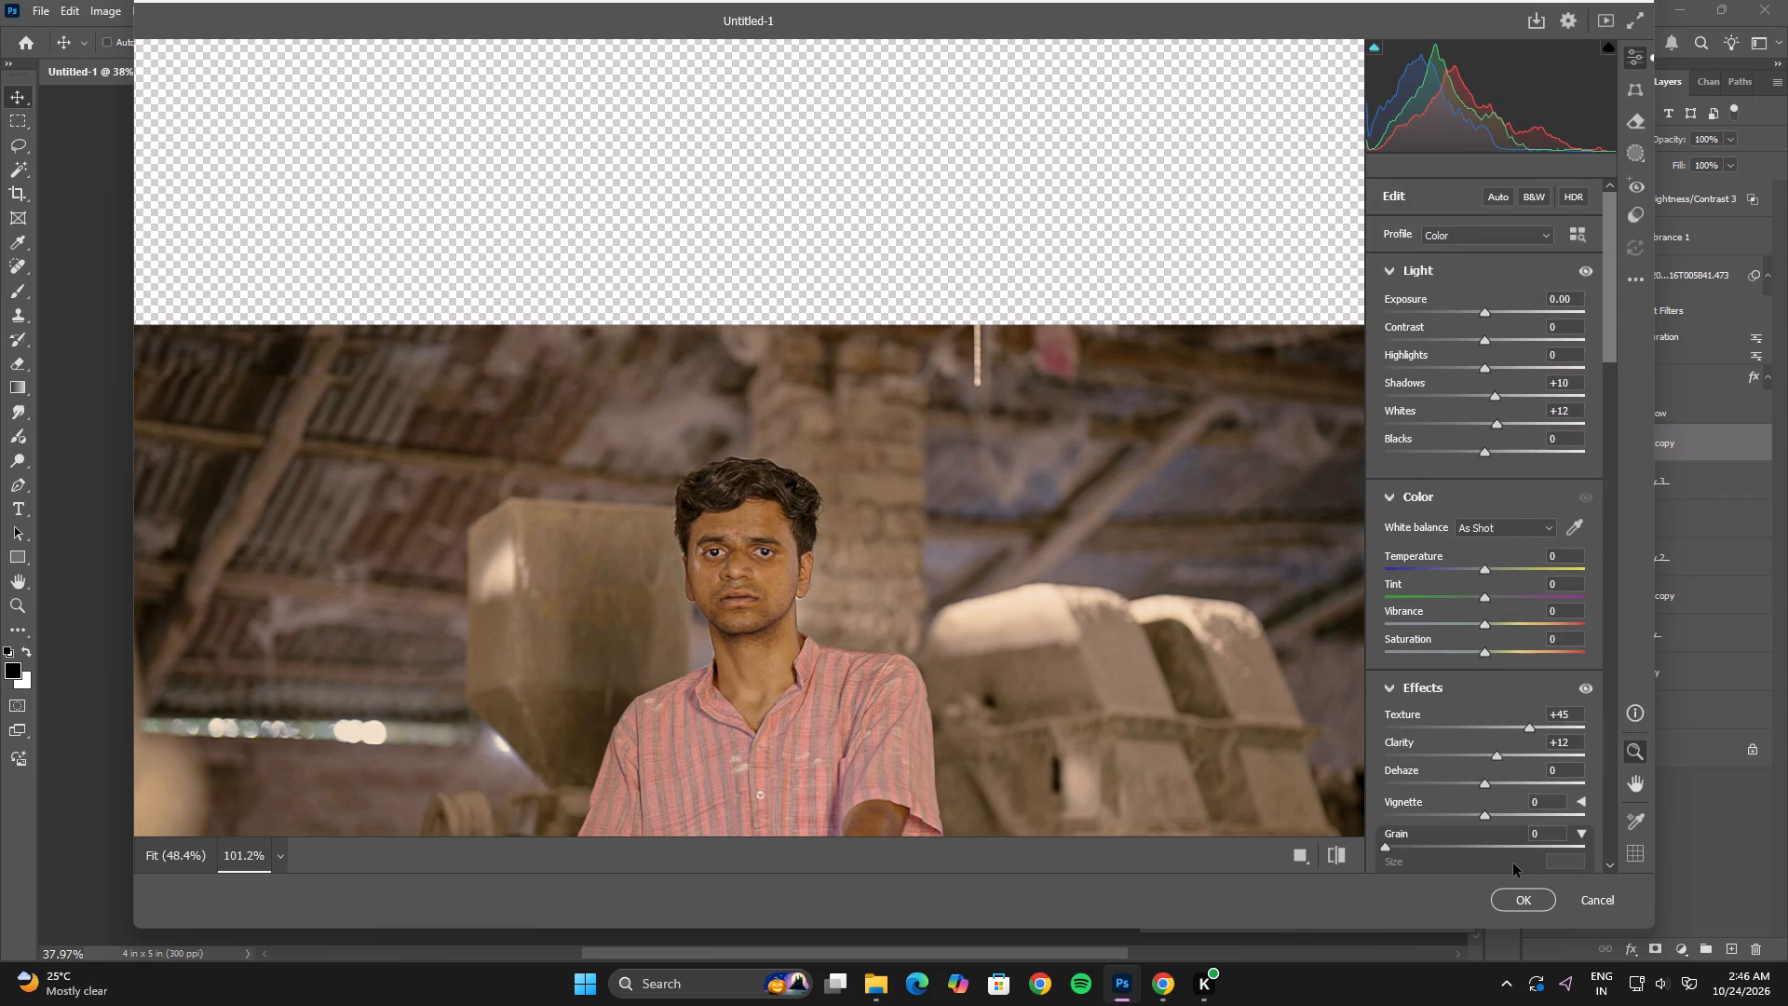
scroll(1509, 825, up, 1)
click(1524, 909)
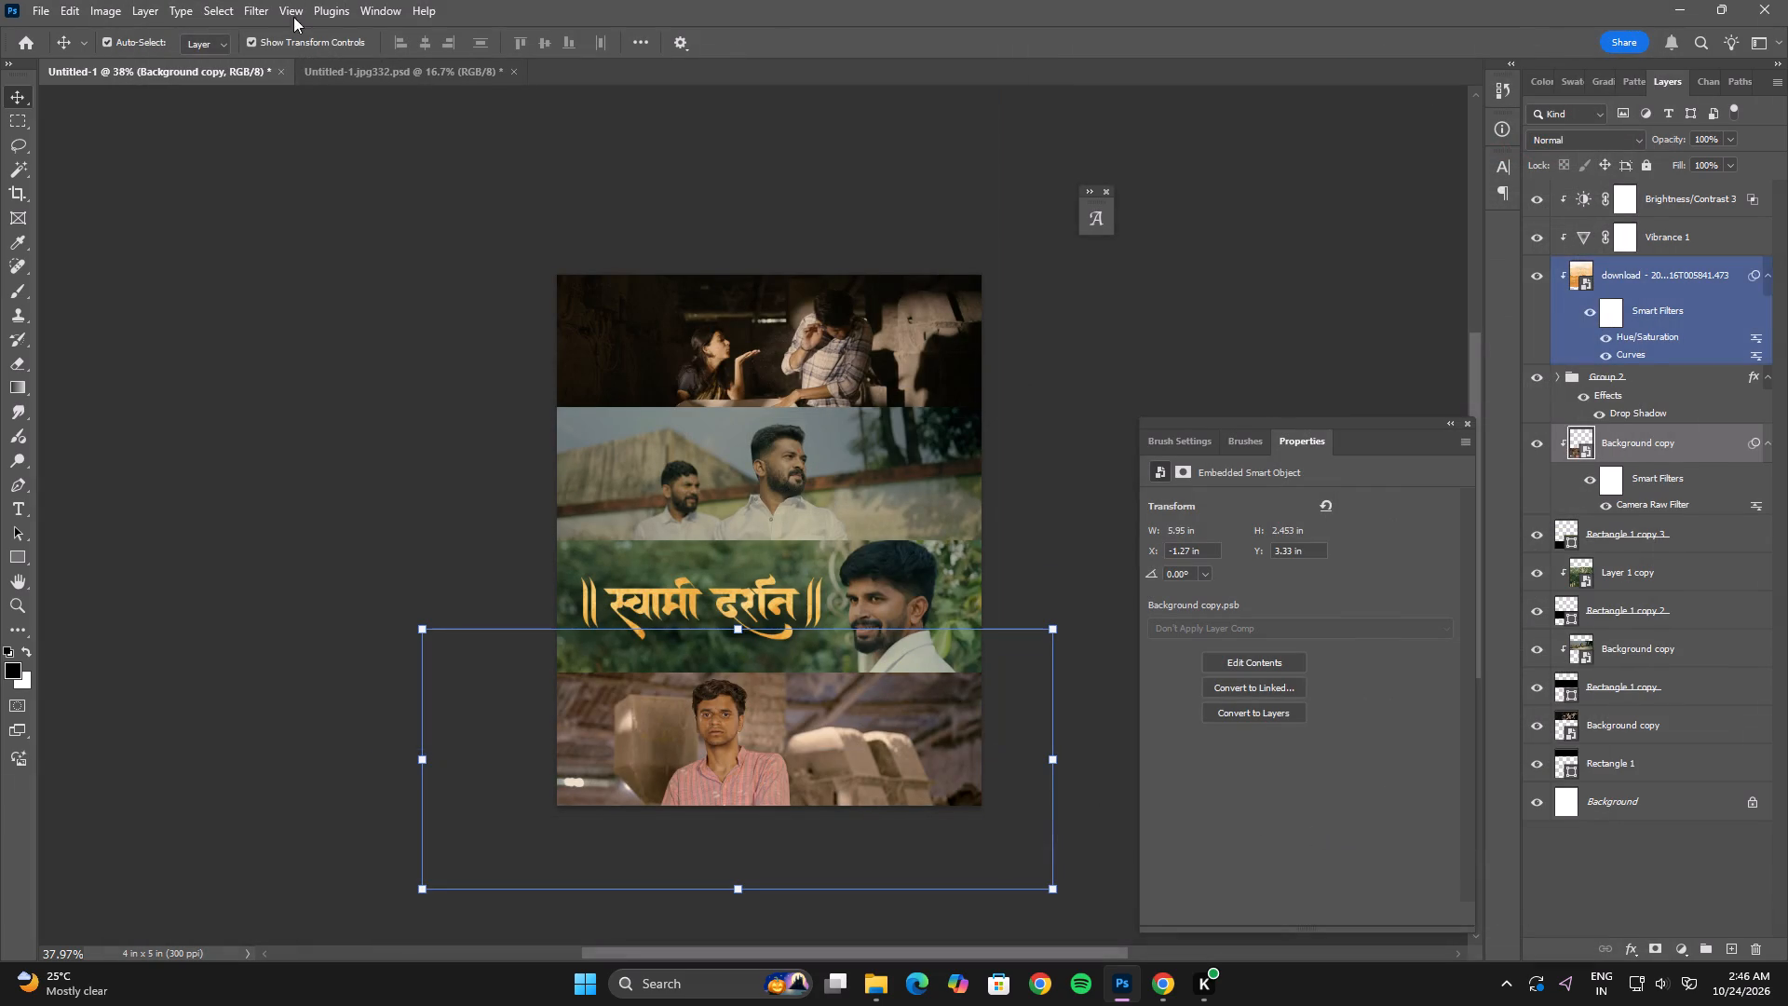
Apply Smart Sharpen to the bottom strip's still with Amount 155% and Radius 0.9 px.
click(253, 13)
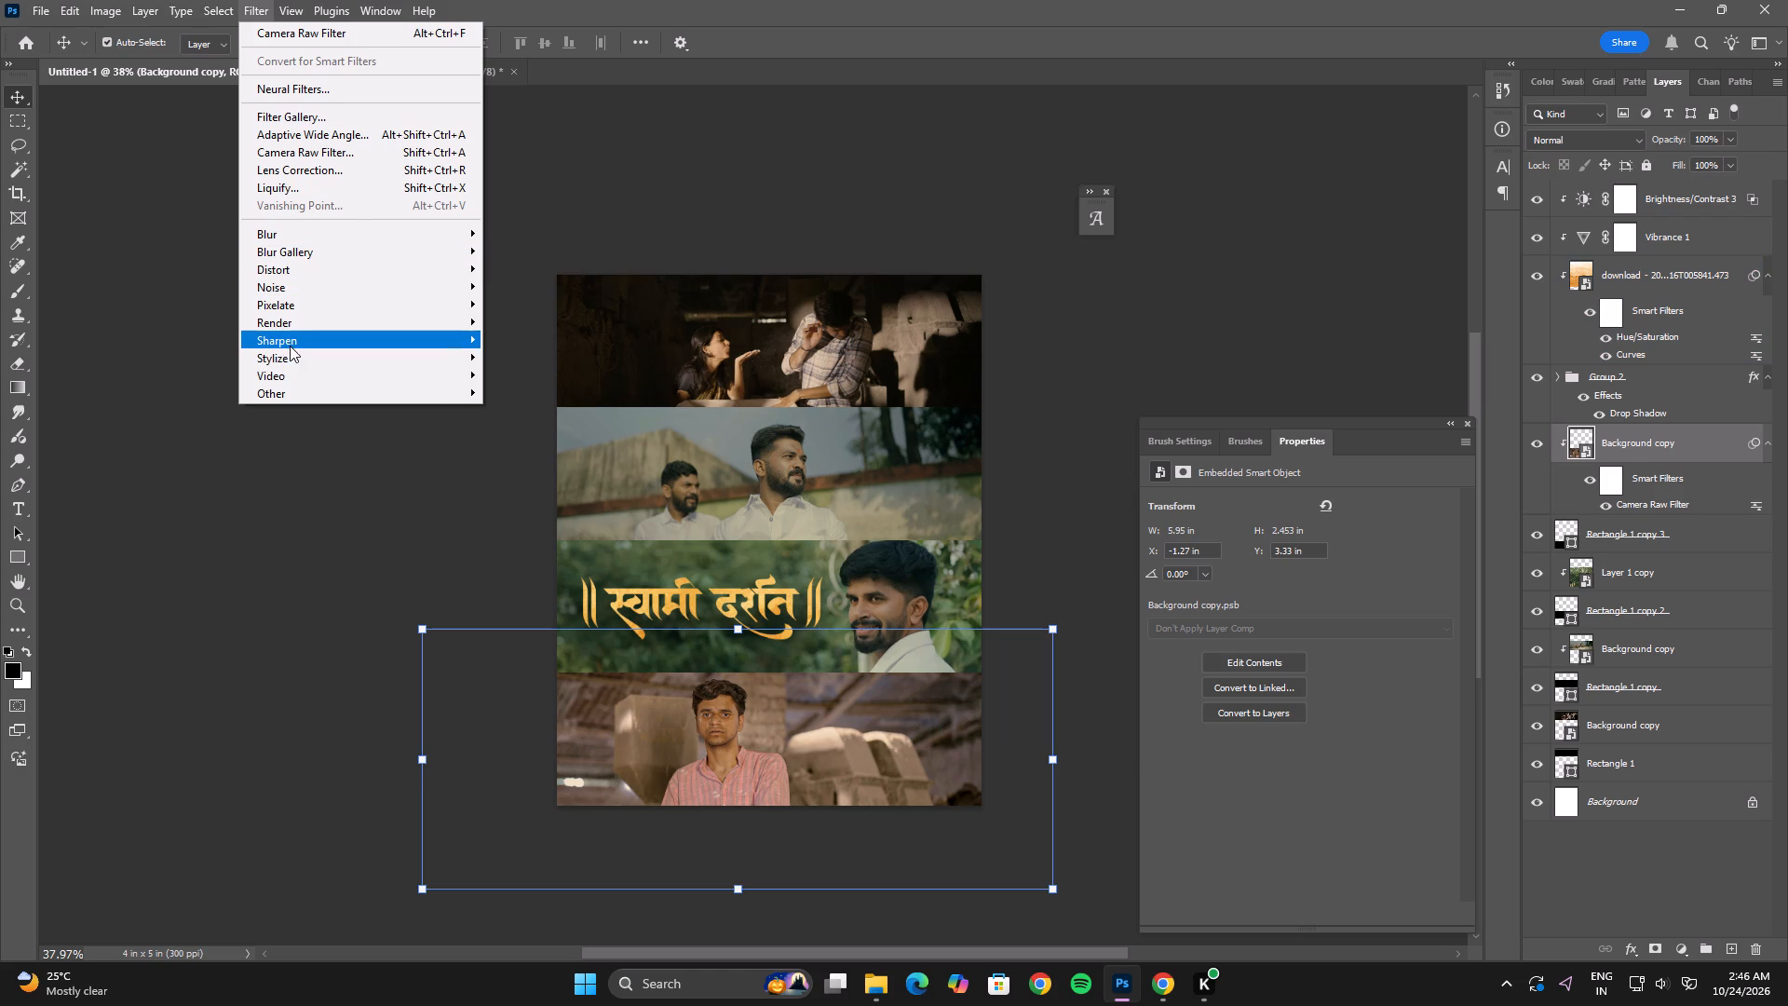
click(290, 346)
click(570, 397)
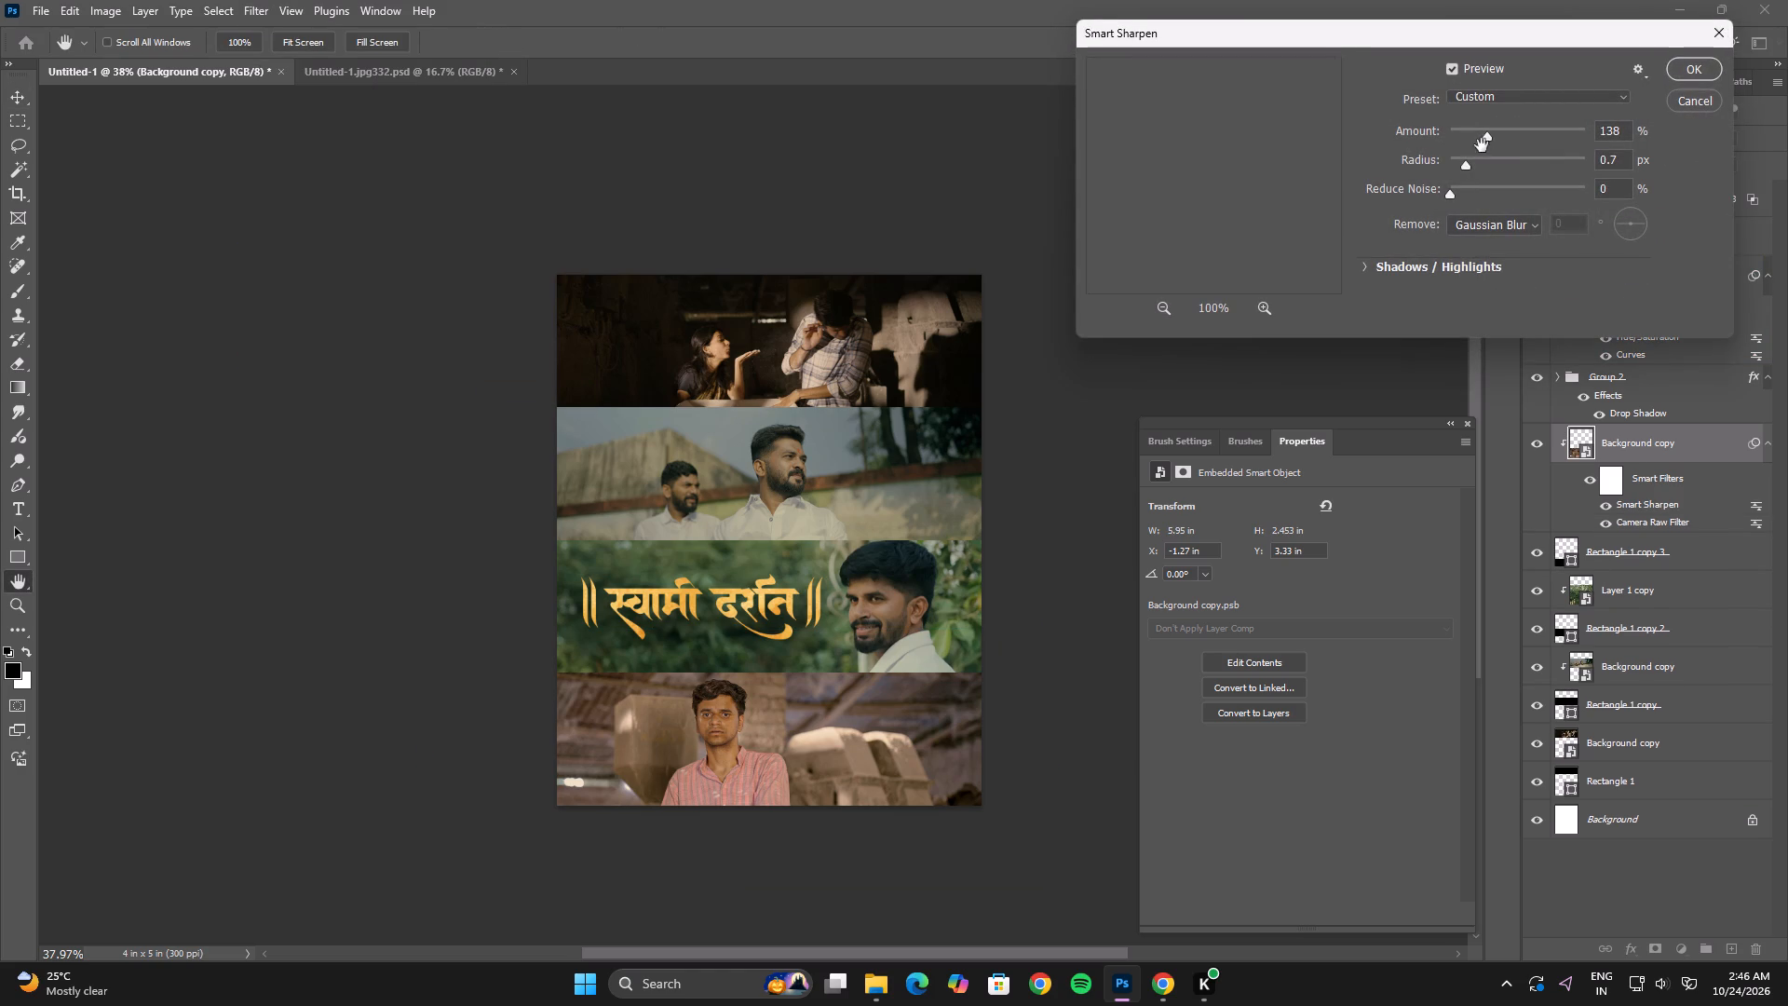
click(1490, 142)
click(1471, 161)
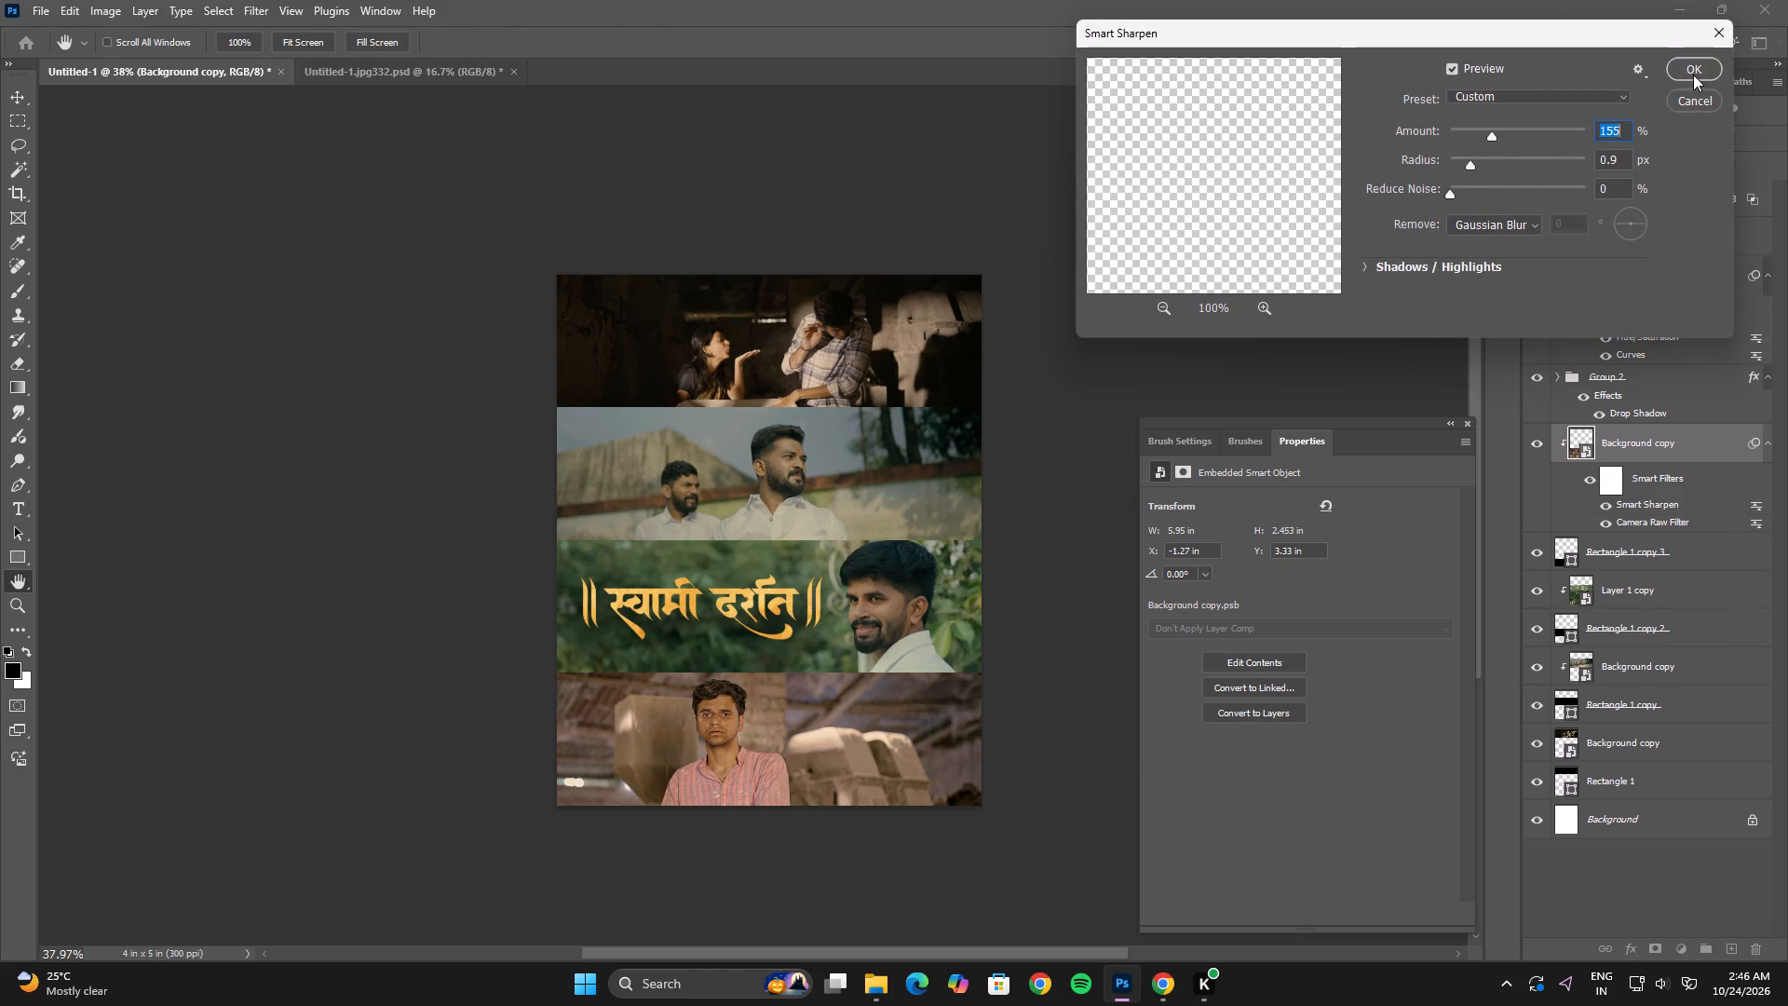
click(1693, 75)
Open the third strip's still in the Camera Raw Filter and set Exposure +0.45, Contrast +3, Highlights +8, Shadows +7 and Whites +11.
alt+scroll(882, 624, up, 3)
click(890, 571)
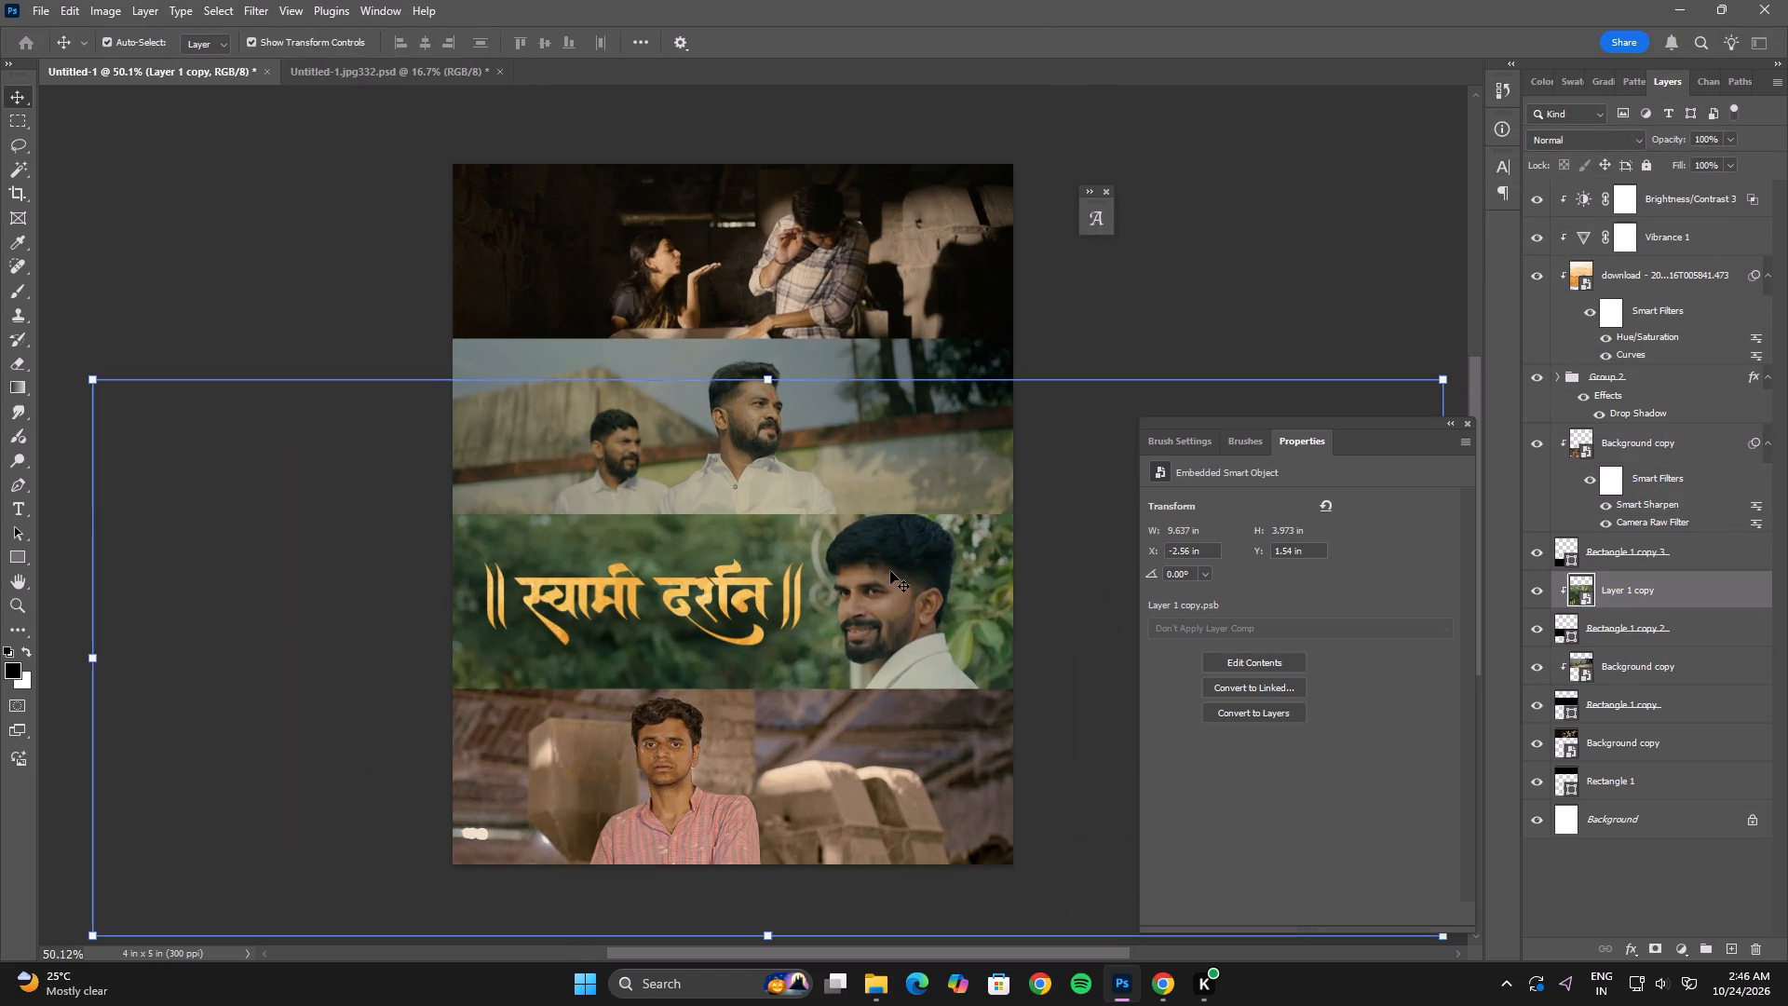
key(ctrl+shift+a)
drag(811, 480, 881, 579)
drag(1485, 730, 1495, 730)
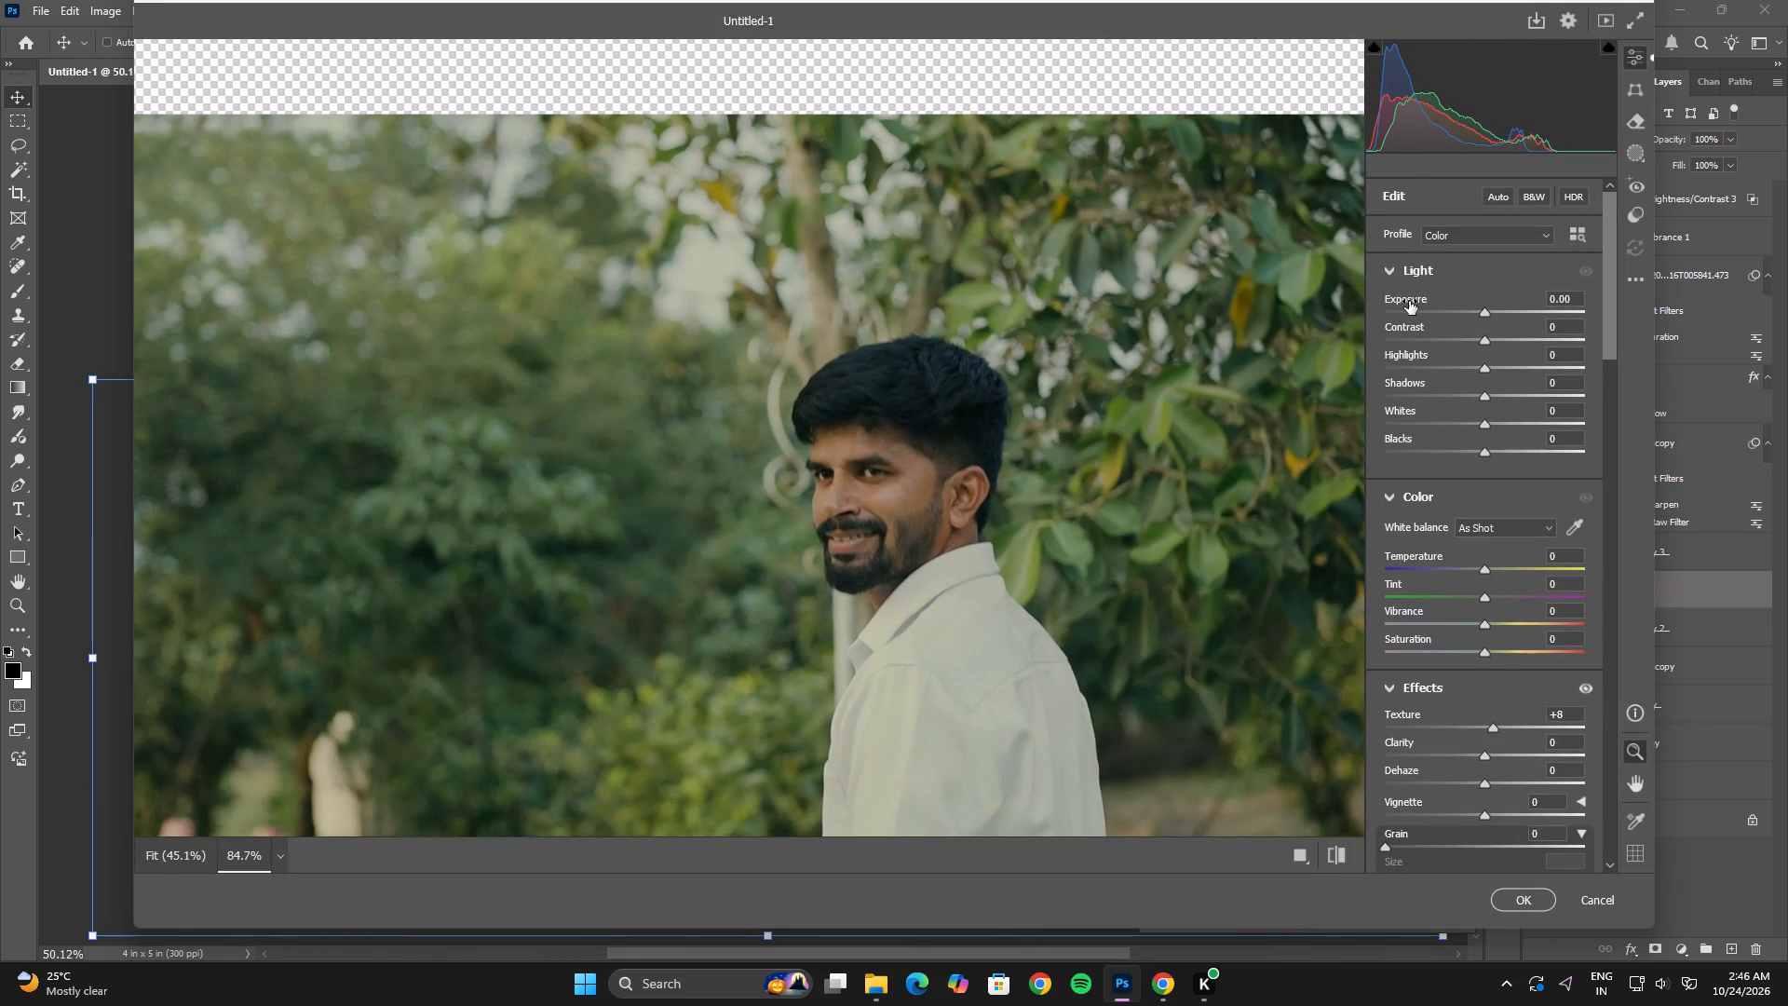
drag(1404, 301, 1413, 304)
drag(1400, 327, 1408, 327)
click(1409, 325)
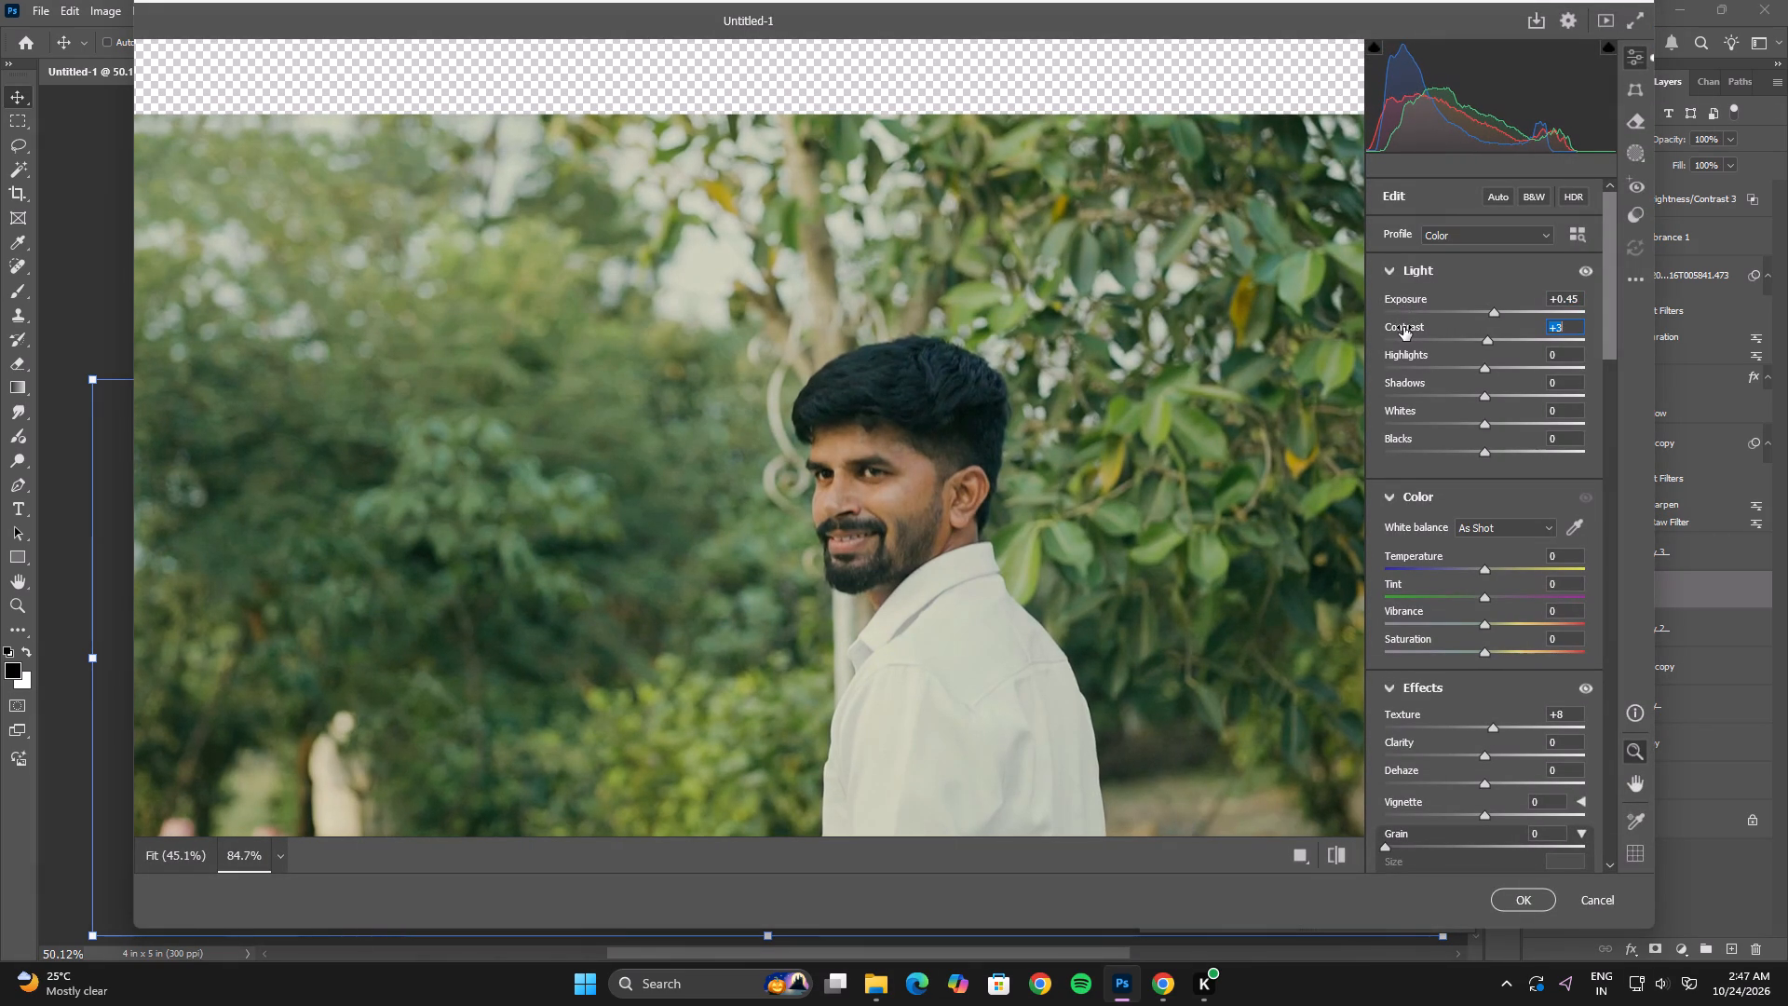
click(1396, 360)
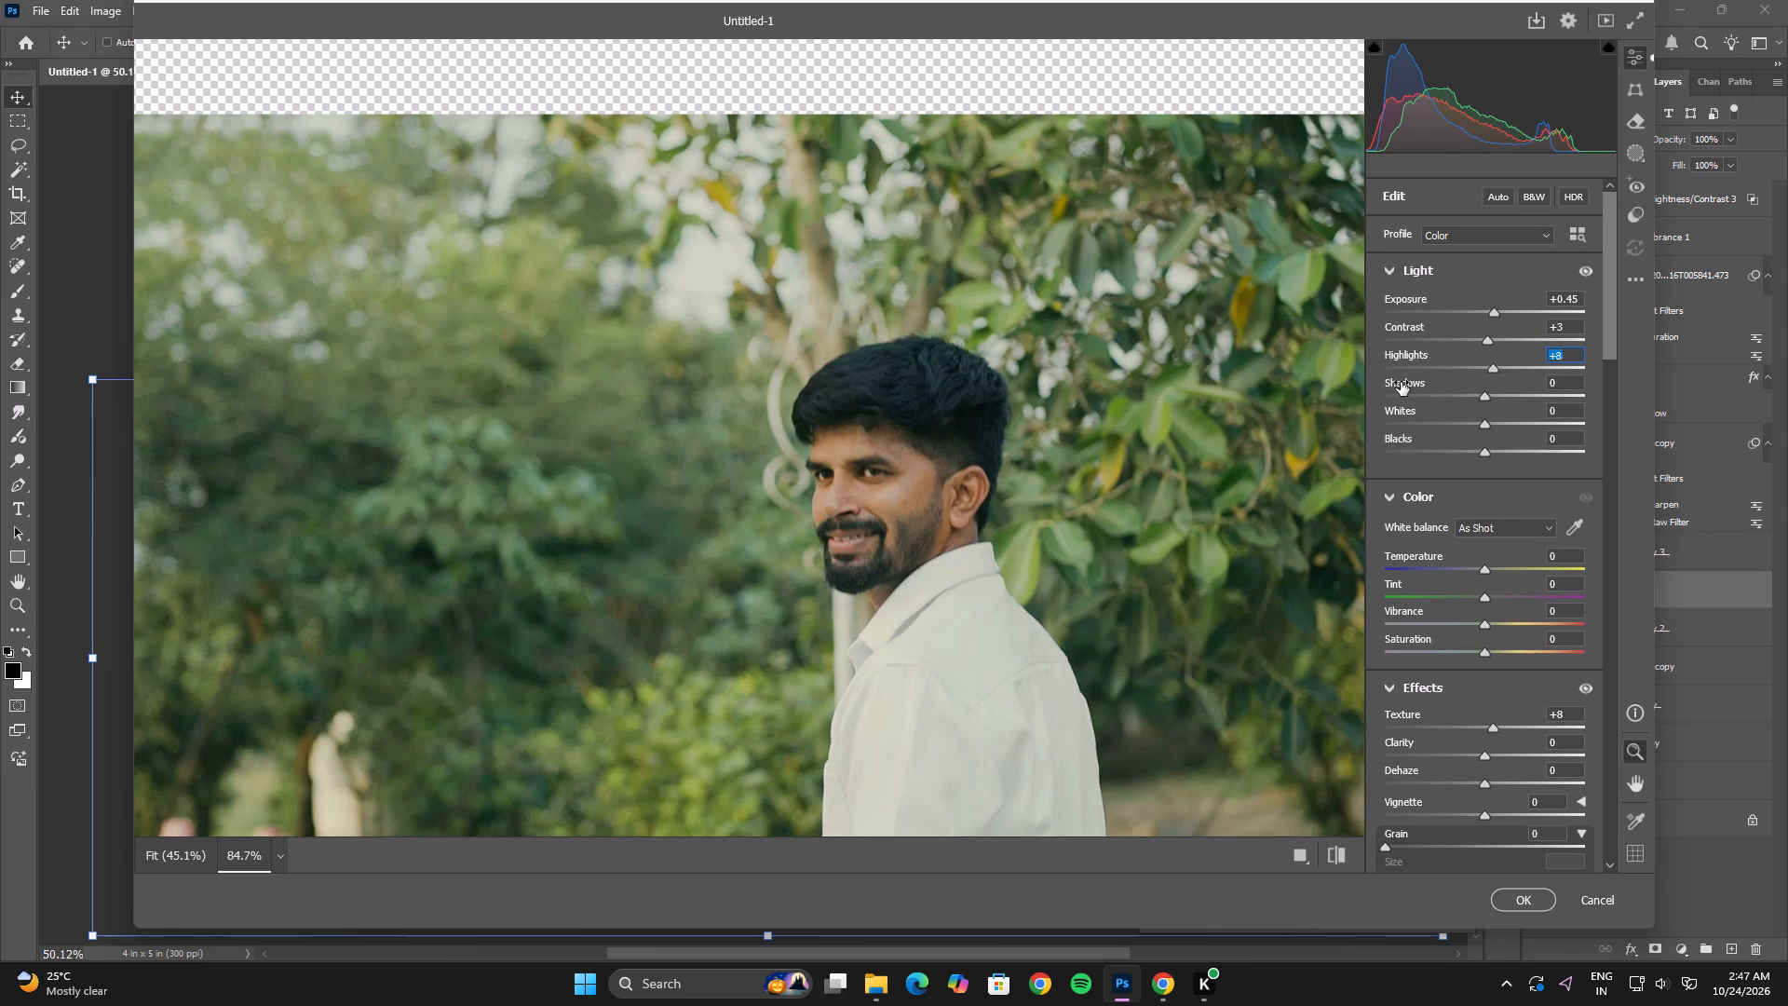
drag(1400, 382, 1416, 384)
drag(1398, 413, 1408, 414)
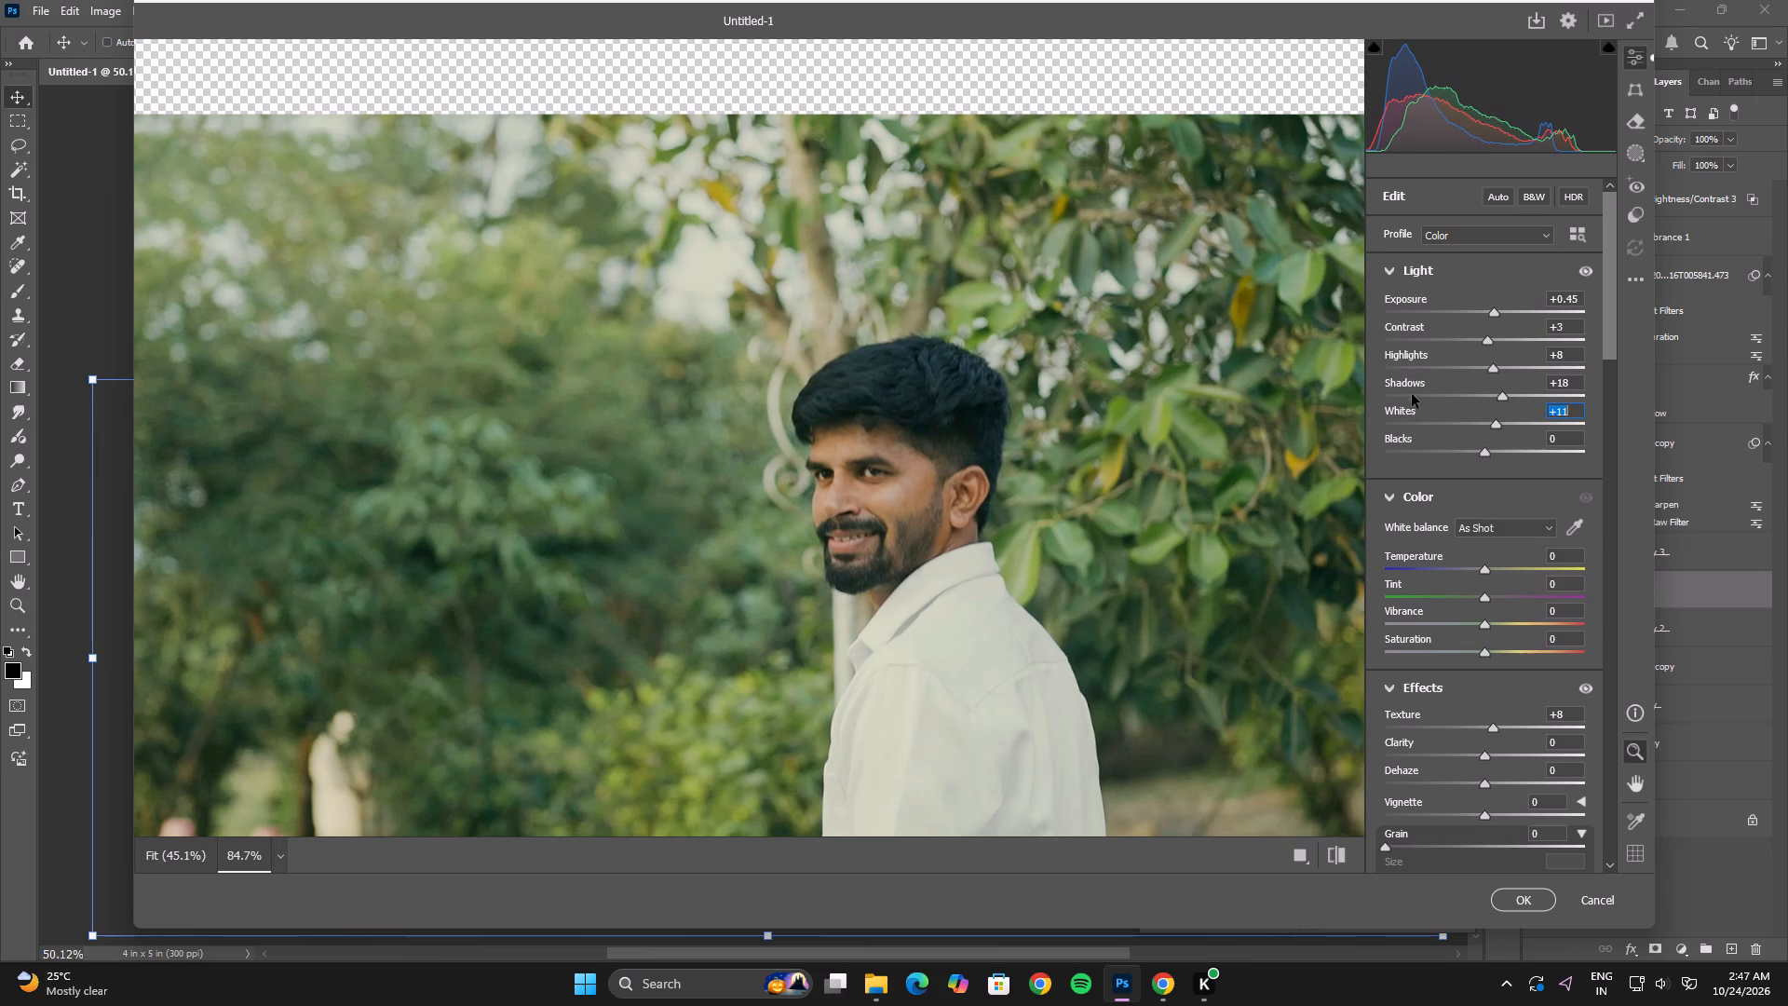
drag(1414, 379, 1402, 386)
click(1404, 387)
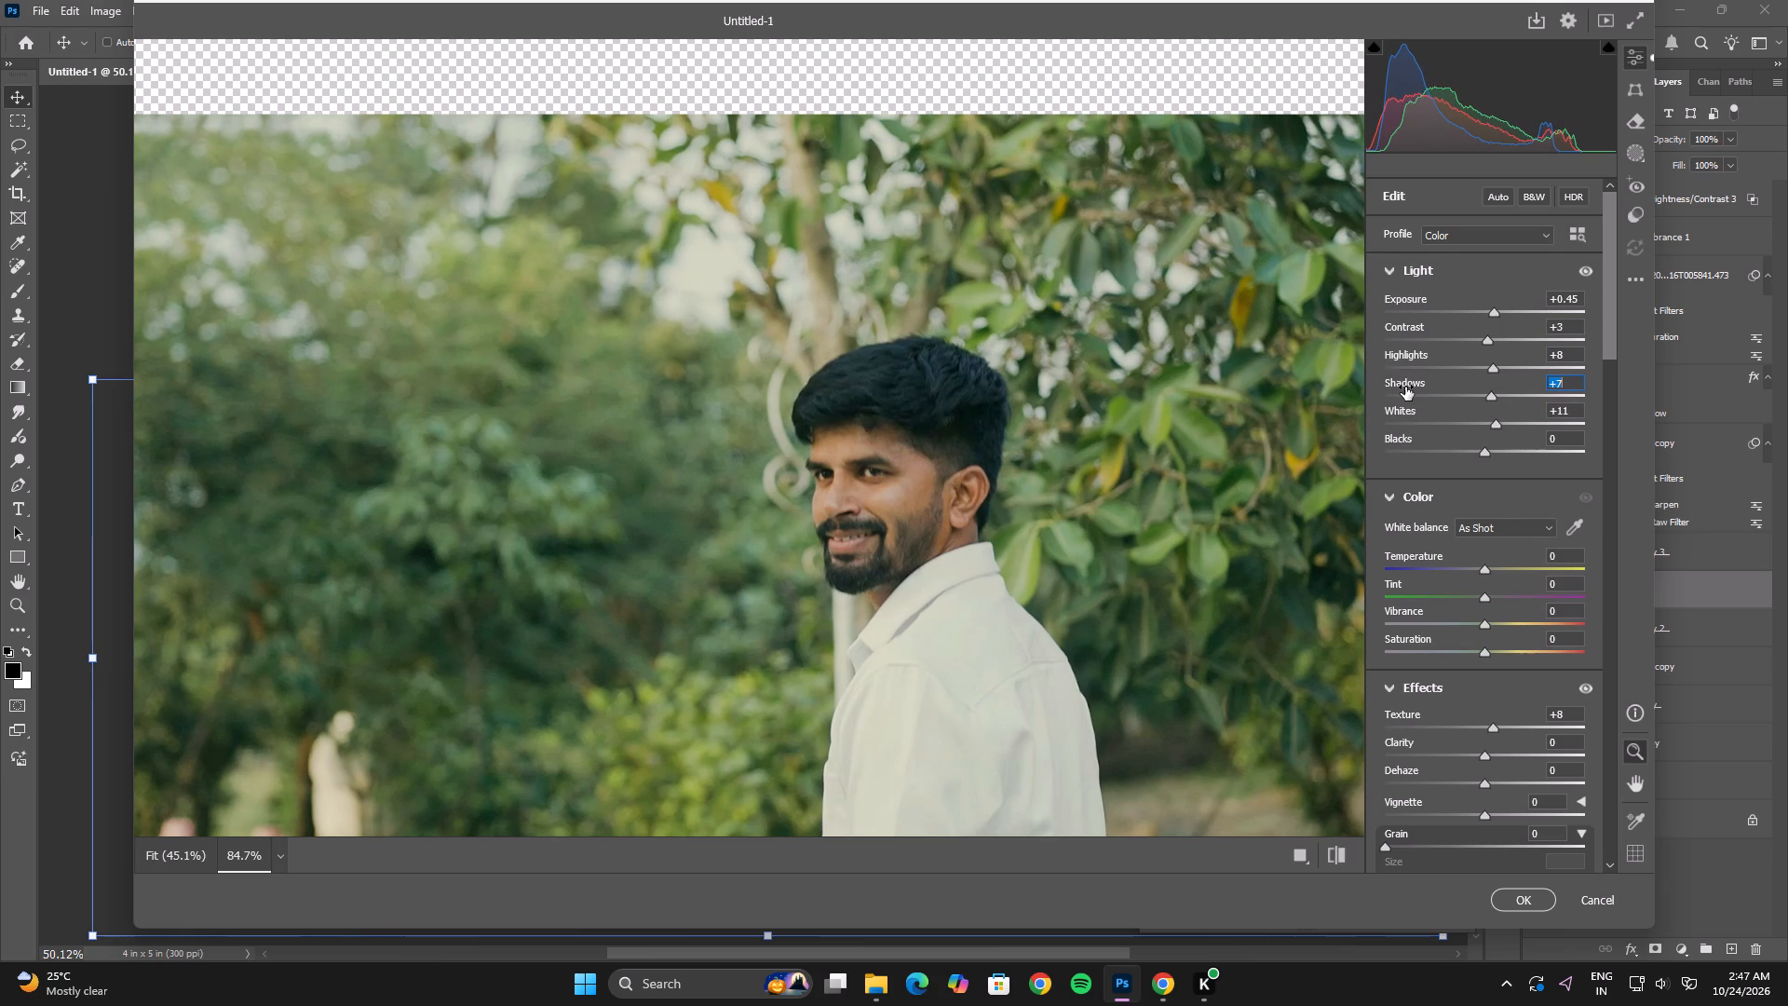
Set the third strip's still to Texture +28 and Clarity +6.
drag(1495, 727, 1505, 731)
click(1485, 757)
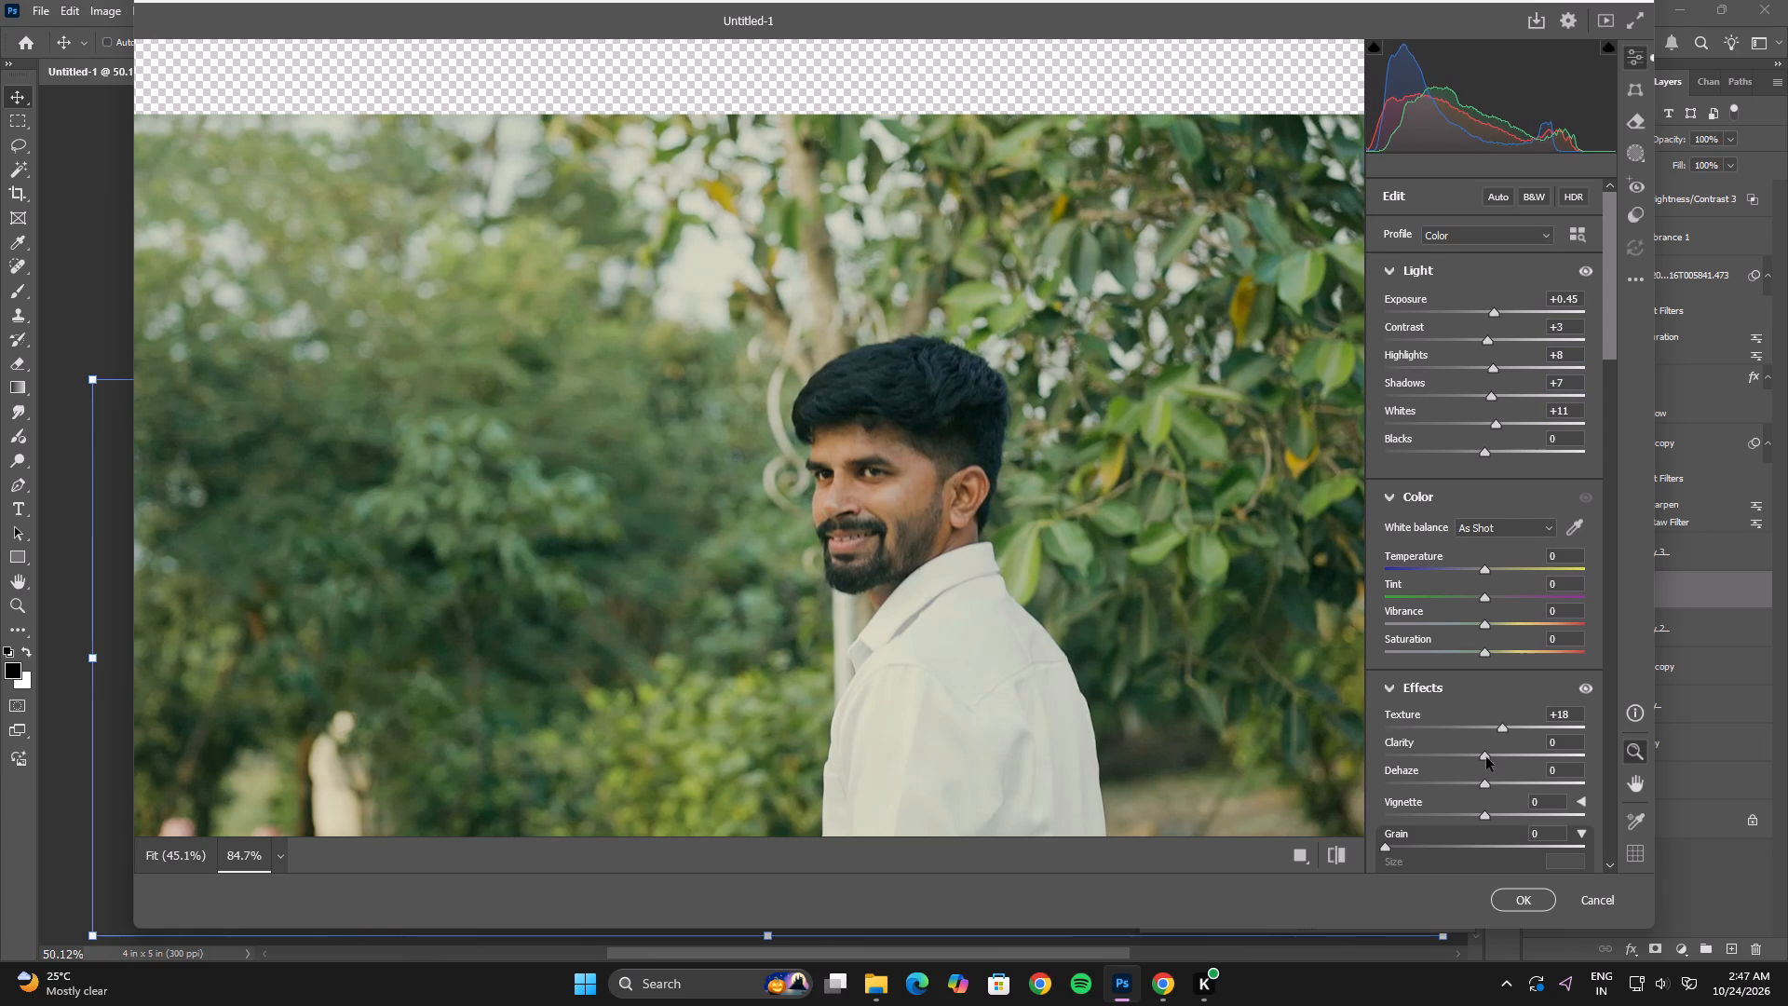
drag(1503, 727, 1515, 728)
Set the third still's parametric curve to Darks +5 and Lights +4.
scroll(1524, 657, down, 2)
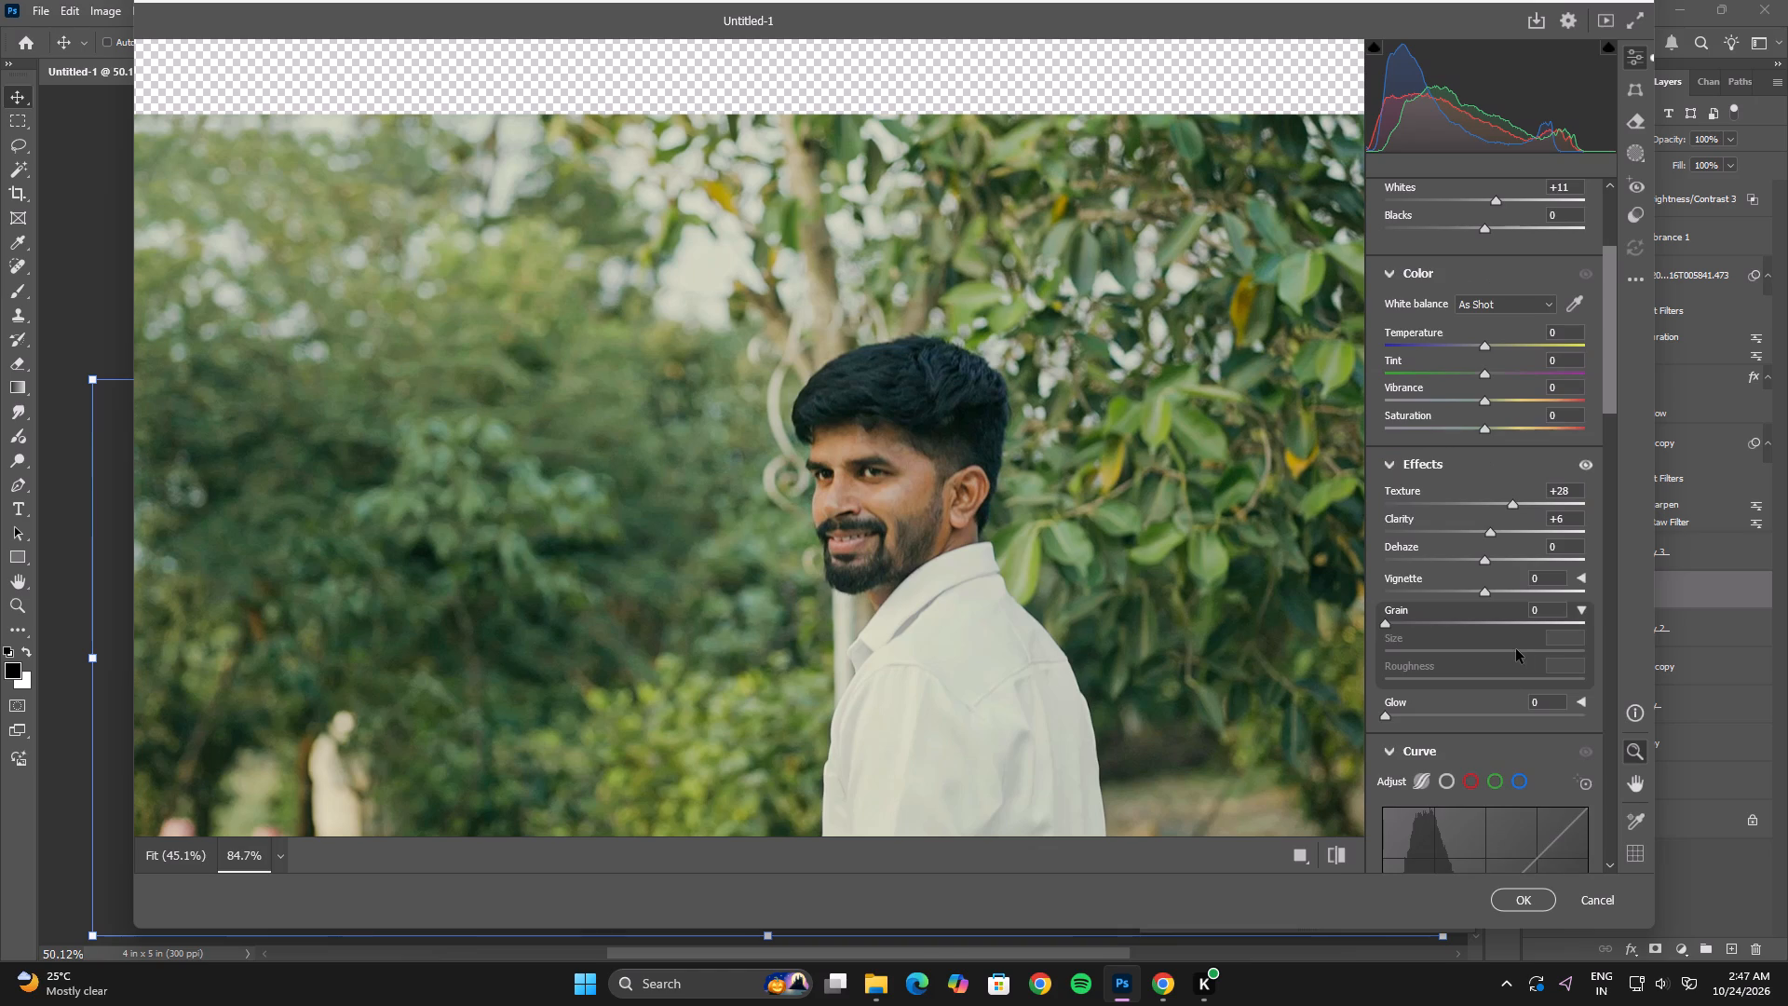
scroll(1498, 748, down, 4)
click(1485, 672)
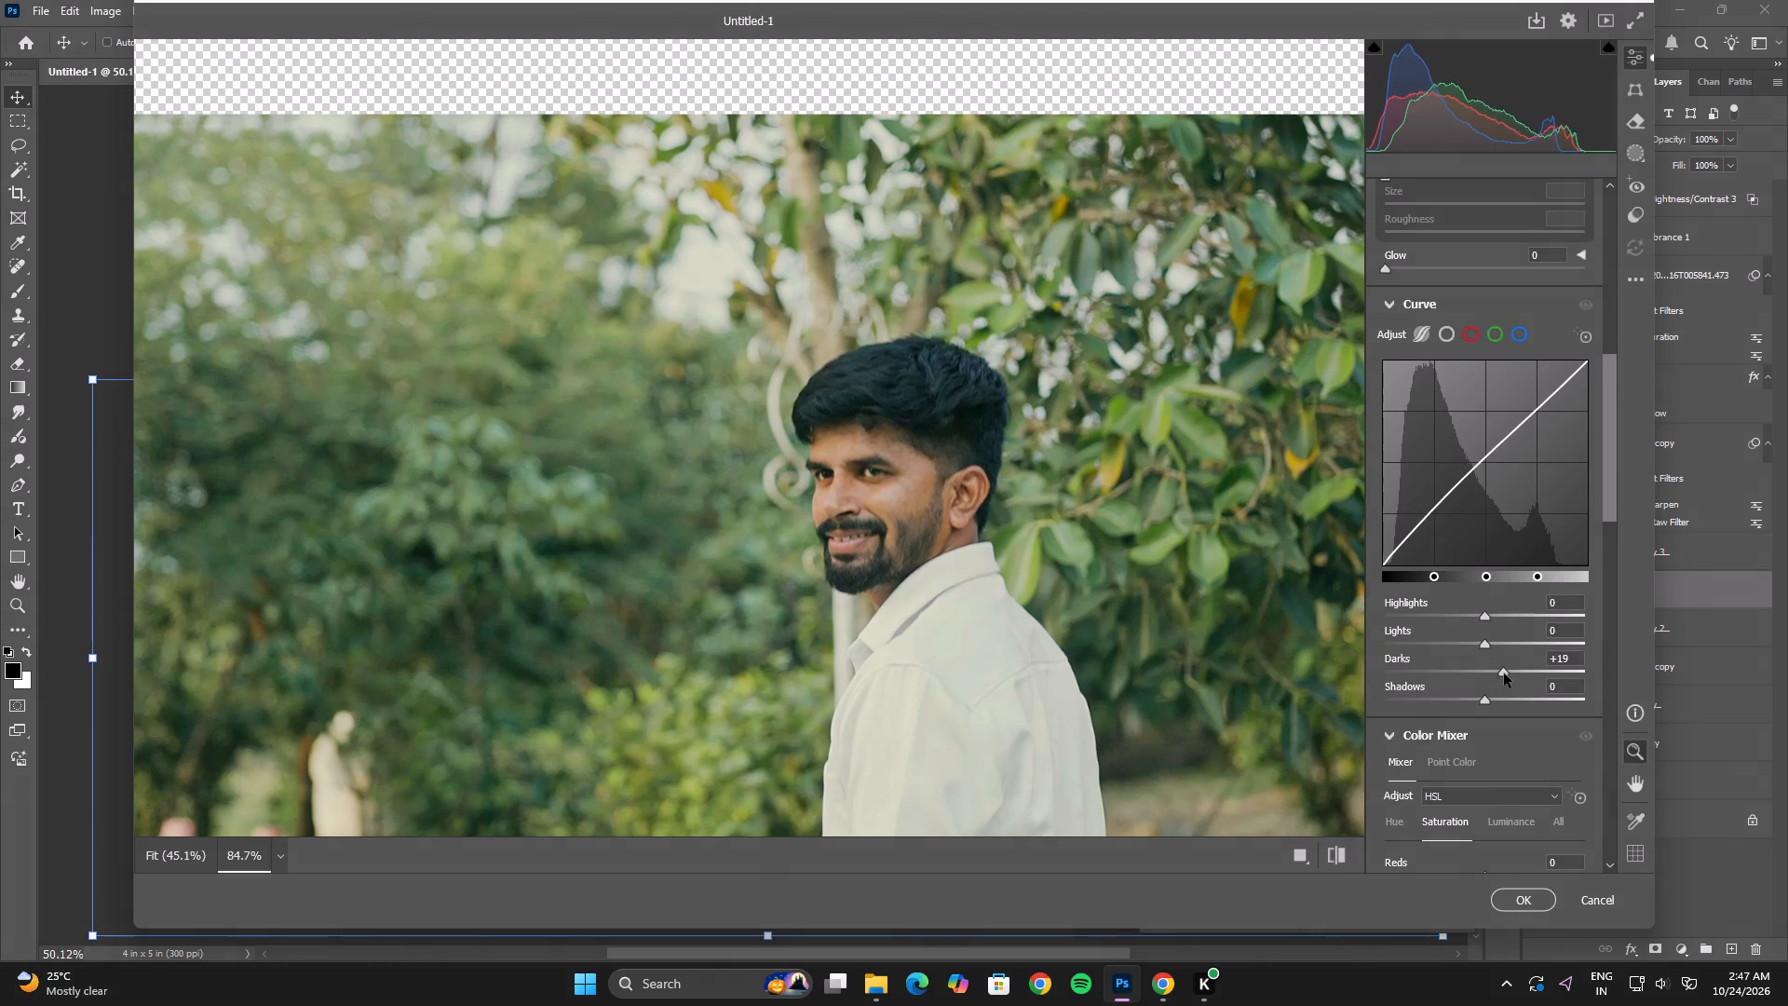
click(1486, 645)
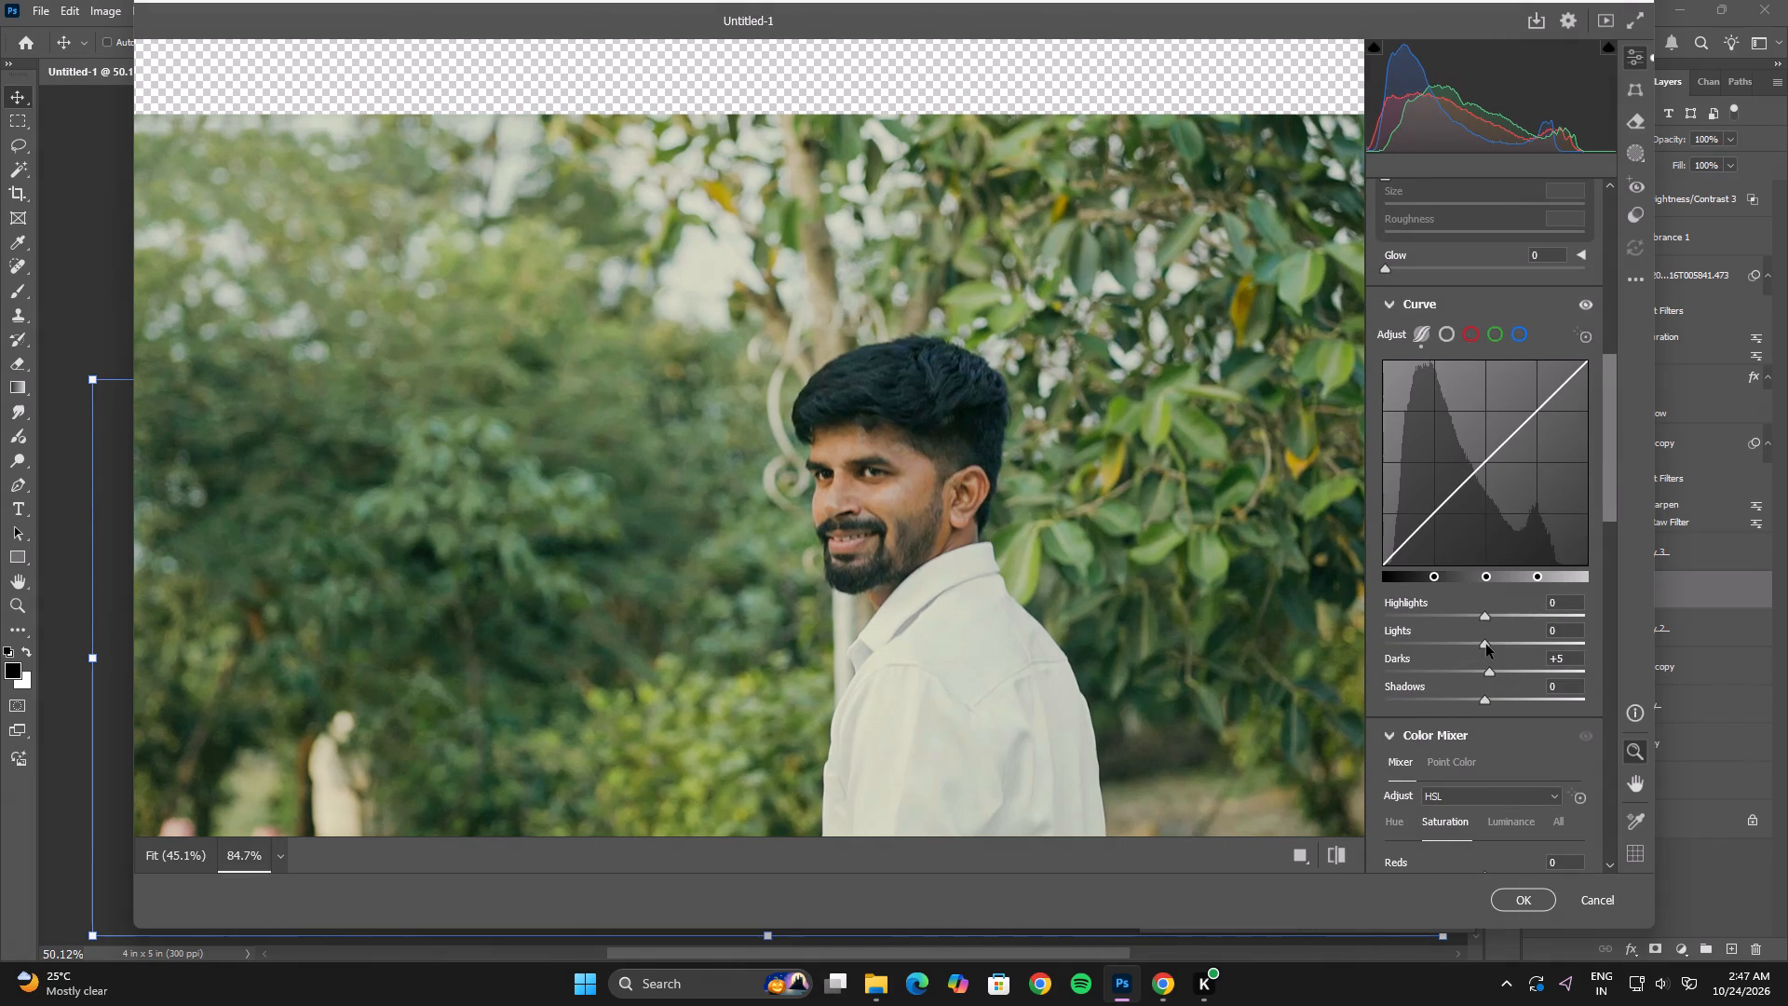
Set the third still's Sharpening to 15 and apply the Camera Raw adjustments.
scroll(1455, 759, down, 4)
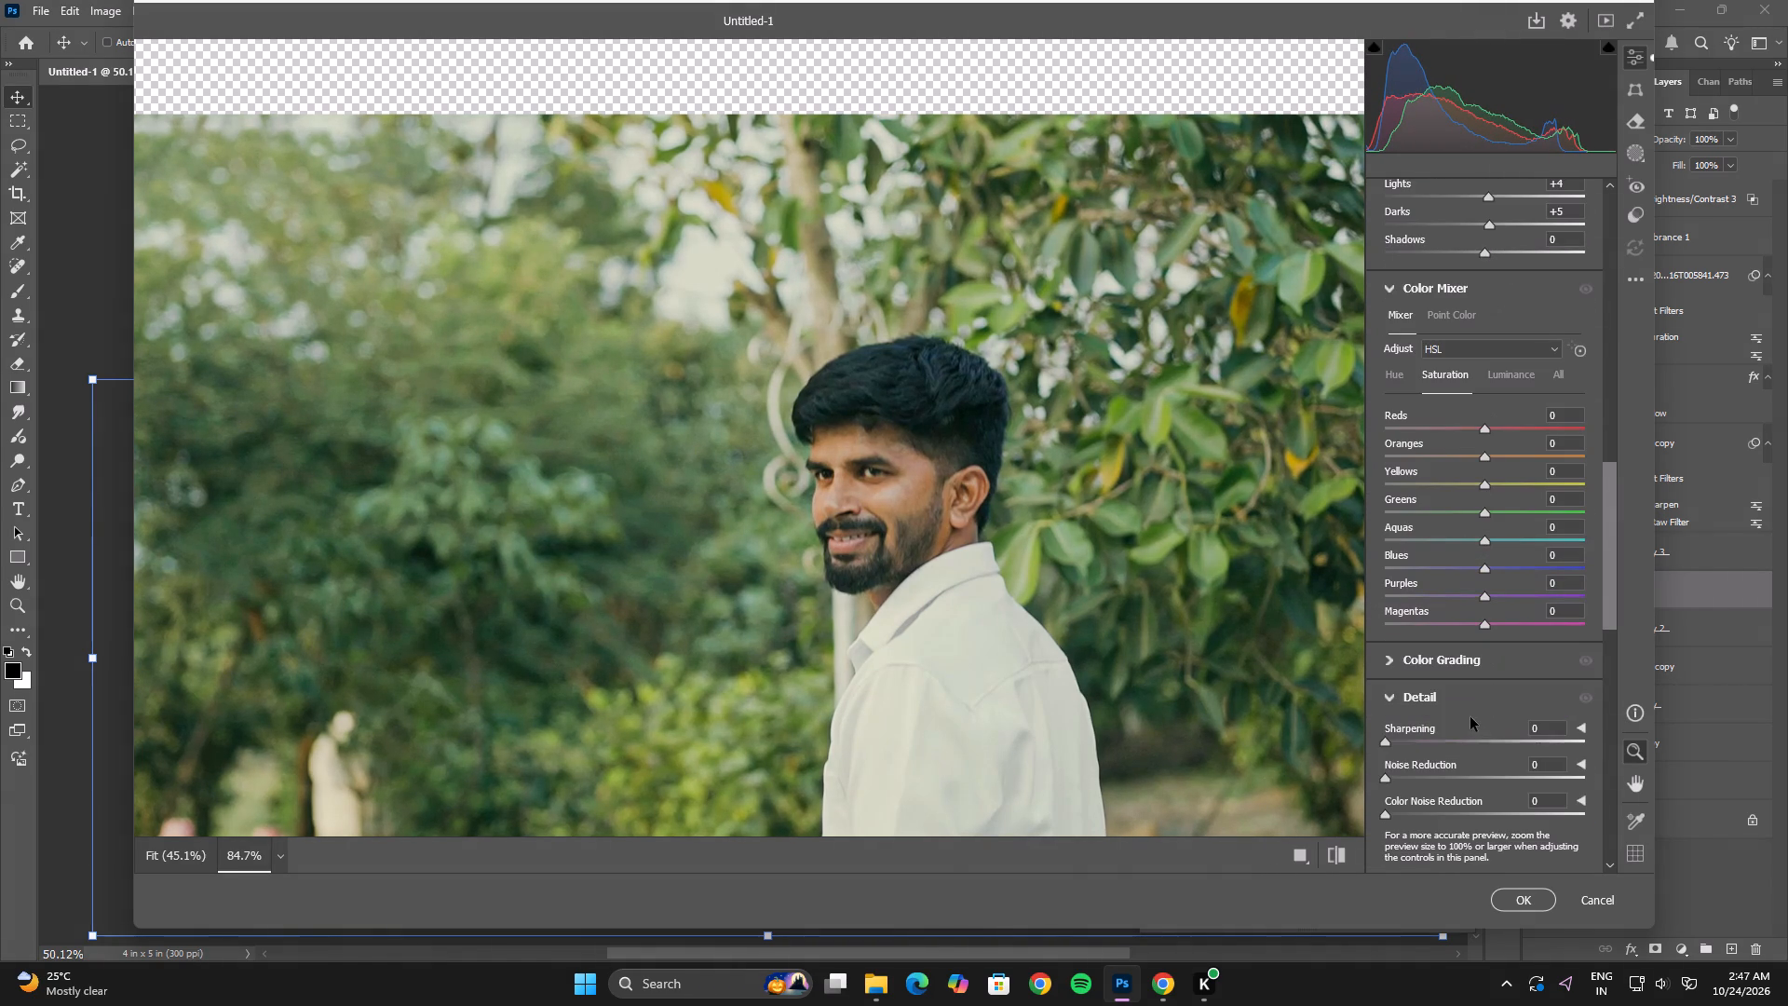
click(1397, 740)
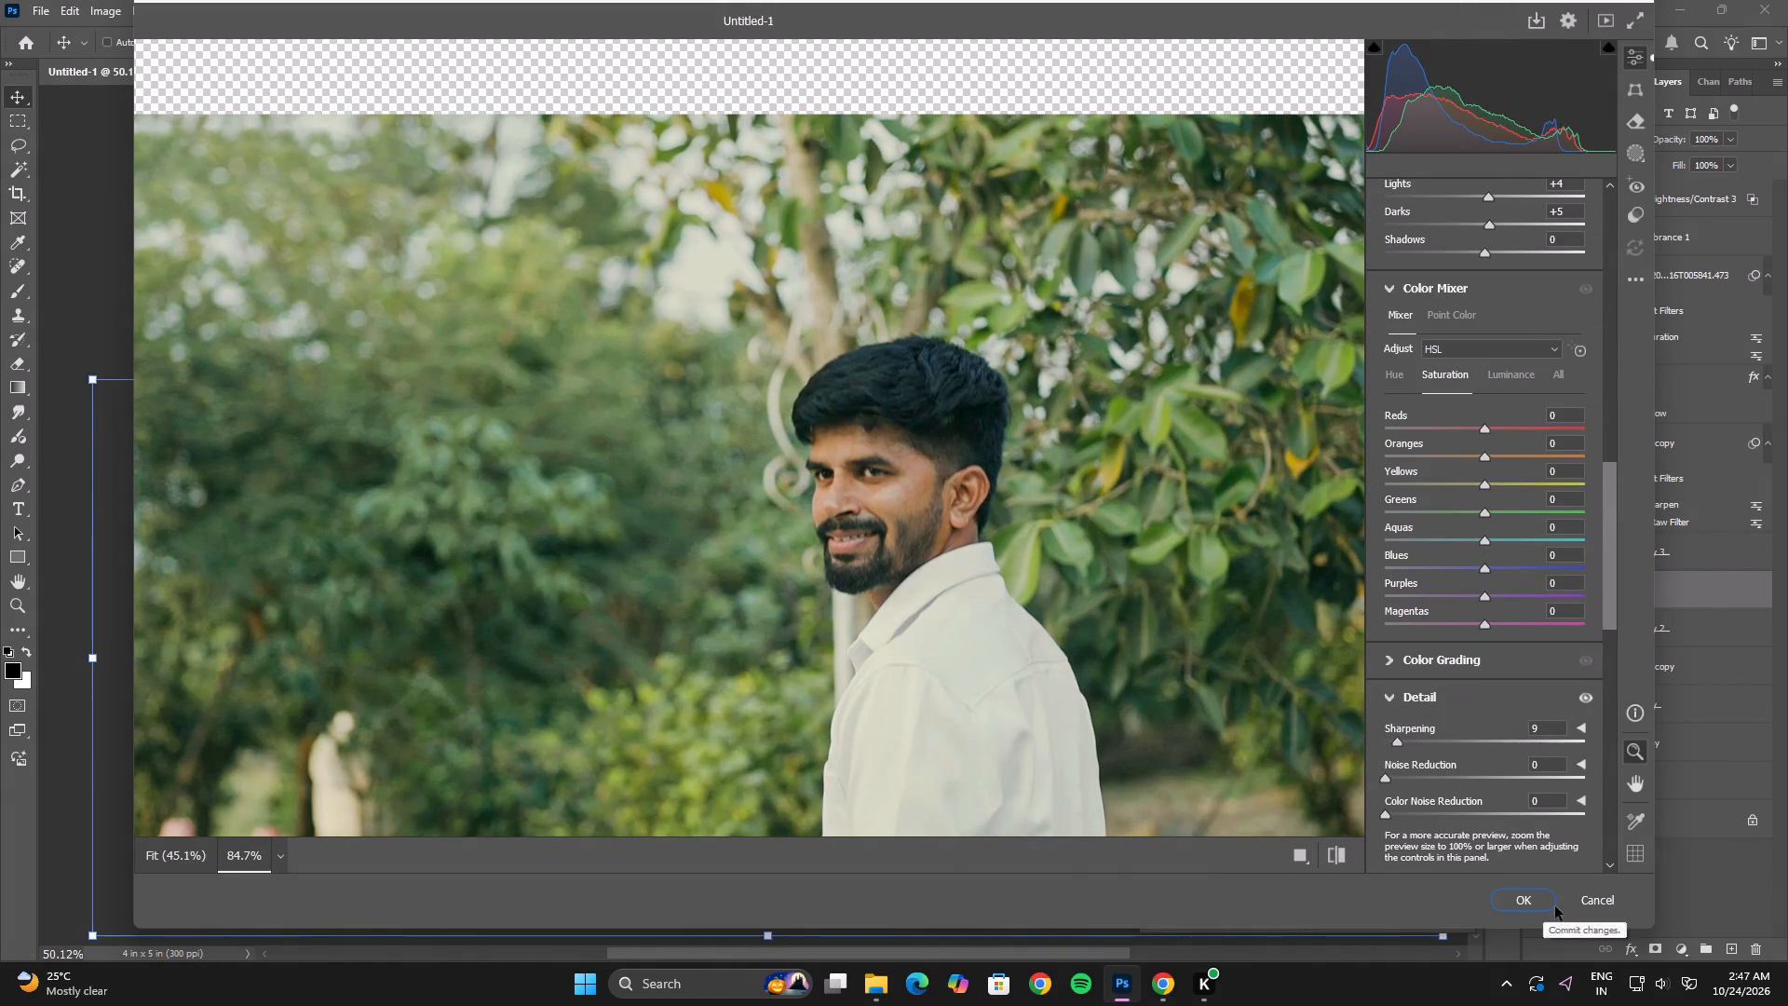
click(1404, 741)
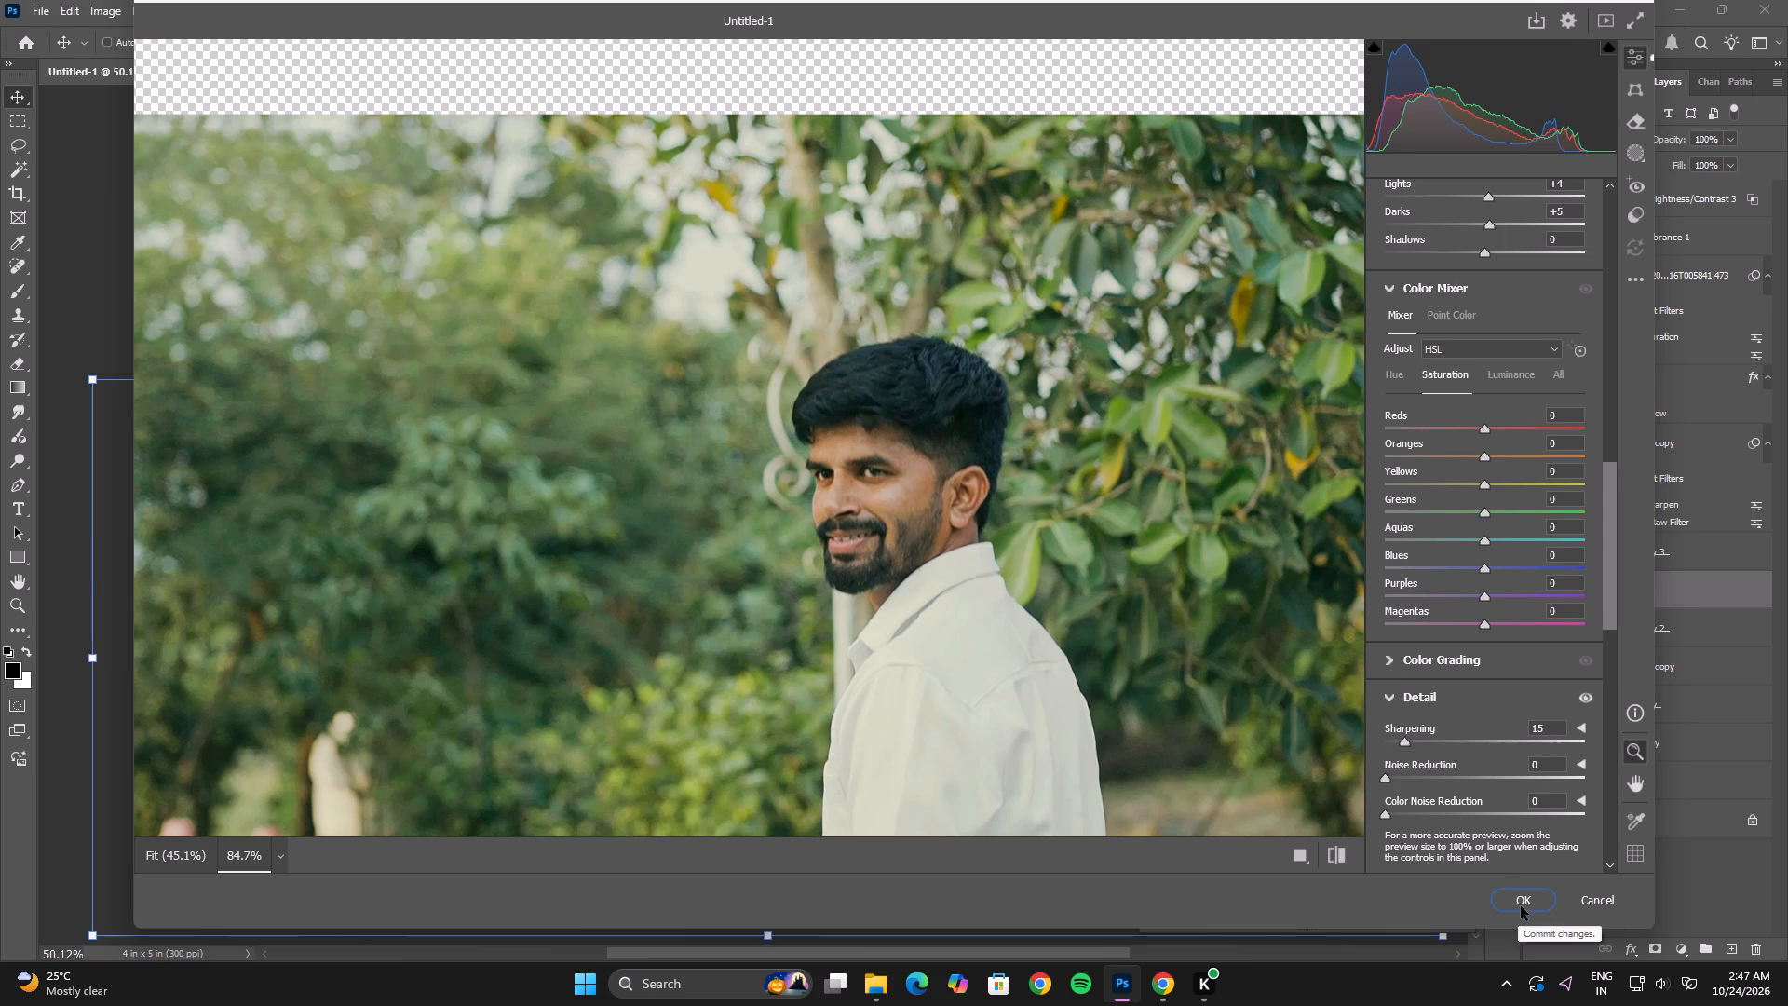
click(1523, 895)
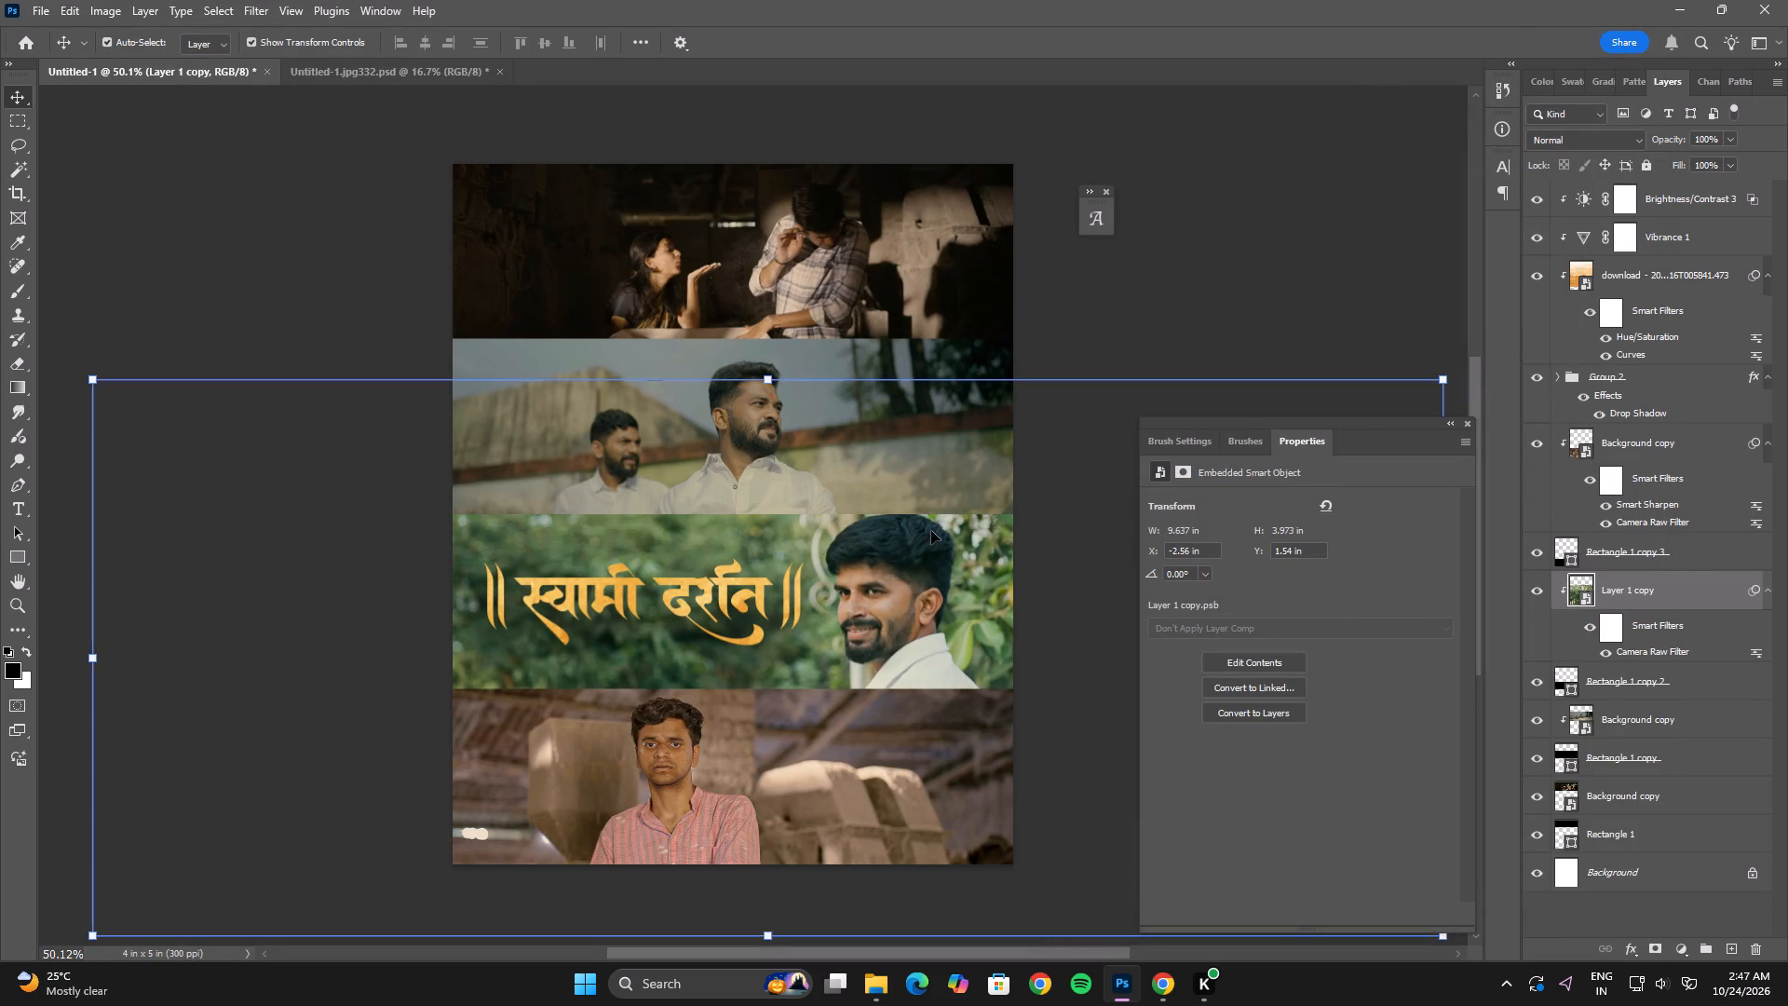
Open the second strip's still in the Camera Raw Filter and set Texture to +32 and Clarity to +10.
click(857, 442)
key(ctrl+shift+a)
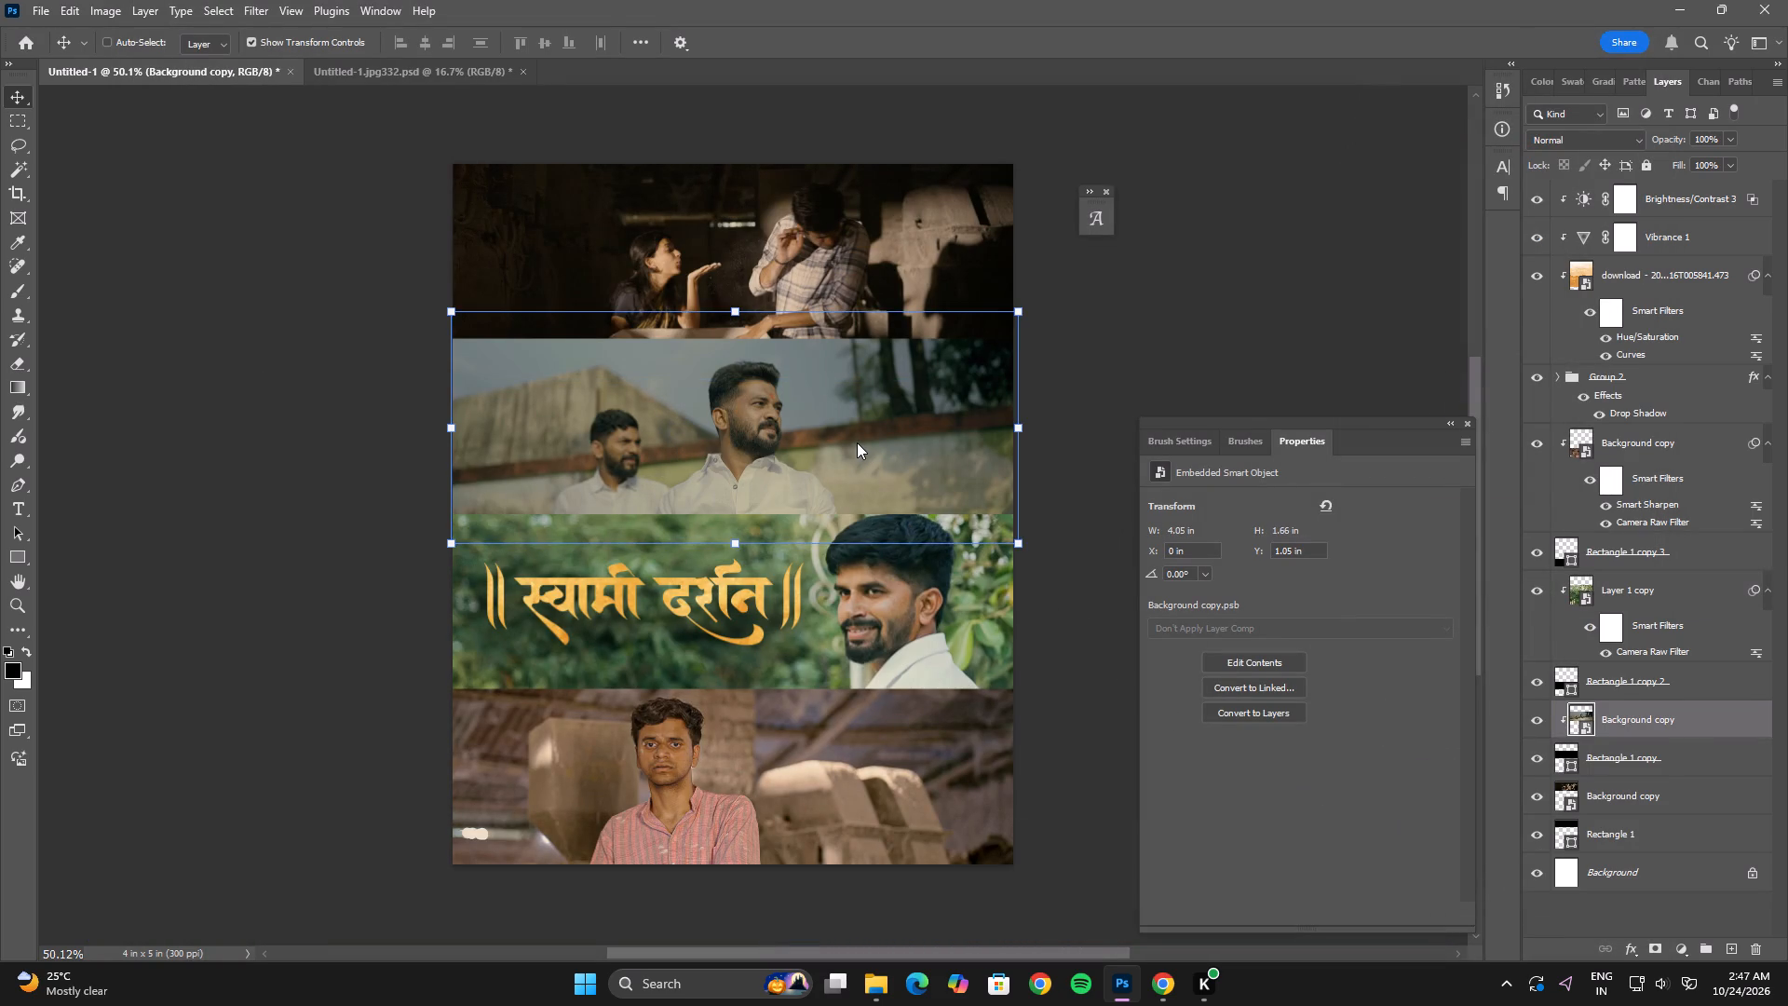
drag(1480, 727, 1507, 738)
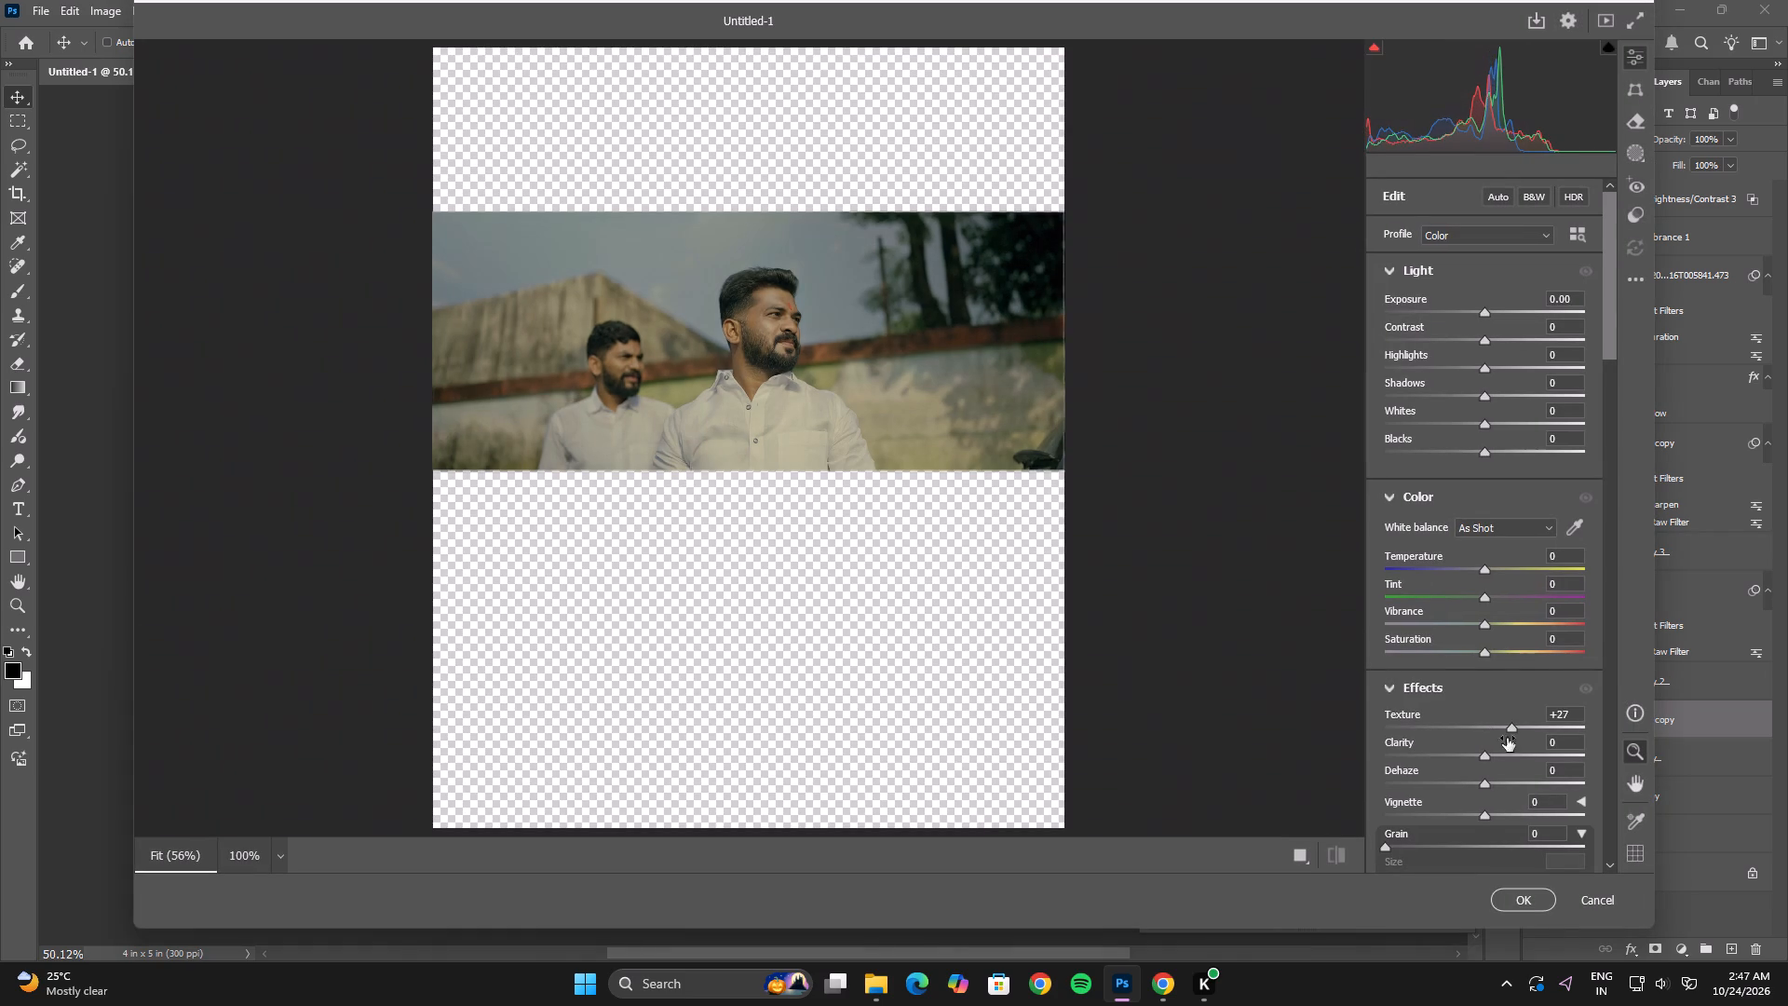
drag(1507, 738, 1508, 736)
drag(1477, 755, 1495, 755)
click(1516, 725)
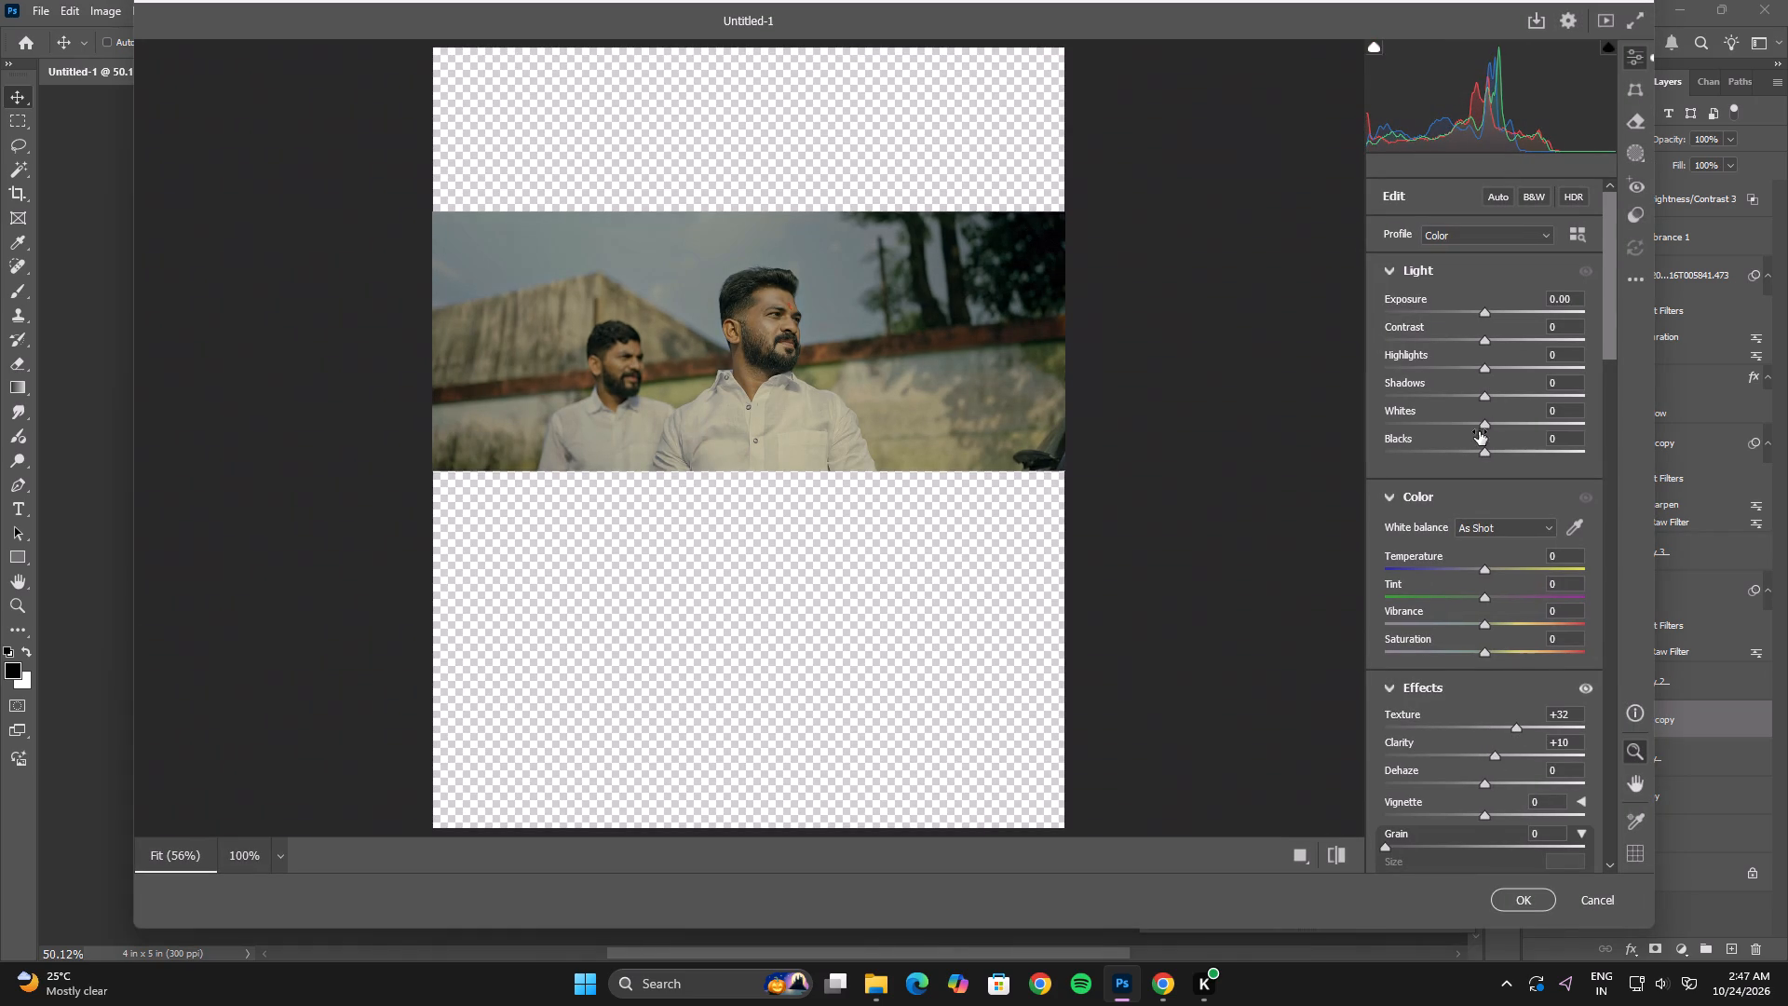
Set the second still's light values to Exposure +0.25, Contrast +12, Shadows +7 and Whites +15.
drag(1486, 422, 1496, 423)
click(1485, 396)
click(1497, 423)
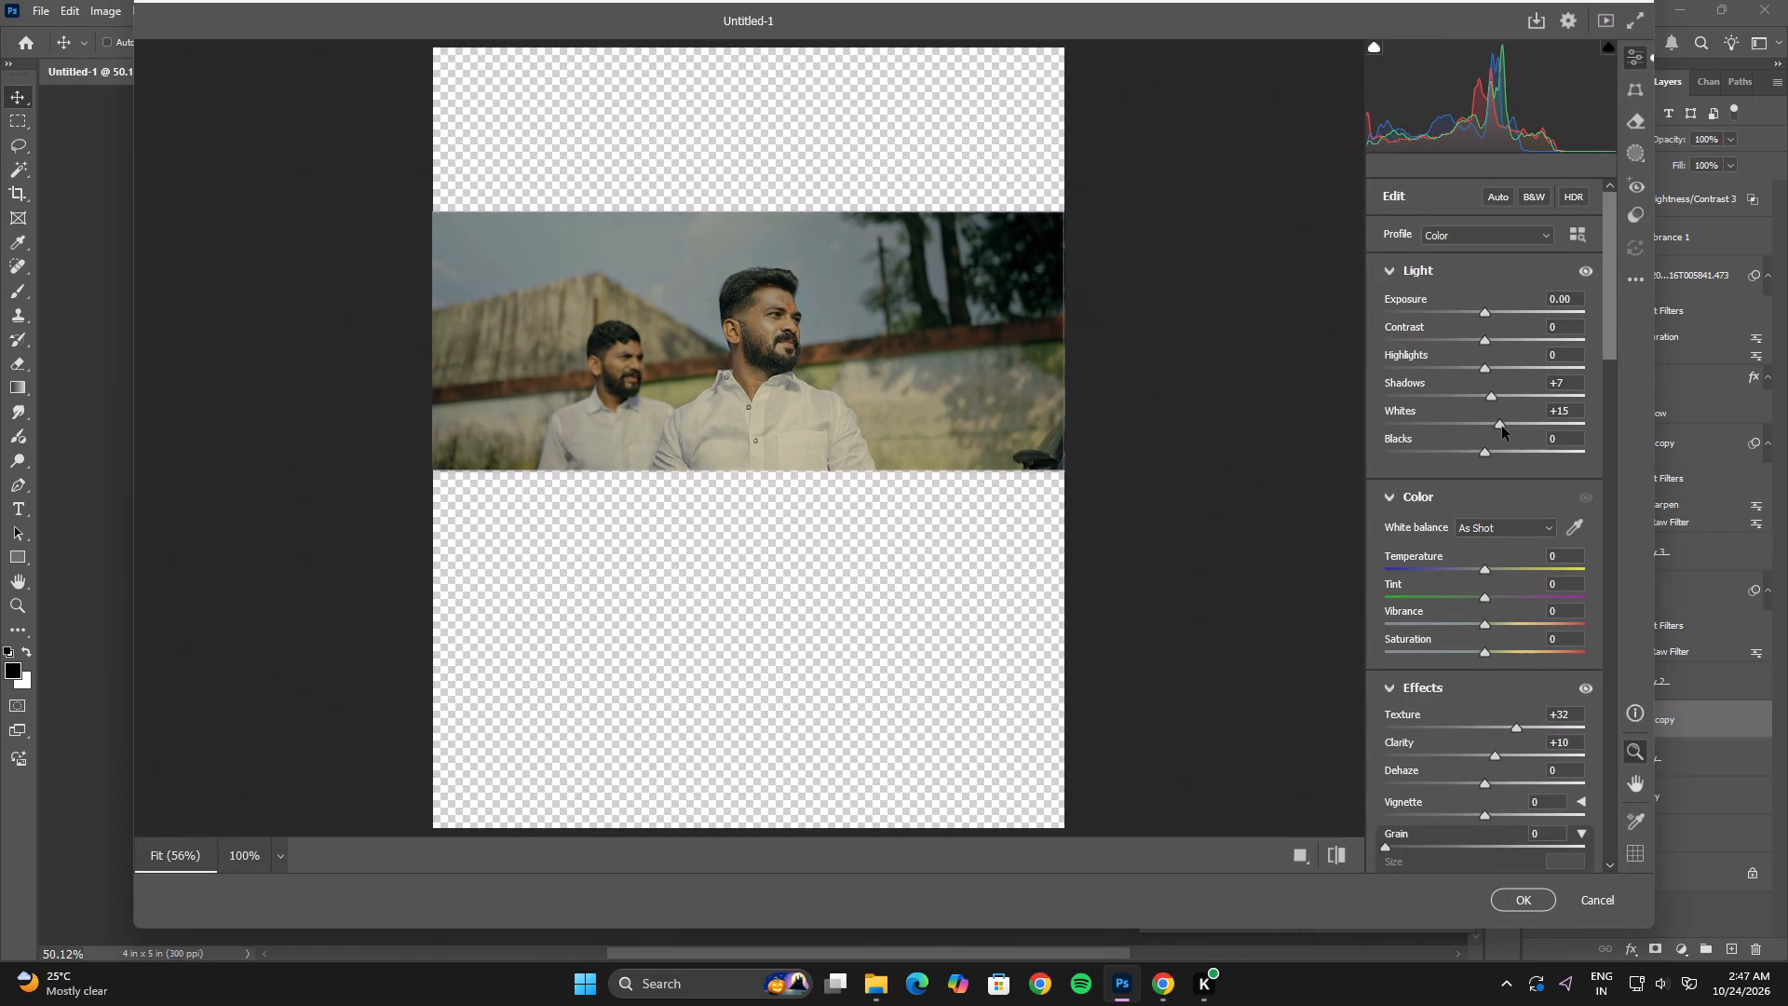
drag(1484, 339, 1497, 339)
click(1411, 299)
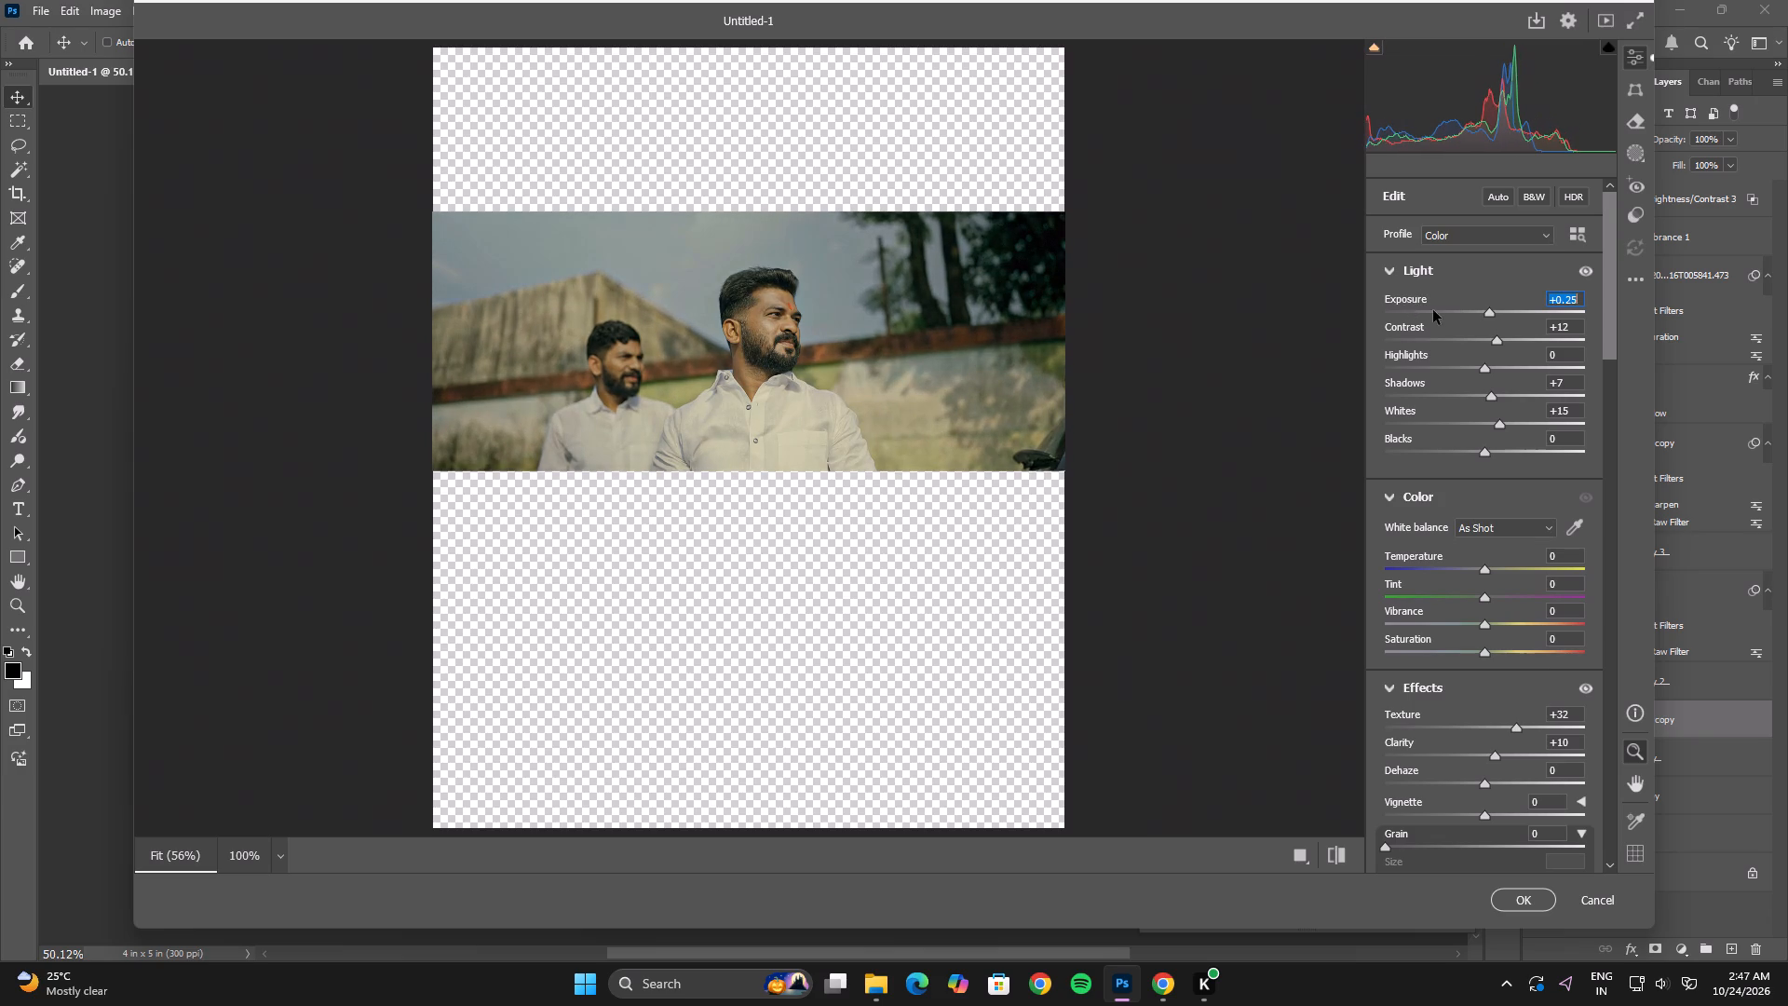
Raise the second still's Texture to +36 and Clarity to +12.
click(1519, 732)
click(1498, 754)
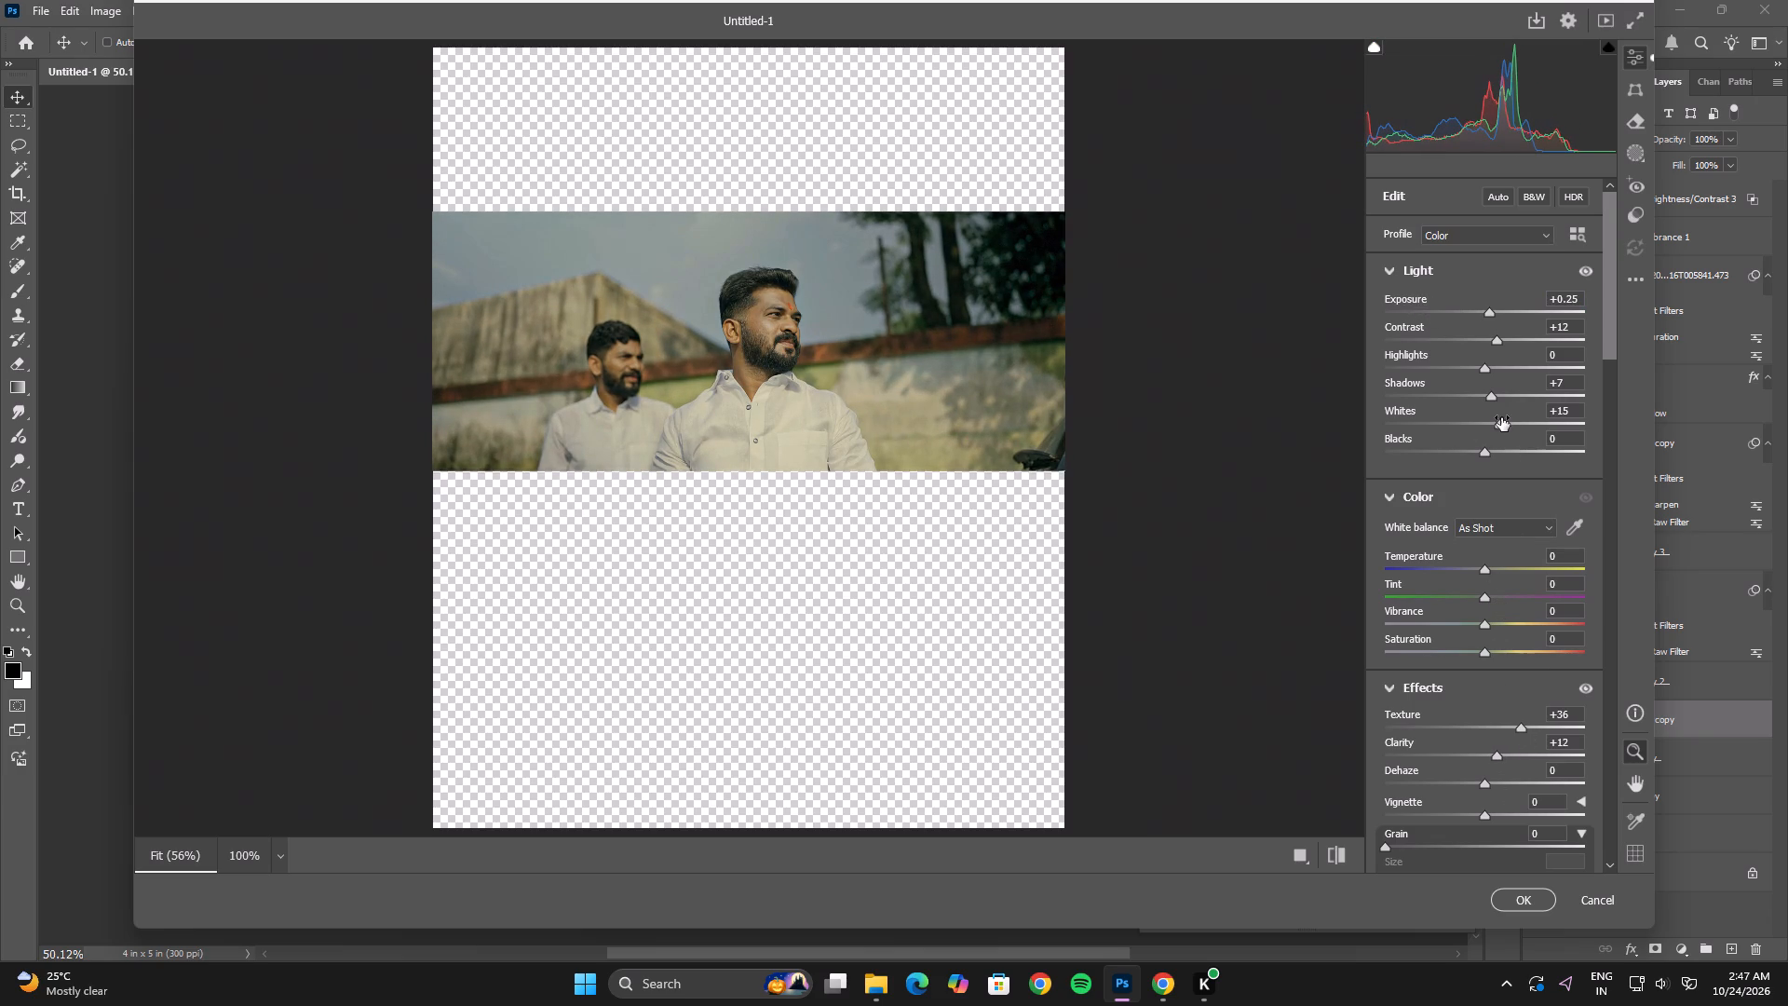
click(1499, 420)
Set the second still's parametric curve to Lights +5 and Darks +4.
scroll(1532, 604, down, 4)
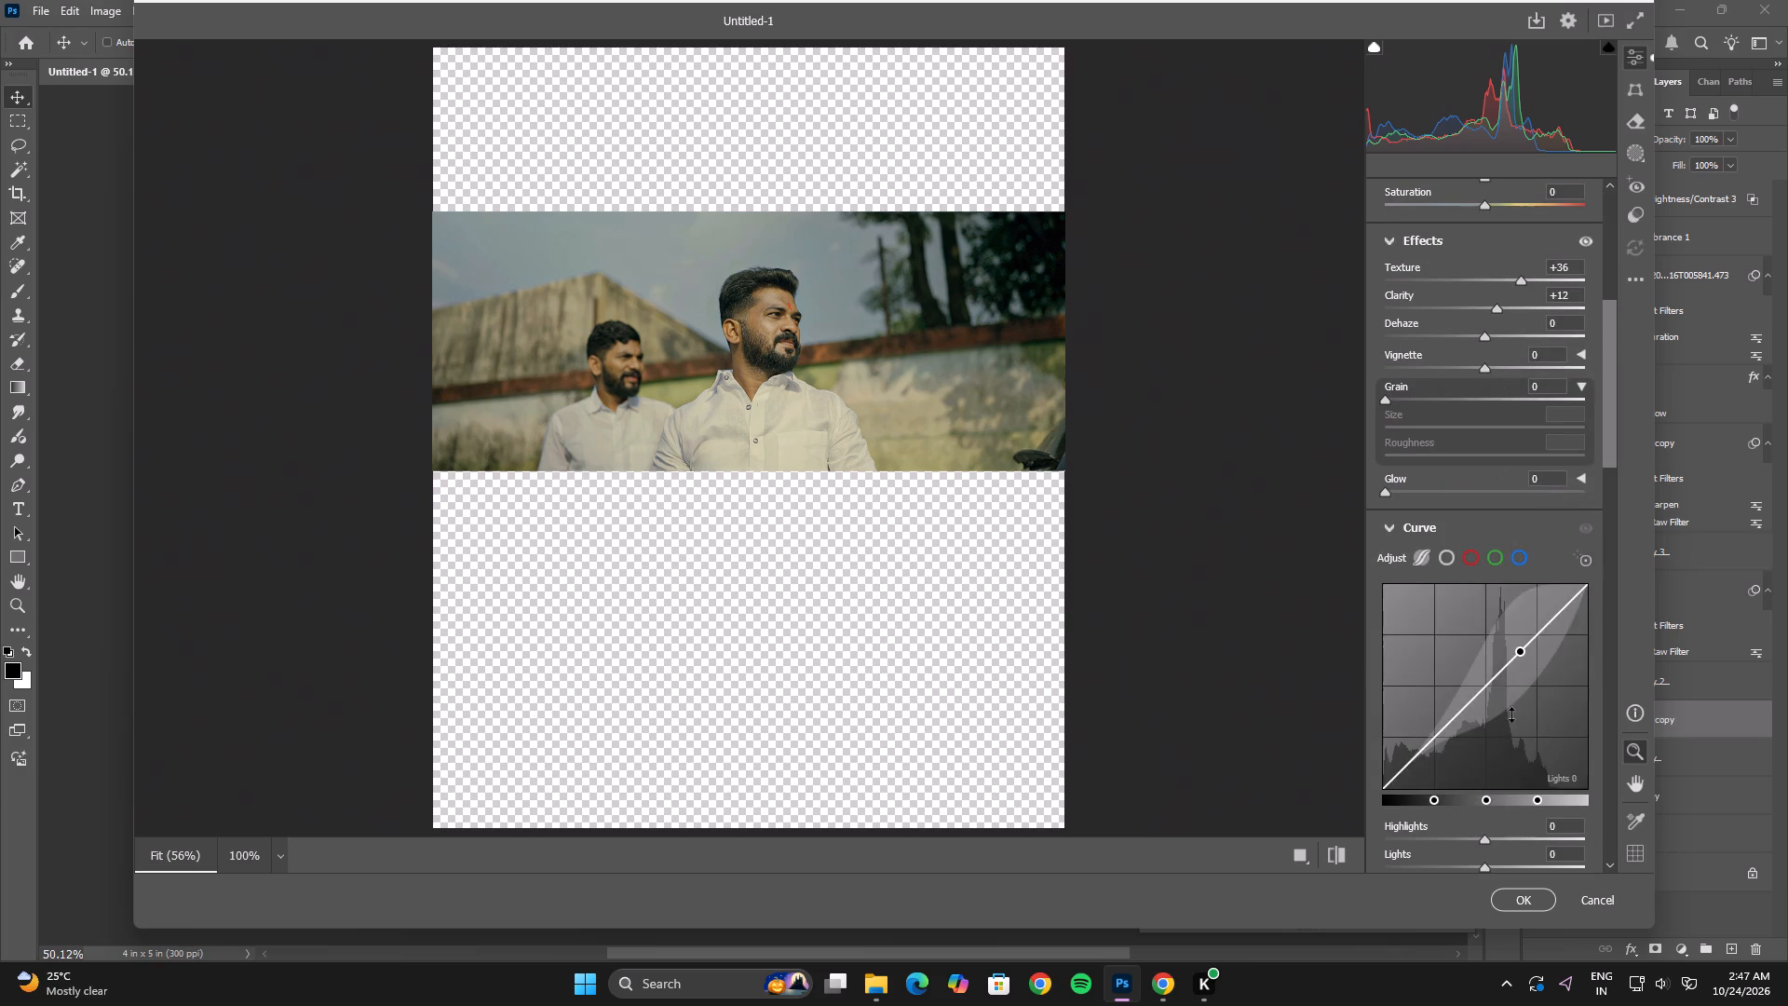
scroll(1511, 714, down, 3)
click(1485, 562)
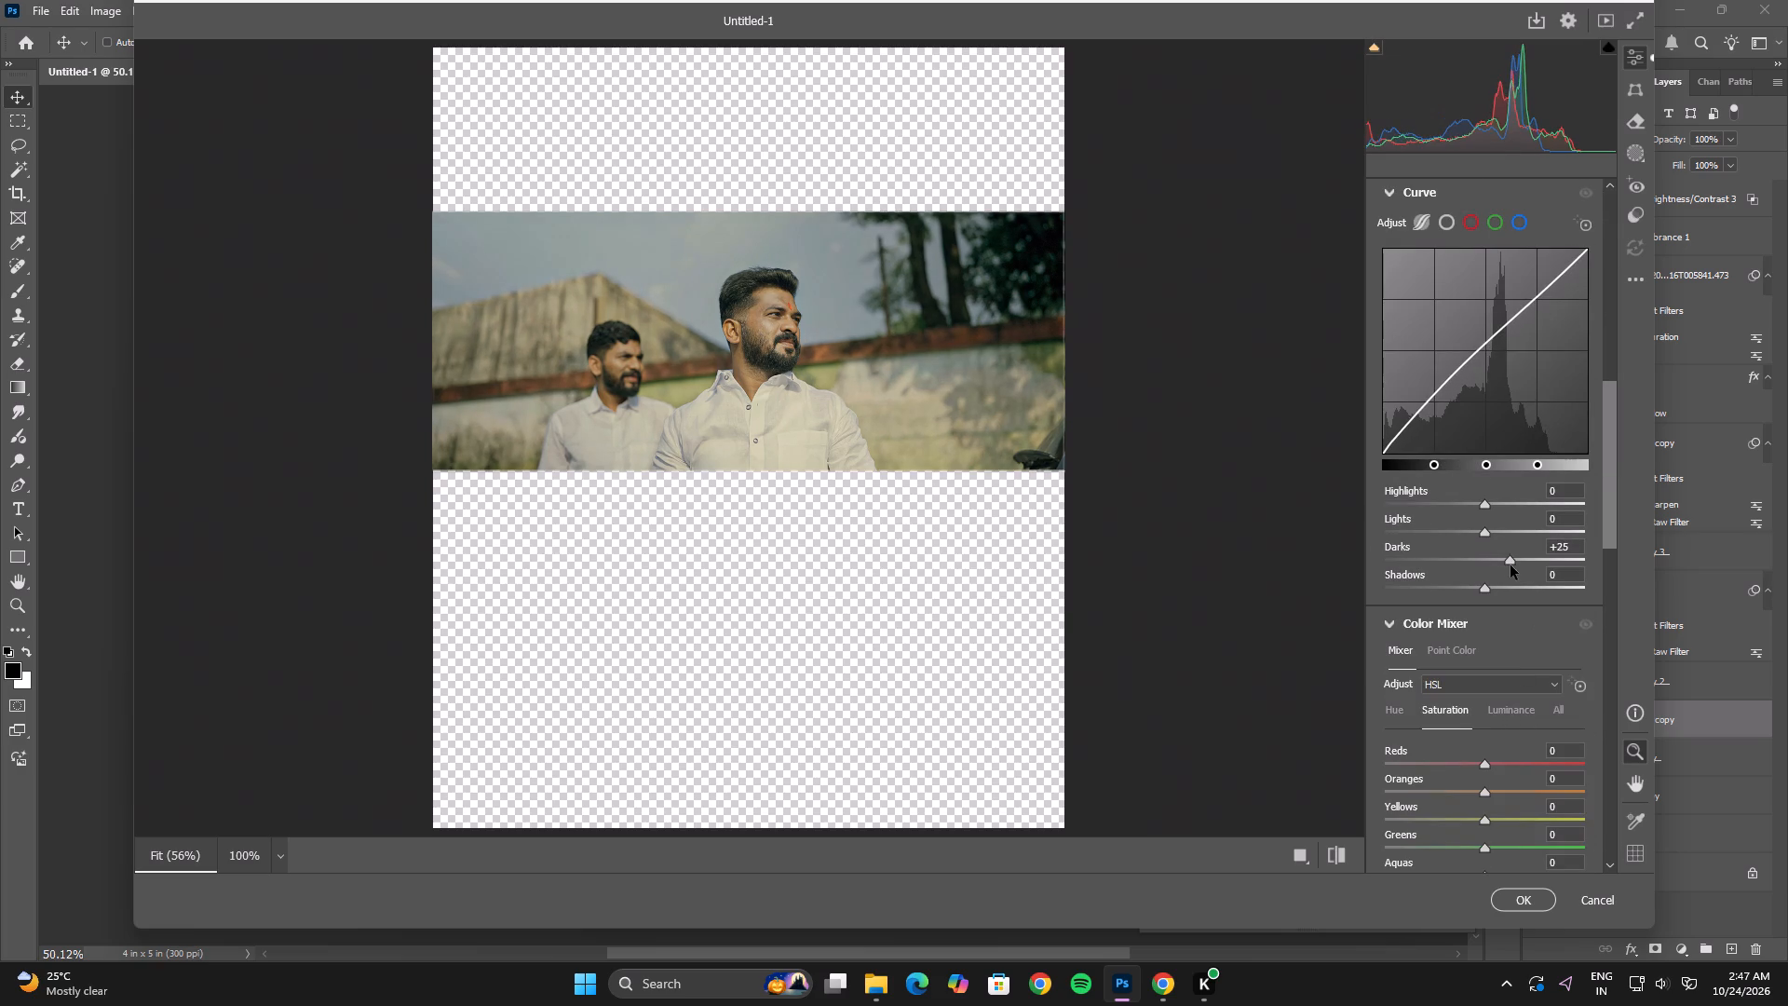
drag(1488, 533, 1508, 542)
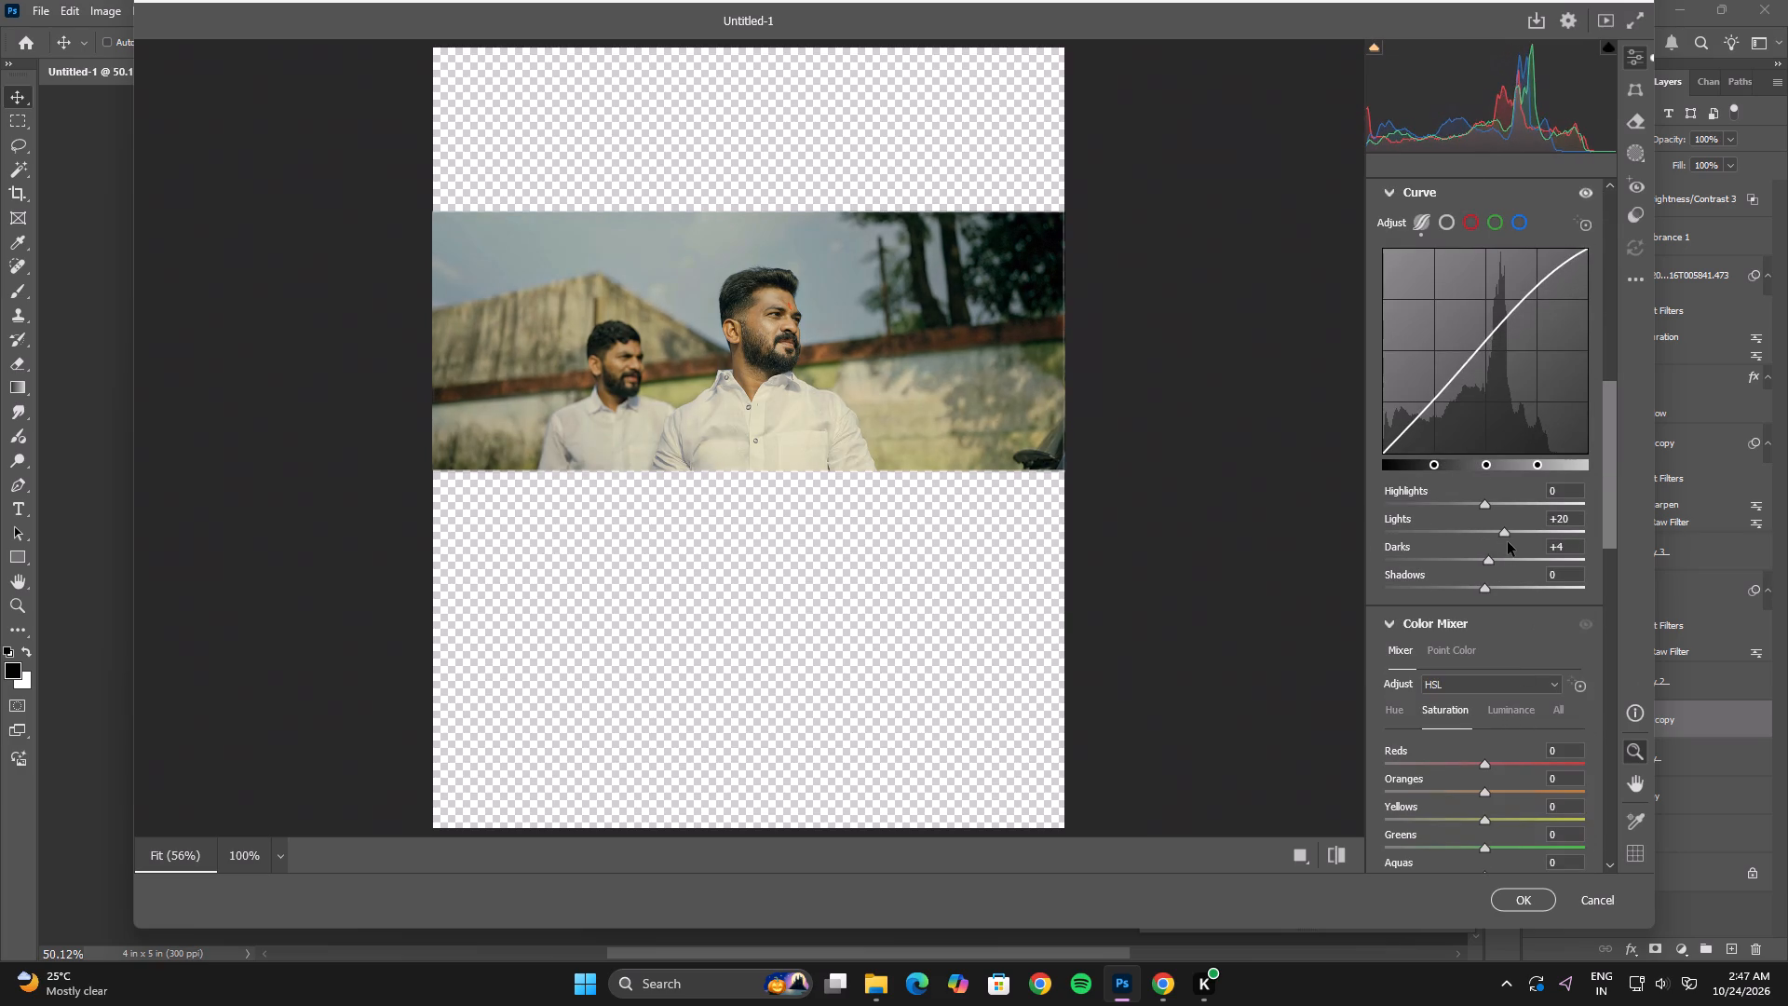
drag(1508, 542, 1493, 550)
Set the second still's Sharpening to 11 and apply the Camera Raw adjustments.
scroll(1535, 635, down, 3)
click(1400, 745)
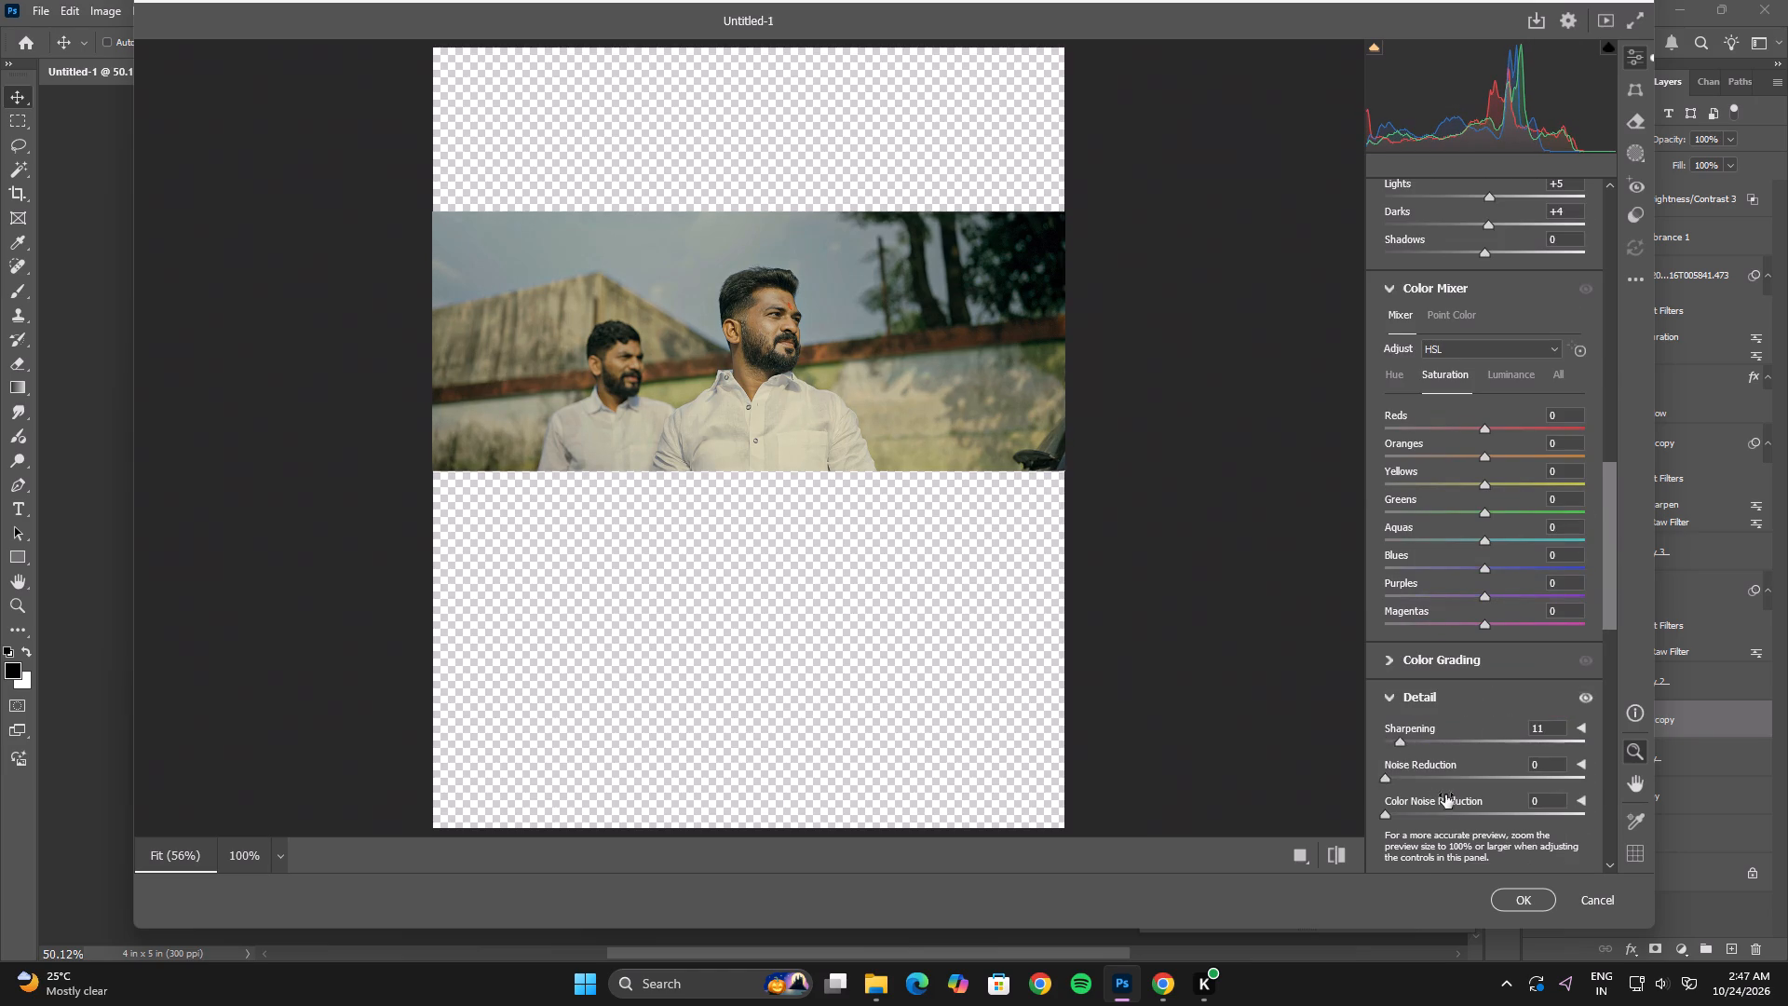
click(1531, 906)
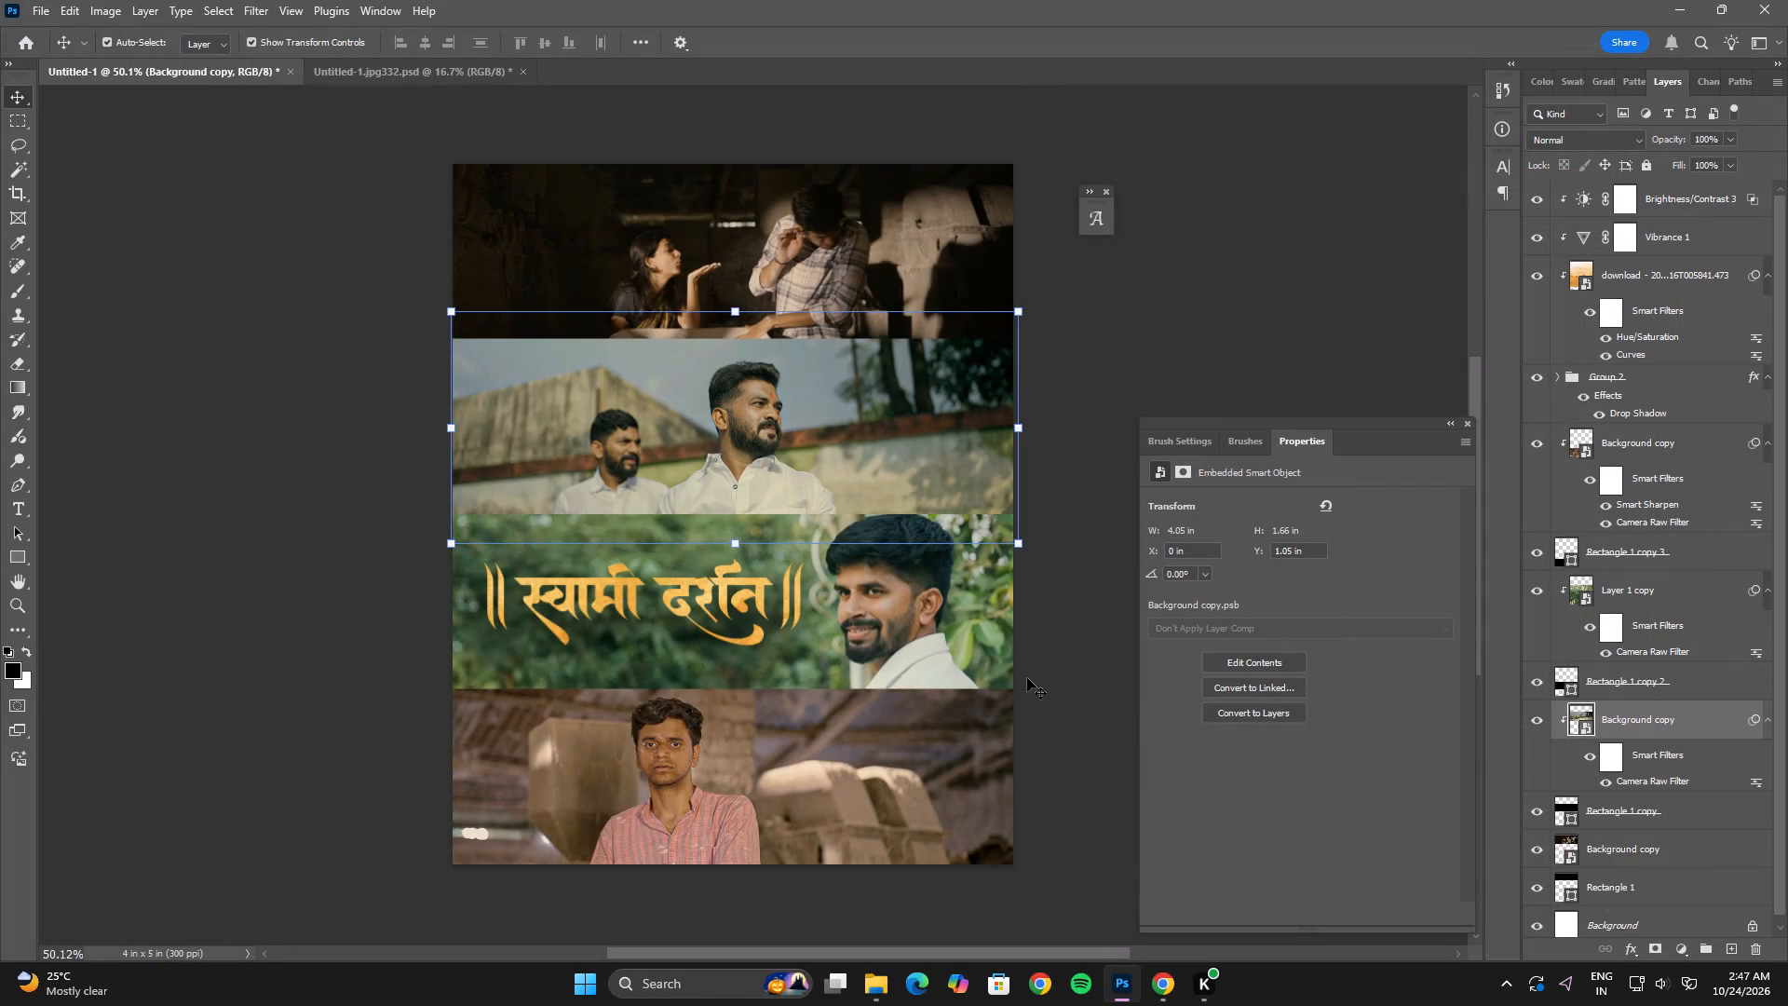
Open the top still in the Camera Raw Filter and set Texture to +48 and Clarity to +13.
alt+scroll(989, 678, down, 4)
click(906, 359)
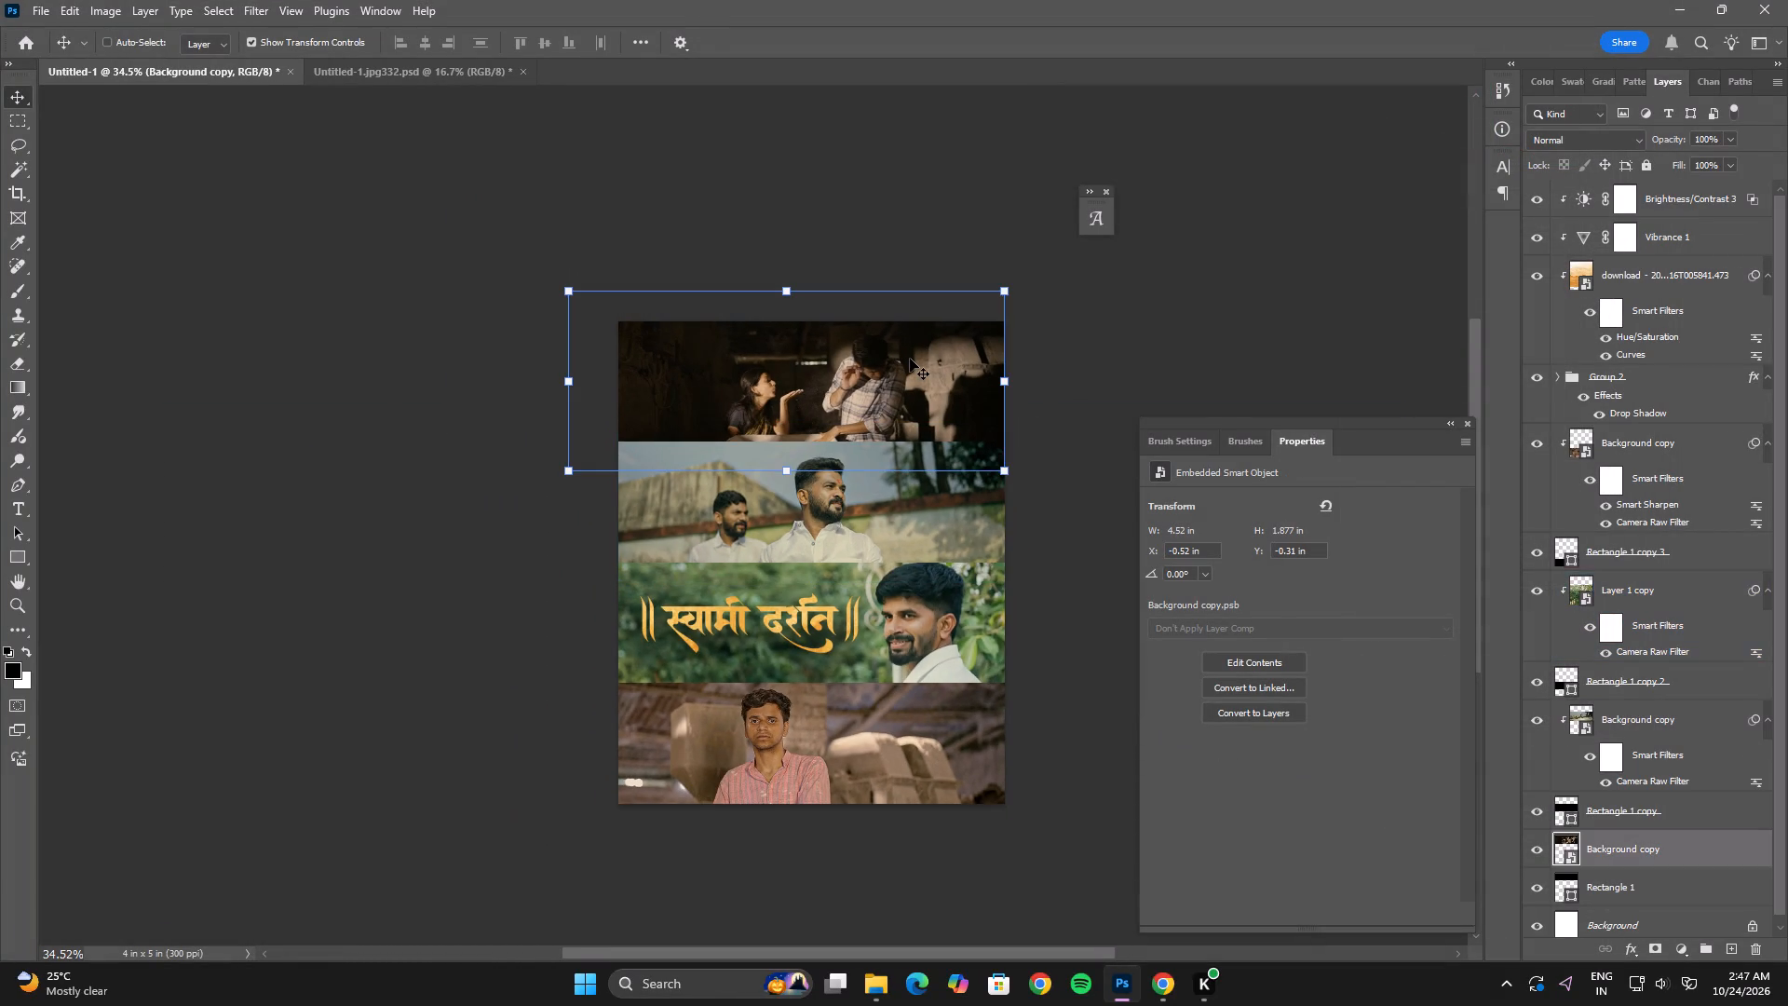
key(ctrl+shift+s)
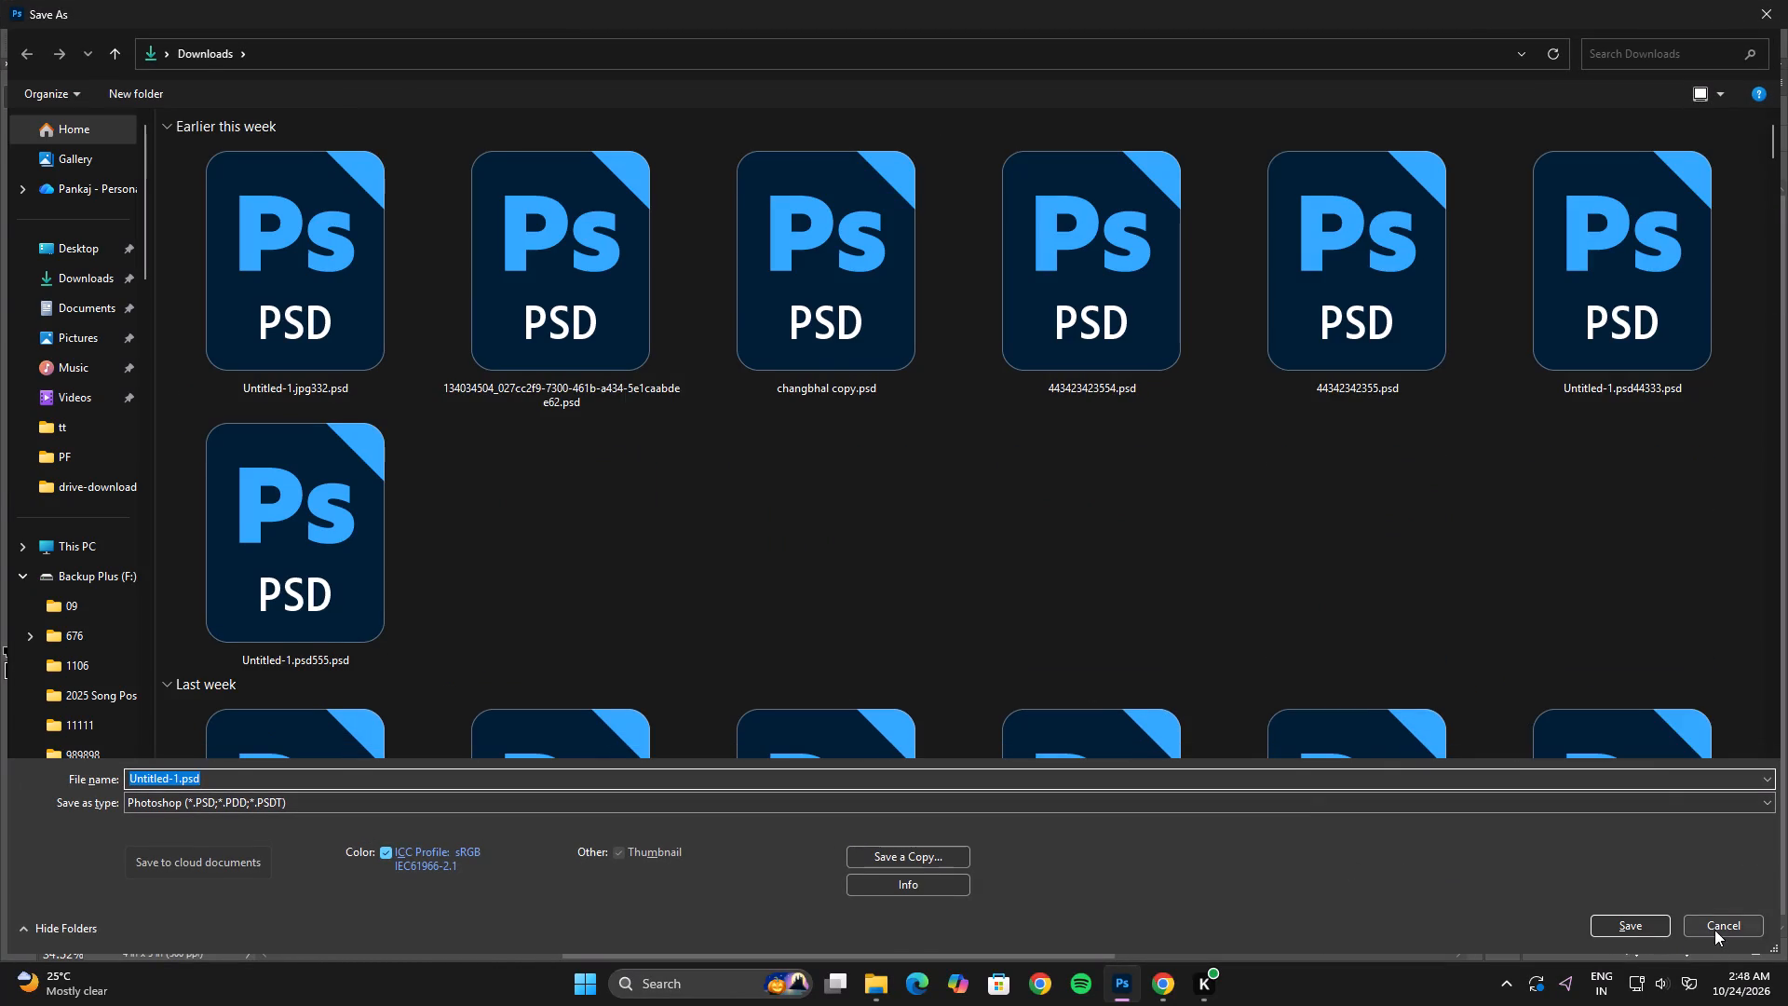
click(1714, 929)
key(ctrl+shift+a)
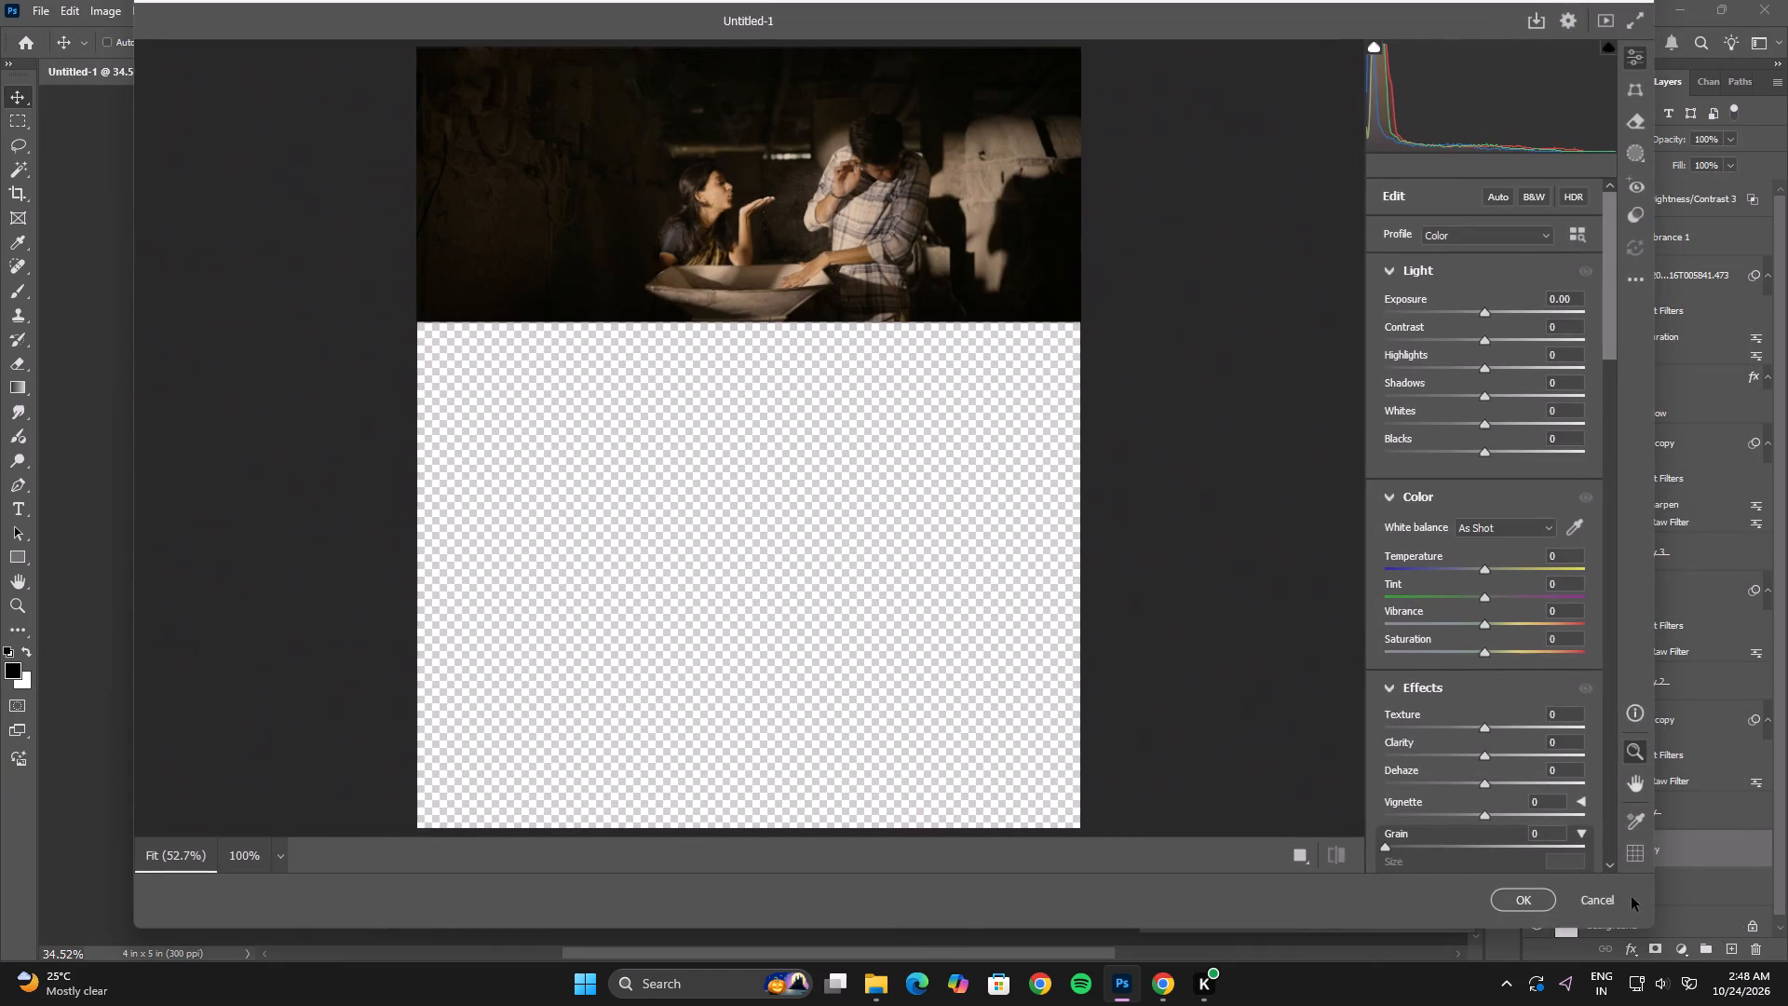
drag(1479, 726, 1511, 739)
drag(1478, 759, 1494, 757)
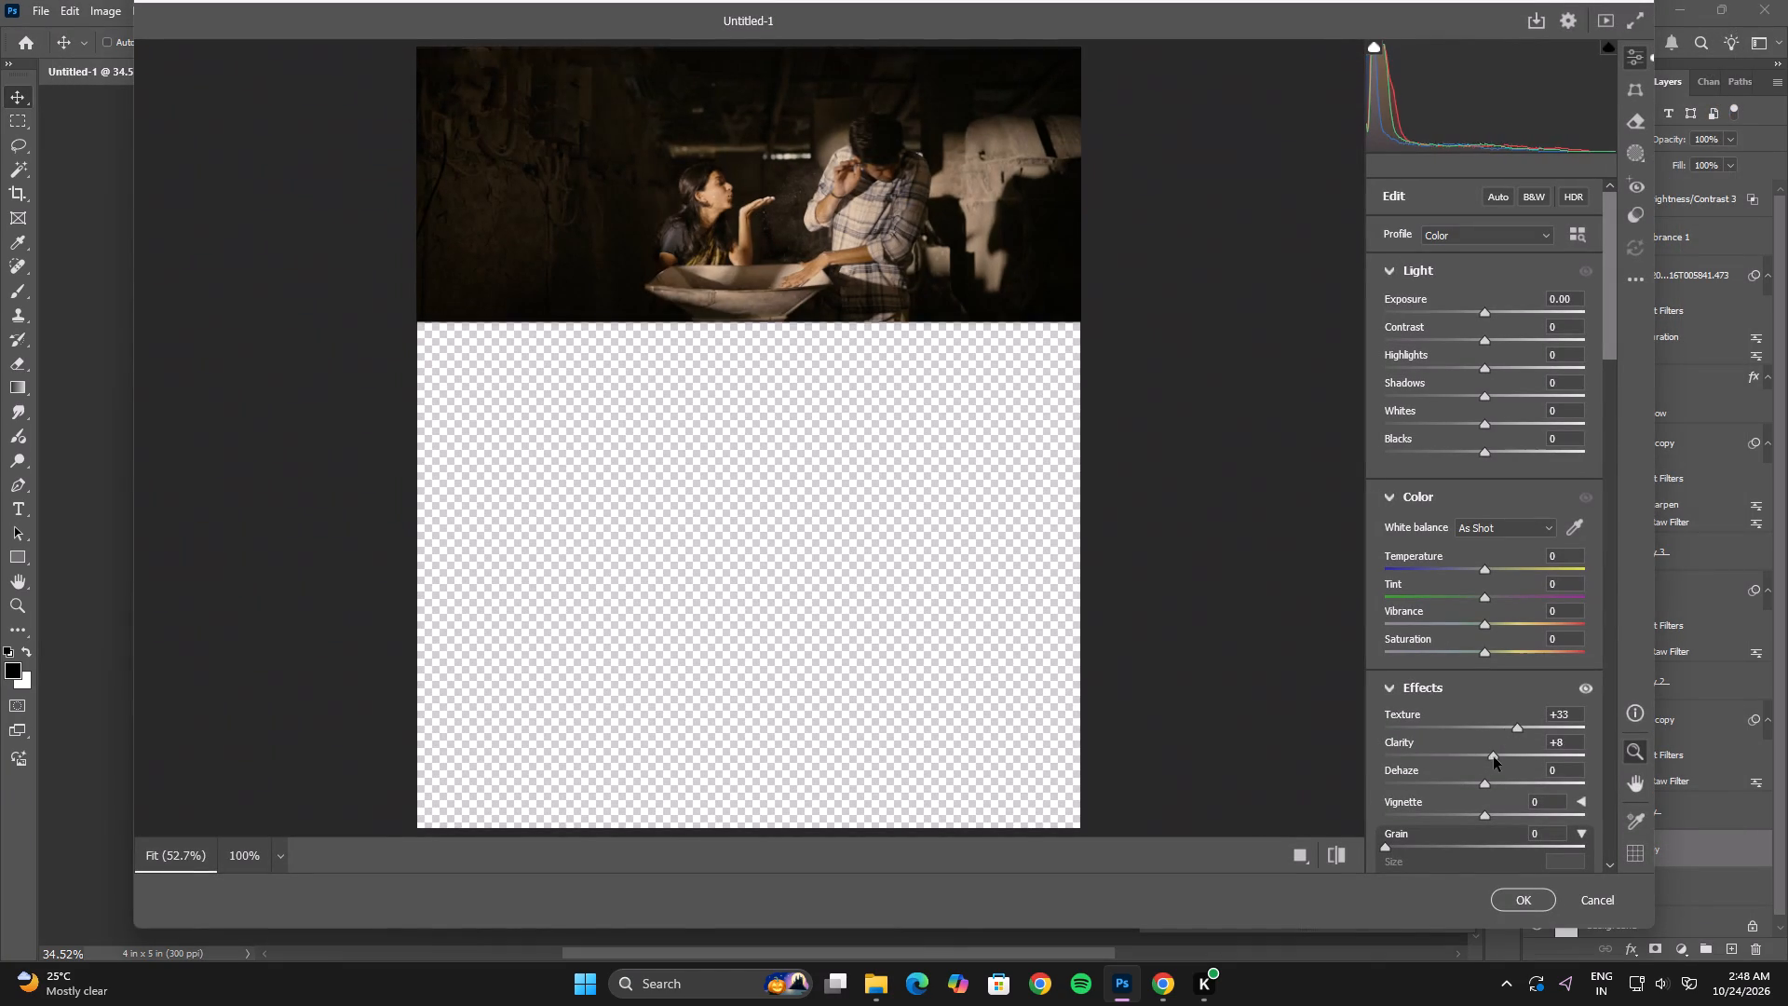
drag(1494, 757, 1497, 757)
drag(1518, 730, 1533, 734)
Set the top still's Whites to +26 and Vibrance to +47.
drag(1483, 423, 1503, 428)
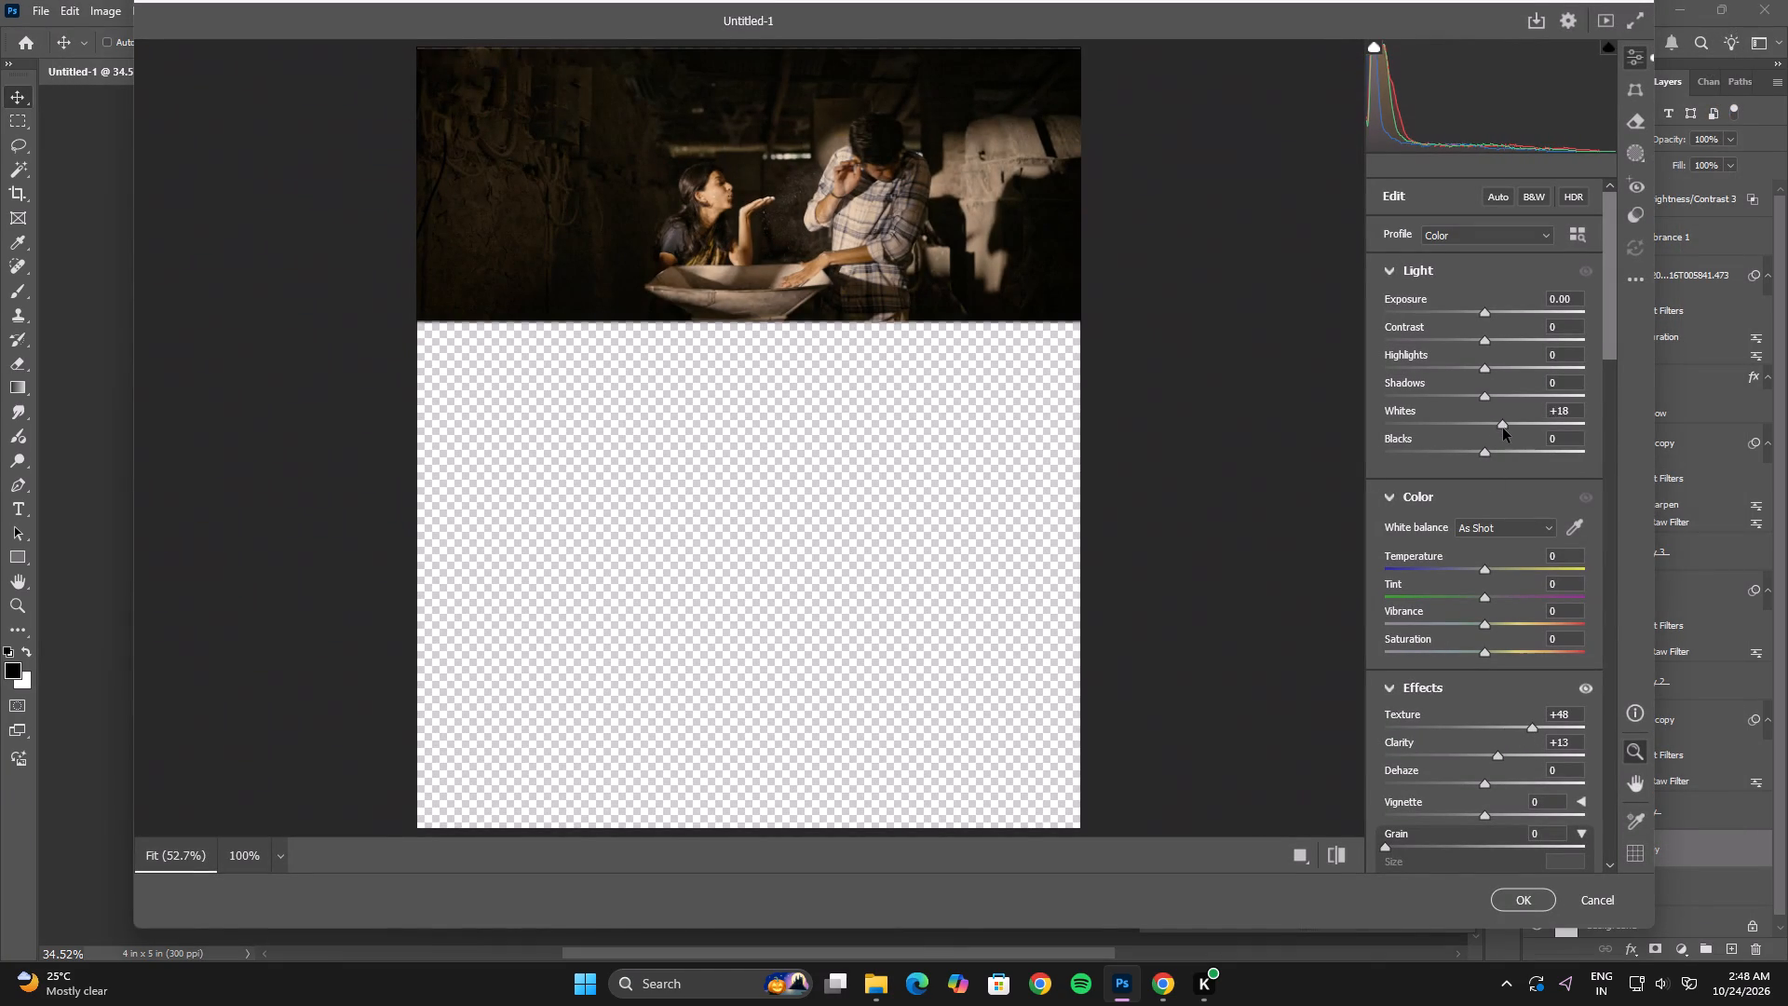
drag(1503, 428, 1510, 429)
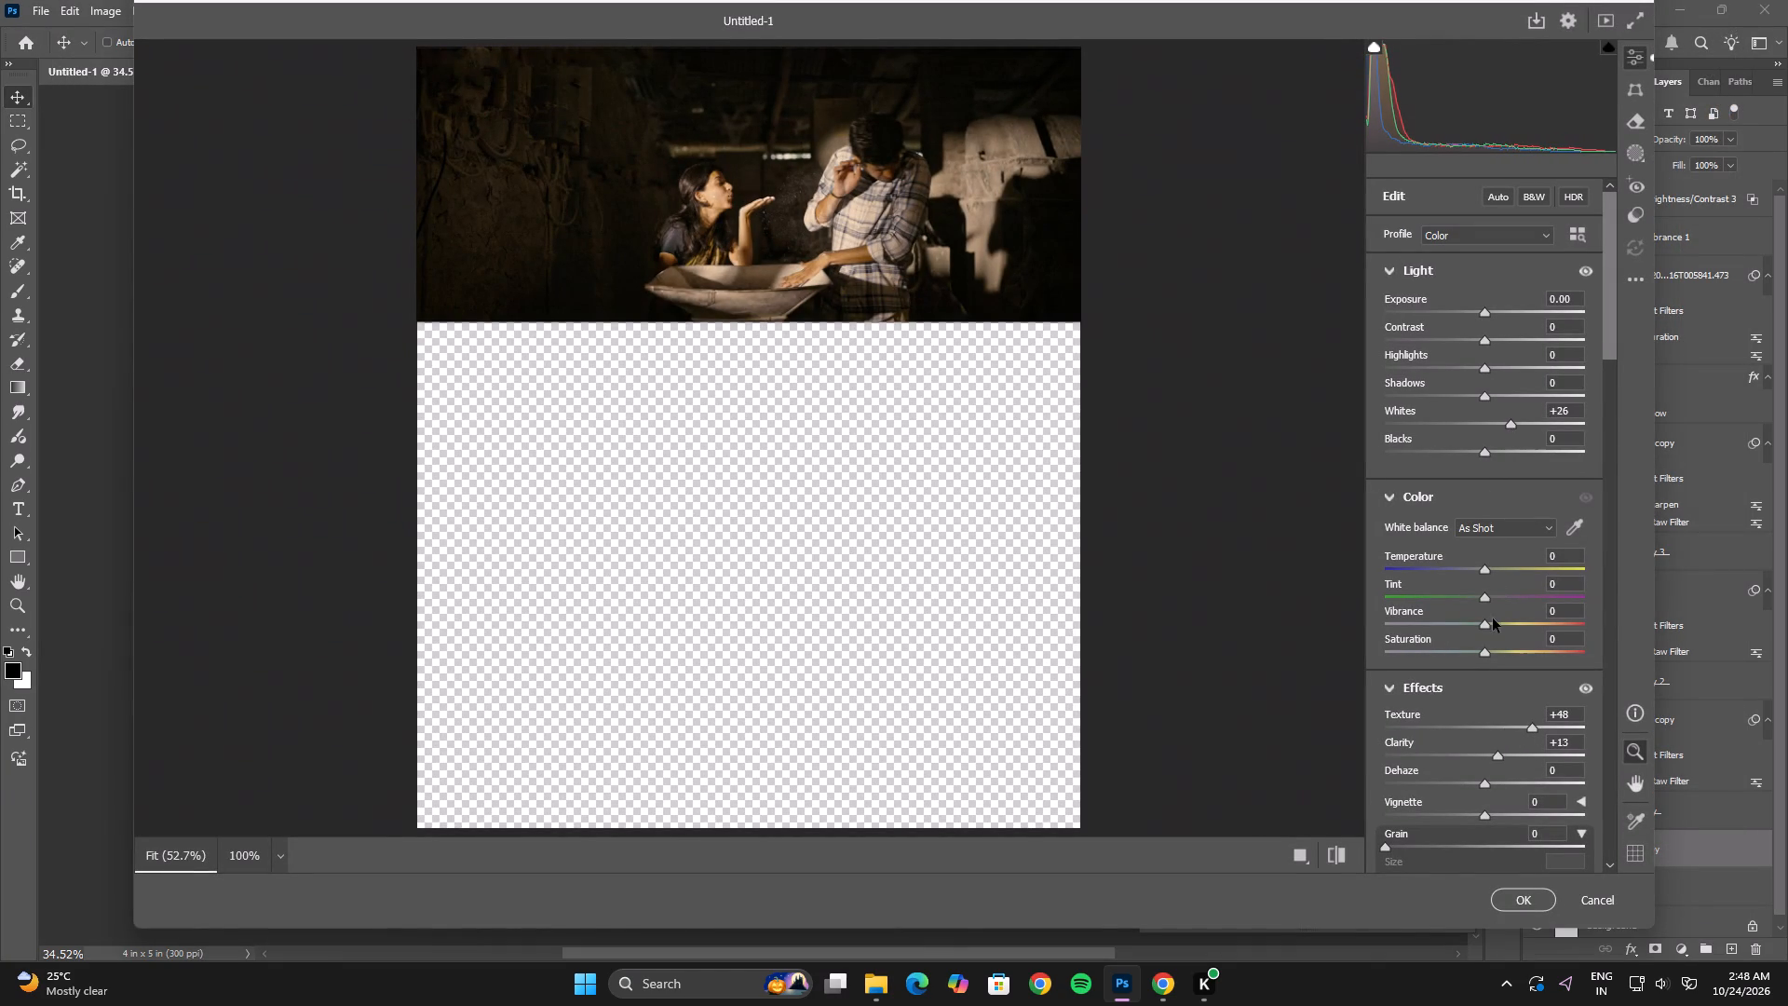
drag(1484, 621, 1531, 631)
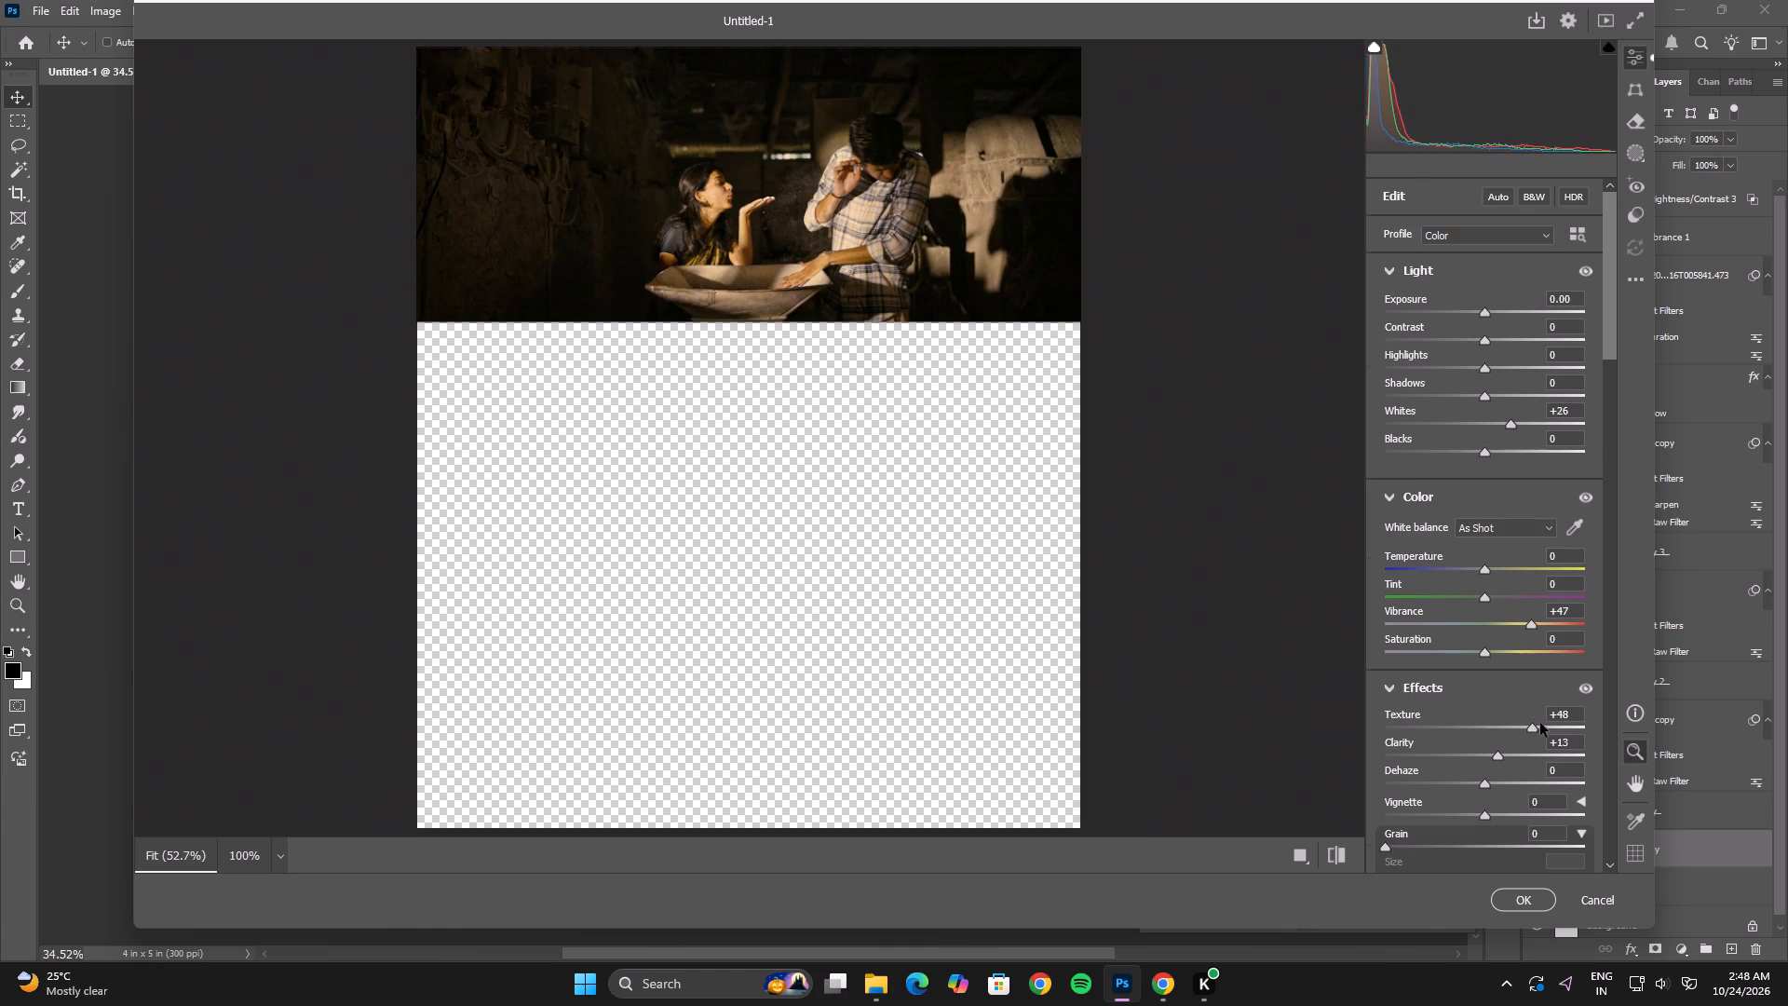
Set the top still's parametric curve to Lights +7 and Darks +19.
scroll(1539, 725, down, 6)
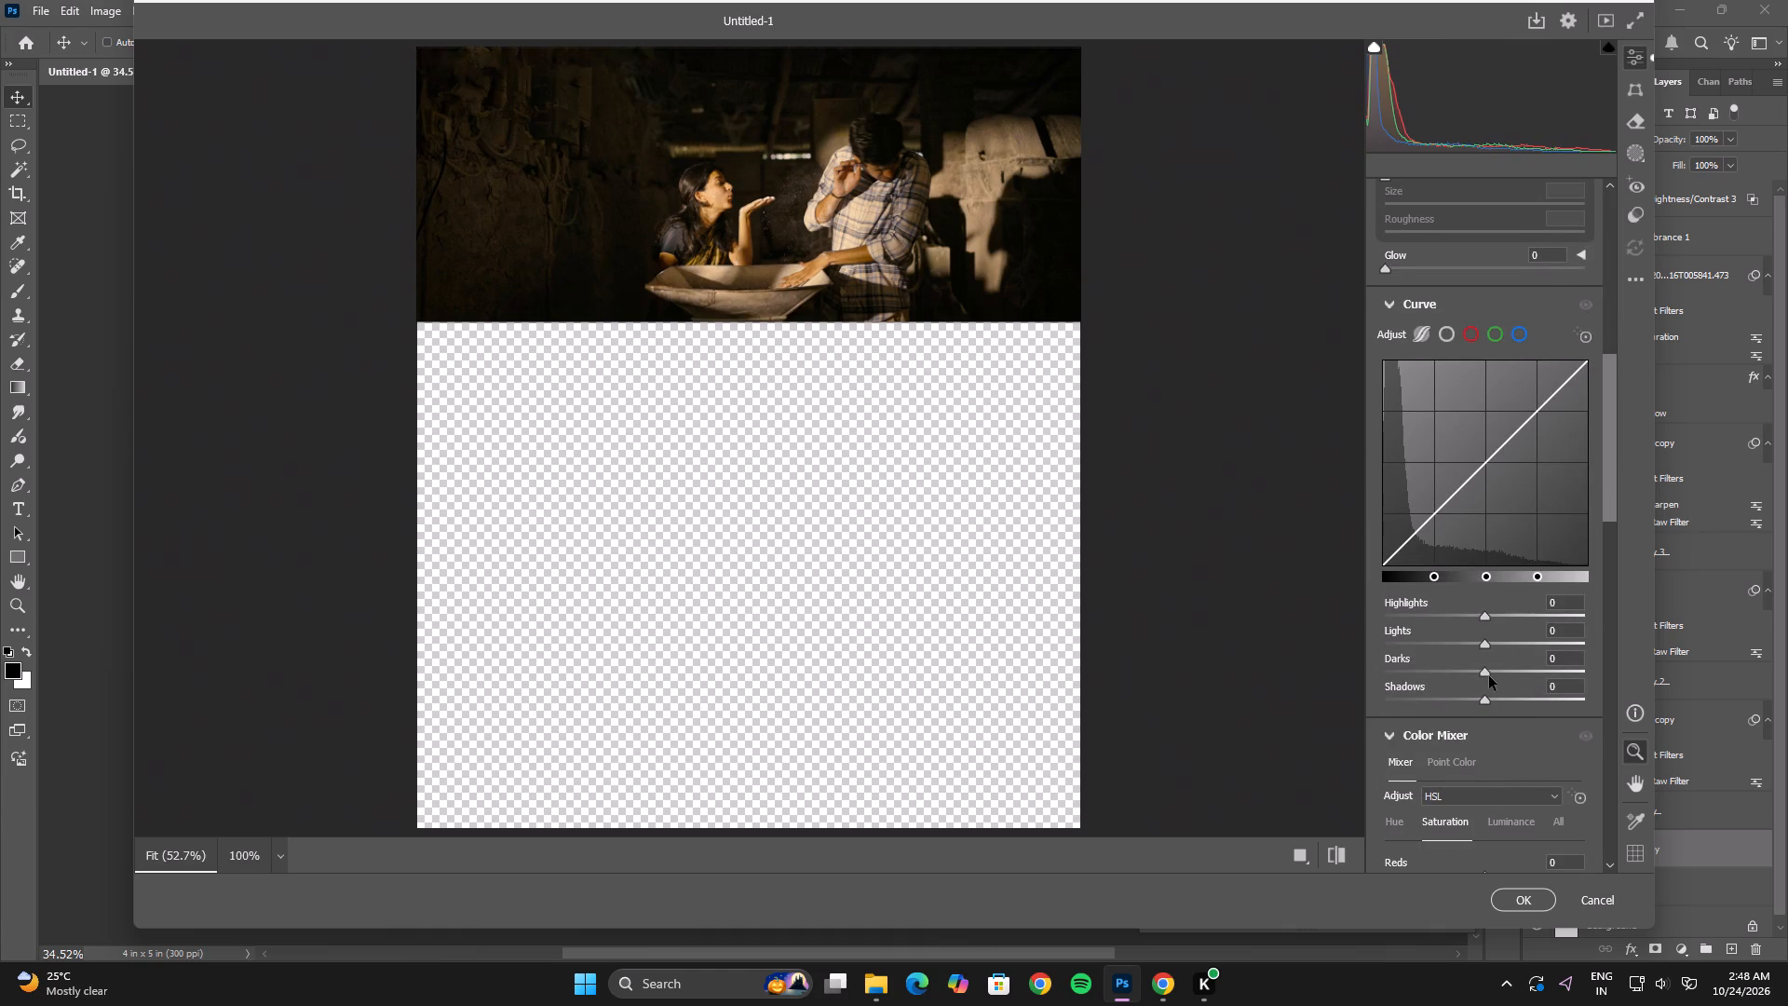
drag(1489, 673, 1508, 679)
click(1488, 646)
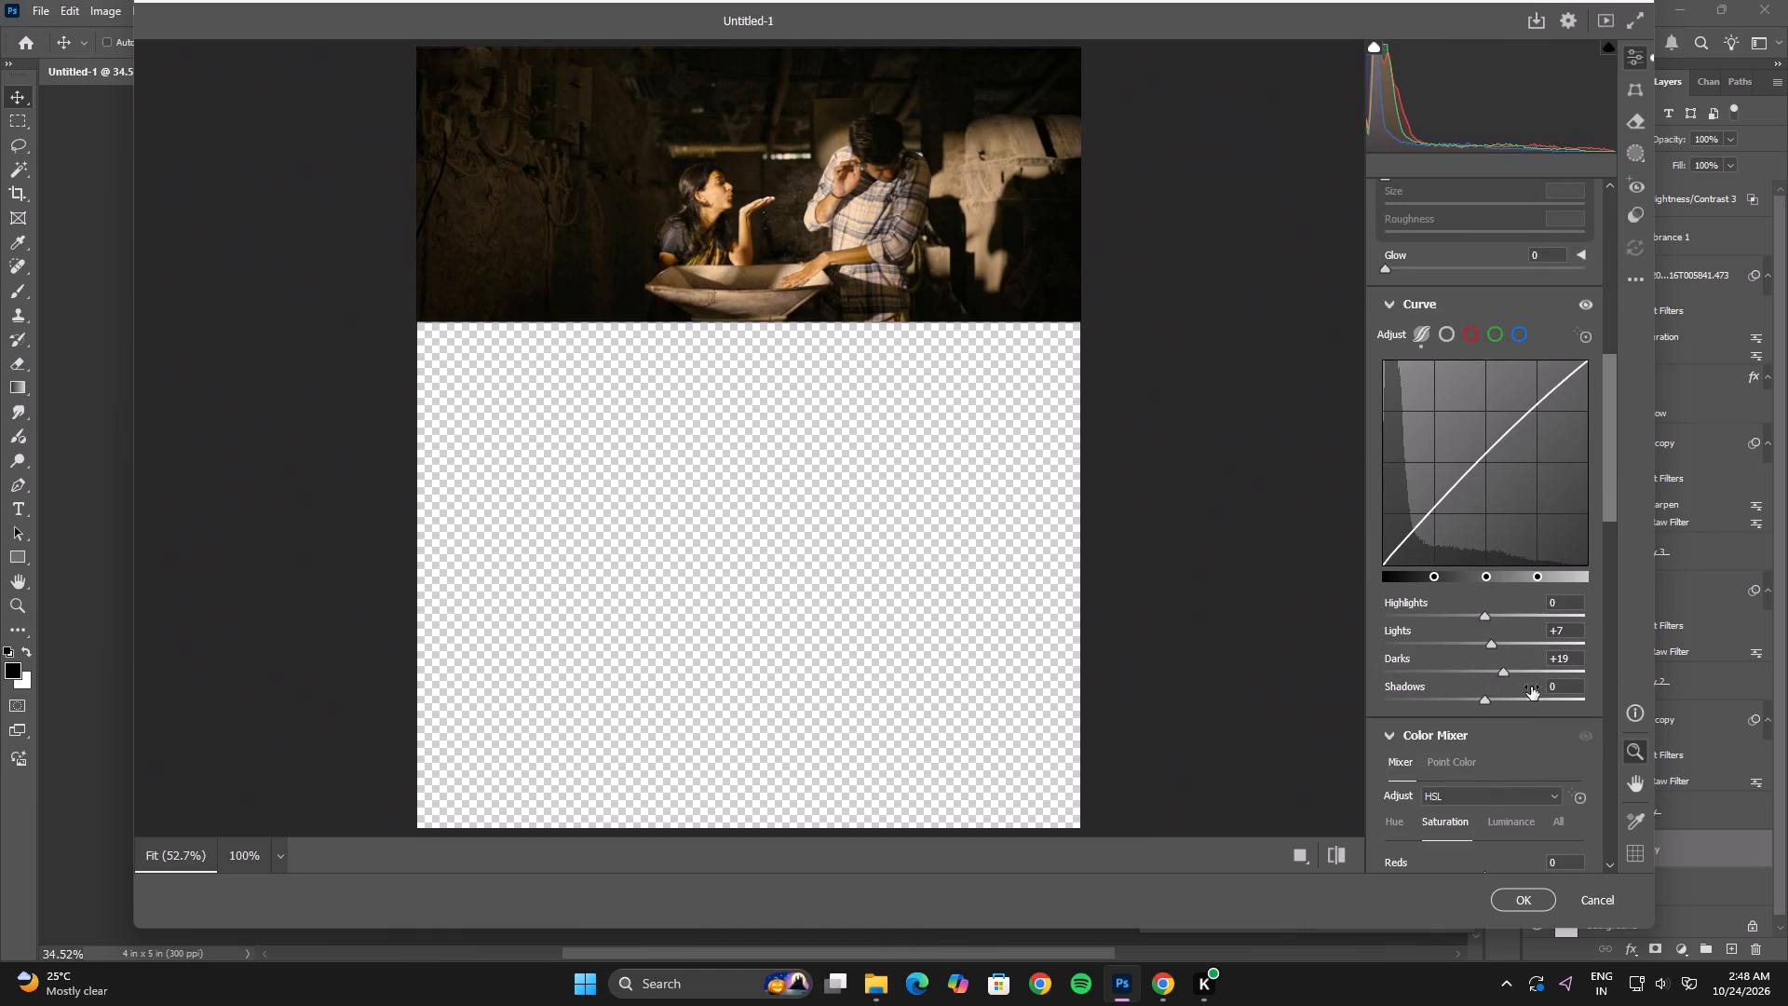
Fine-tune the top still's Shadows, Highlights and Contrast slightly and apply the Camera Raw adjustments.
scroll(1531, 688, up, 5)
scroll(1519, 523, up, 3)
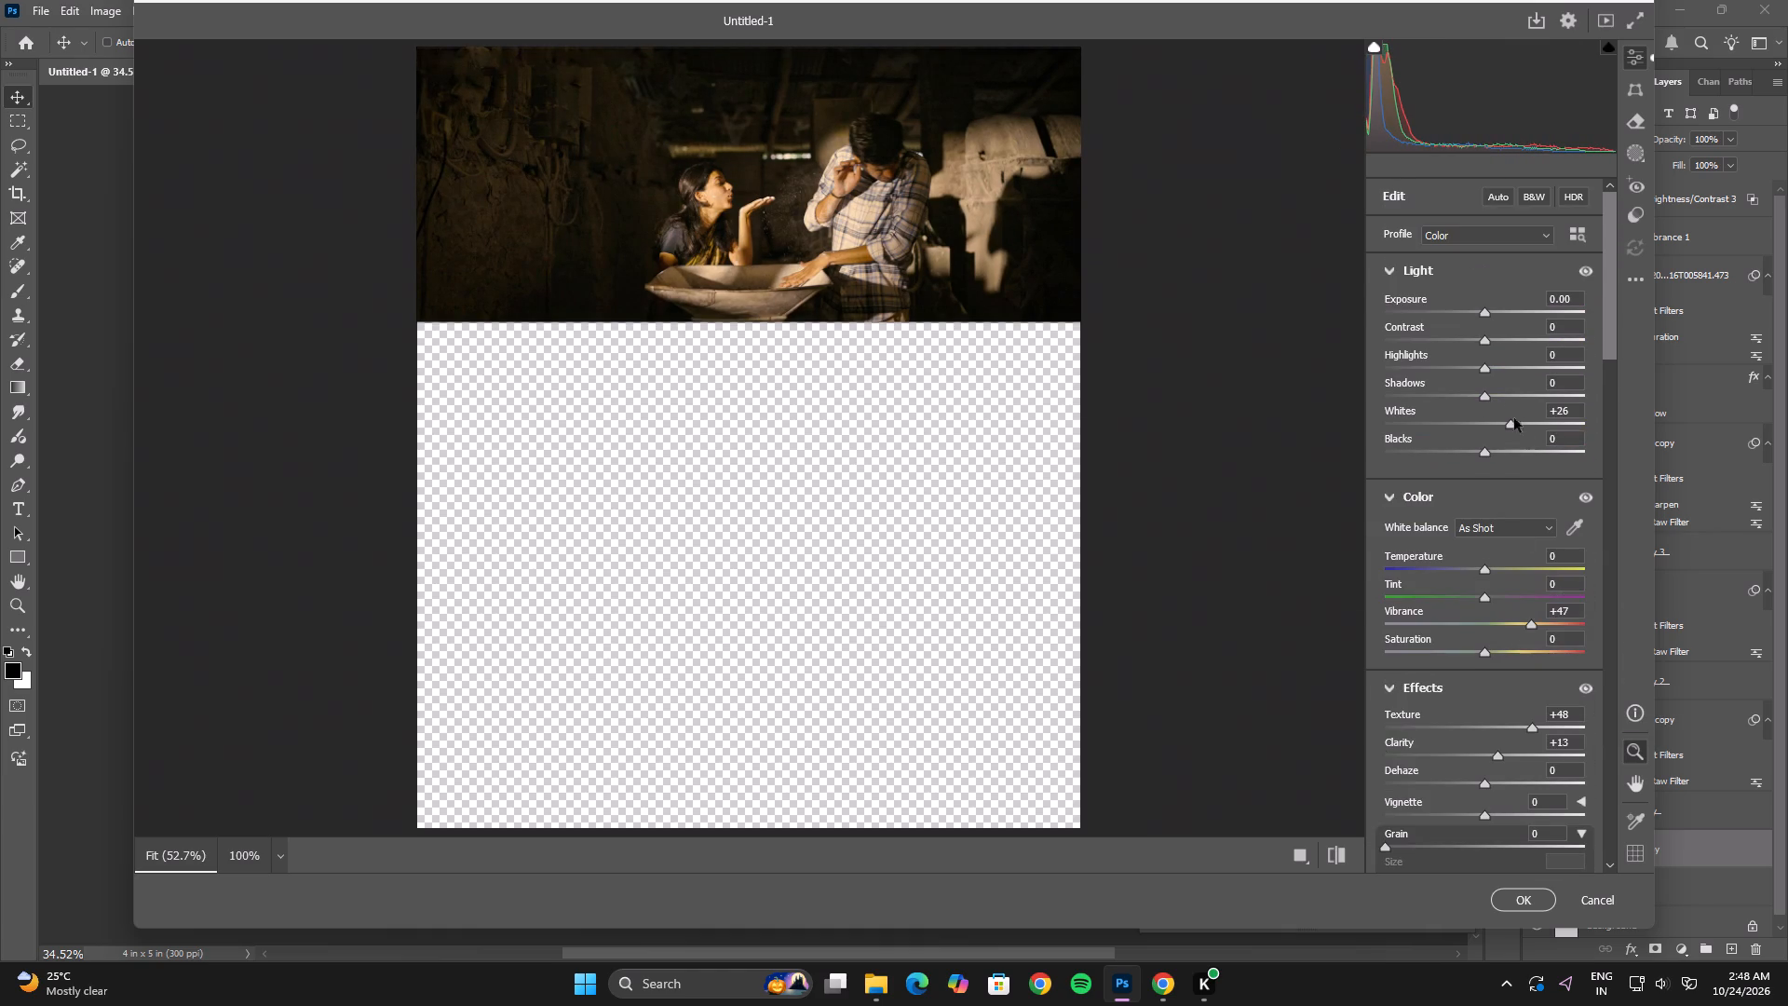
click(1487, 396)
drag(1487, 366, 1497, 372)
click(1486, 336)
scroll(1538, 825, down, 4)
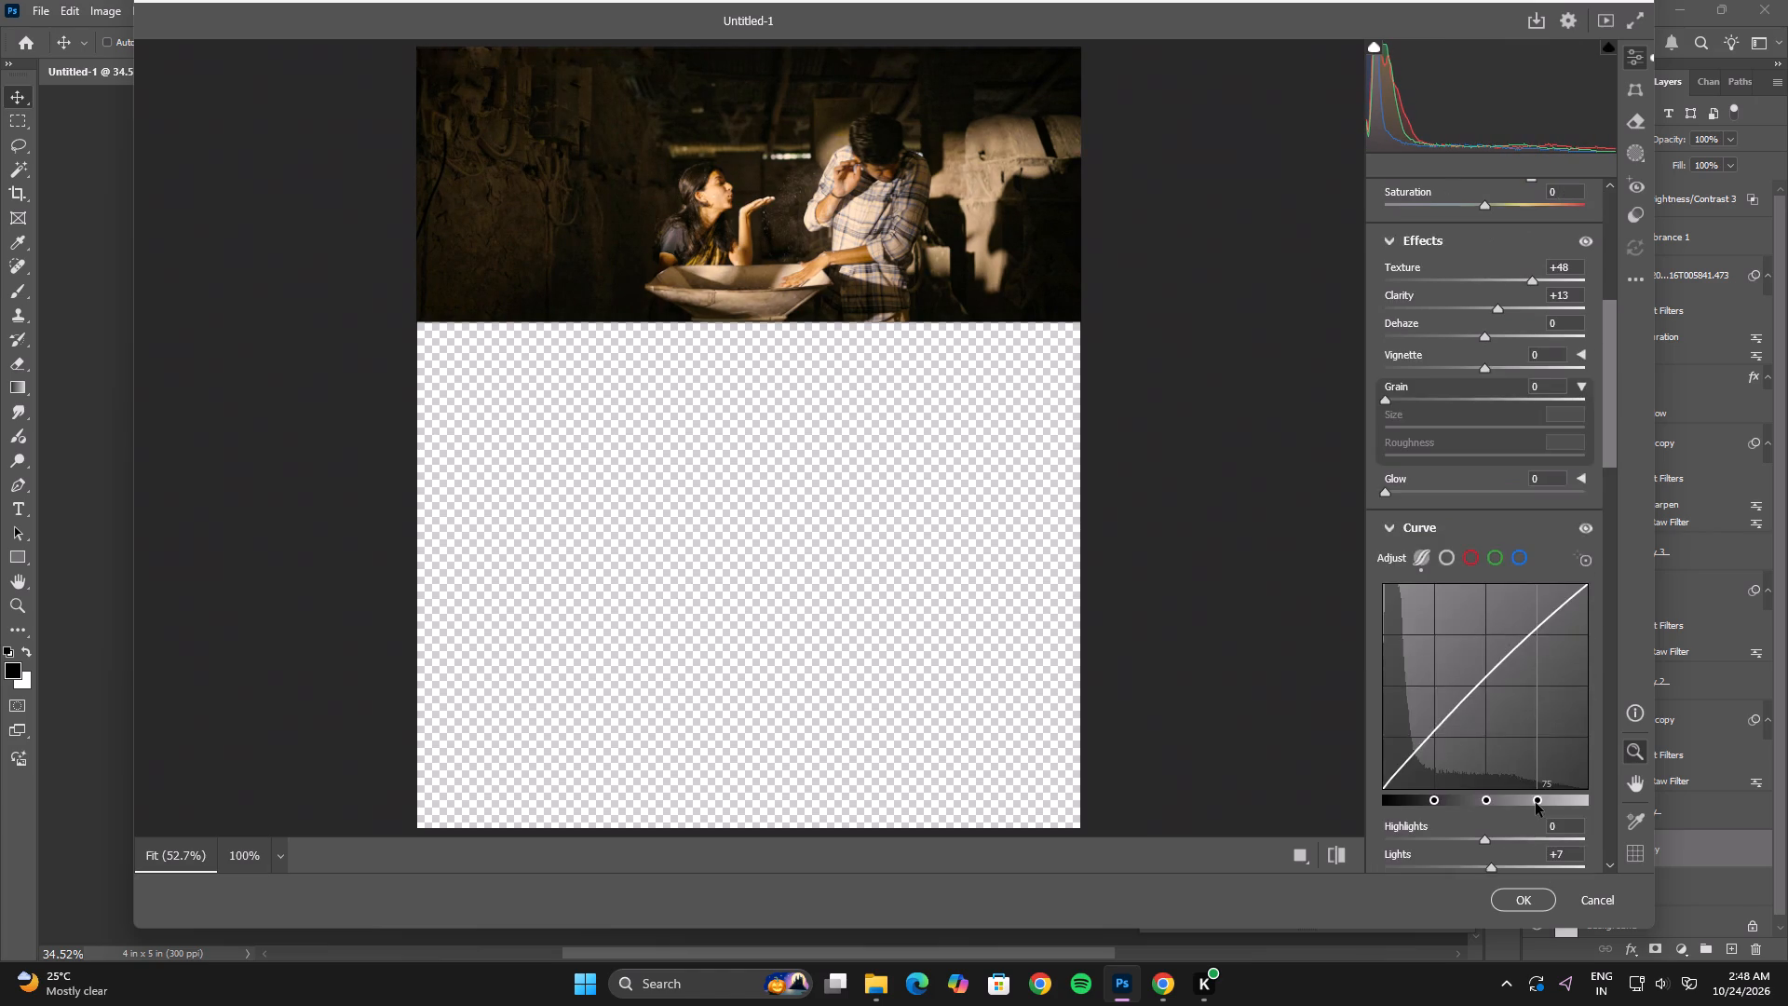
scroll(1536, 803, down, 3)
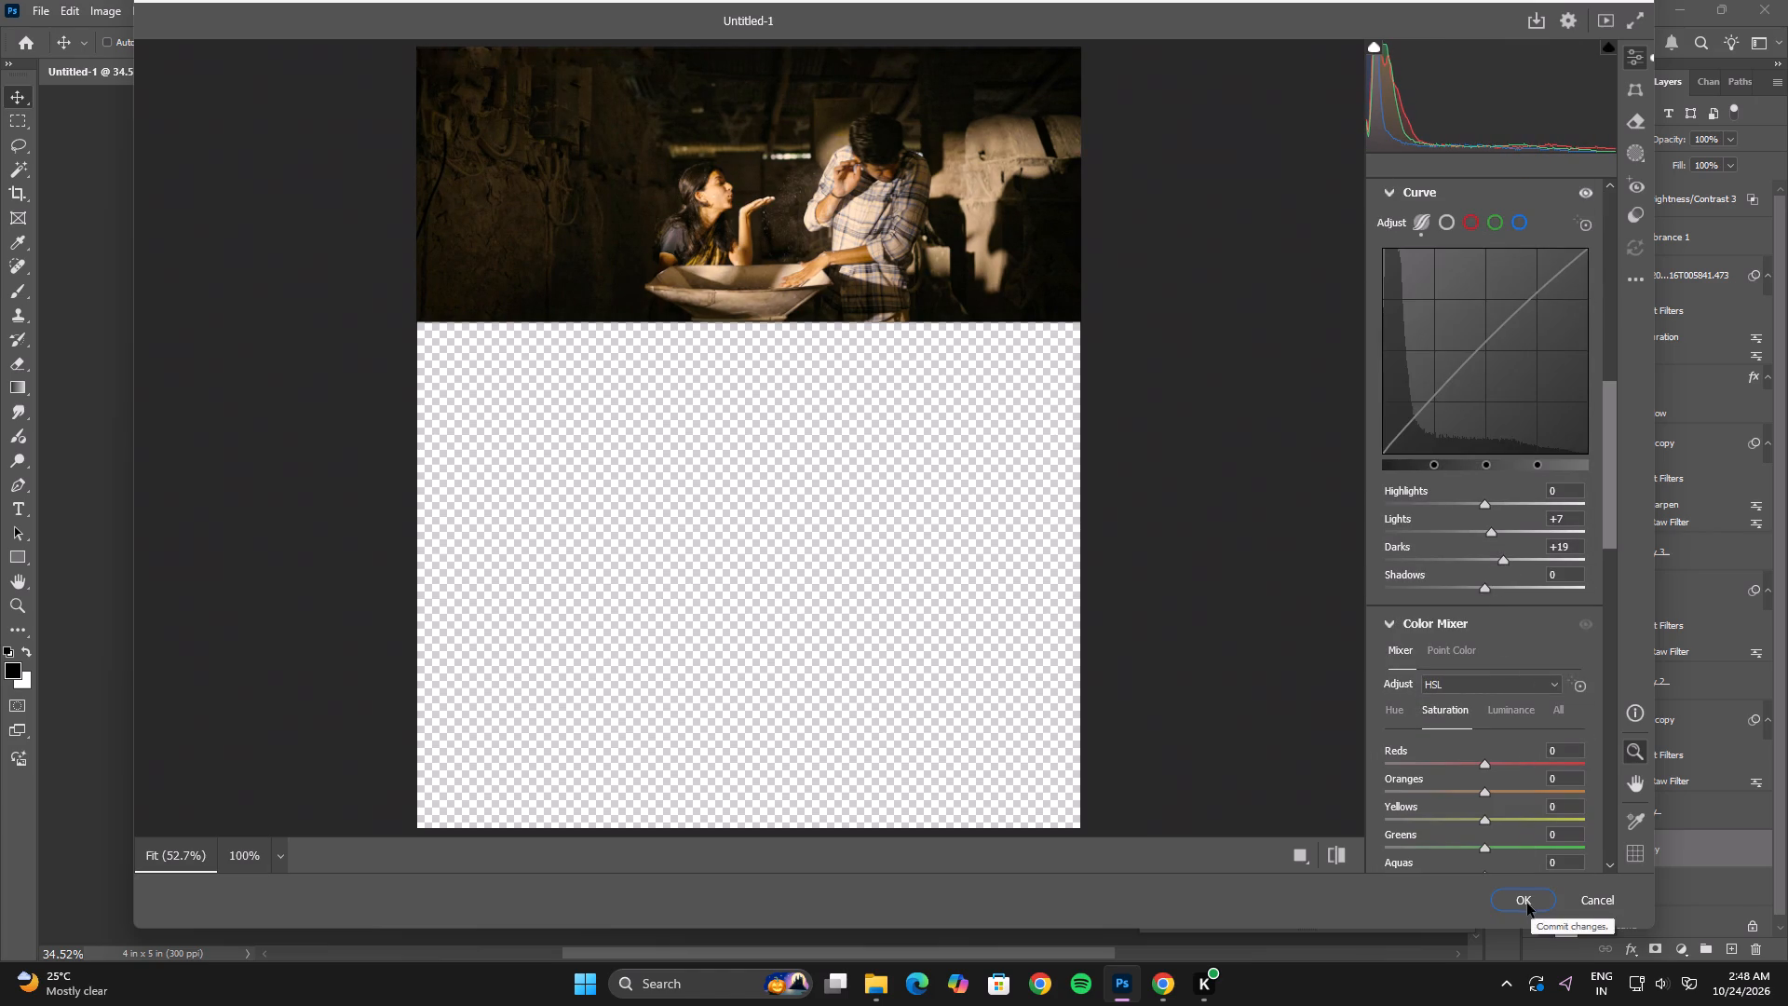
click(1527, 904)
Compare the top still with and without its smart filters.
scroll(1583, 892, down, 1)
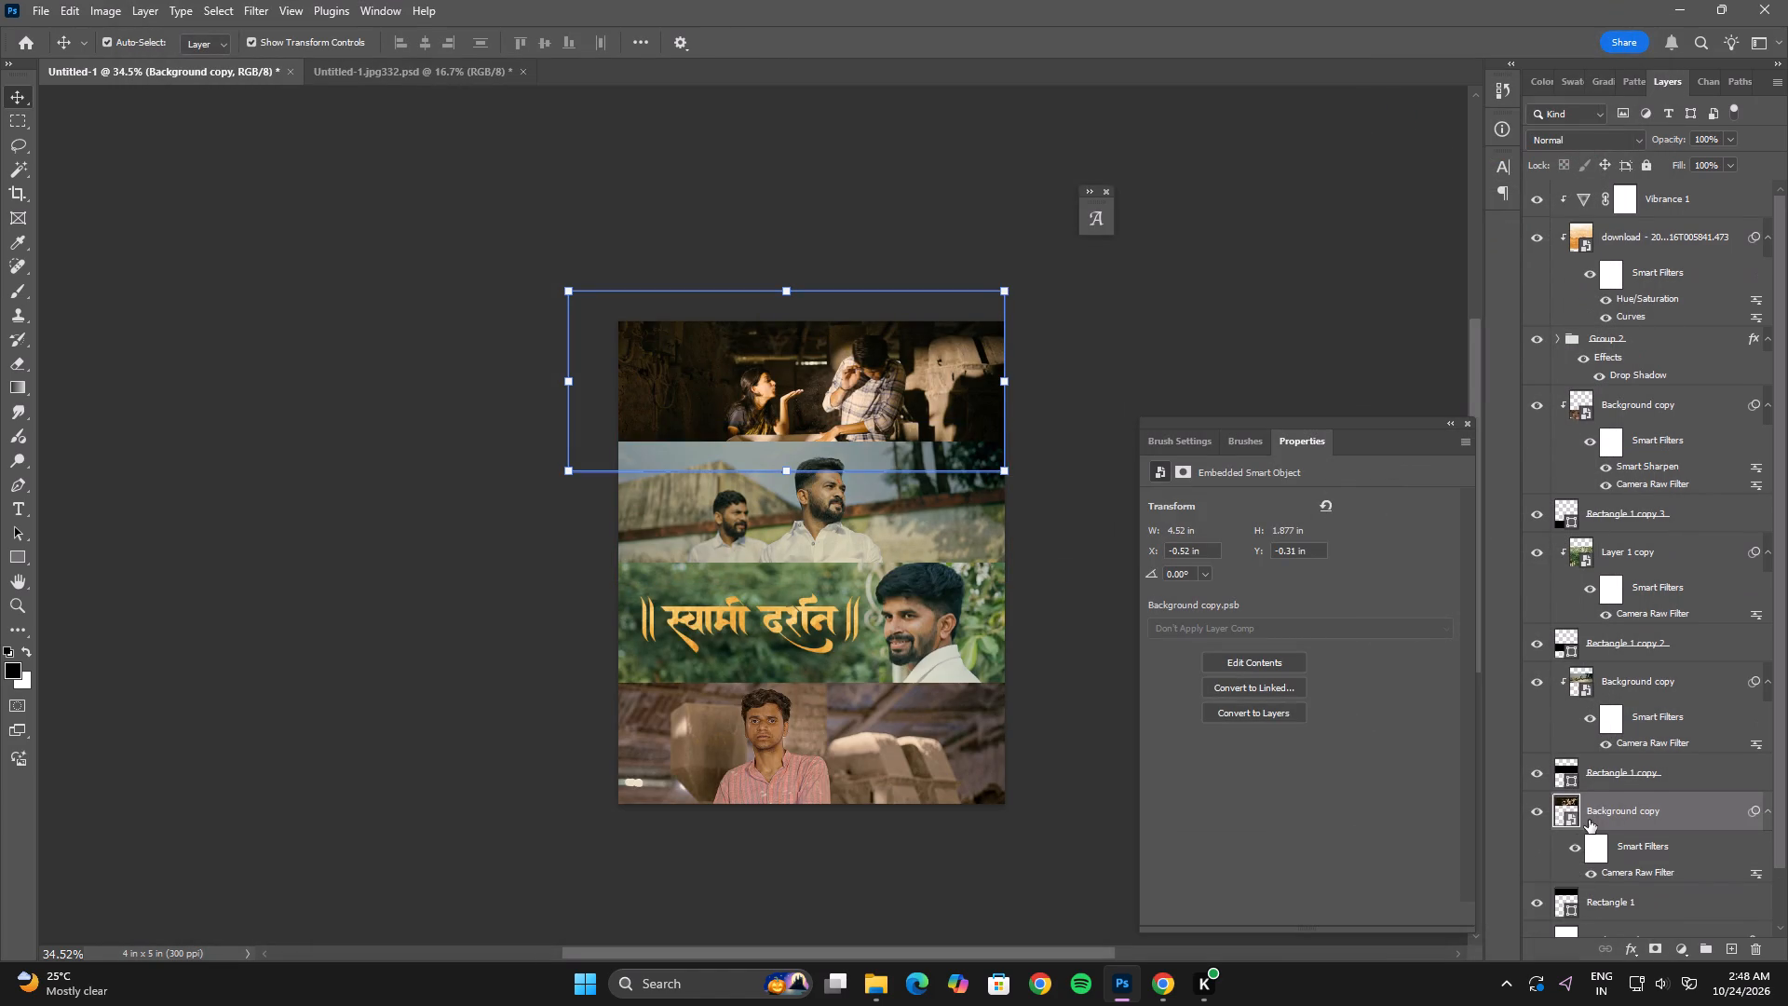
click(1573, 848)
click(1573, 848)
click(1573, 848)
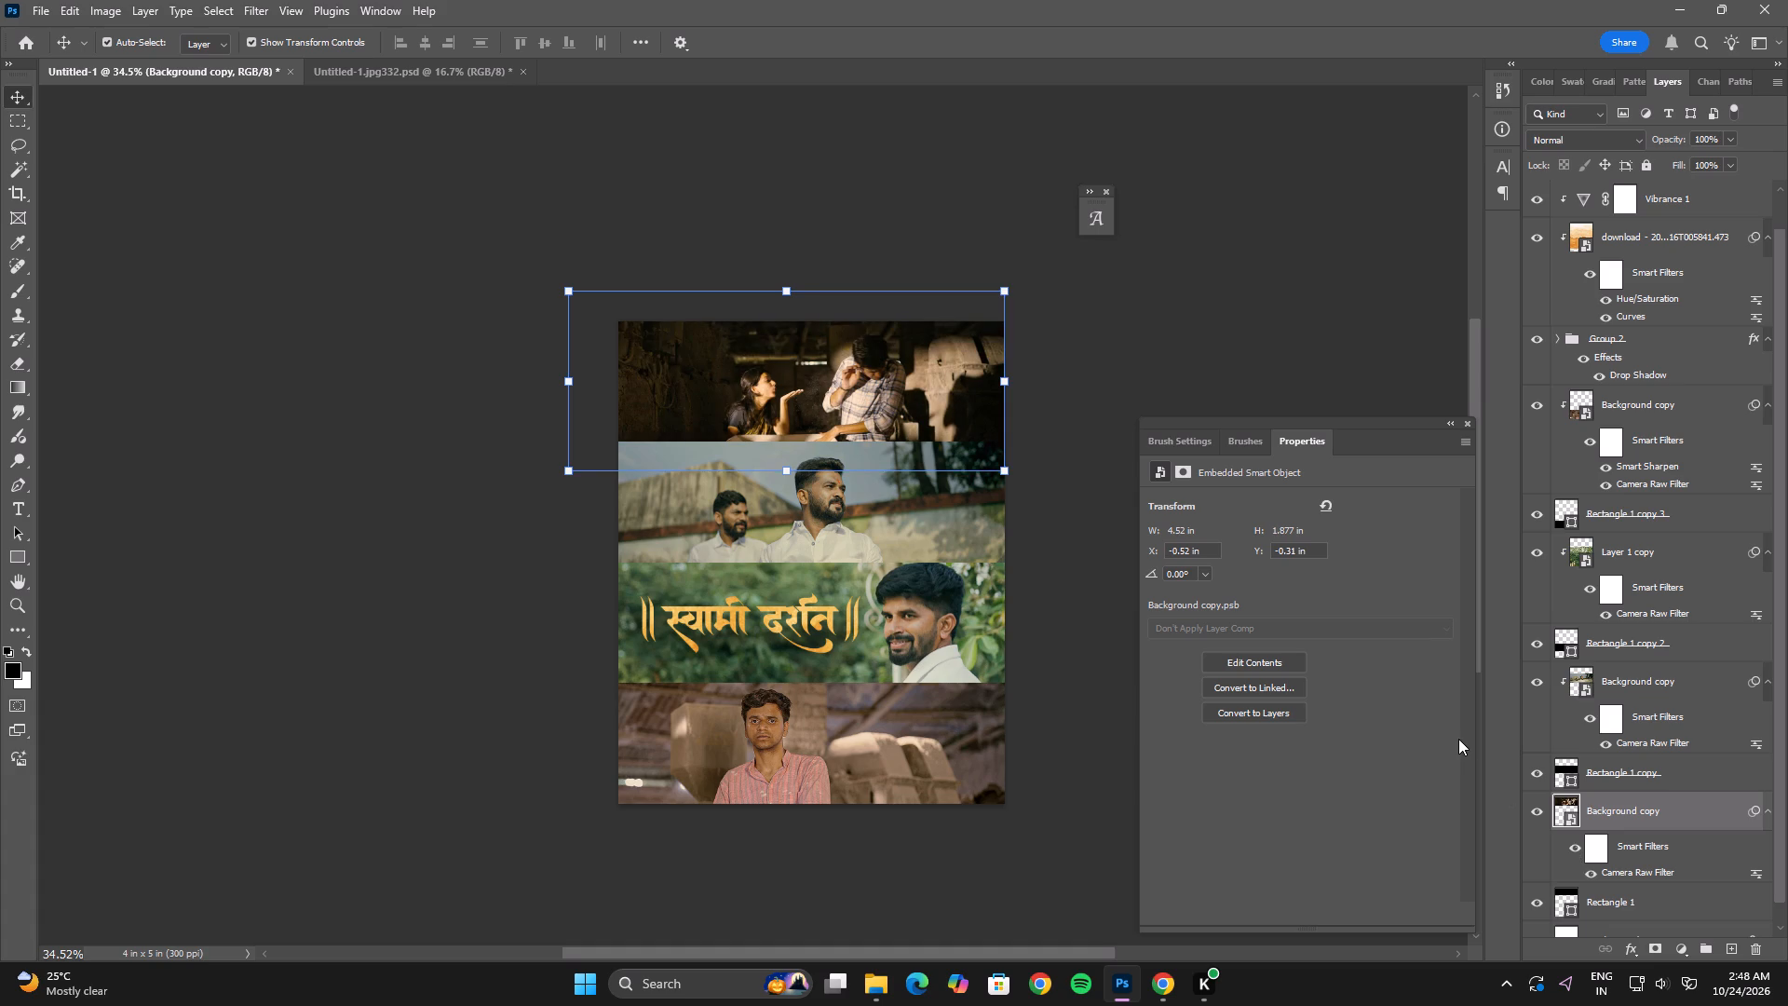
click(1215, 322)
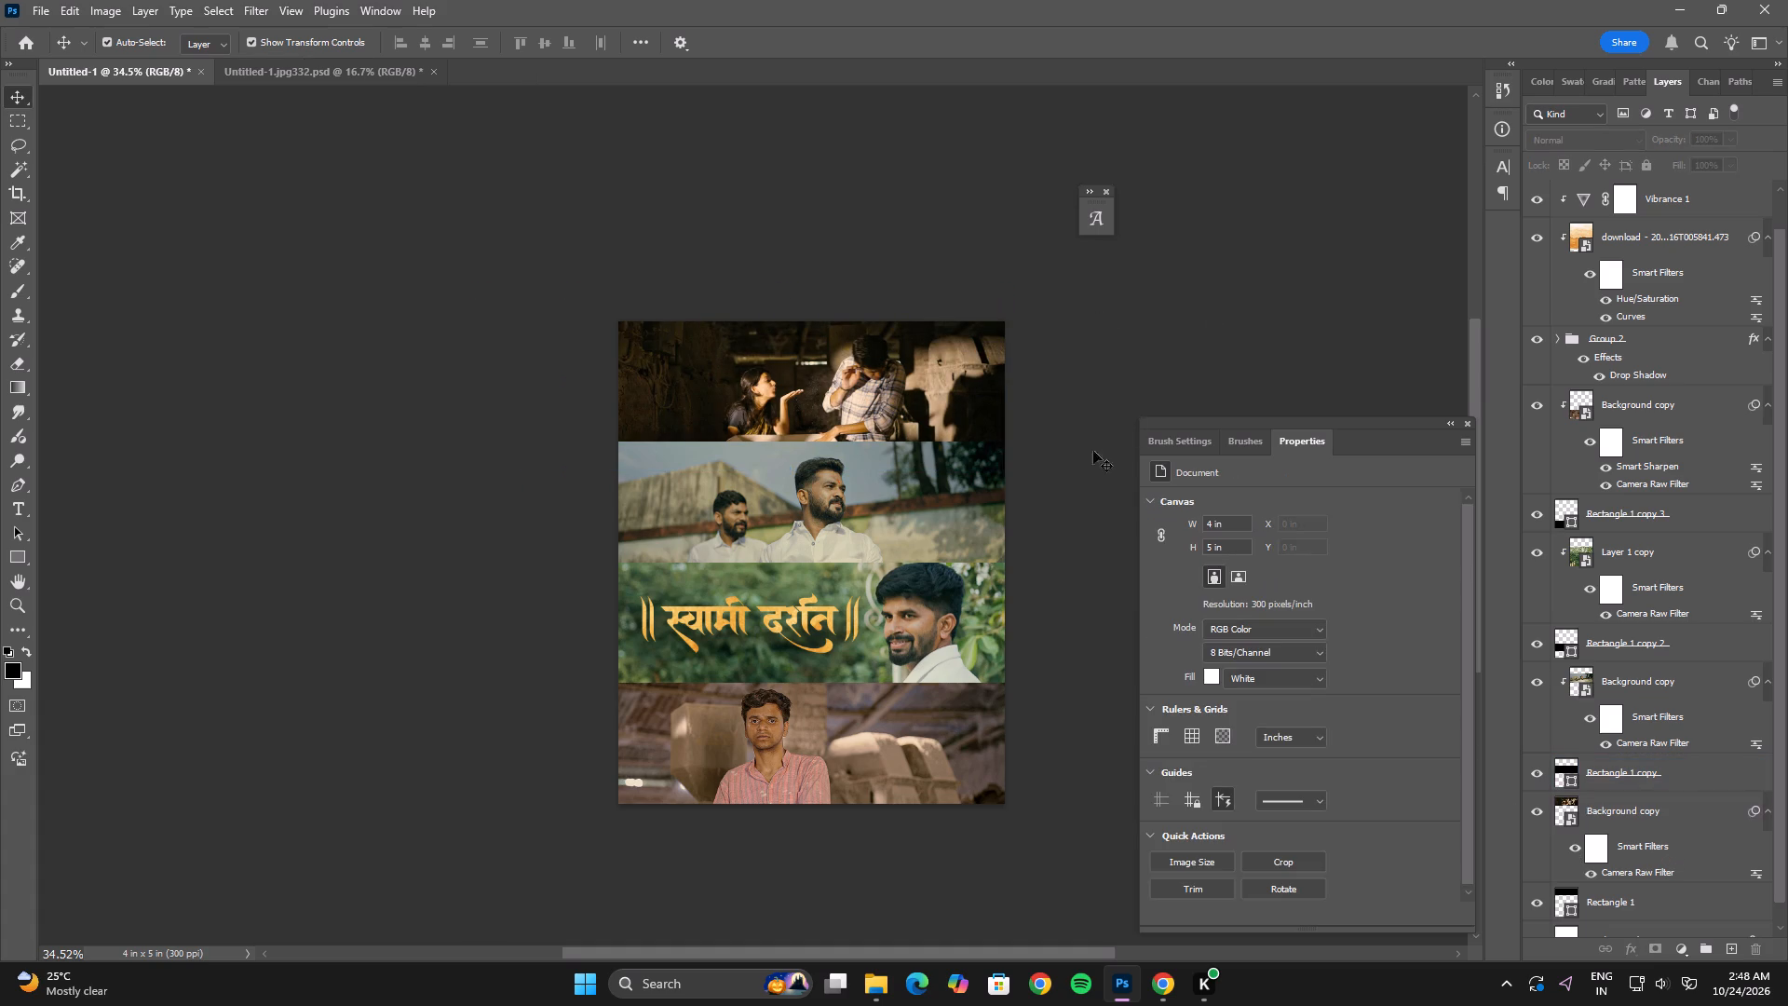
Nudge the second still upward within its strip to a Y position of 0.95 in.
click(923, 499)
key(Up)
key(Up)
key(Up)
key(Up)
key(Up)
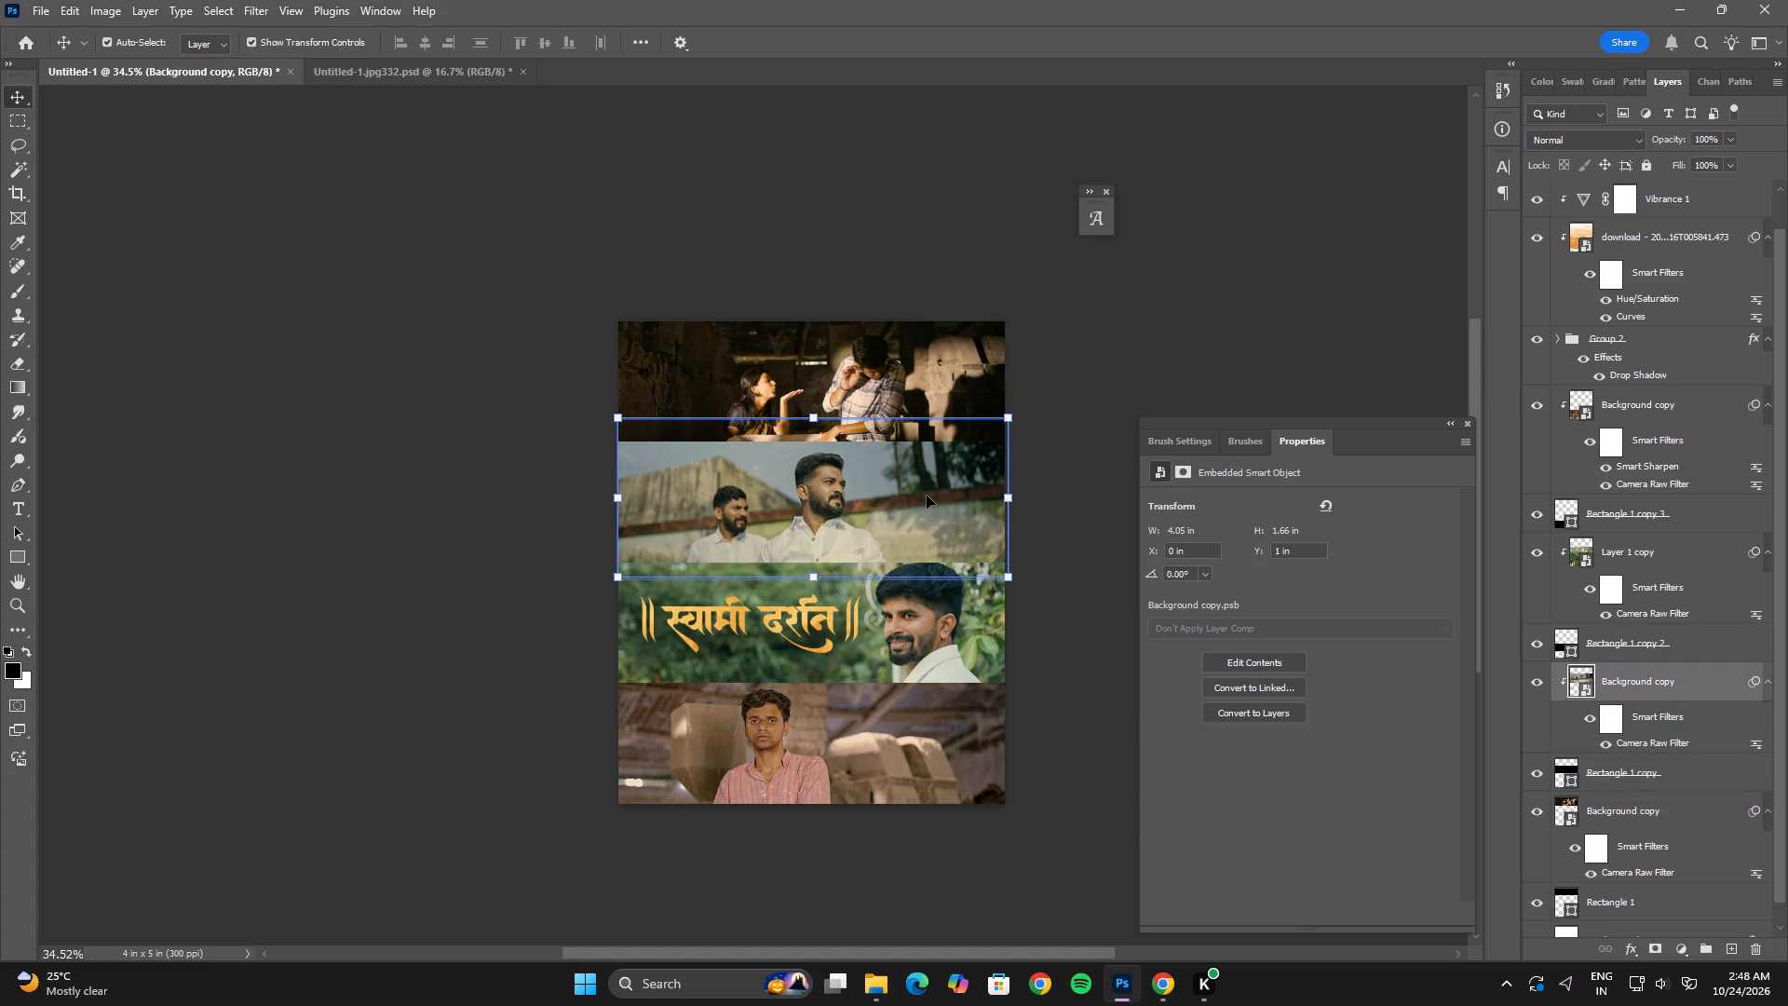
key(Up)
key(Up)
key(Up)
key(Up)
key(Up)
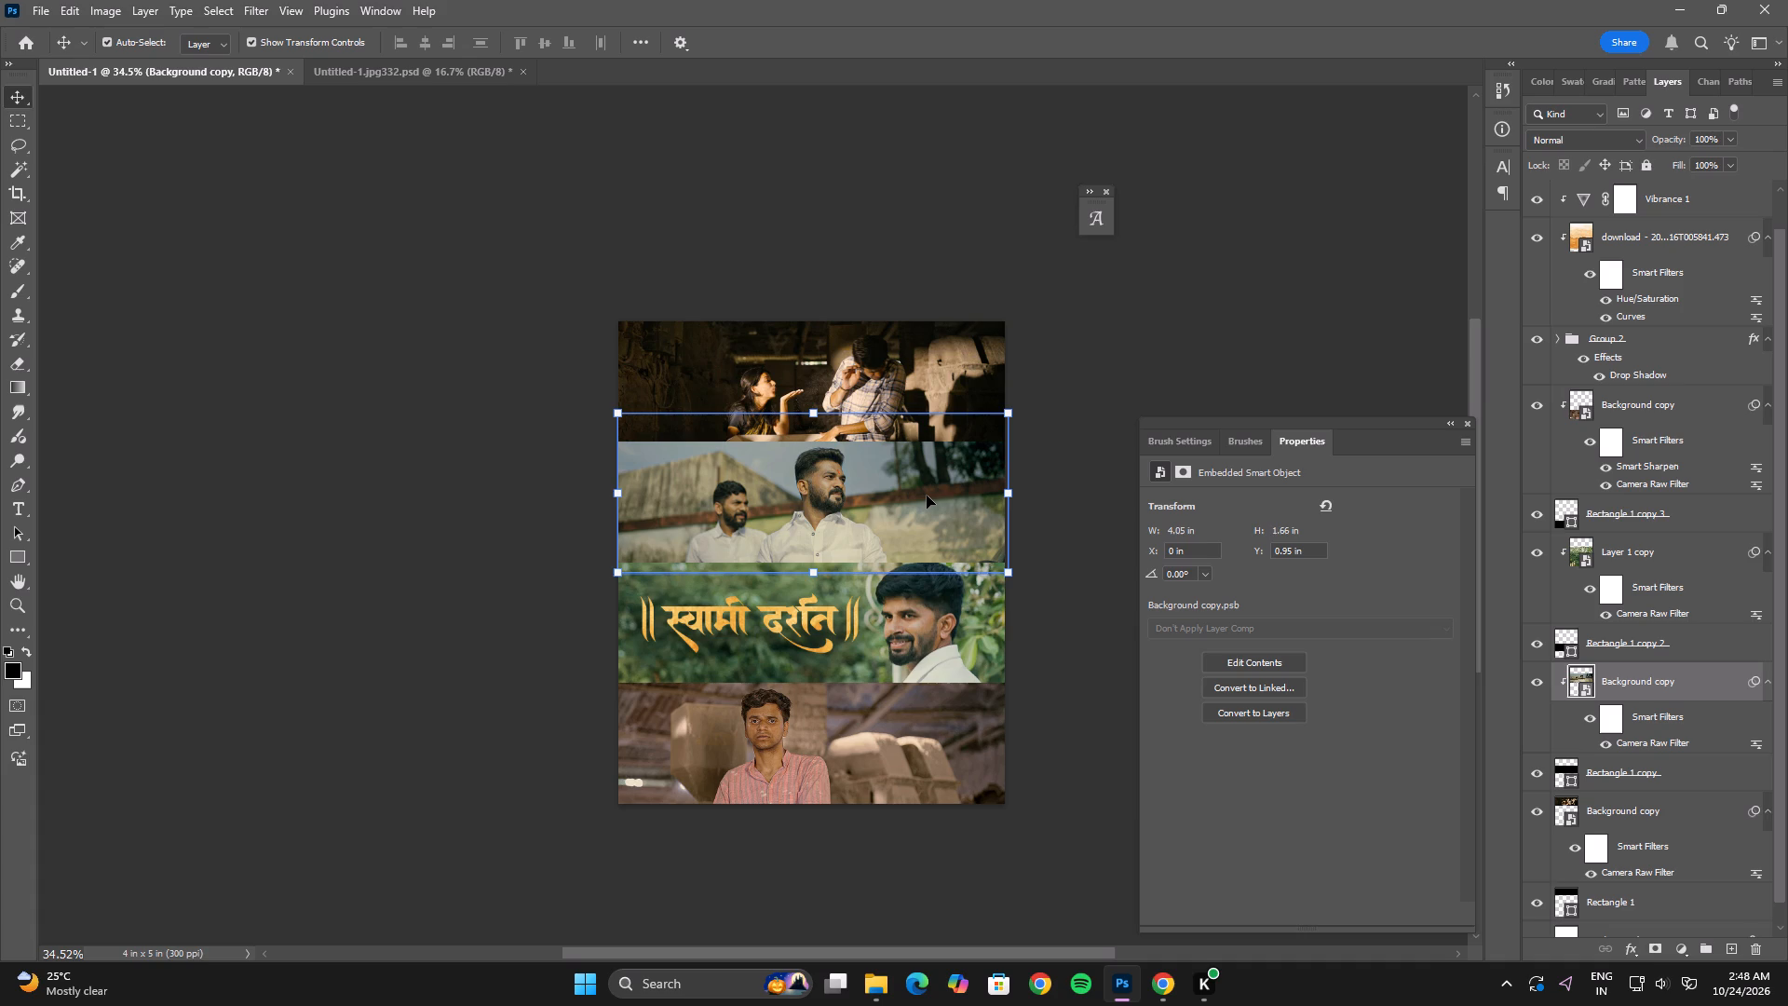
click(1180, 350)
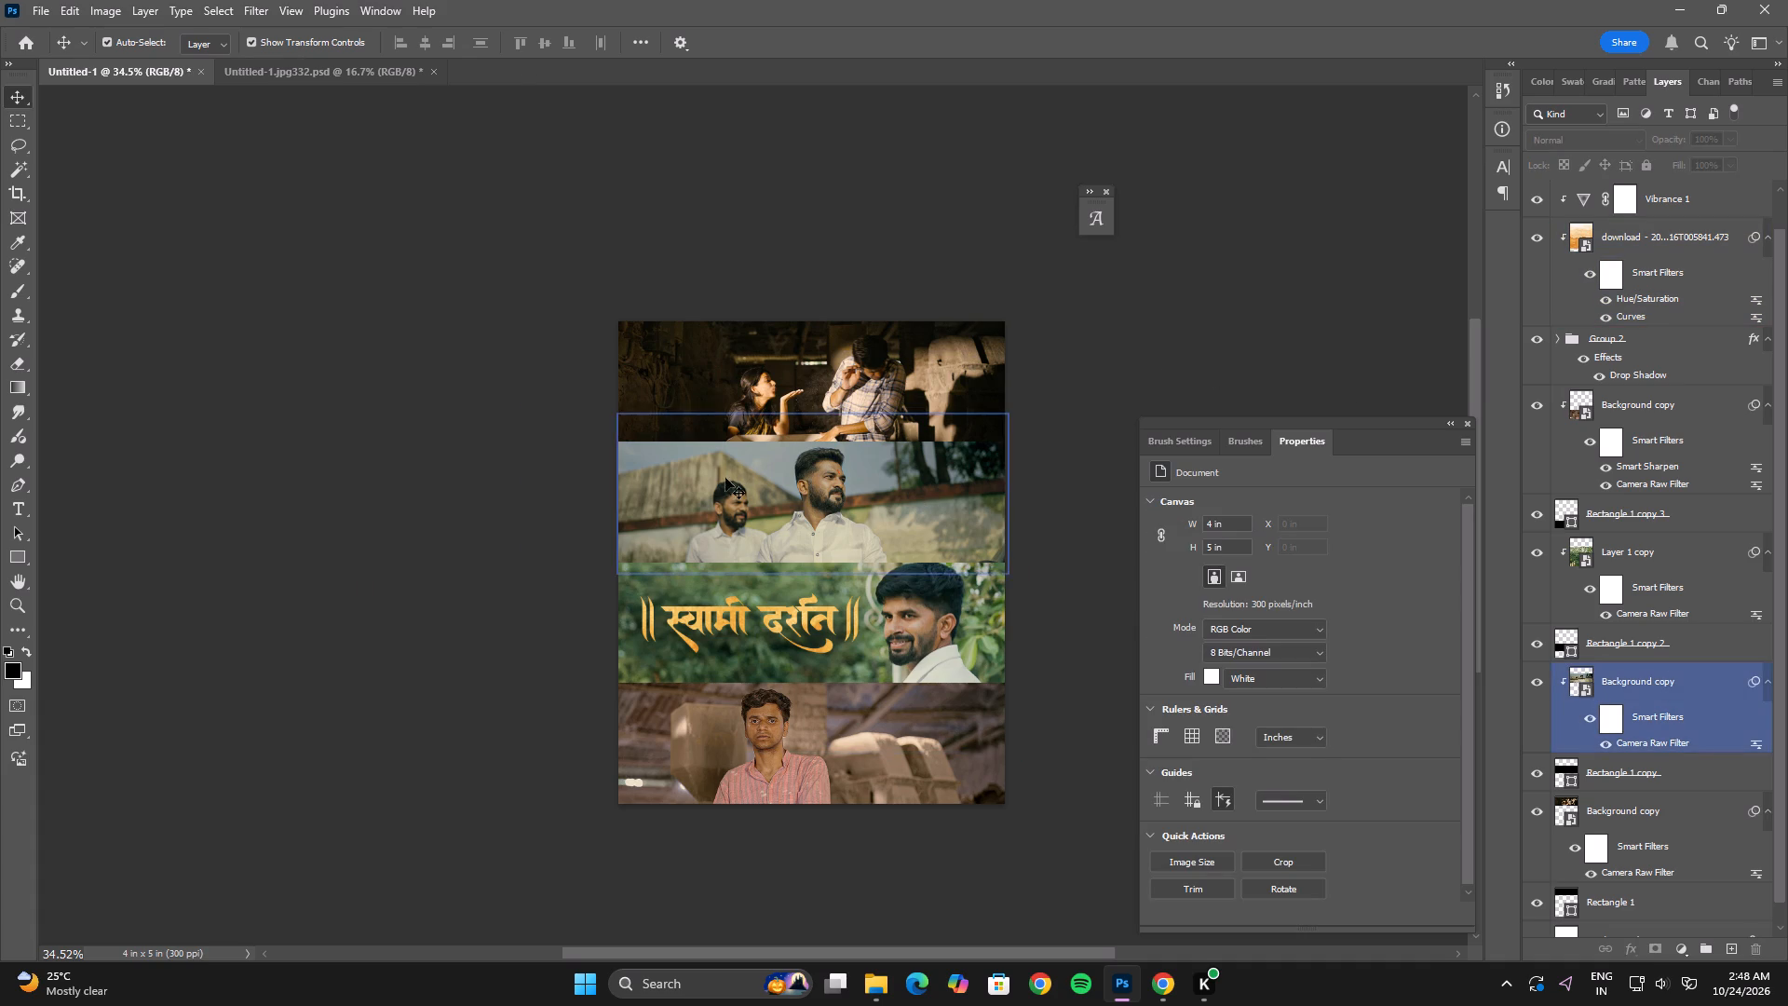
Add a new empty layer above the green title still and clip it to the strip.
alt+scroll(733, 653, up, 4)
click(786, 665)
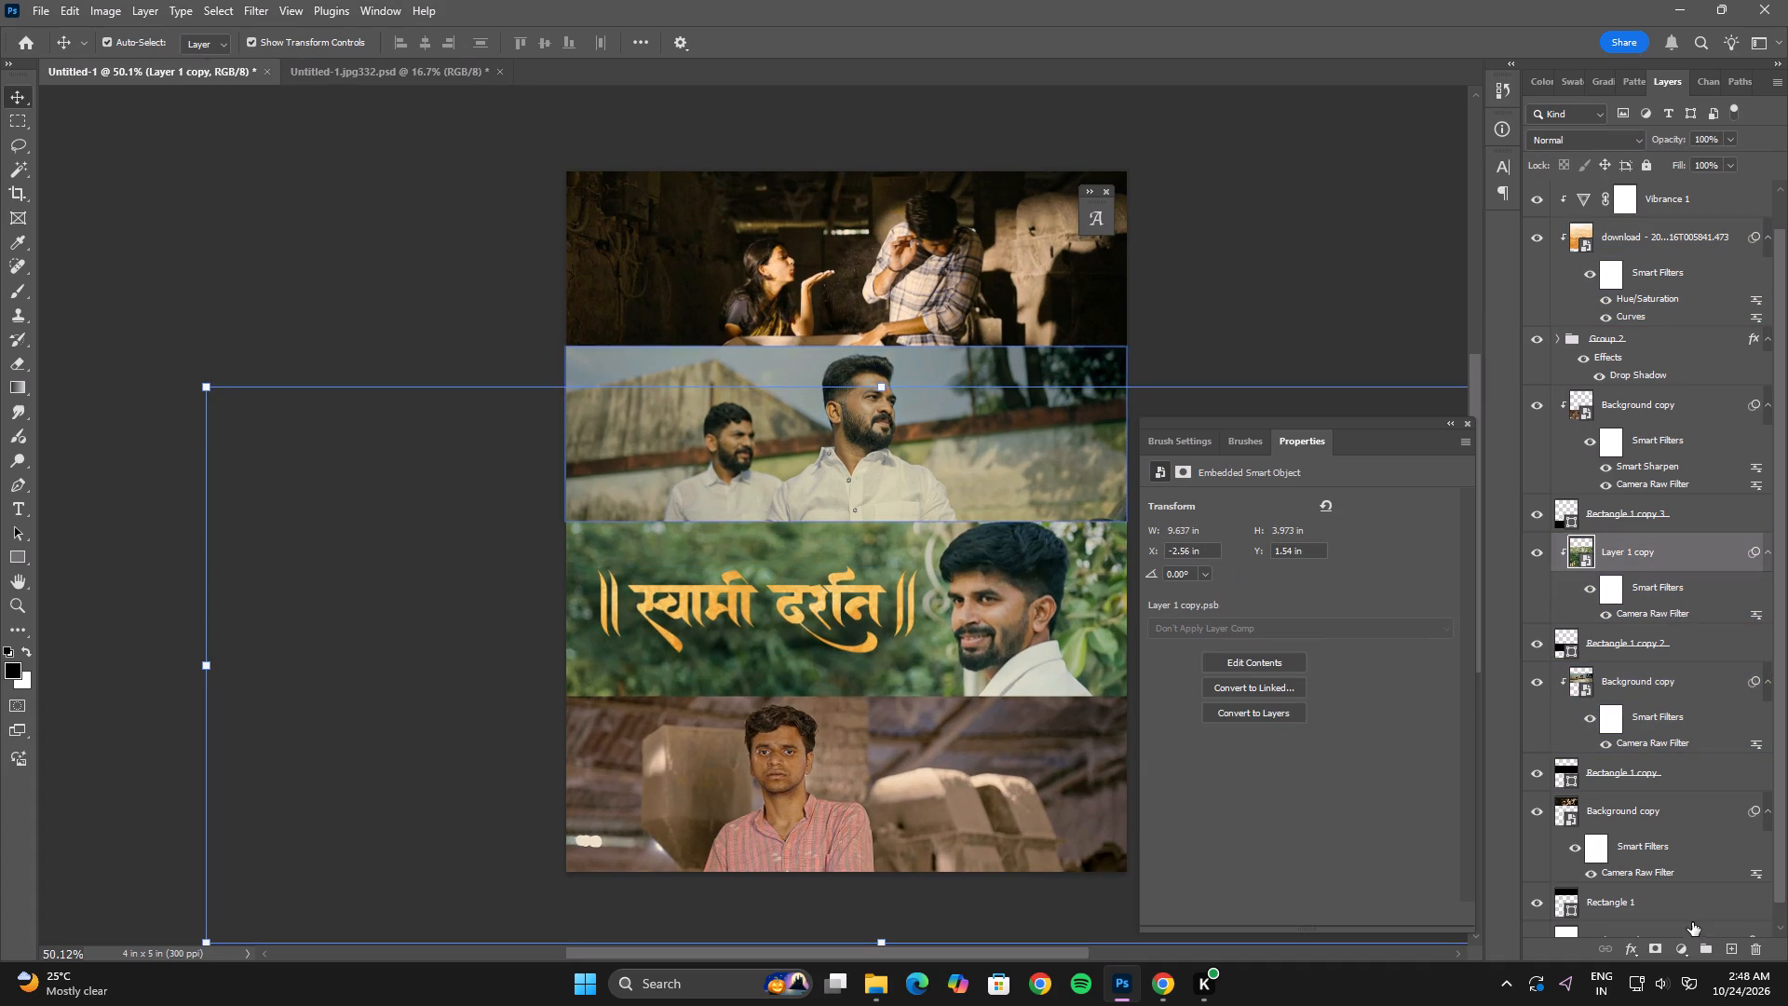
click(1734, 949)
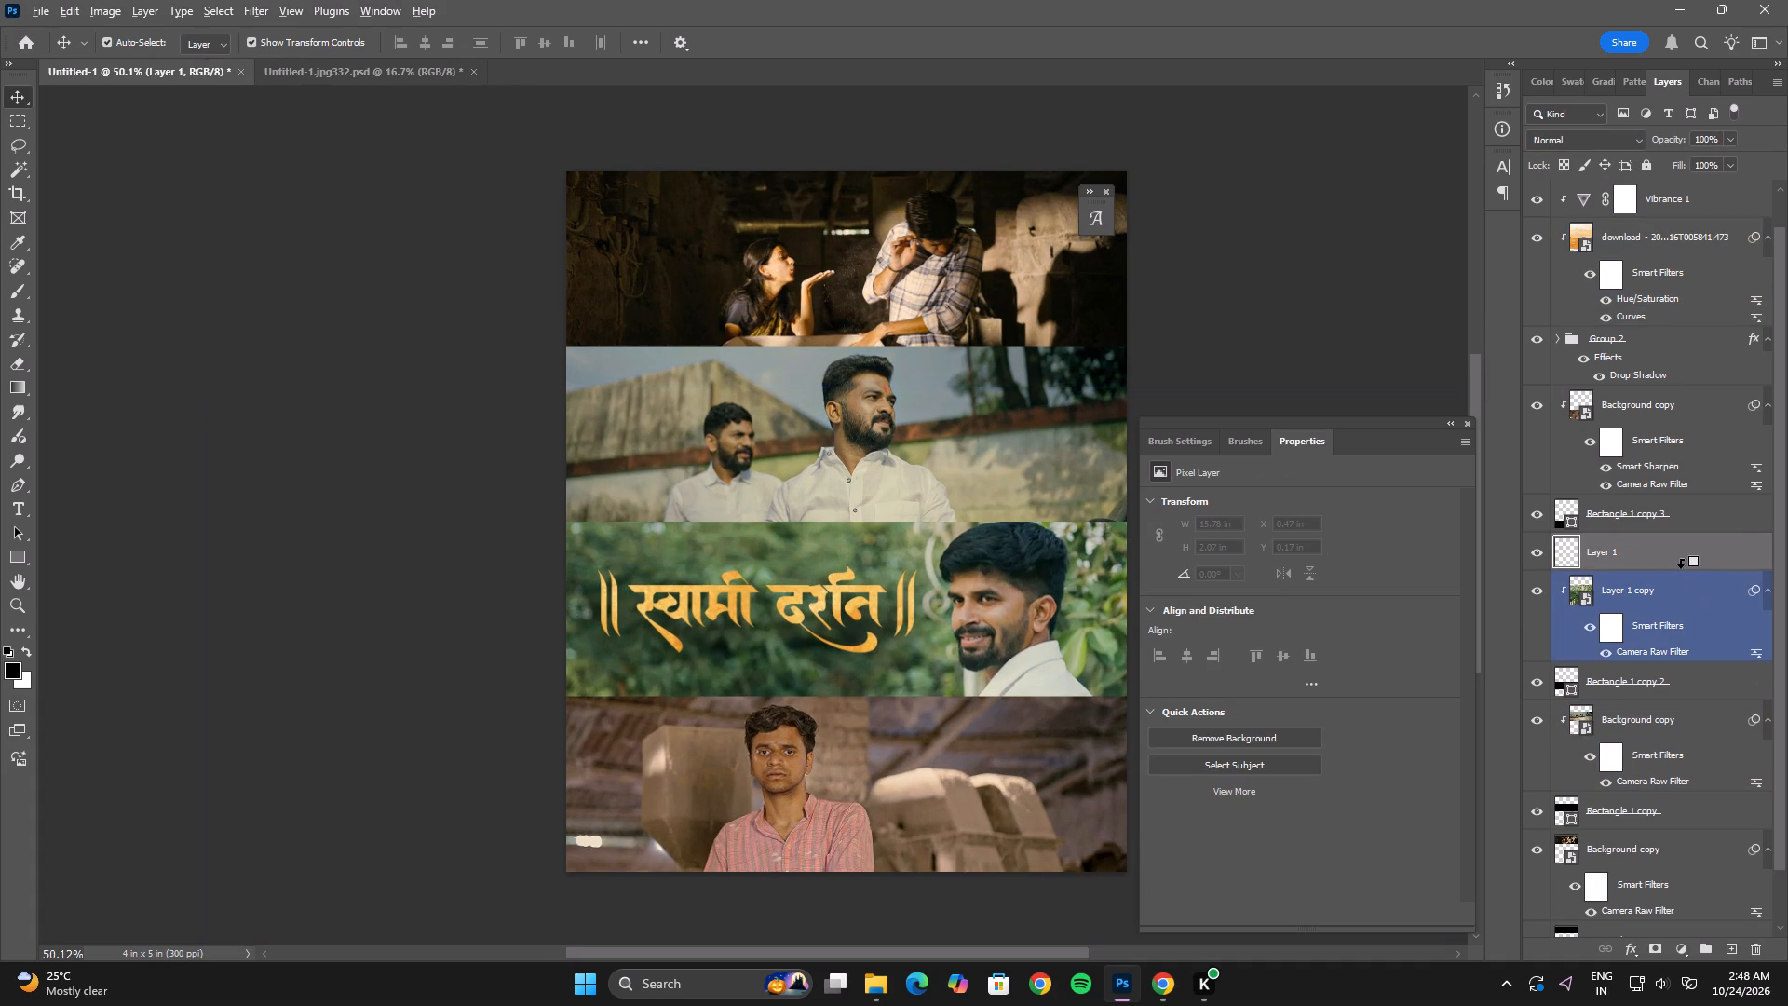
alt+click(1681, 567)
Set up a soft round black Brush with 0% hardness, 19% opacity and a 600 px size.
key(b)
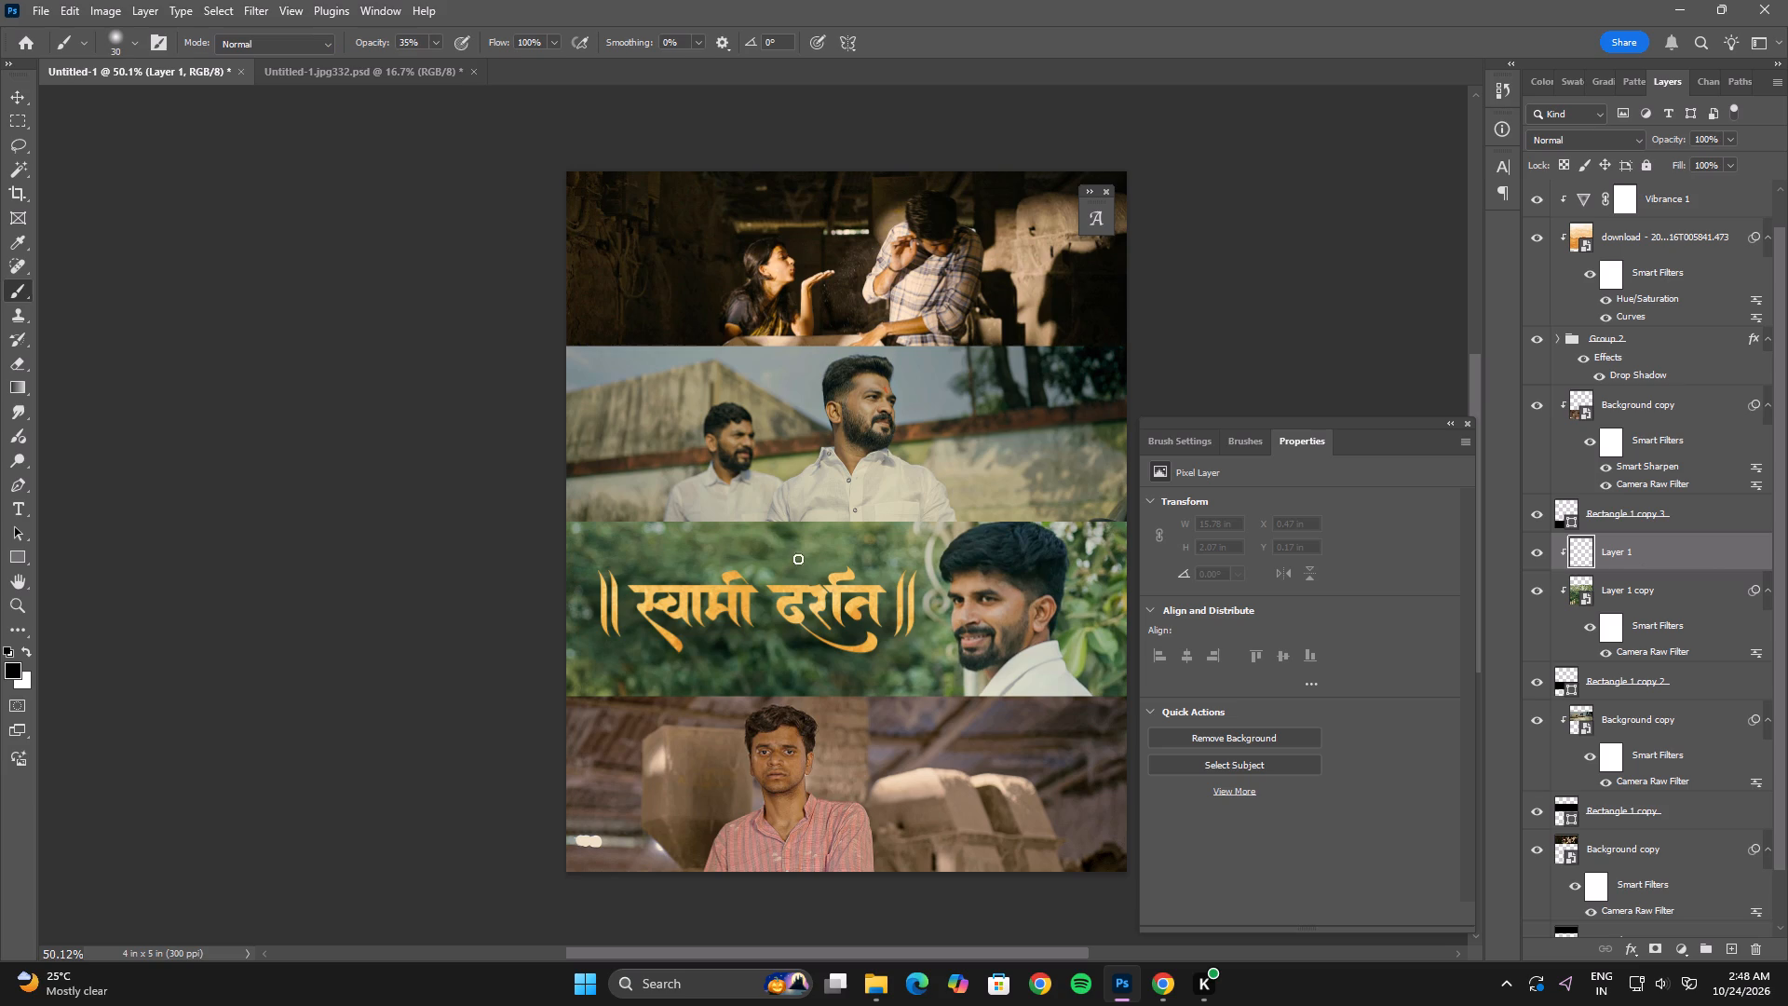
key(bracketright)
key(bracketright)
key(bracketright)
key(bracketright)
key(bracketright)
key(bracketright)
key(bracketright)
right_click(711, 529)
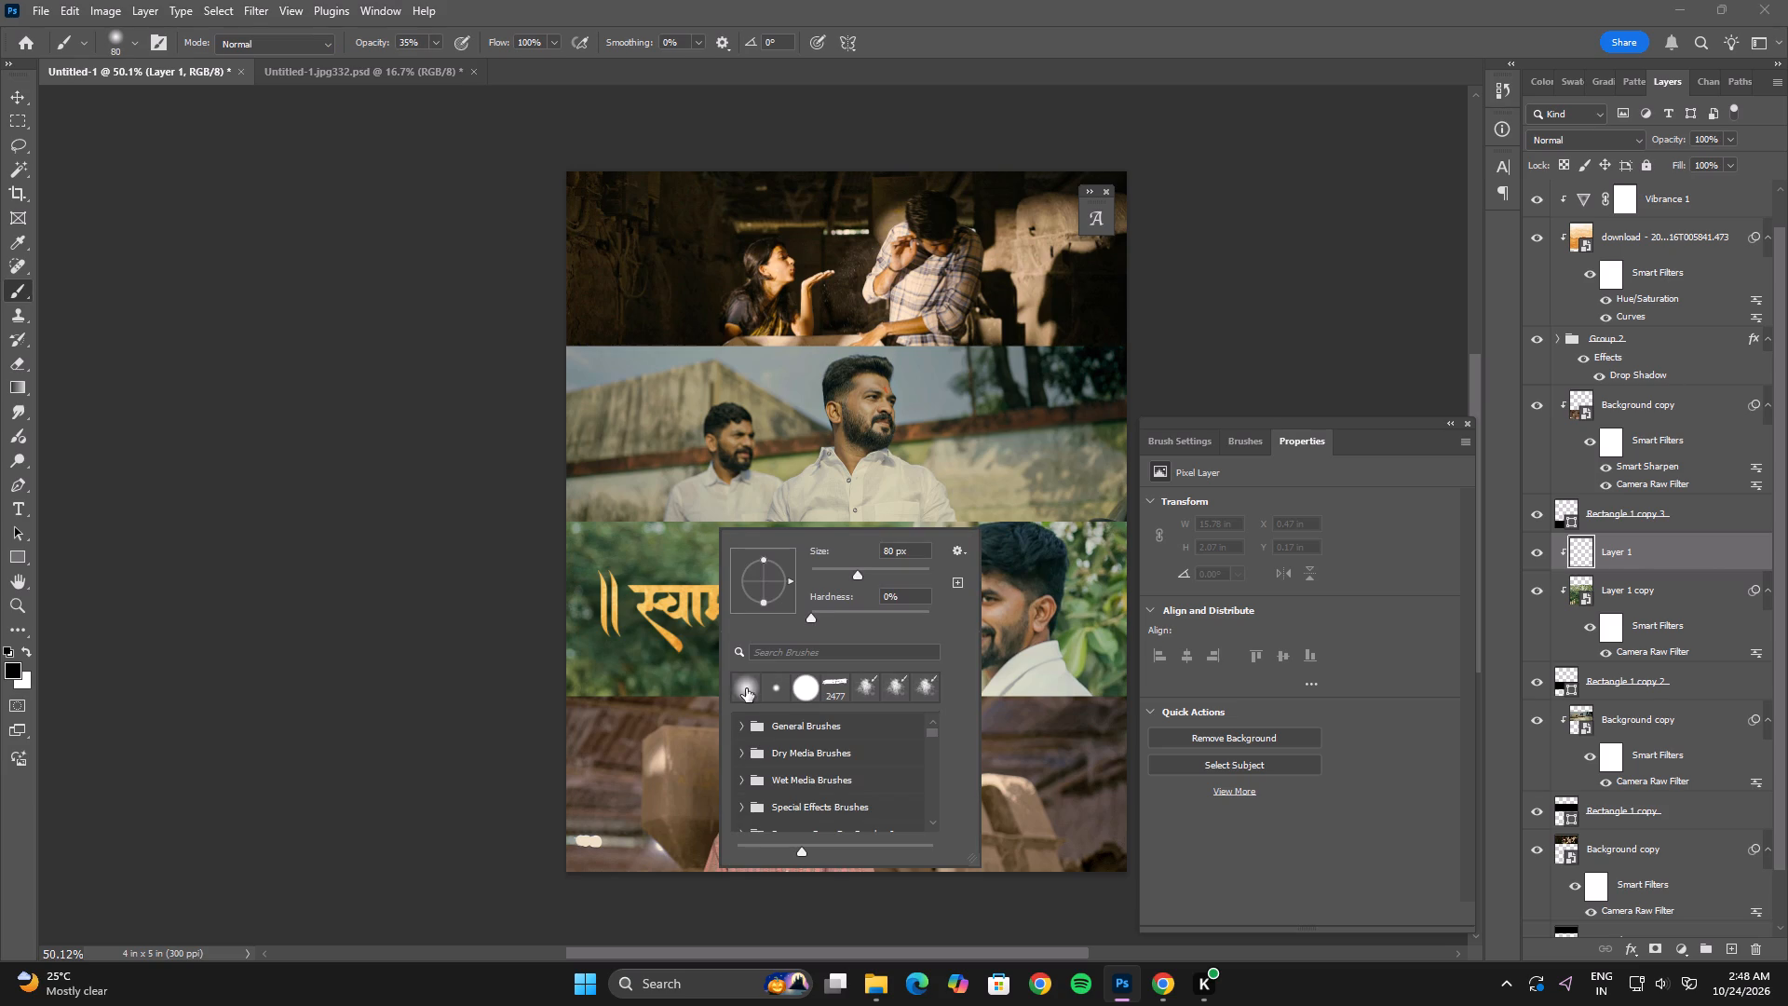
click(746, 688)
drag(368, 47, 353, 49)
key(bracketright)
key(bracketright)
key(bracketright)
key(bracketright)
key(bracketright)
key(bracketright)
key(bracketright)
key(bracketright)
key(bracketright)
key(bracketright)
key(bracketright)
Darken the green background behind the golden title with soft black strokes on the clipped layer, reducing the brush to 500 px.
drag(717, 602, 677, 607)
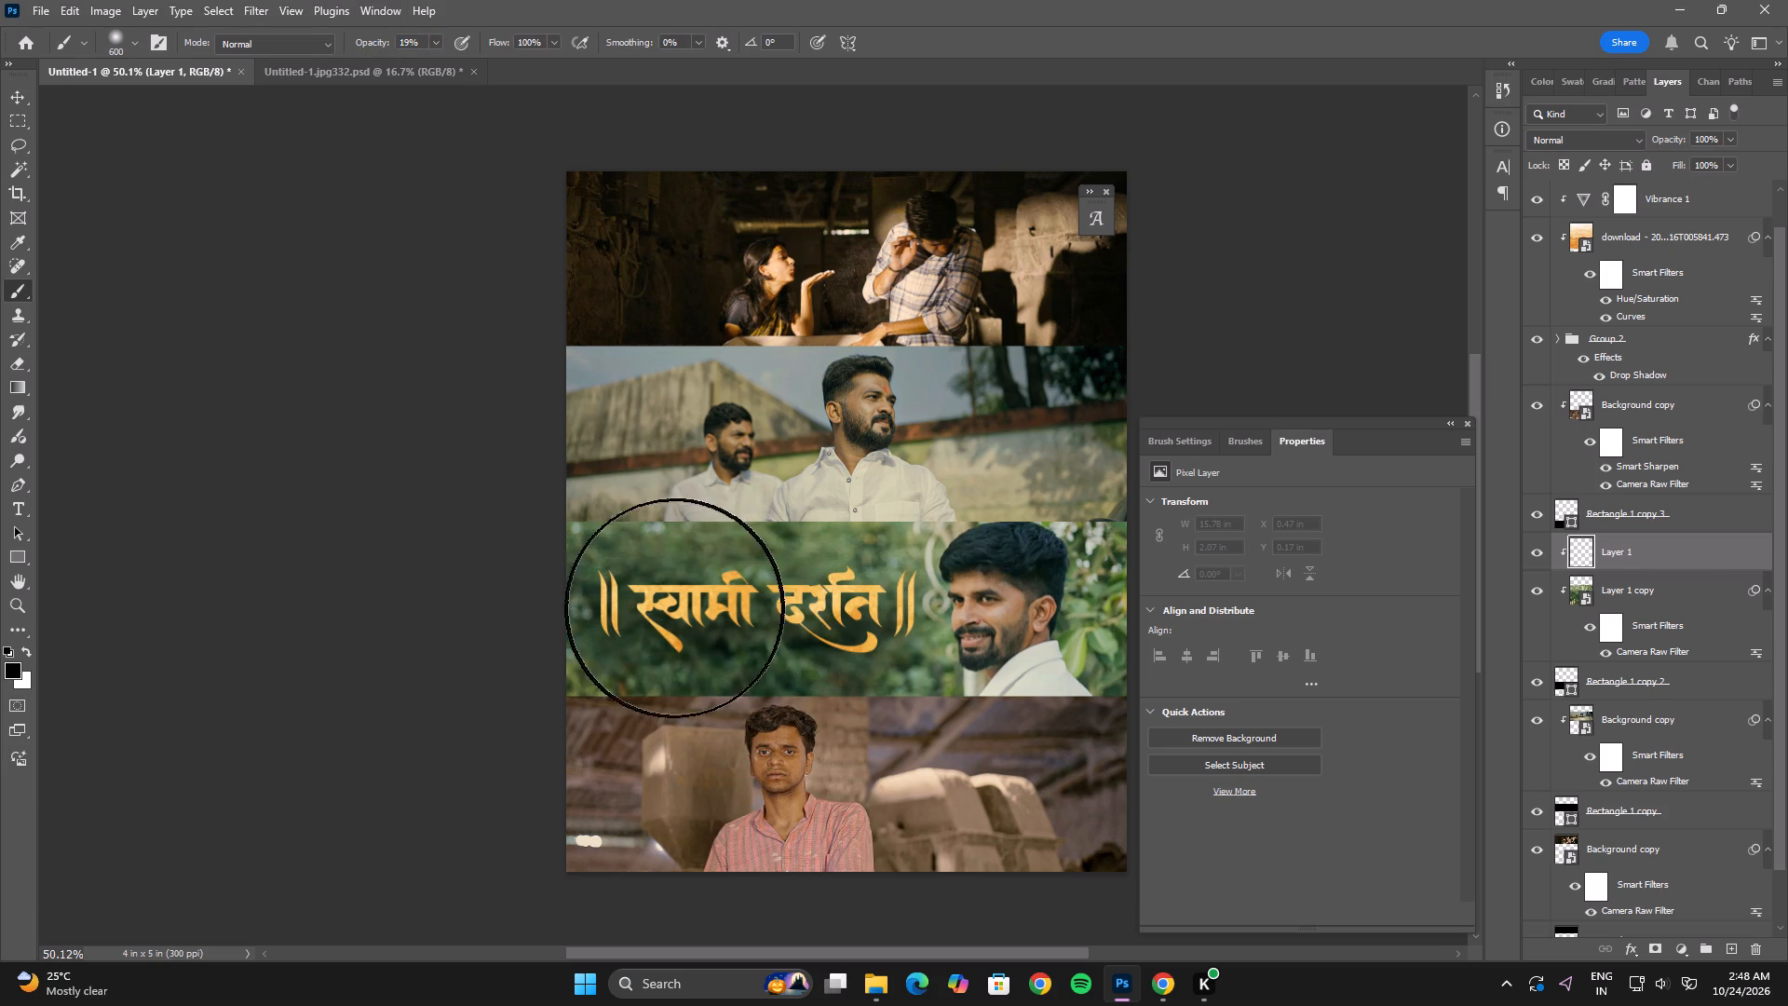
key(bracketright)
key(bracketleft)
key(bracketleft)
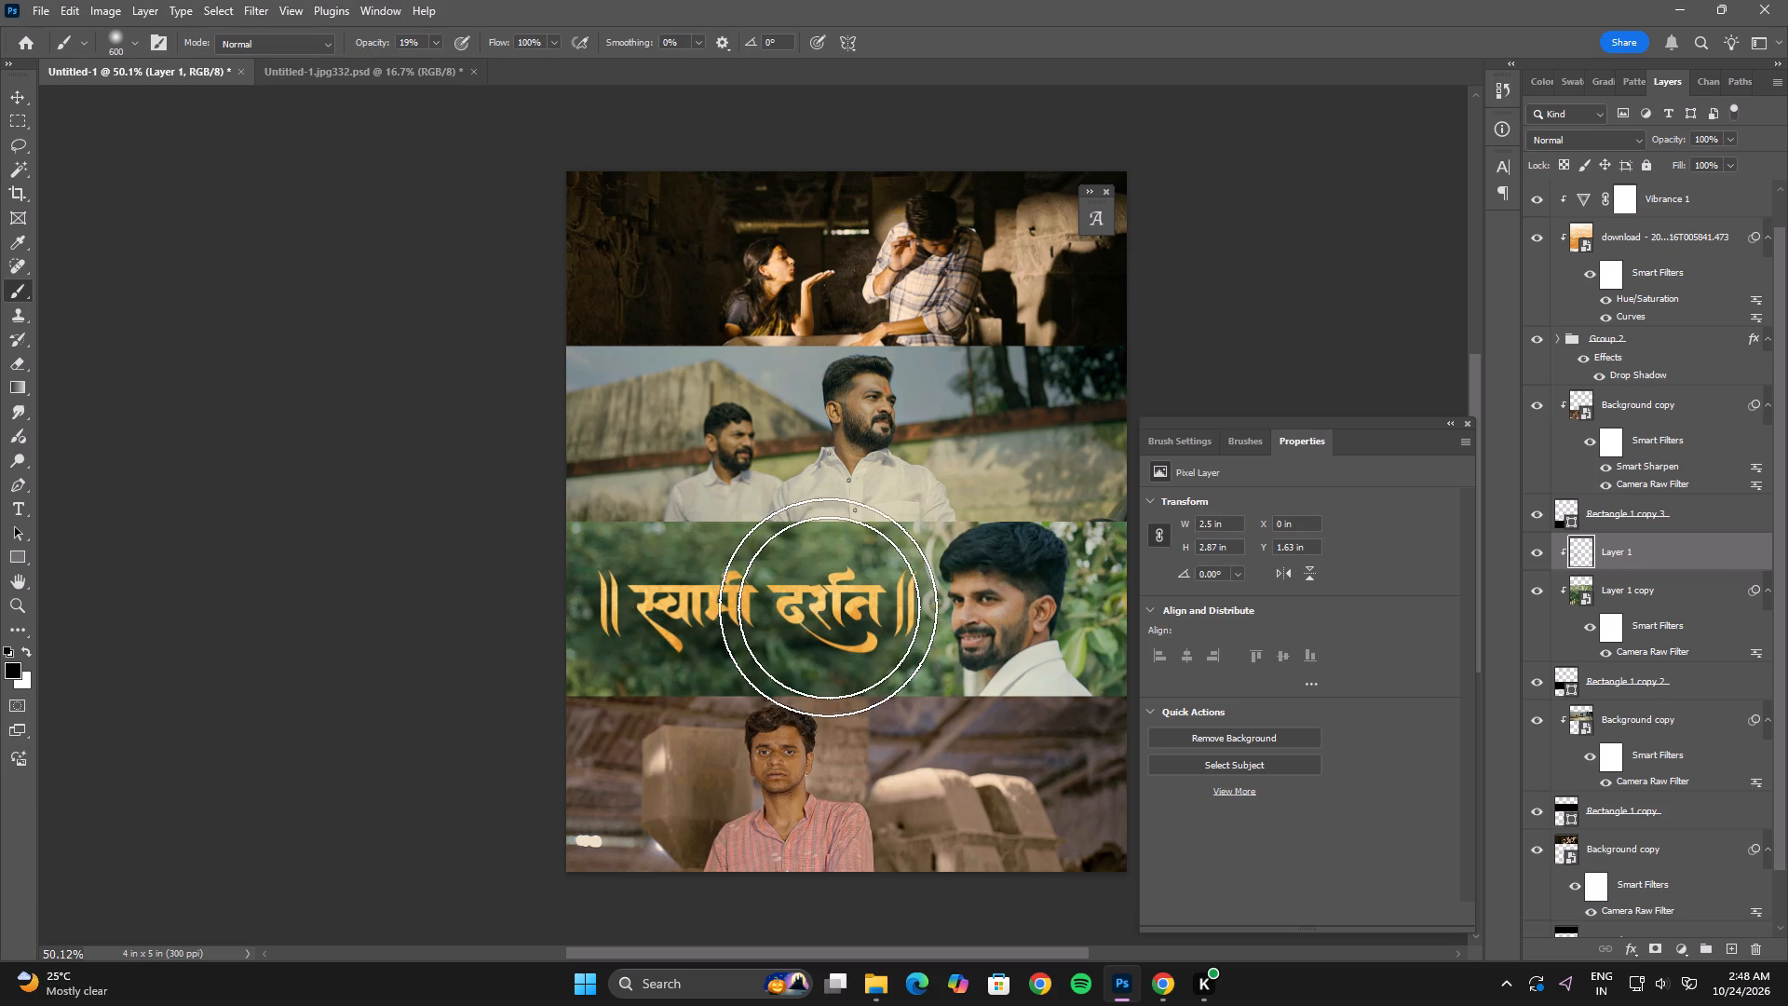
click(837, 609)
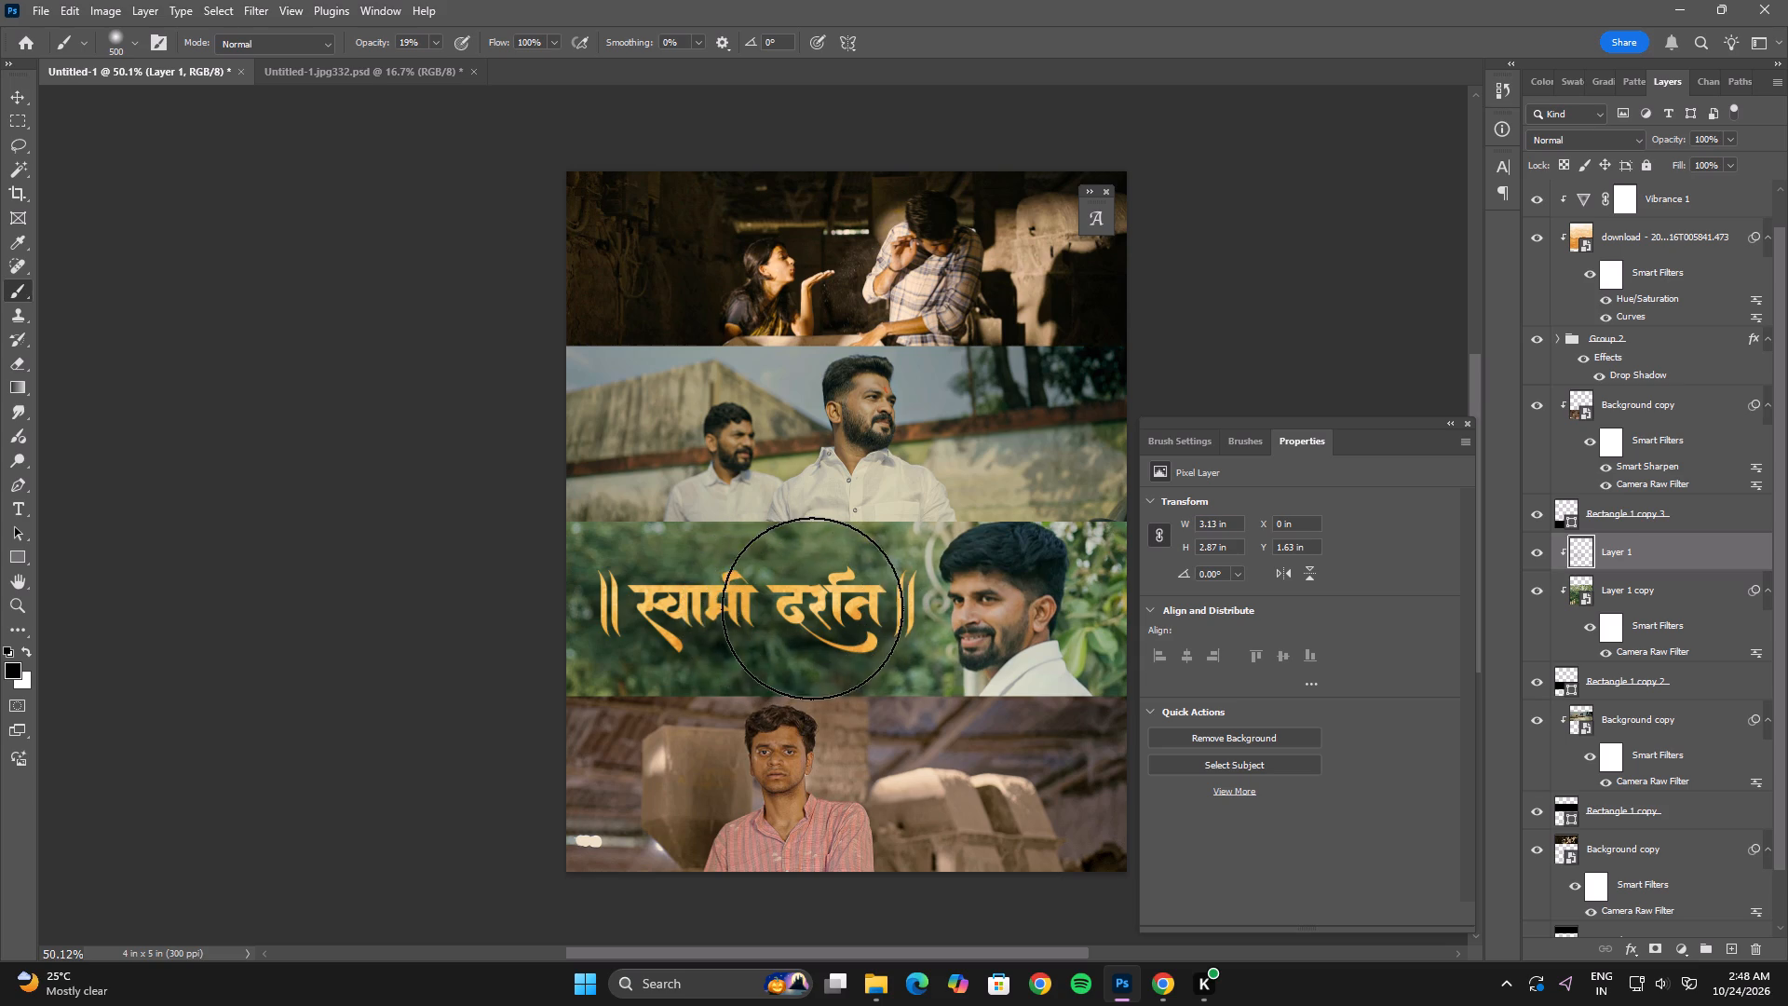
click(812, 608)
click(643, 611)
click(702, 611)
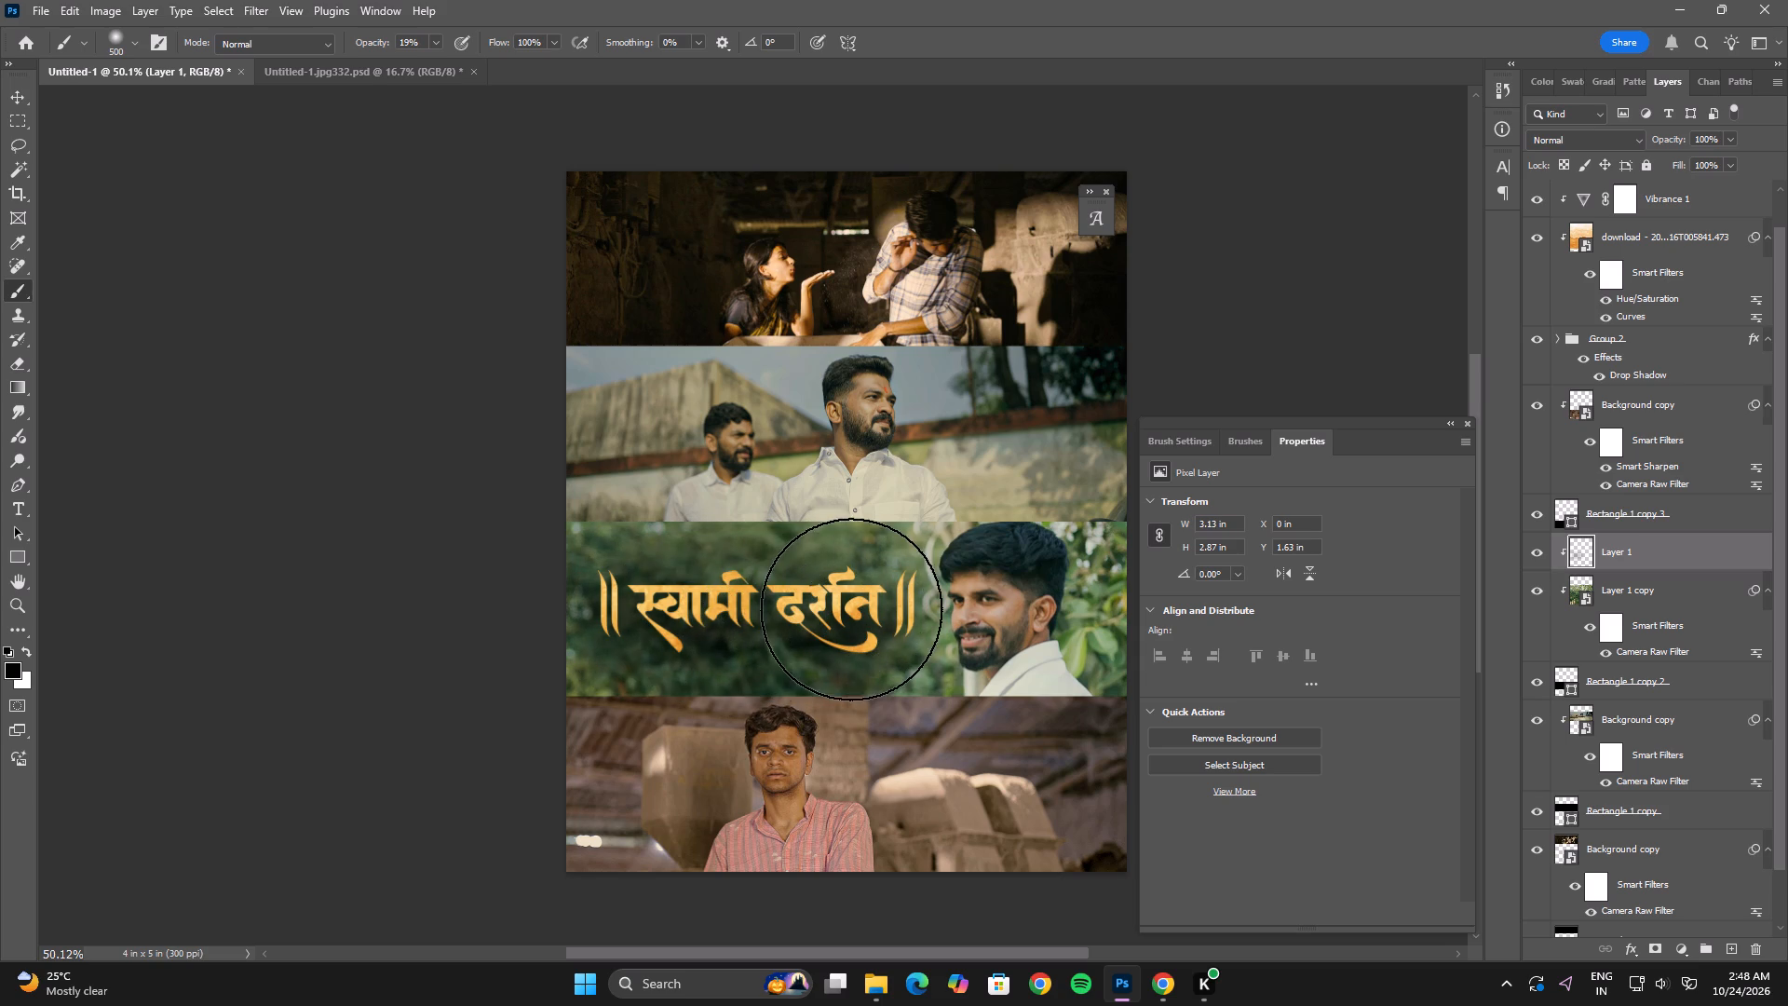
click(853, 608)
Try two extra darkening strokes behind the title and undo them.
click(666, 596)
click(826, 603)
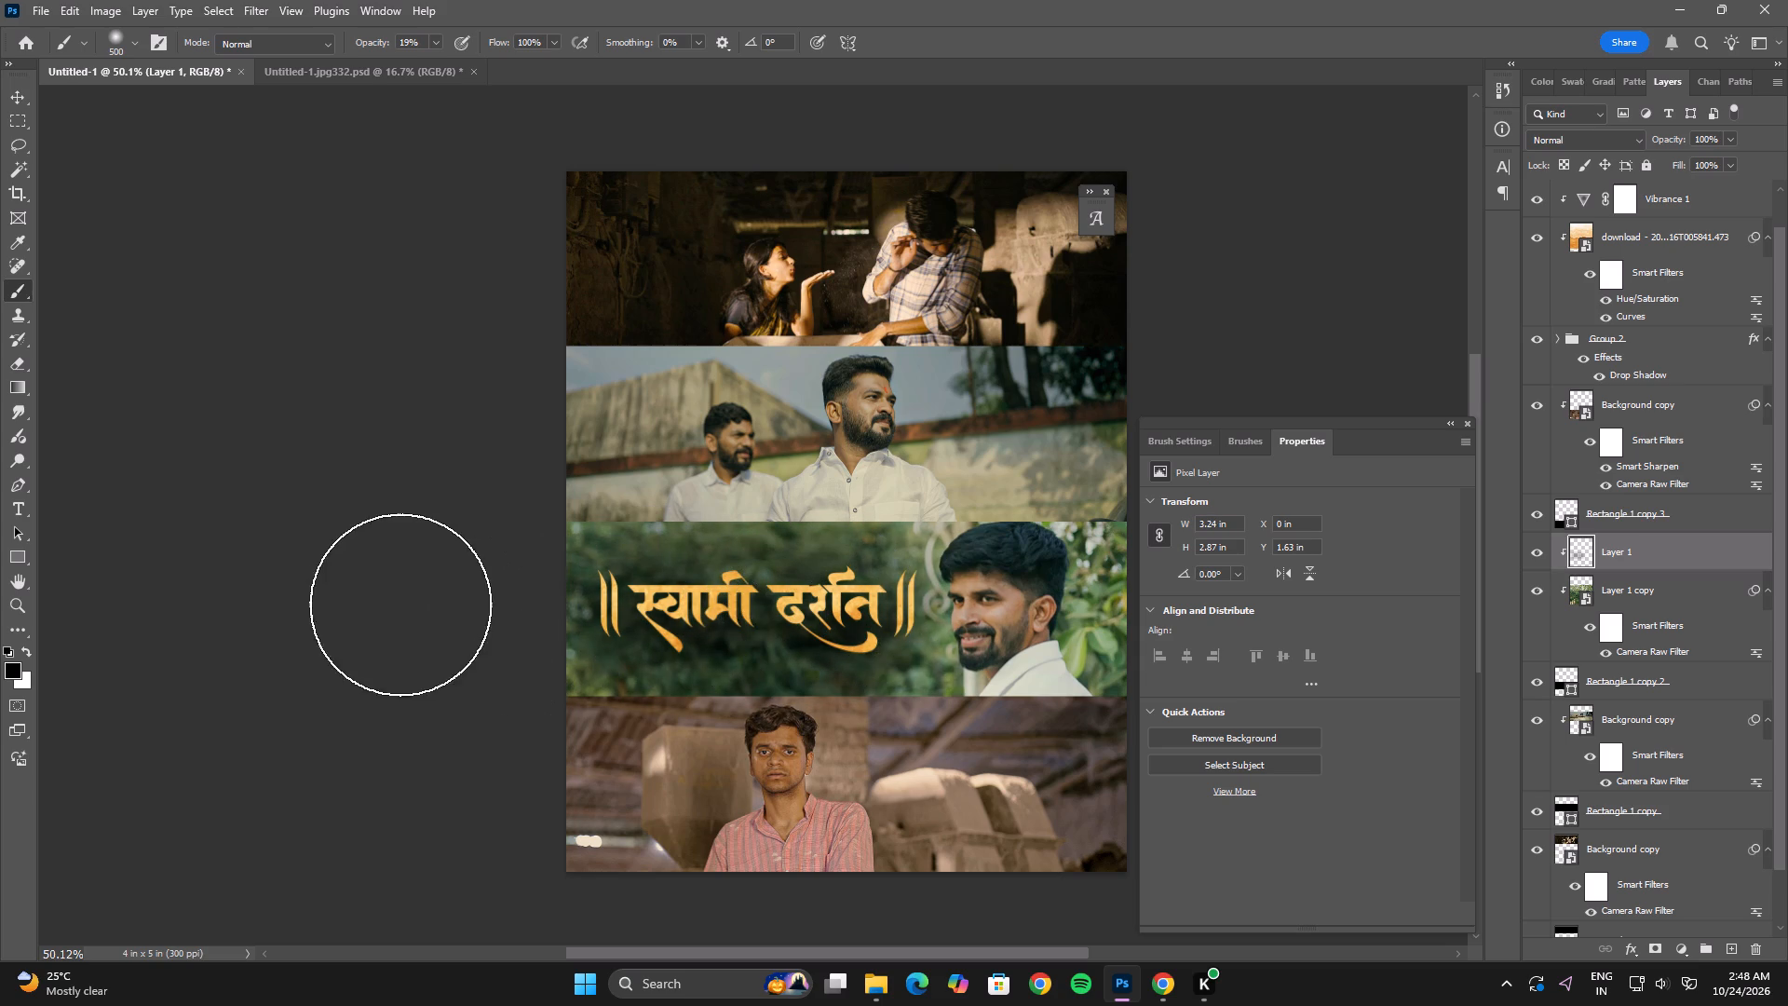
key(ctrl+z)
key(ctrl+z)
Switch to the existing poster document and examine its credit text layers and the group holding the release text.
alt+scroll(400, 586, down, 3)
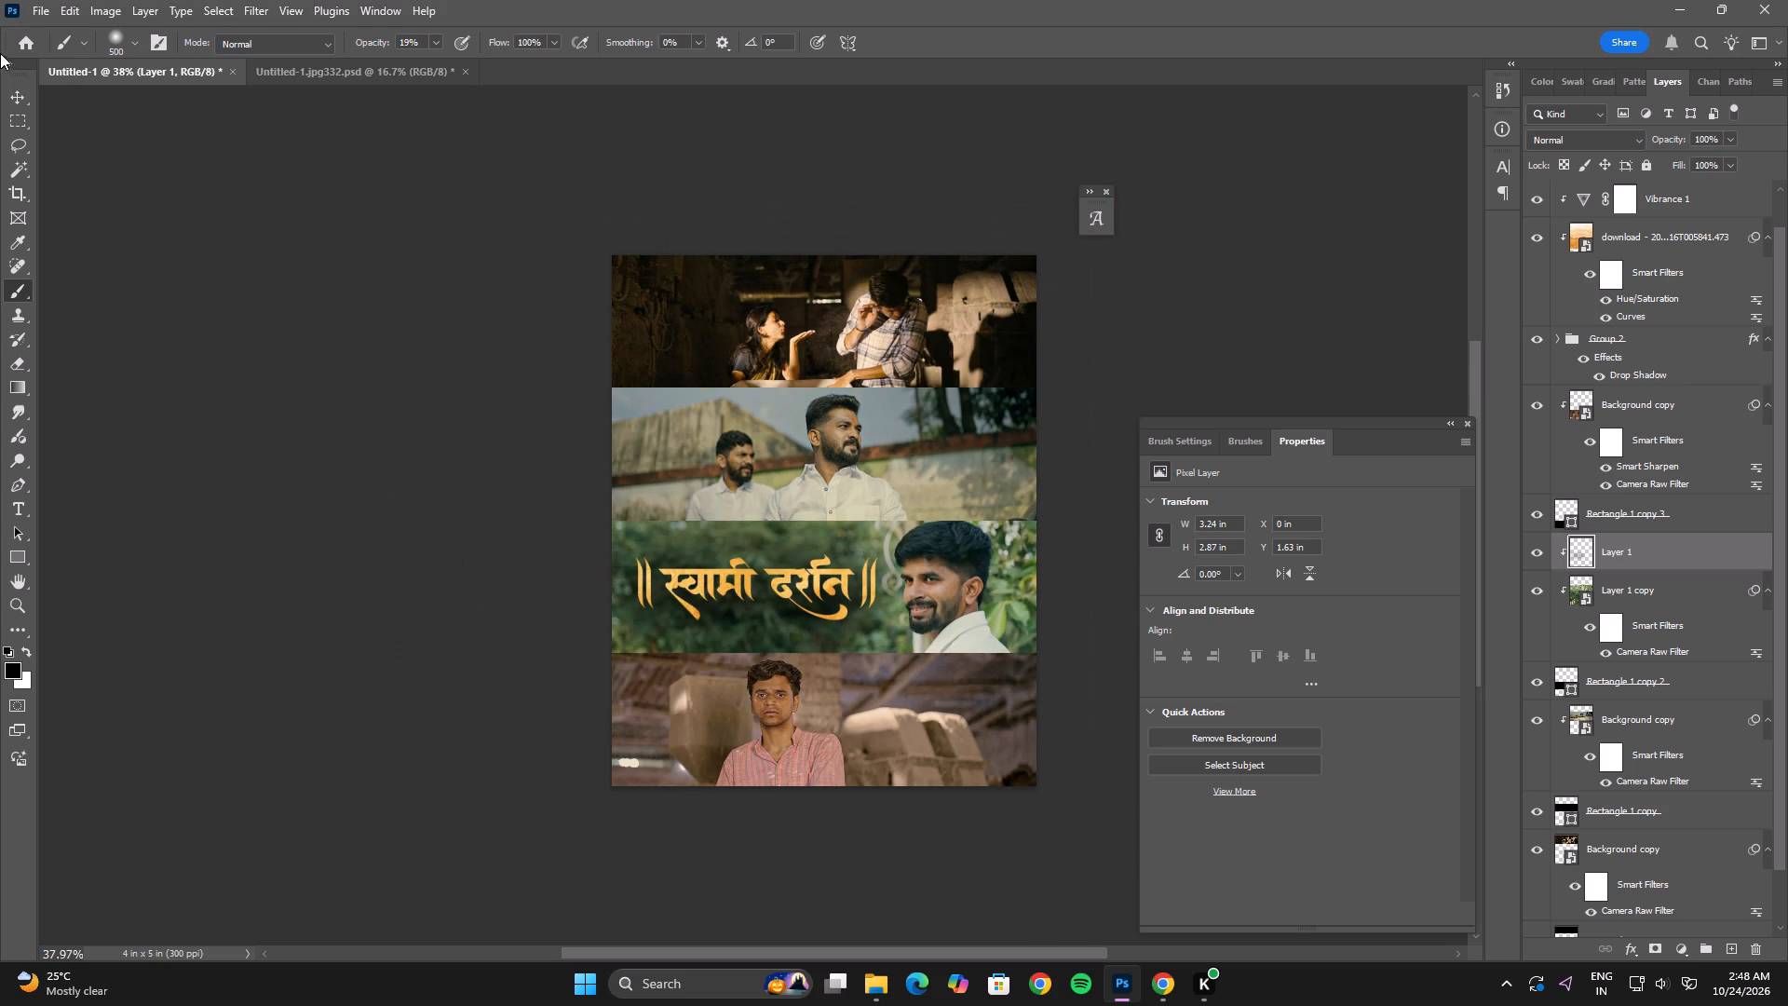
click(16, 95)
click(282, 75)
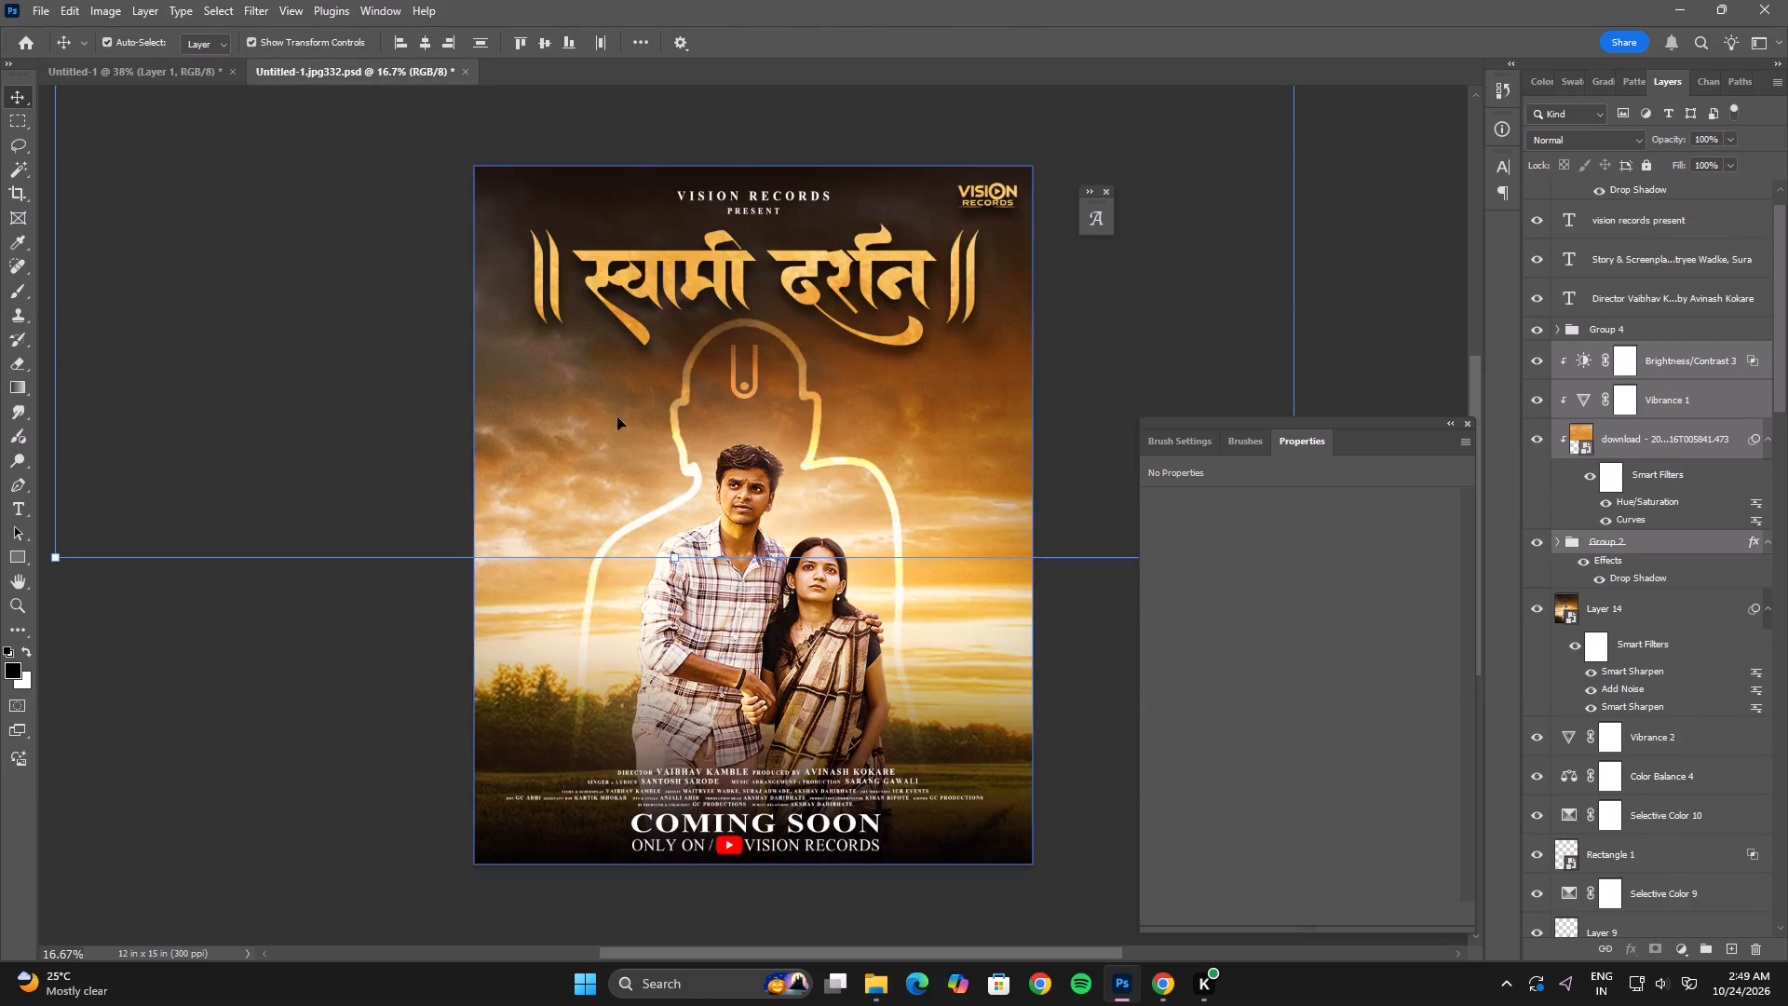
click(737, 773)
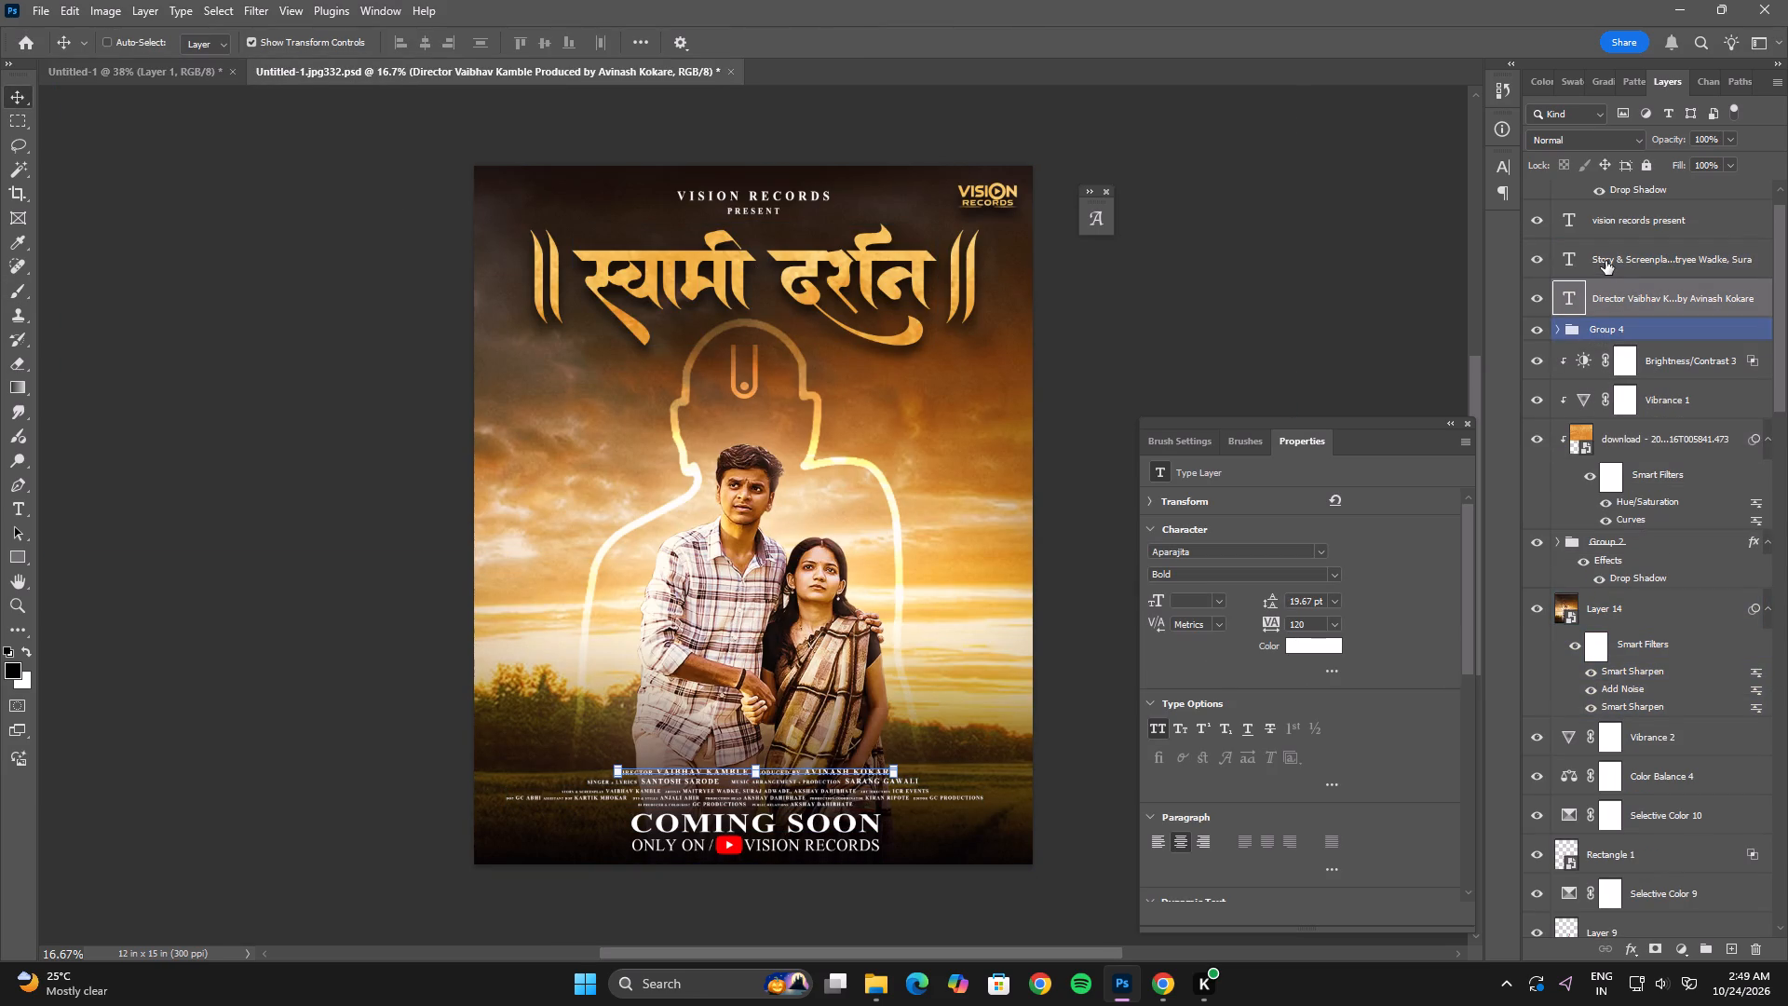
ctrl+click(1605, 261)
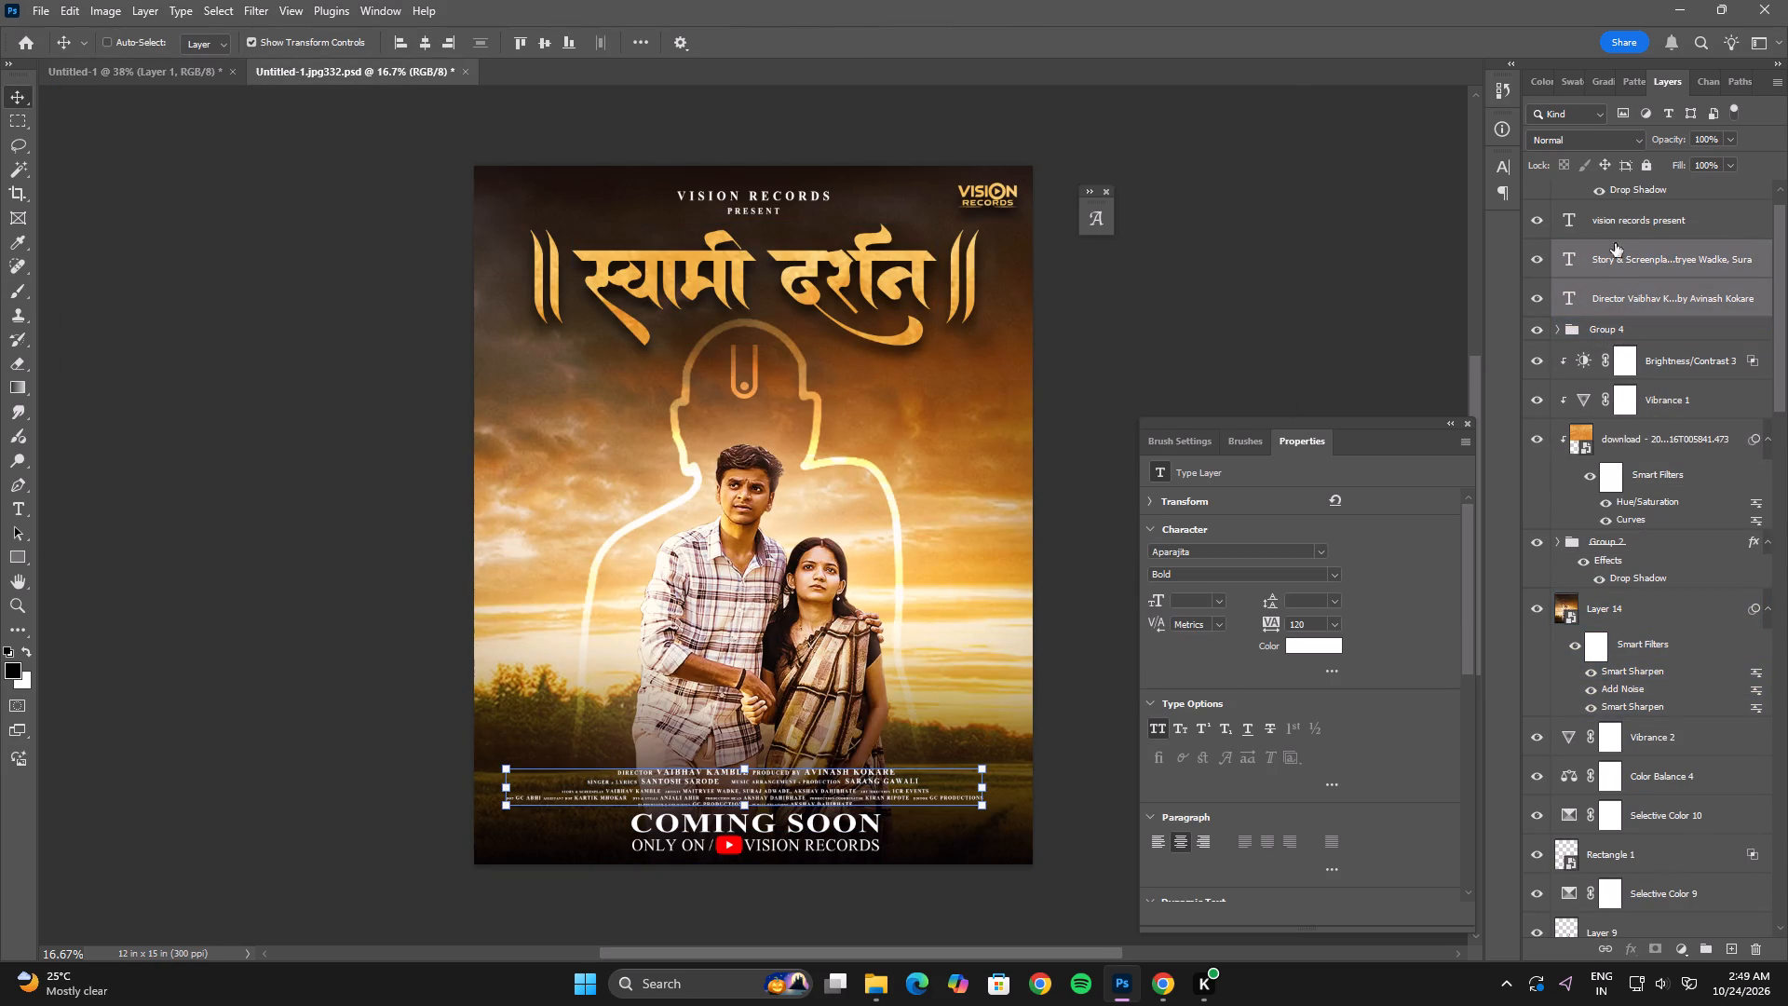
scroll(1652, 537, up, 1)
scroll(1654, 400, up, 3)
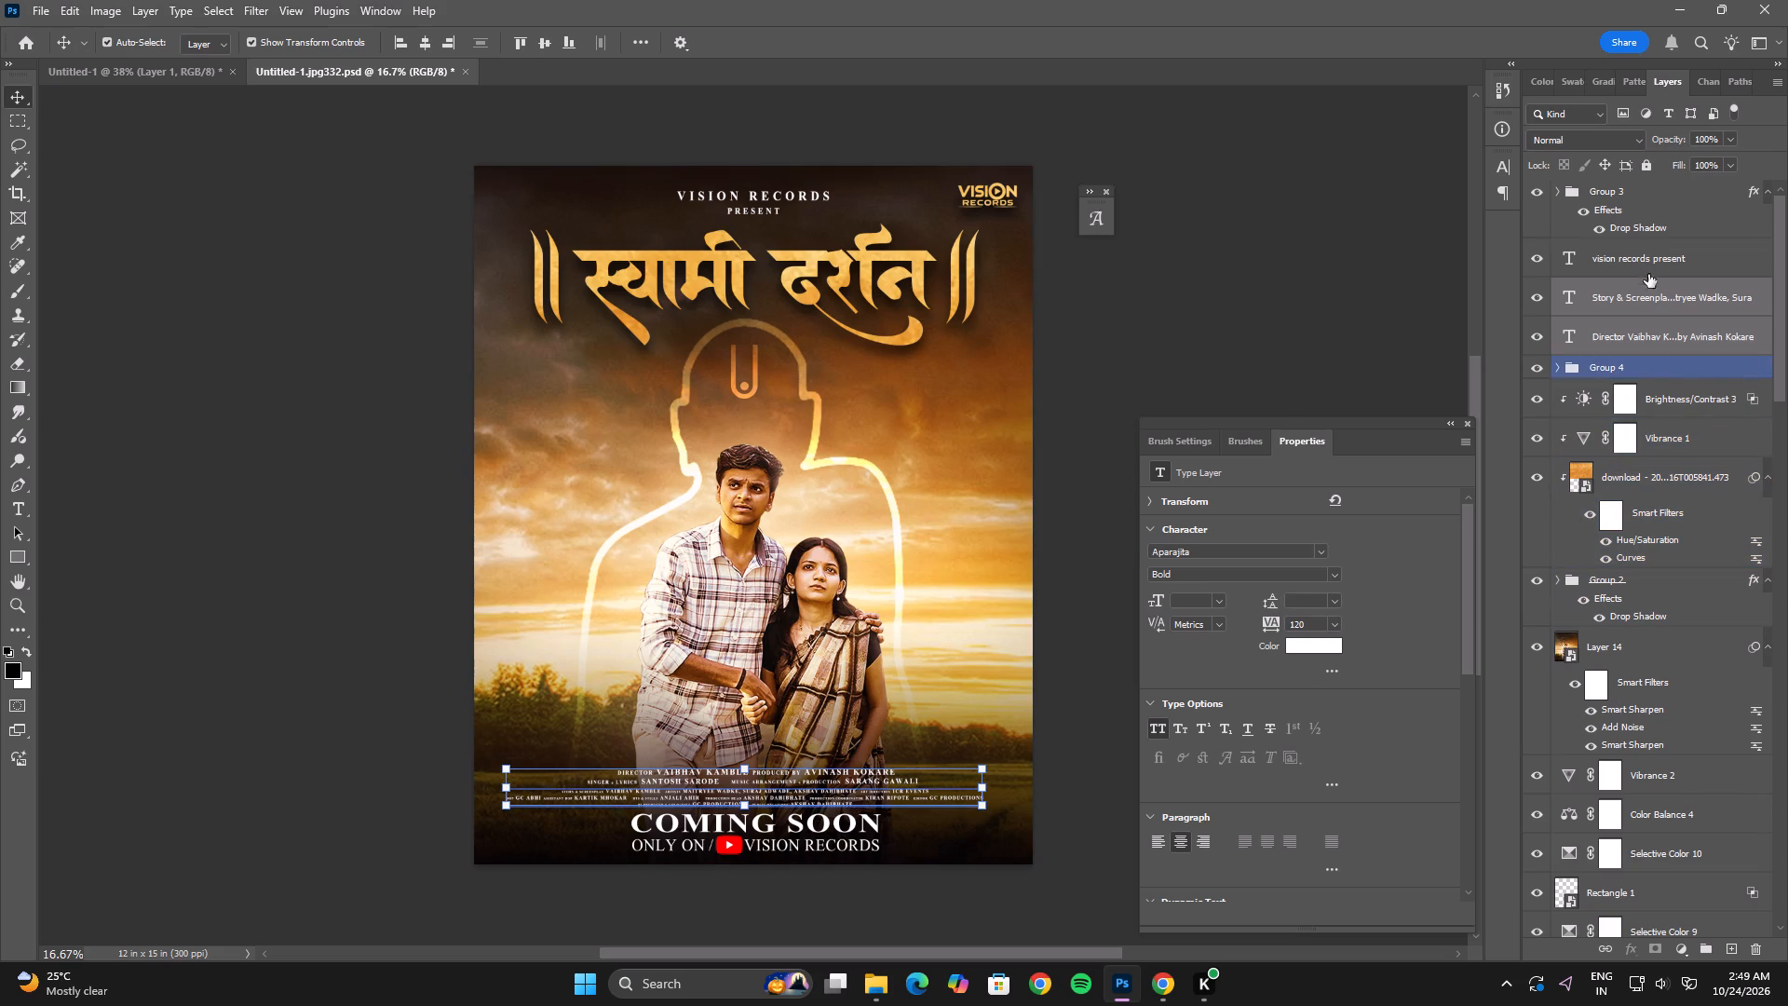
click(1556, 190)
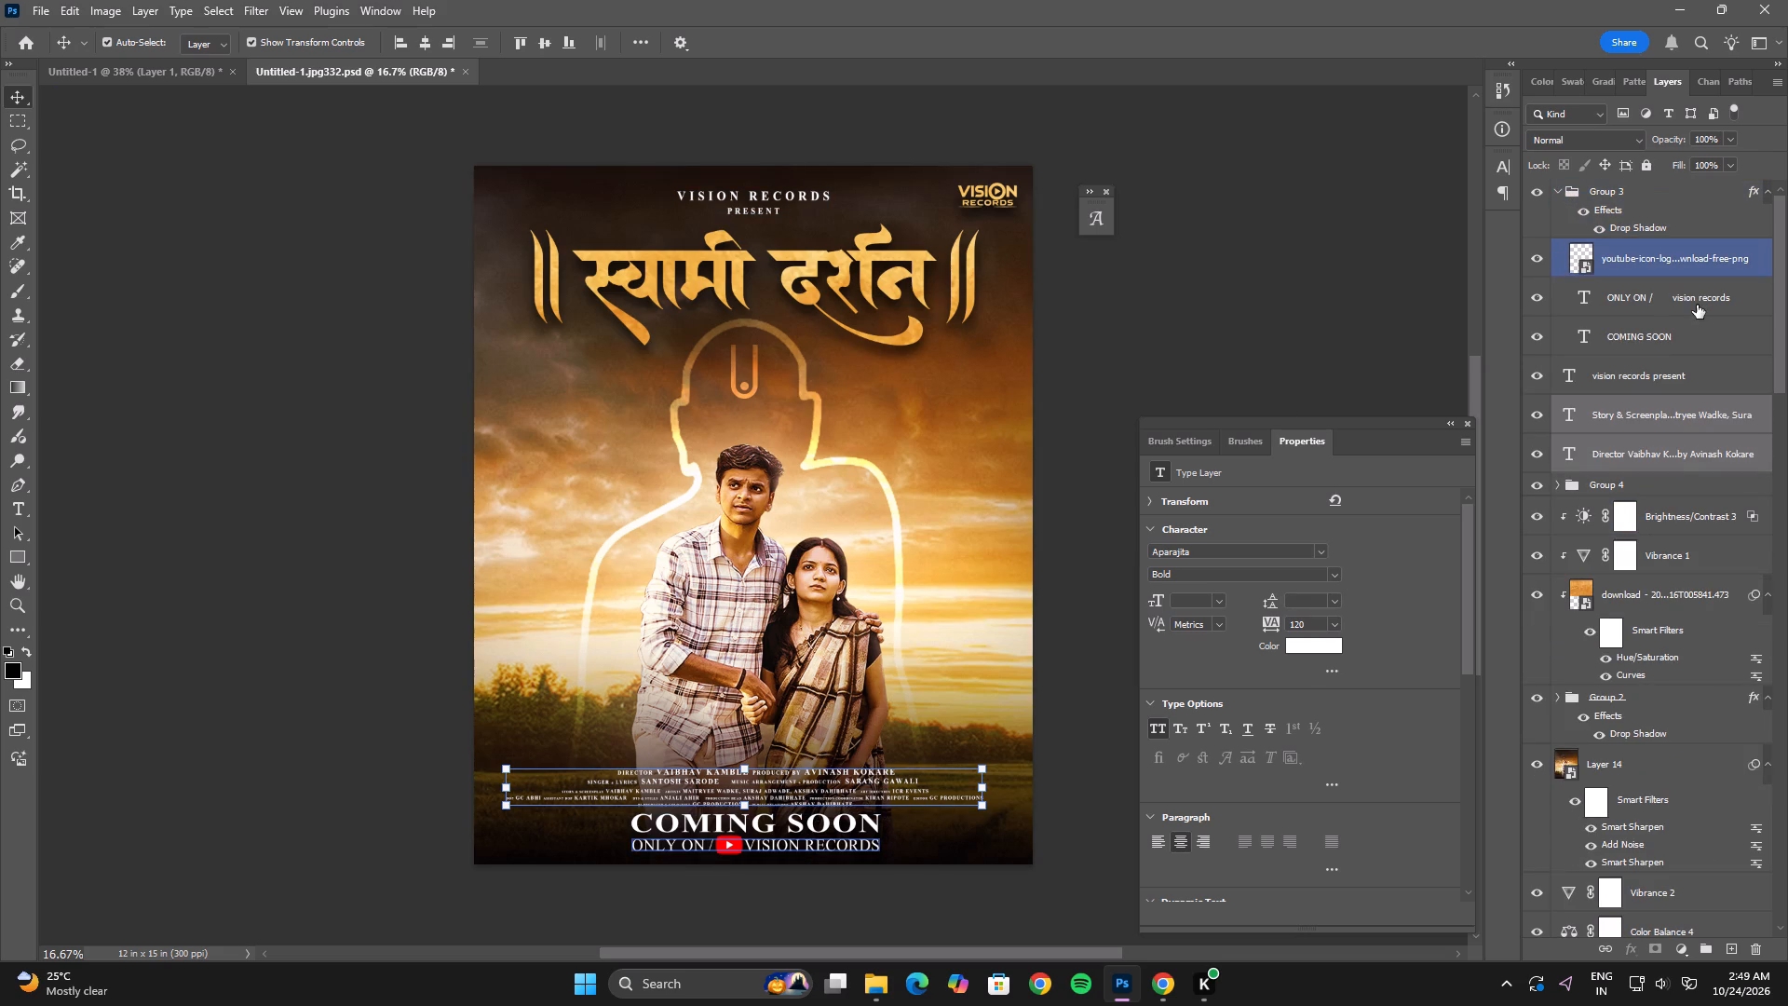
scroll(1679, 540, down, 2)
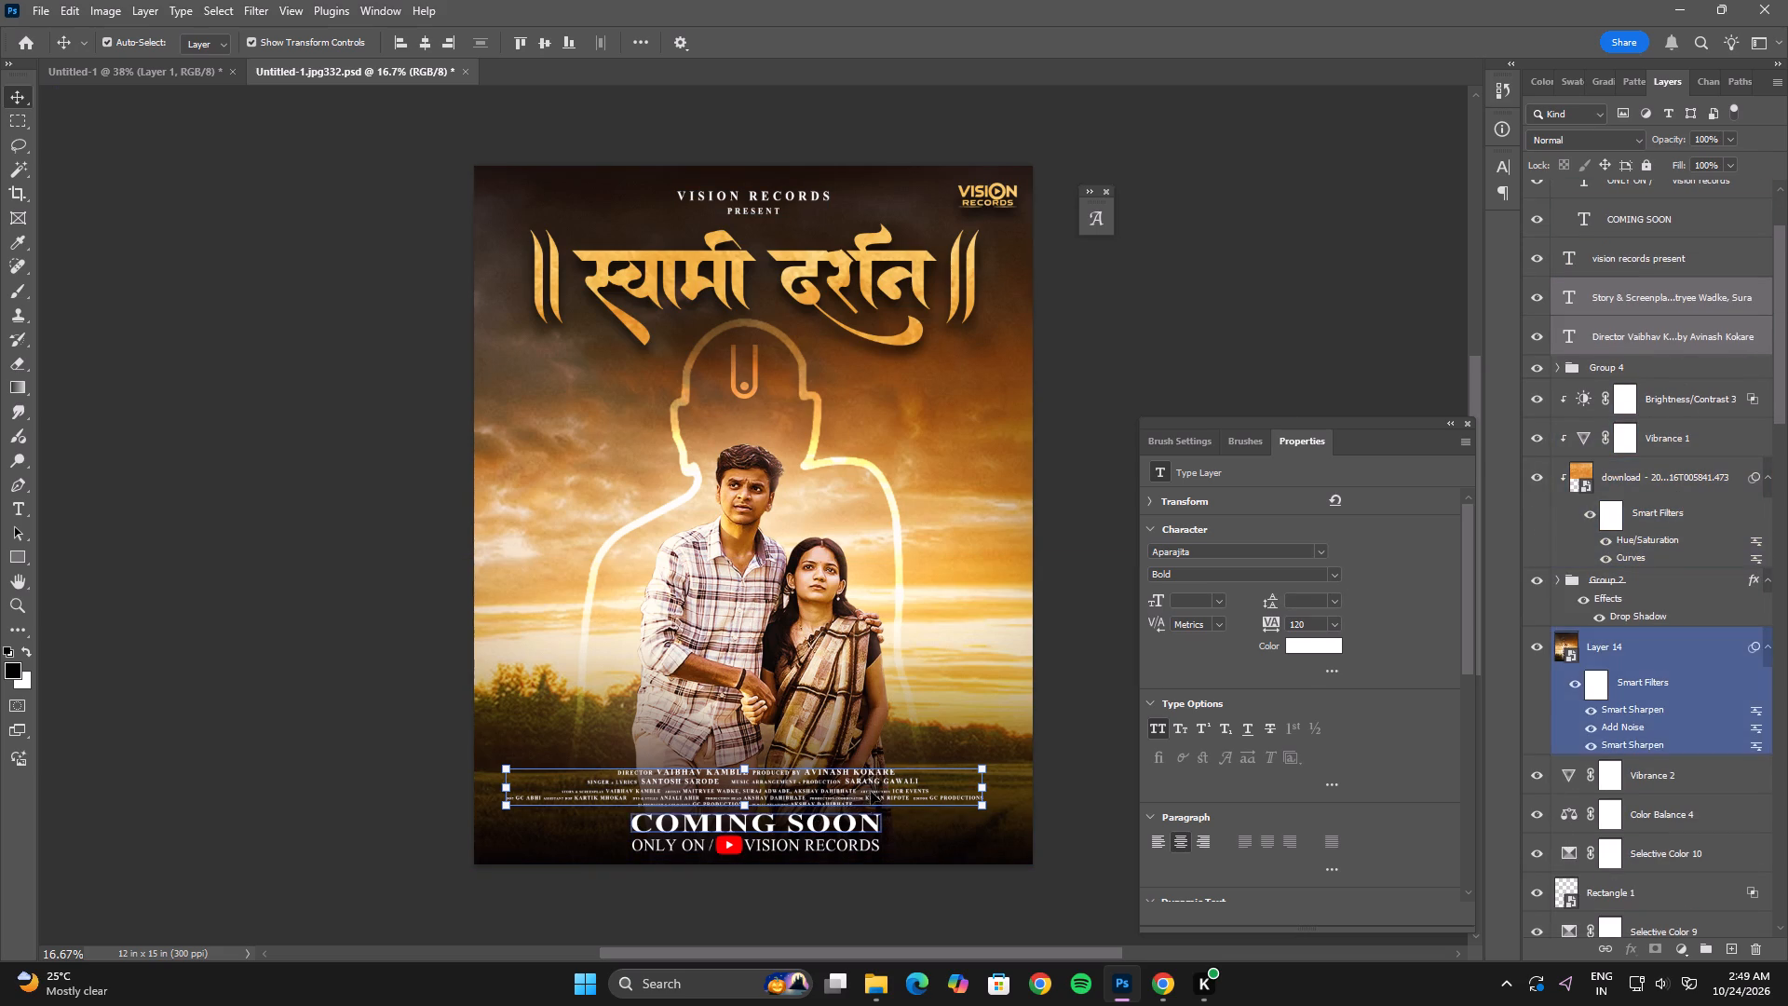
Copy the director/producer line, the singer/music group and the small story credits block from the poster into the four-still layout.
click(730, 788)
click(789, 705)
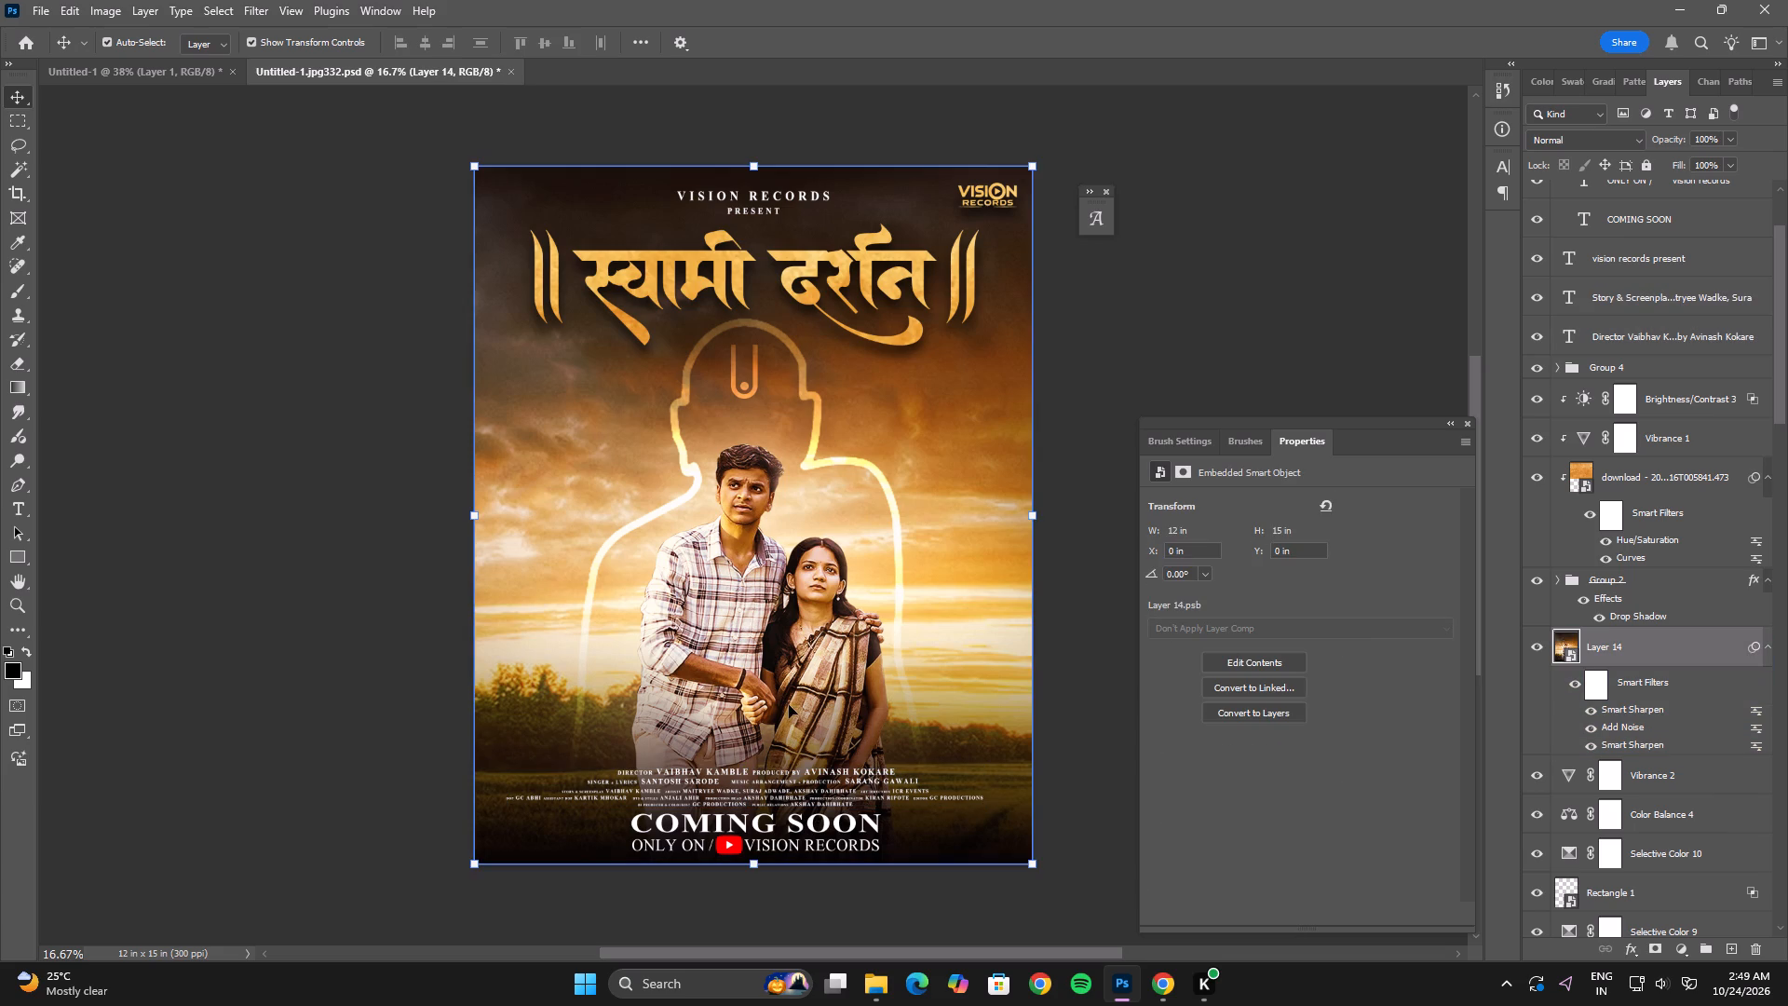
click(697, 778)
click(698, 786)
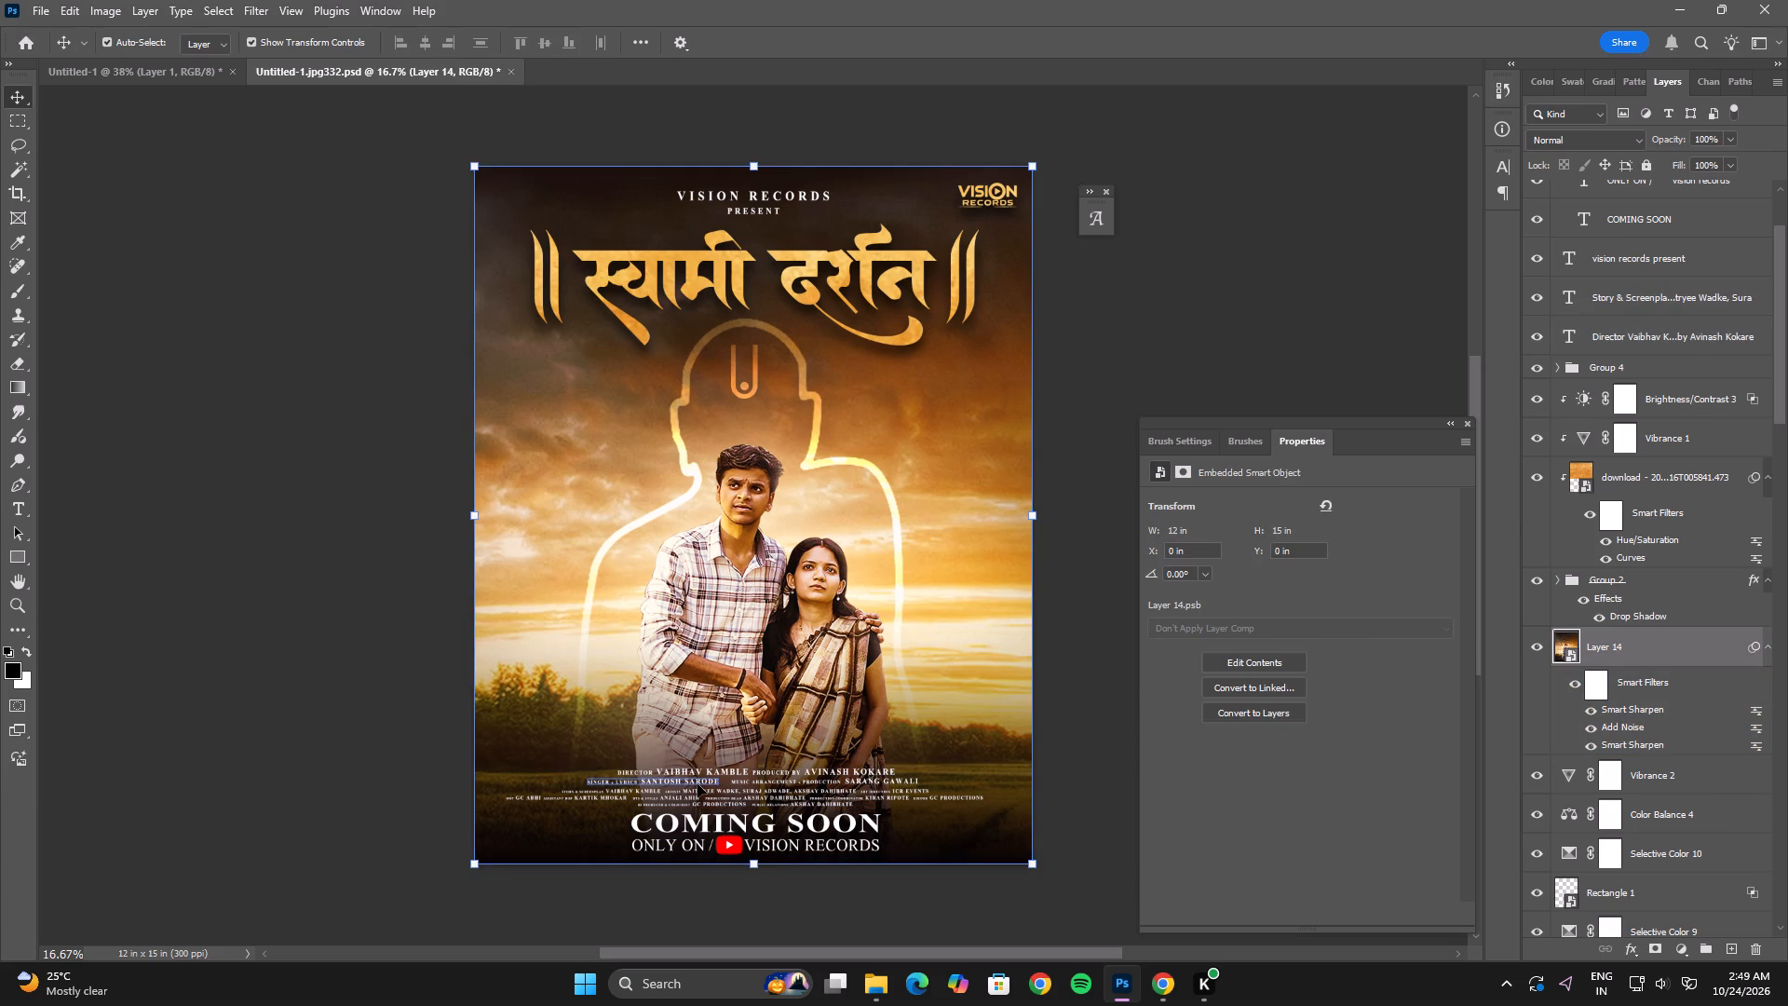
click(698, 784)
click(1558, 371)
click(1589, 368)
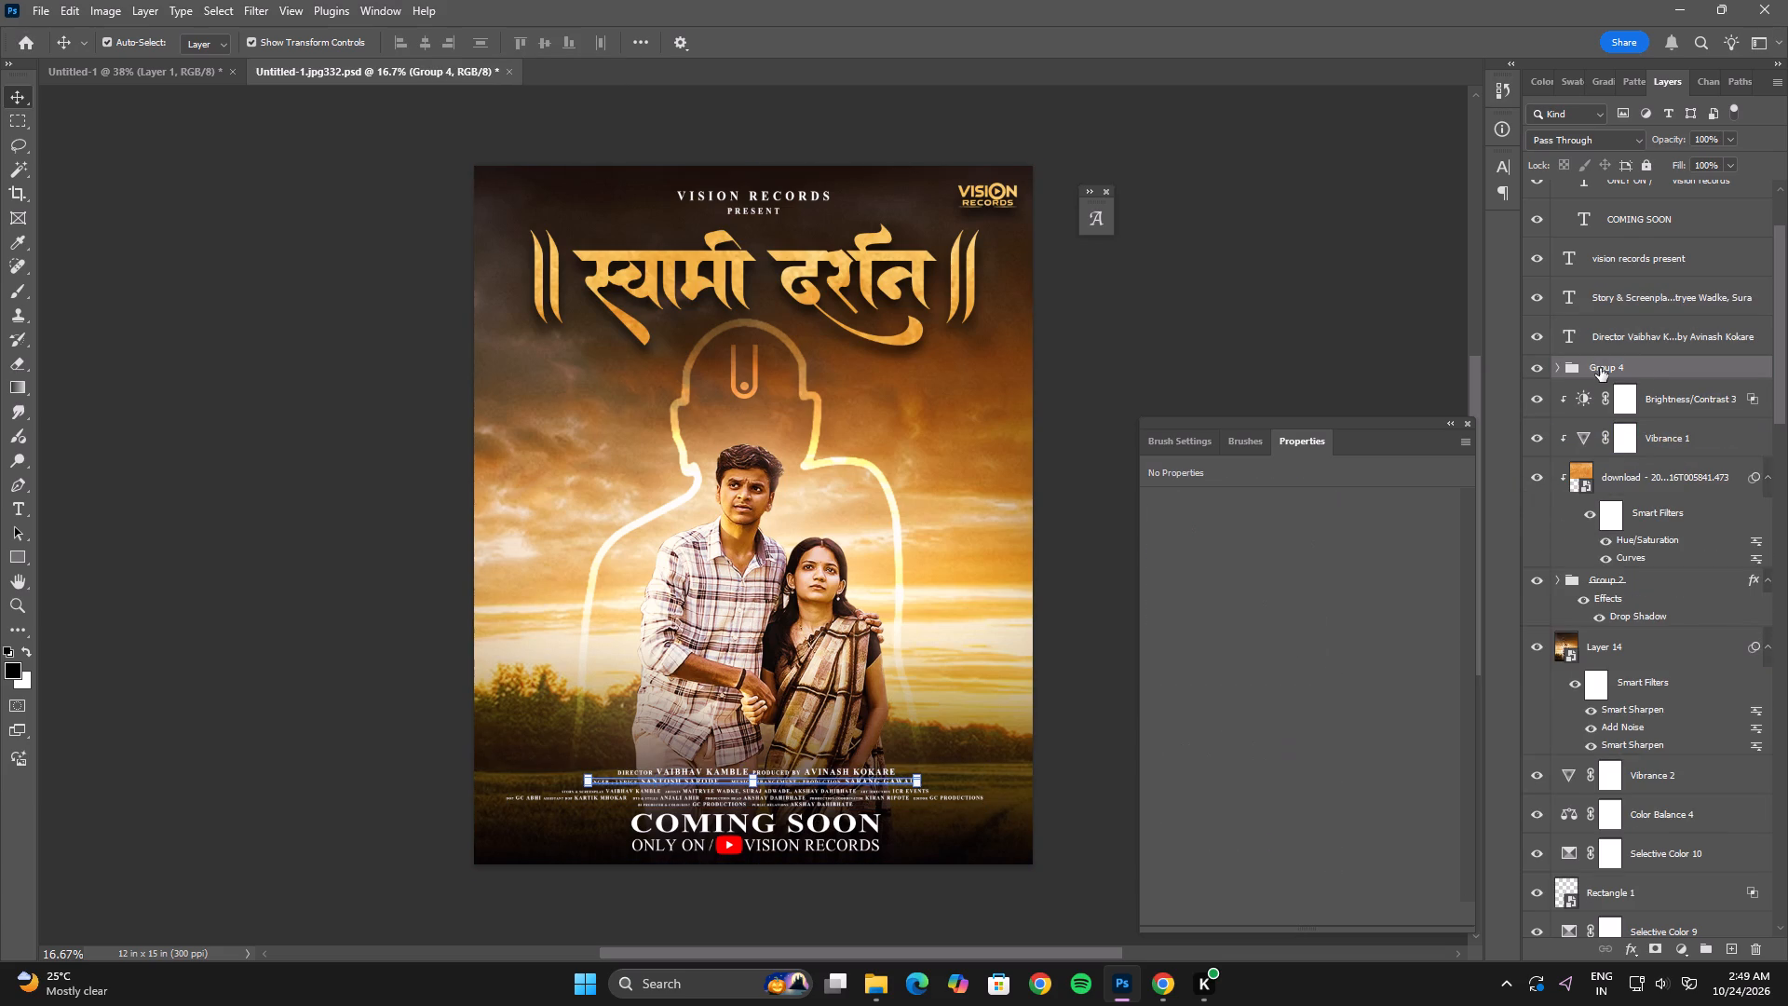
scroll(1651, 415, up, 8)
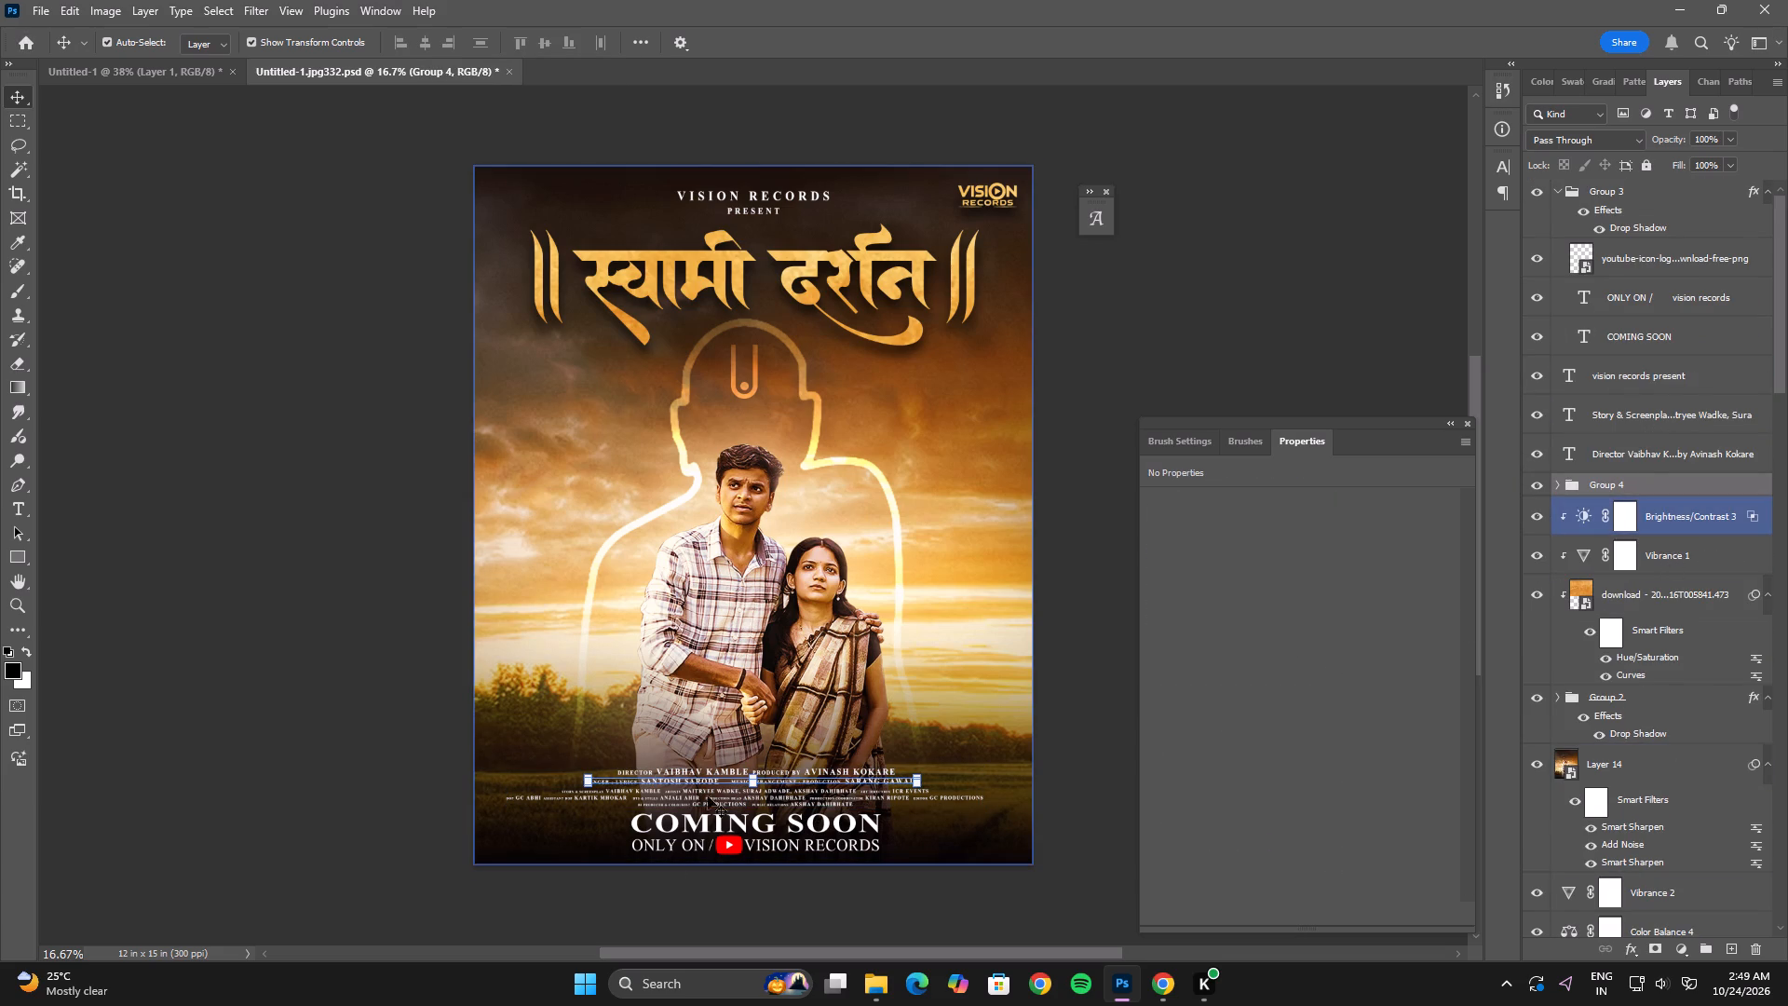
scroll(844, 796, up, 11)
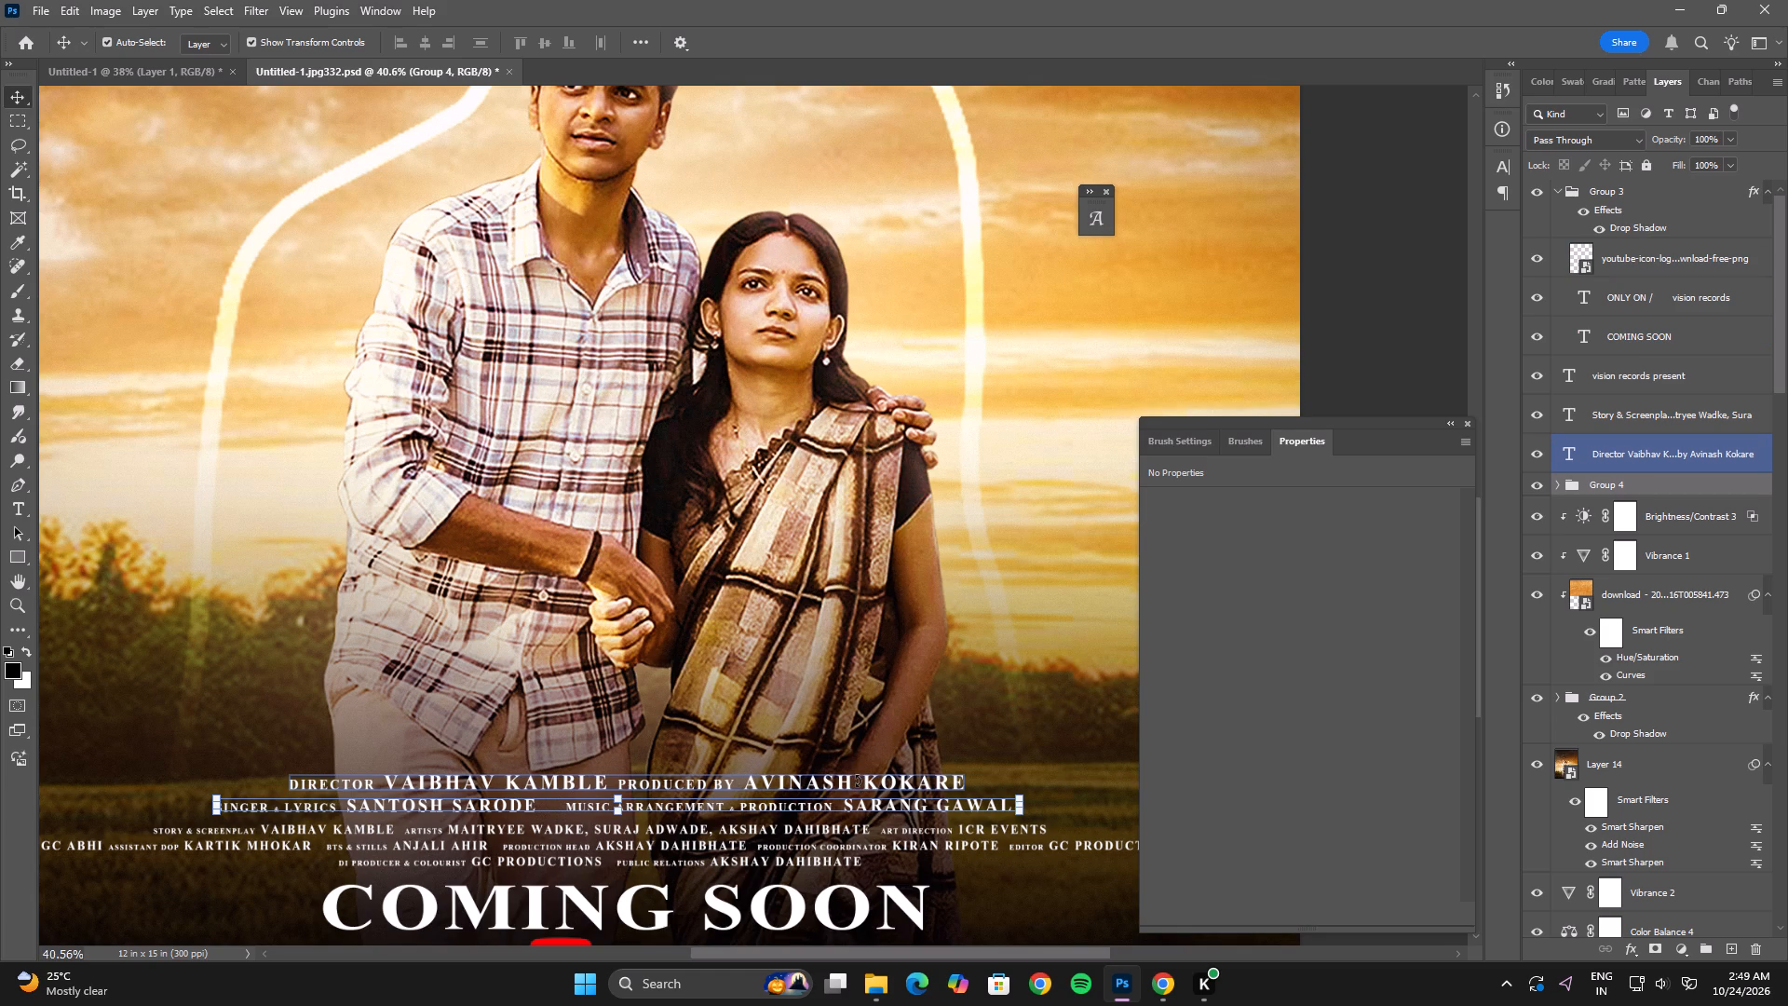
shift+click(862, 775)
shift+click(834, 840)
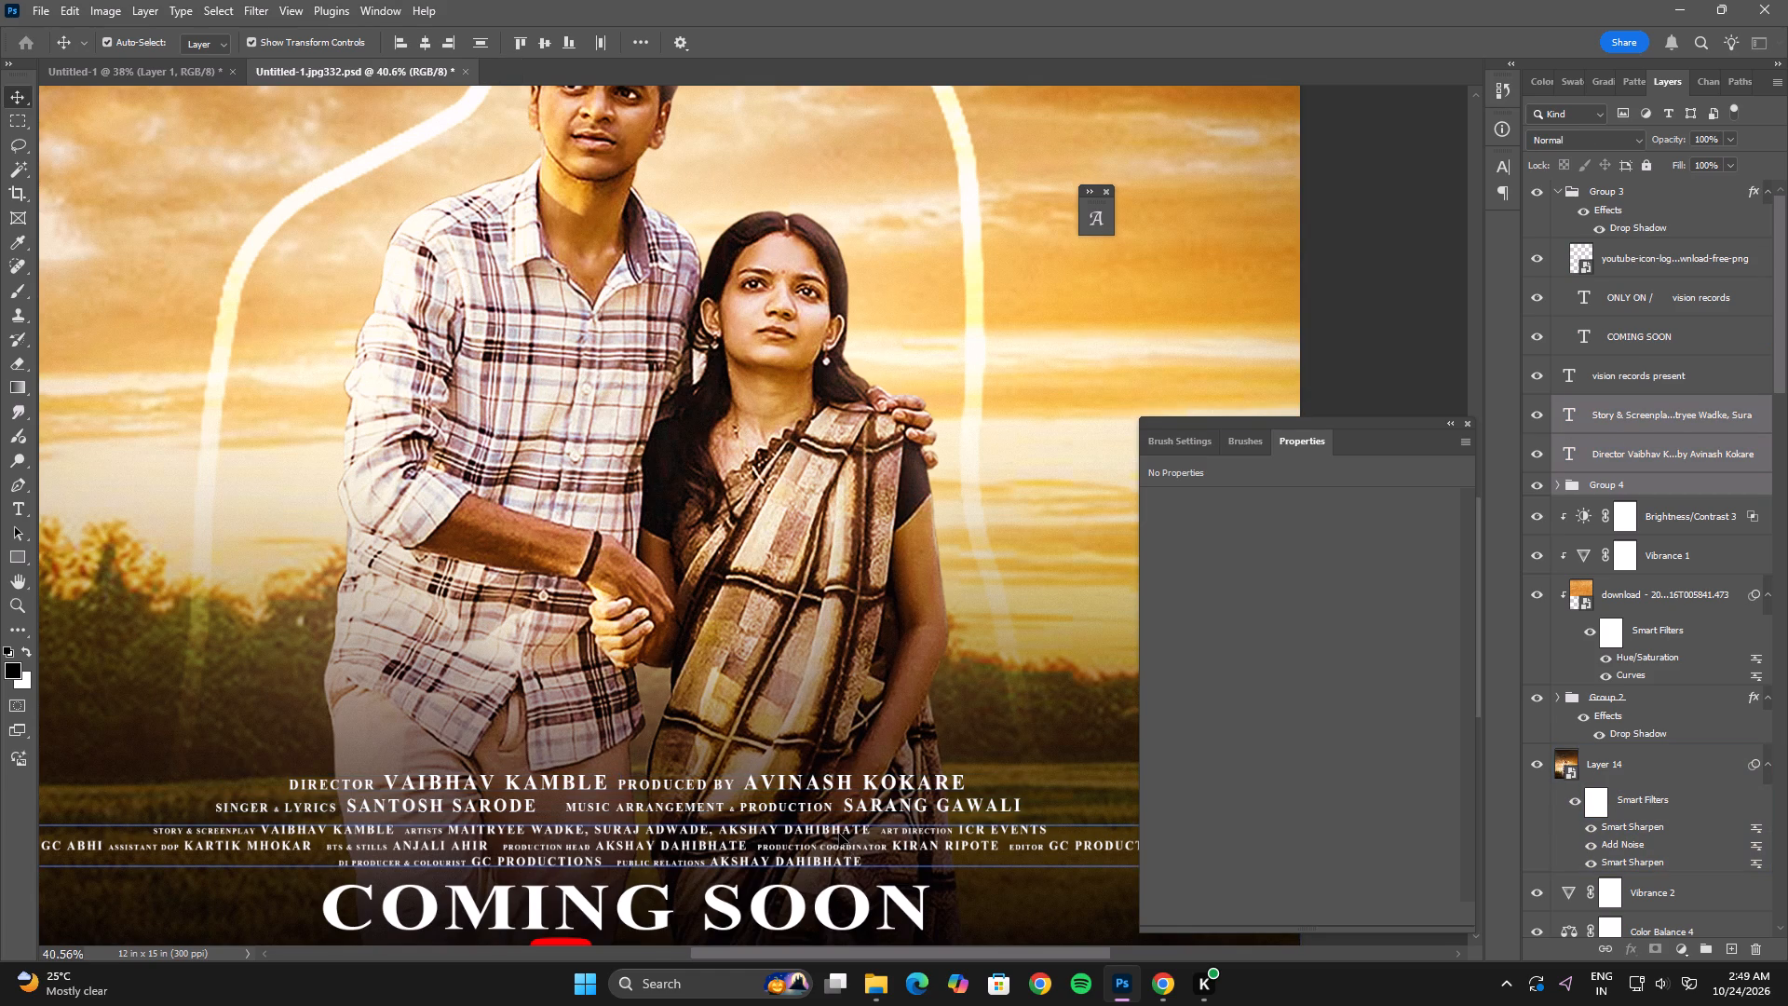
alt+scroll(839, 834, down, 5)
drag(844, 831, 200, 34)
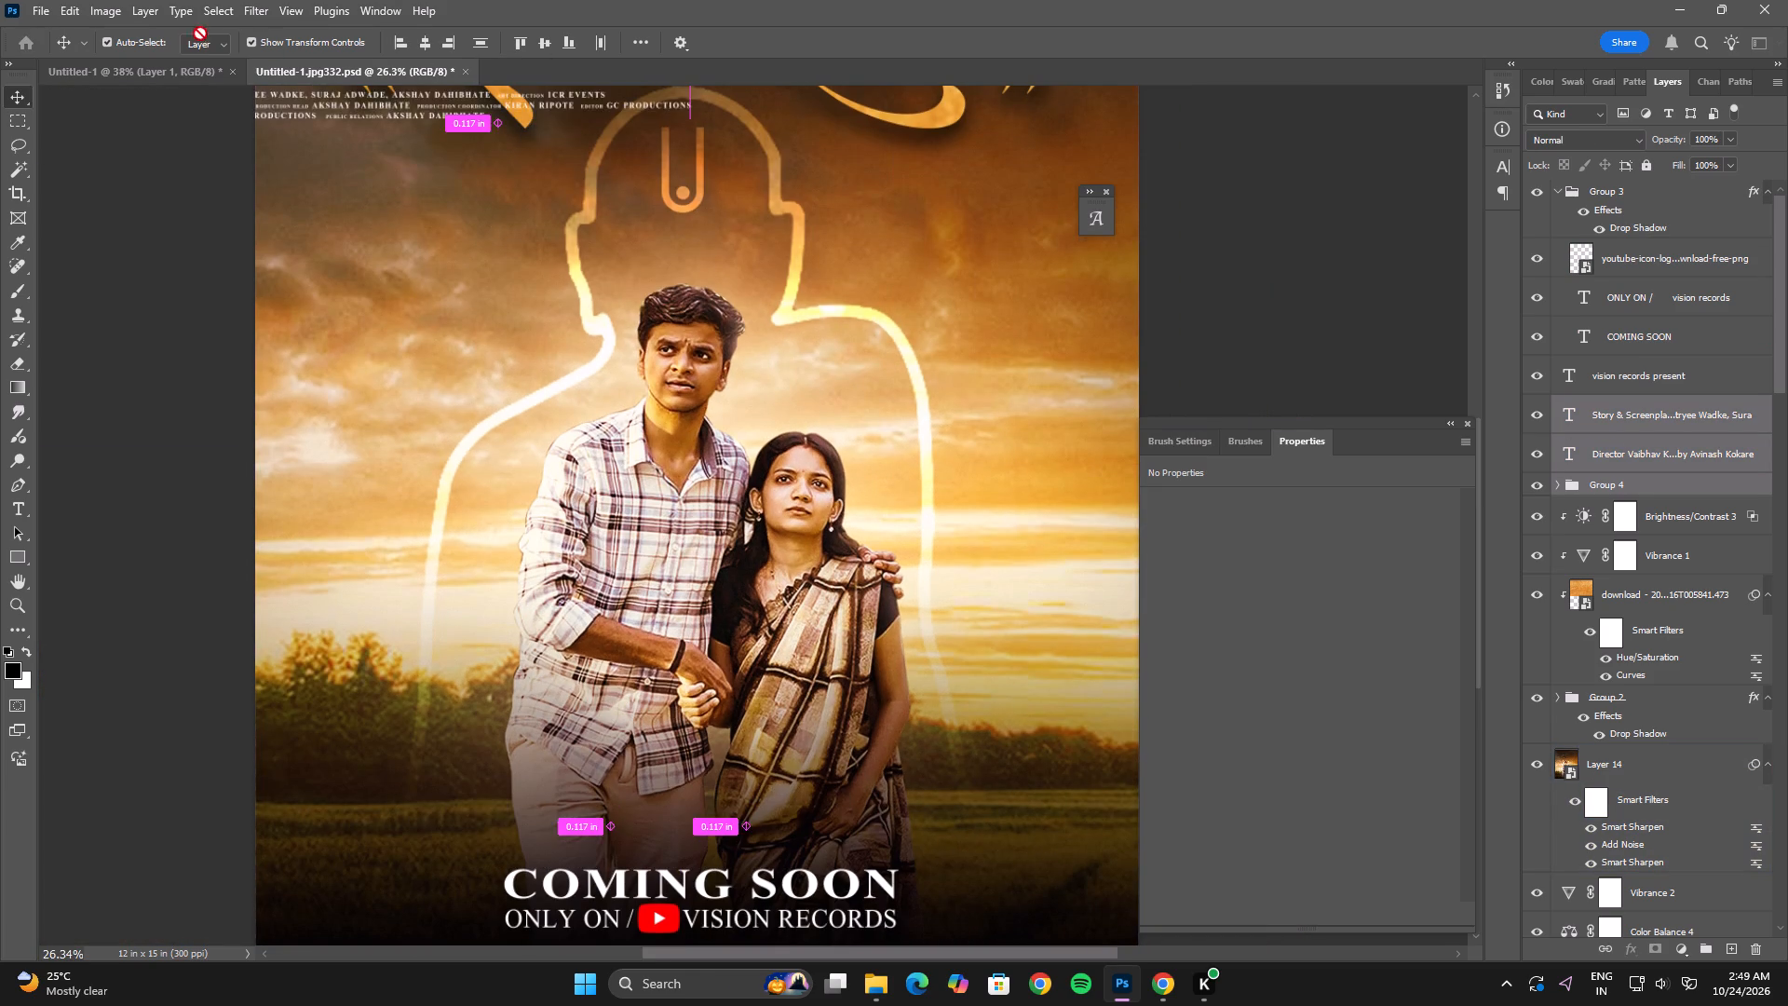
drag(200, 34, 782, 655)
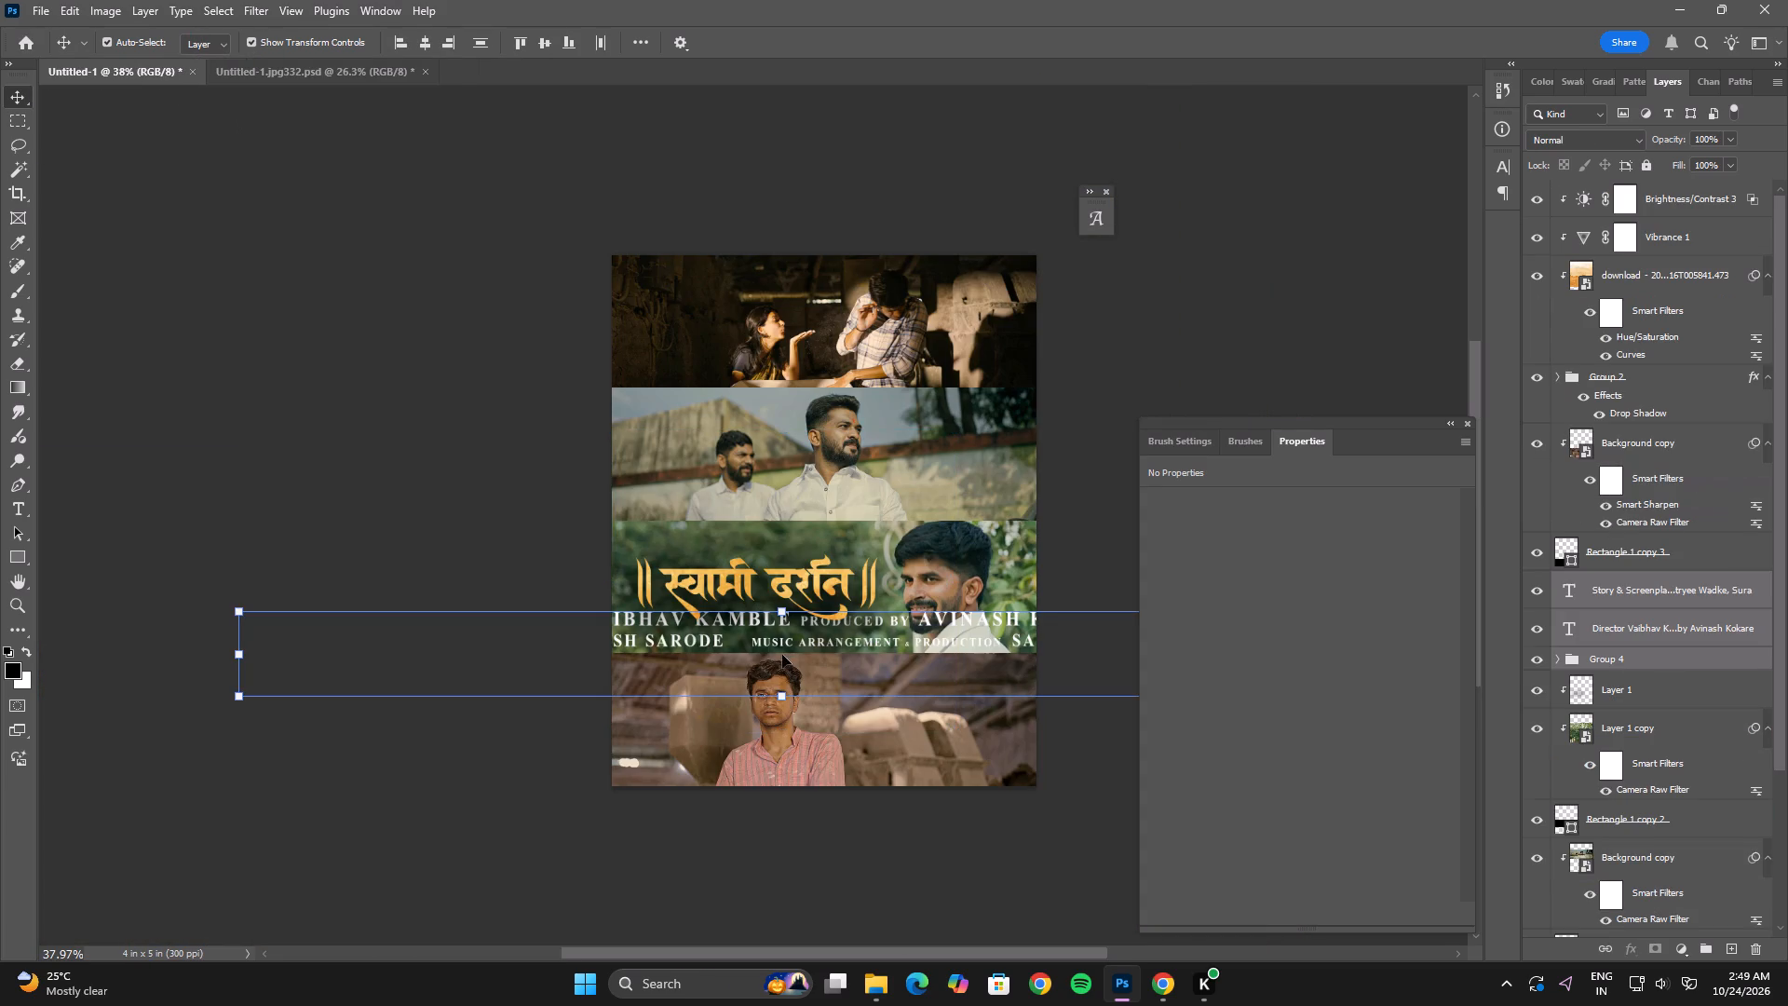
Scale the copied credits down to about 16% and place them beneath the golden title in the green strip.
drag(778, 604, 778, 618)
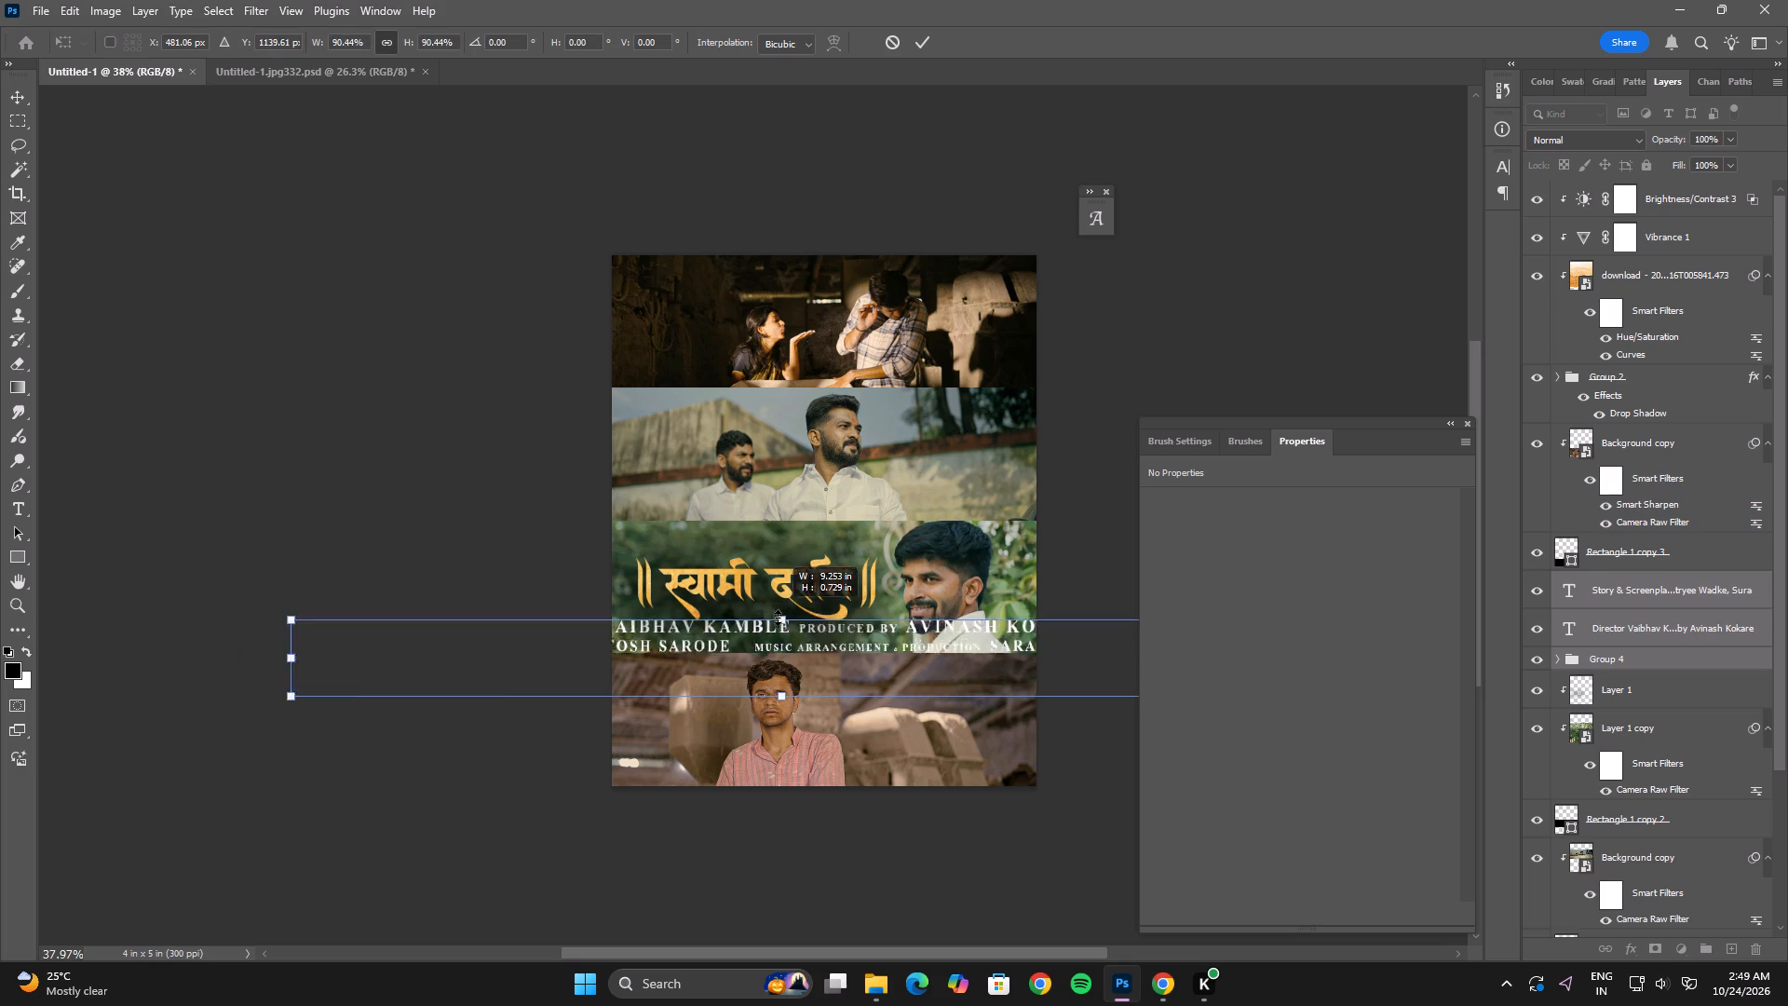
drag(778, 618, 781, 675)
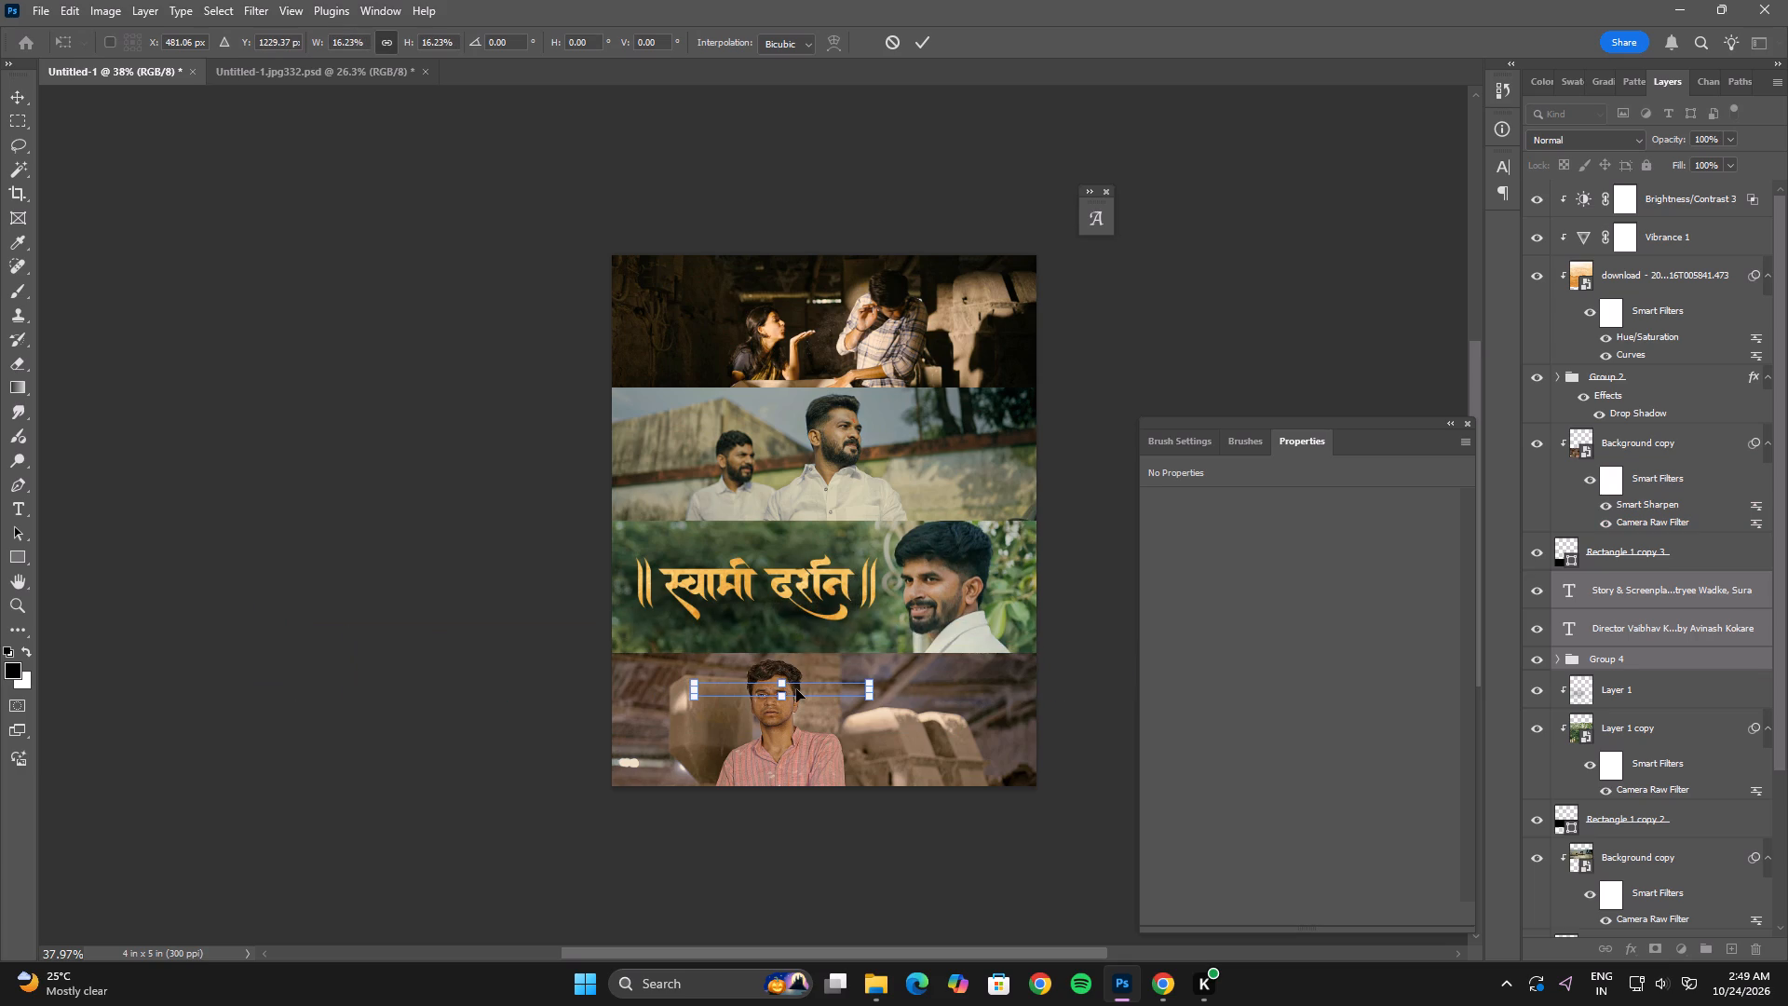
drag(796, 689, 785, 634)
double_click(785, 634)
click(804, 695)
Hide the small story and screenplay credits block beneath the title.
alt+scroll(793, 669, up, 6)
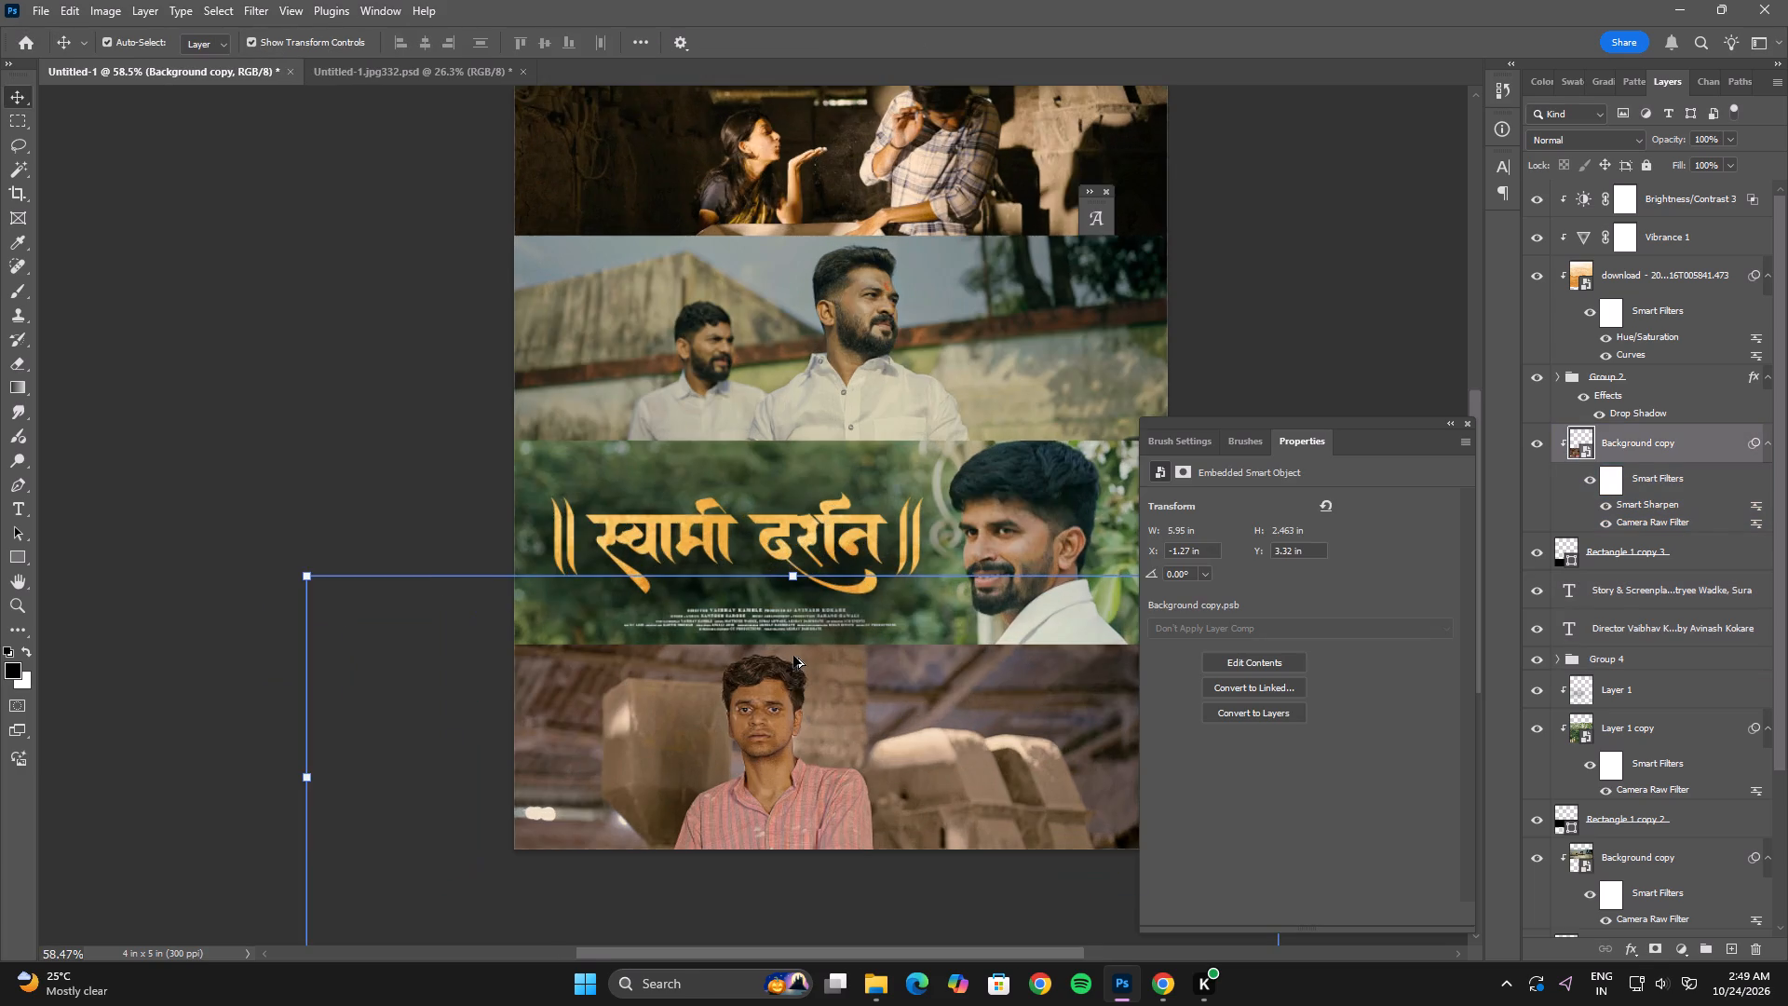
alt+scroll(793, 656, up, 7)
click(792, 603)
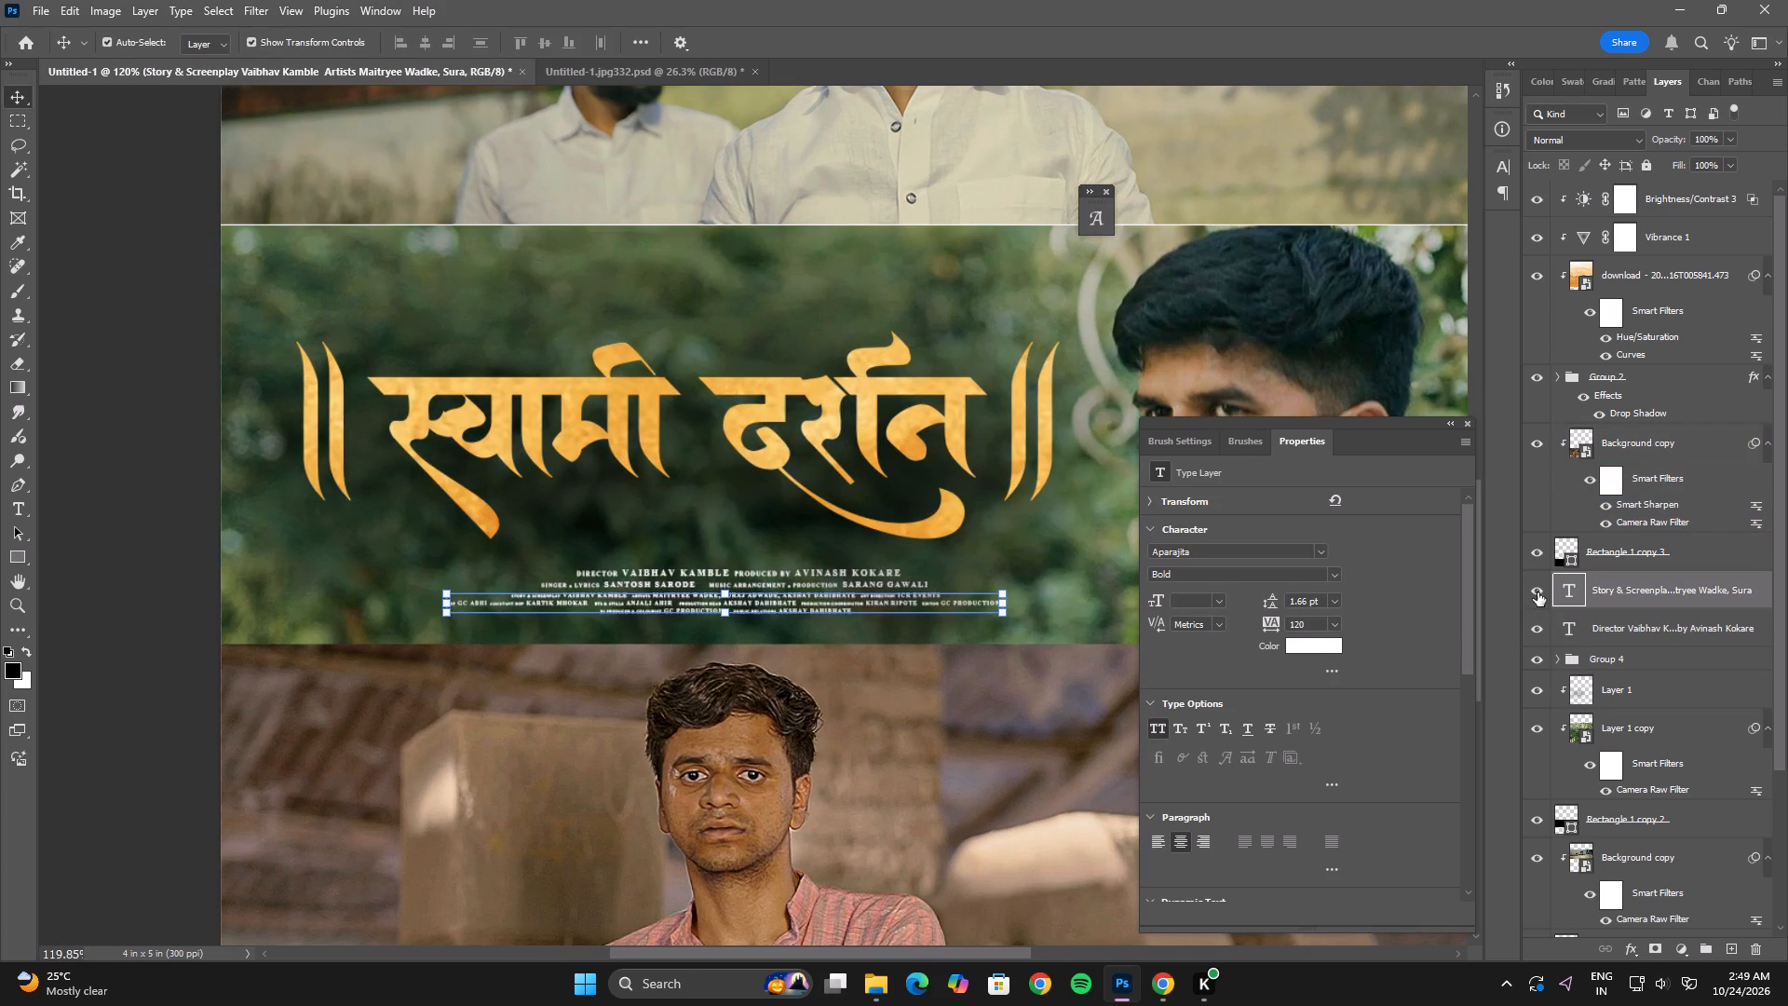
click(1533, 589)
Bring the director/producer line and the singer/music group to the top of the layer stack.
click(1627, 624)
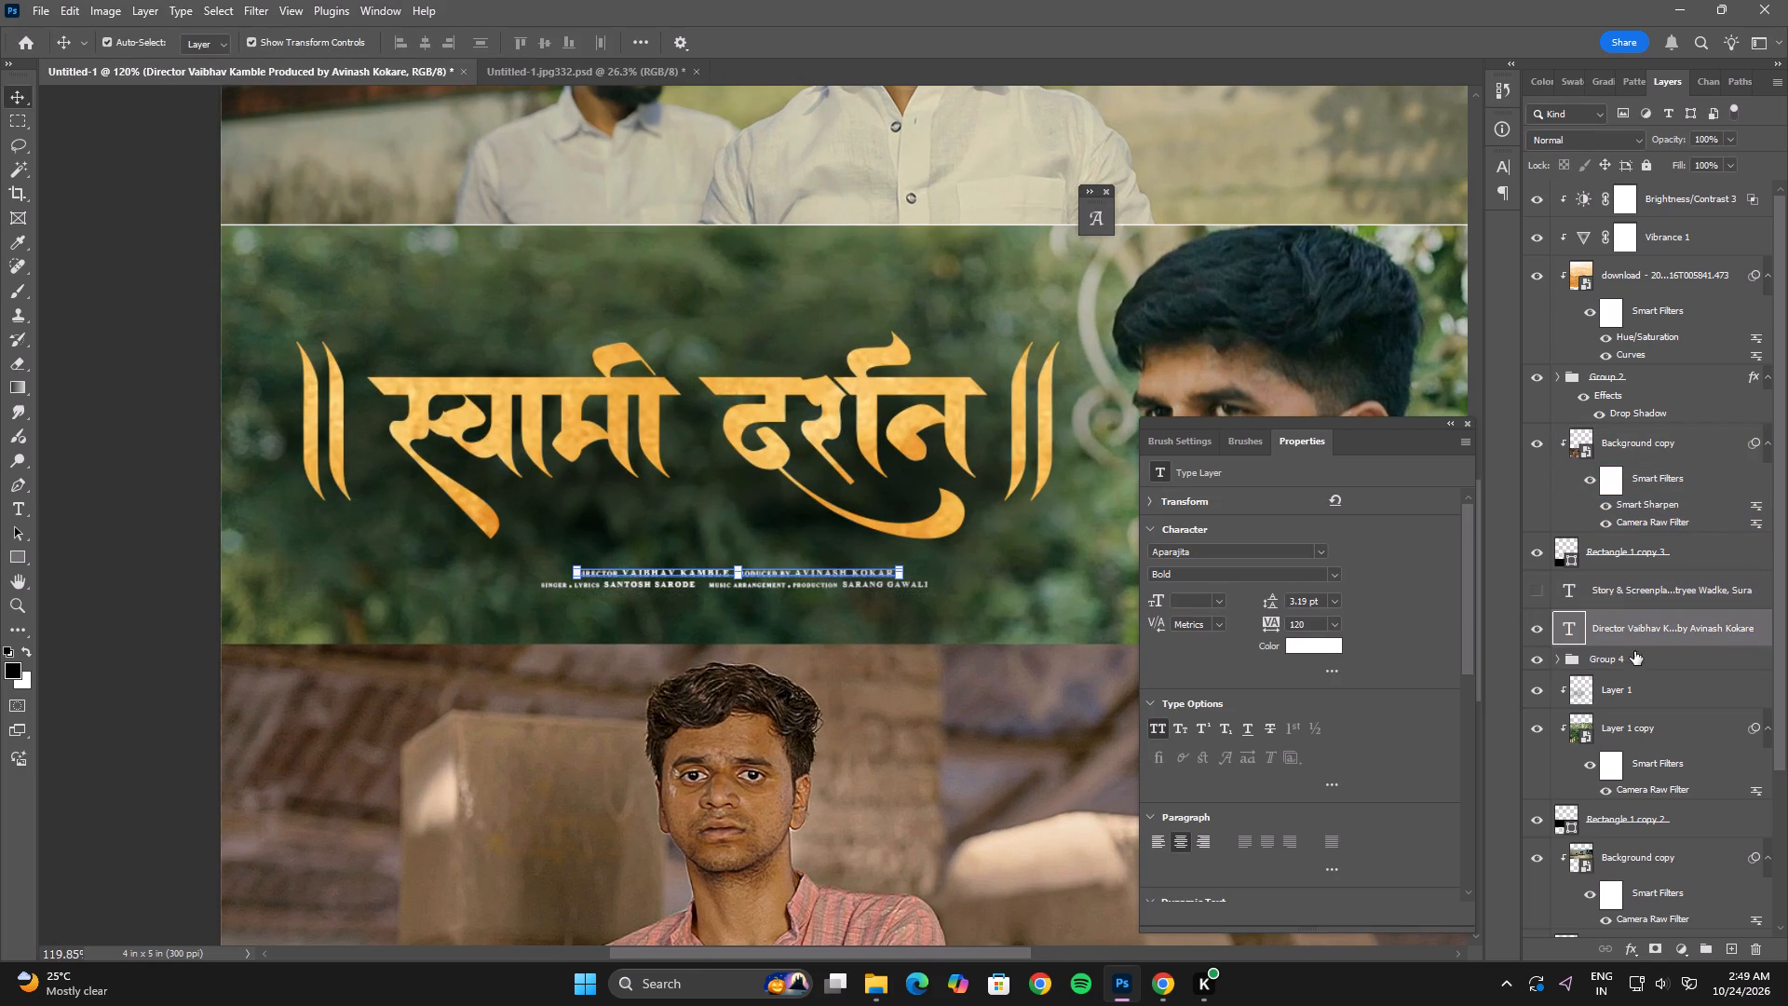
shift+click(1635, 659)
key(ctrl+shift+bracketright)
key(ctrl+shift+bracketright)
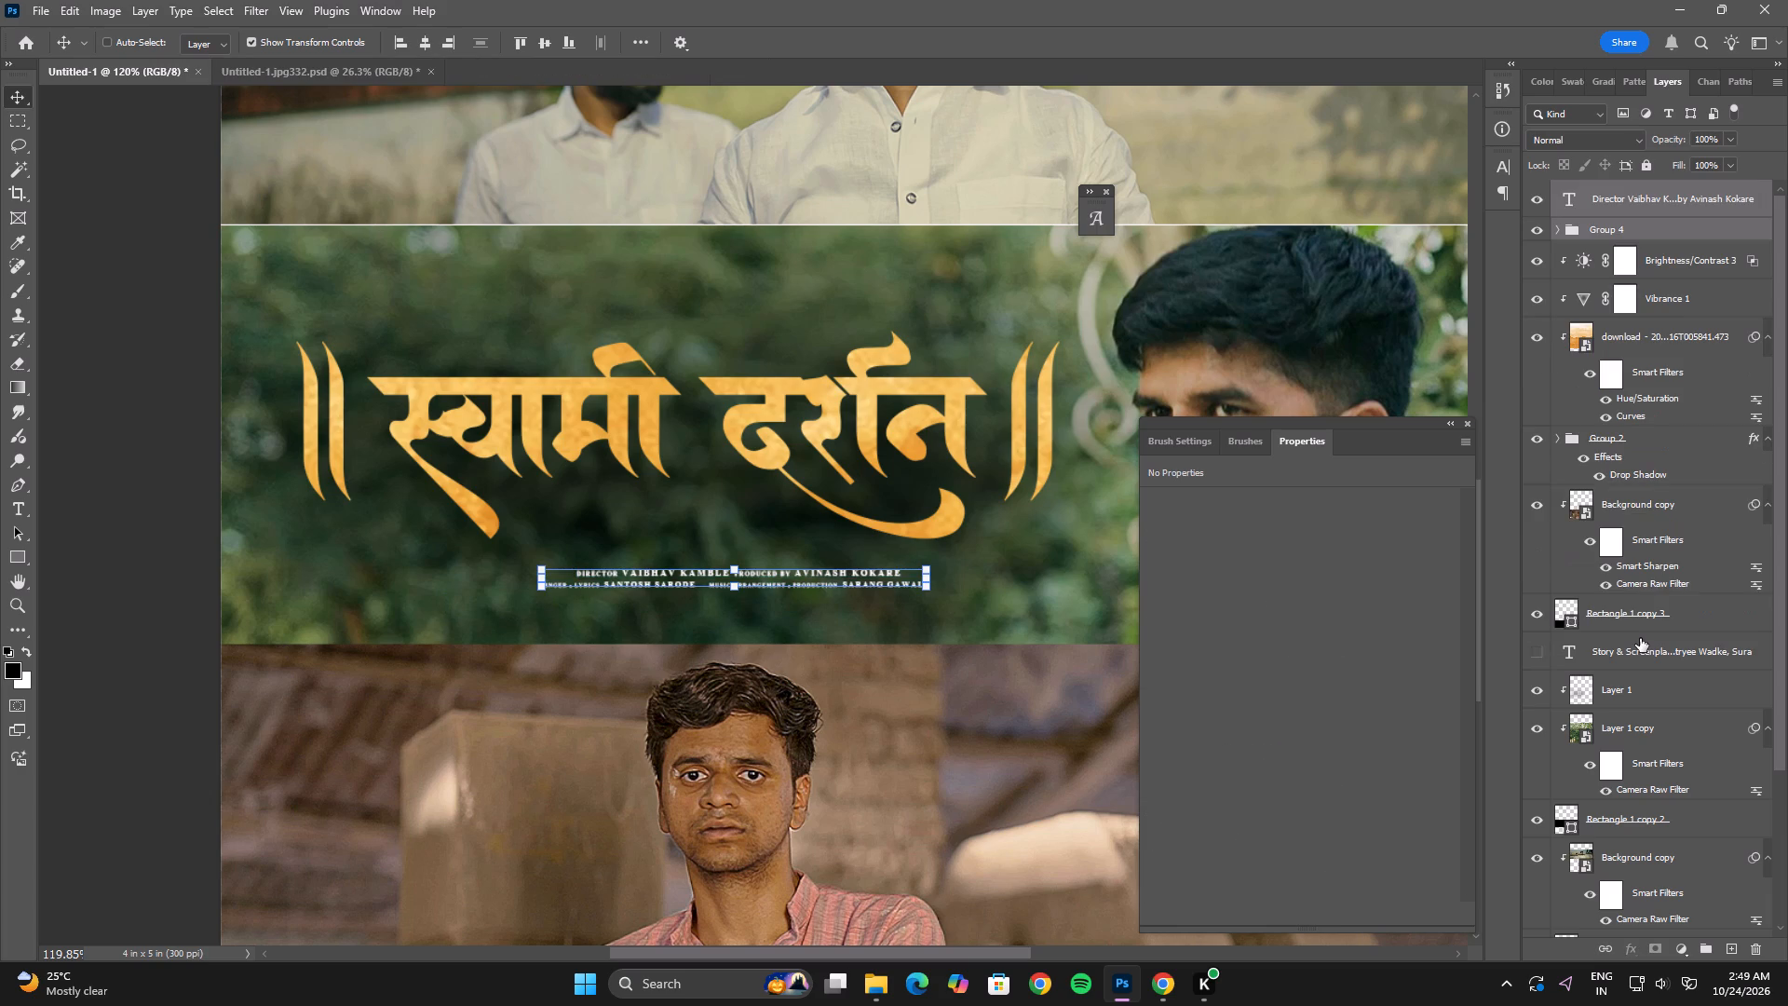
Enlarge the two remaining credit lines together and reposition them under the golden title.
alt+drag(923, 571, 926, 572)
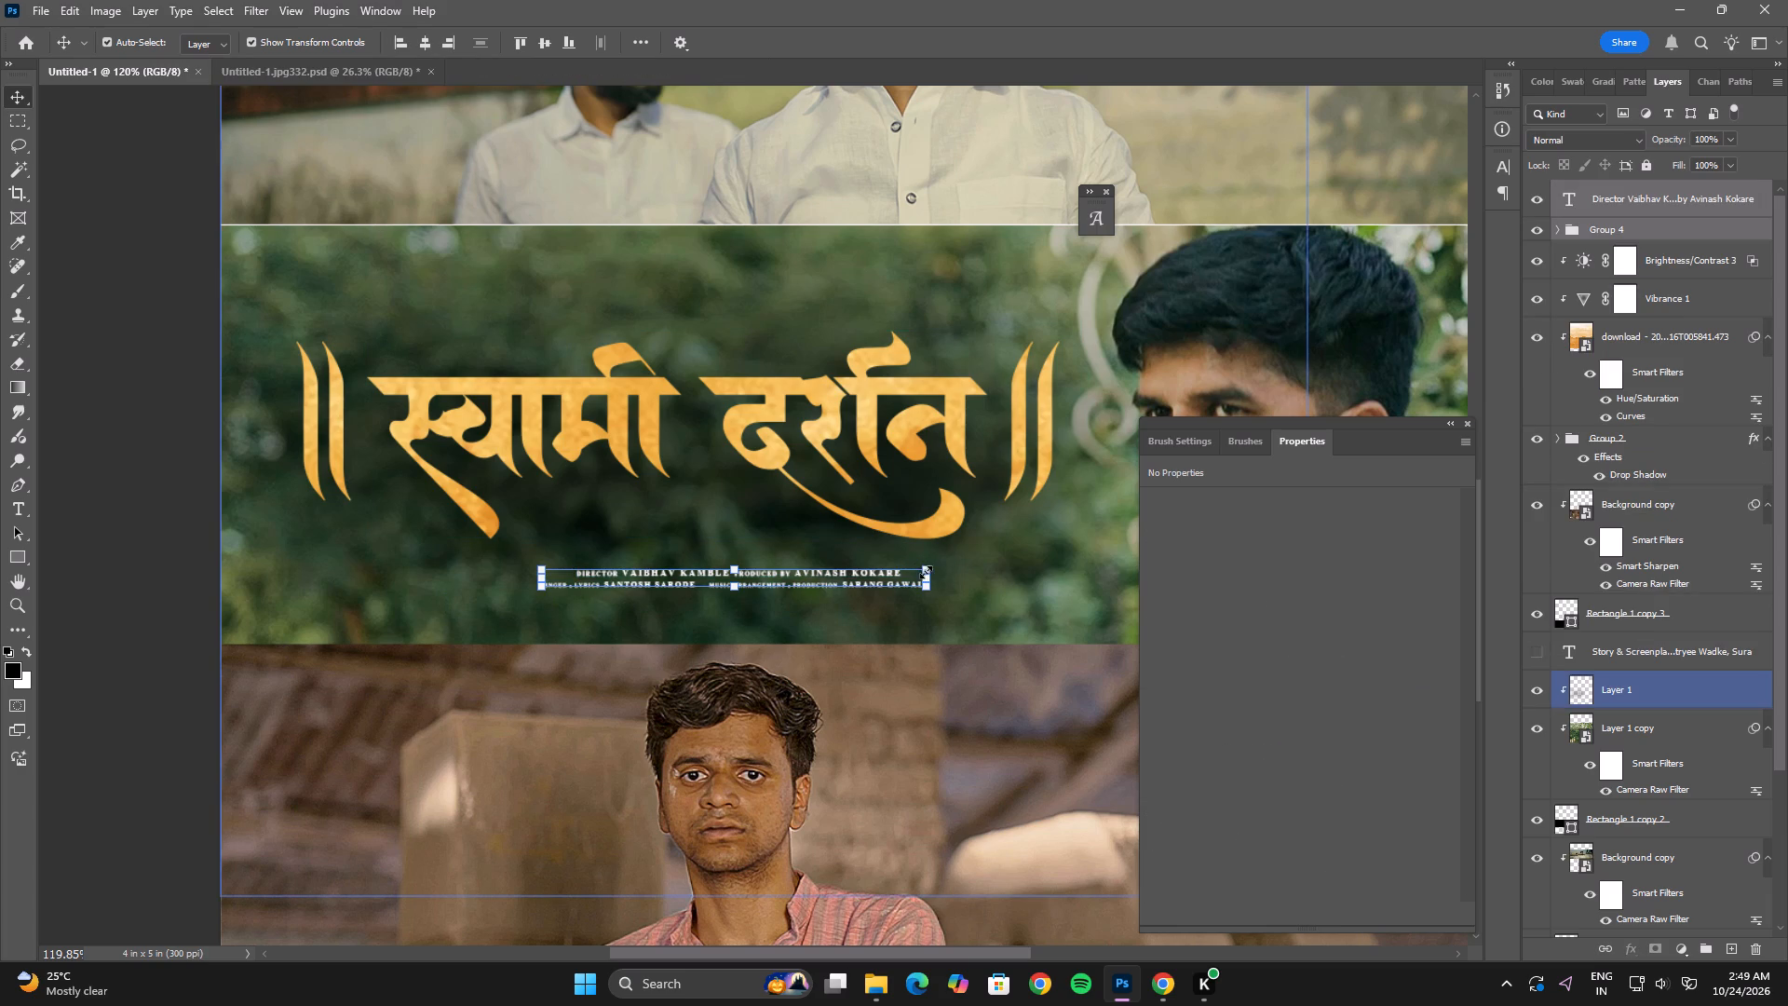
alt+drag(926, 572, 1055, 568)
drag(925, 582, 879, 596)
double_click(879, 596)
click(934, 711)
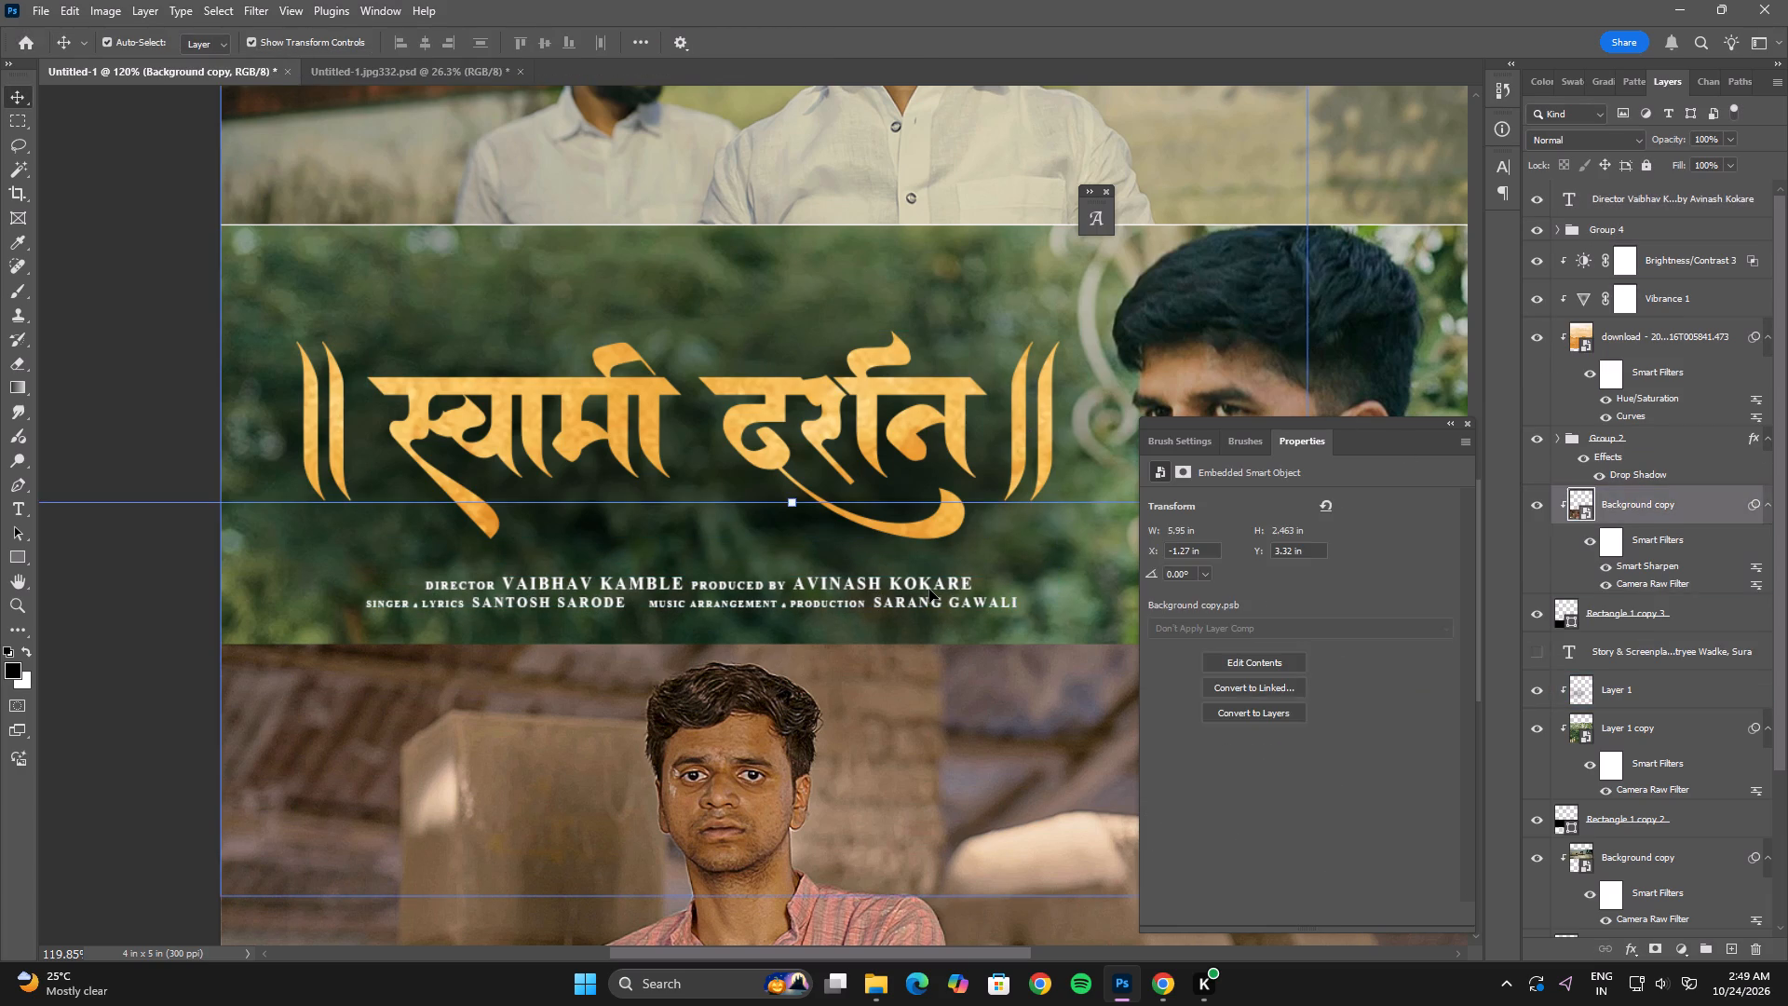
Set the tracking to 0 for the director/producer, music arrangement and singer/lyrics text.
click(929, 590)
click(921, 583)
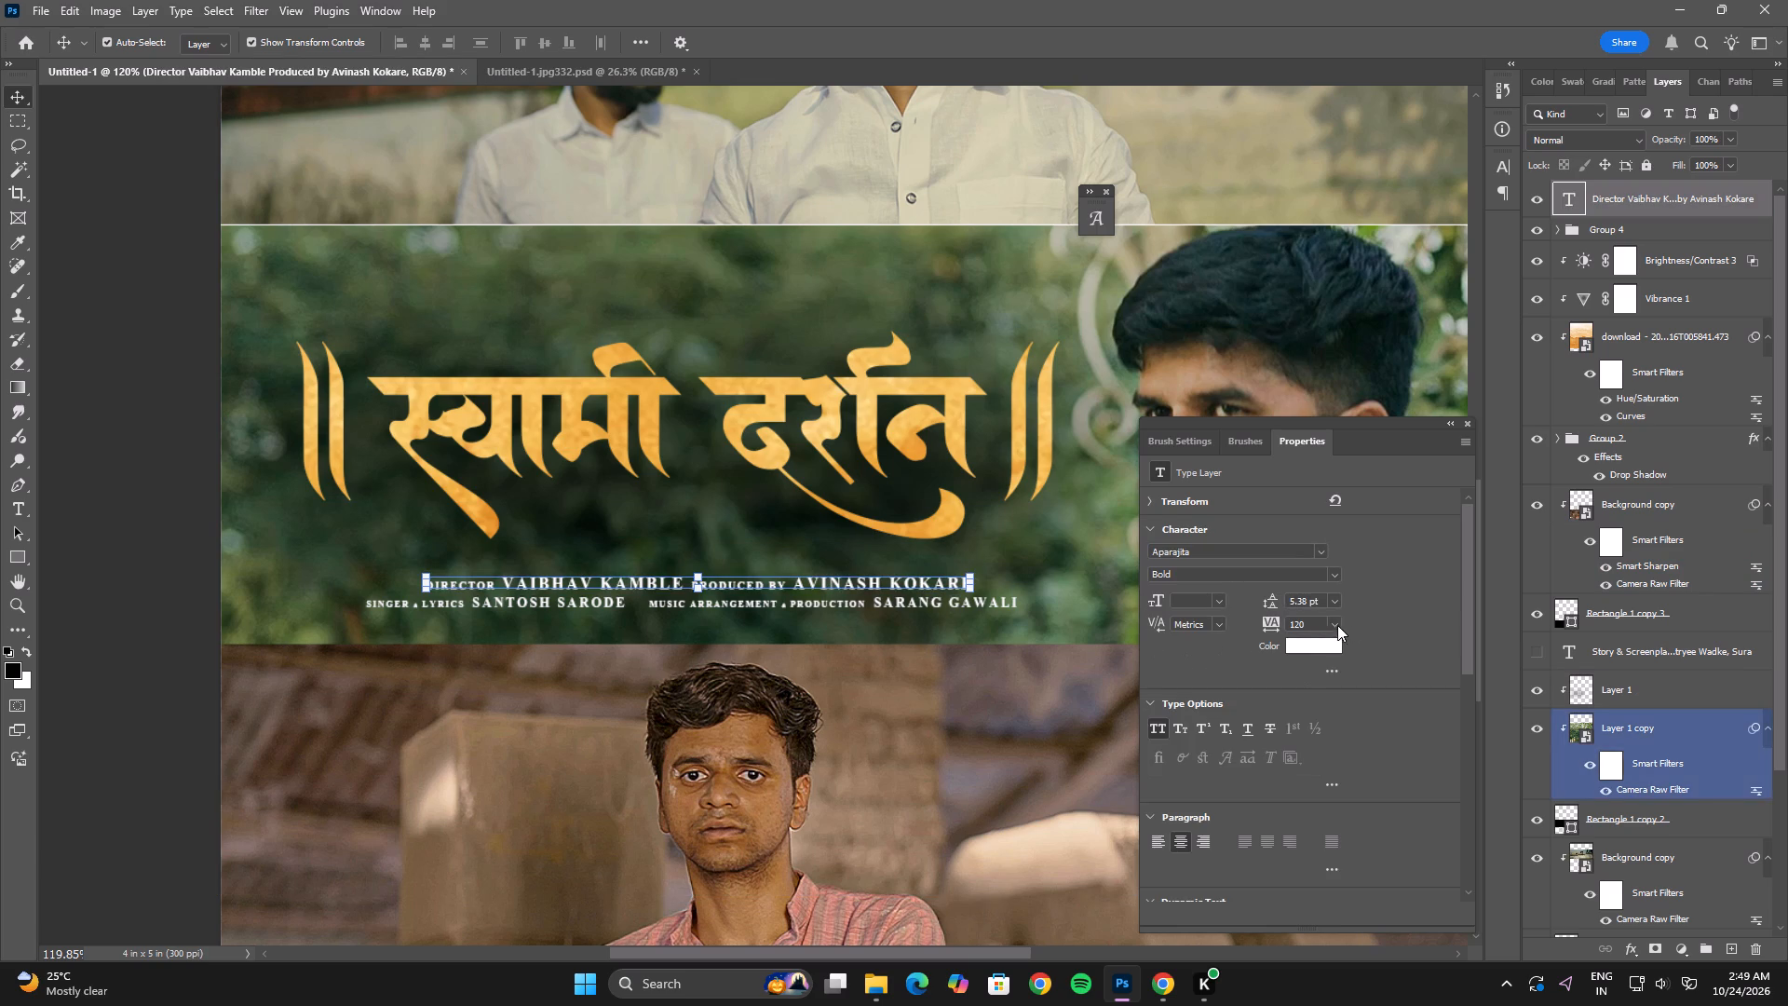
click(1331, 627)
click(1322, 741)
click(965, 694)
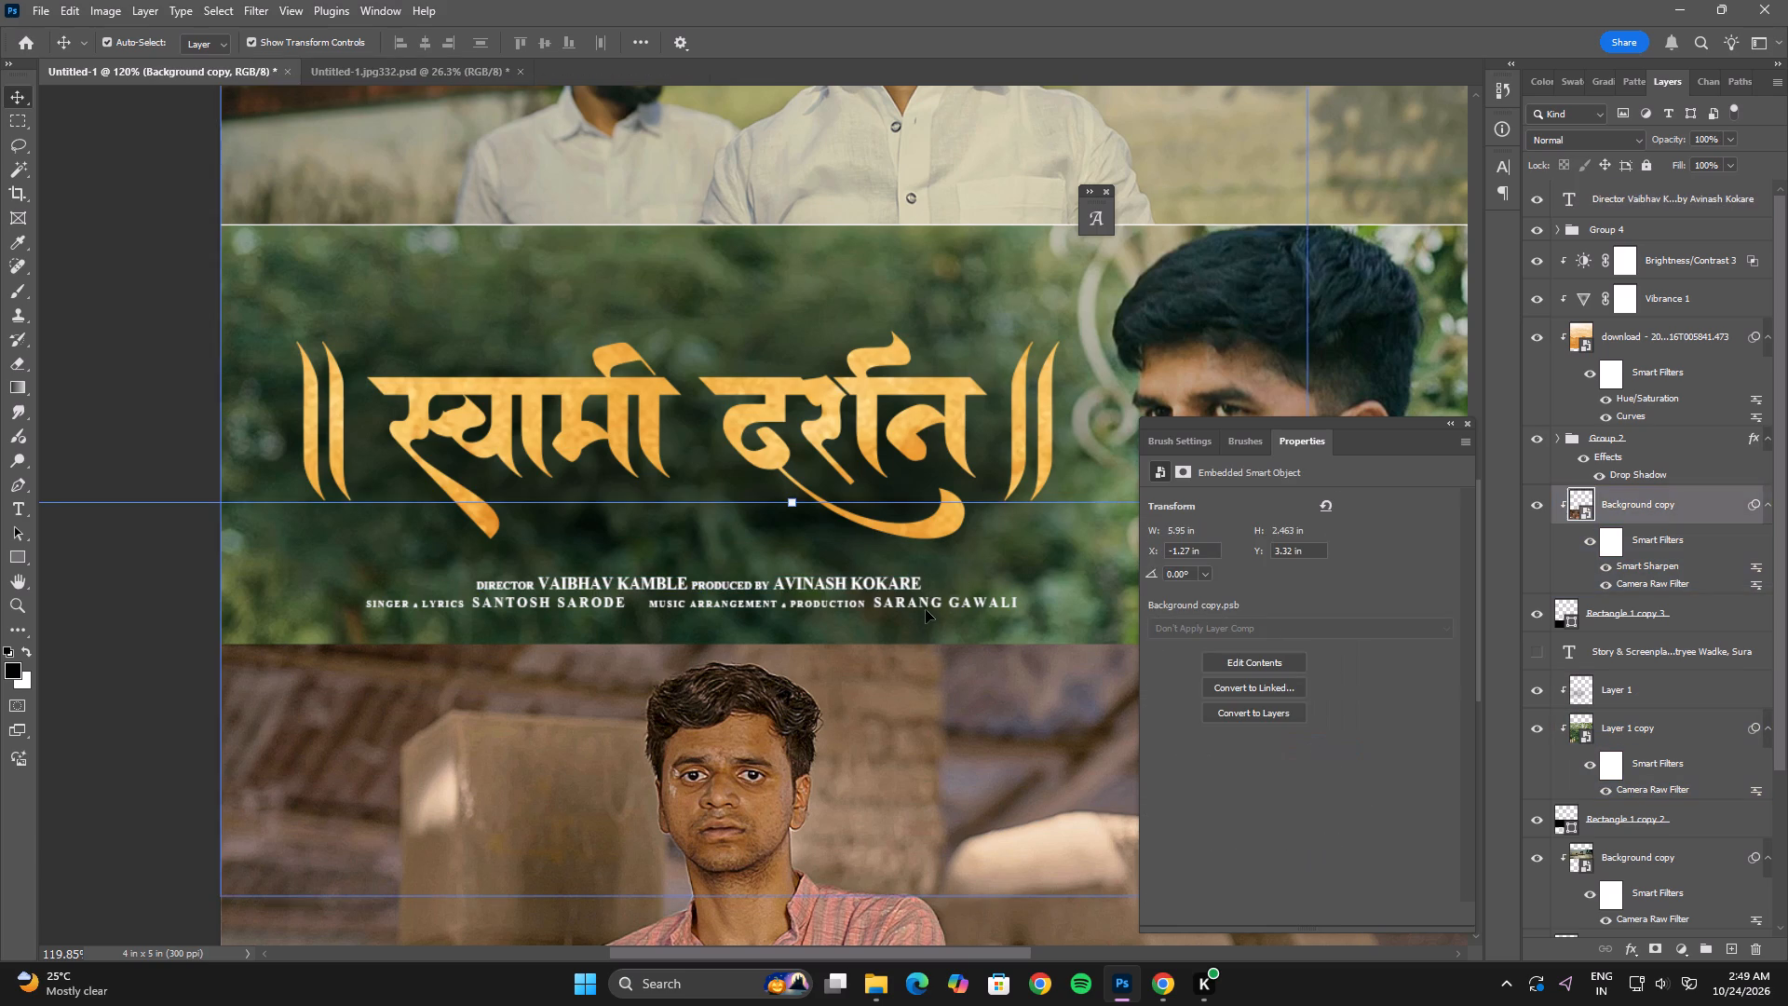
click(928, 605)
click(1334, 622)
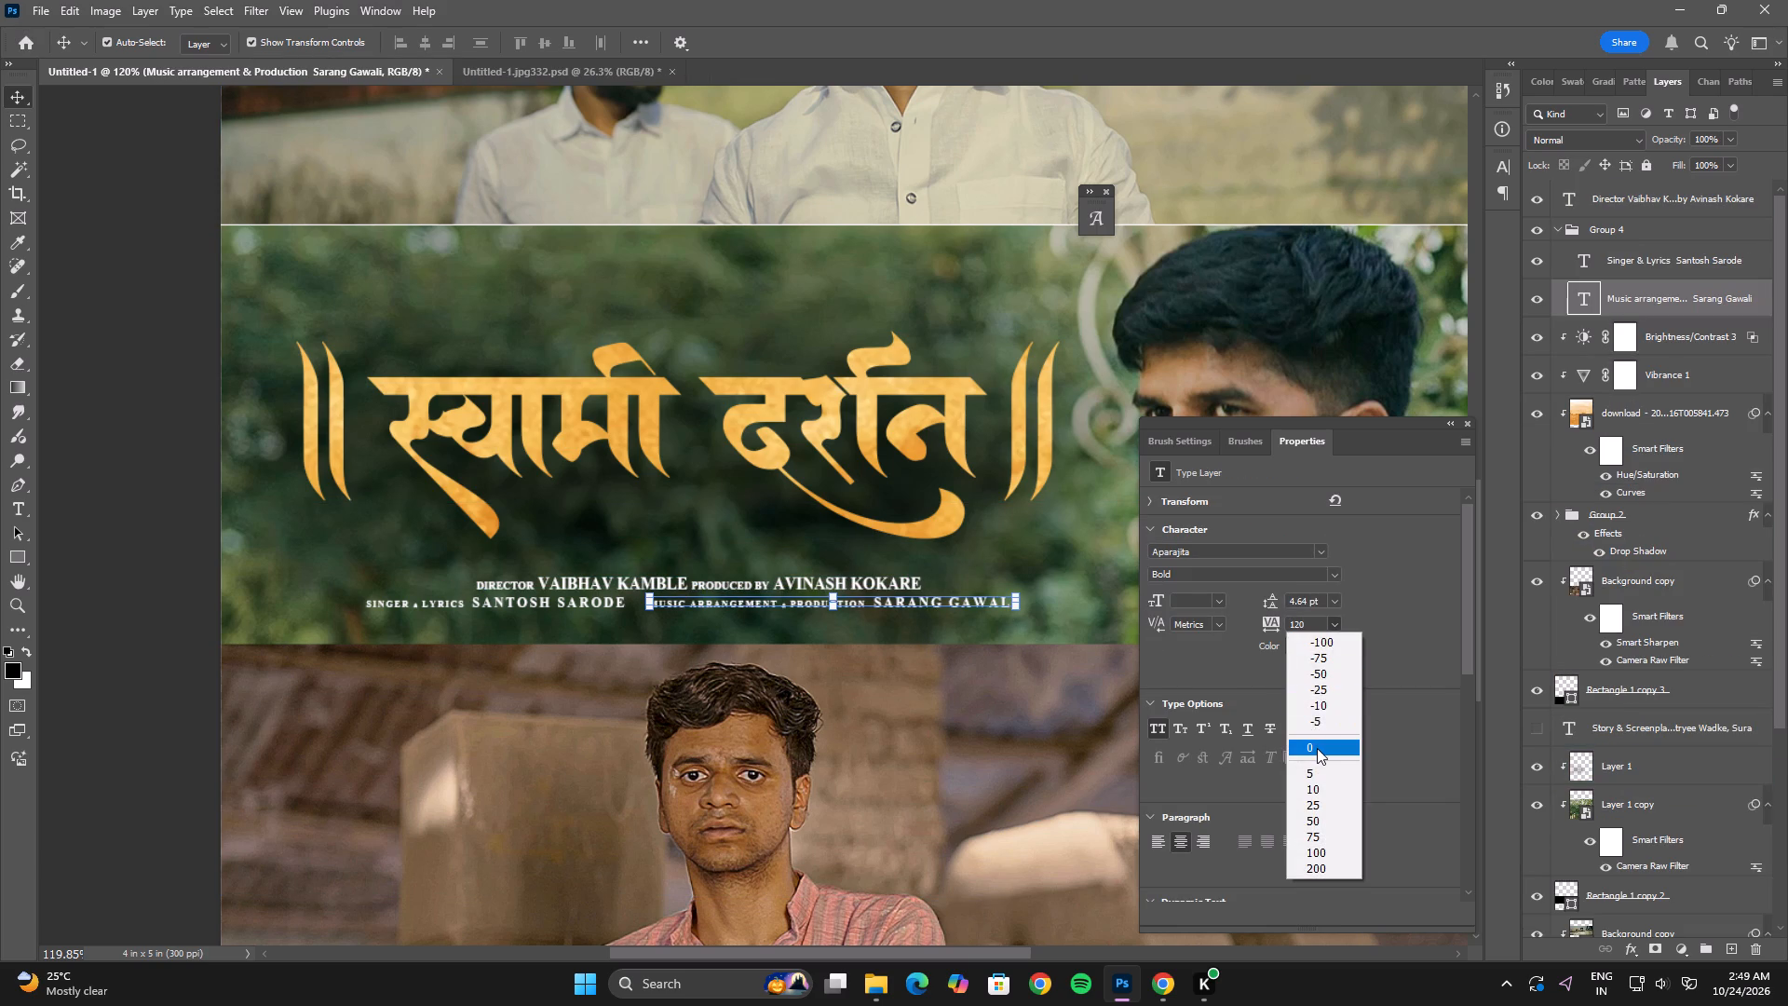
click(1317, 748)
click(591, 602)
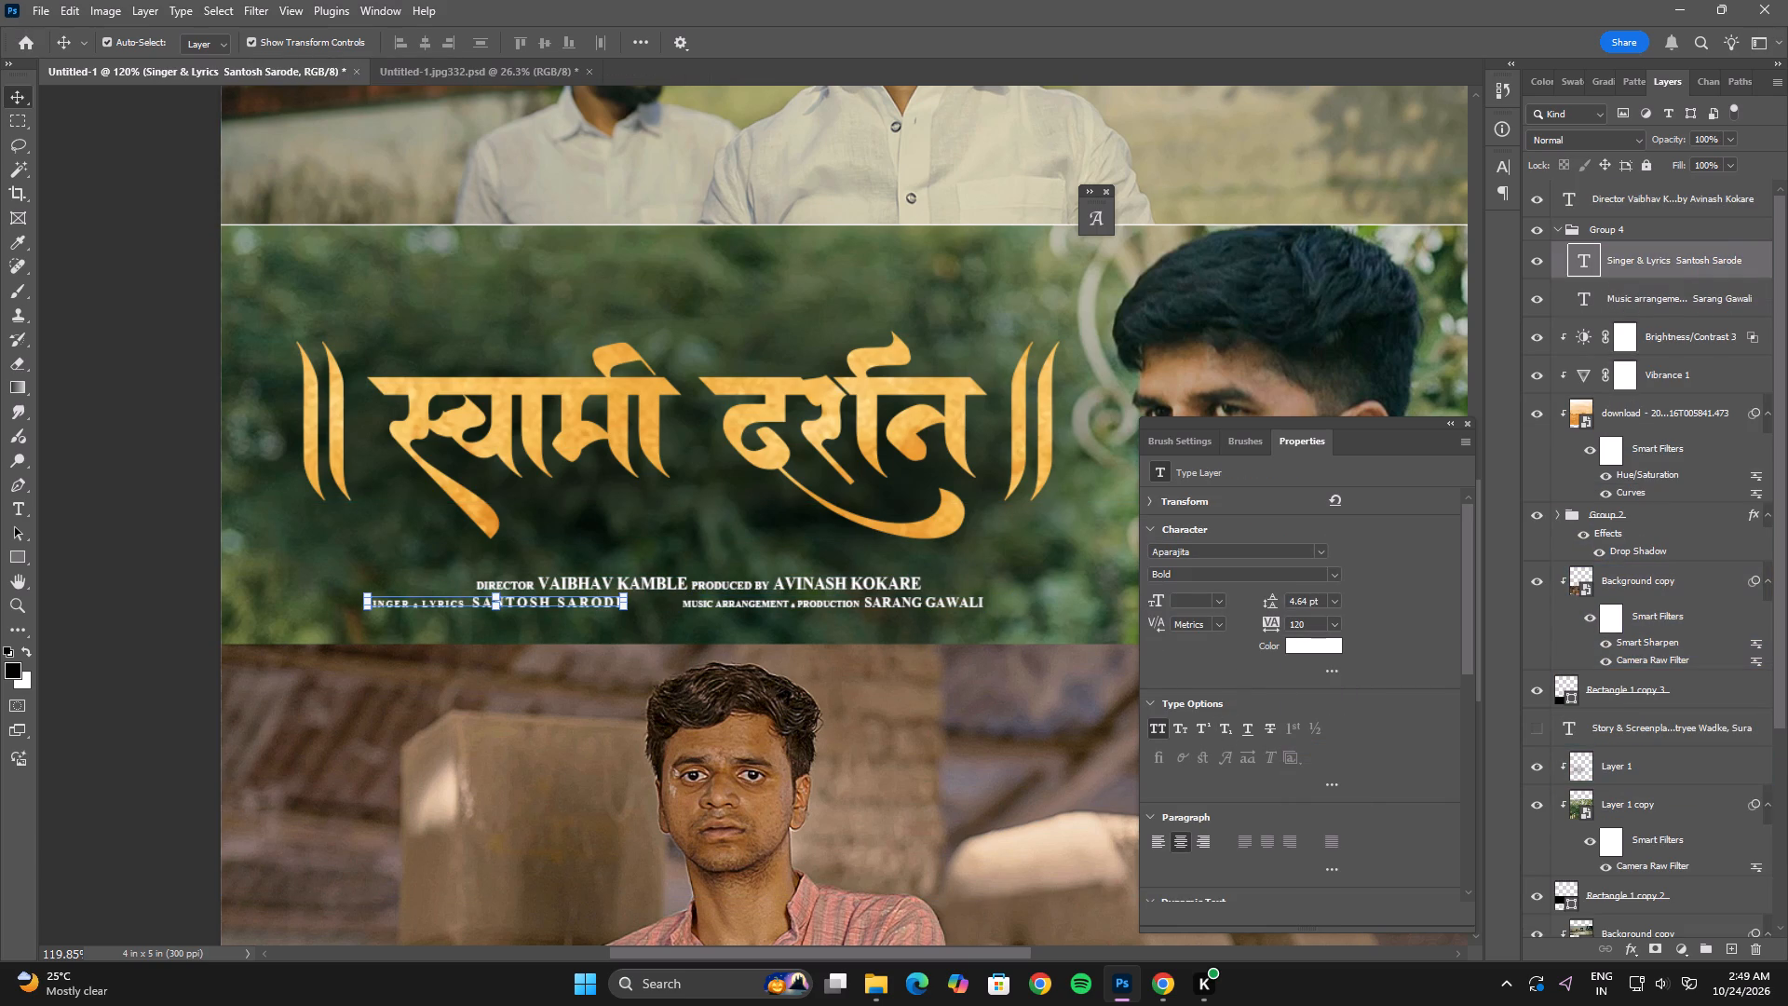
click(1326, 629)
click(1322, 748)
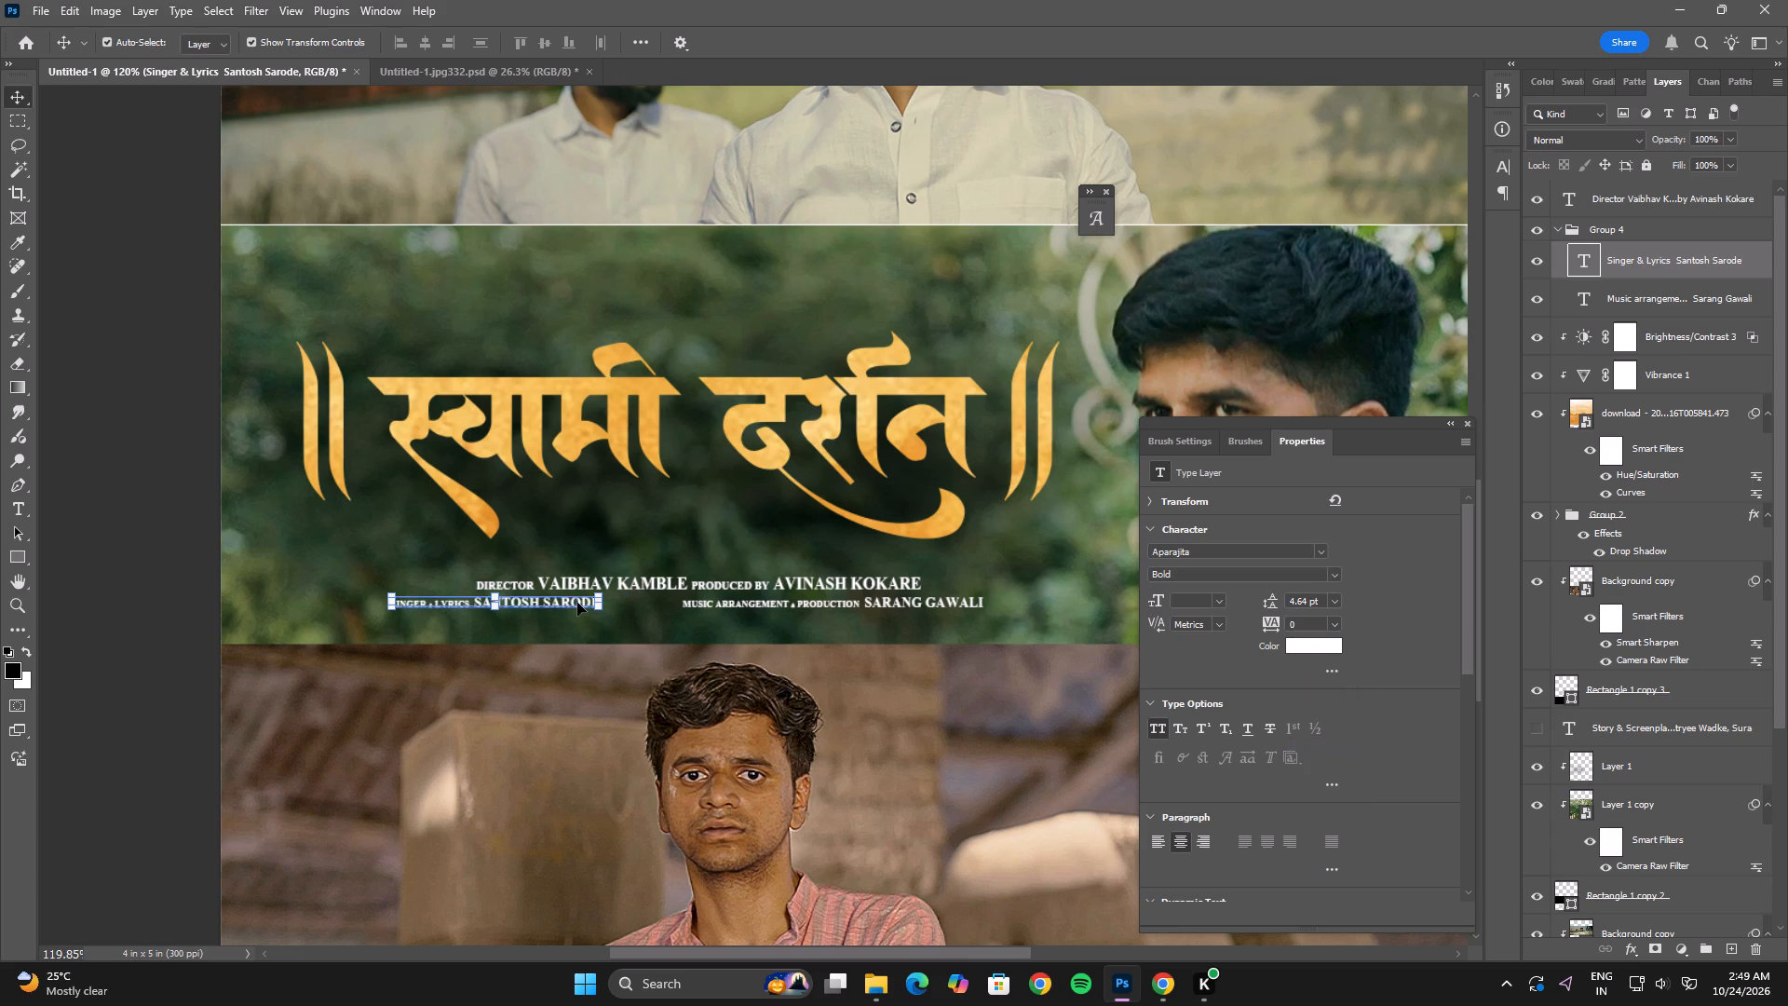
Move the singer/lyrics text along its line to sit close beside the music arrangement text.
shift+drag(572, 601, 648, 606)
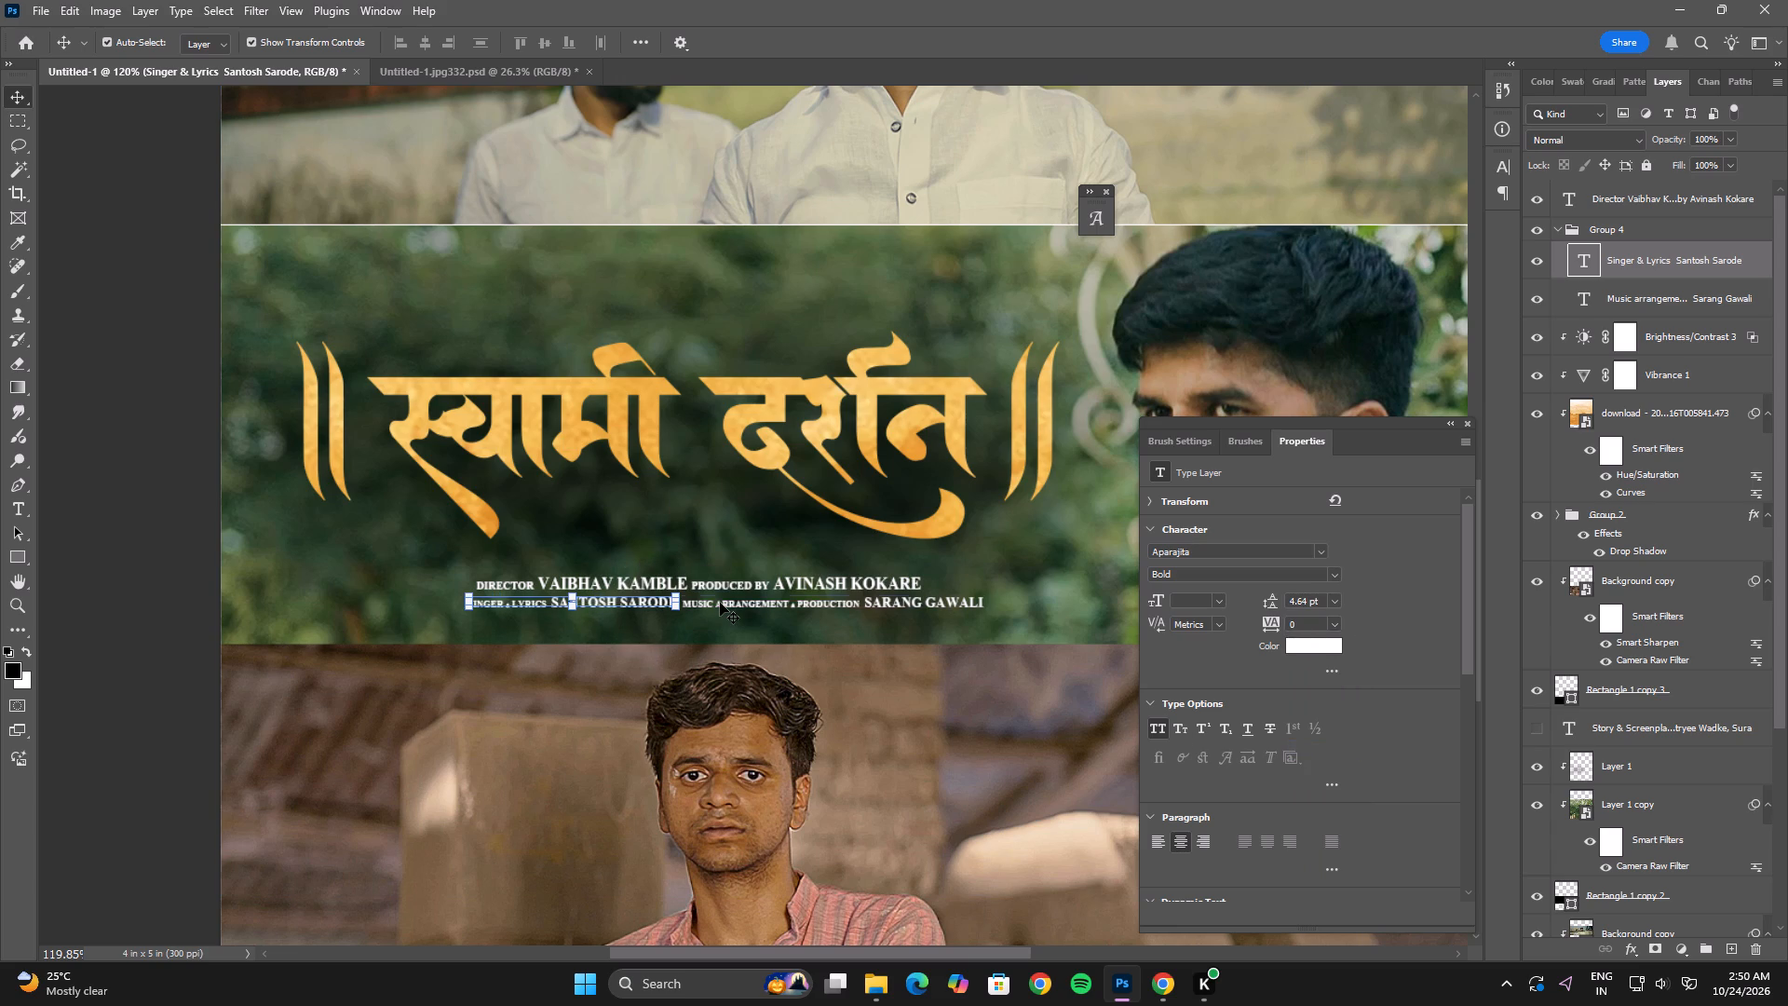
Align the horizontal centres of the director/producer line and the singer/music group.
shift+click(720, 600)
click(1552, 229)
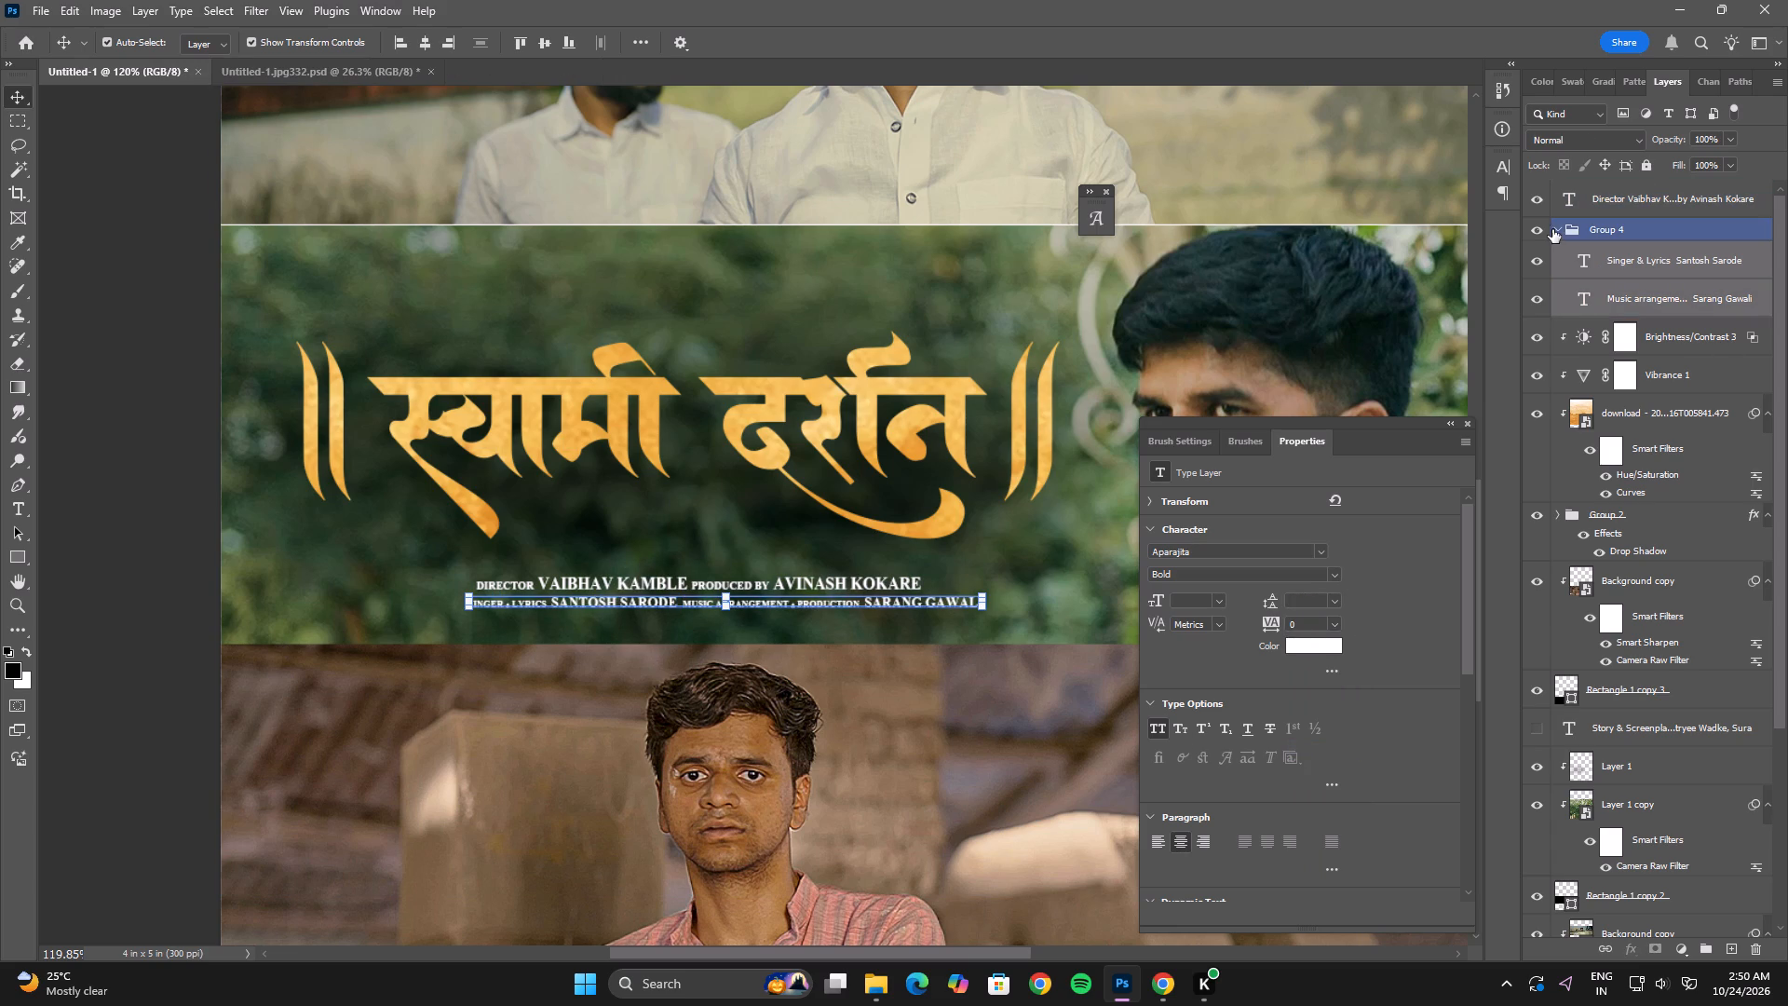
click(1556, 228)
click(1596, 232)
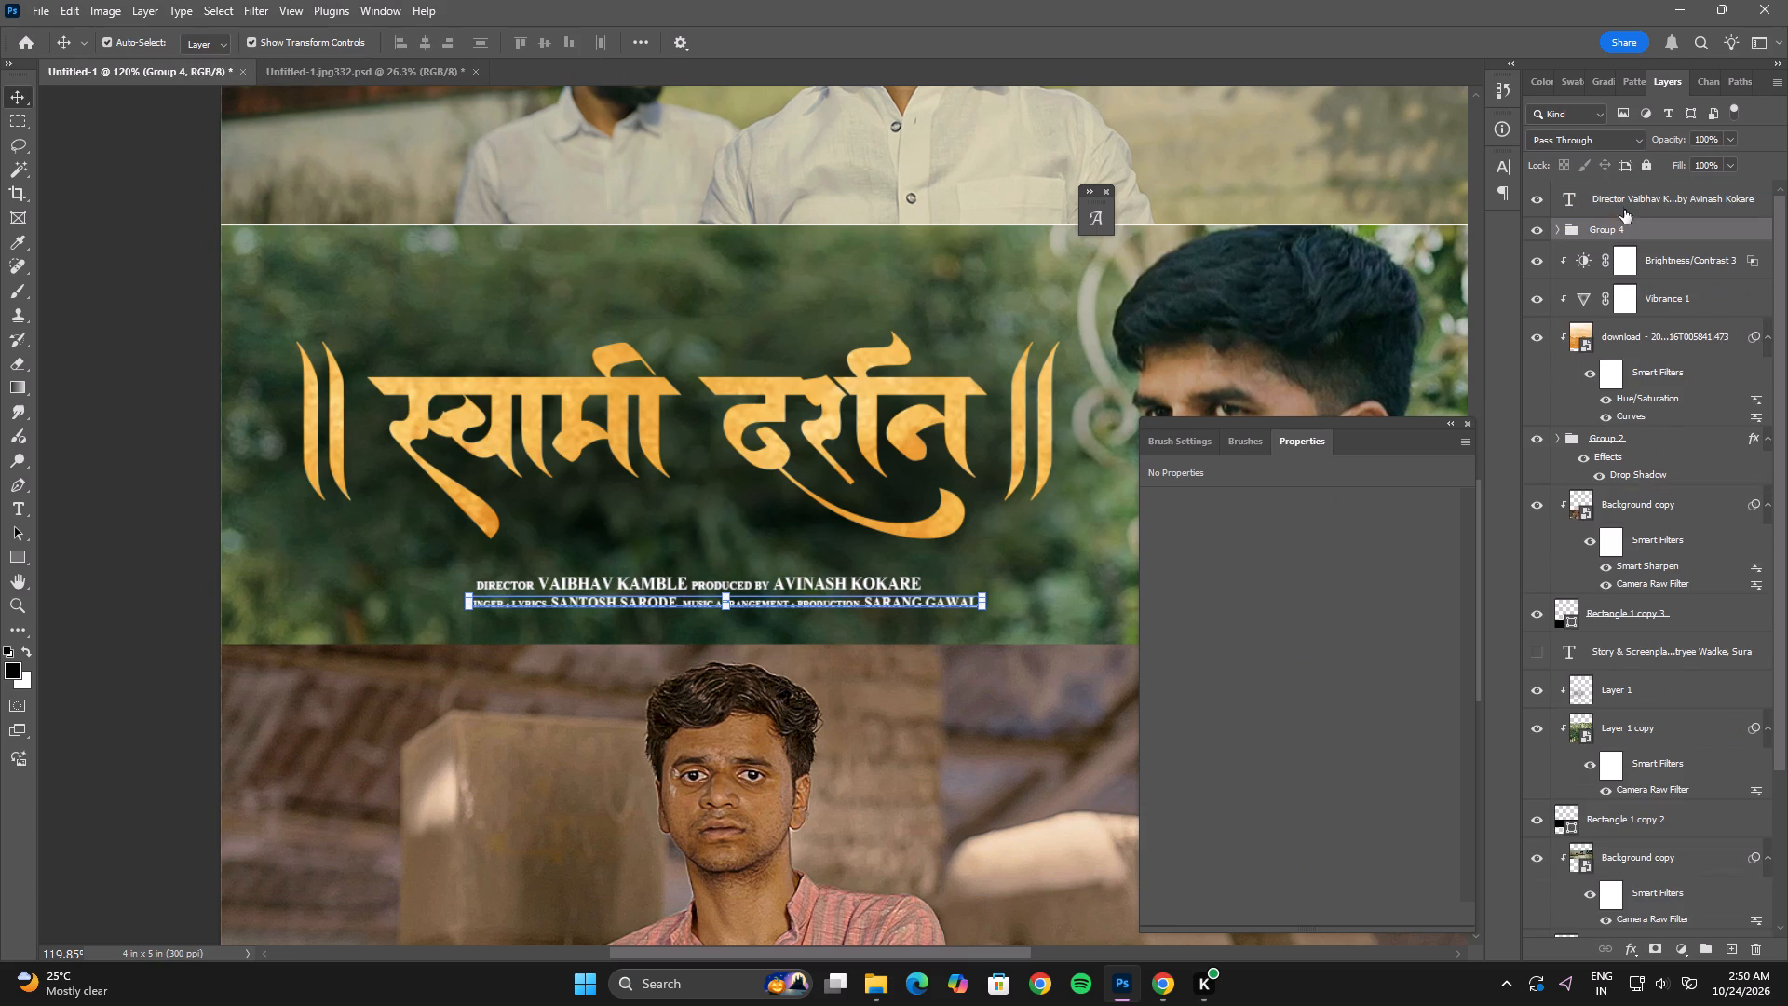
shift+click(1623, 203)
click(426, 43)
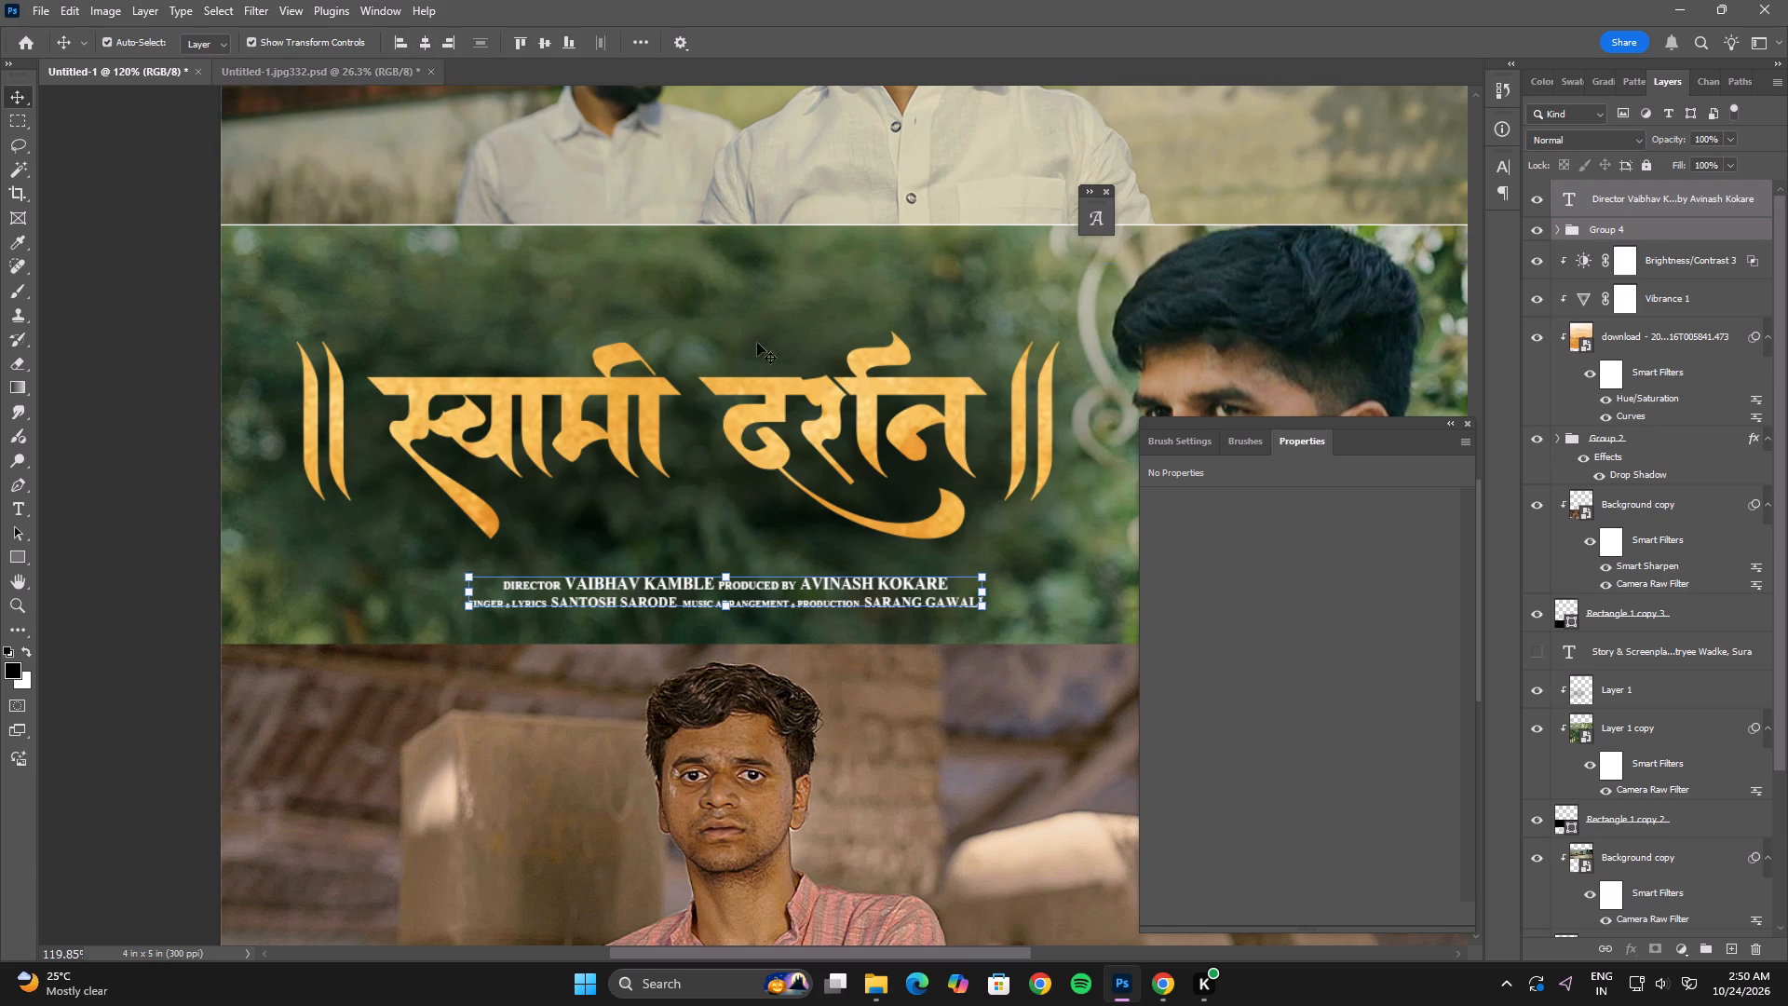
Enlarge both credit lines together to nearly the title's width and reposition them beneath the golden title.
alt+drag(985, 573, 1052, 571)
drag(954, 604, 888, 601)
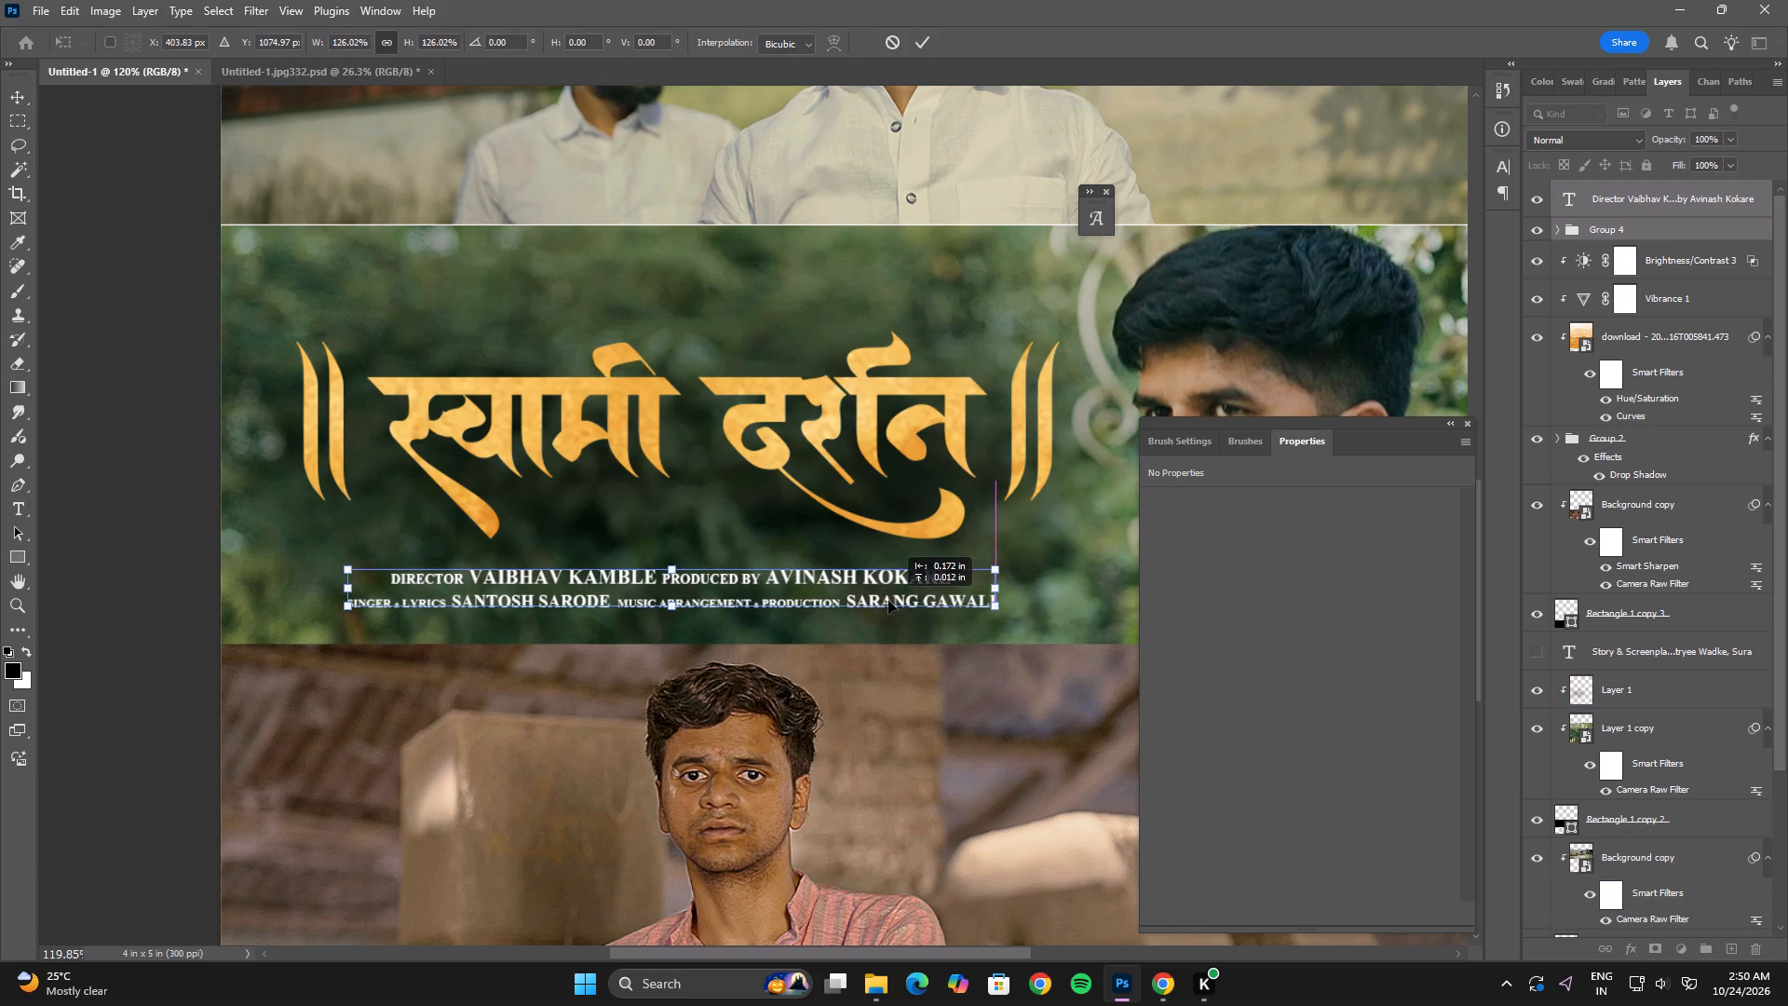
drag(888, 601, 890, 598)
alt+drag(982, 568, 993, 568)
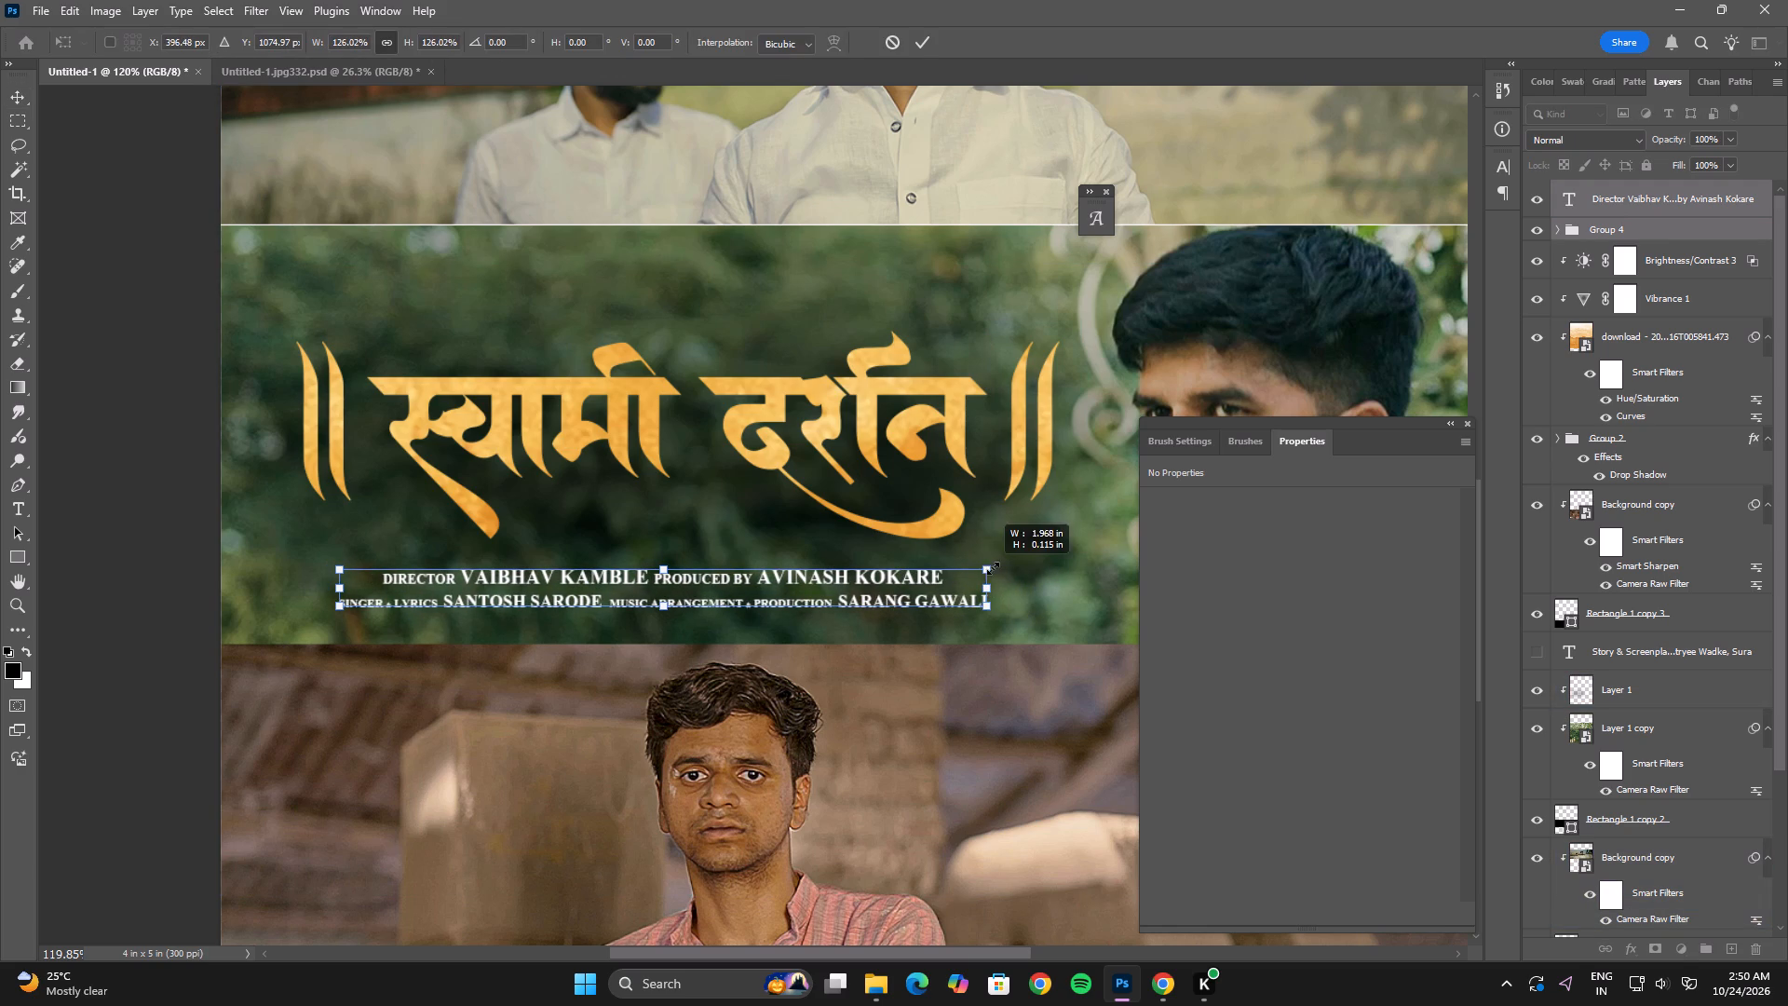
alt+drag(993, 568, 1019, 568)
double_click(932, 601)
alt+scroll(802, 606, down, 8)
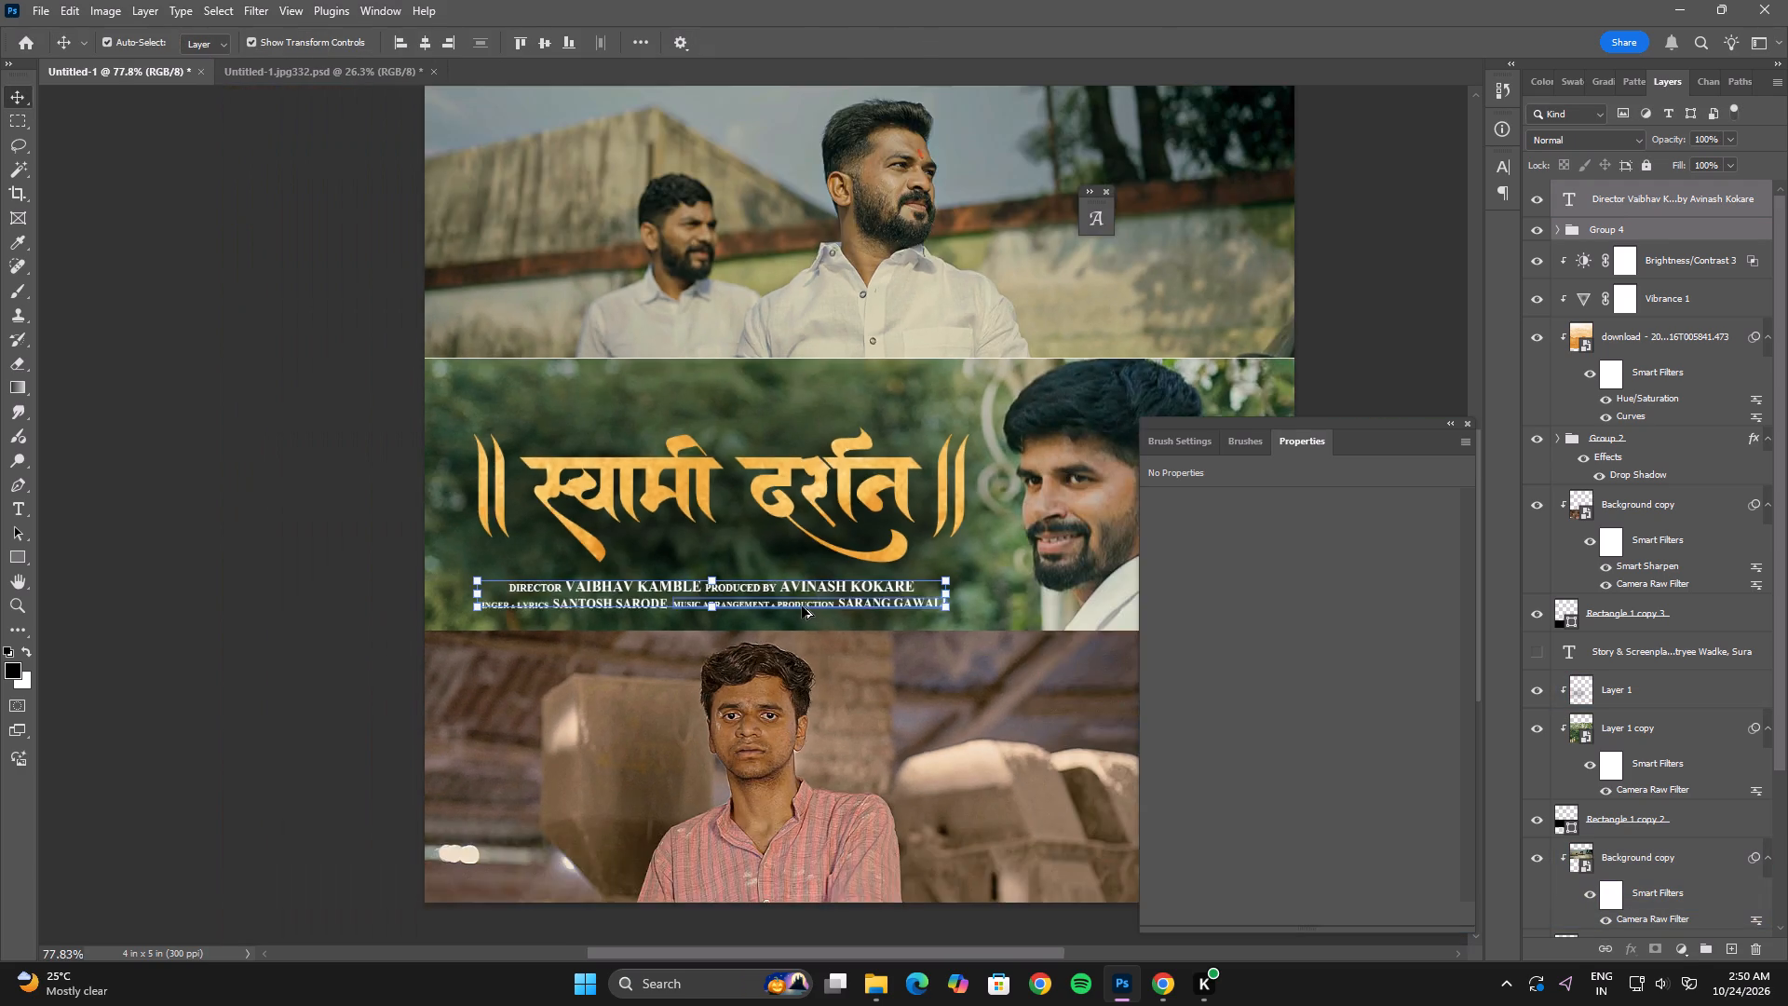
Move the singer/lyrics and music arrangement texts together straight down, closer to the lower edge of the title still.
alt+scroll(802, 606, down, 2)
click(479, 624)
key(space)
key(space)
key(space)
key(space)
key(space)
key(space)
key(space)
key(space)
key(space)
key(space)
drag(473, 651, 291, 622)
alt+scroll(467, 582, up, 2)
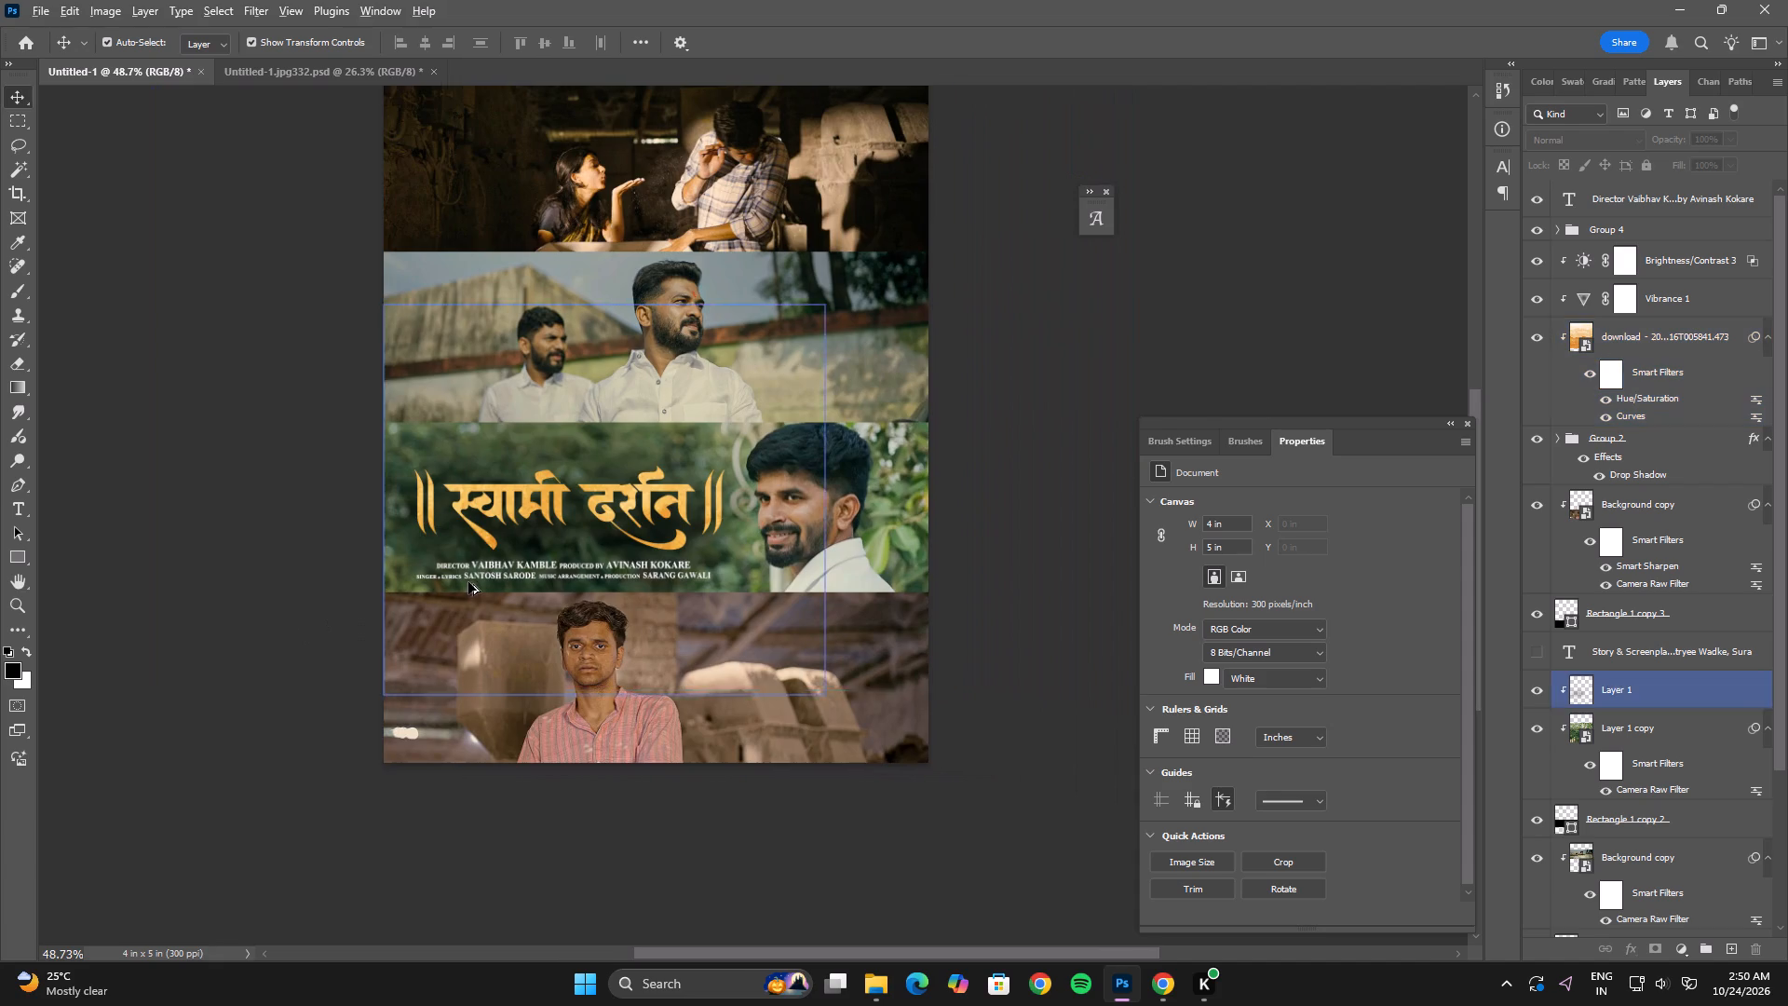
alt+scroll(468, 582, up, 9)
click(684, 576)
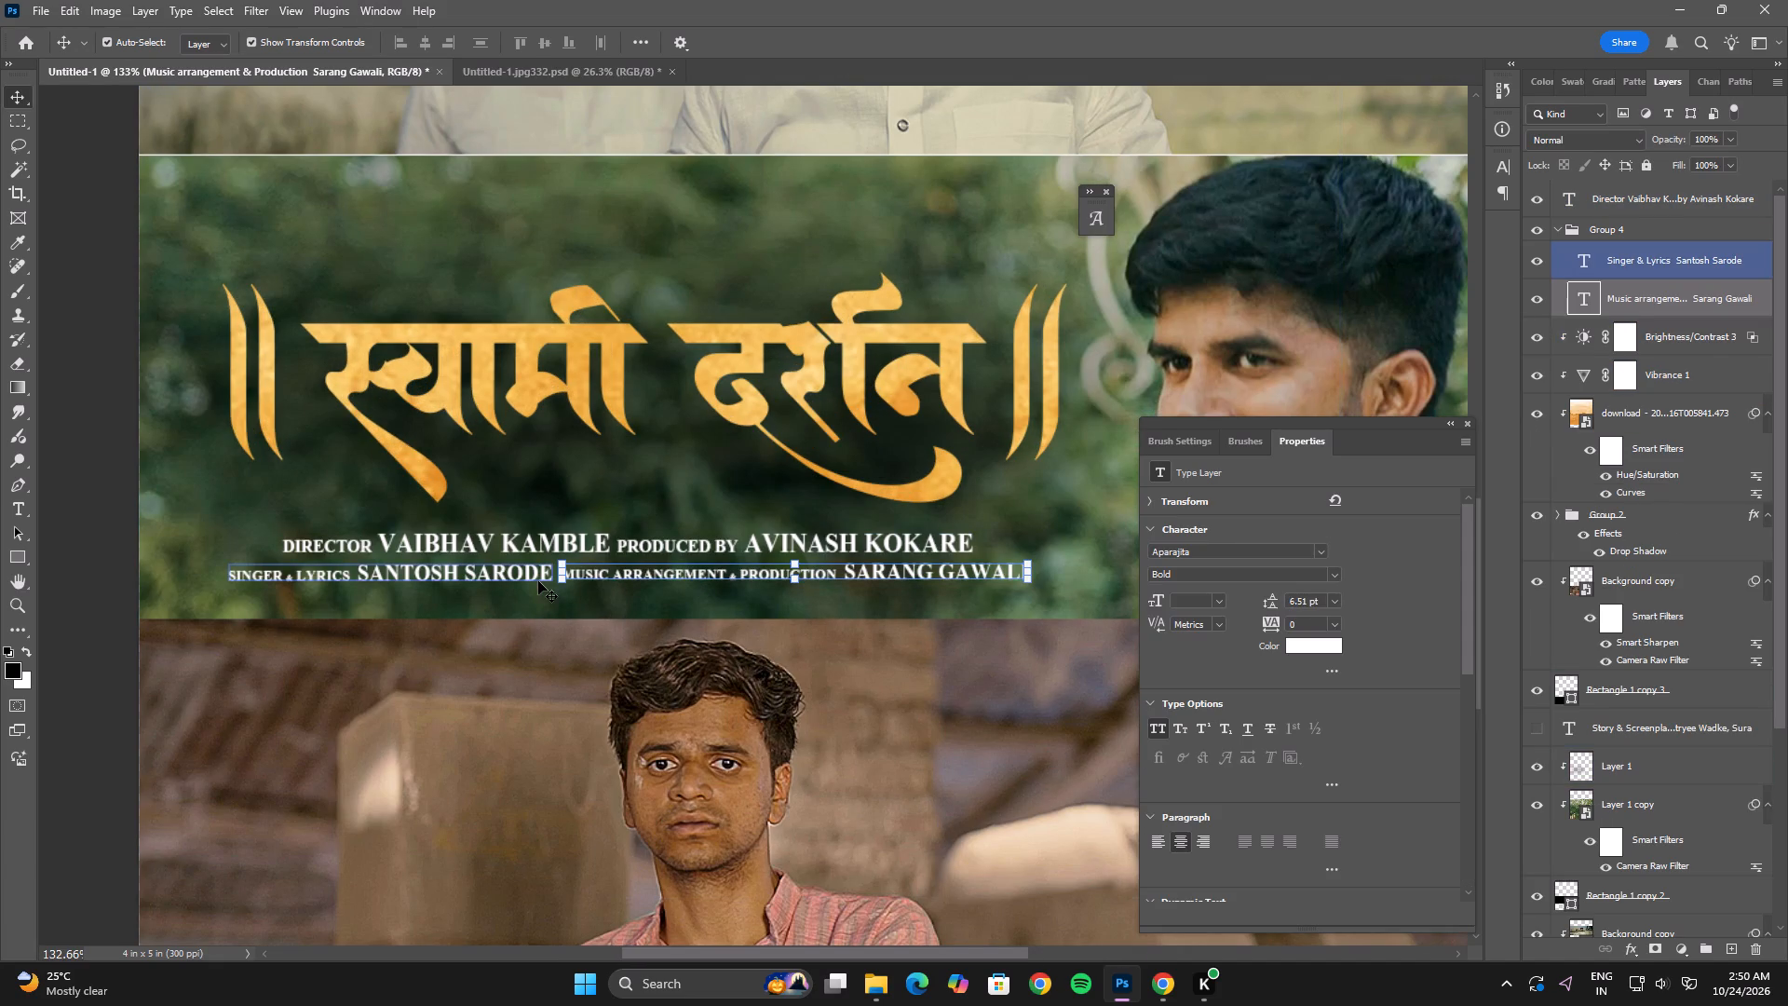
shift+click(528, 576)
click(643, 559)
shift+drag(673, 572, 674, 590)
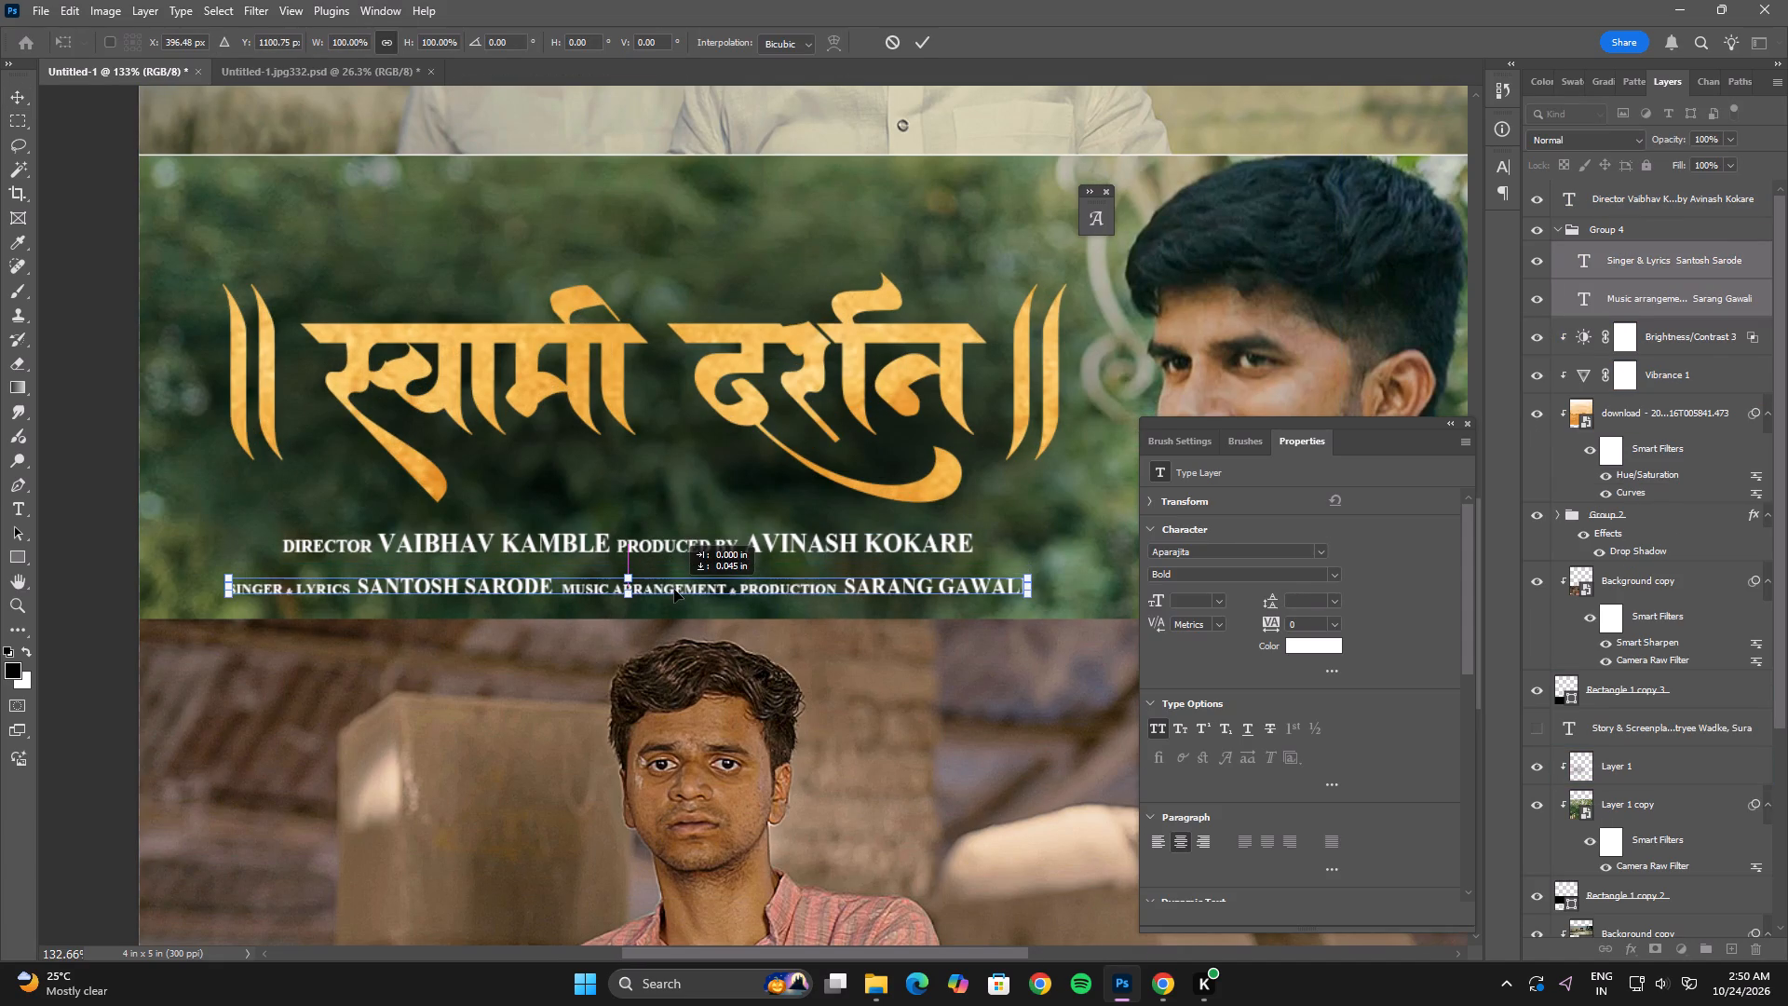
shift+drag(674, 590, 674, 592)
double_click(675, 593)
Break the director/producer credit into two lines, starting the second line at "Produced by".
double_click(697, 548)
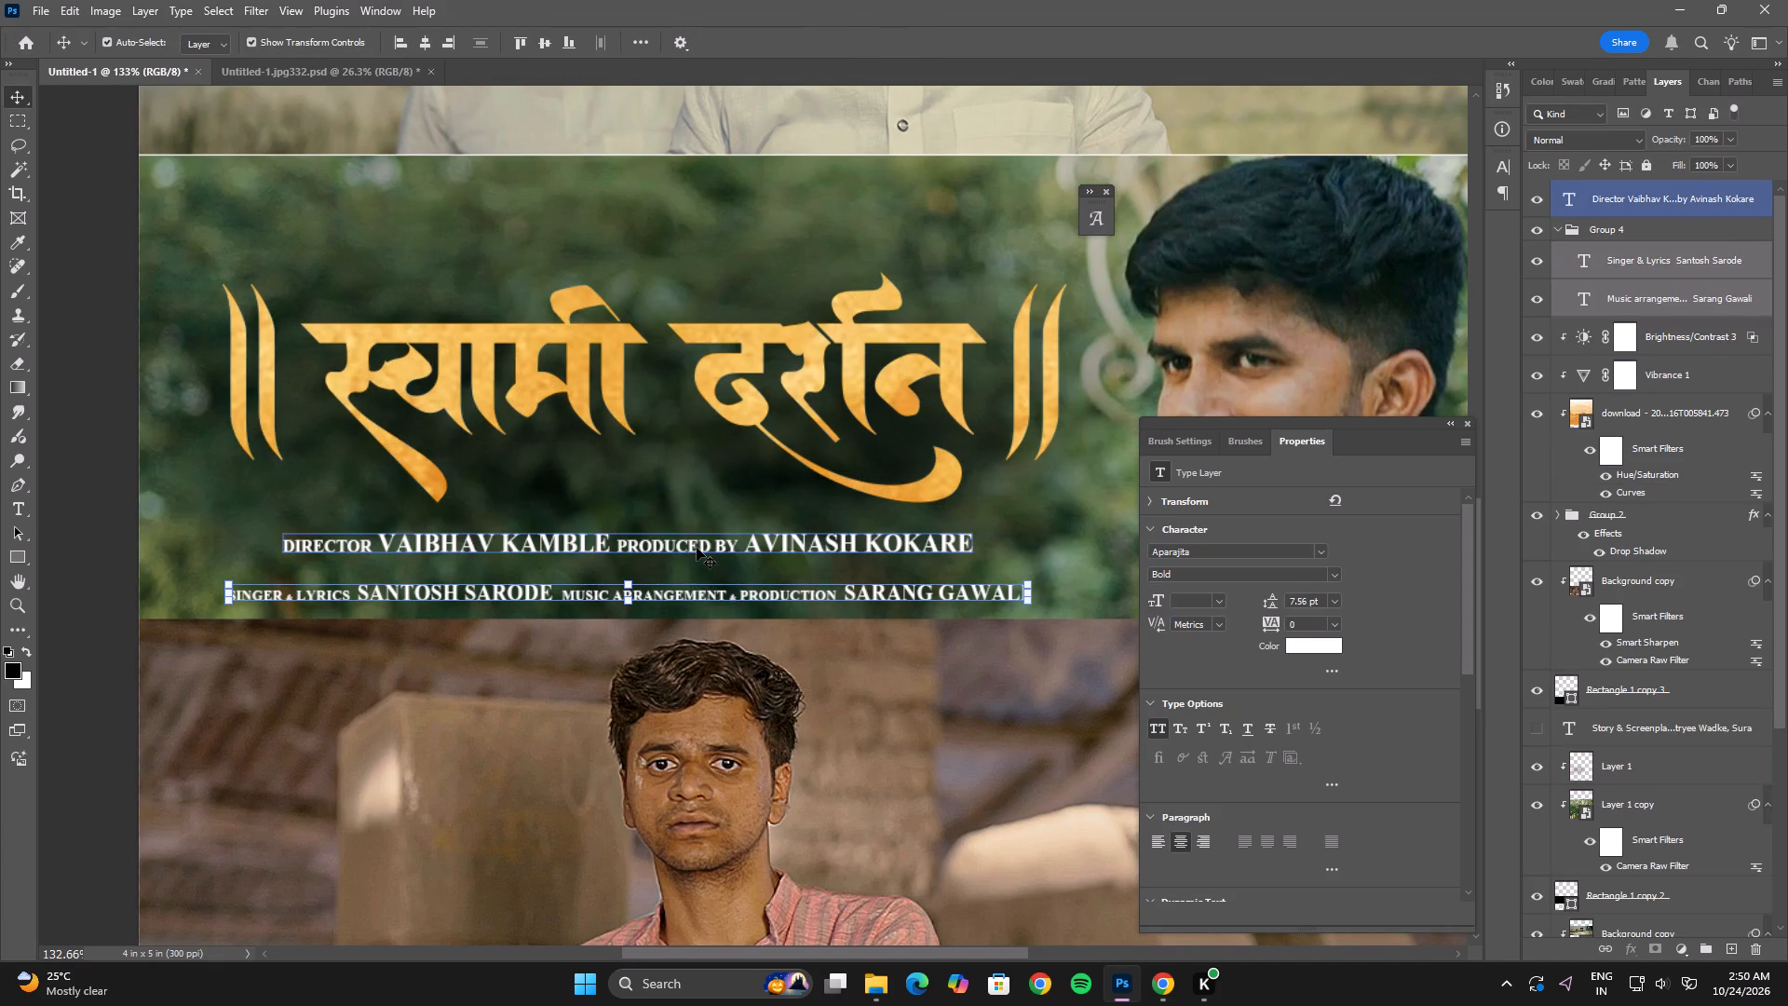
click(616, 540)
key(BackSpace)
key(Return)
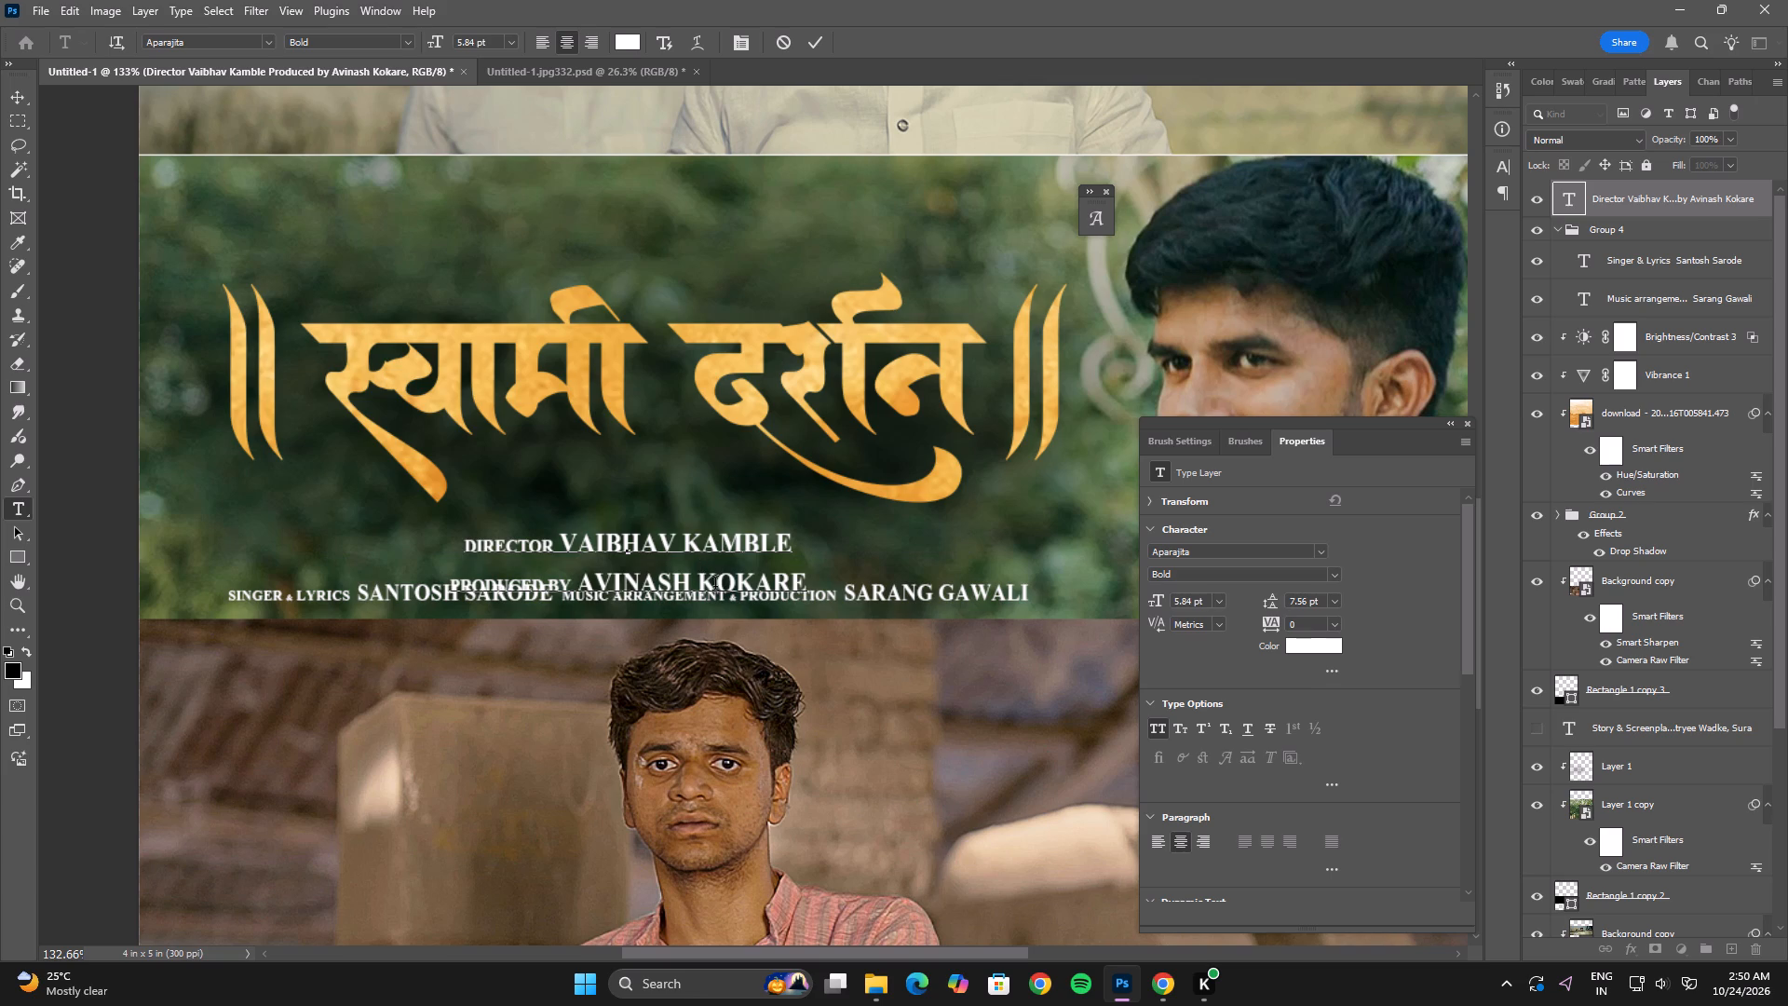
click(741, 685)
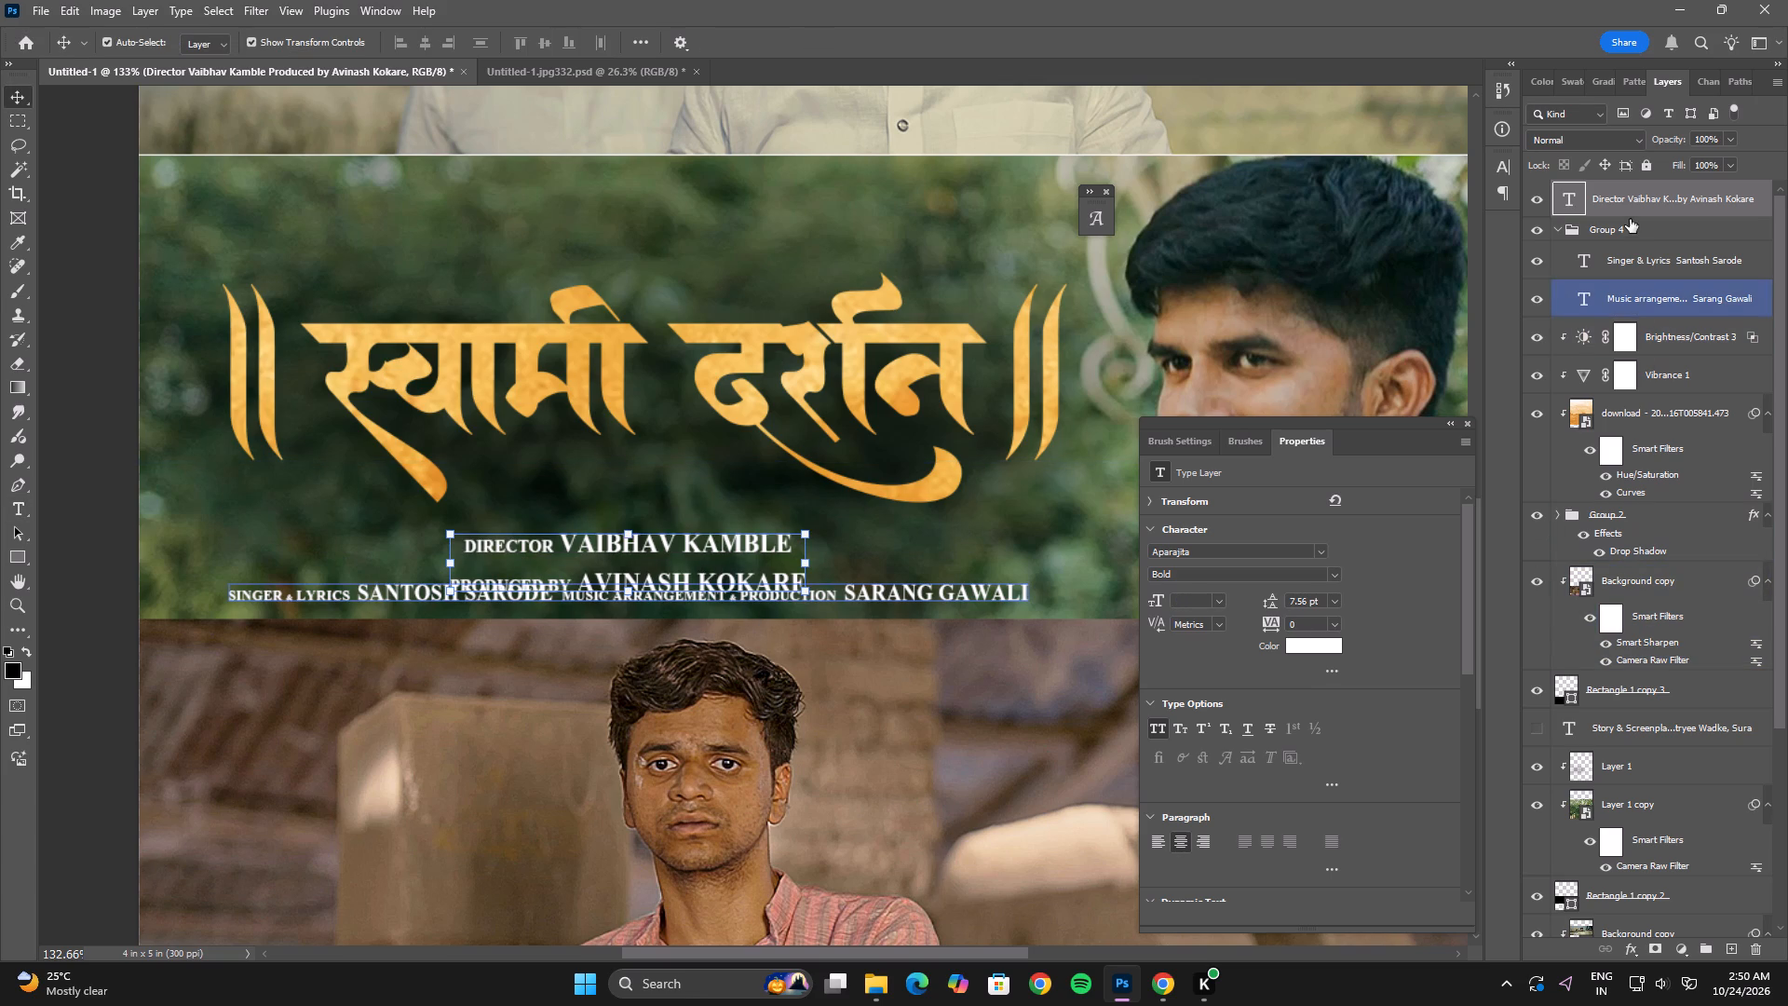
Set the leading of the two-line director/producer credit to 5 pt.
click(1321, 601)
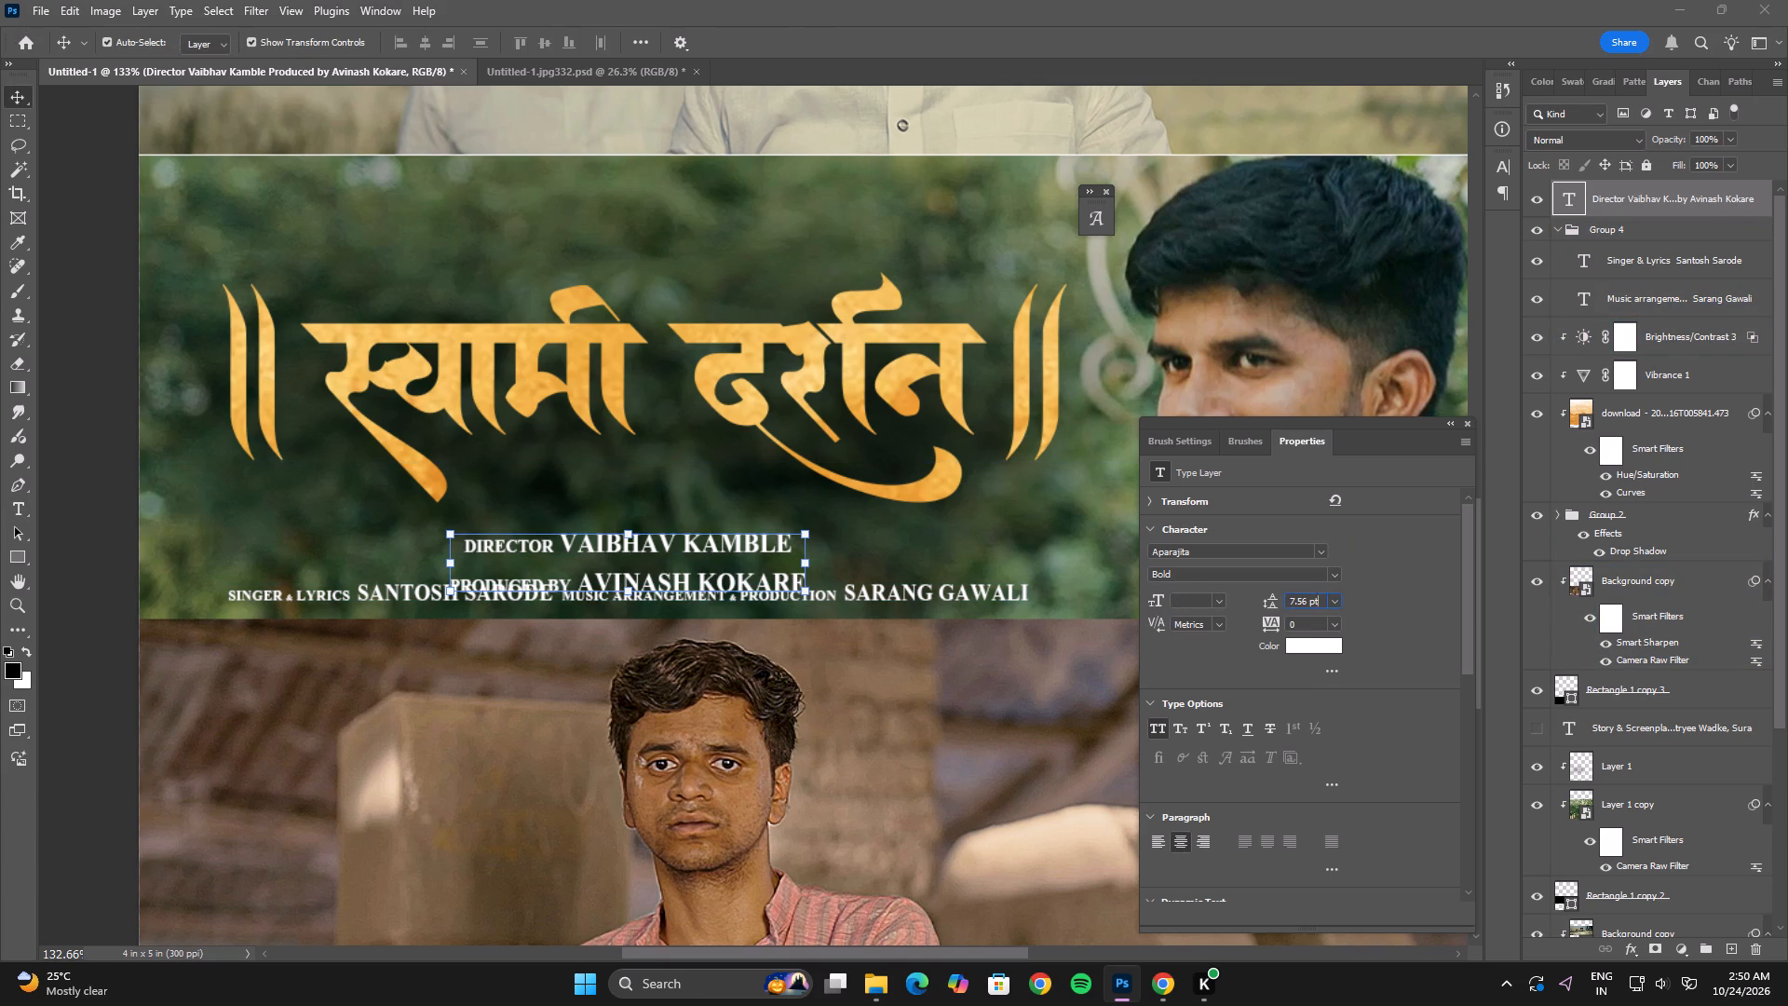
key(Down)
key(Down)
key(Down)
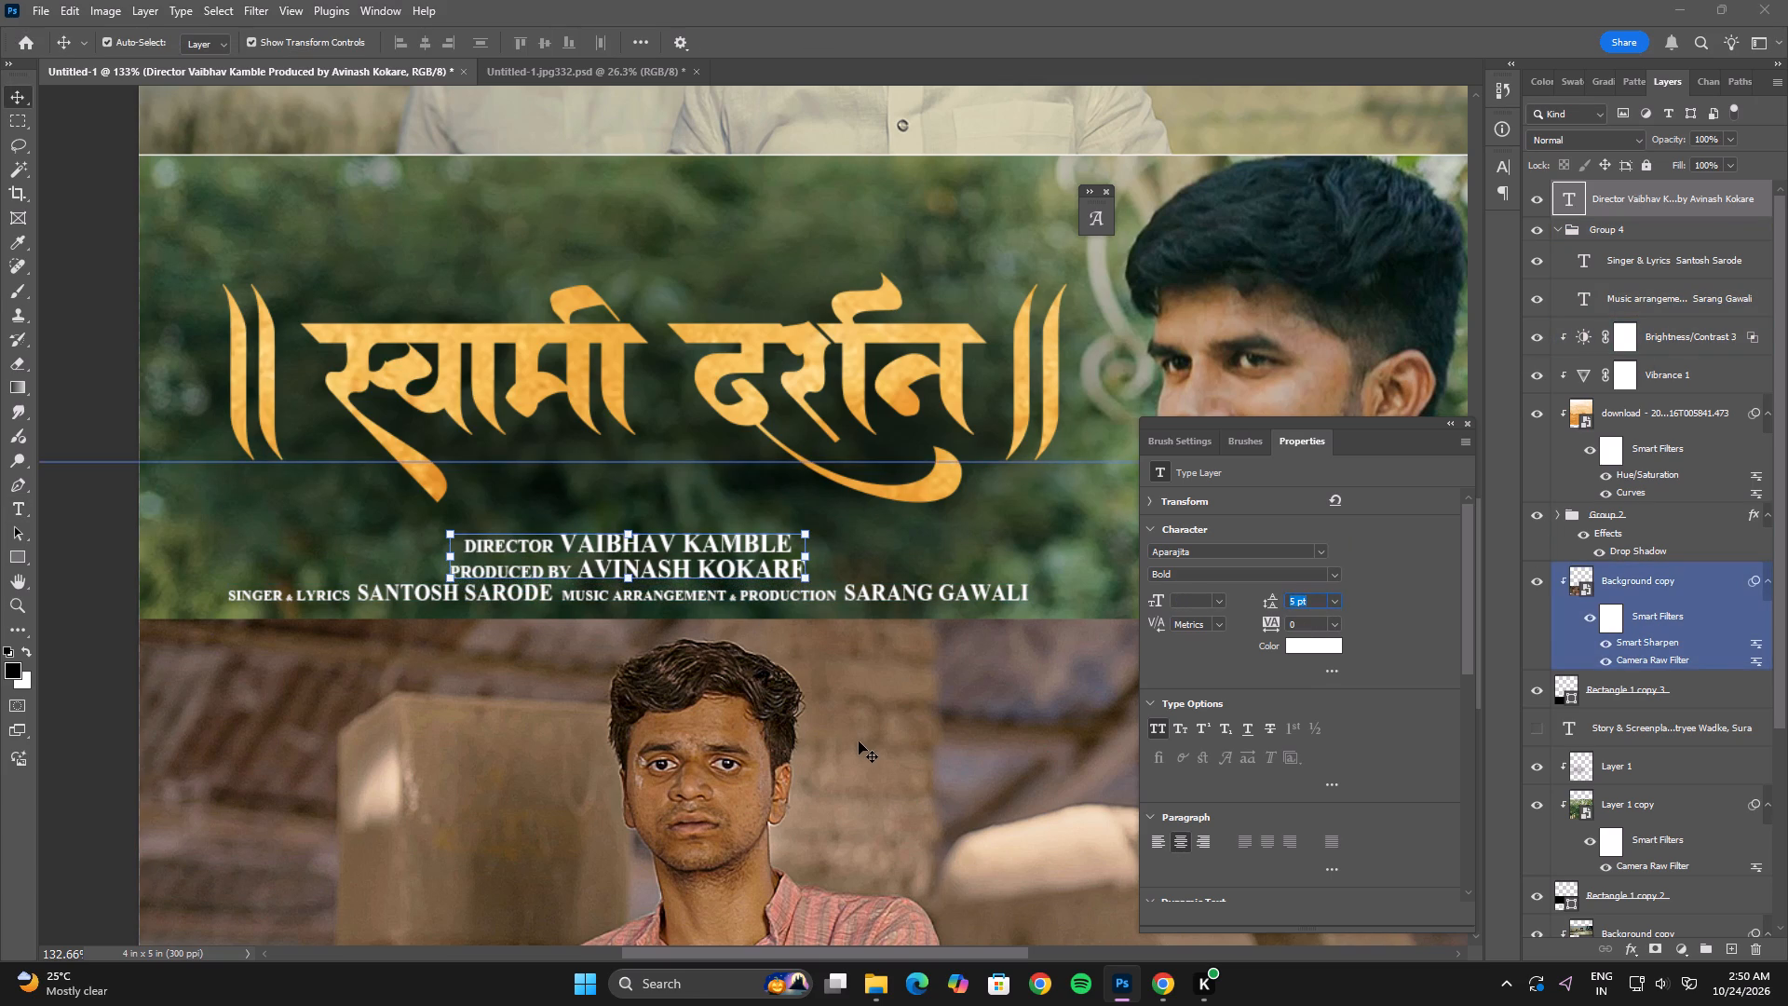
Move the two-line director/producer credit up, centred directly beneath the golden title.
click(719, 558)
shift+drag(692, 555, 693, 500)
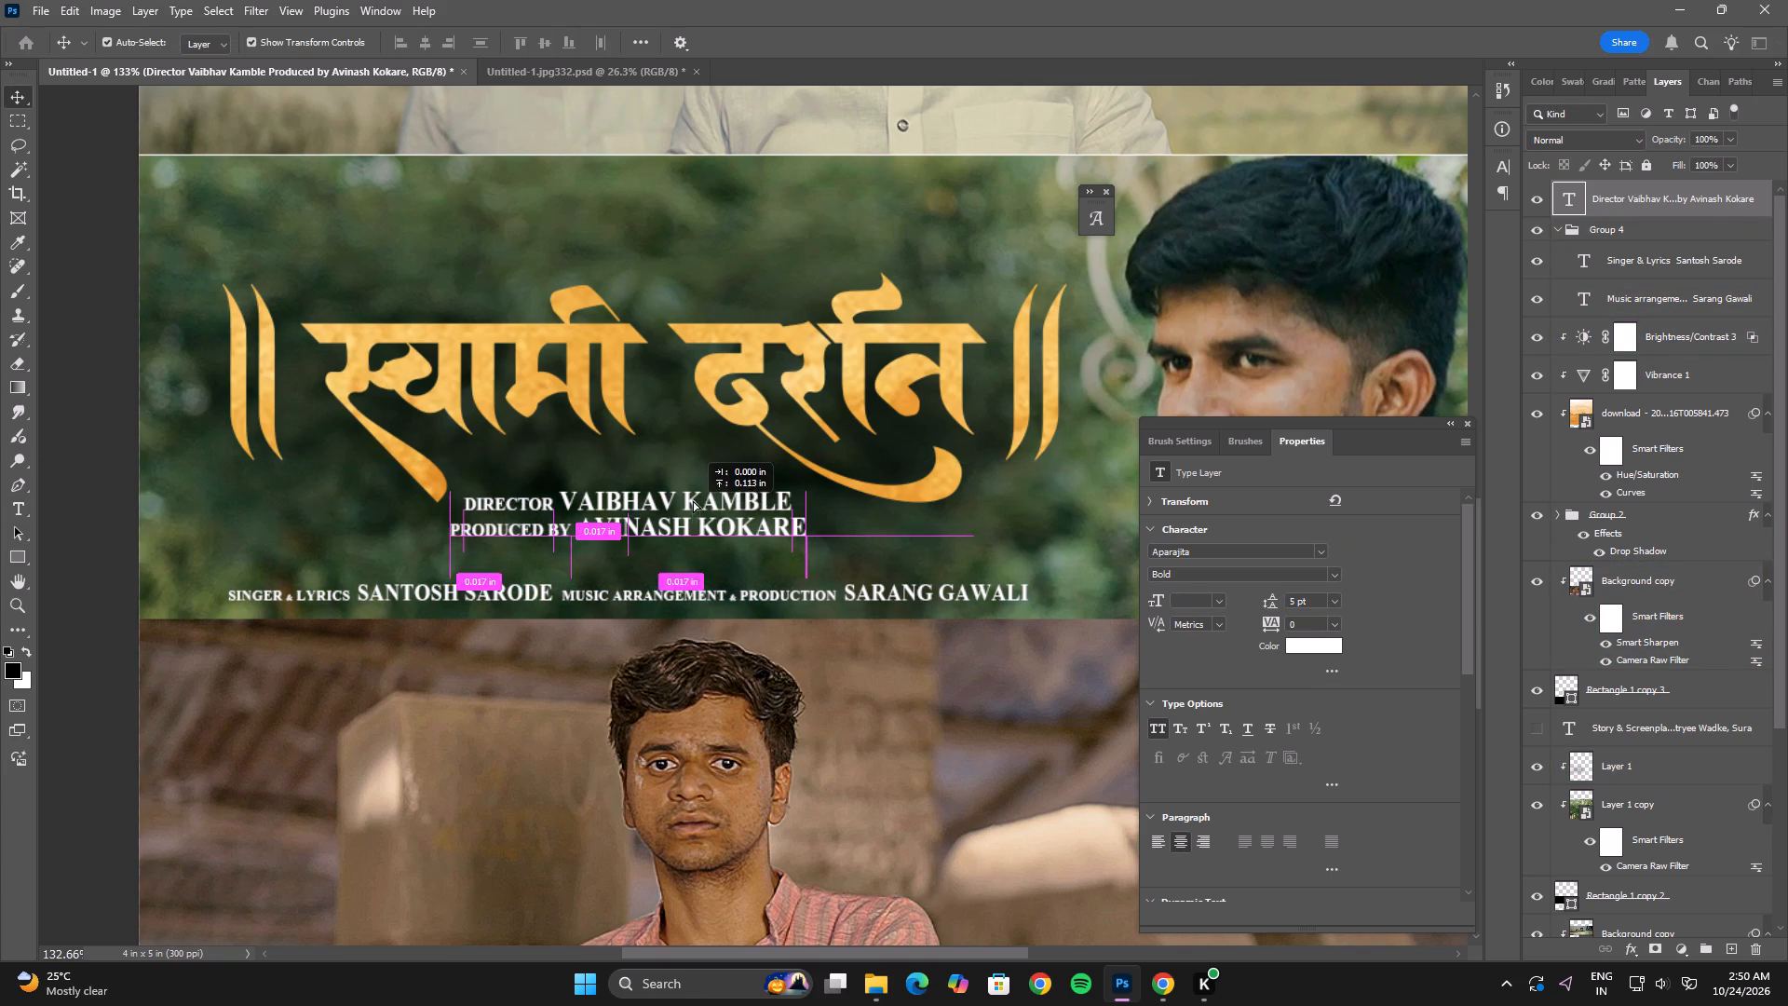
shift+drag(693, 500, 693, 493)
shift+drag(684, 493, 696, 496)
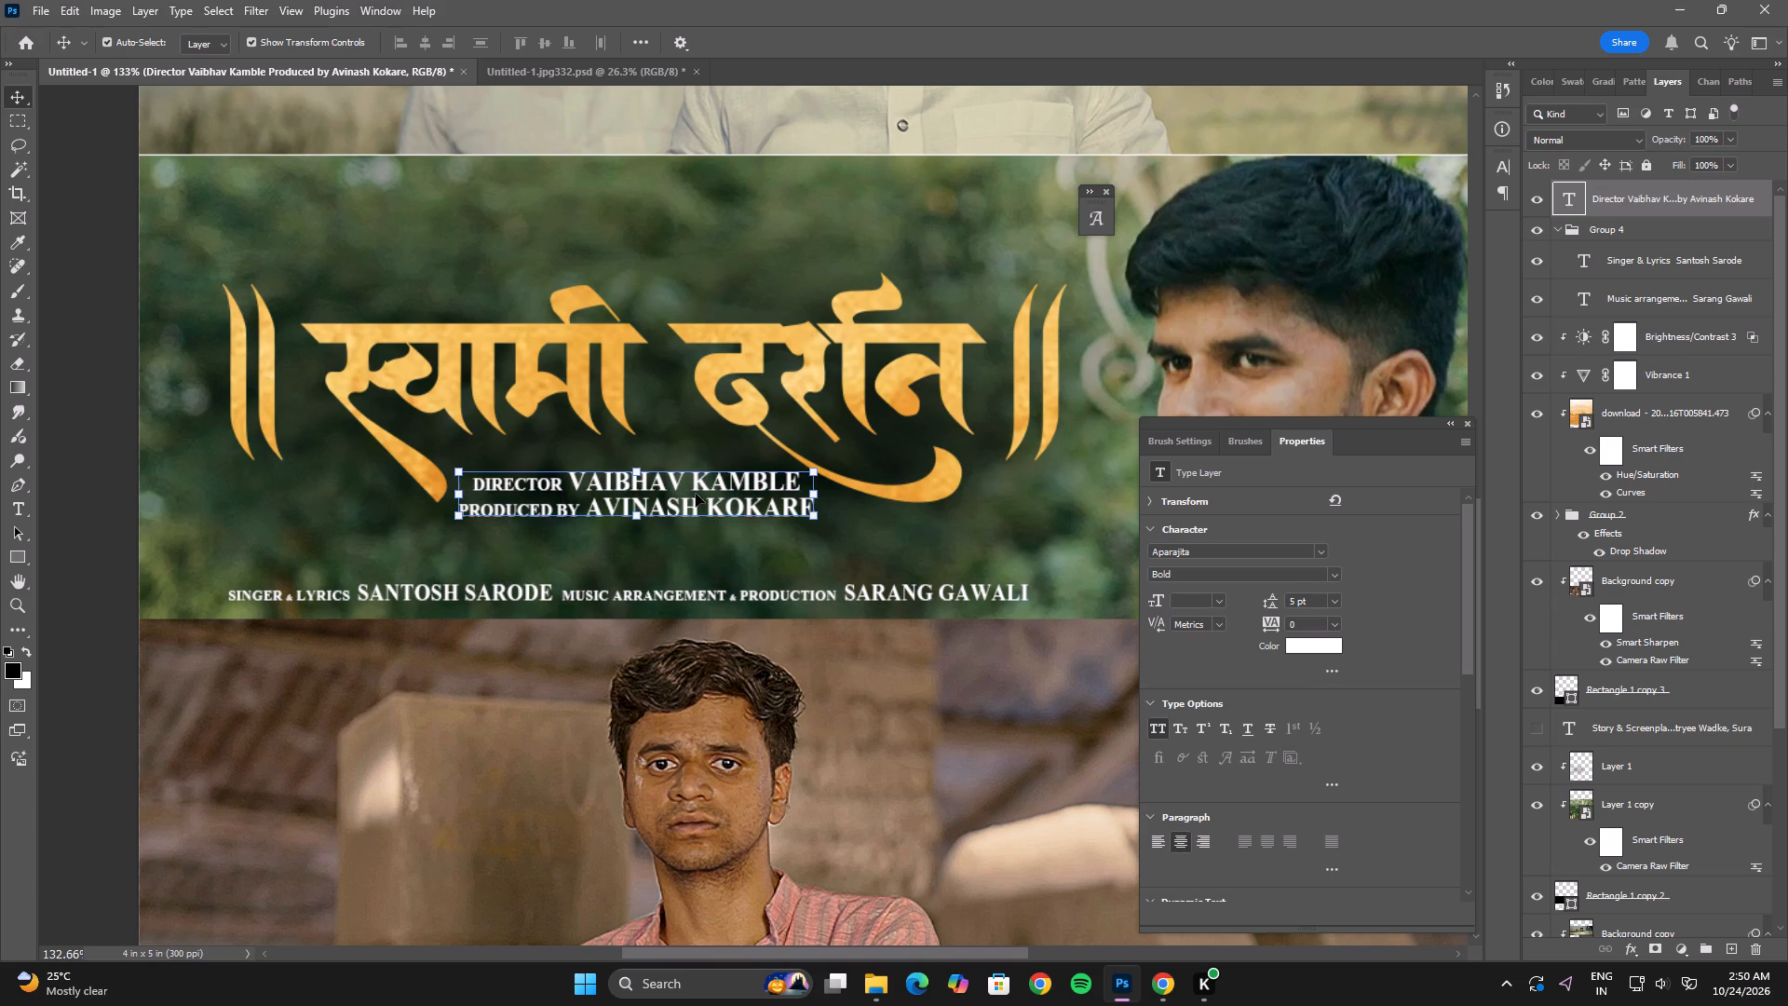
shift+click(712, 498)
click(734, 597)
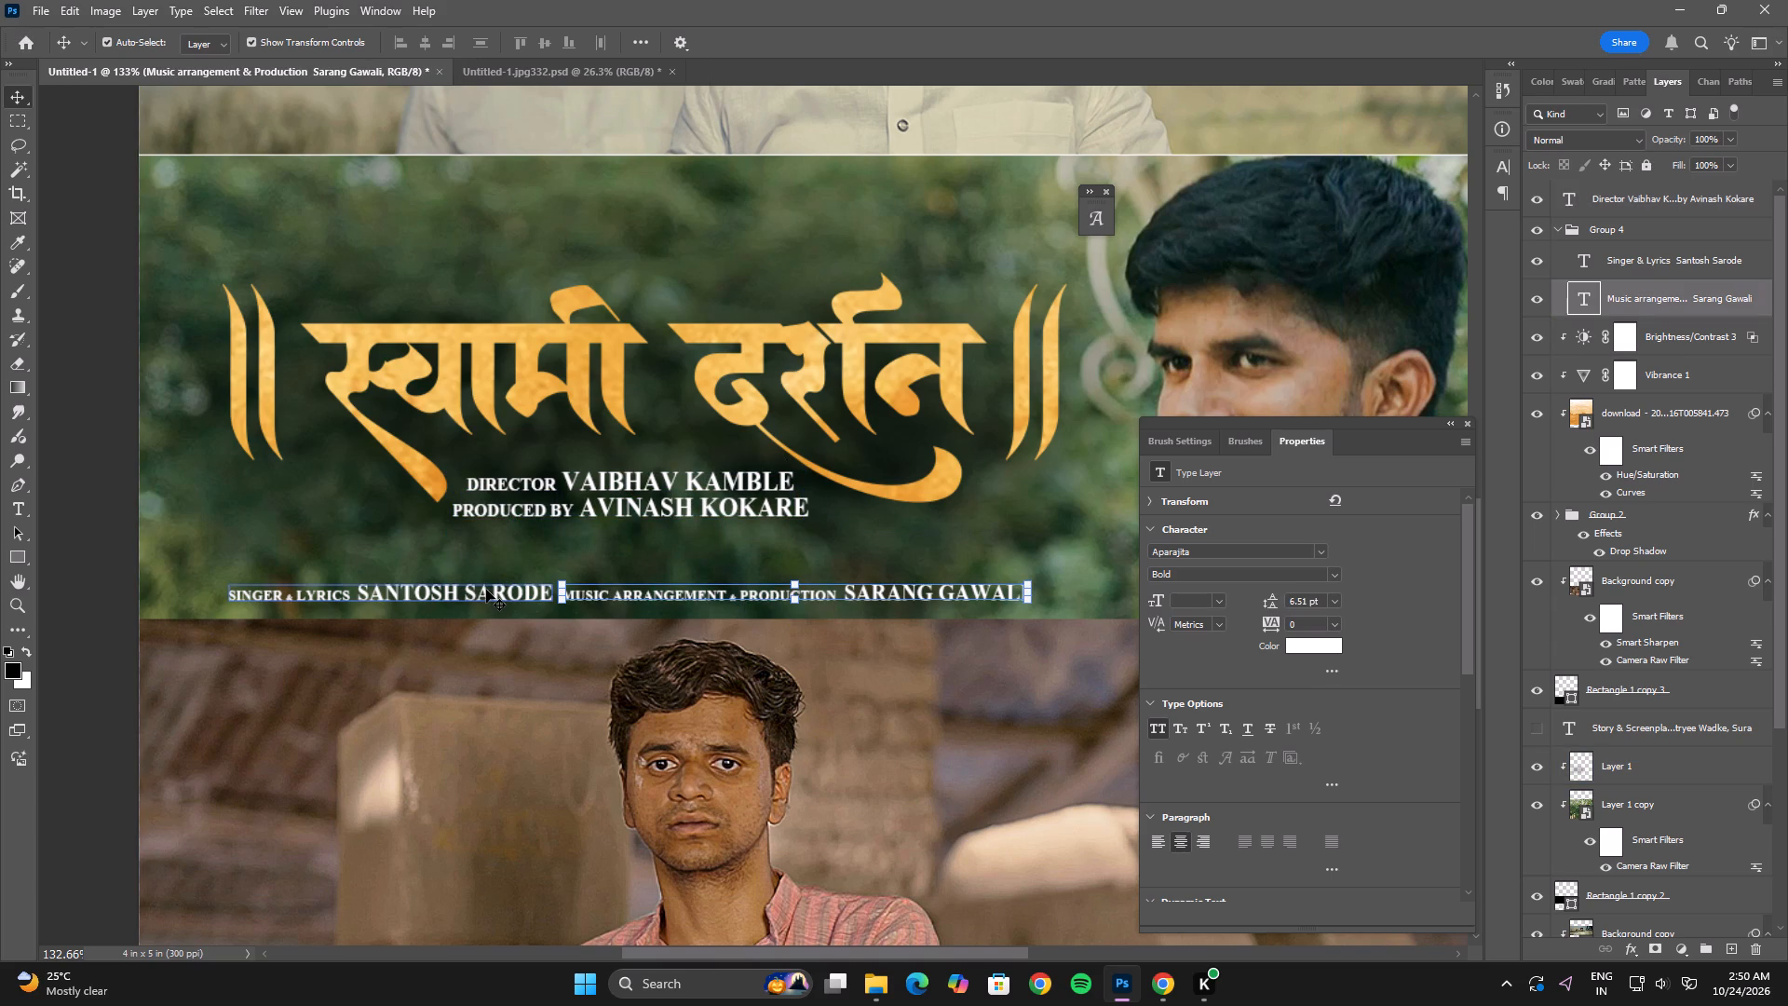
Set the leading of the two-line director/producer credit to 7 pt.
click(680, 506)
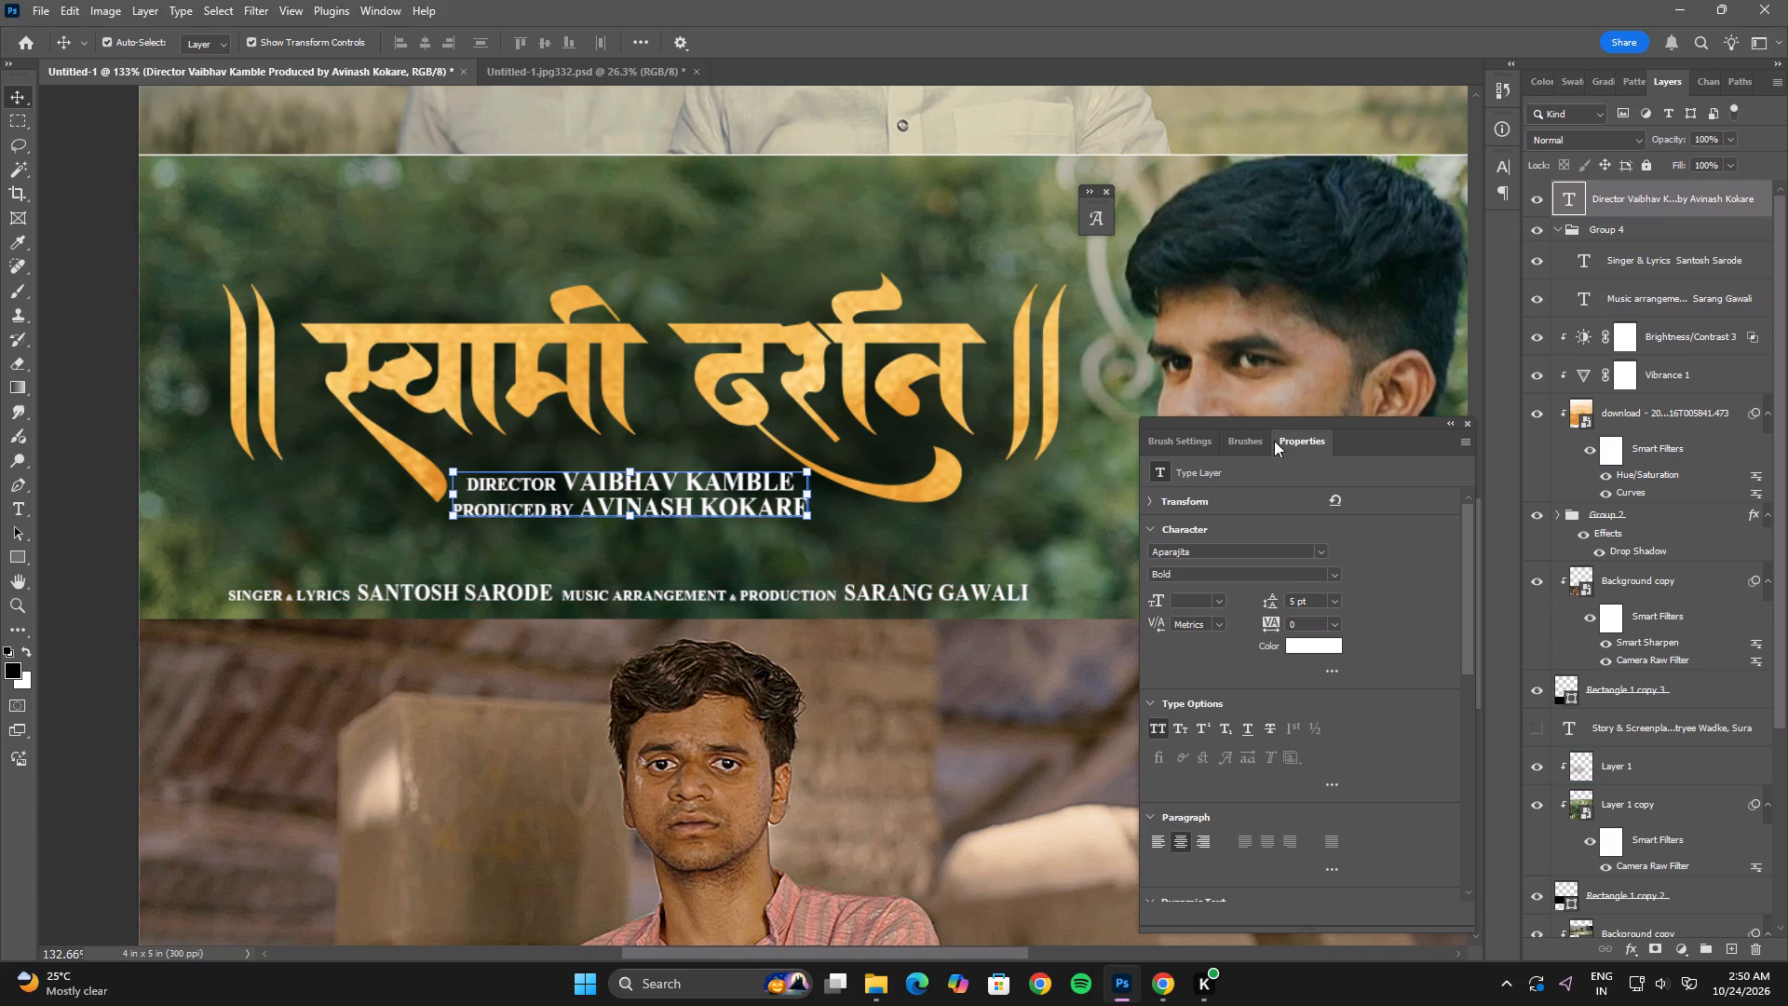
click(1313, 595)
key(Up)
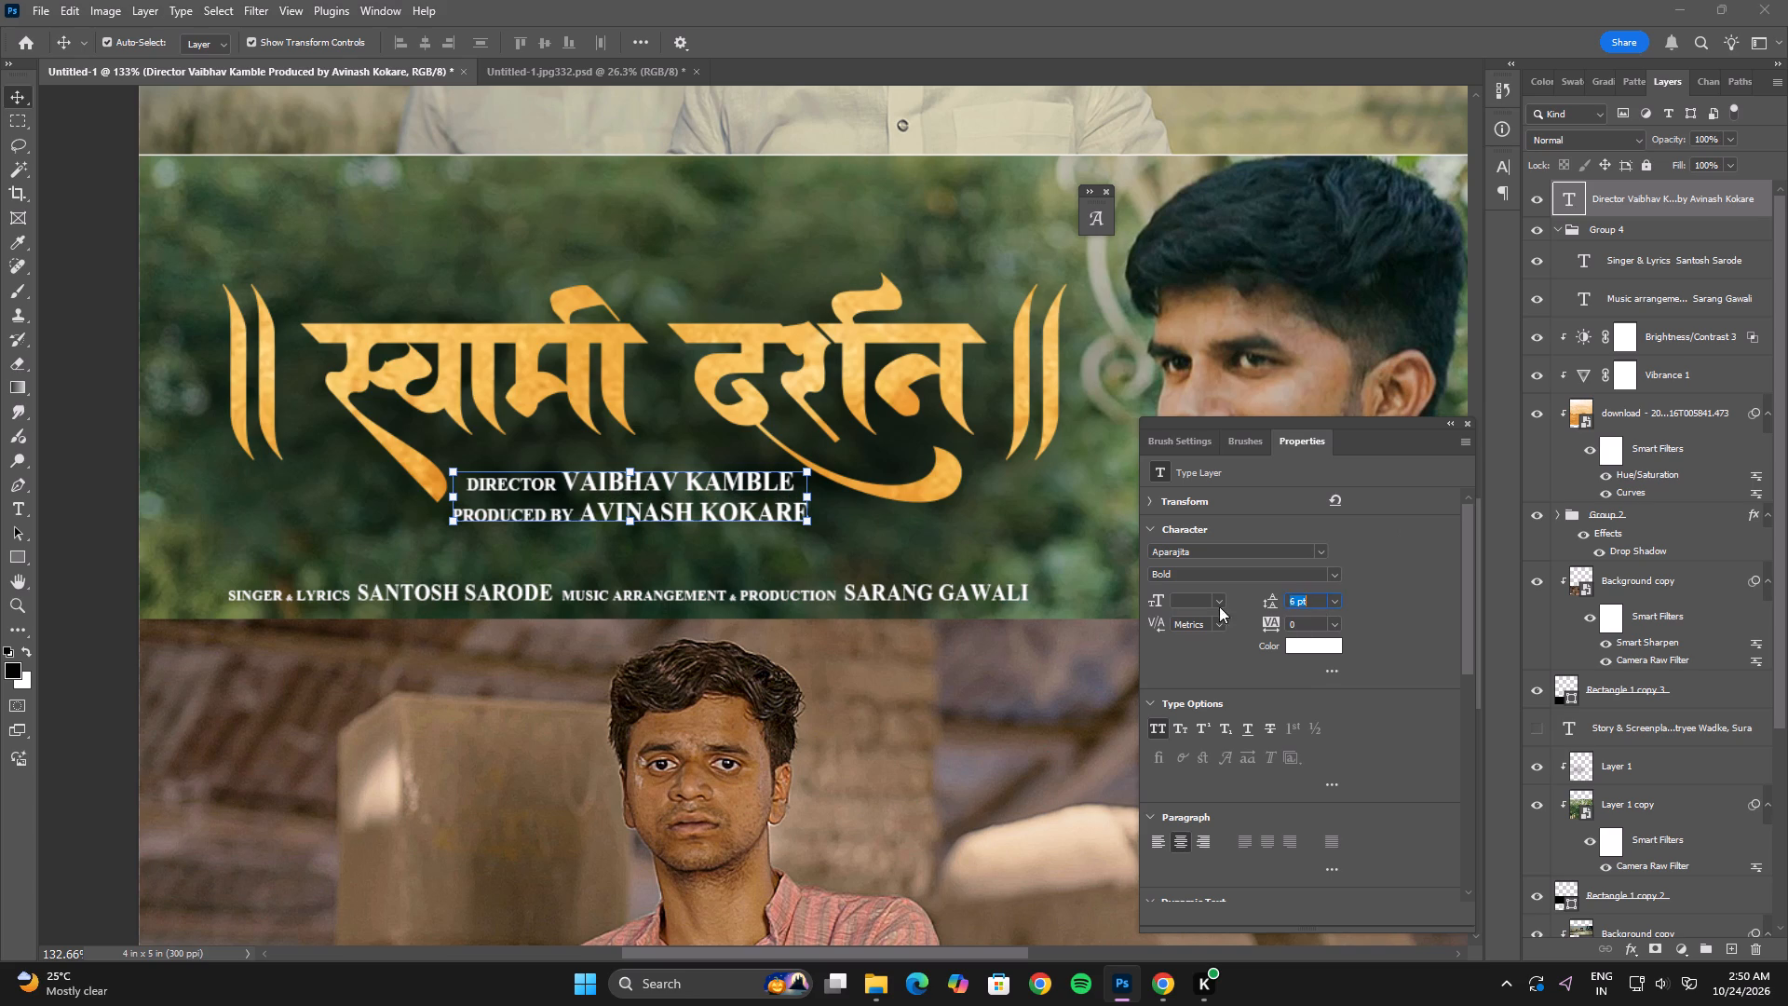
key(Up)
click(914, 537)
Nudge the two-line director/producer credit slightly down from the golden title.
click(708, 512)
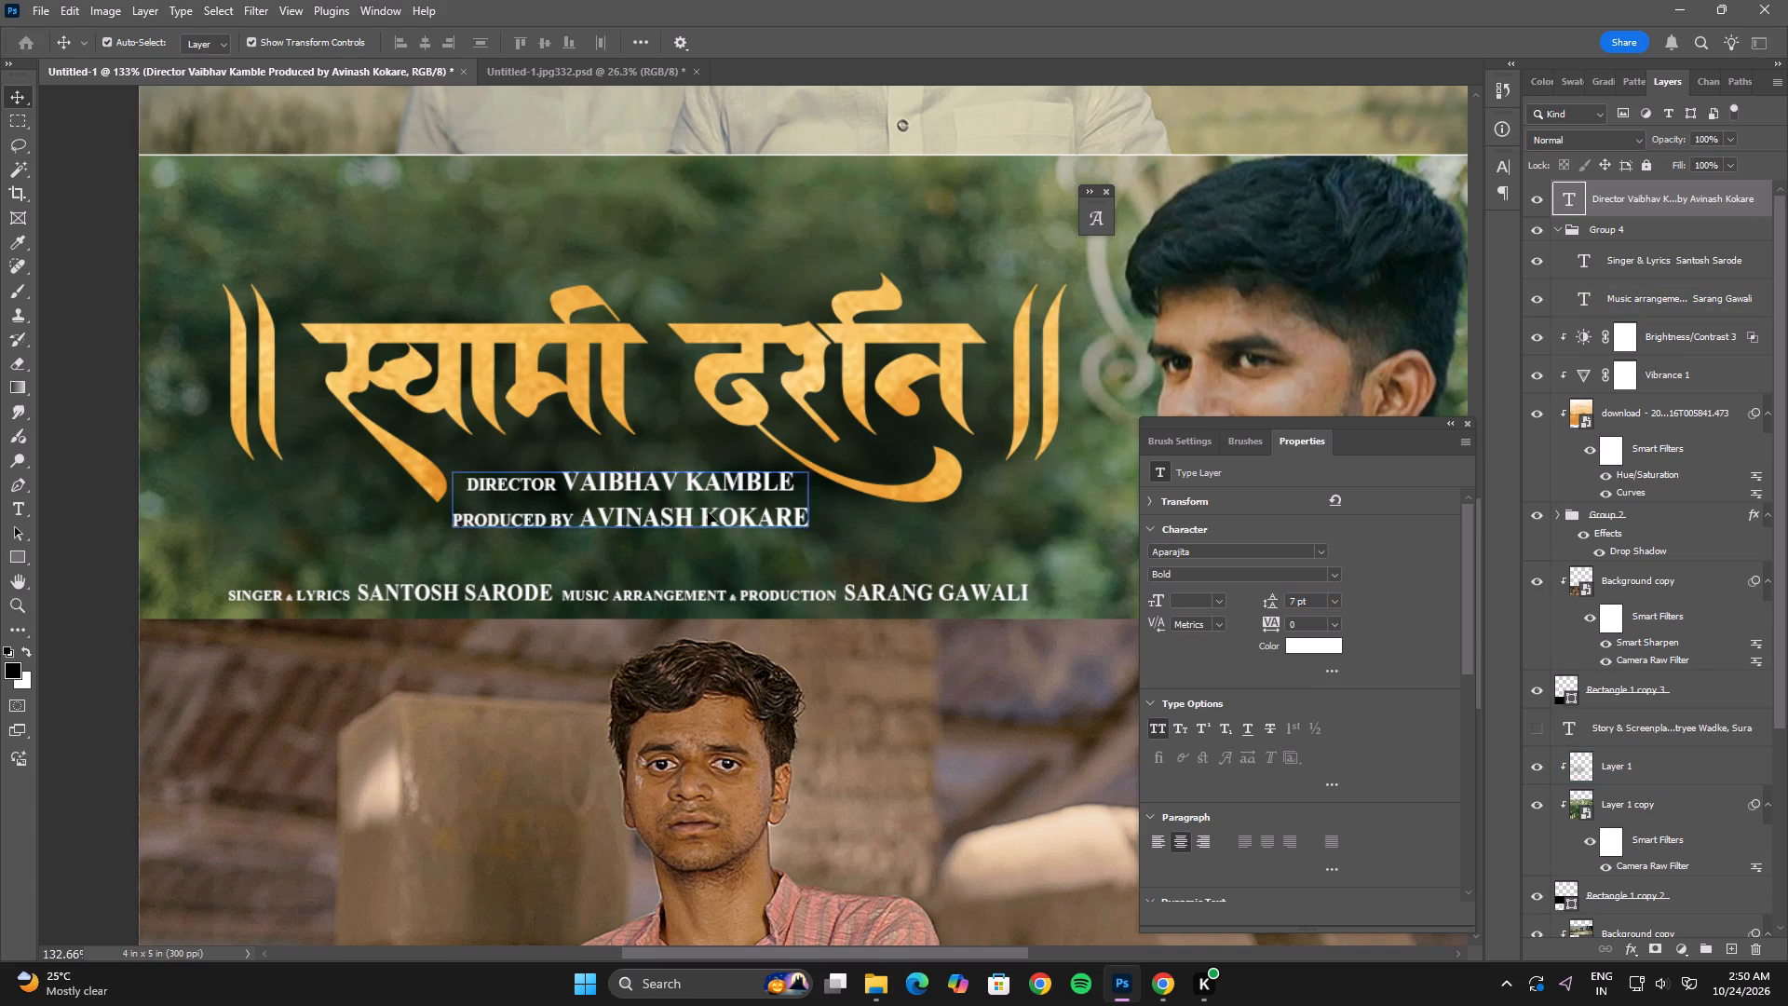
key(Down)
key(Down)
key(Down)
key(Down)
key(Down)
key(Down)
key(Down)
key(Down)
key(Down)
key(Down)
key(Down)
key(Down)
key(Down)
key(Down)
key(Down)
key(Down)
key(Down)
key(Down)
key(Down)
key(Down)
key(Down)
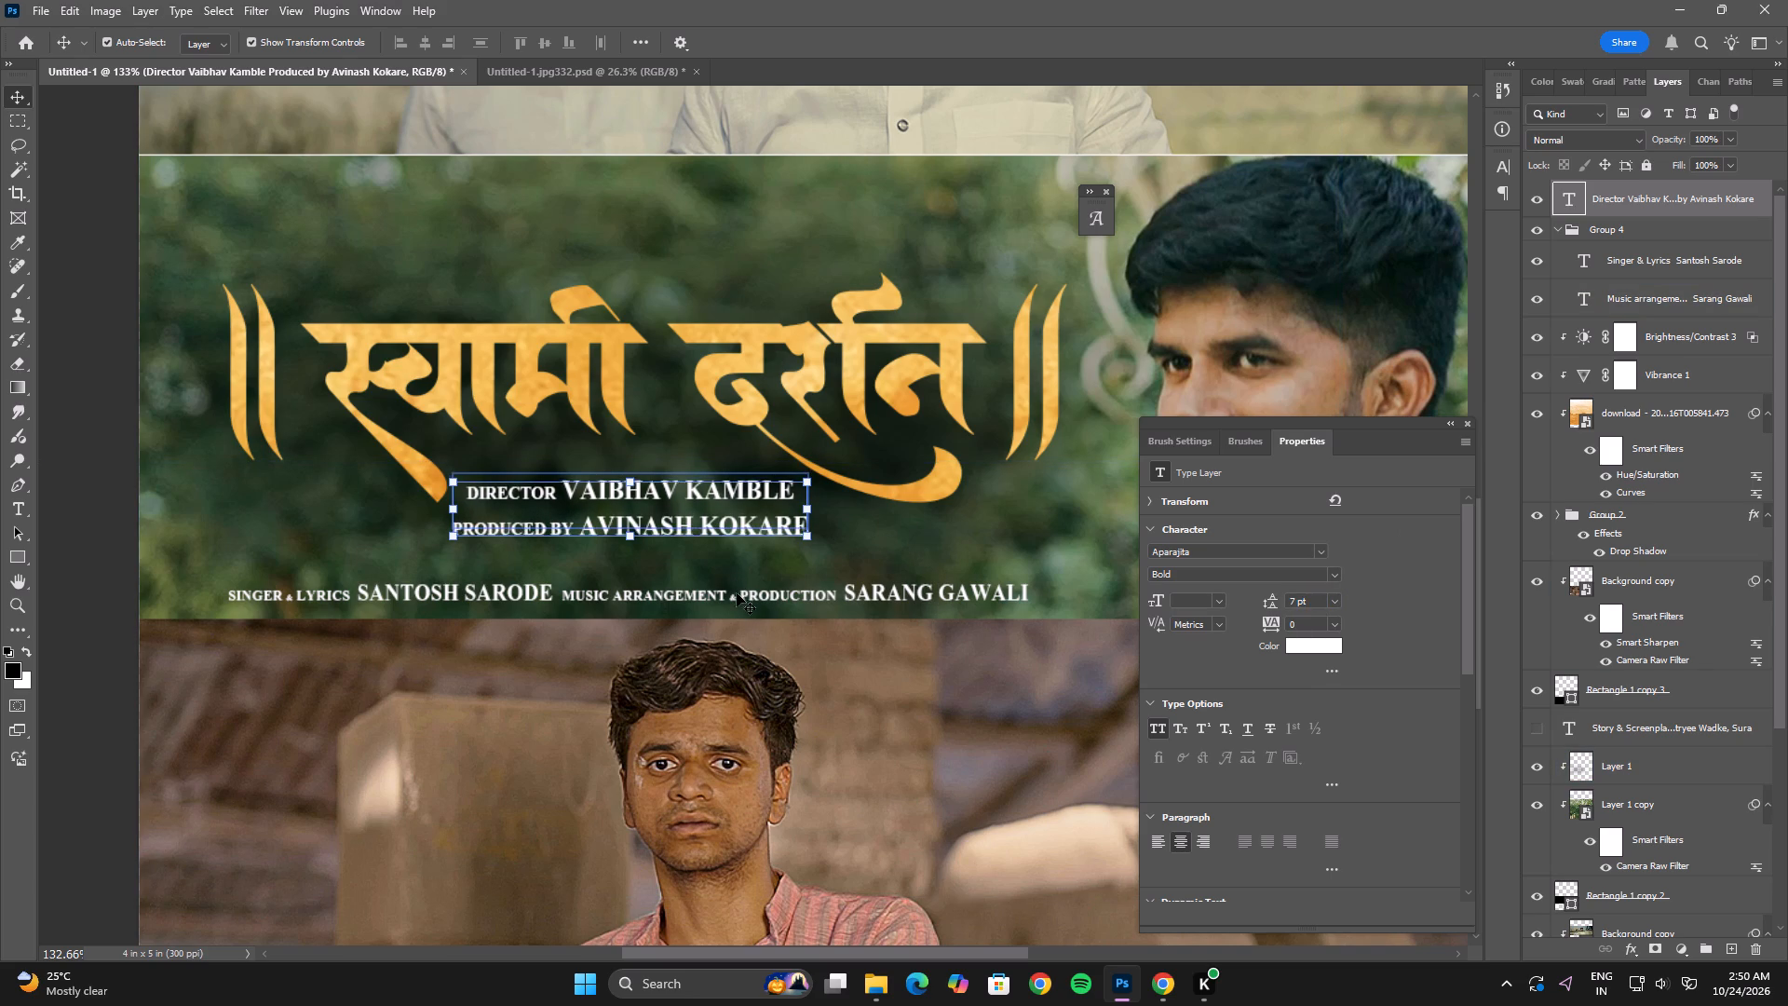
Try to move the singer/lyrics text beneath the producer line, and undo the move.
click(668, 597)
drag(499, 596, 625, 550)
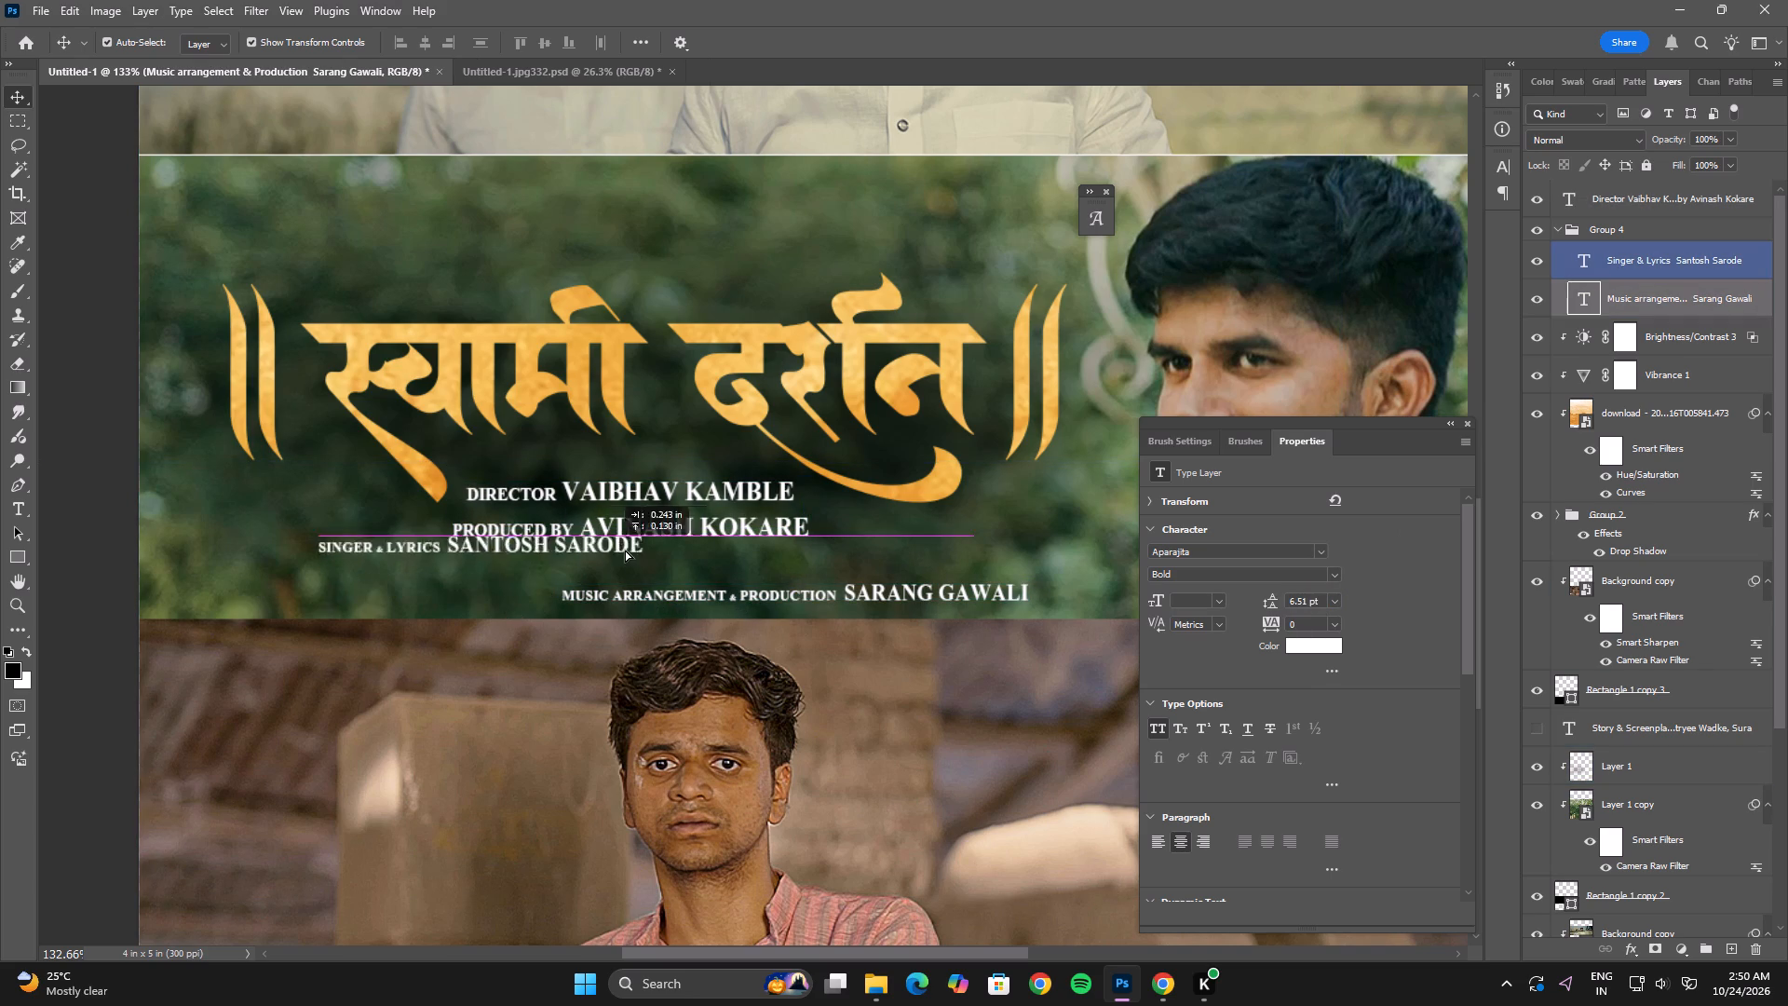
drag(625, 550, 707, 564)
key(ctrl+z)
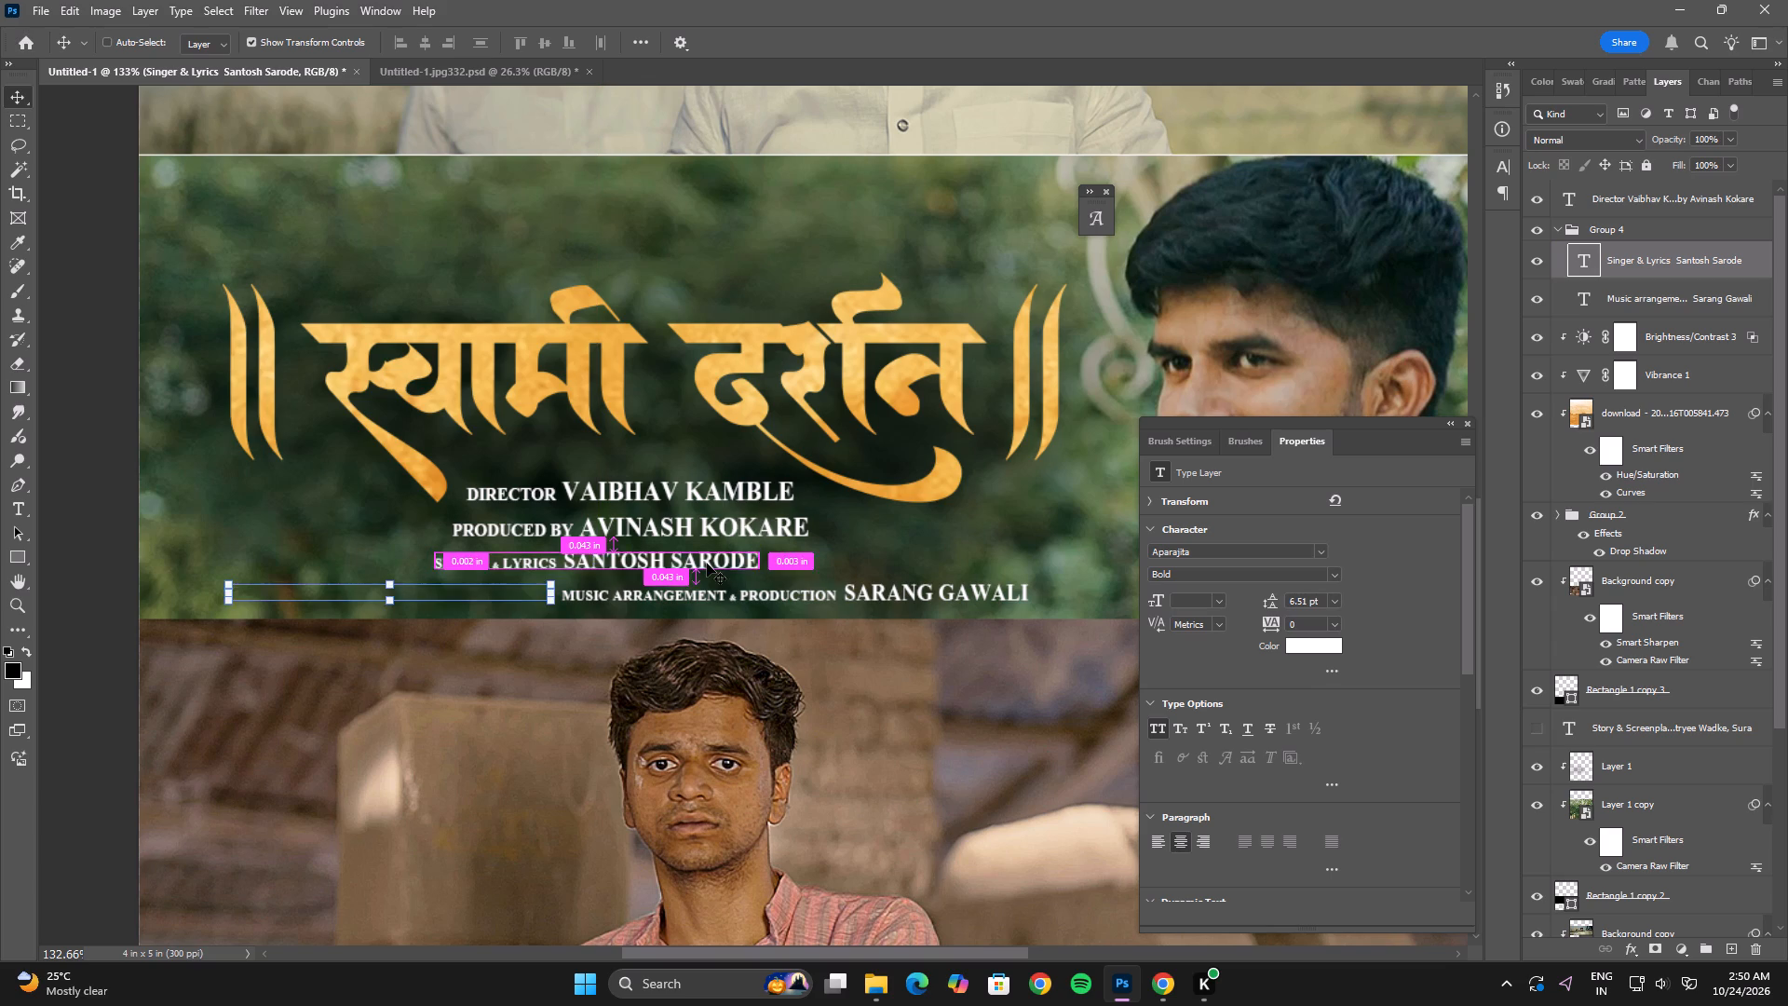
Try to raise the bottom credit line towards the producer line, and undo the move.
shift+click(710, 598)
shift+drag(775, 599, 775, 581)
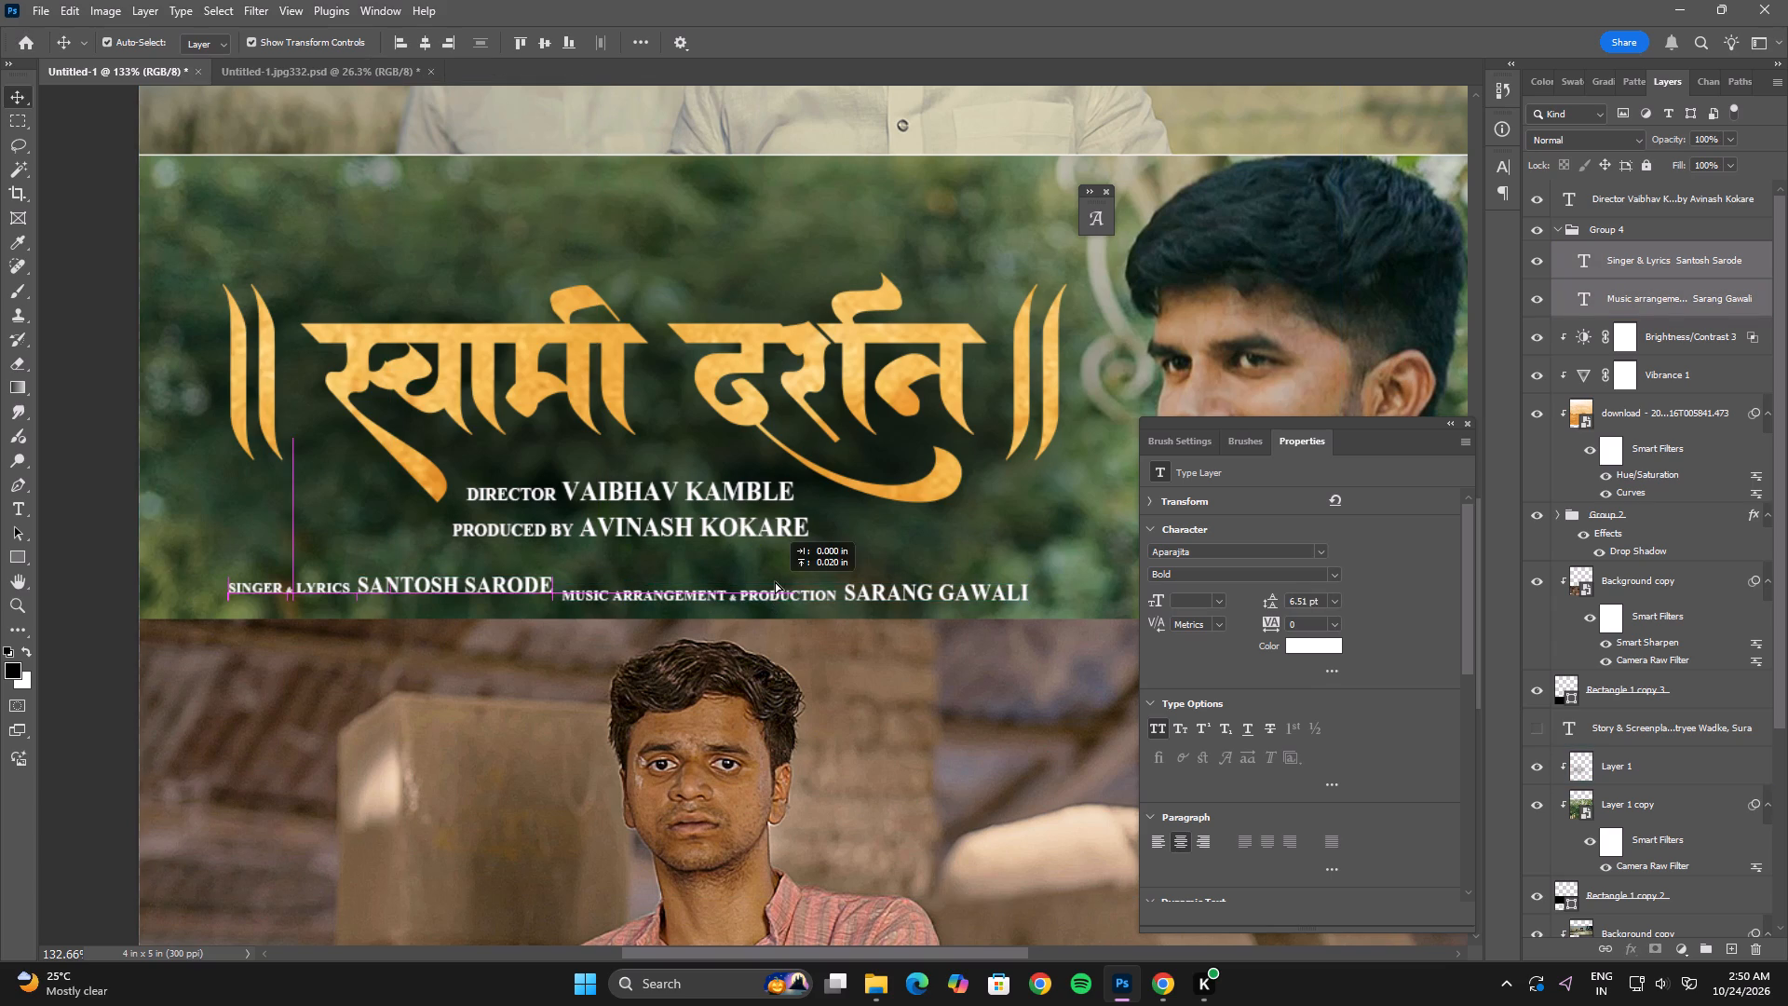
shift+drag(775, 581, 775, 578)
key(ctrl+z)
Move the singer/lyrics and music arrangement texts together slightly up, away from the still's lower edge.
shift+click(801, 598)
click(714, 579)
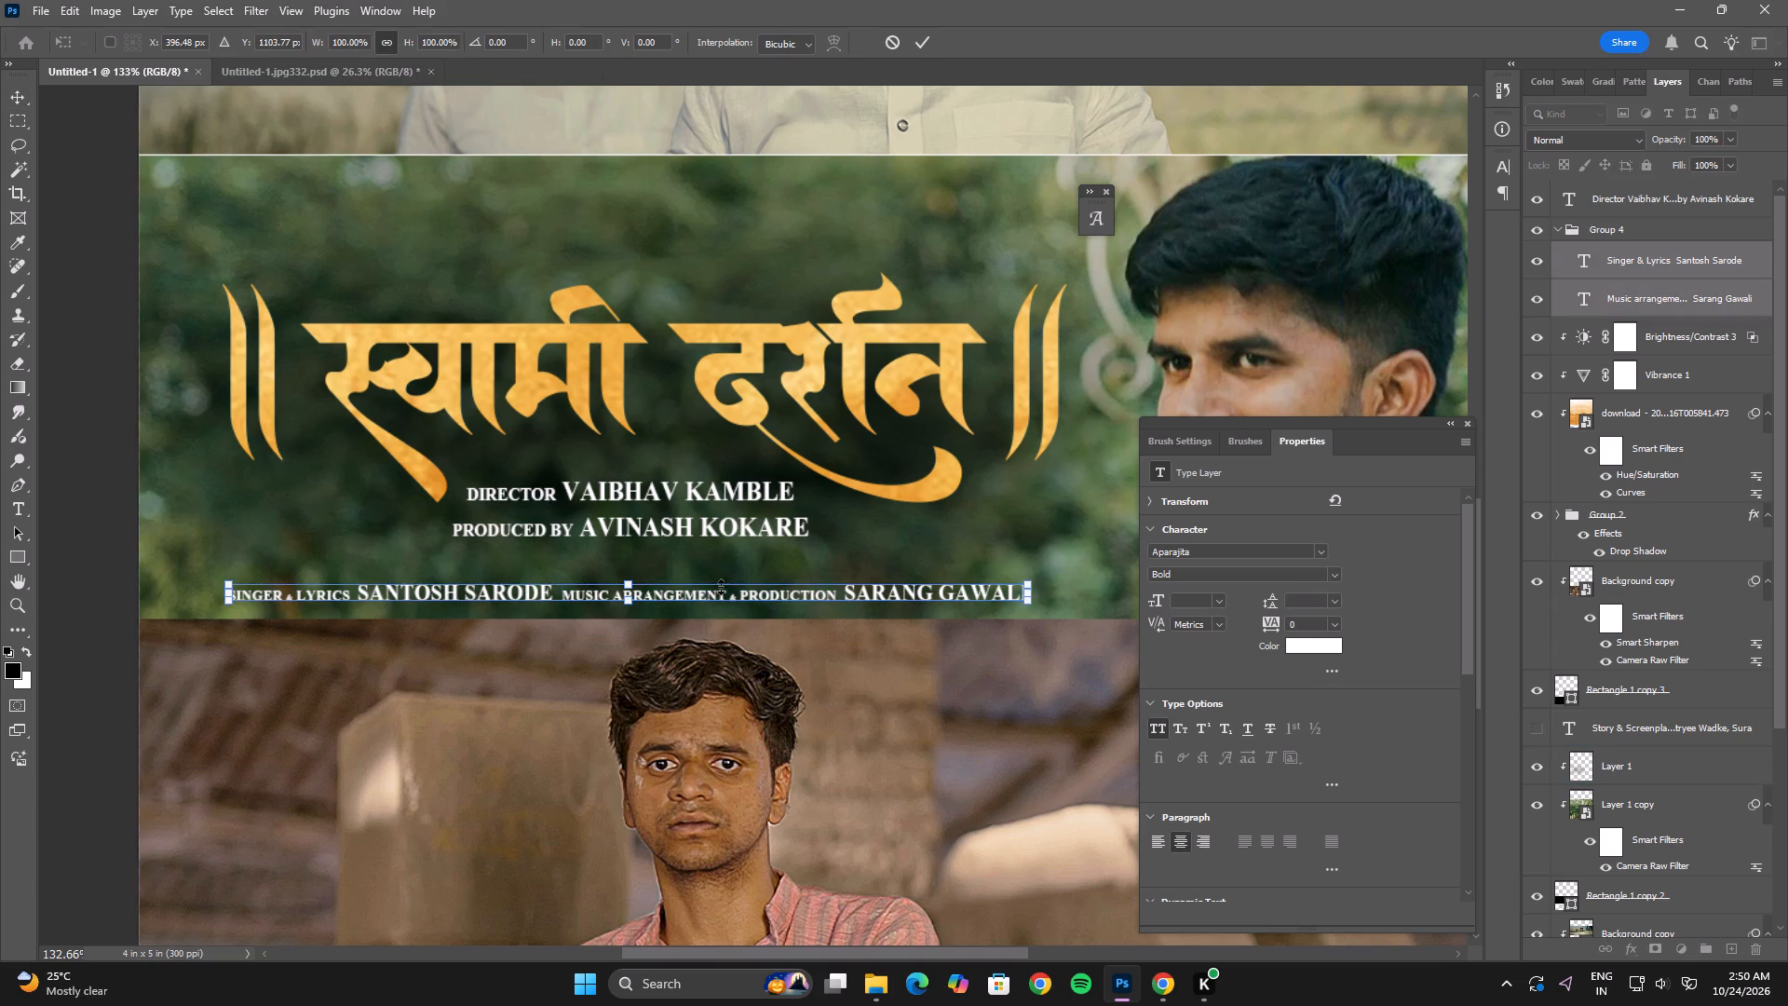
shift+drag(725, 593, 725, 583)
double_click(725, 583)
Rejoin the director/producer credit into a single line with a space before "Produced by".
double_click(684, 527)
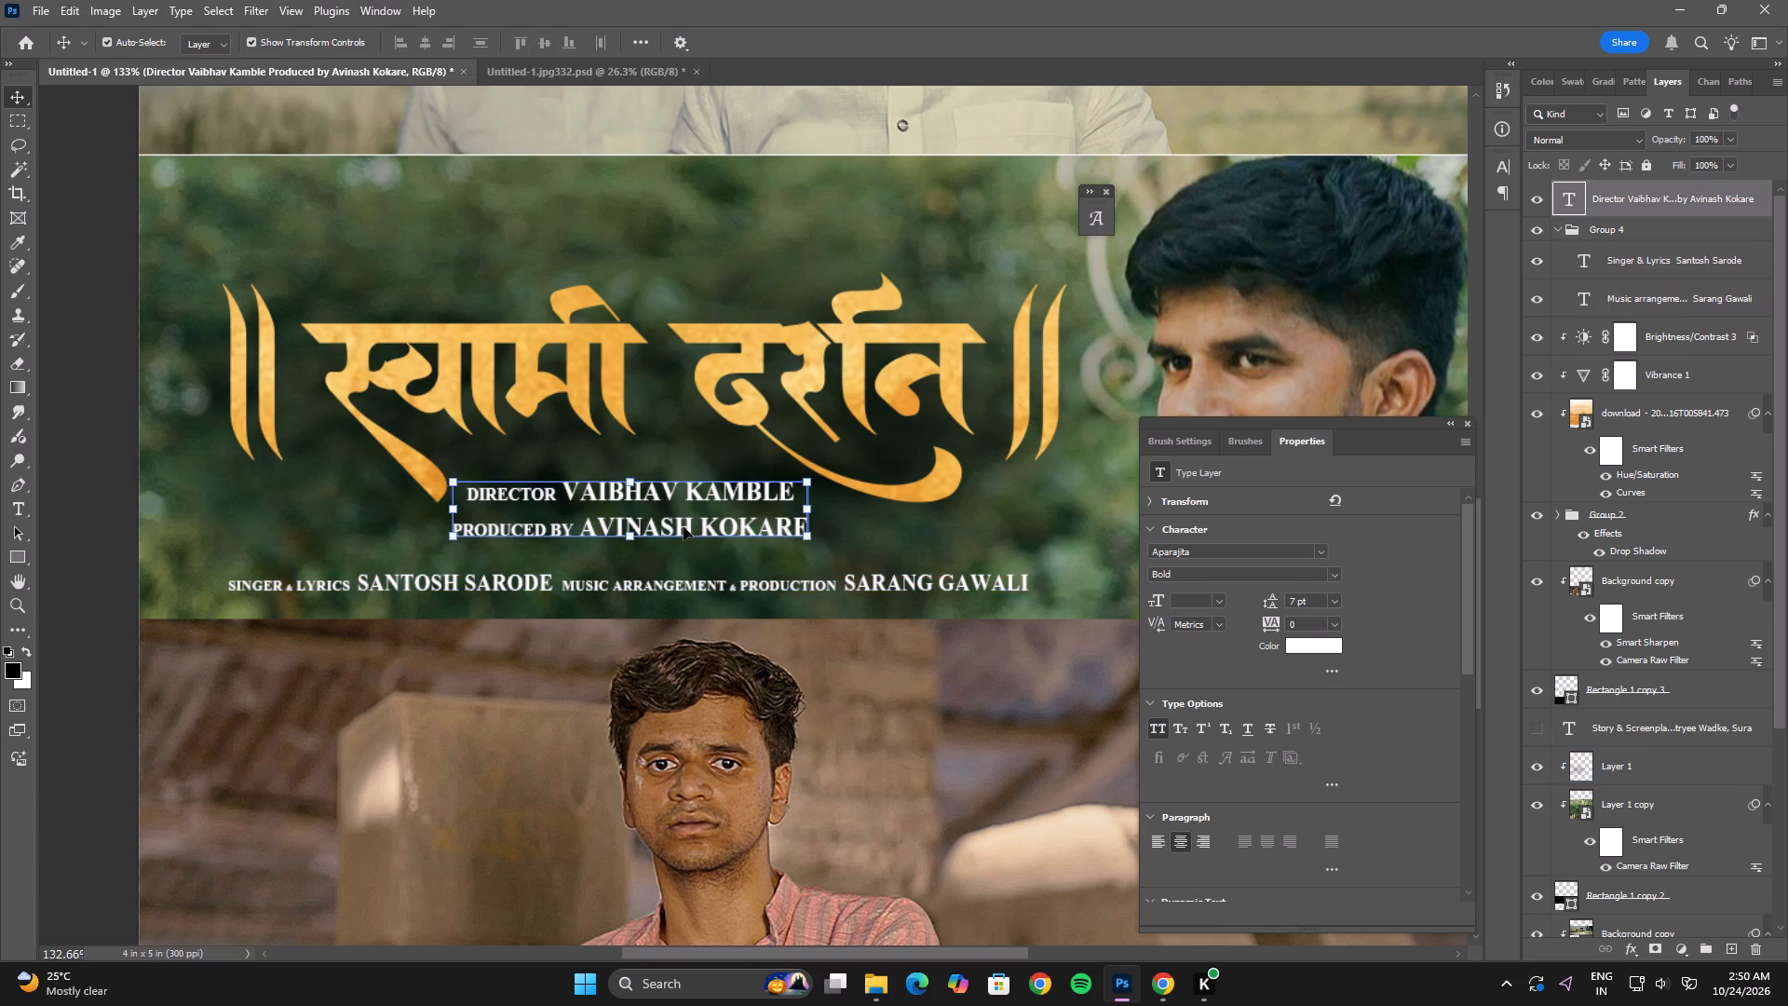
click(453, 533)
key(BackSpace)
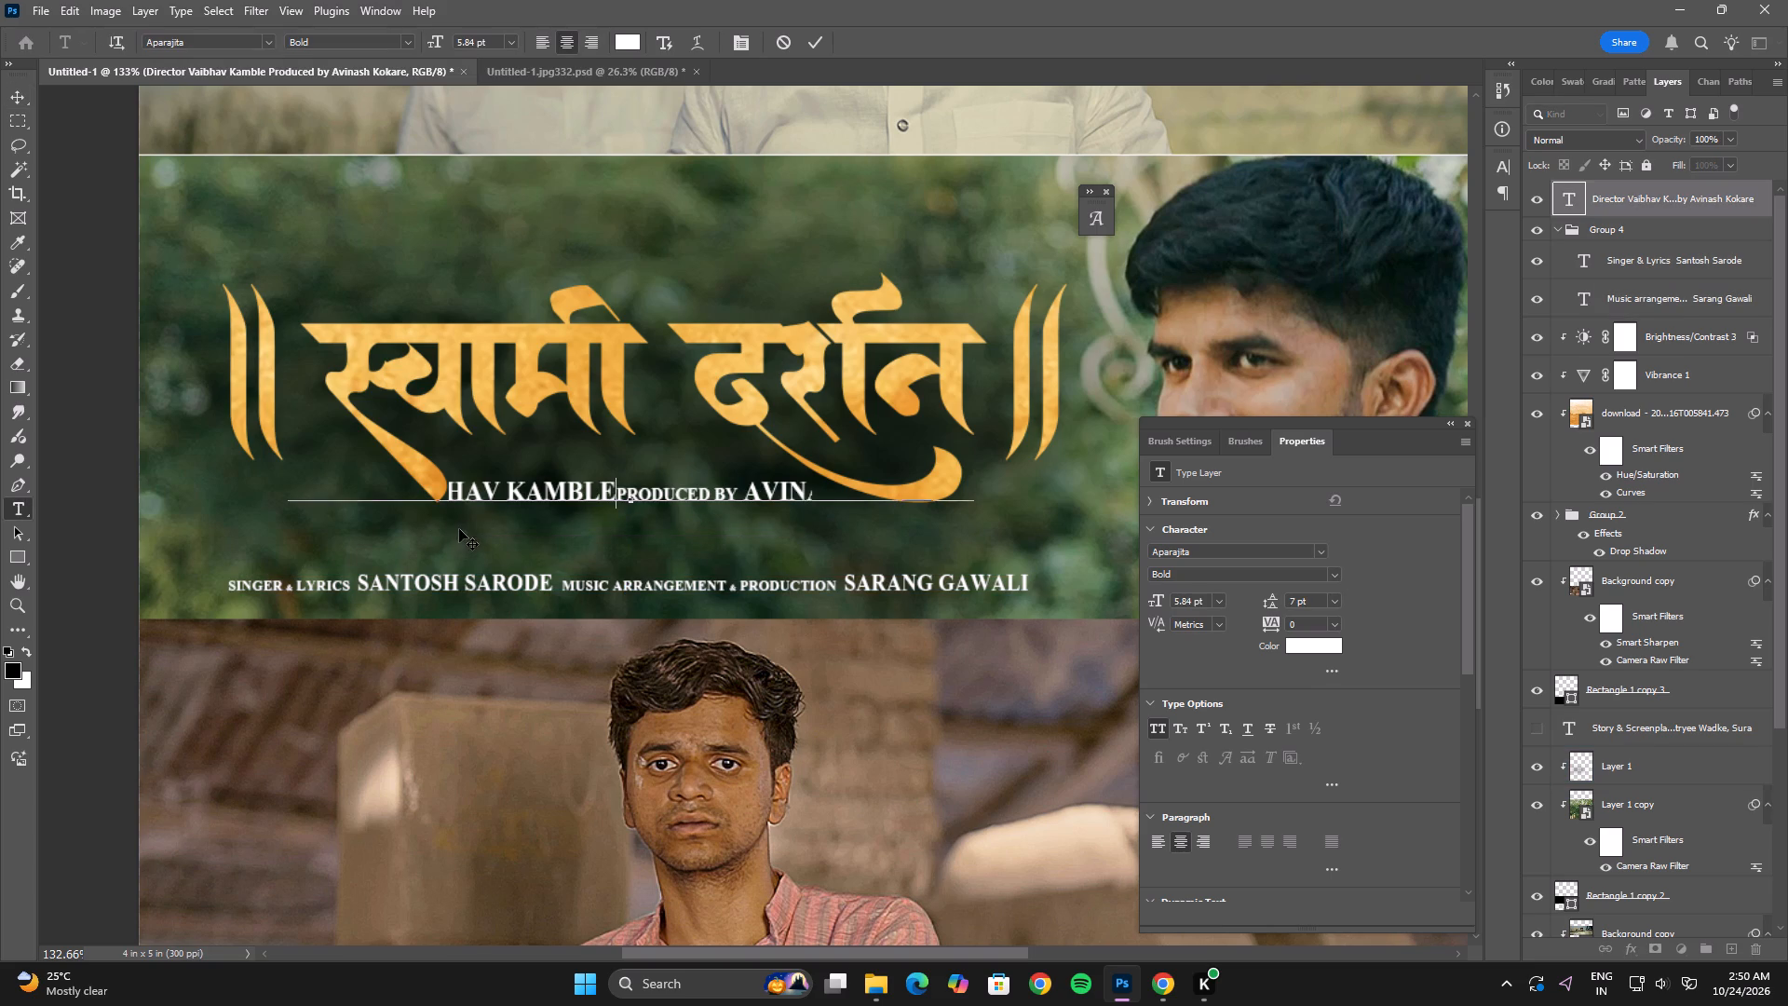
key(space)
click(1089, 492)
click(1084, 499)
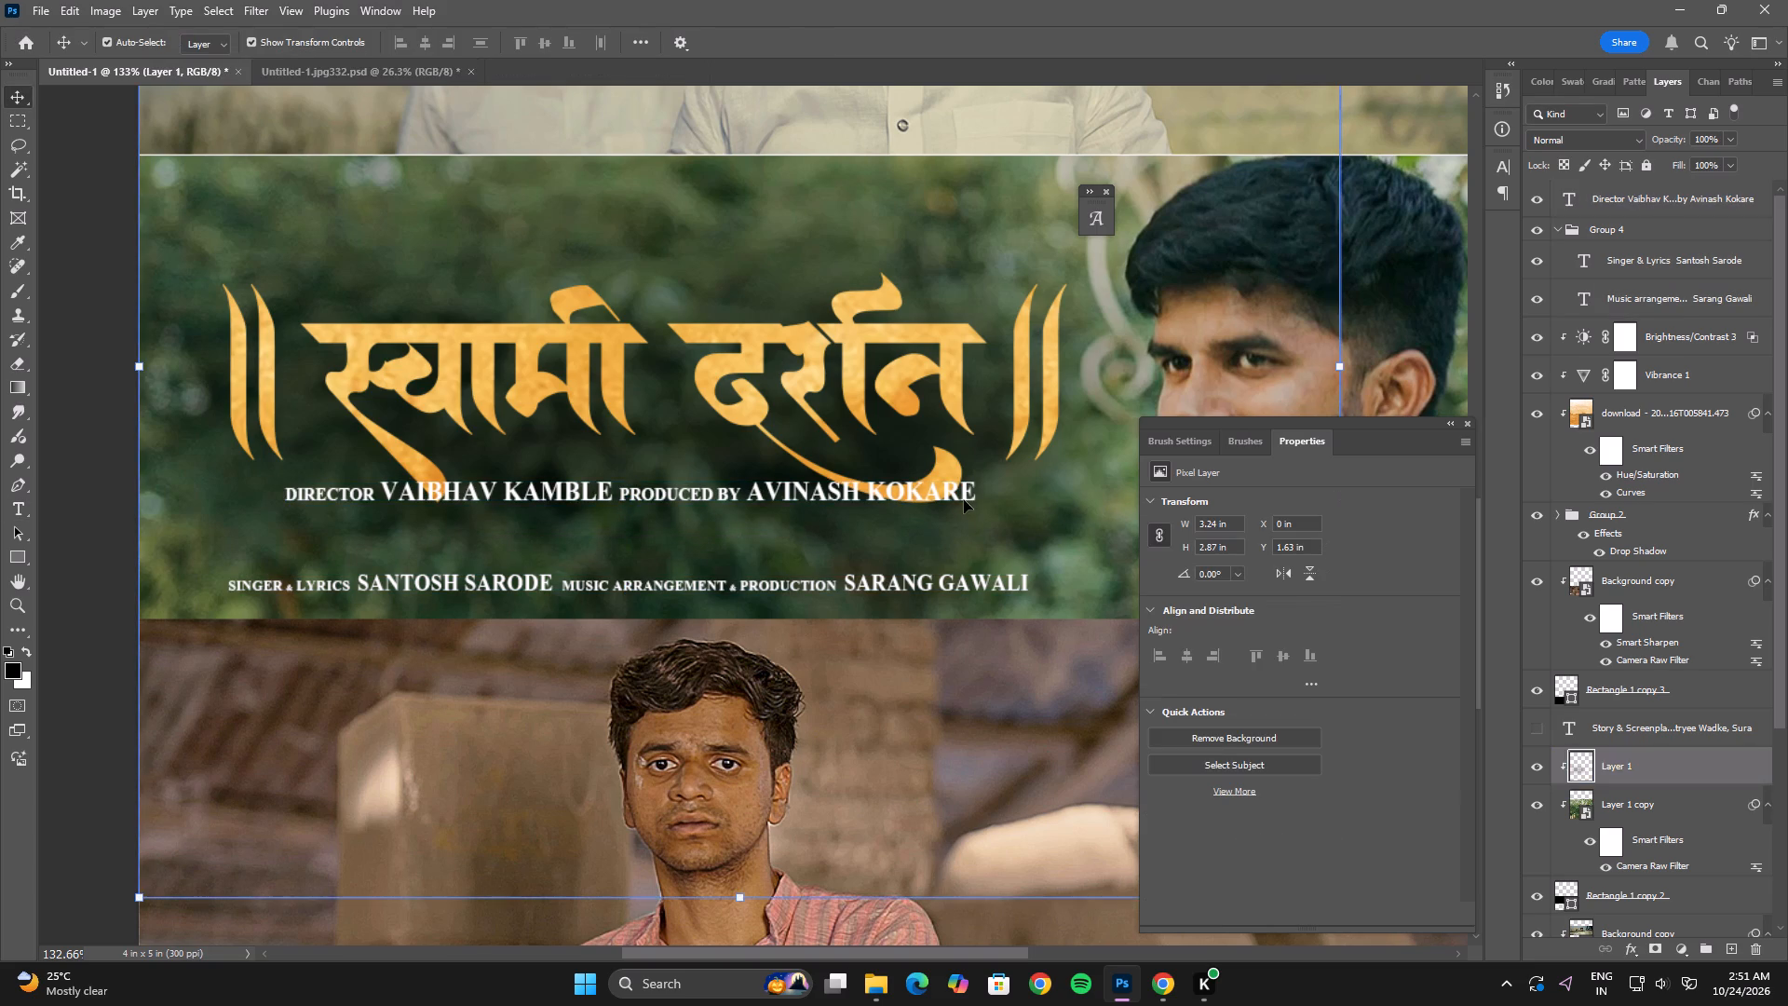
Scale the director/producer line to about 87% and move it down to just above the singer/music line.
click(945, 497)
alt+drag(981, 481, 938, 493)
shift+drag(819, 498, 819, 499)
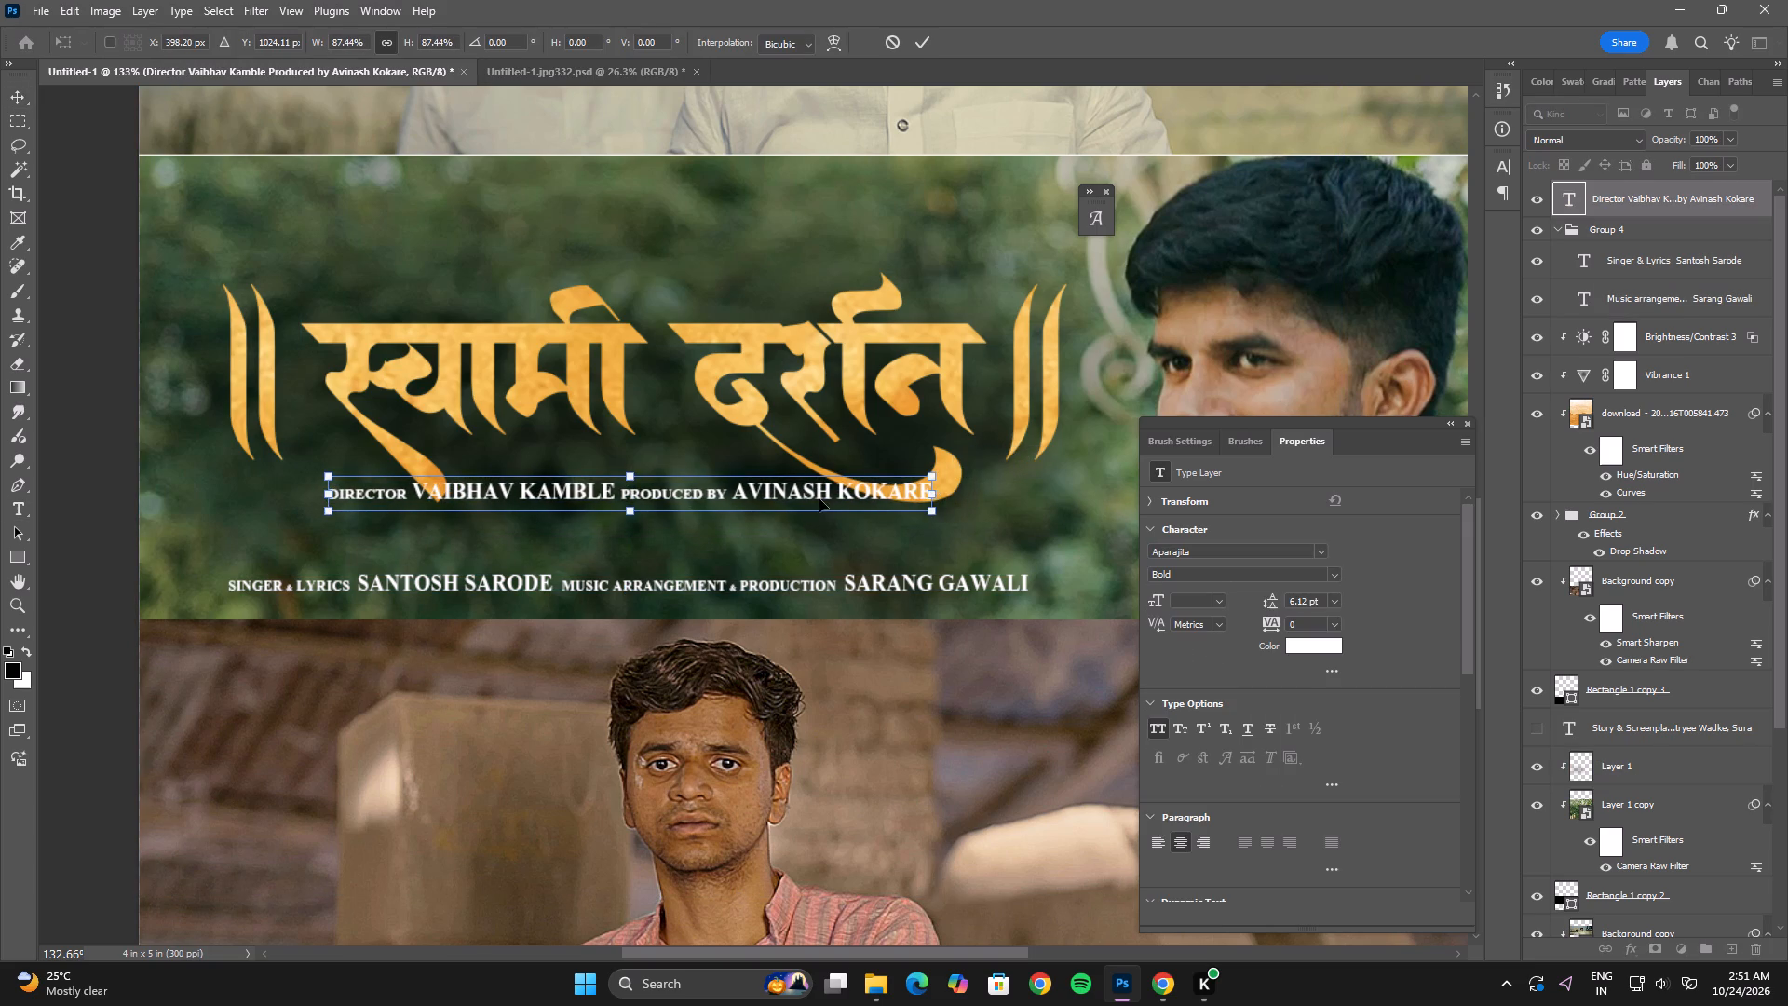
shift+drag(819, 499, 817, 557)
double_click(819, 555)
Move all three credit texts together up by about 0.05 in, keeping them beneath the golden title.
shift+click(982, 579)
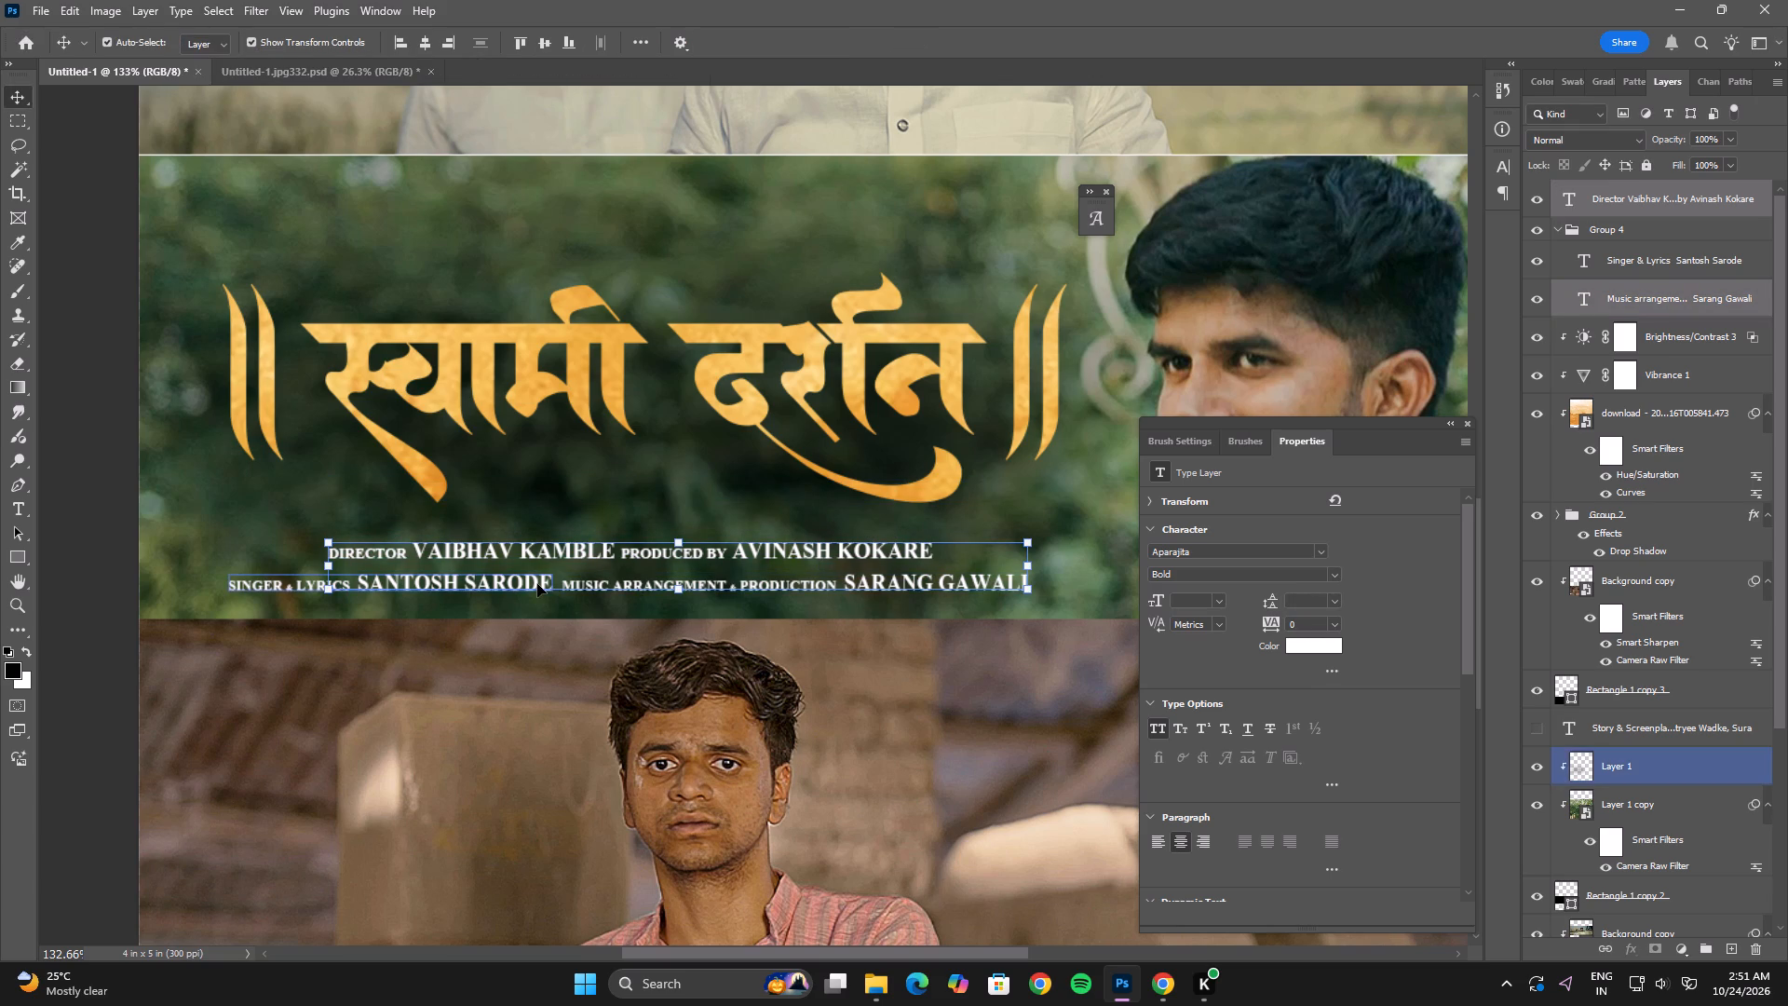
shift+click(537, 584)
click(644, 540)
shift+drag(672, 561, 672, 544)
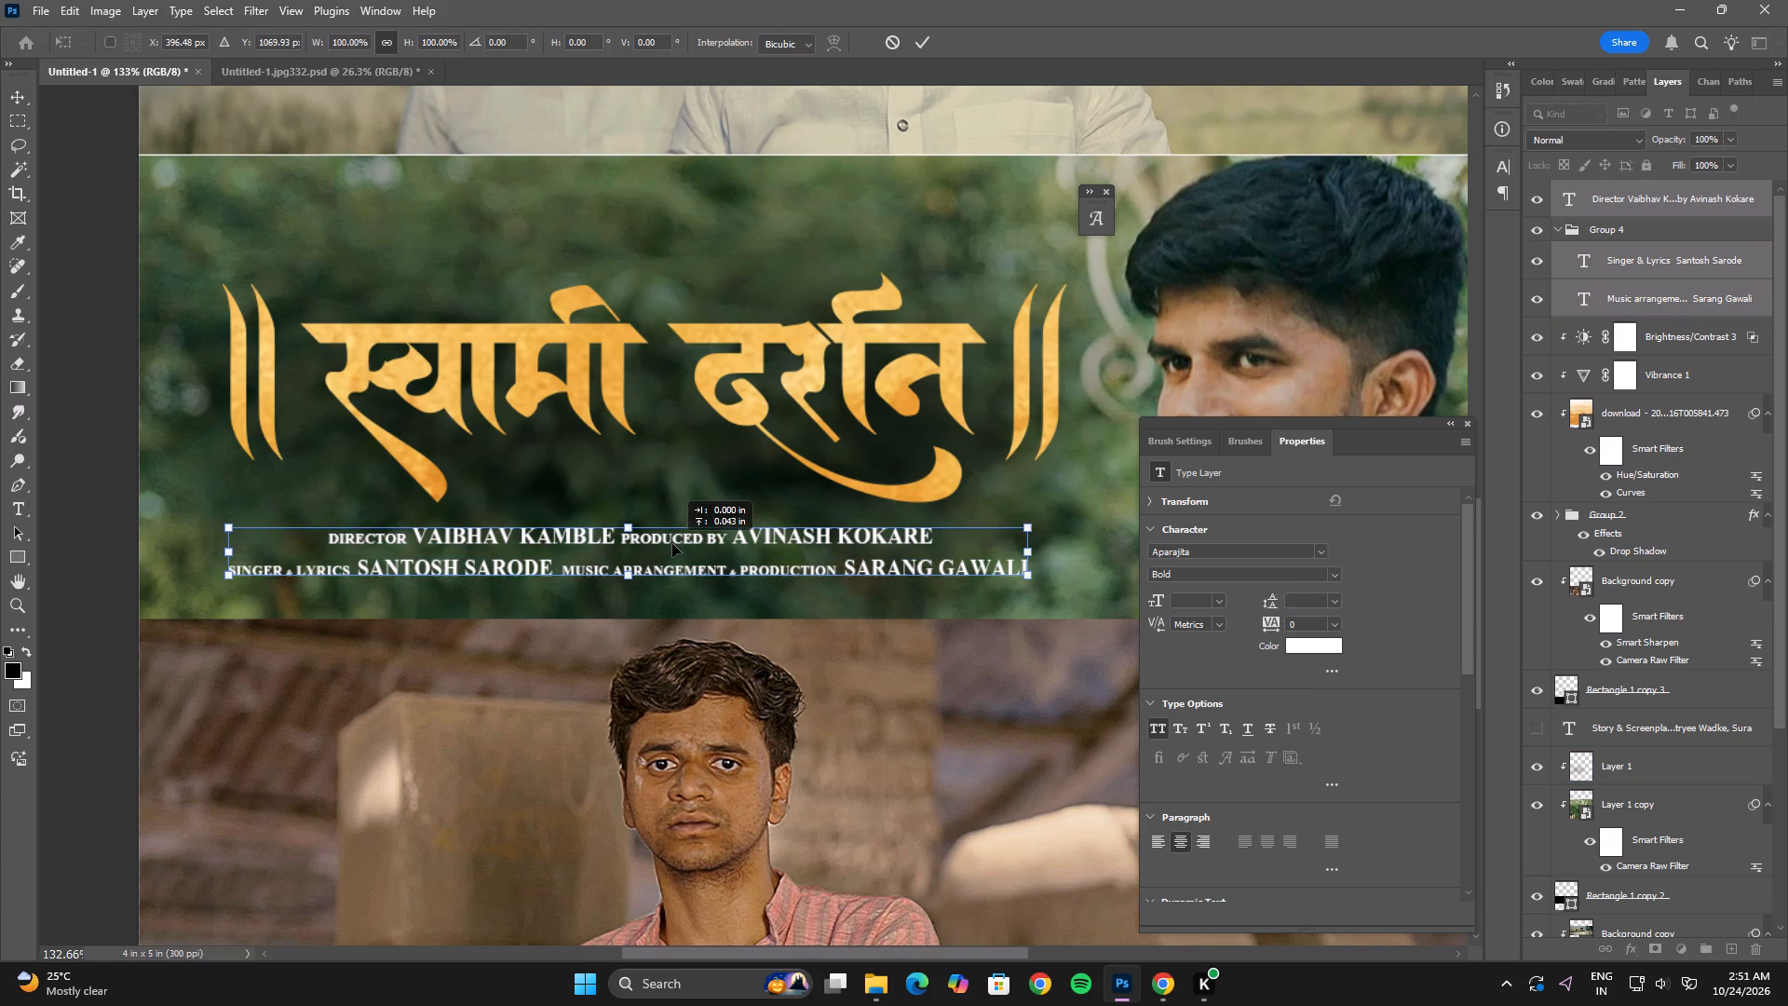
shift+drag(672, 544, 672, 539)
double_click(672, 539)
Examine the whole four-still layout, including a full-screen preview.
alt+scroll(675, 549, down, 14)
click(349, 627)
key(space)
key(space)
key(space)
key(space)
key(space)
key(space)
key(space)
key(space)
key(space)
key(space)
key(space)
key(space)
key(space)
key(space)
drag(404, 700, 318, 694)
key(space)
key(space)
key(space)
key(space)
key(space)
key(space)
key(space)
key(space)
key(space)
key(space)
key(space)
key(space)
key(space)
key(space)
key(space)
key(space)
key(space)
key(space)
key(space)
key(space)
drag(995, 716, 926, 716)
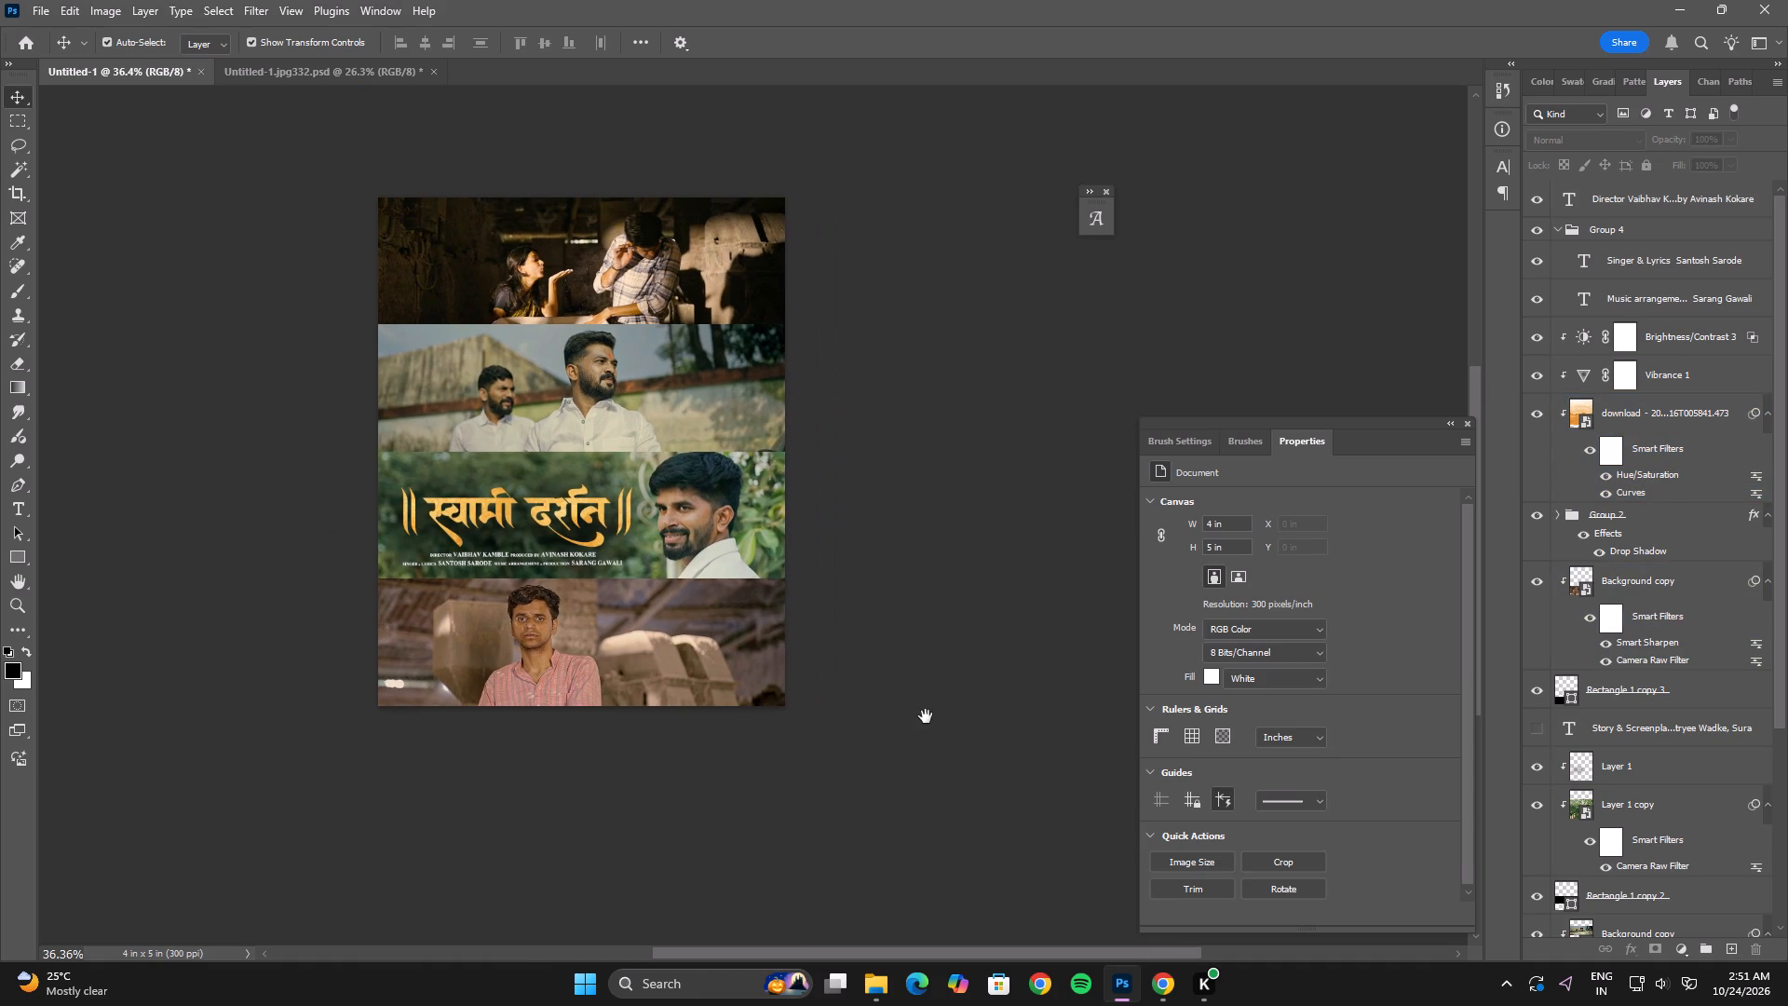
drag(926, 716, 1057, 749)
alt+scroll(1022, 754, up, 3)
key(space)
key(space)
key(space)
key(space)
key(space)
key(space)
key(space)
key(space)
key(space)
drag(1051, 700, 1032, 711)
text(ff)
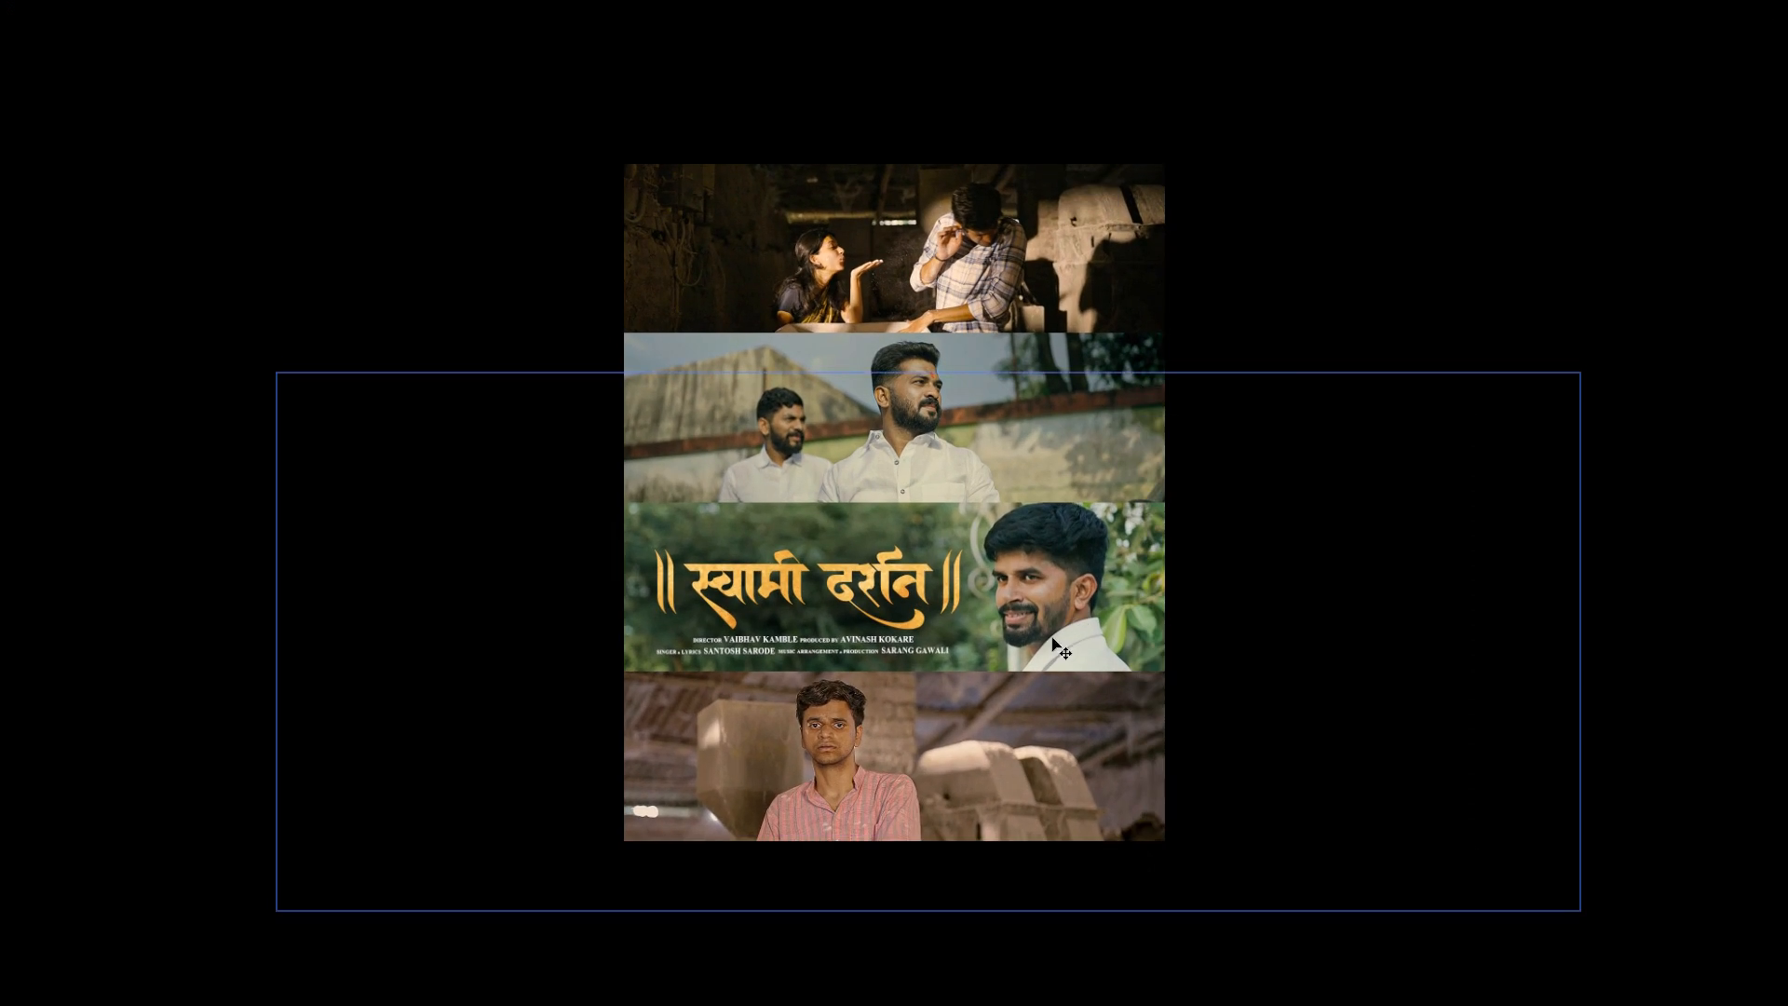
key(f)
Nudge the title group and its clipped golden texture together upwards, widening the gap above the credits.
click(736, 583)
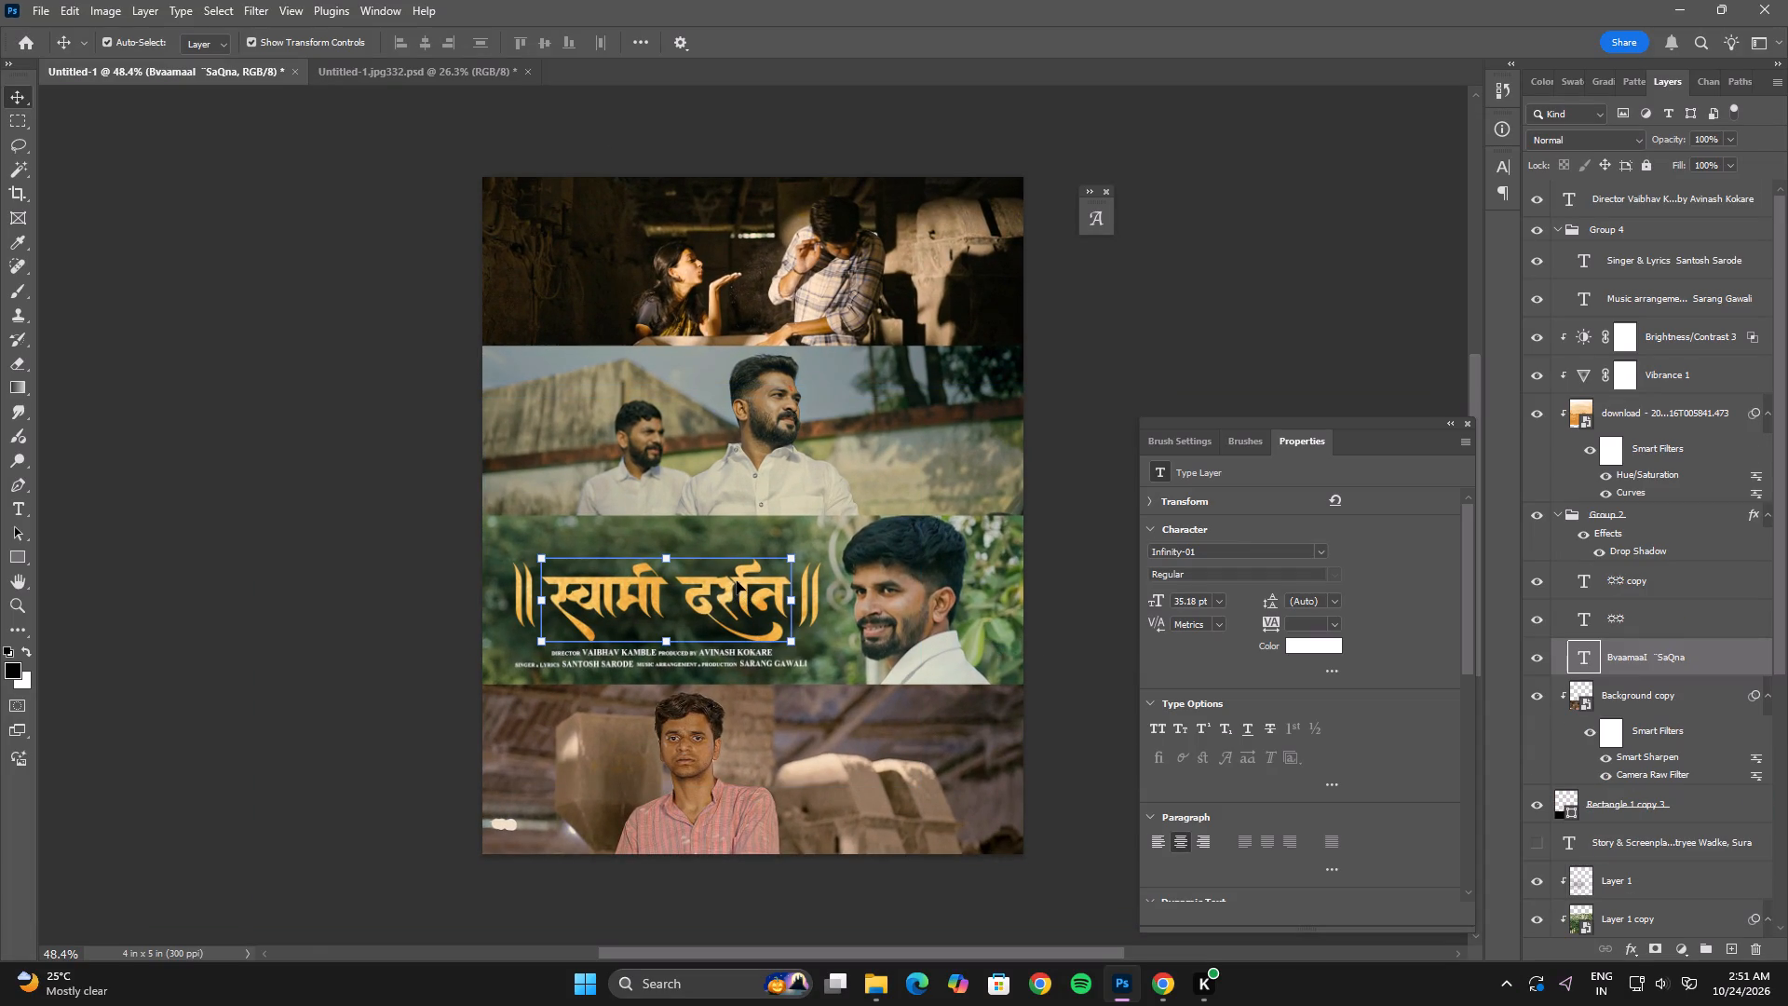
click(1554, 512)
click(1611, 518)
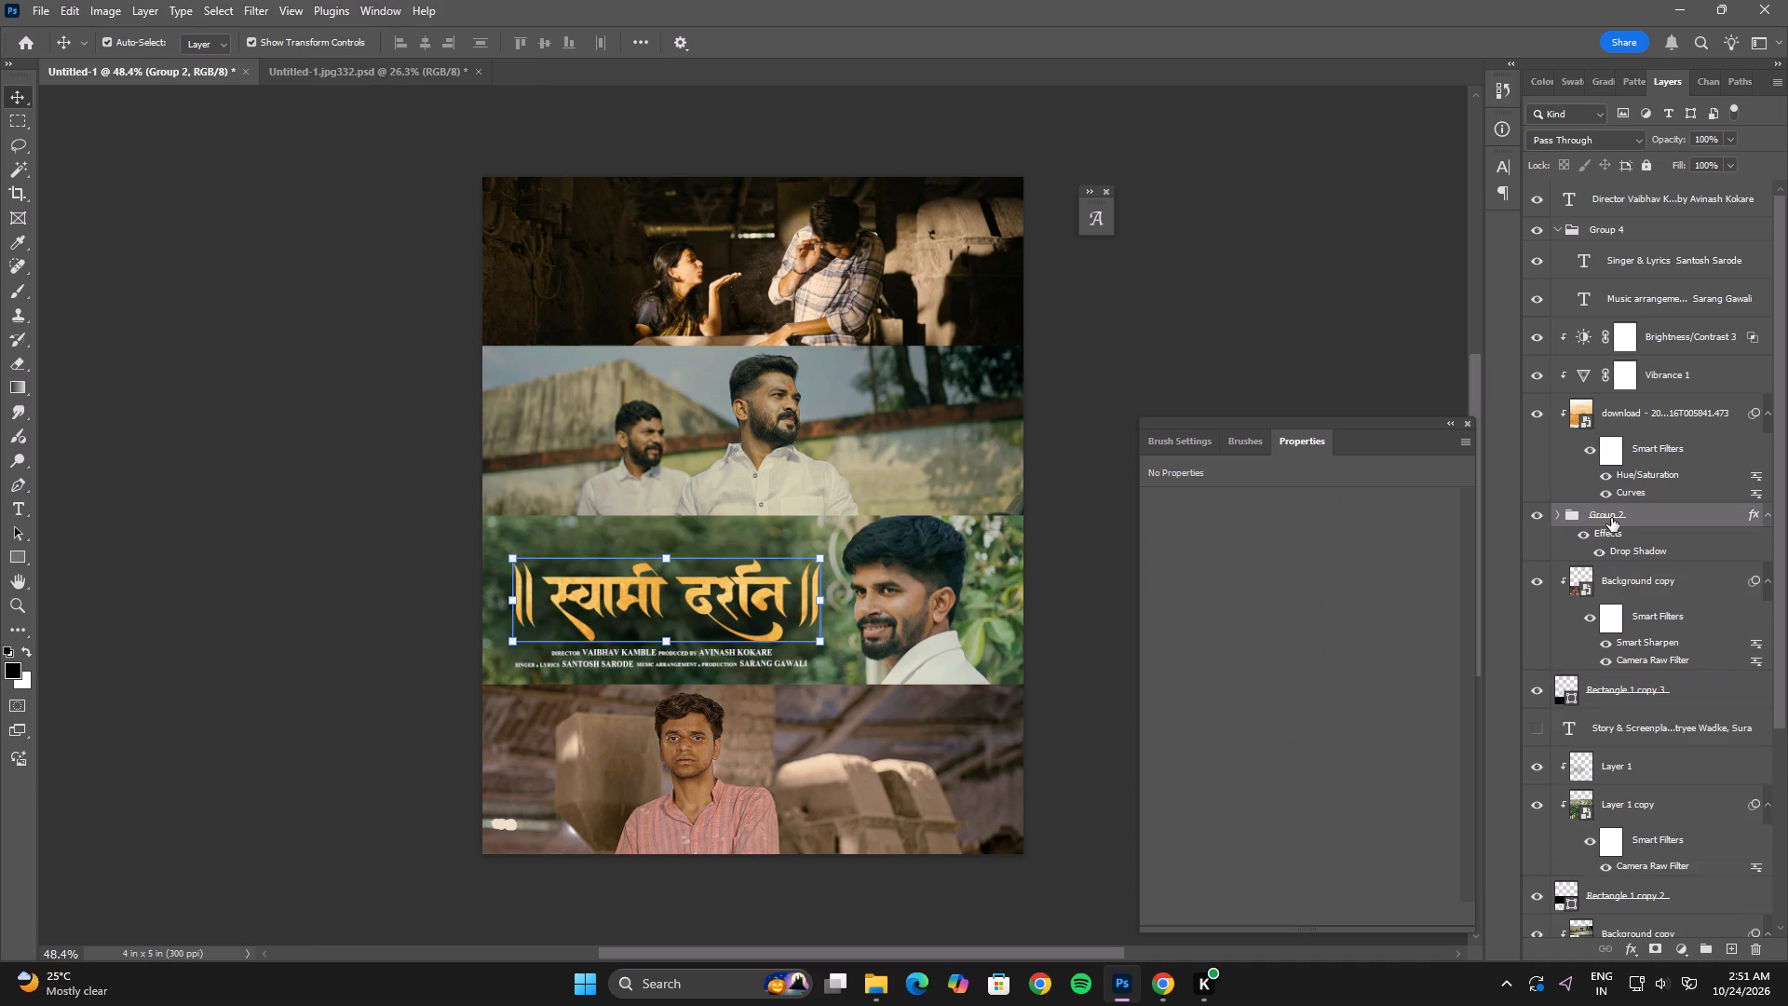
ctrl+click(1636, 426)
key(shift+Up)
key(shift+Up)
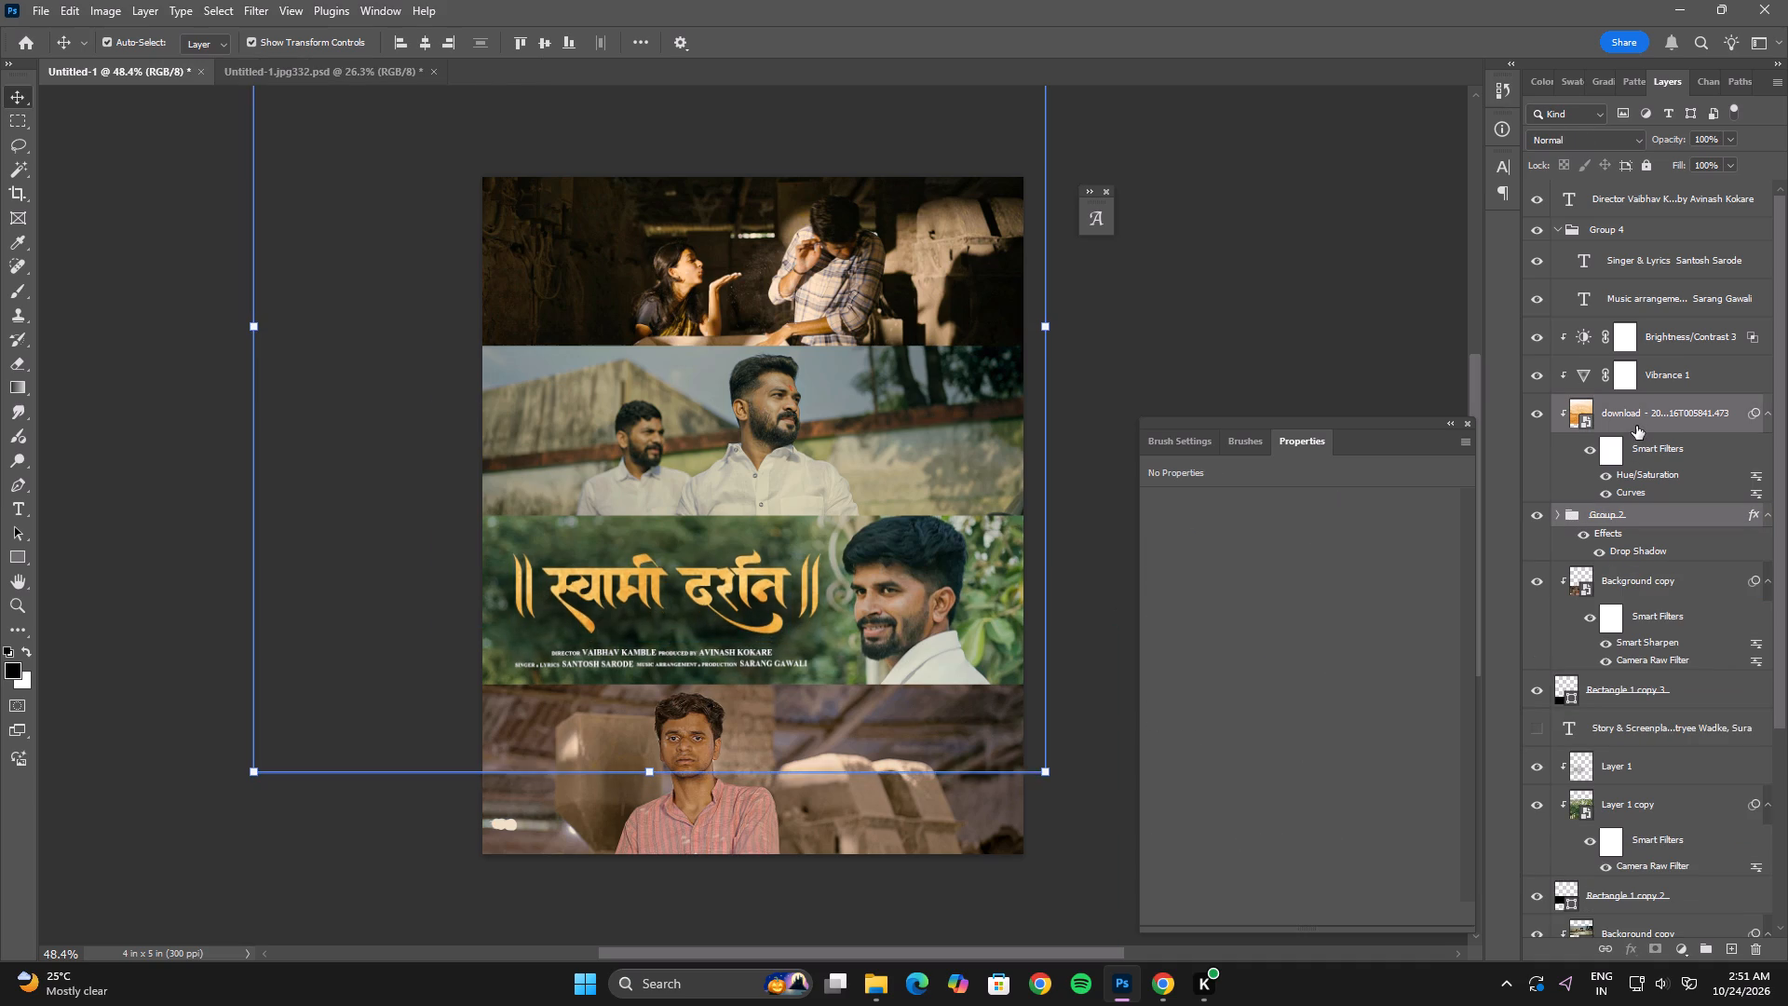
key(shift+Up)
key(shift+Up)
key(shift+Up)
key(shift+Up)
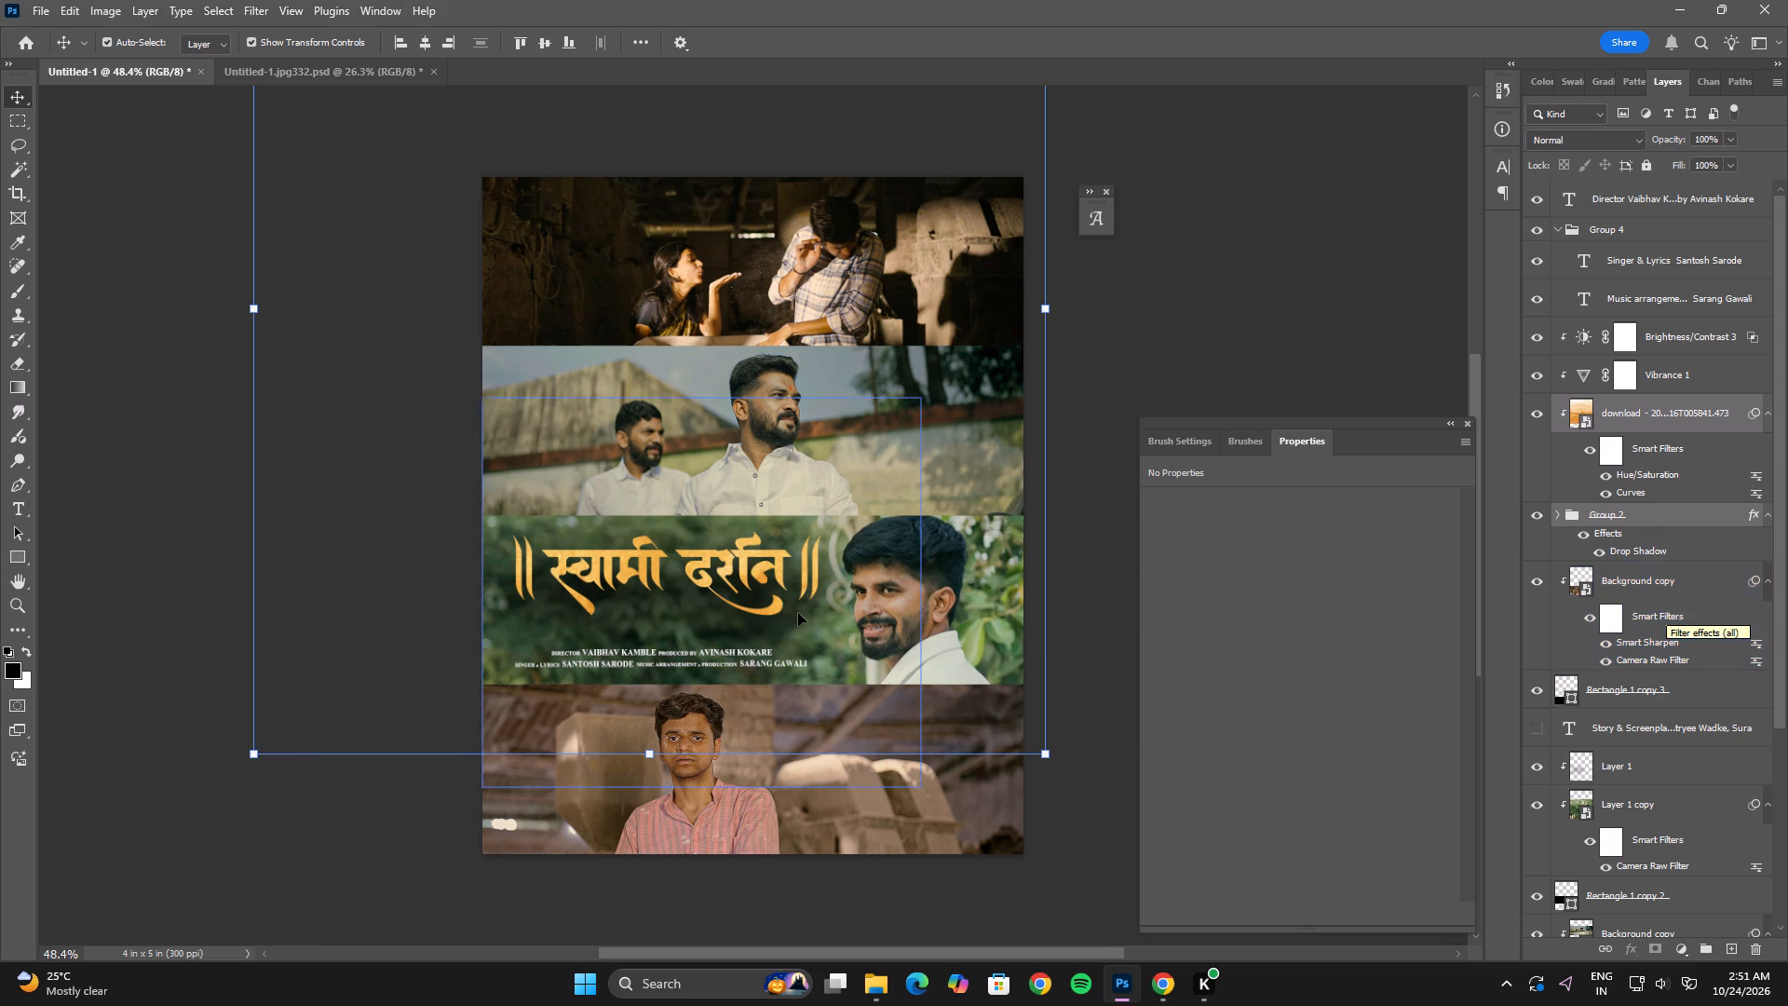
Nudge the dark shading layer clipped to the title still upwards by about 0.3 in, to Y about 1.31 in.
click(950, 589)
click(1696, 772)
key(Up)
key(Up)
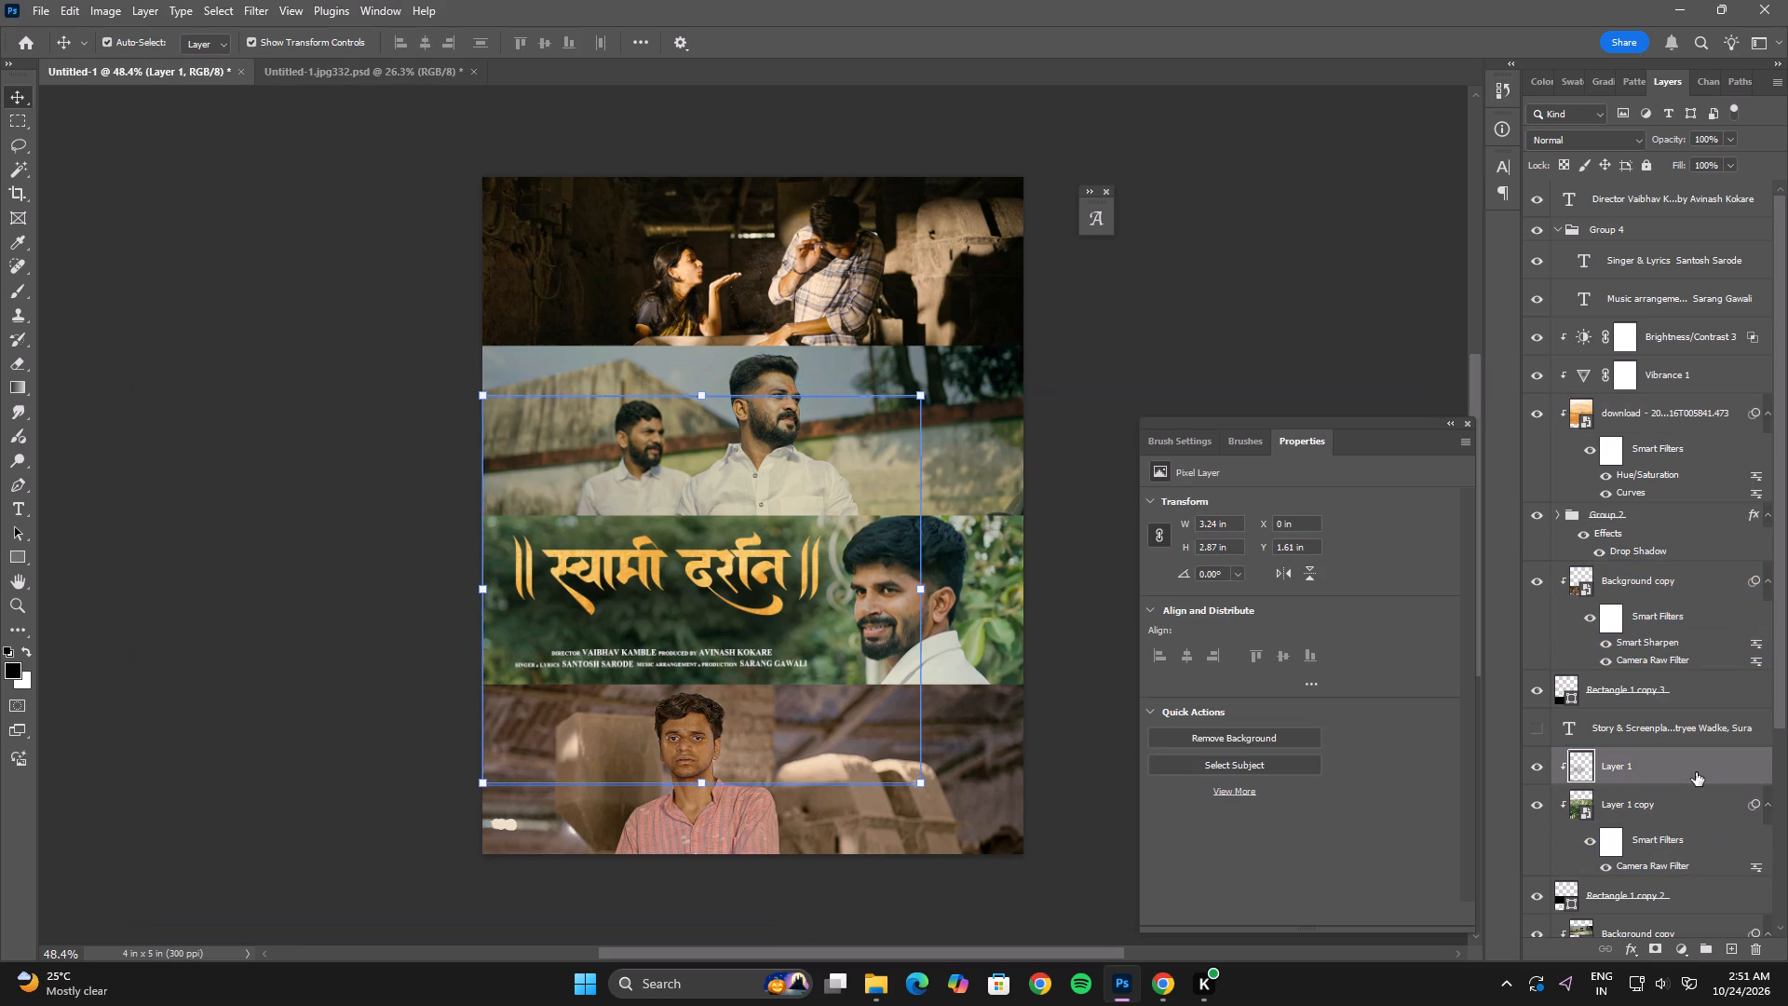
key(Up)
key(Up)
key(Up)
key(Up)
key(Up)
key(Up)
key(Up)
key(Up)
key(Up)
key(Up)
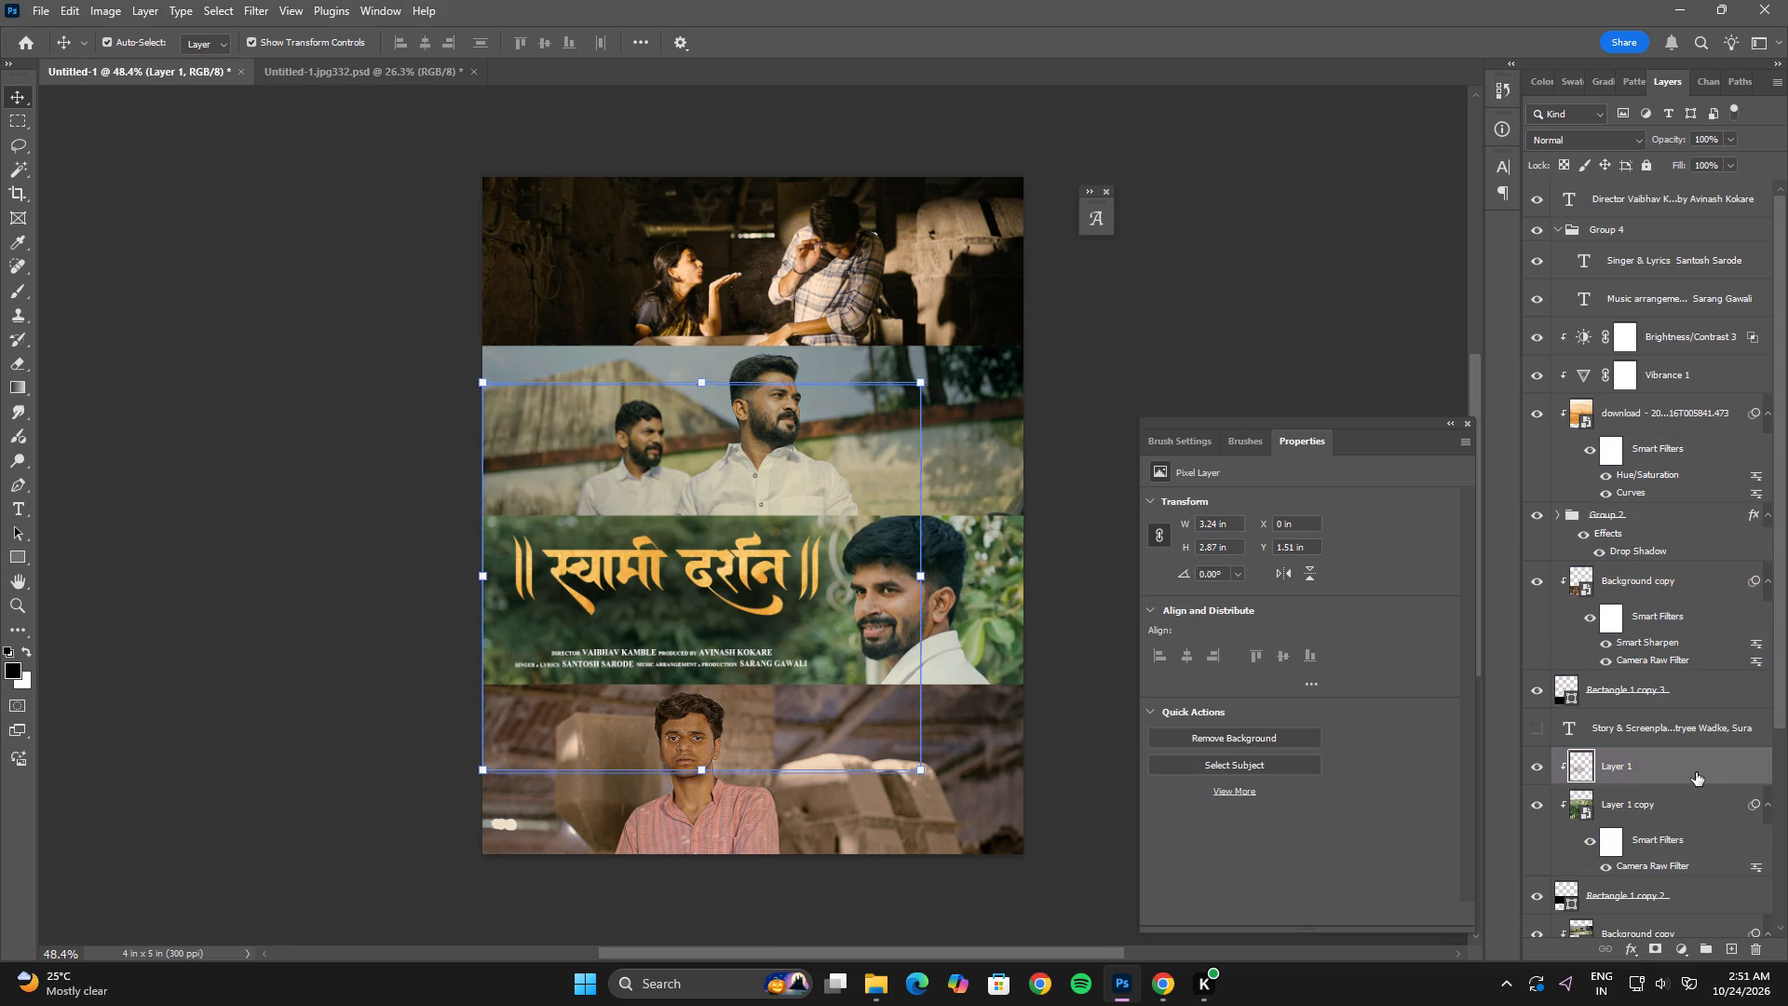
key(Up)
key(Up)
key(Up)
key(Up)
key(Up)
key(Up)
key(Up)
key(Up)
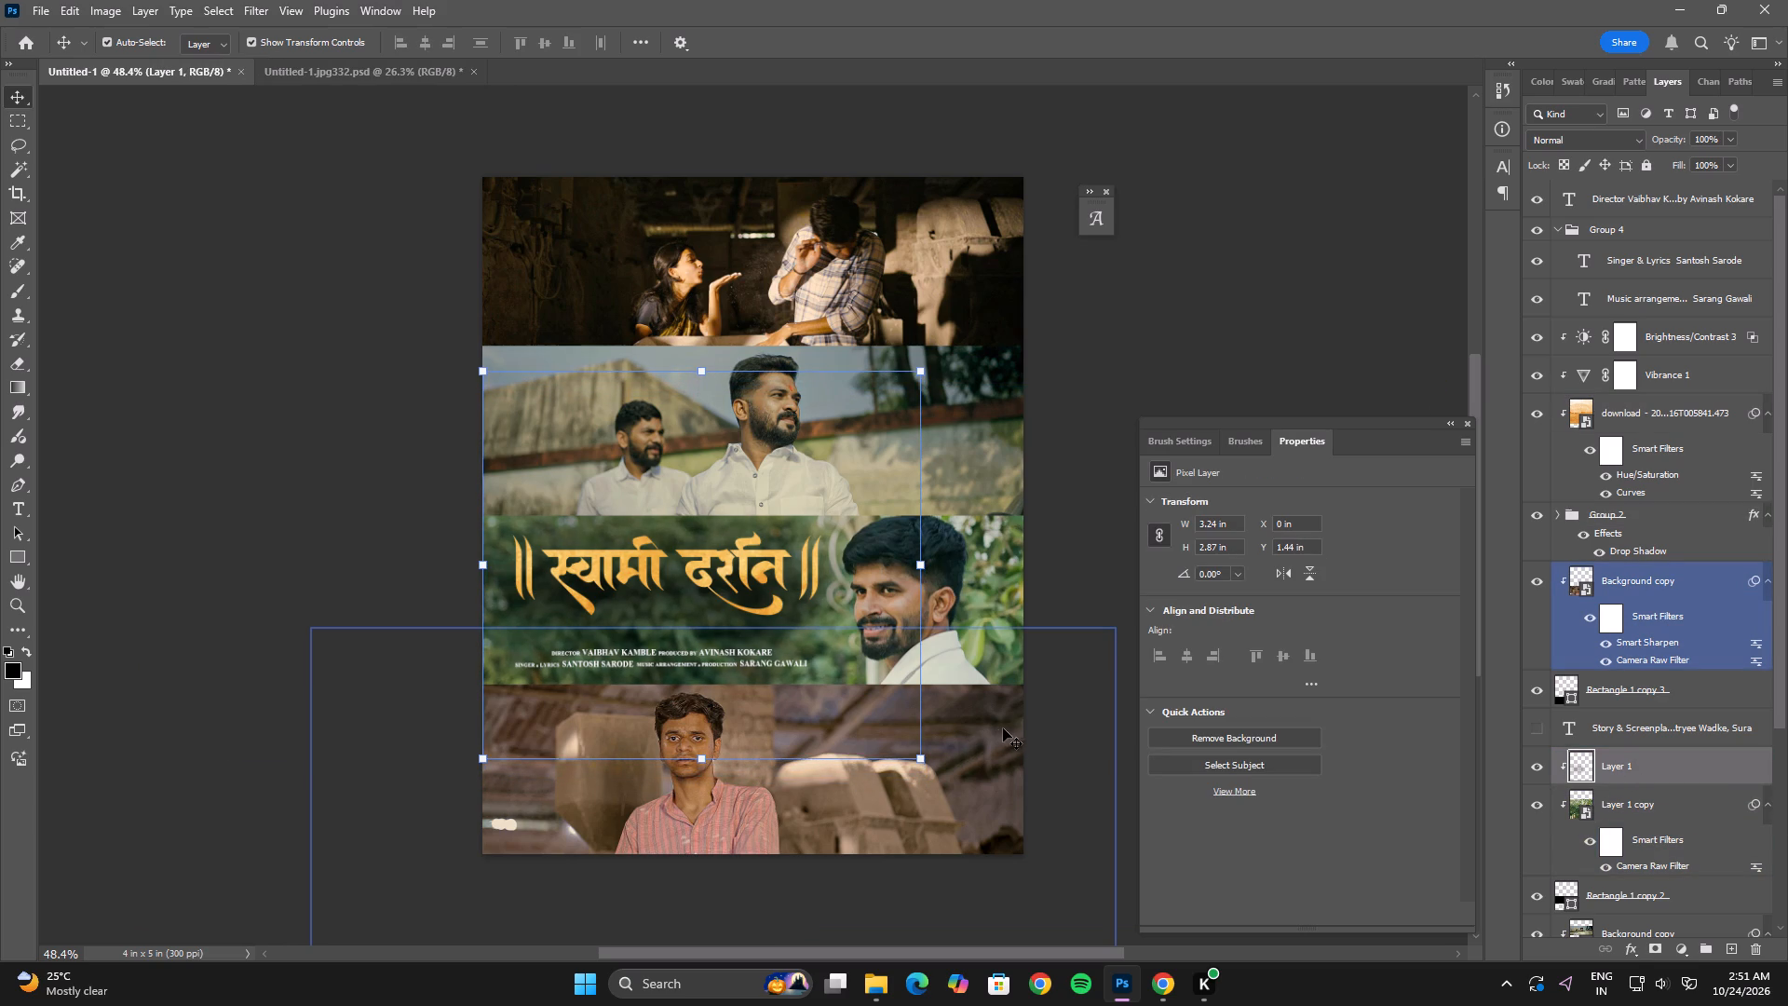
key(Up)
key(Up)
key(Up)
key(Up)
key(Up)
key(Up)
key(Up)
key(Up)
key(Up)
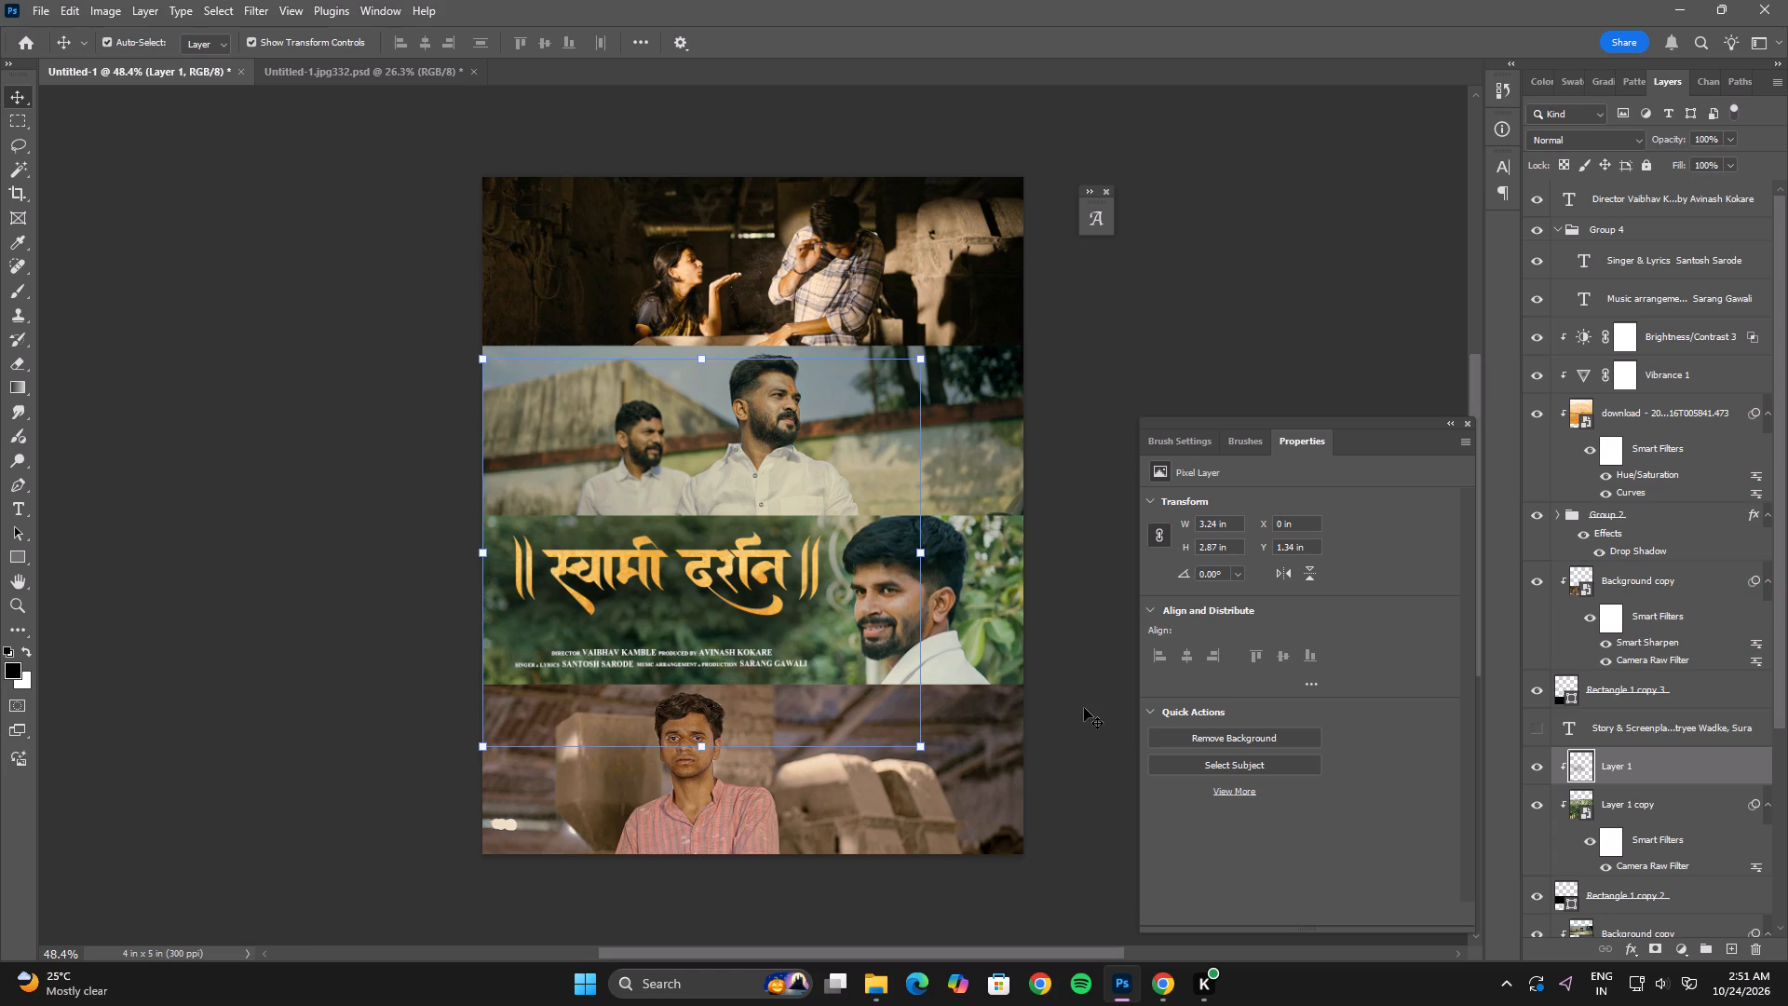
key(Up)
key(Up)
key(Up)
click(1082, 707)
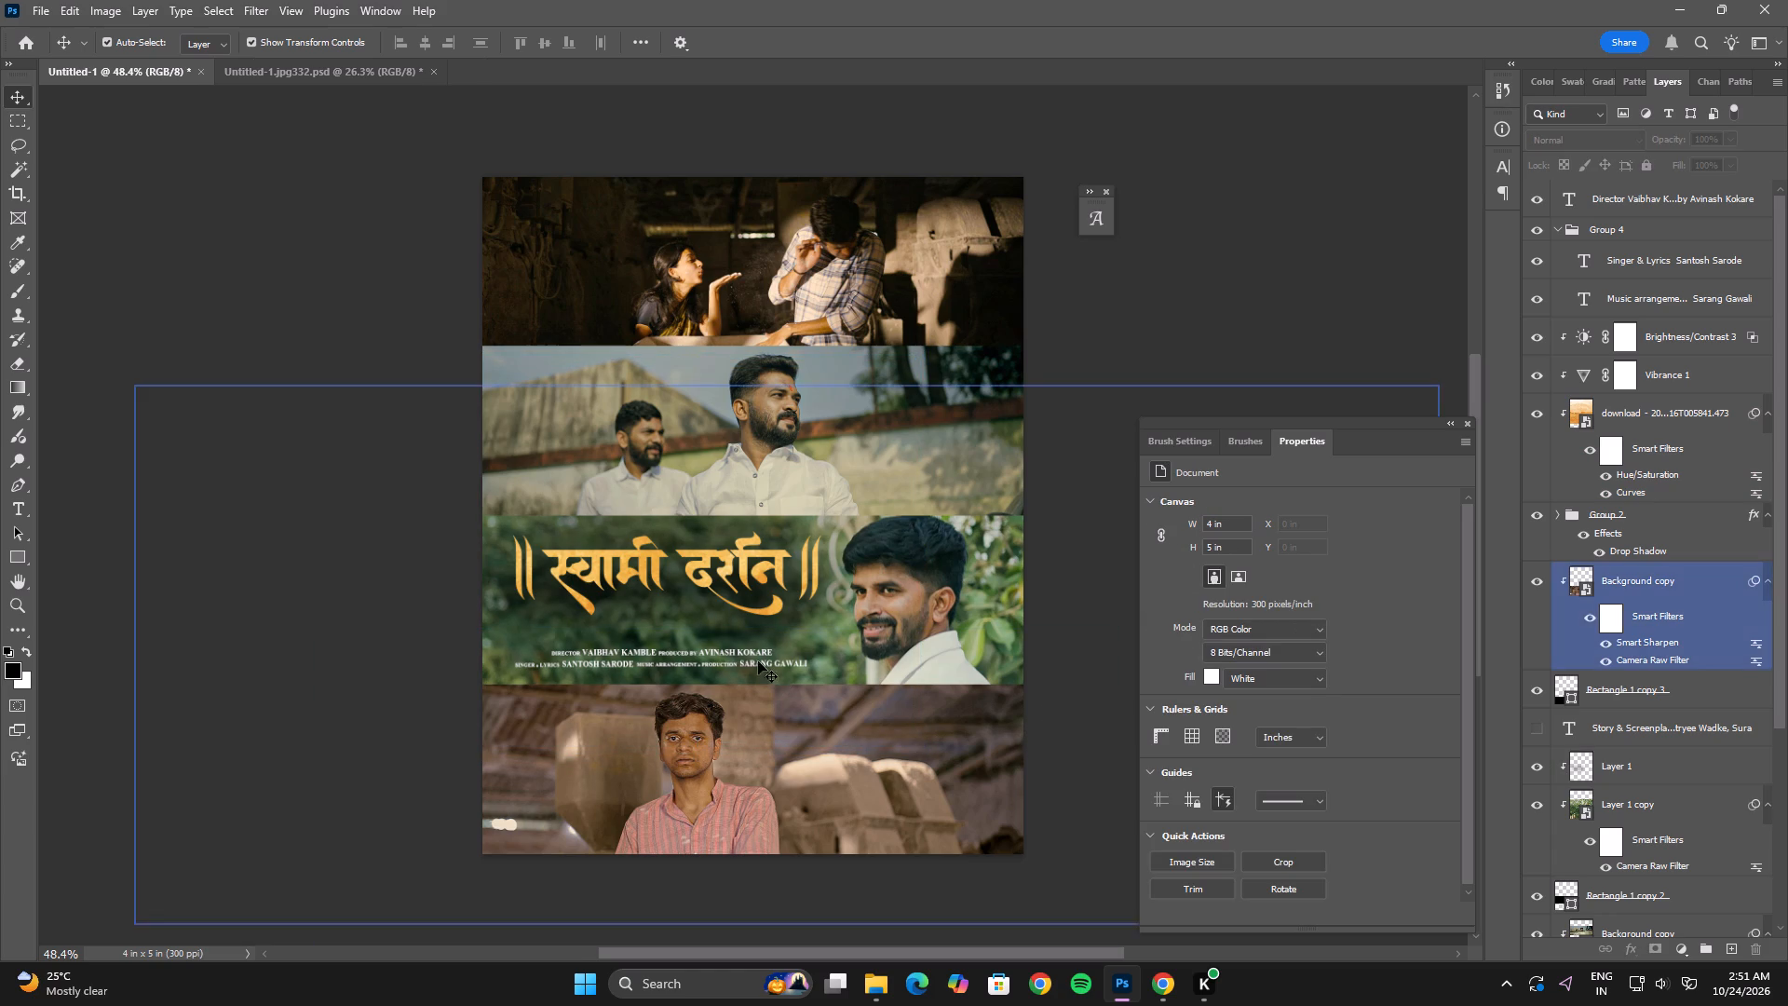
Move the director/producer line and the singer/music credits group together upwards to just beneath the golden title.
click(746, 653)
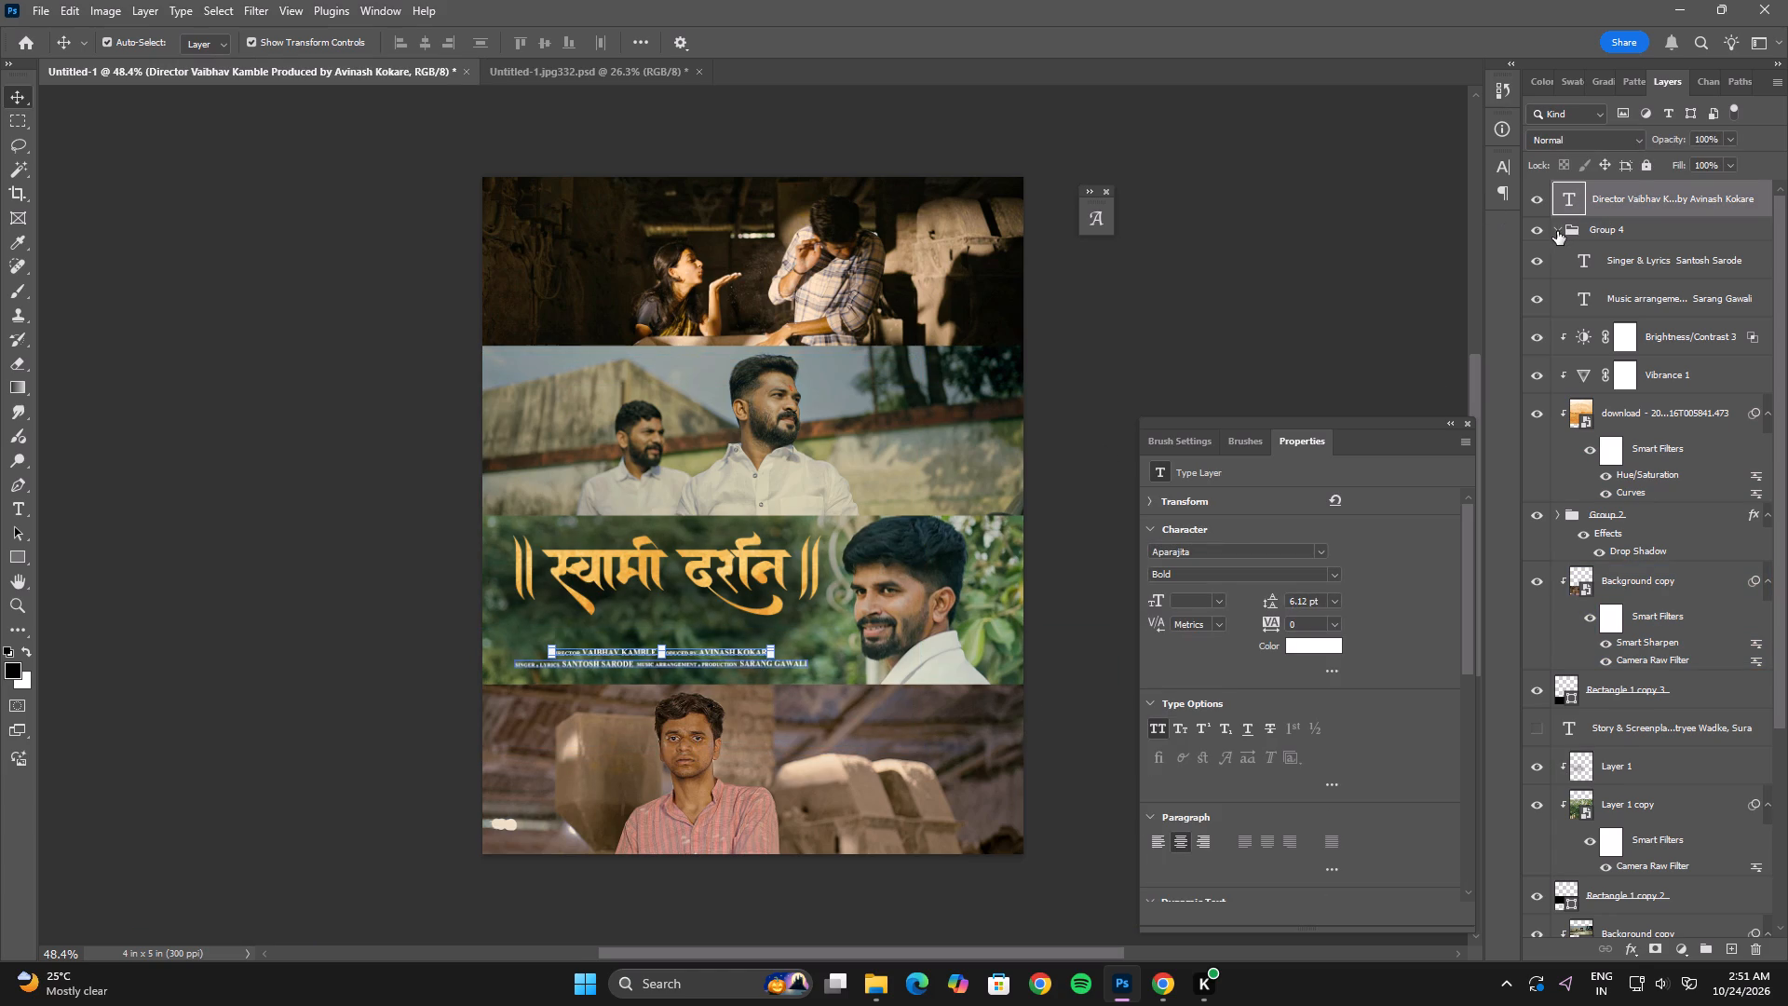
ctrl+click(1557, 231)
ctrl+click(1628, 233)
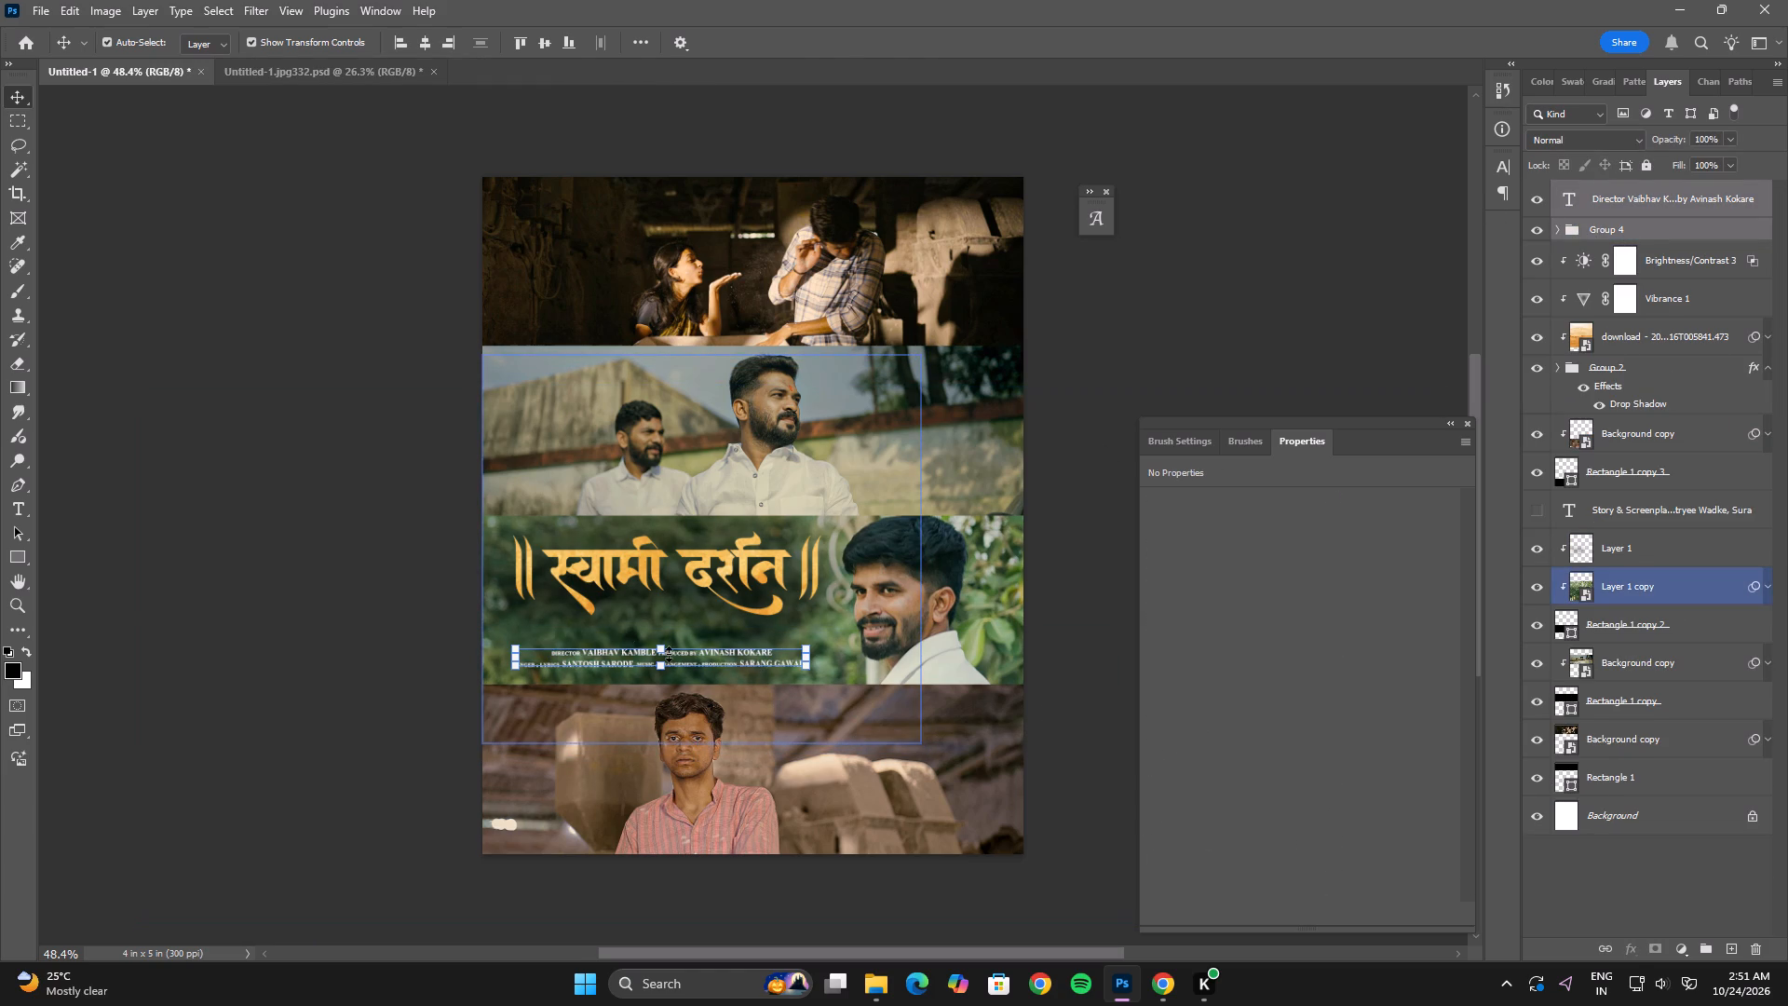
click(669, 651)
shift+drag(690, 654, 690, 627)
double_click(690, 627)
key(Down)
key(Down)
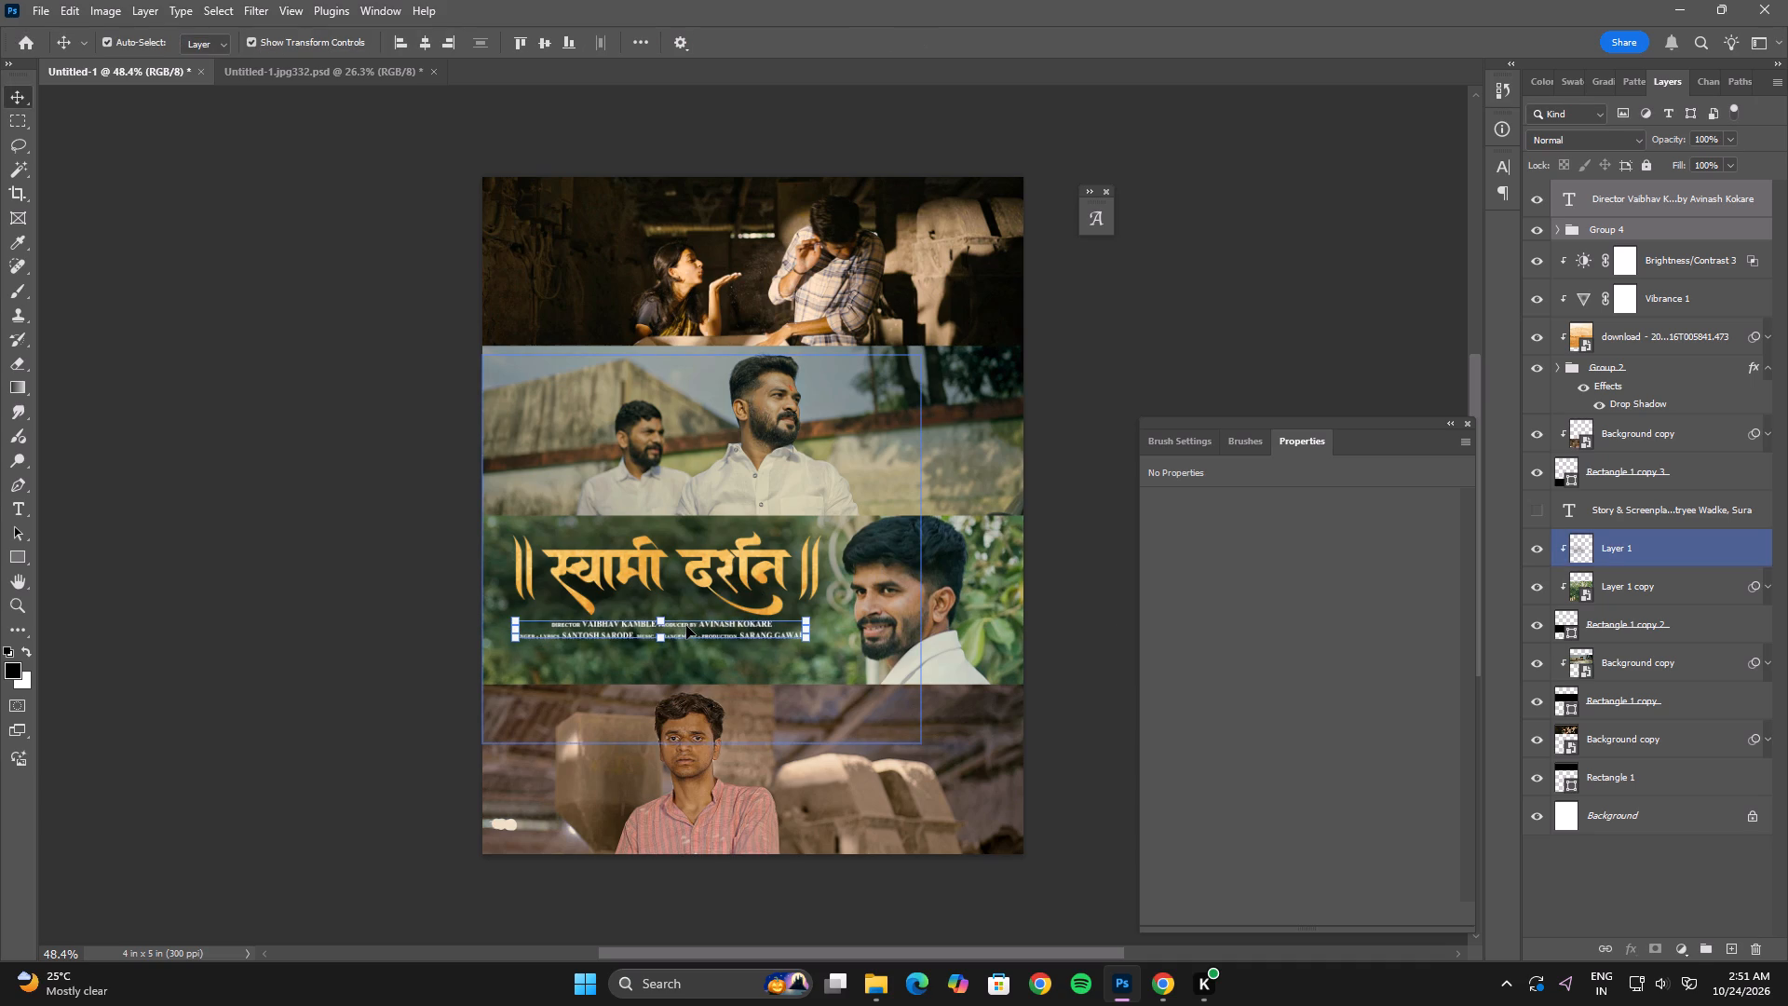
key(Down)
key(Down)
key(Down)
key(Down)
Copy the COMING SOON text, the ONLY ON / VISION RECORDS line and the YouTube logo from the poster document onto the layout's bottom still.
click(330, 73)
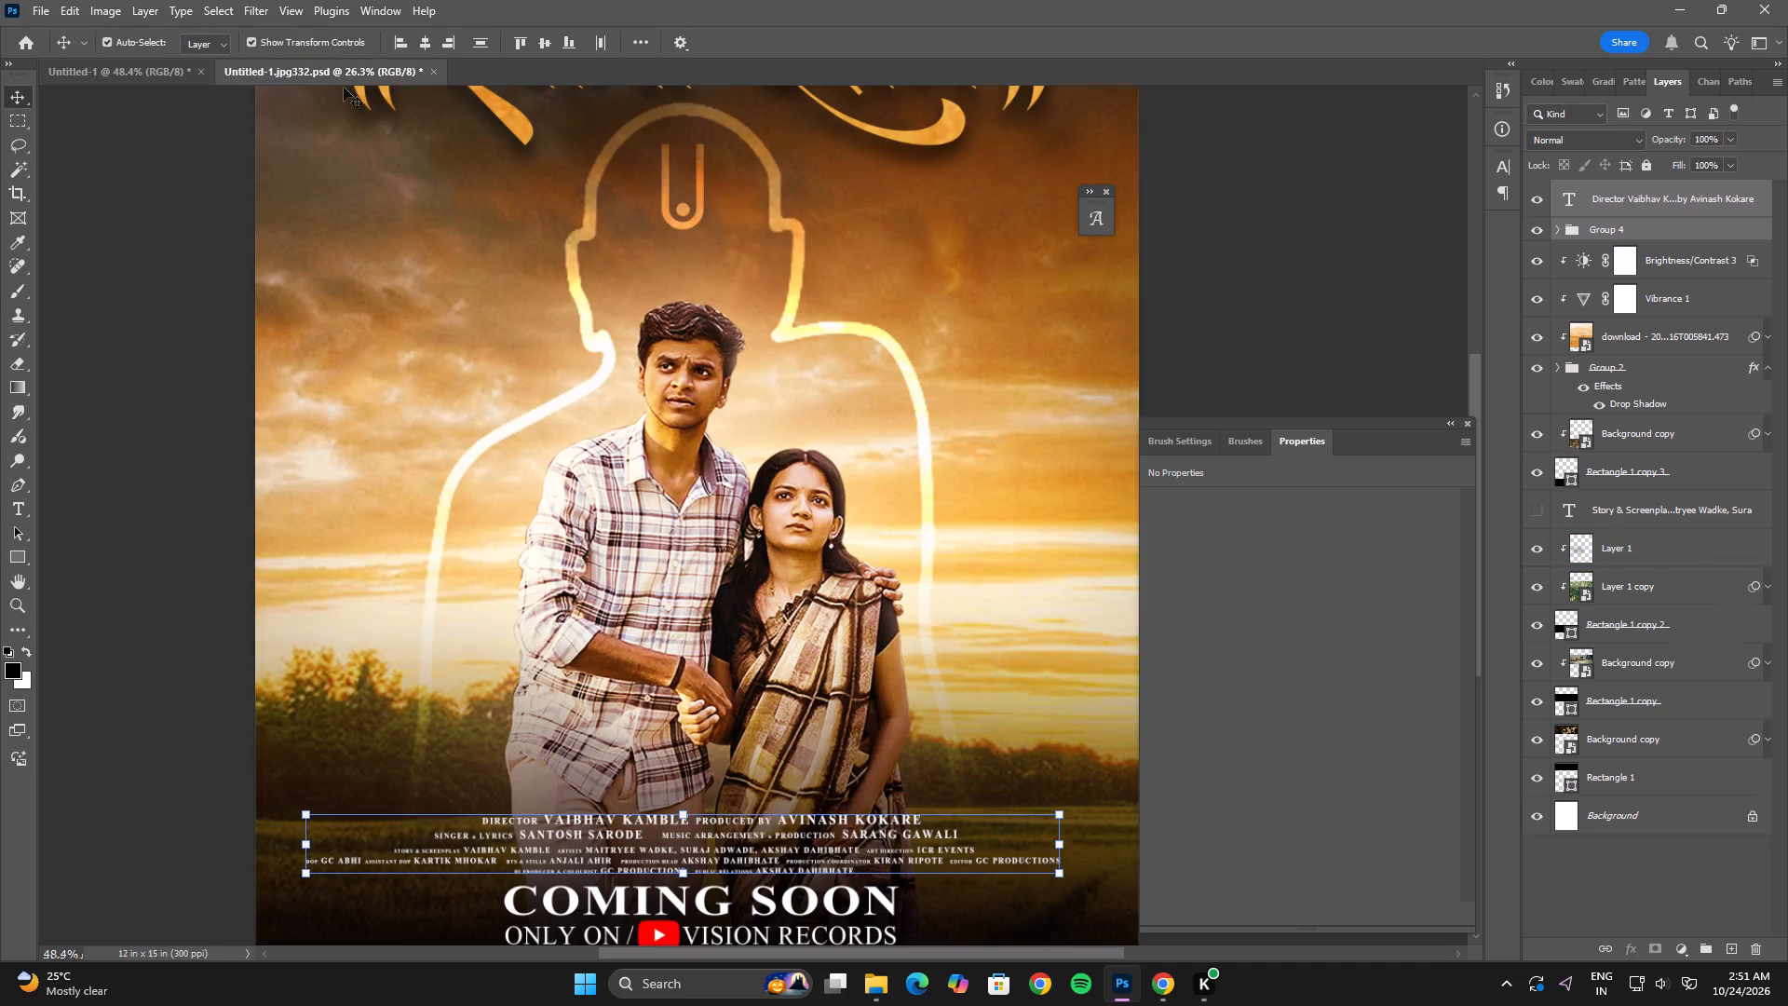
alt+scroll(773, 693, down, 2)
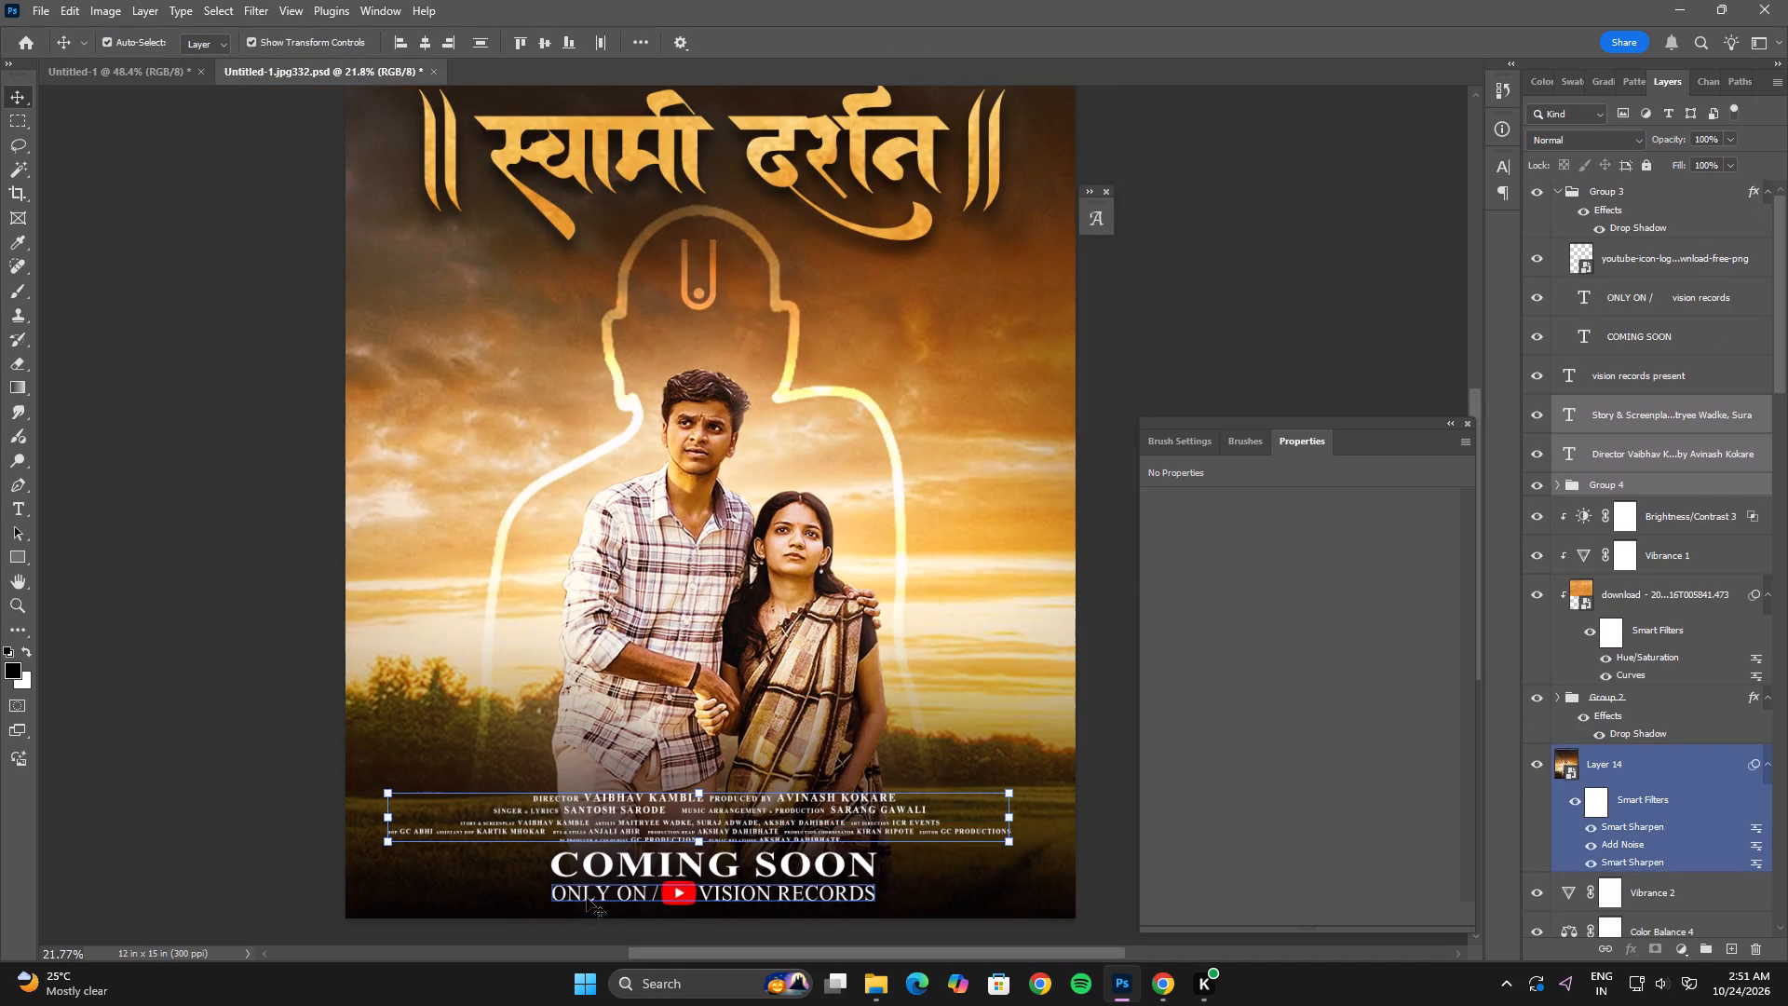
click(587, 895)
shift+click(652, 860)
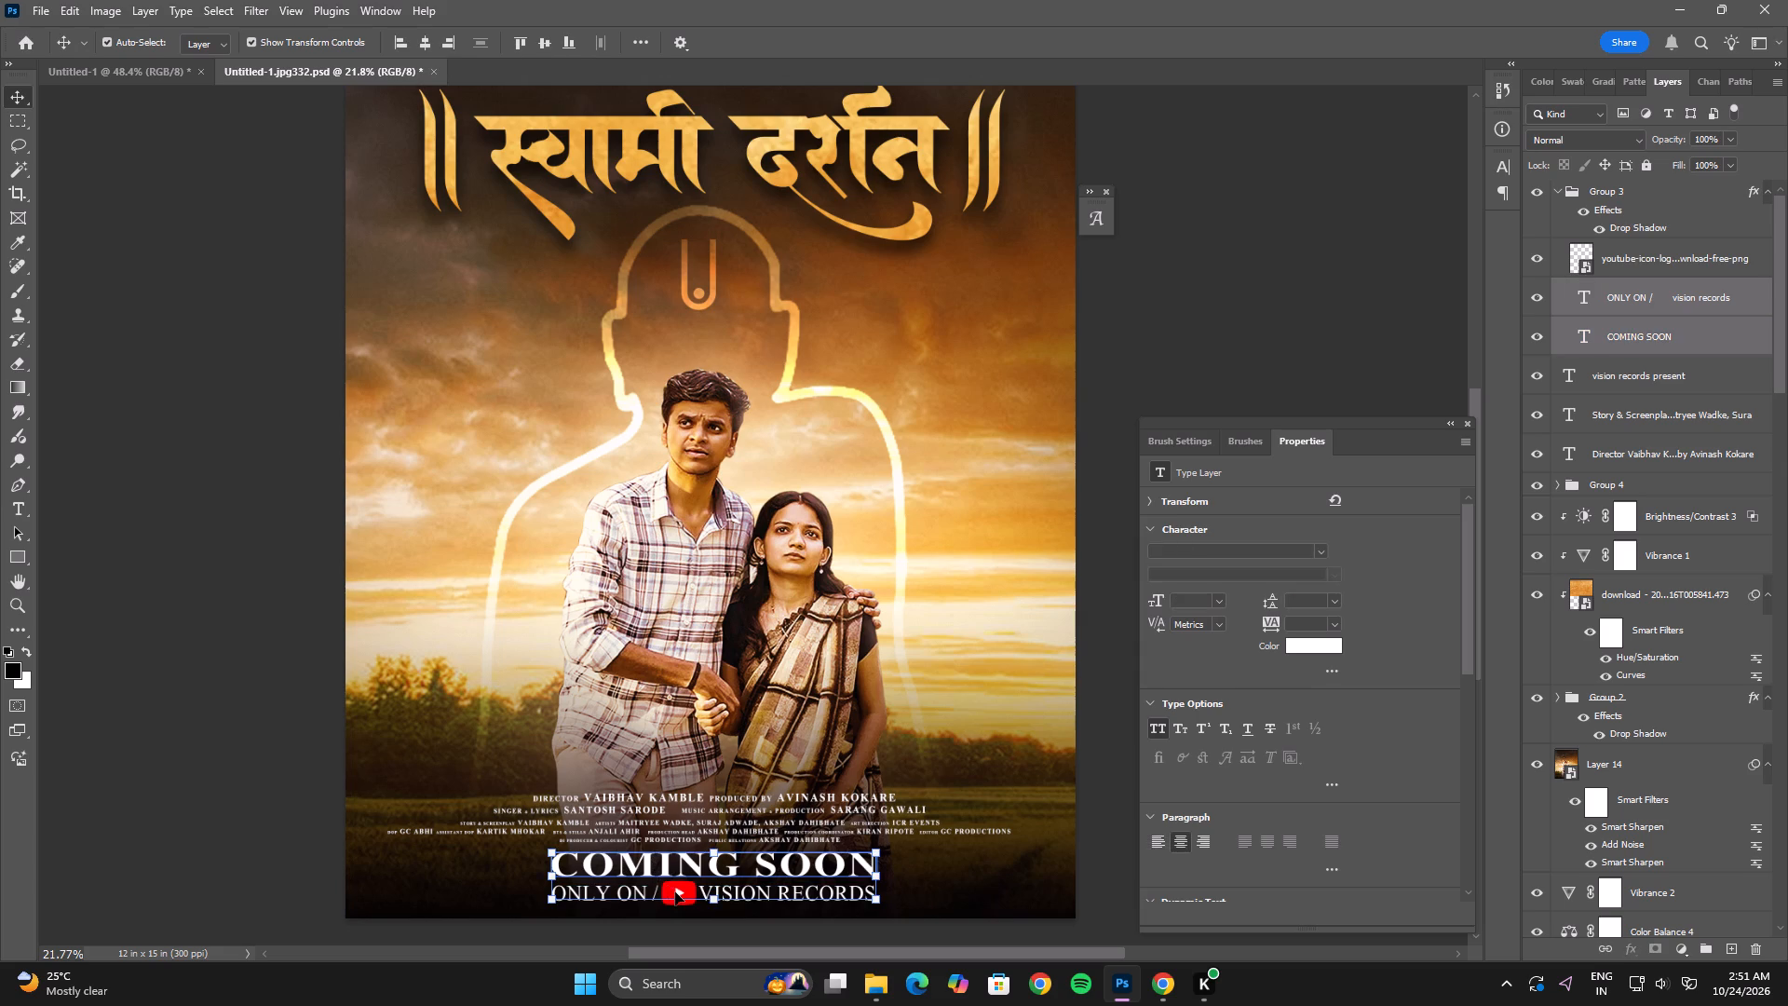
shift+click(675, 892)
drag(723, 863, 113, 71)
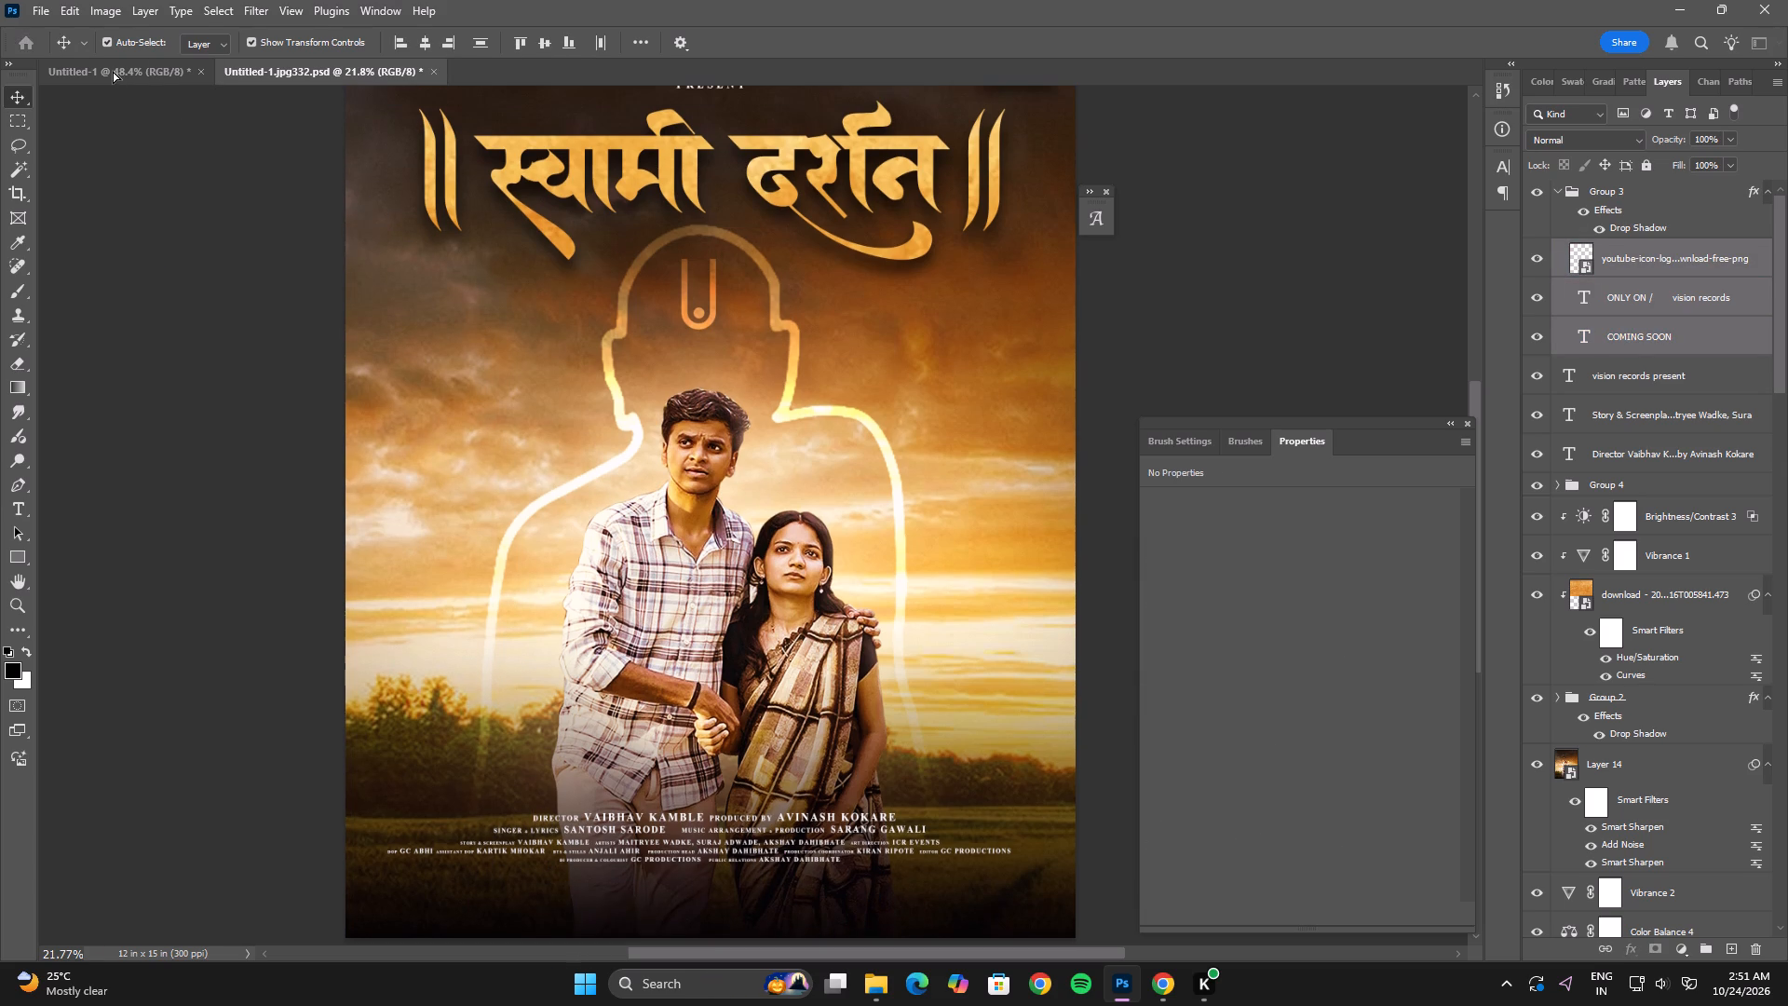
drag(113, 71, 887, 779)
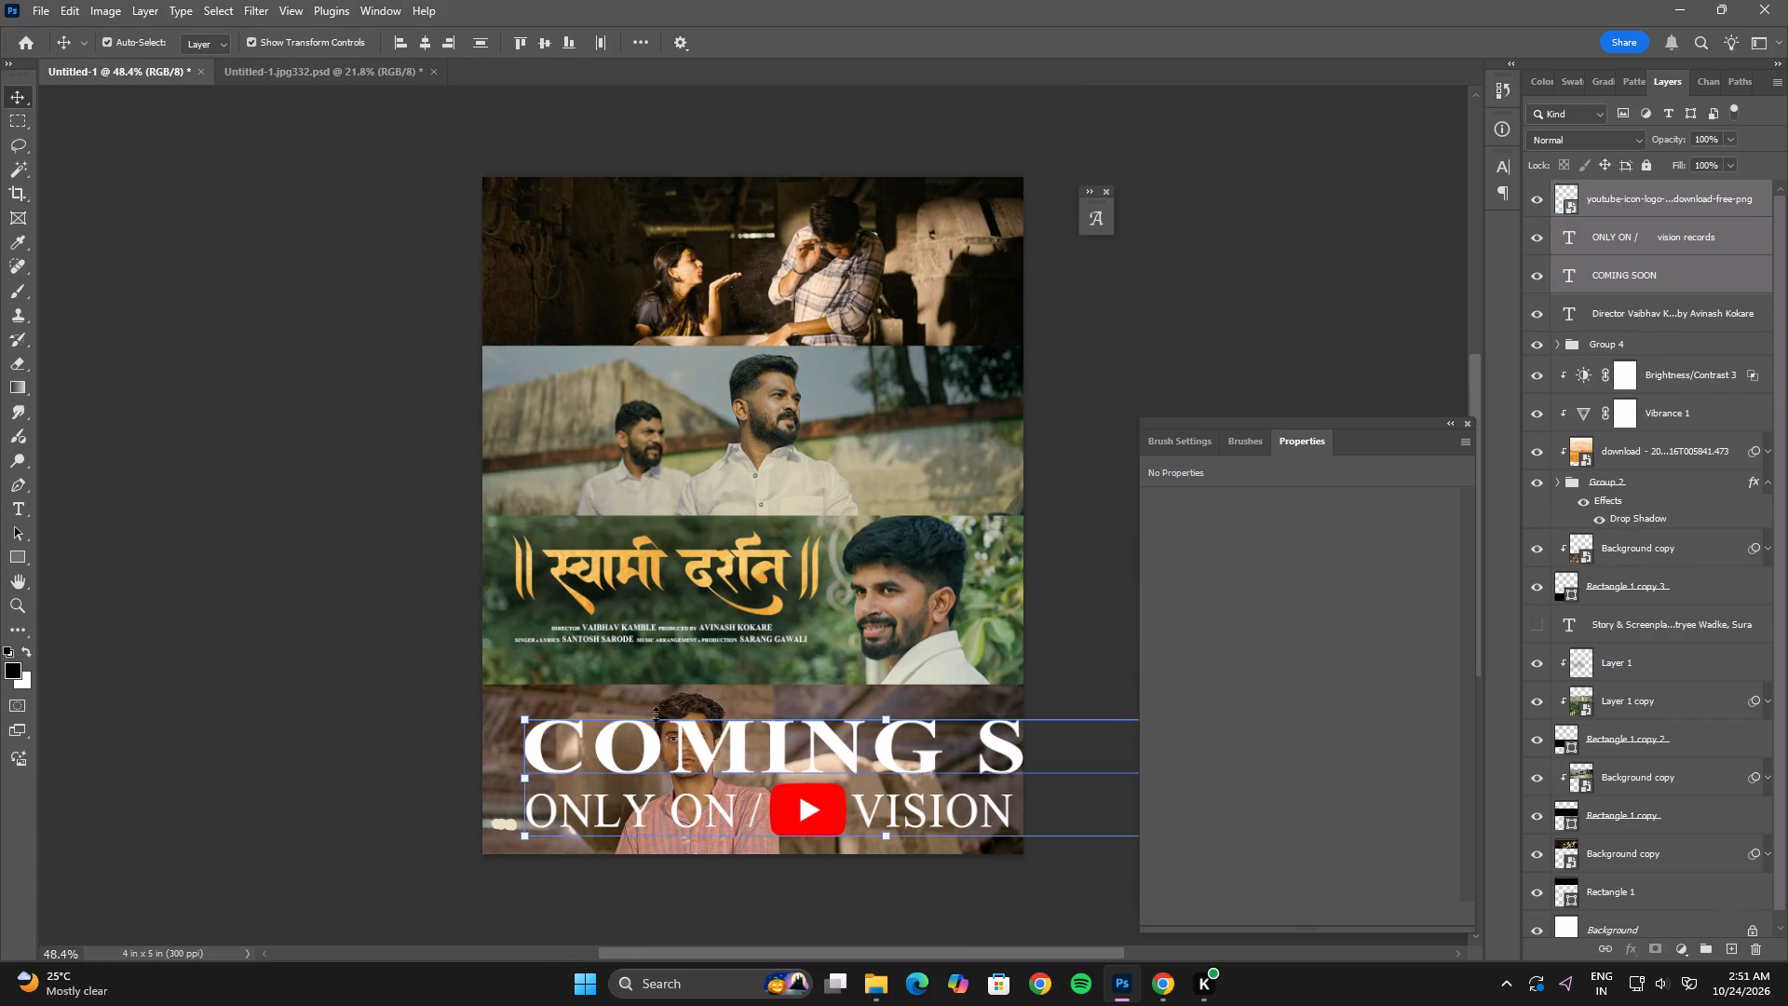
Scale the COMING SOON text, release line and YouTube logo together to about 28% and place them beside the man in the bottom still.
alt+drag(523, 717, 809, 771)
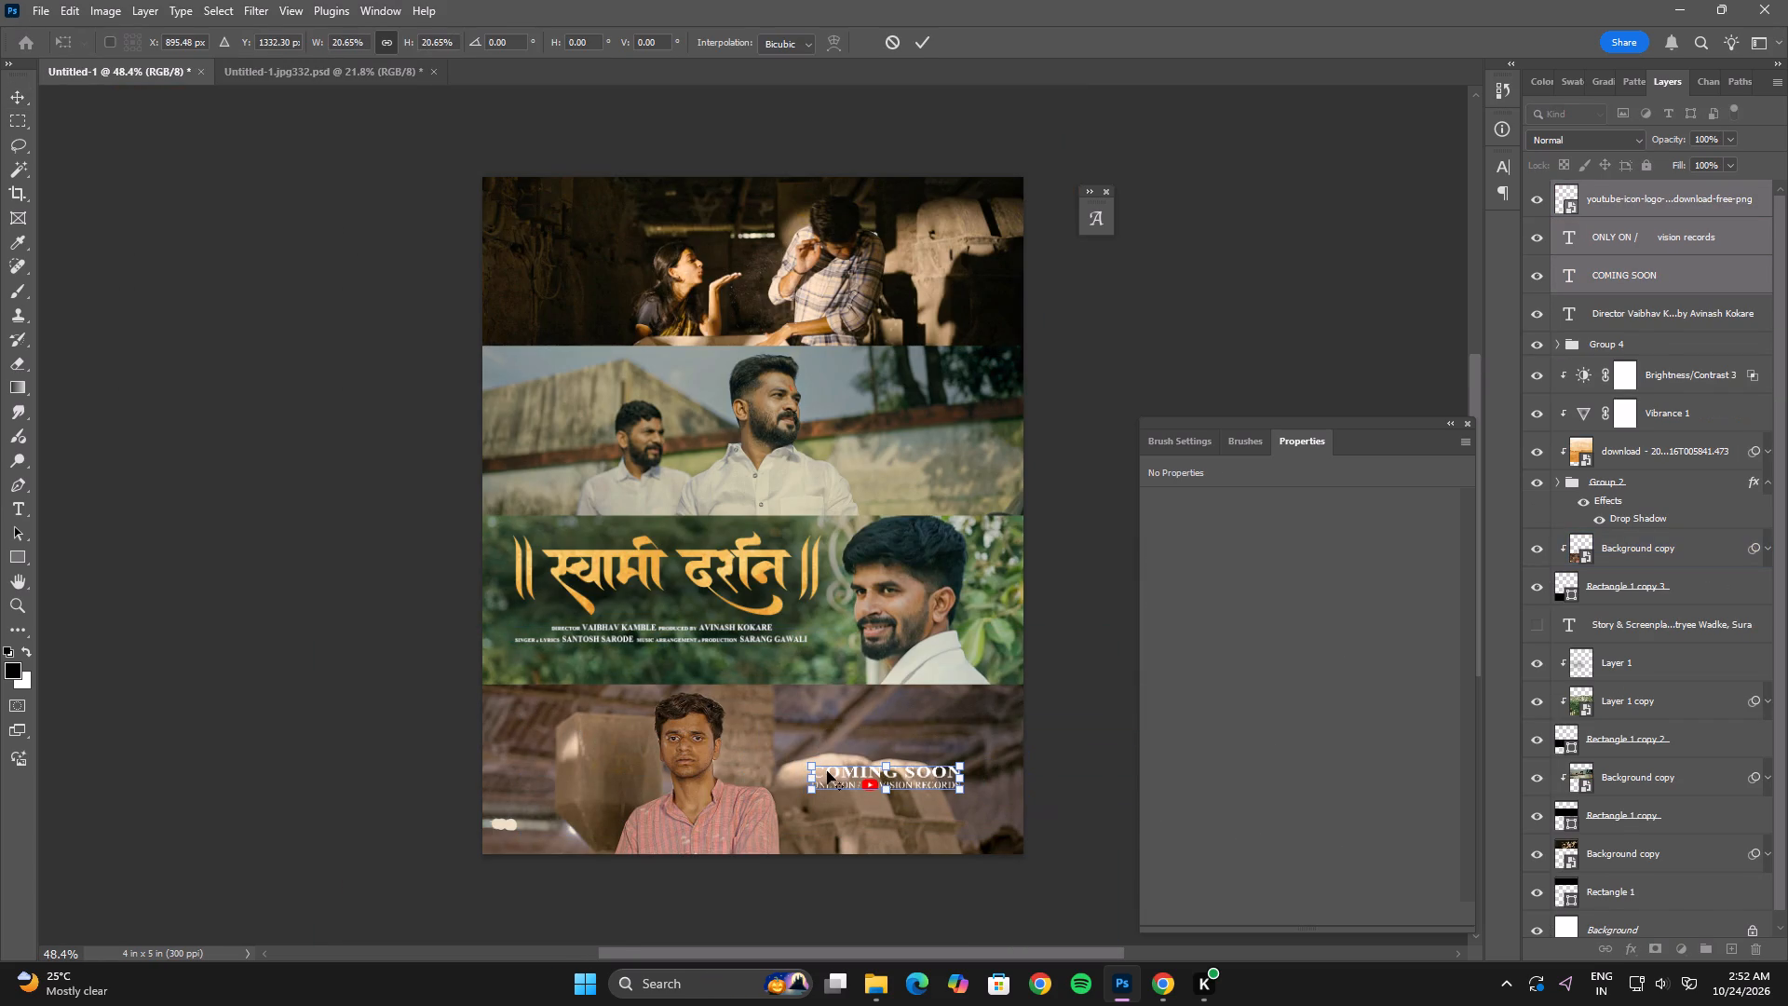
drag(892, 774, 651, 669)
key(ctrl+z)
drag(900, 780, 679, 662)
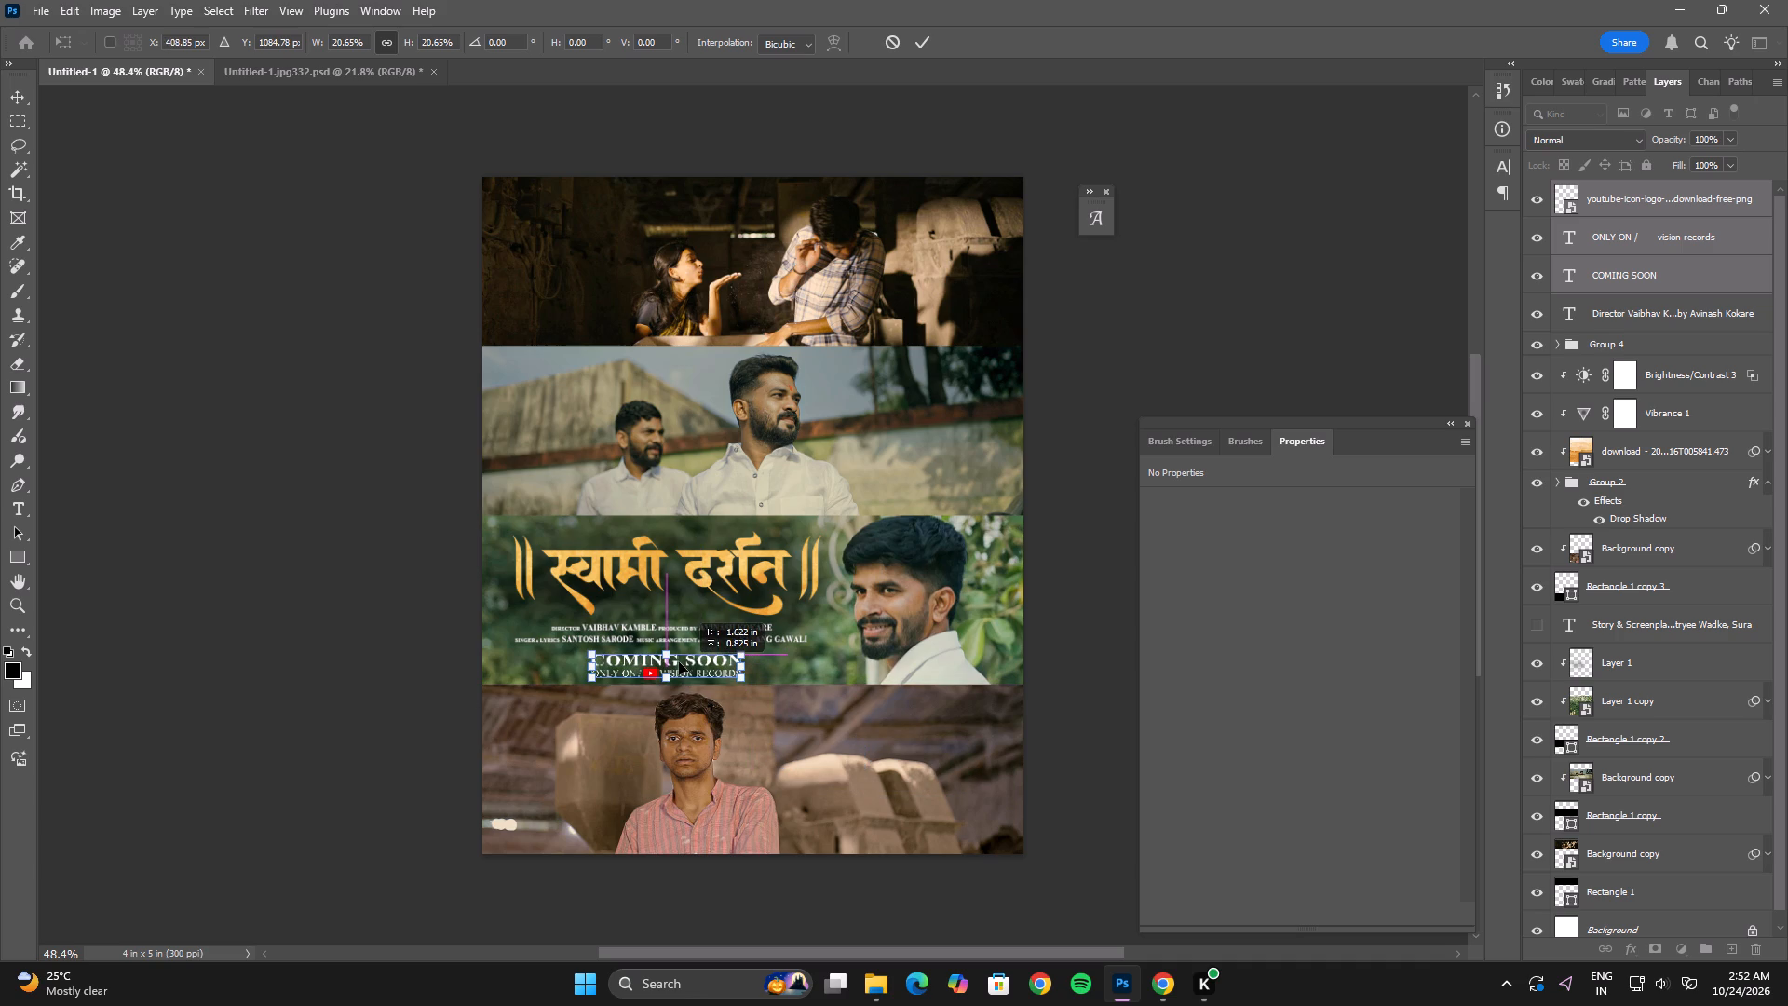
drag(679, 662, 673, 663)
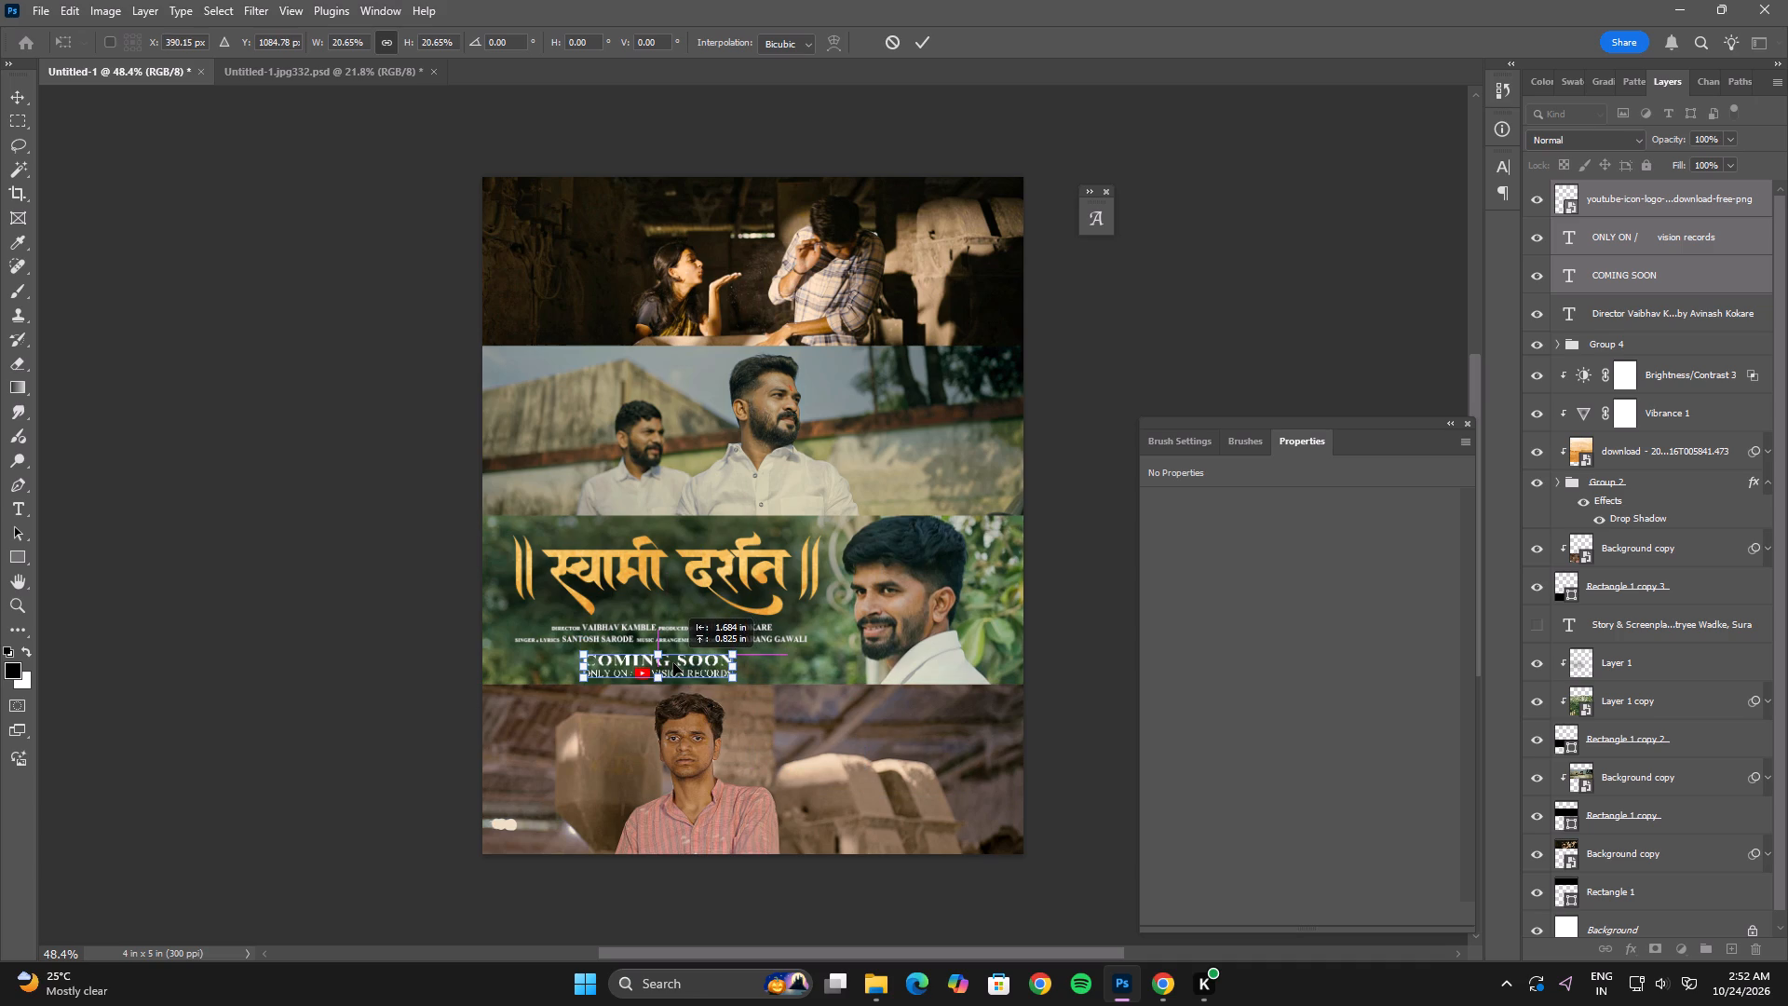
drag(673, 663, 922, 777)
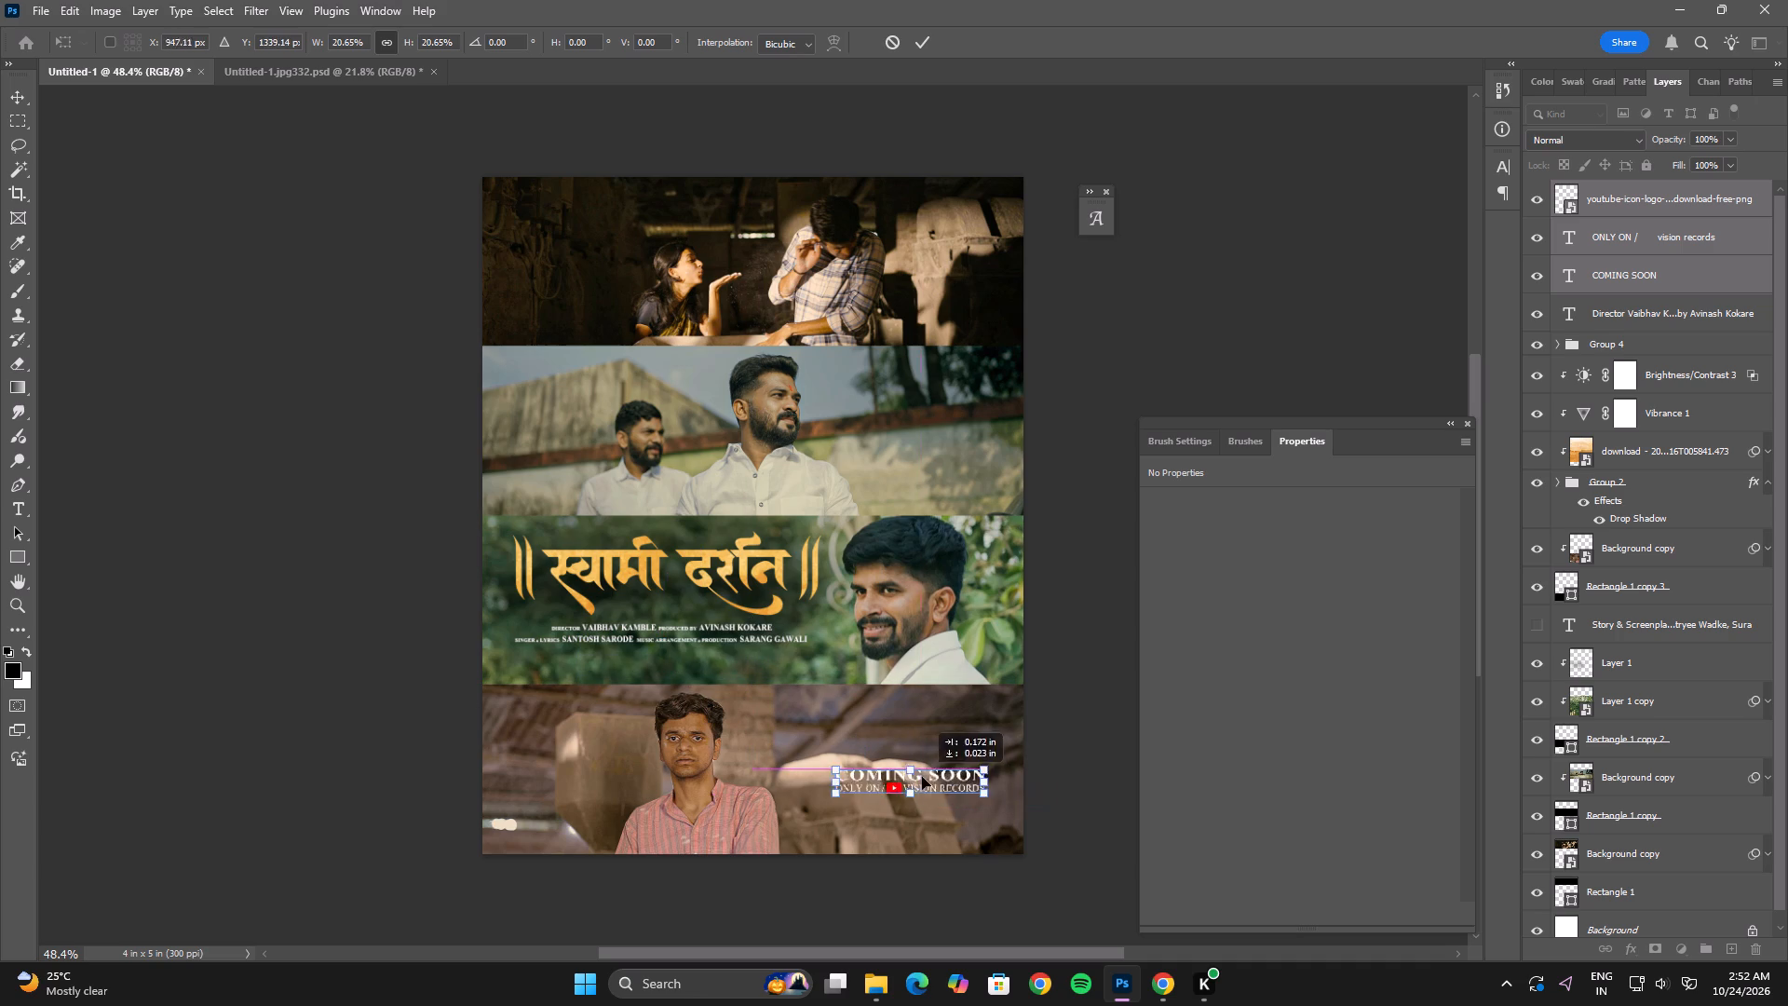
drag(922, 777, 933, 777)
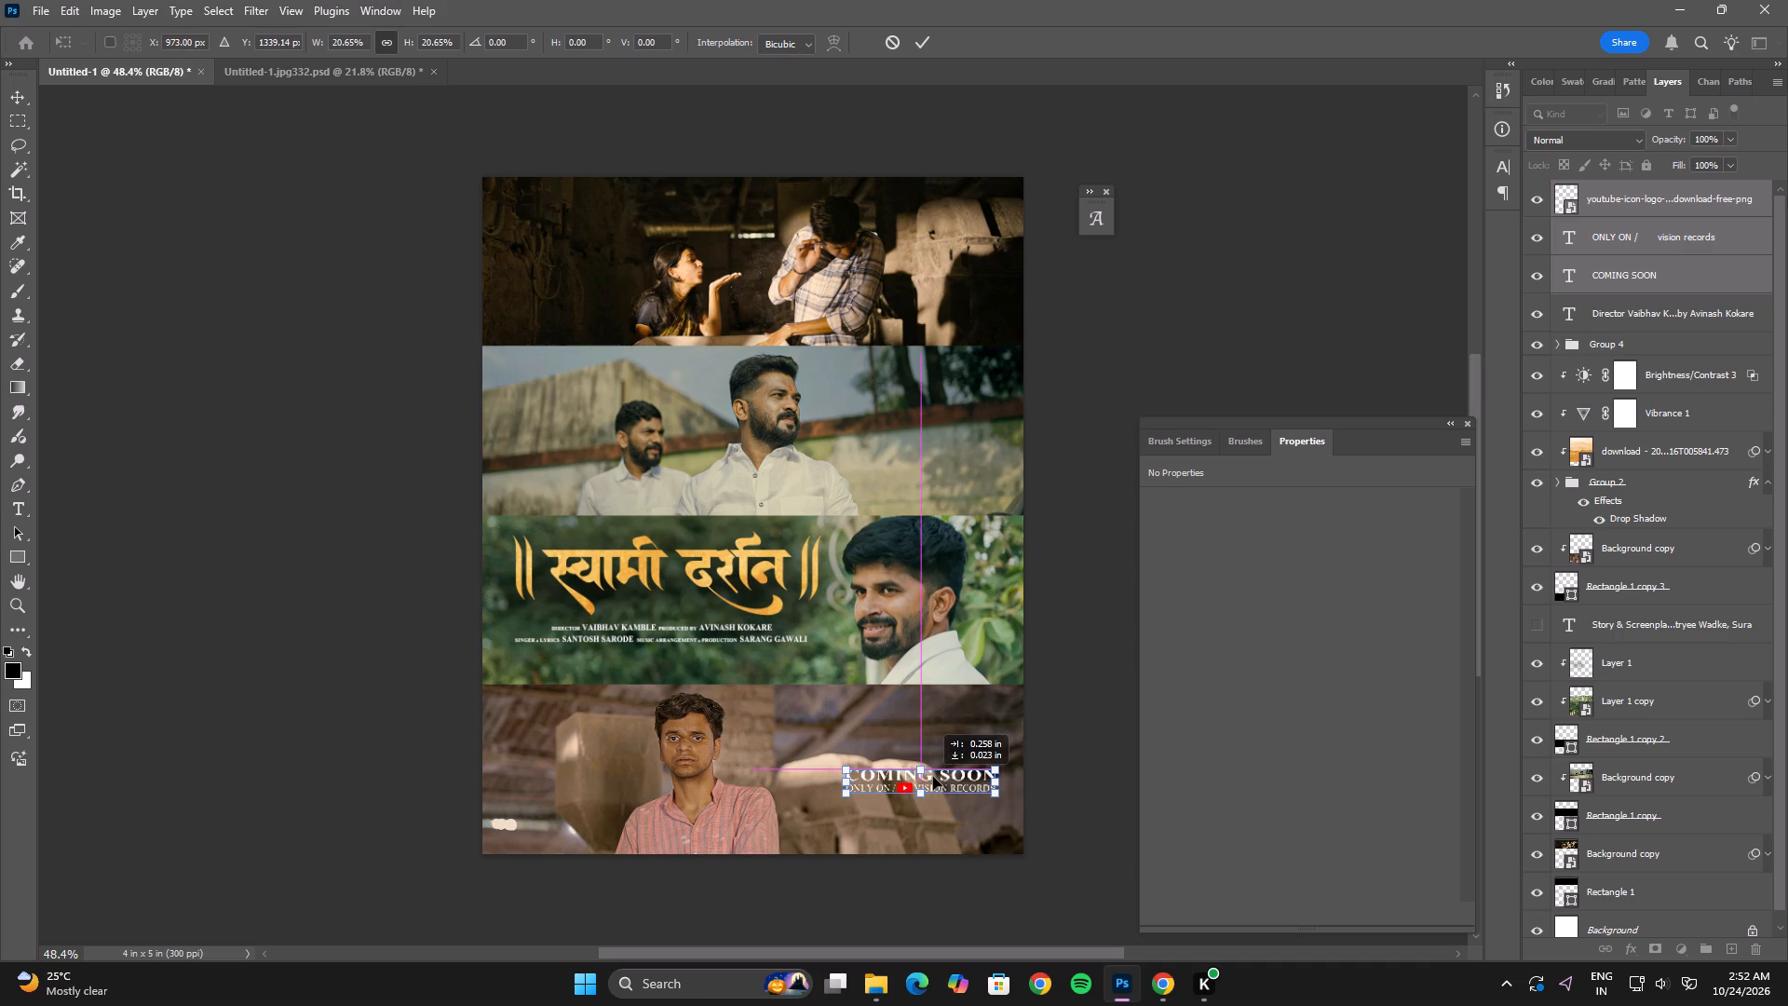
drag(933, 777, 929, 785)
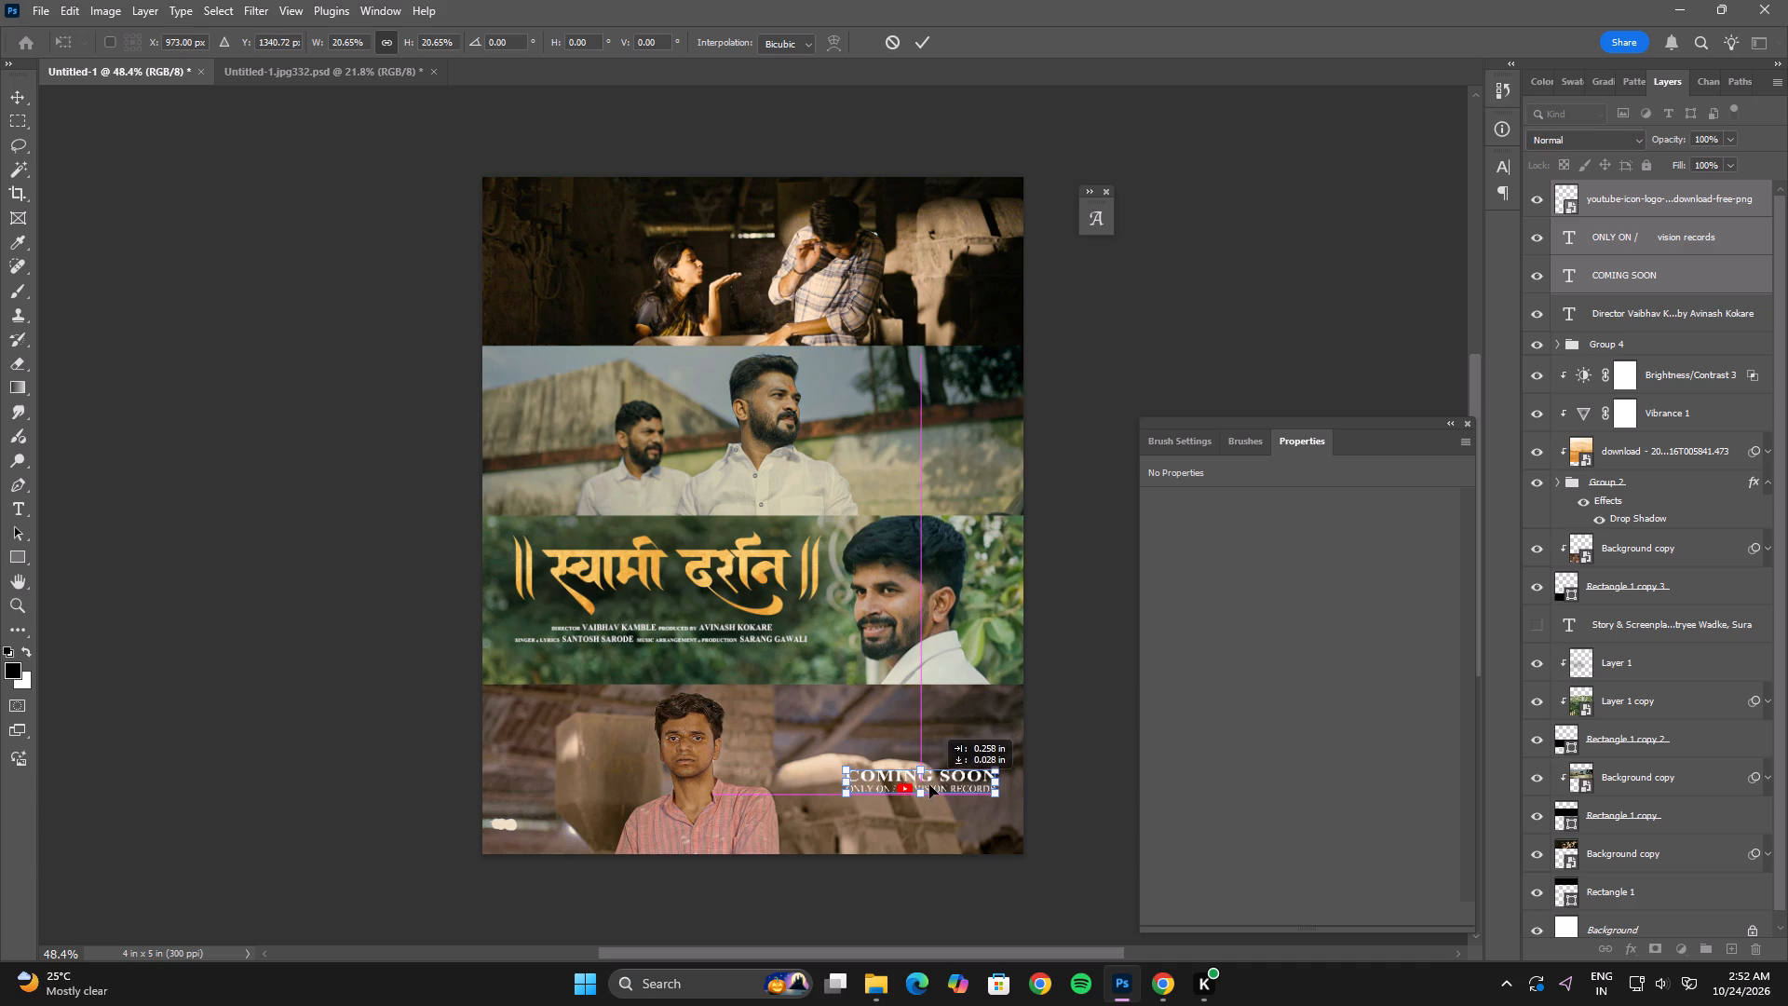
drag(929, 785, 928, 785)
drag(845, 783, 790, 782)
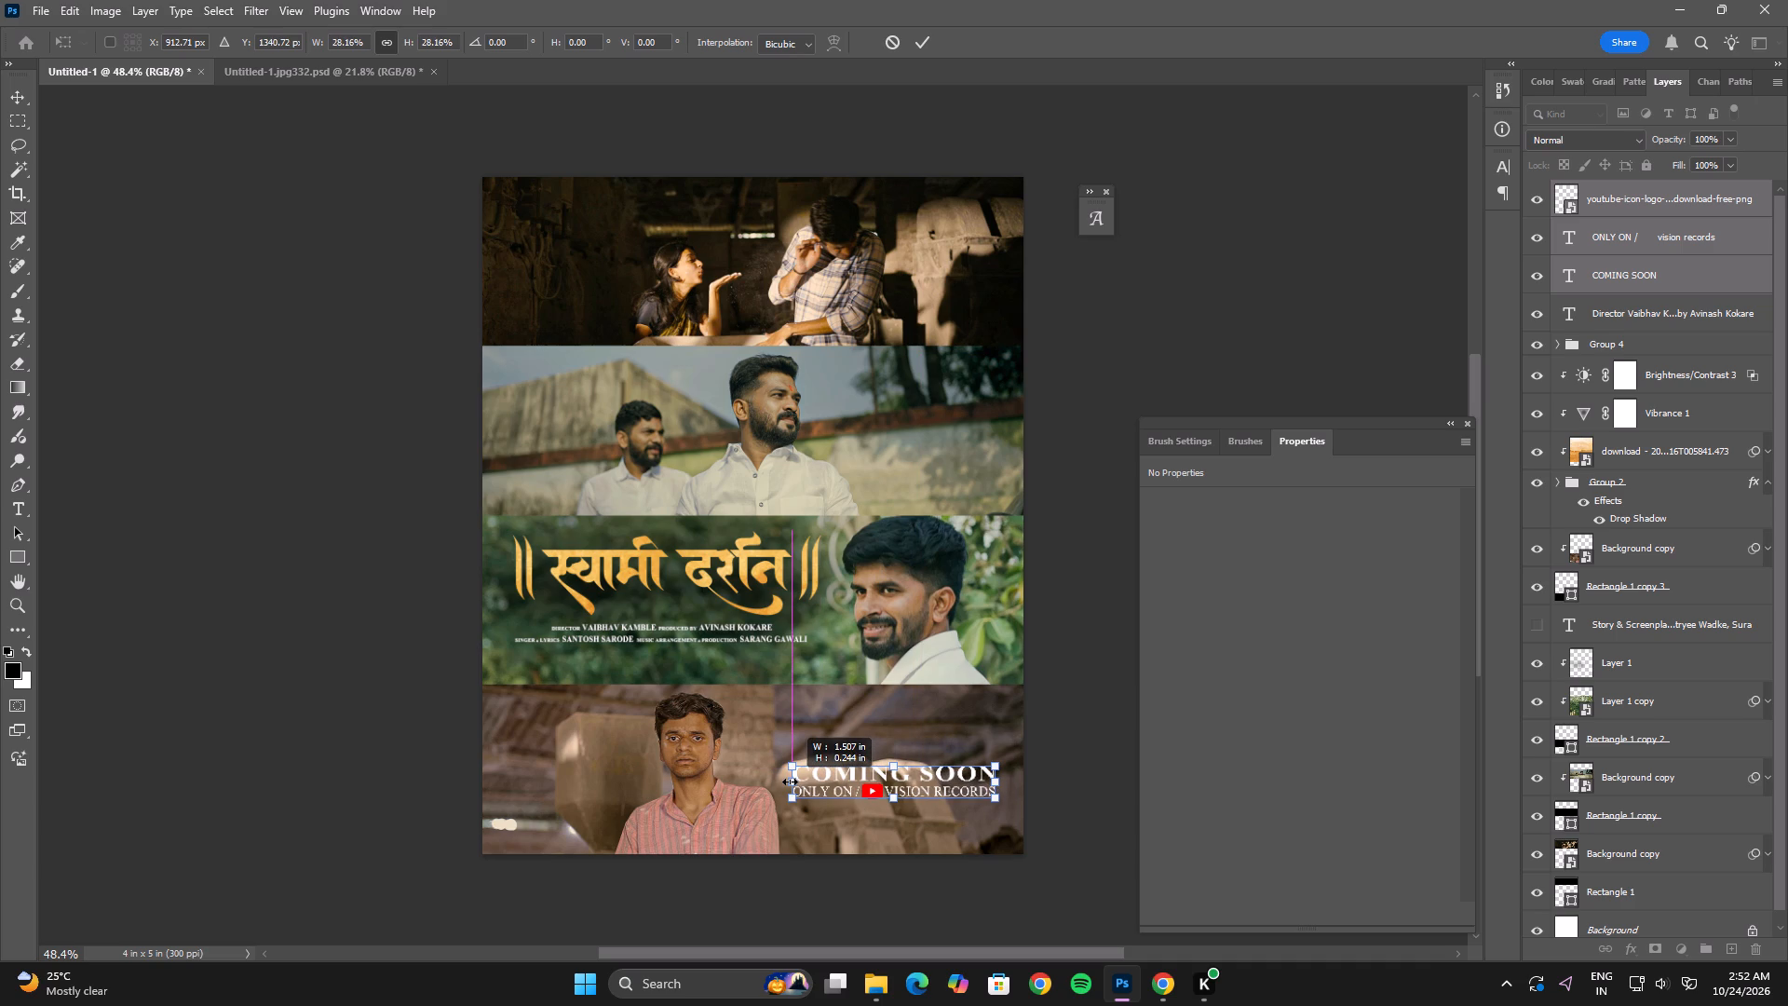
drag(790, 782, 789, 782)
double_click(839, 782)
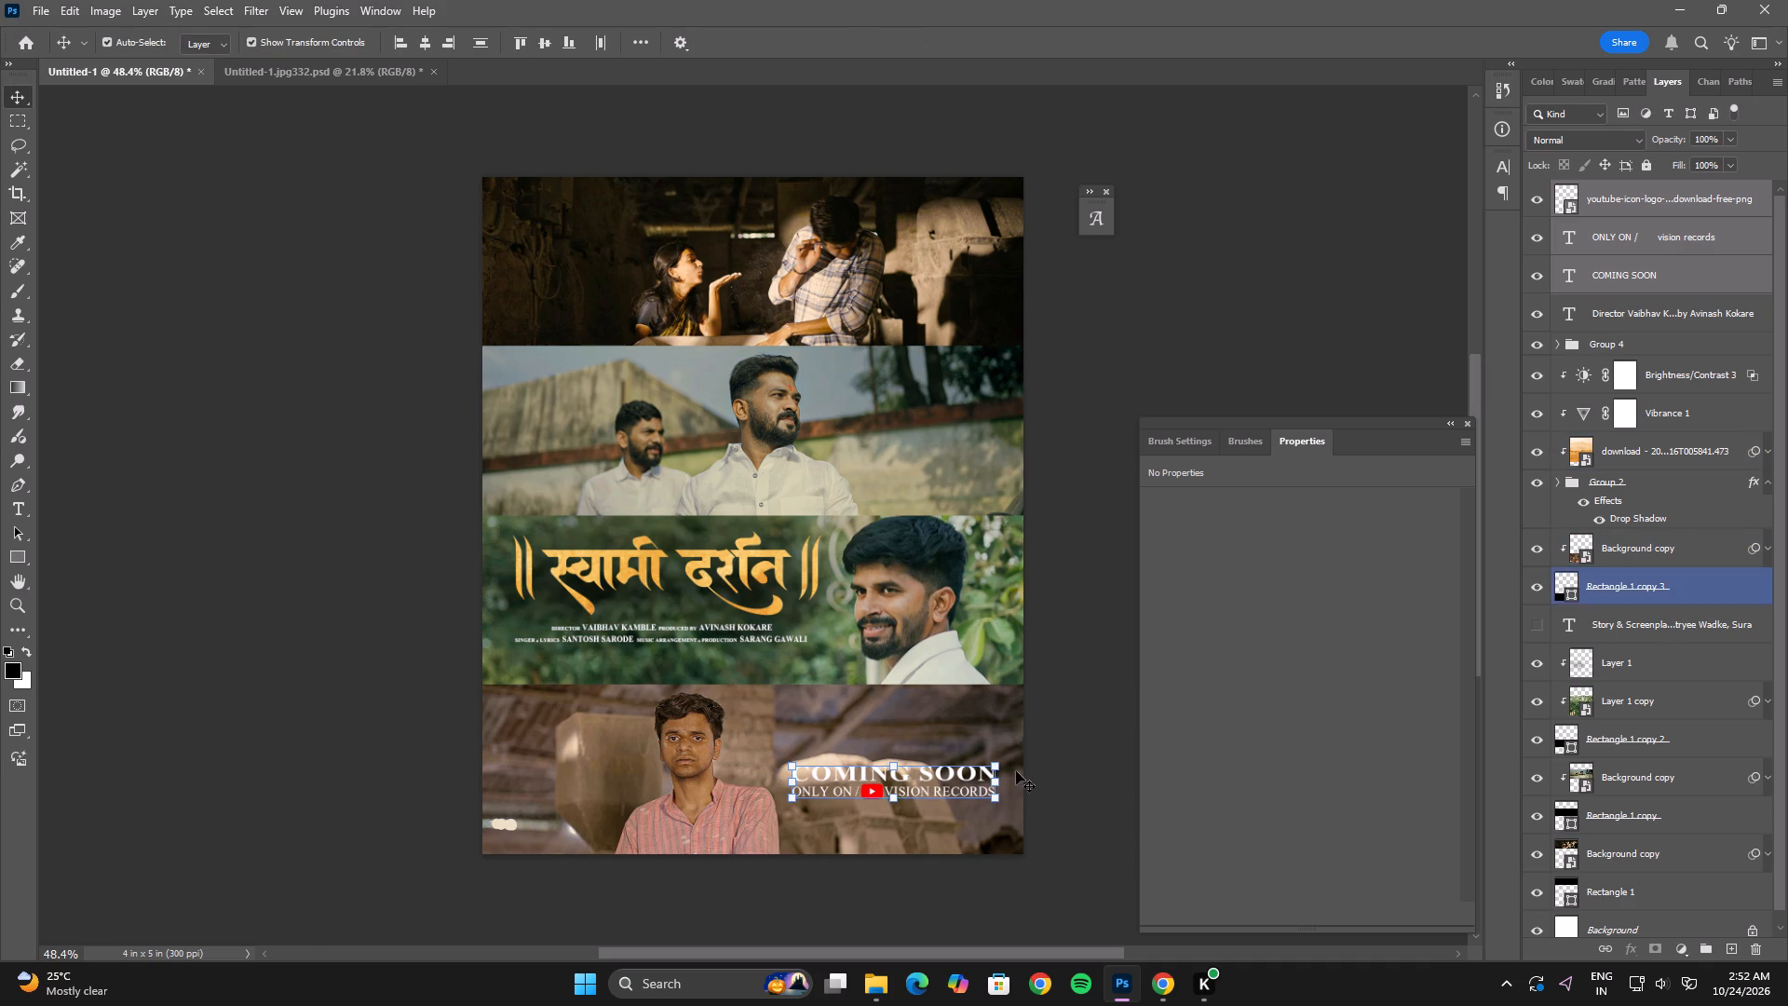
Add a new empty layer above the bottom still's image and clip it to that still.
click(971, 713)
click(1730, 956)
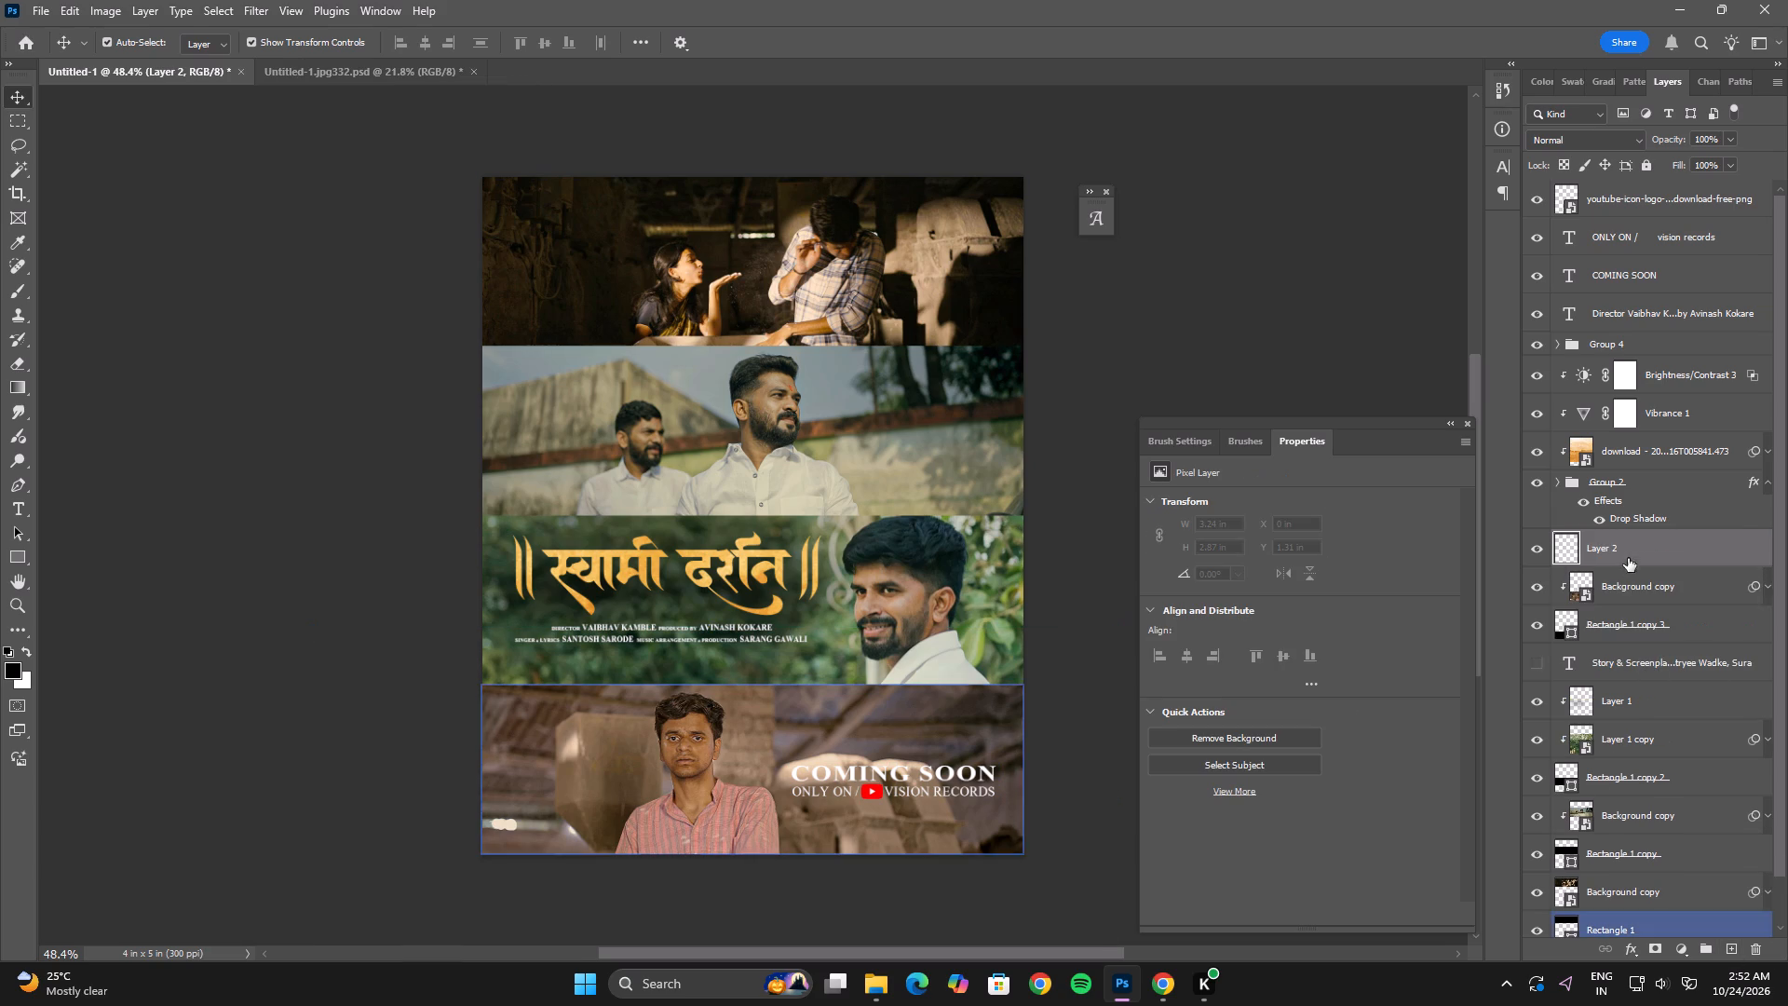
alt+click(1643, 569)
Paint soft black shading behind the COMING SOON text with a 19% opacity brush, varying its size between about 300 and 600 px.
key(b)
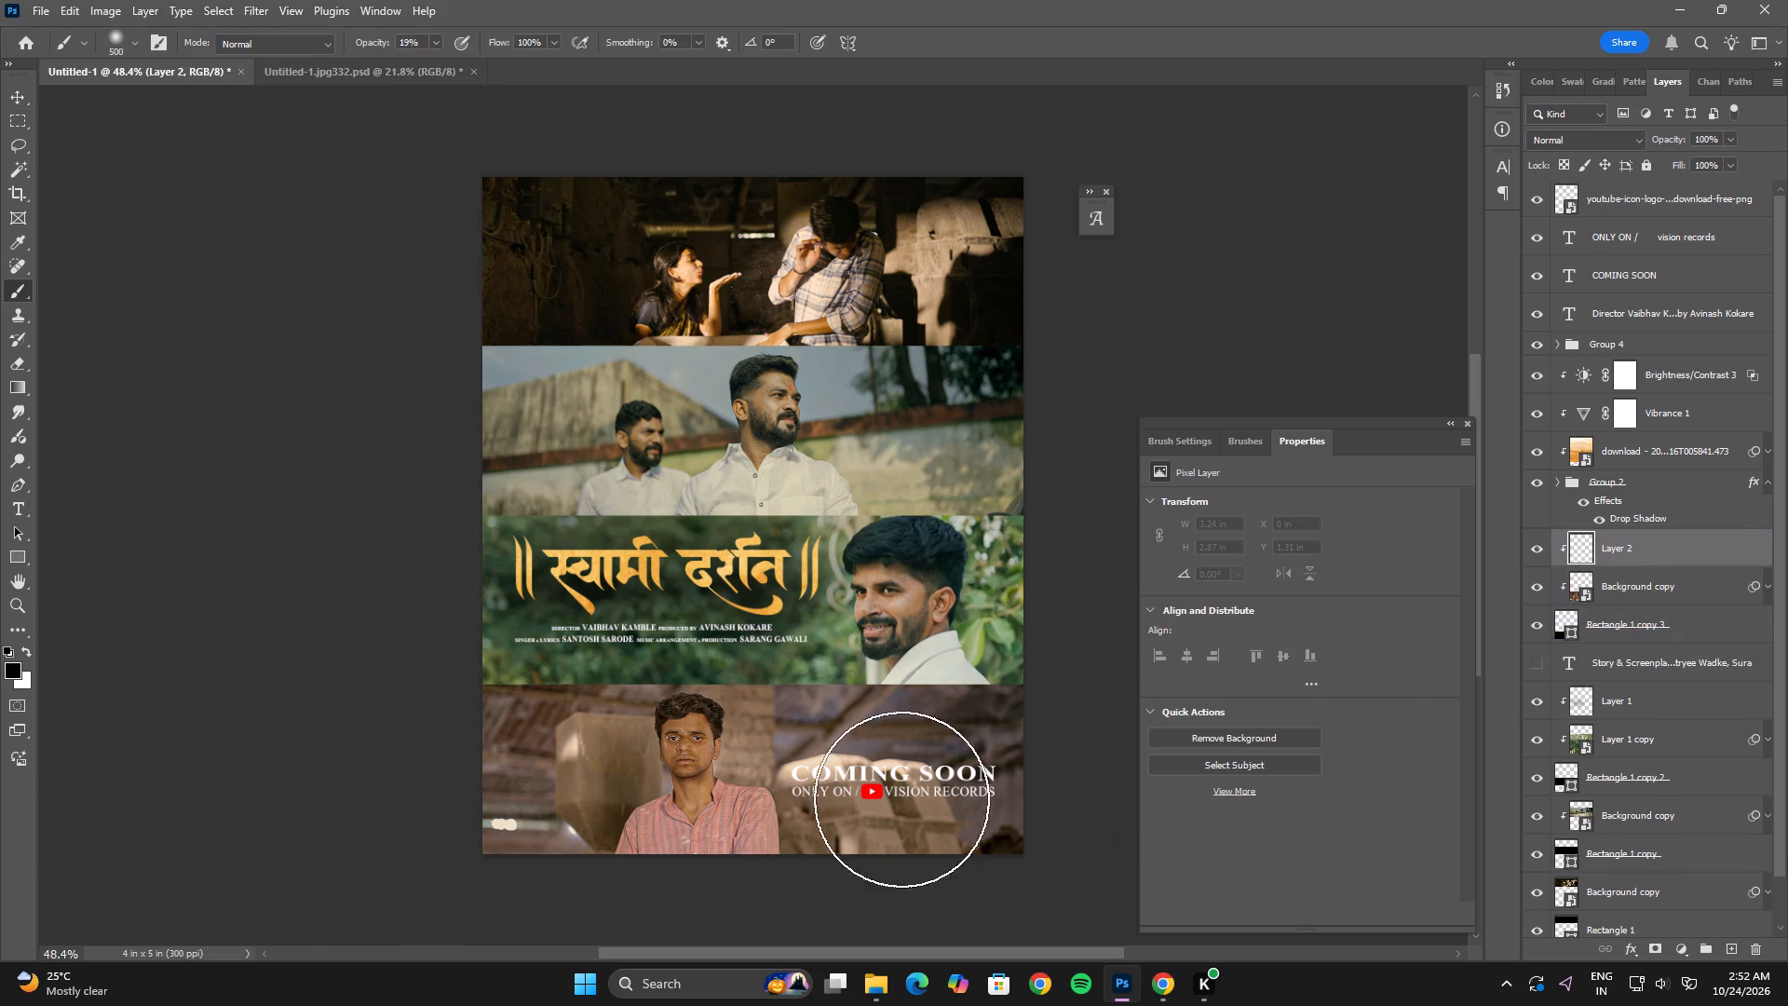
click(874, 791)
key(bracketleft)
key(bracketleft)
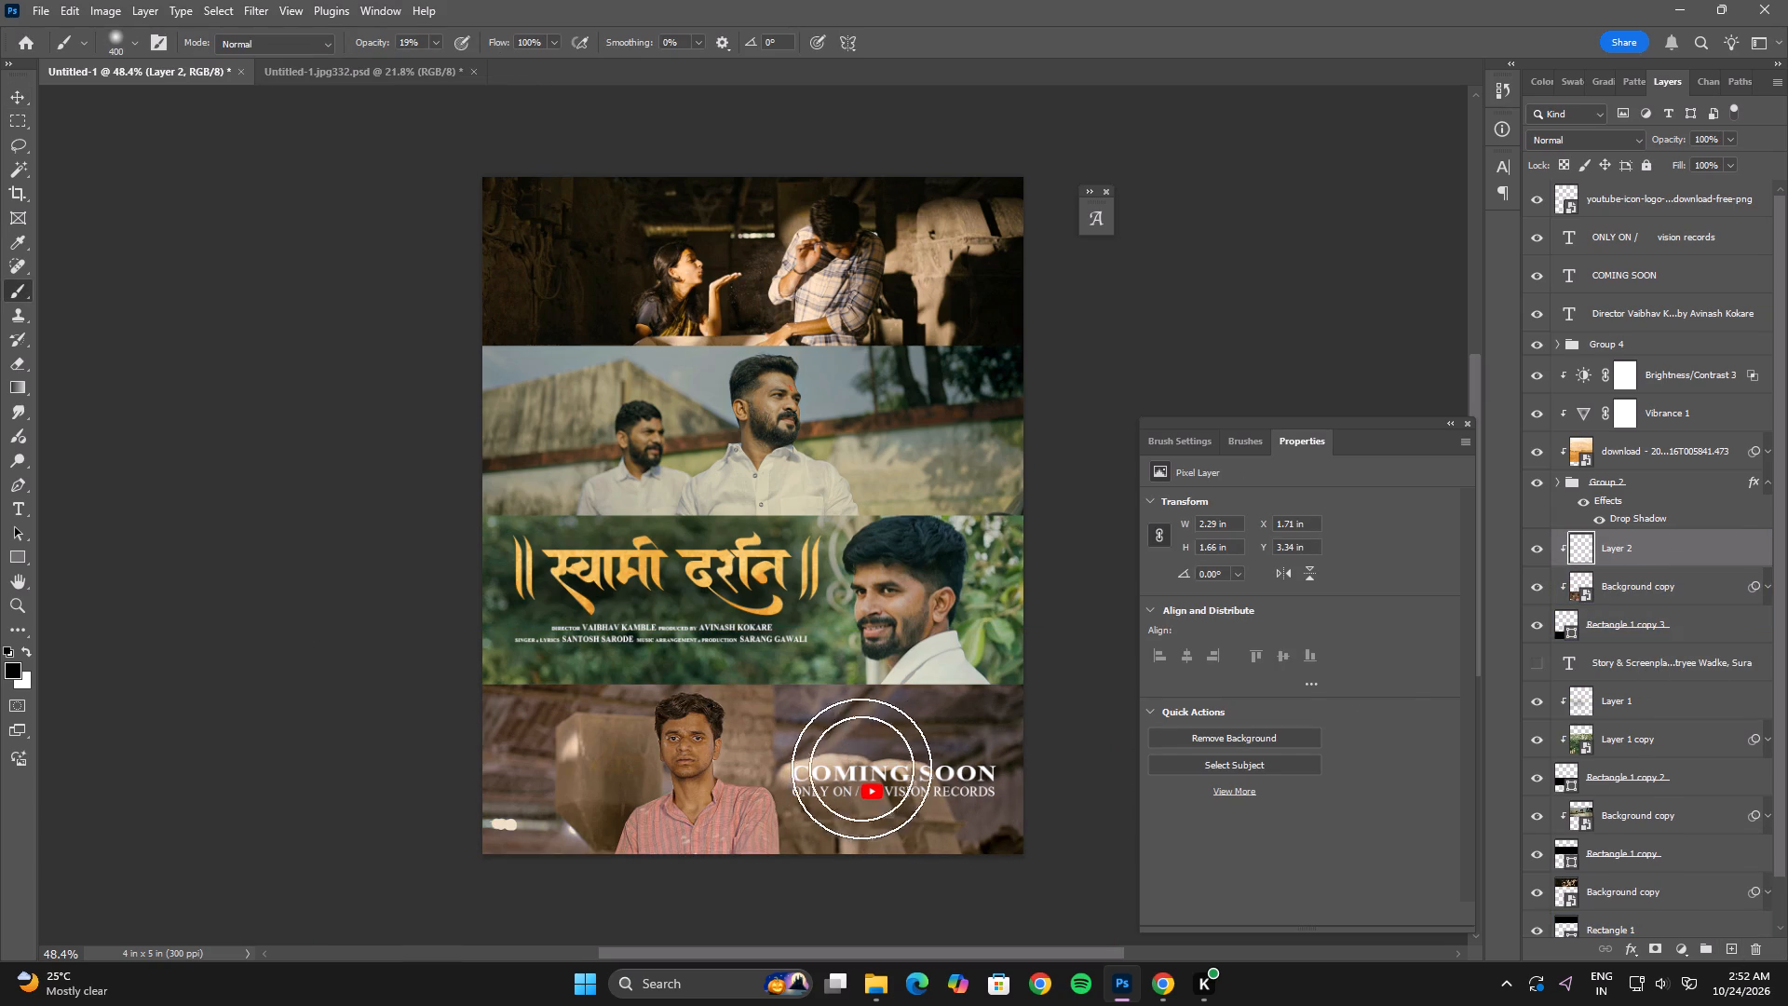
key(bracketleft)
click(806, 770)
key(bracketright)
click(816, 778)
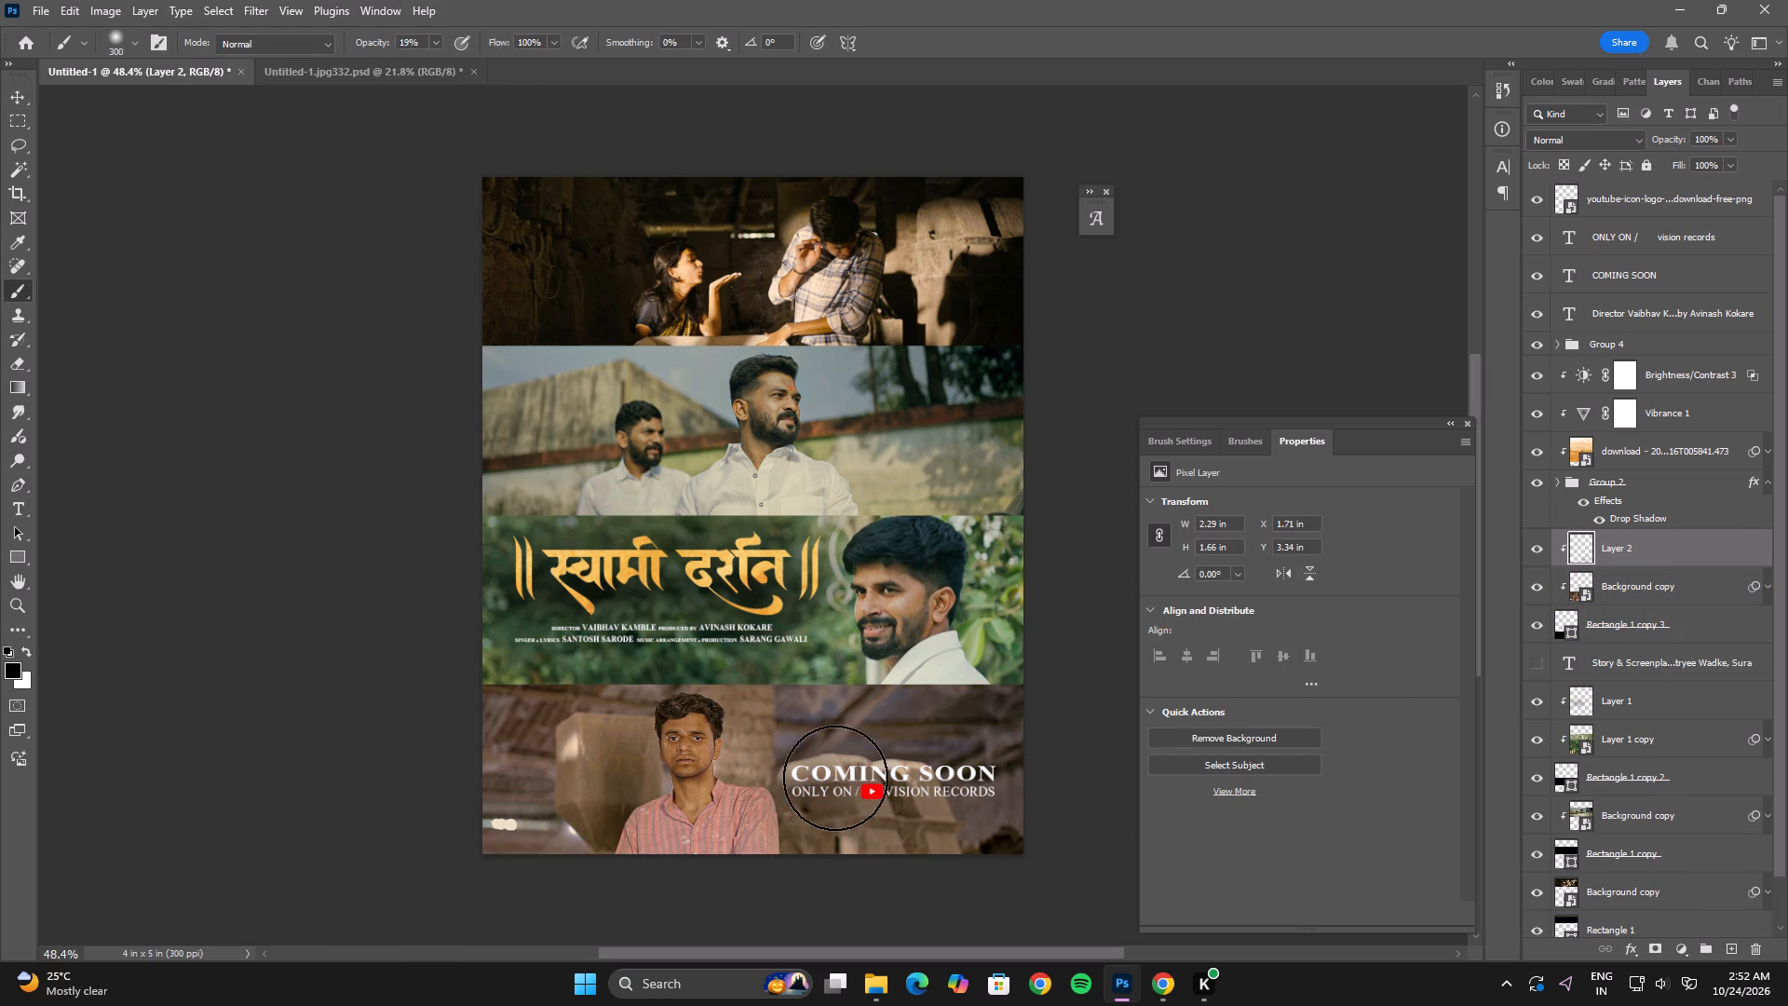
key(bracketright)
drag(858, 780, 868, 782)
key(bracketright)
key(bracketright)
drag(983, 786, 922, 786)
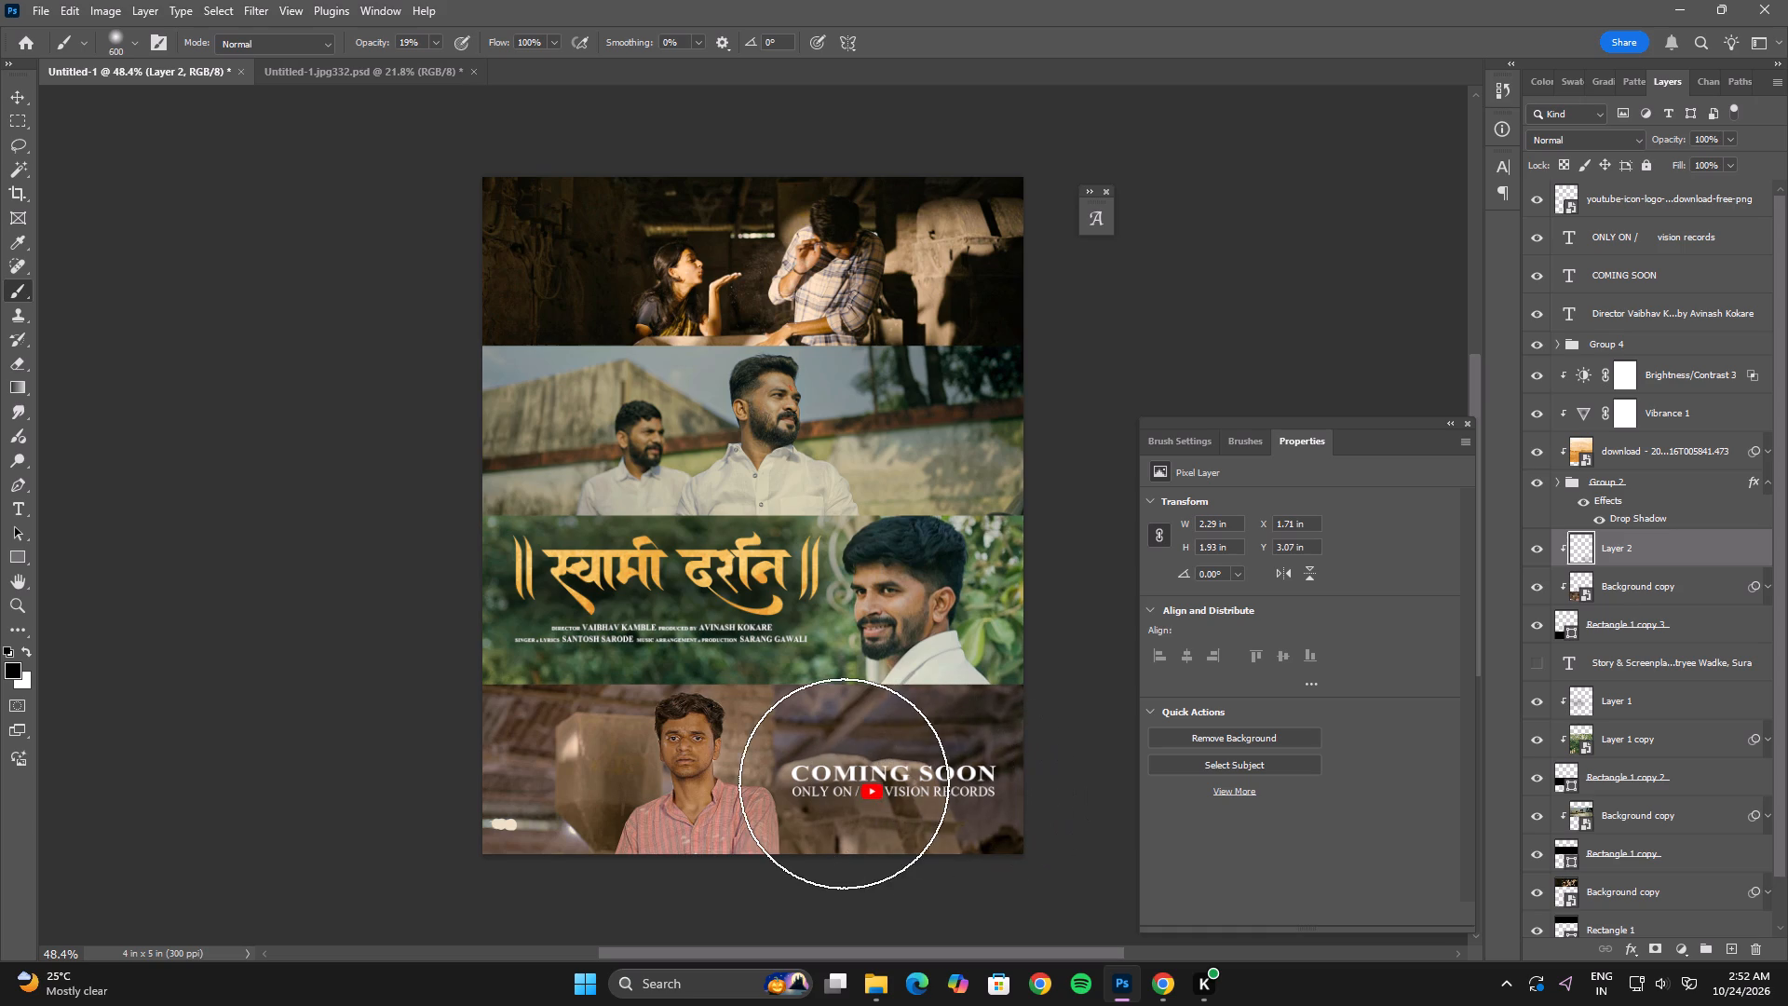
click(843, 782)
Darken the outer edges and corners of the bottom still with the 600 px soft black brush.
drag(515, 696, 405, 707)
drag(487, 720, 404, 868)
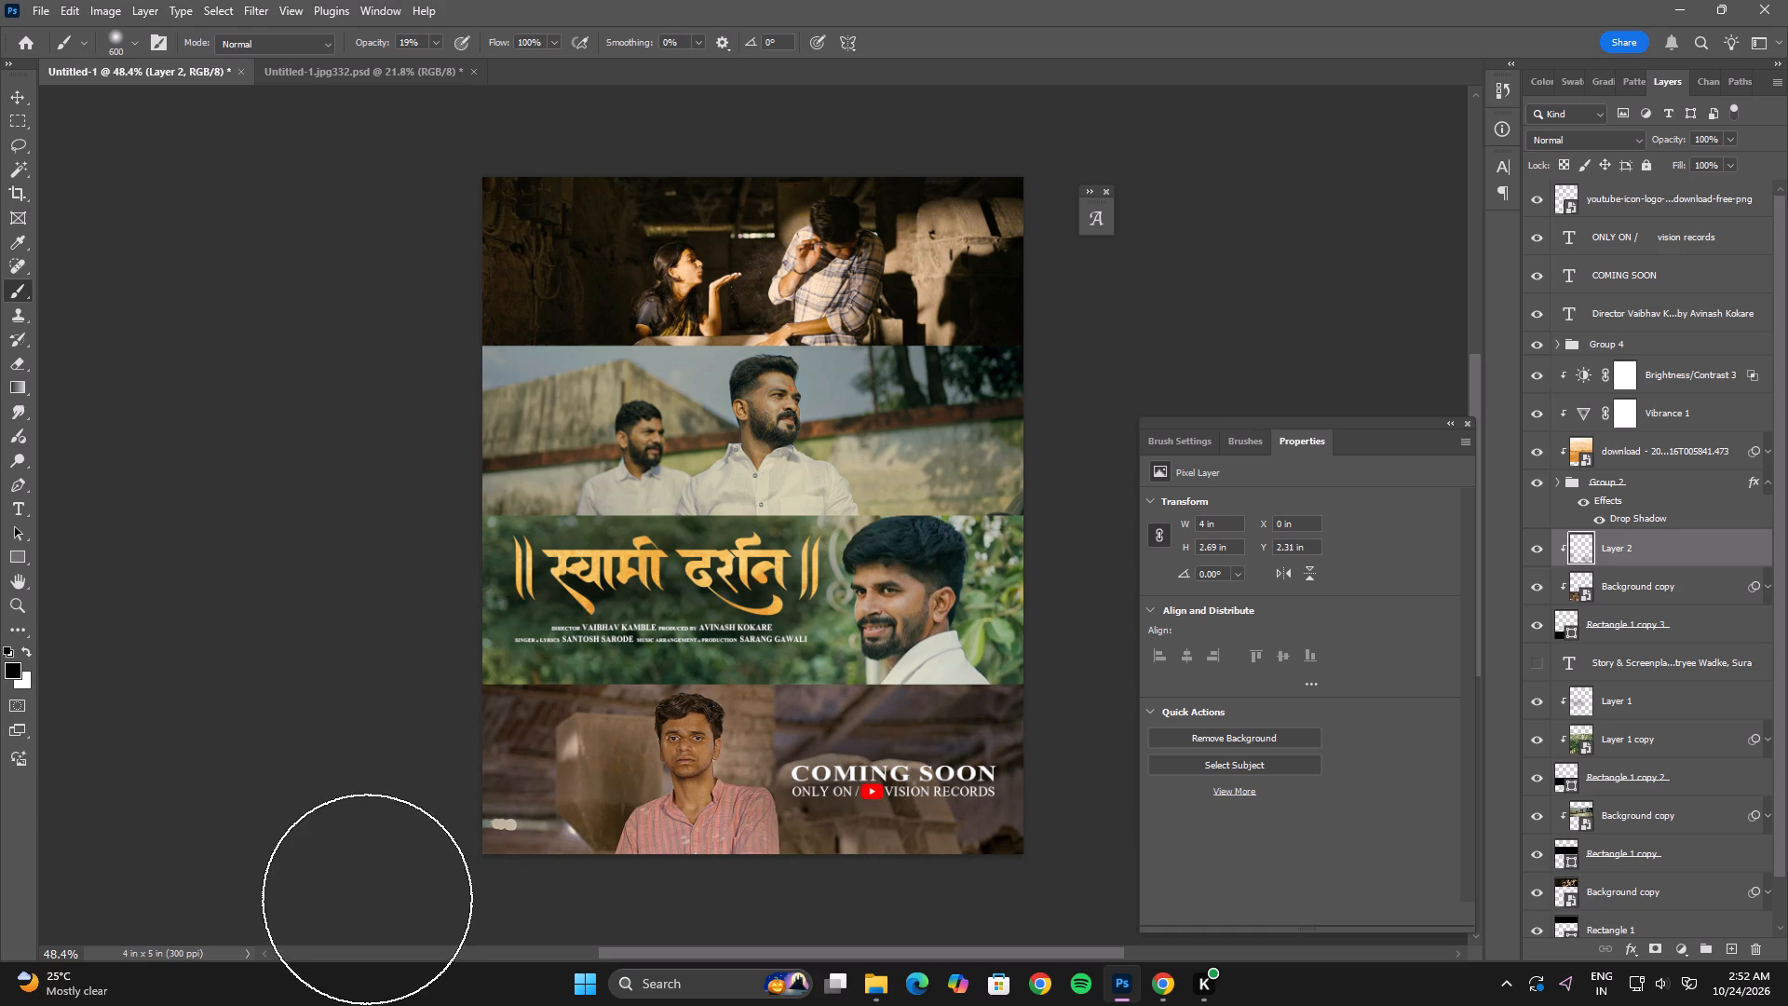
drag(499, 679, 350, 786)
drag(423, 858, 355, 969)
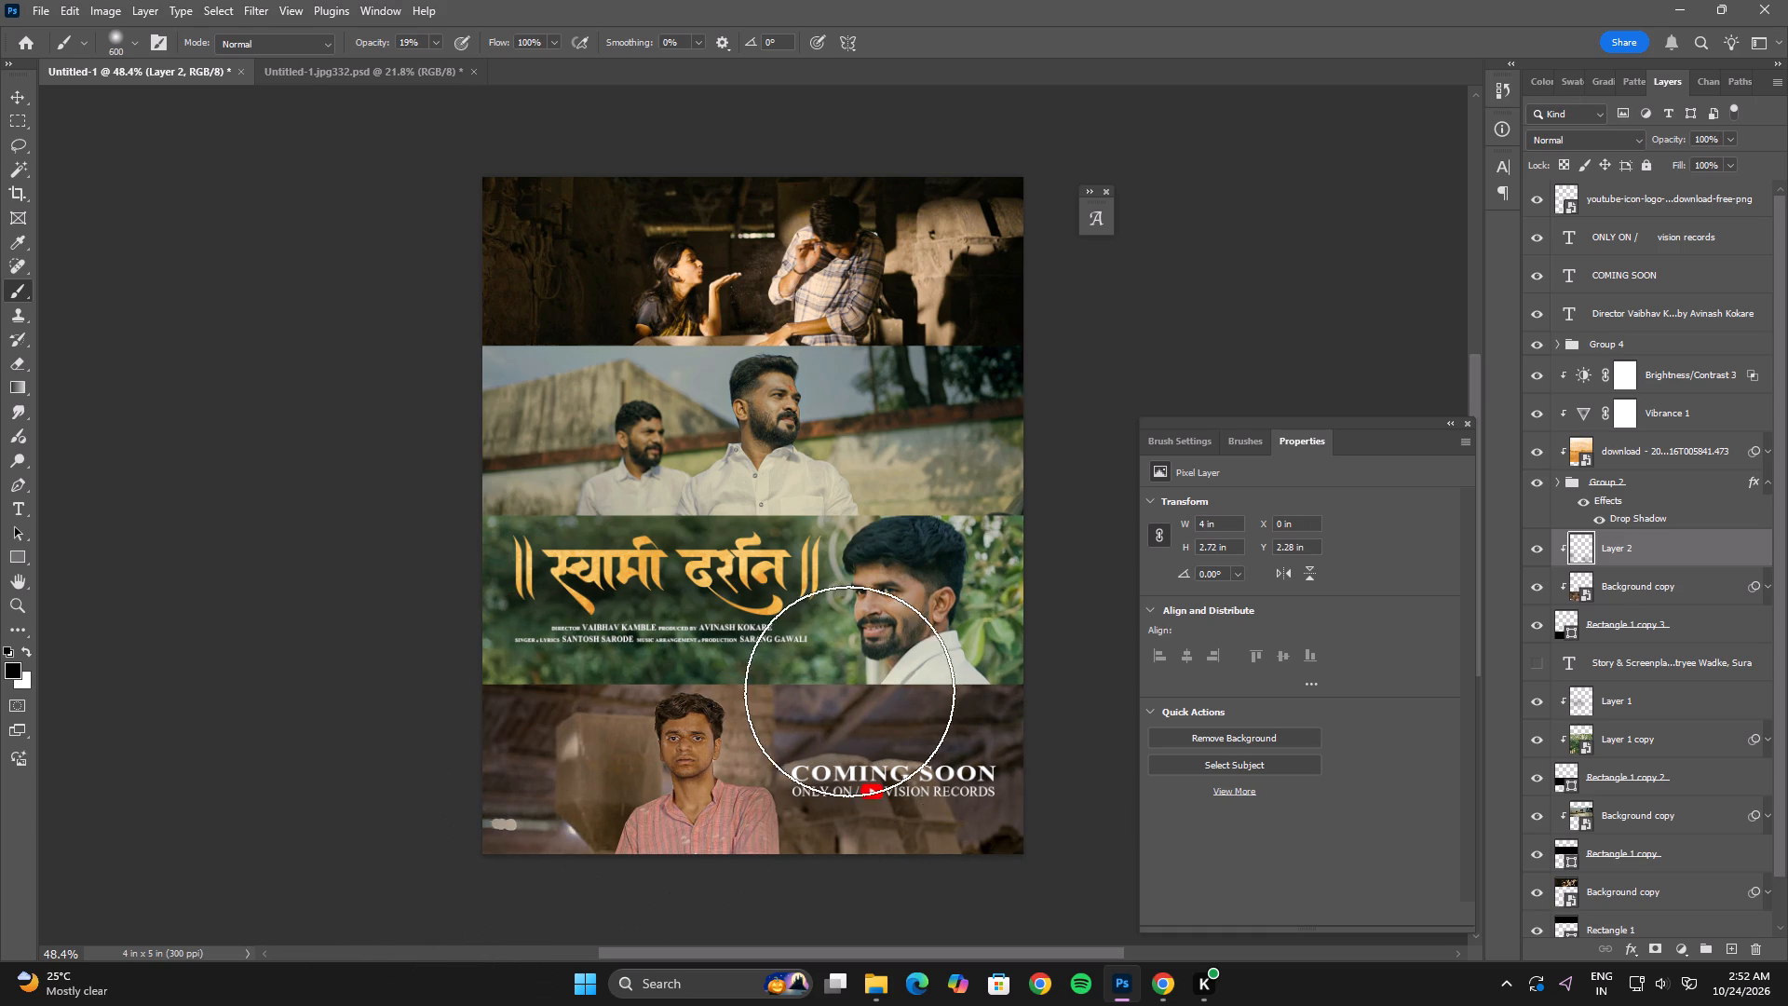
drag(841, 670, 968, 699)
drag(888, 820, 1080, 905)
drag(916, 805, 985, 831)
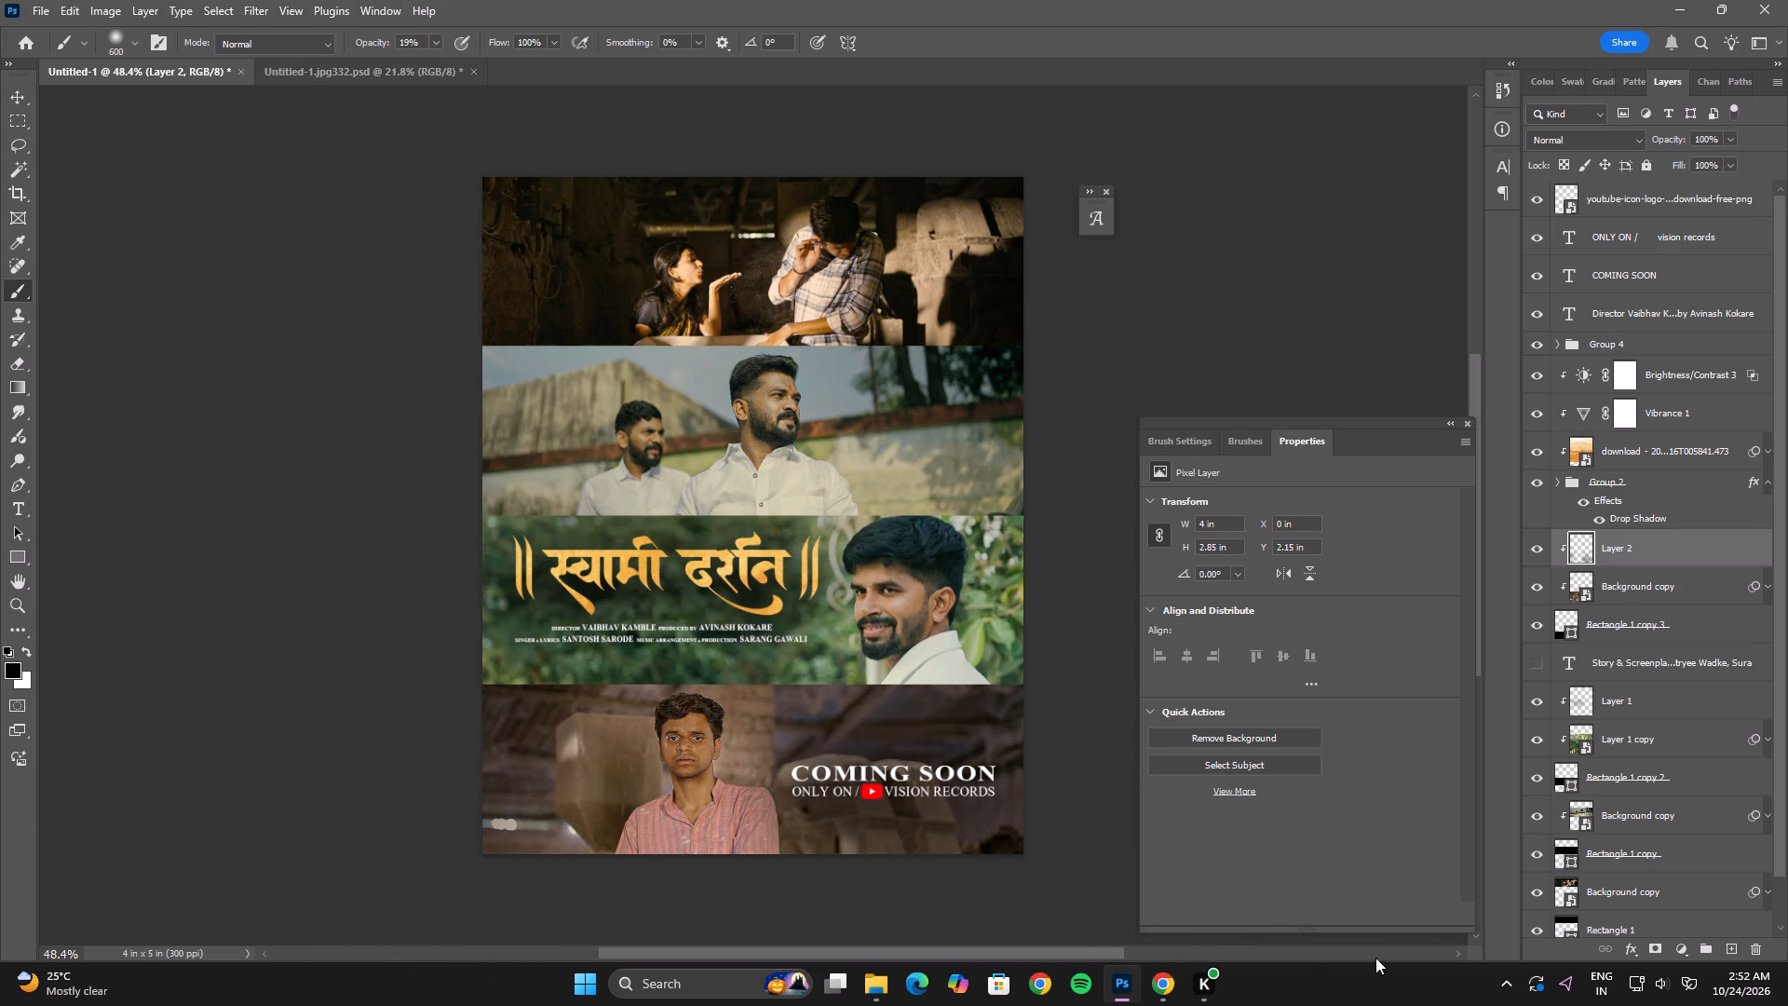
Add a new empty layer above the second still's image and clip it to that still.
click(9, 98)
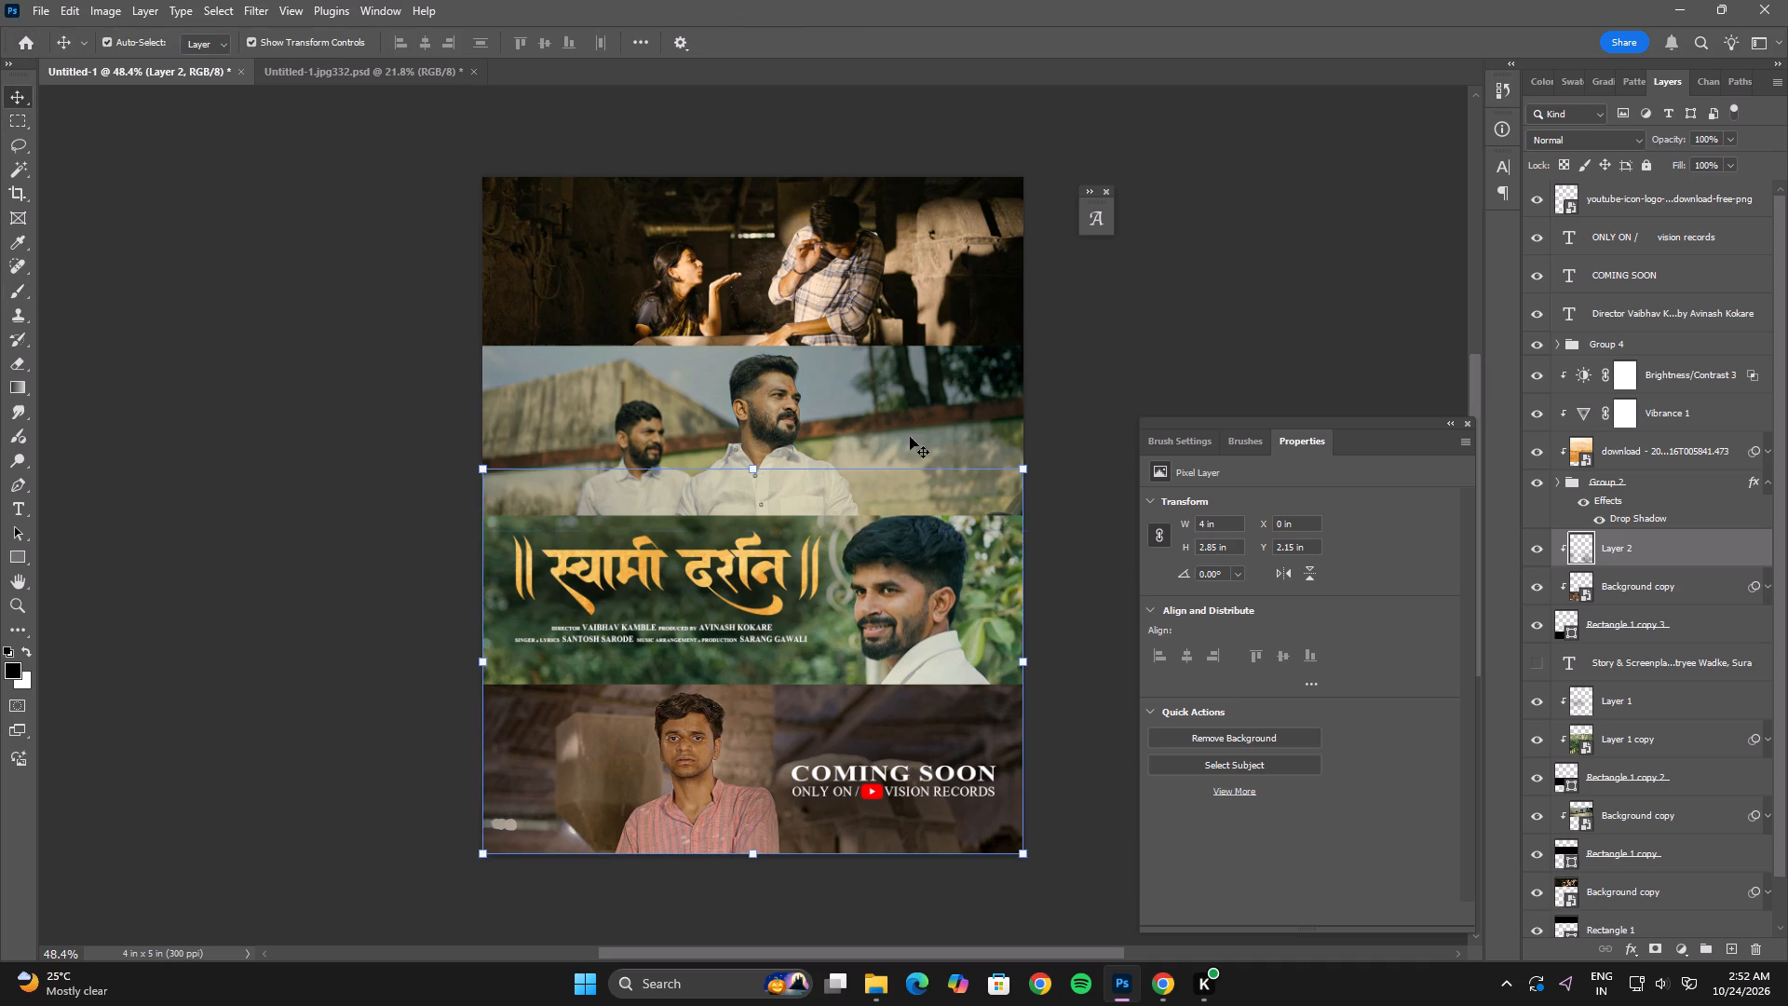
click(949, 406)
click(1734, 945)
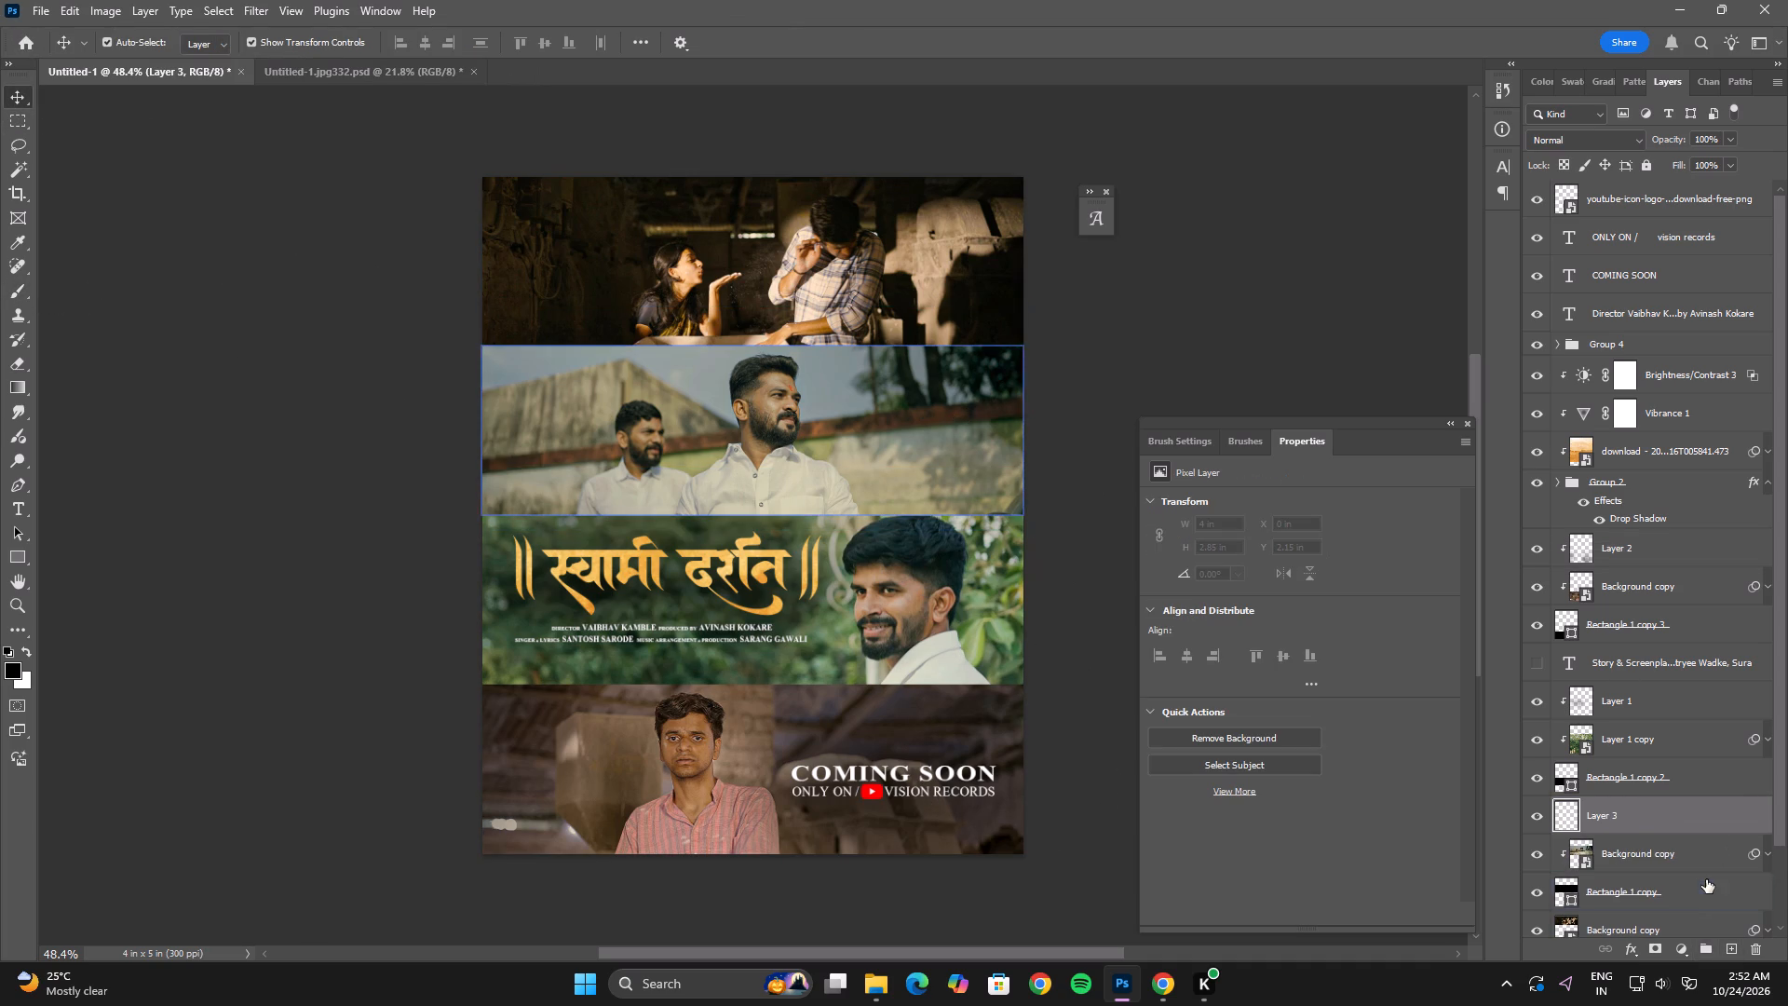
alt+click(1688, 835)
Darken both outer edges of the second still with the 600 px soft black brush at 19% opacity.
key(b)
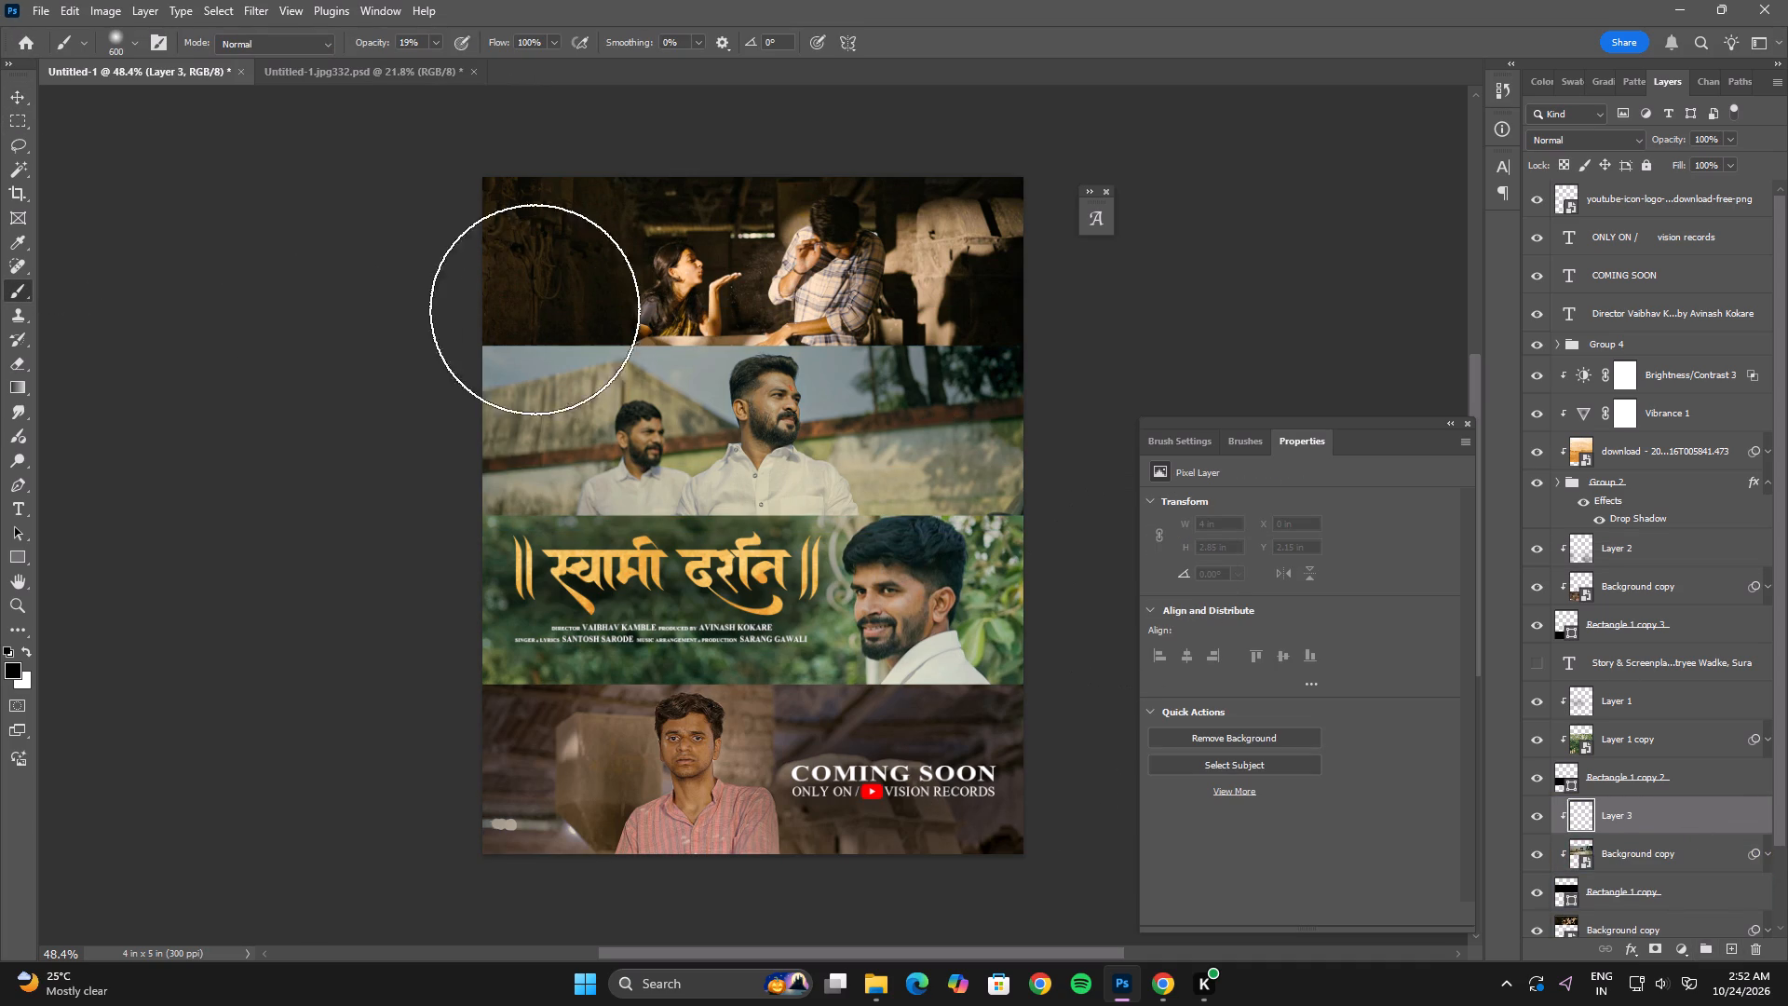
drag(508, 310, 367, 423)
drag(952, 316, 1027, 443)
drag(969, 333, 969, 350)
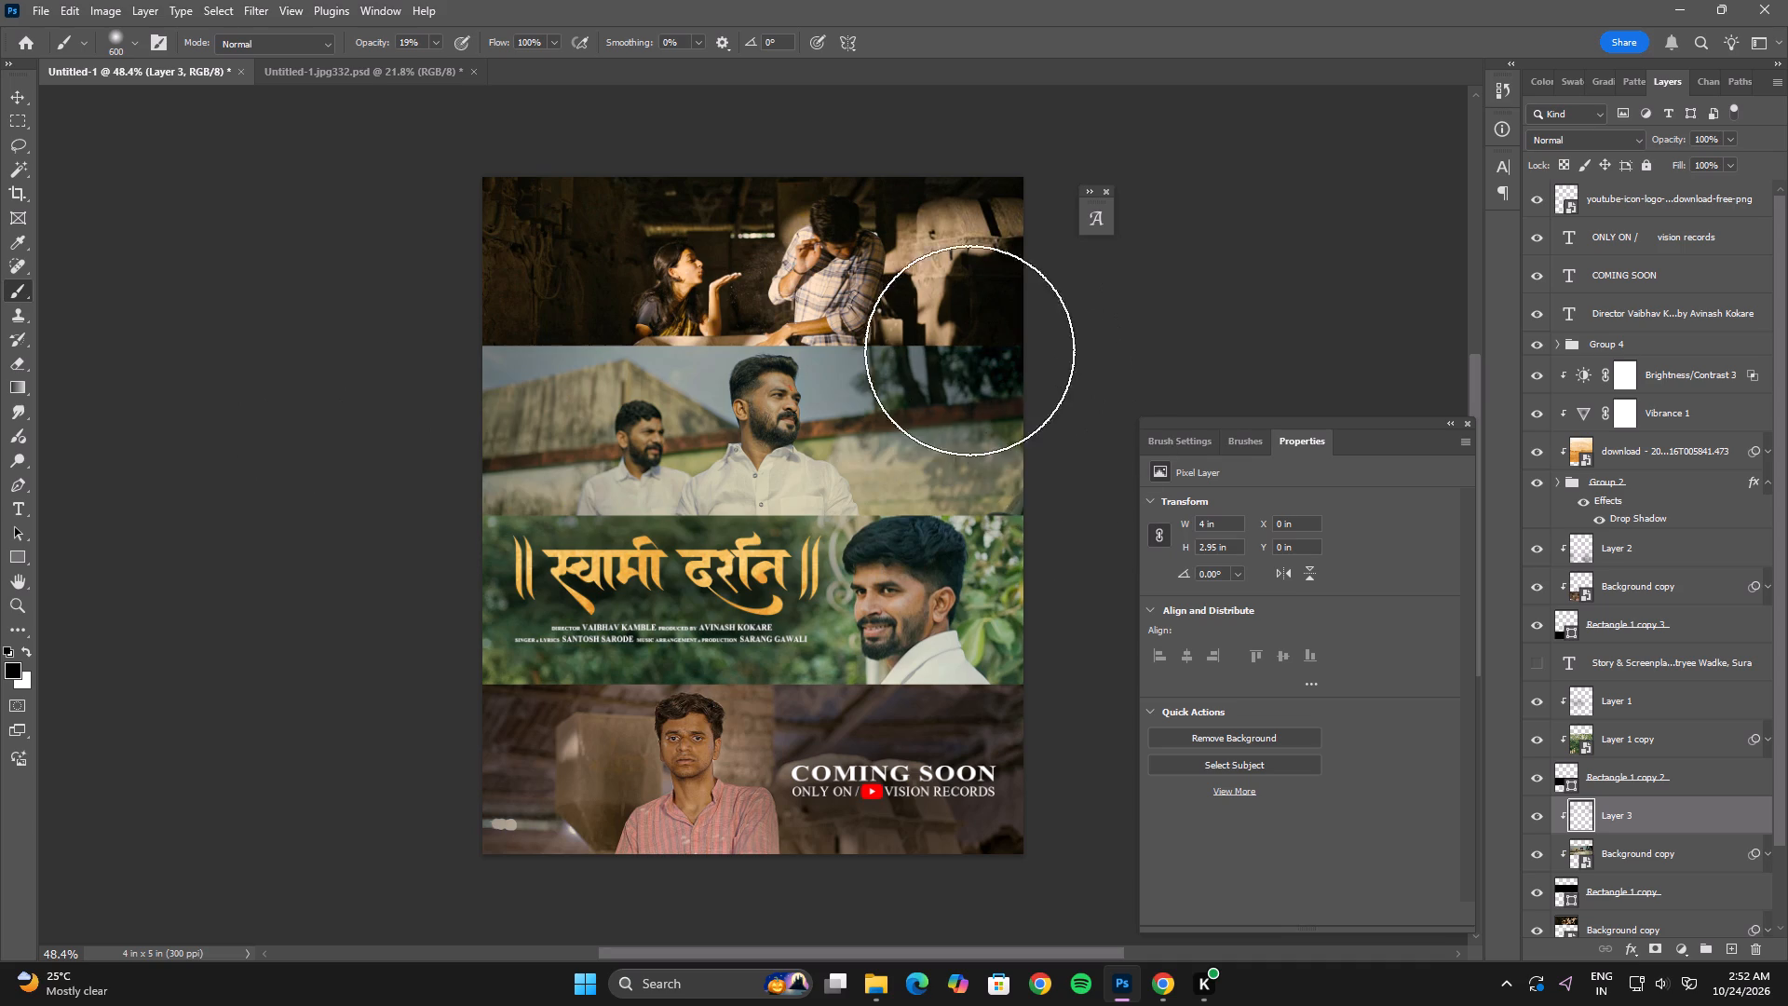
drag(969, 350, 1058, 547)
drag(506, 306, 394, 490)
drag(482, 312, 379, 507)
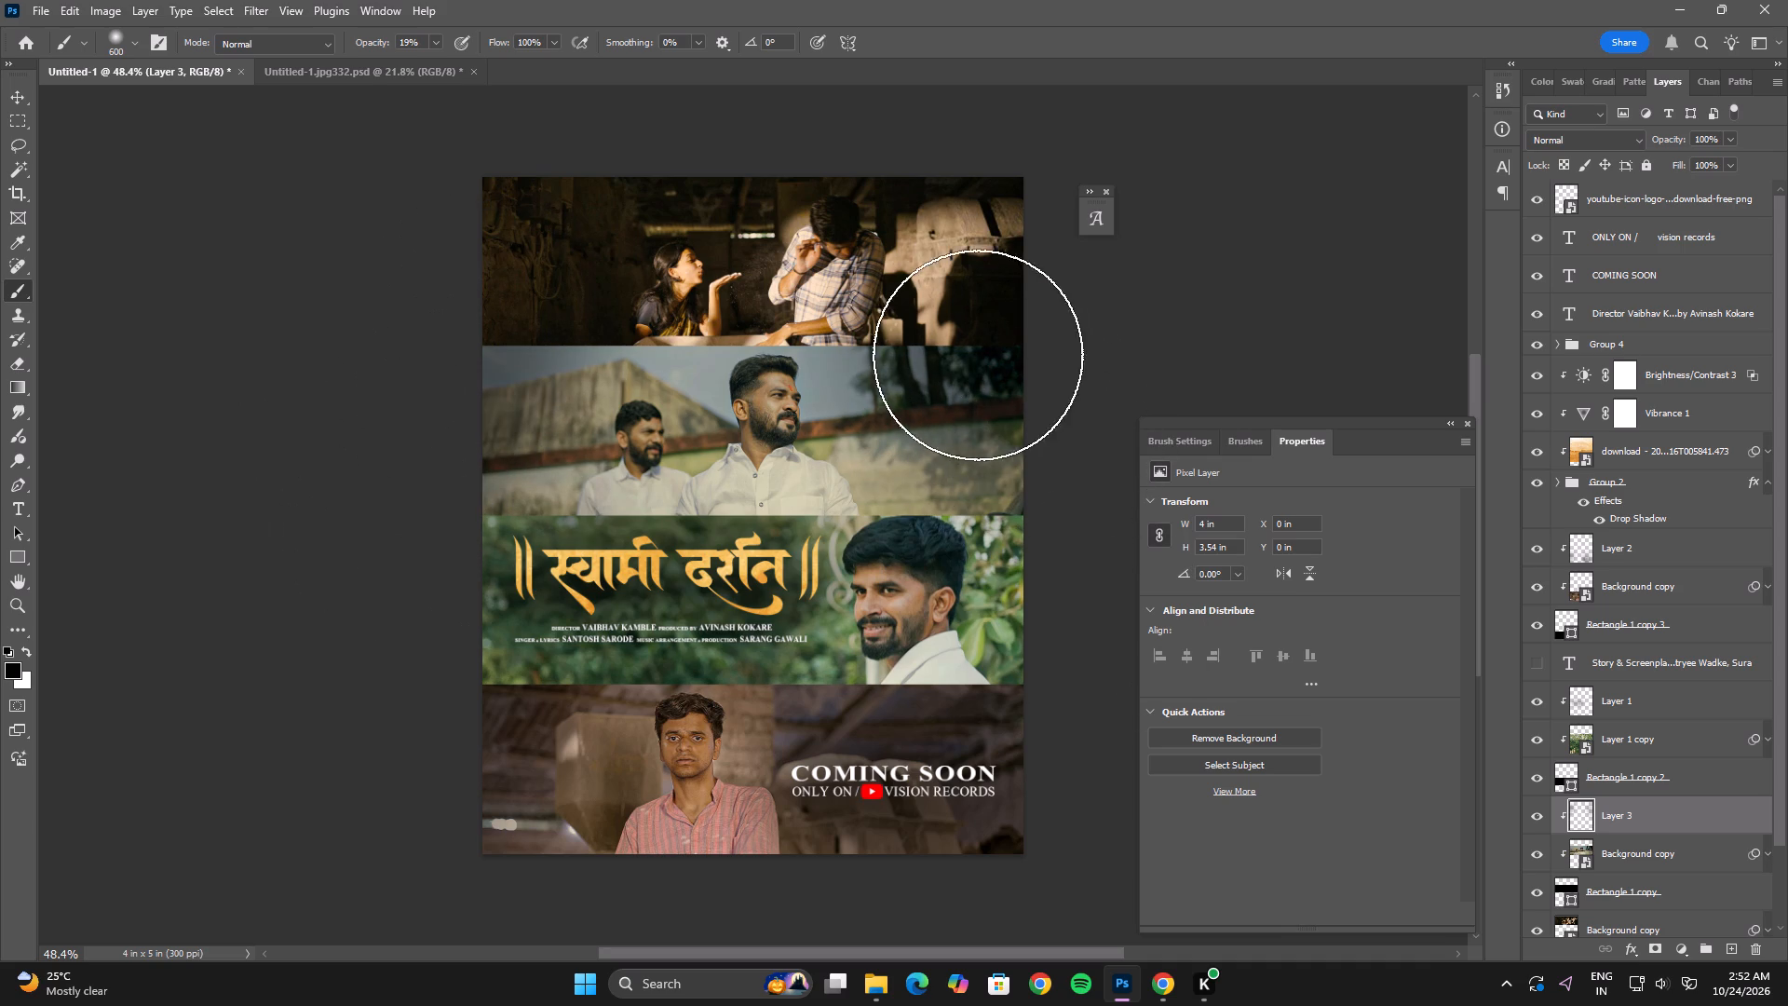
drag(976, 357, 1002, 522)
Add a new empty layer above the top still's image and clip both the image and the new layer to that still's rectangle.
click(16, 99)
click(800, 262)
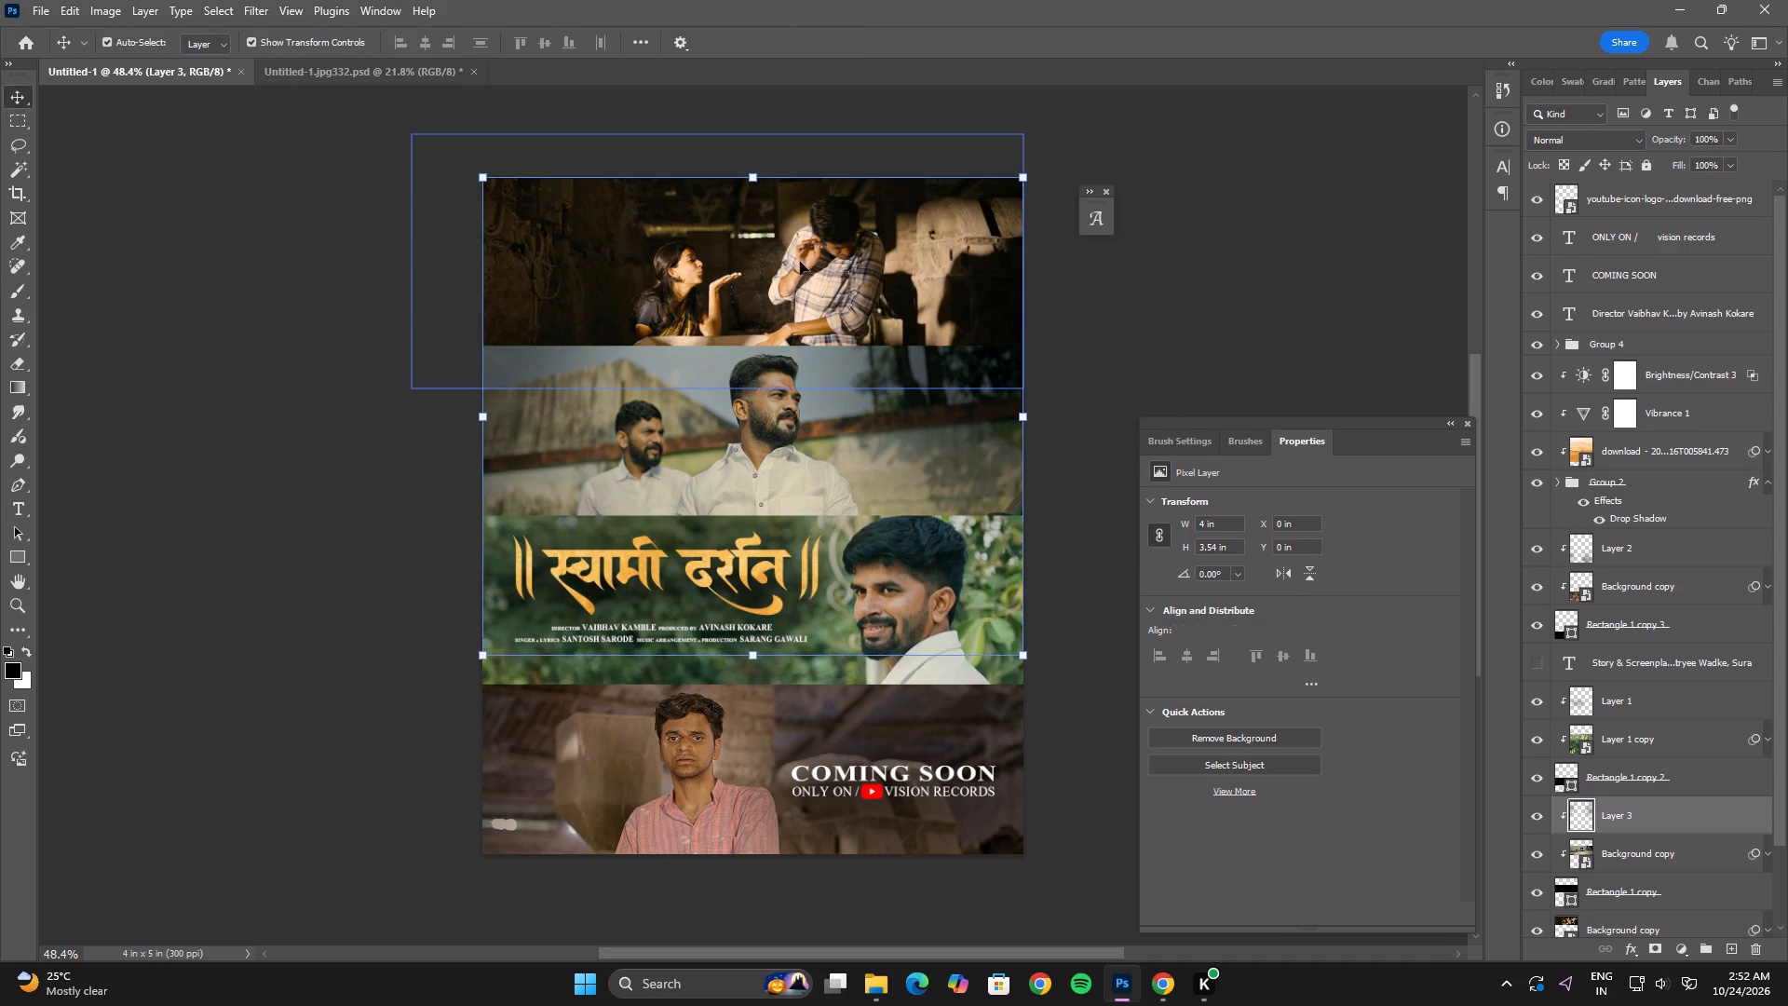
click(1727, 948)
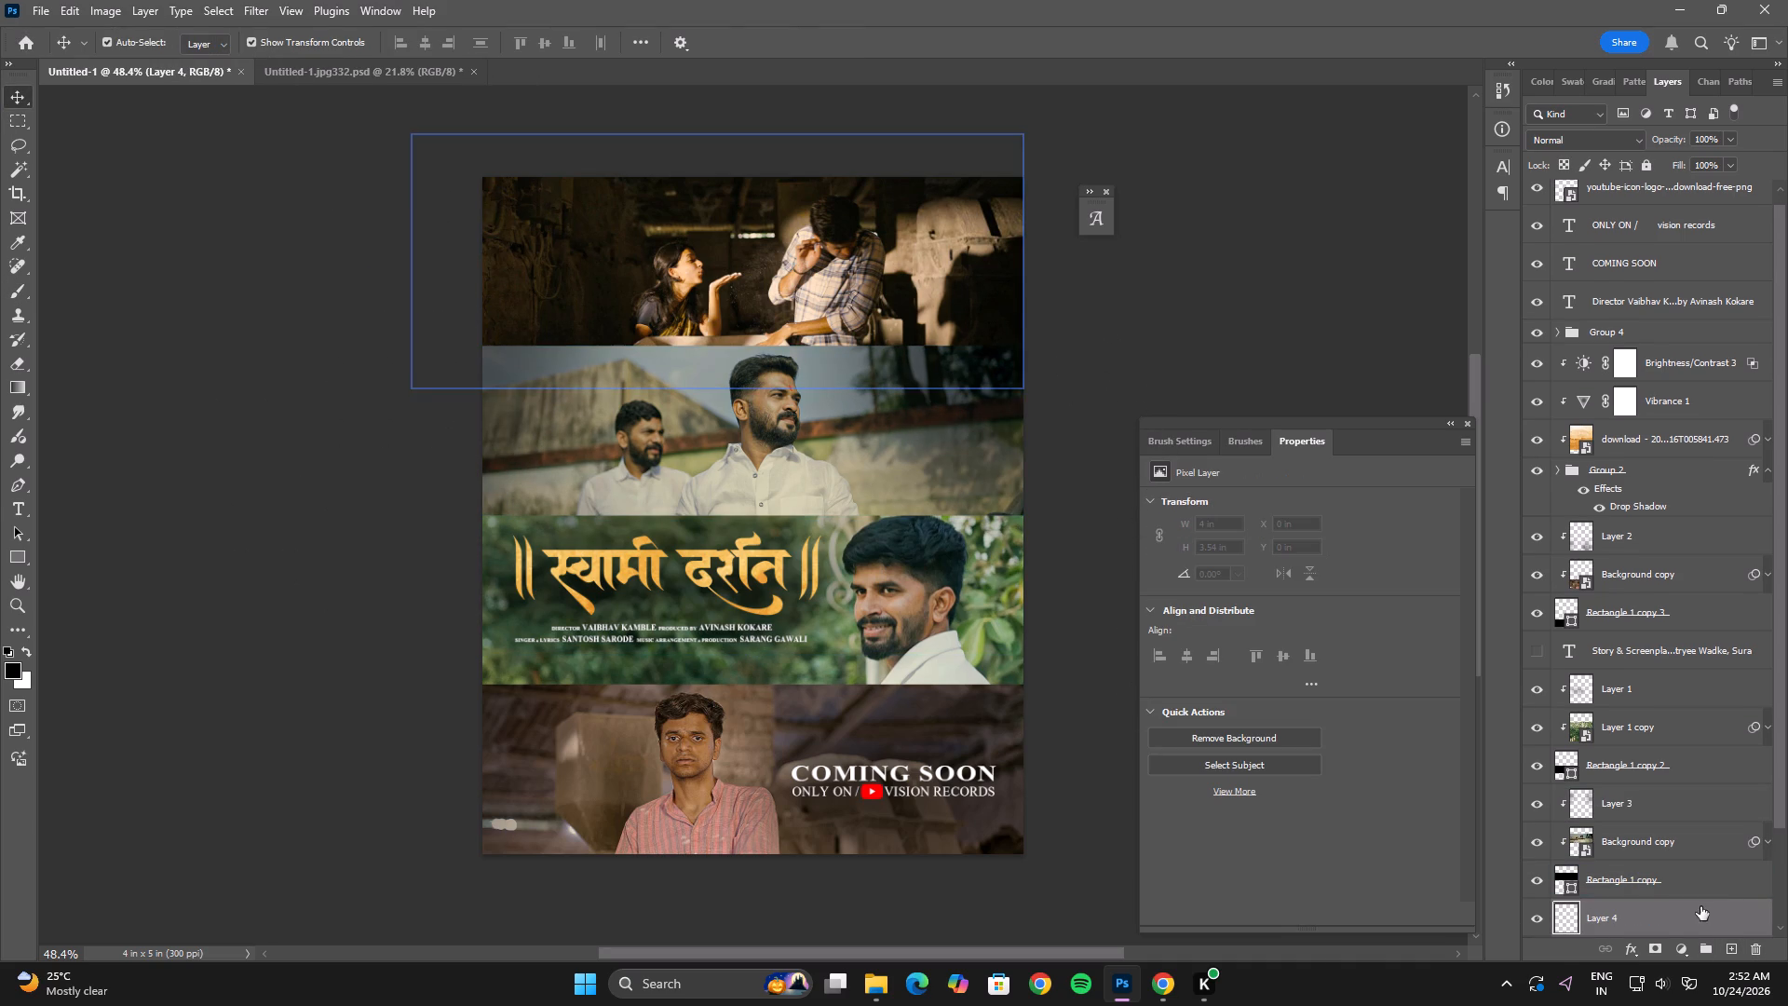
scroll(1700, 902, down, 2)
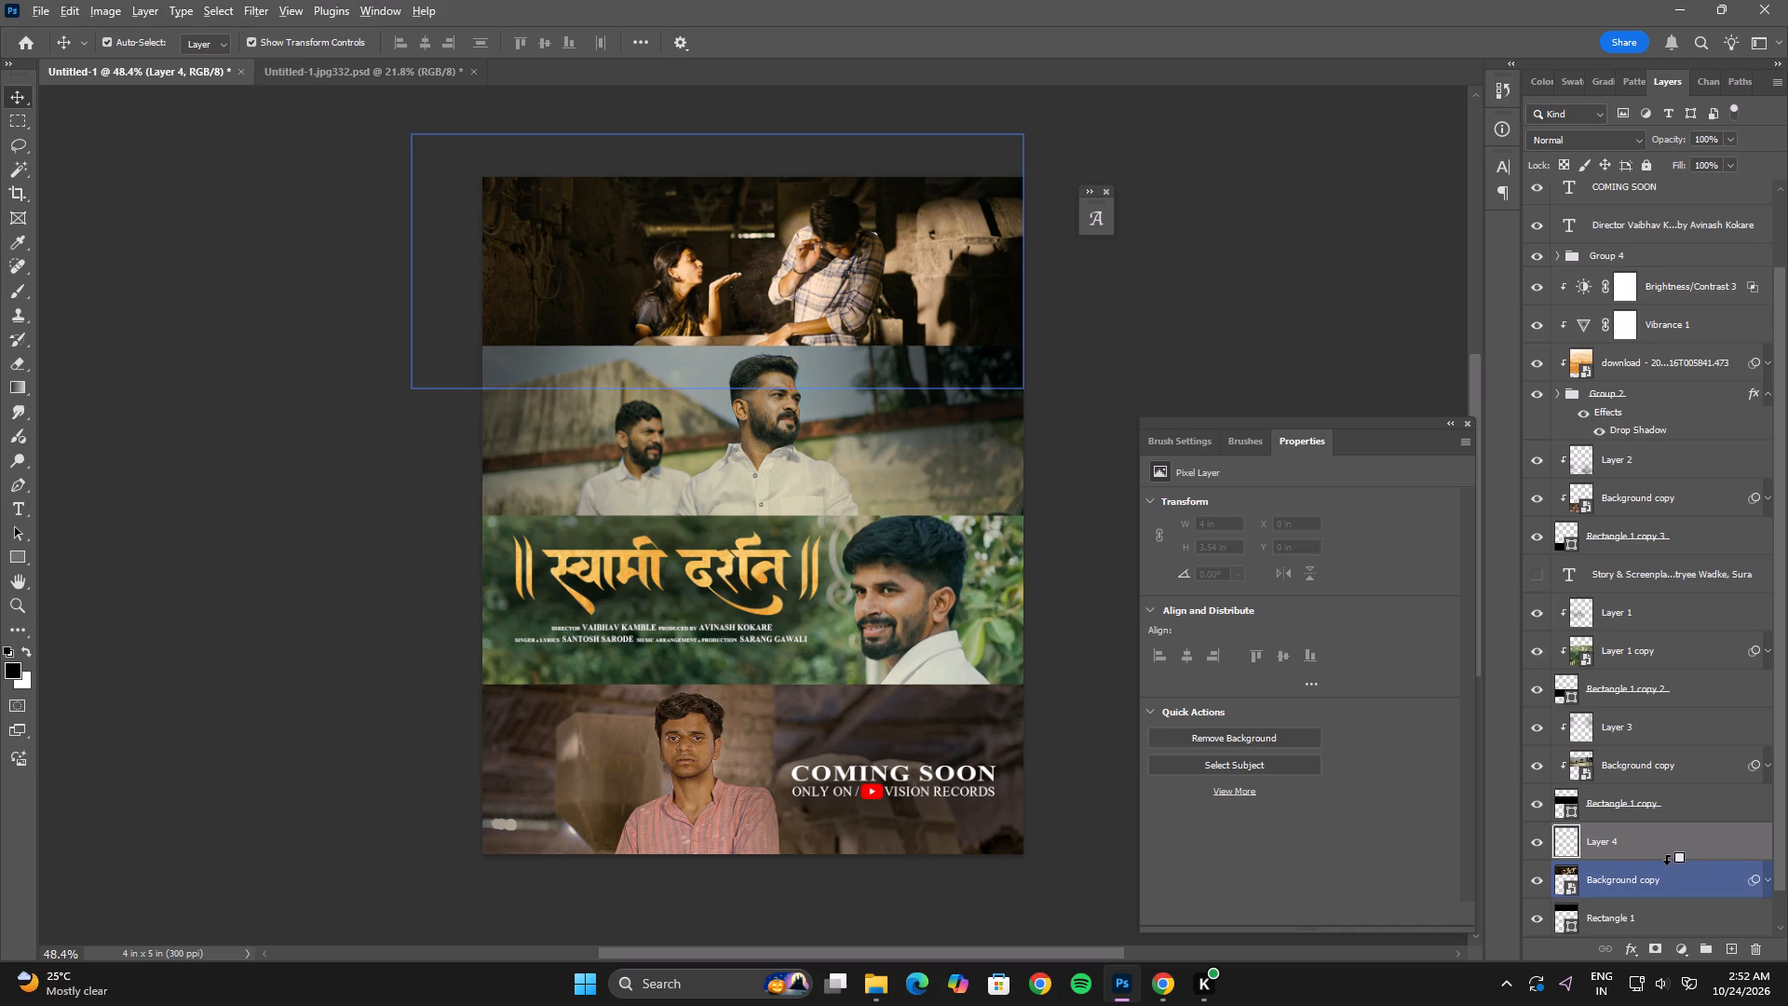
alt+click(1652, 899)
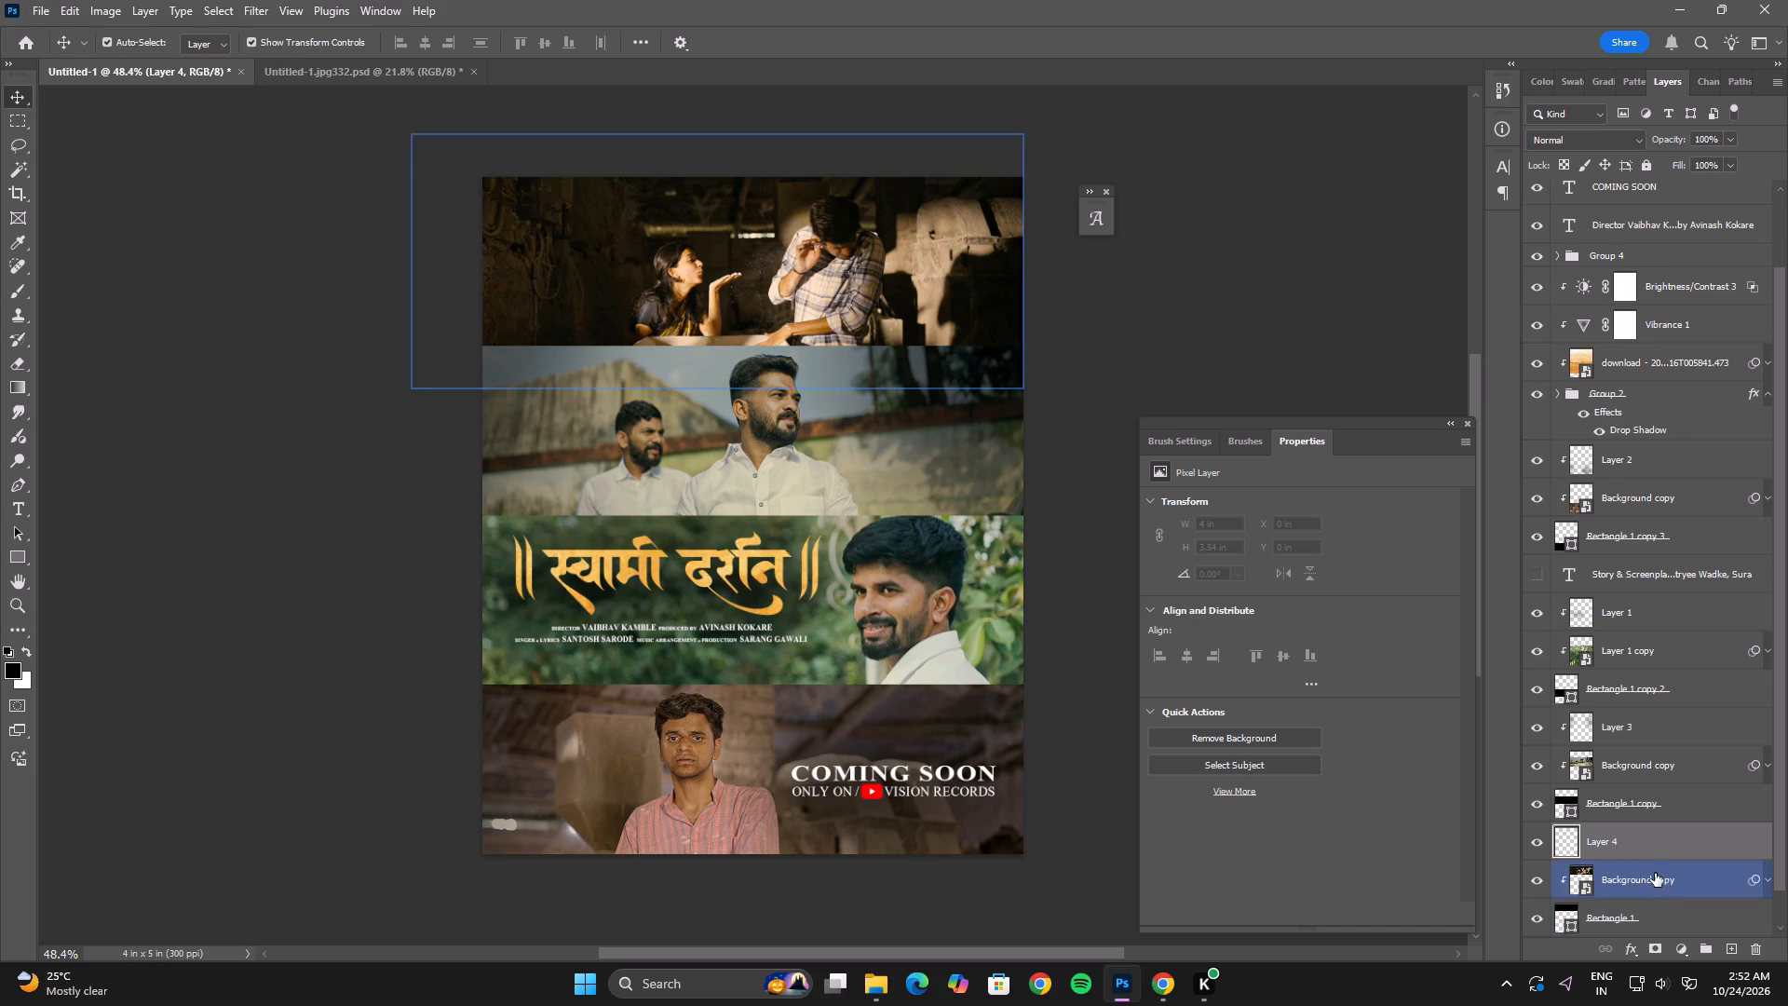
alt+click(1651, 859)
click(1668, 839)
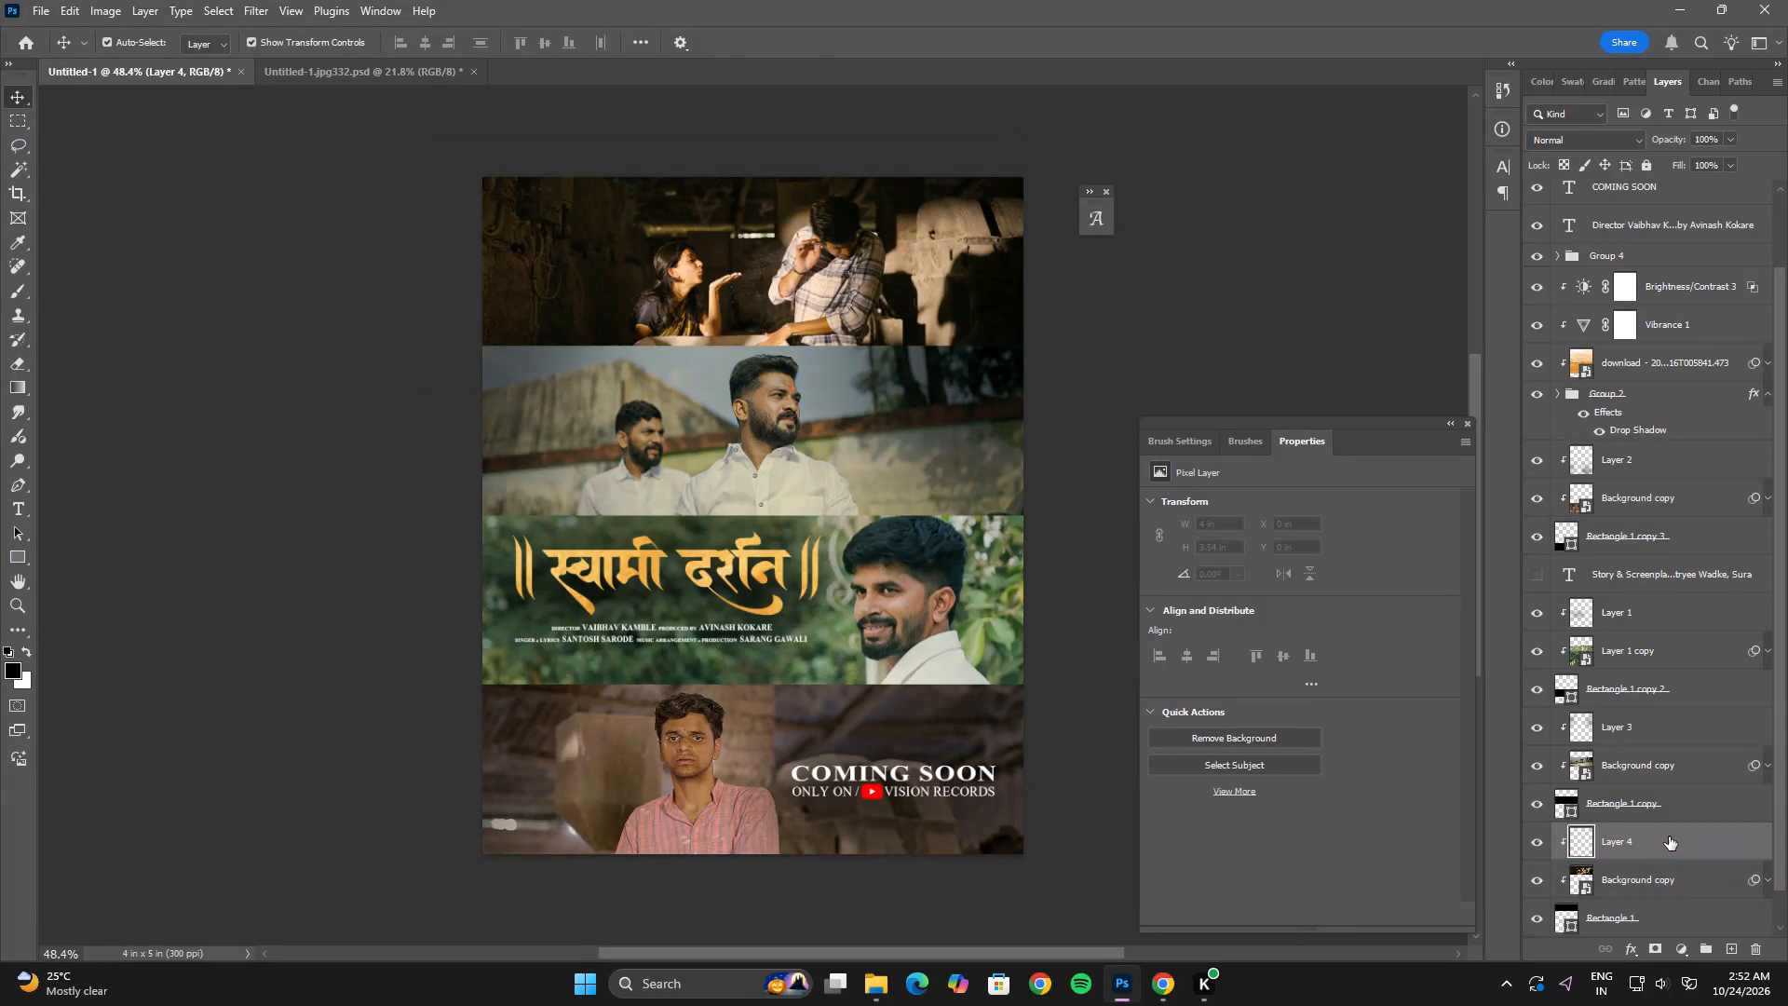
Darken the outer edges and upper corners of the top still with the 600 px soft black brush at 19% opacity.
key(b)
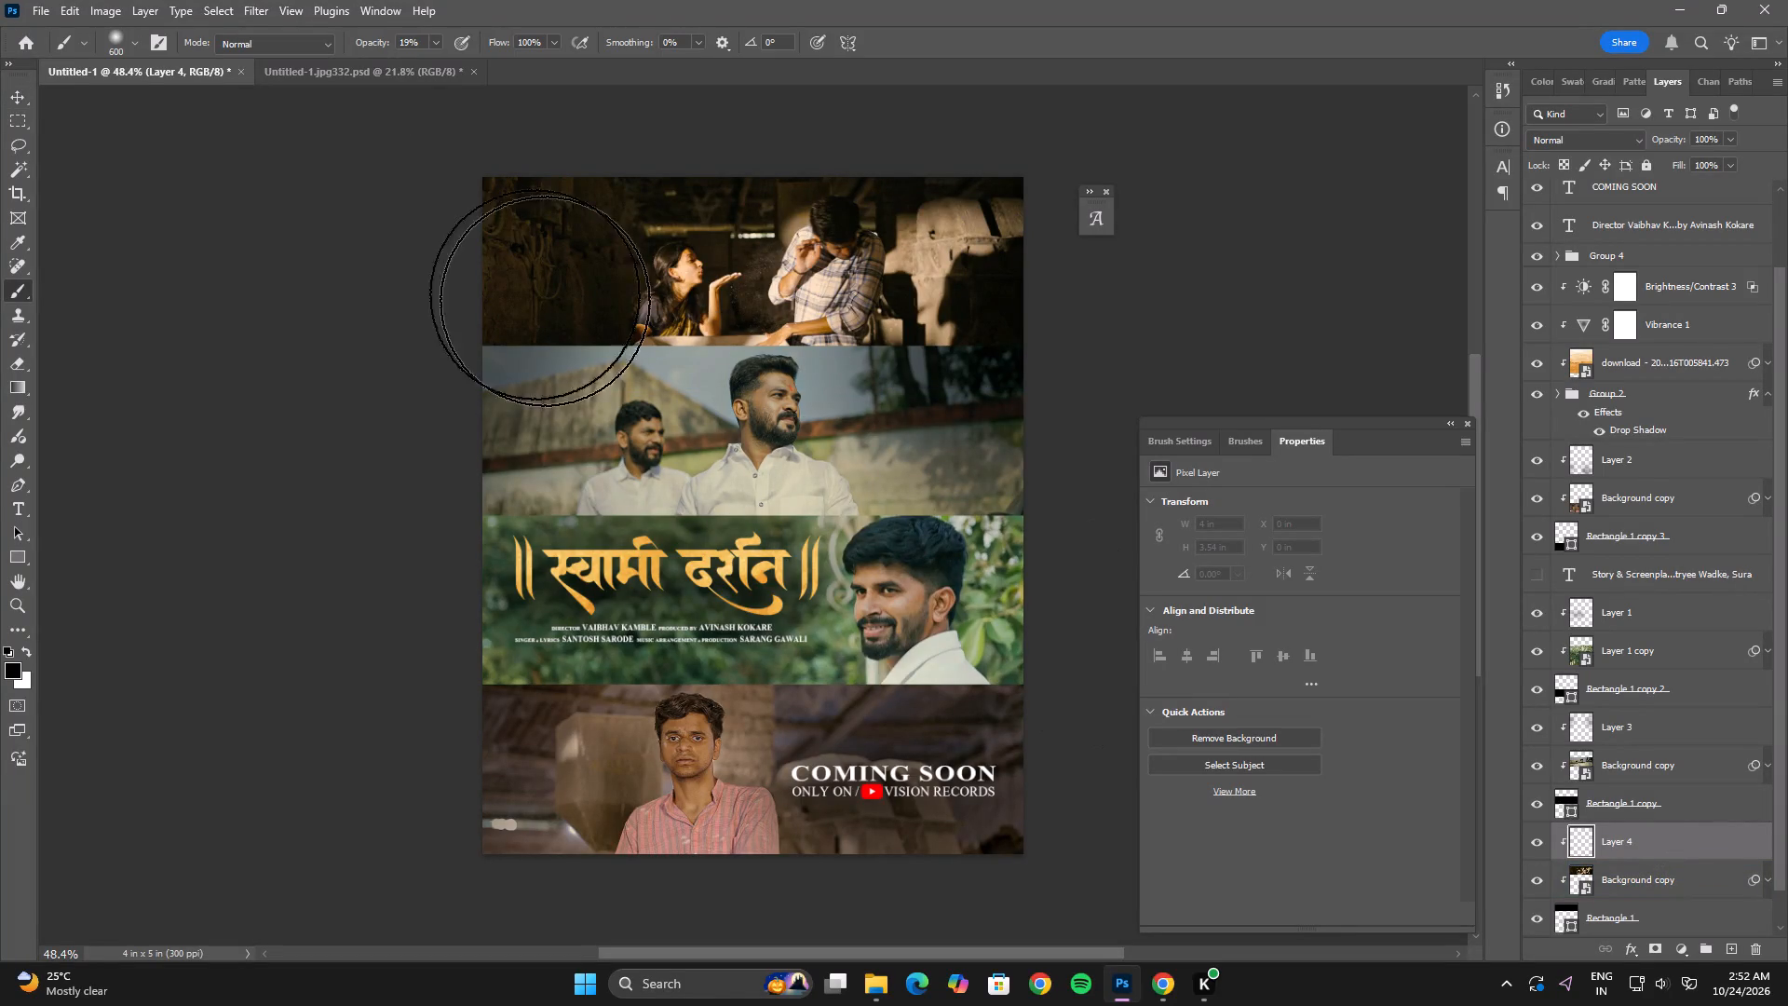
click(489, 206)
drag(533, 159, 503, 202)
drag(550, 159, 479, 251)
drag(519, 187, 390, 451)
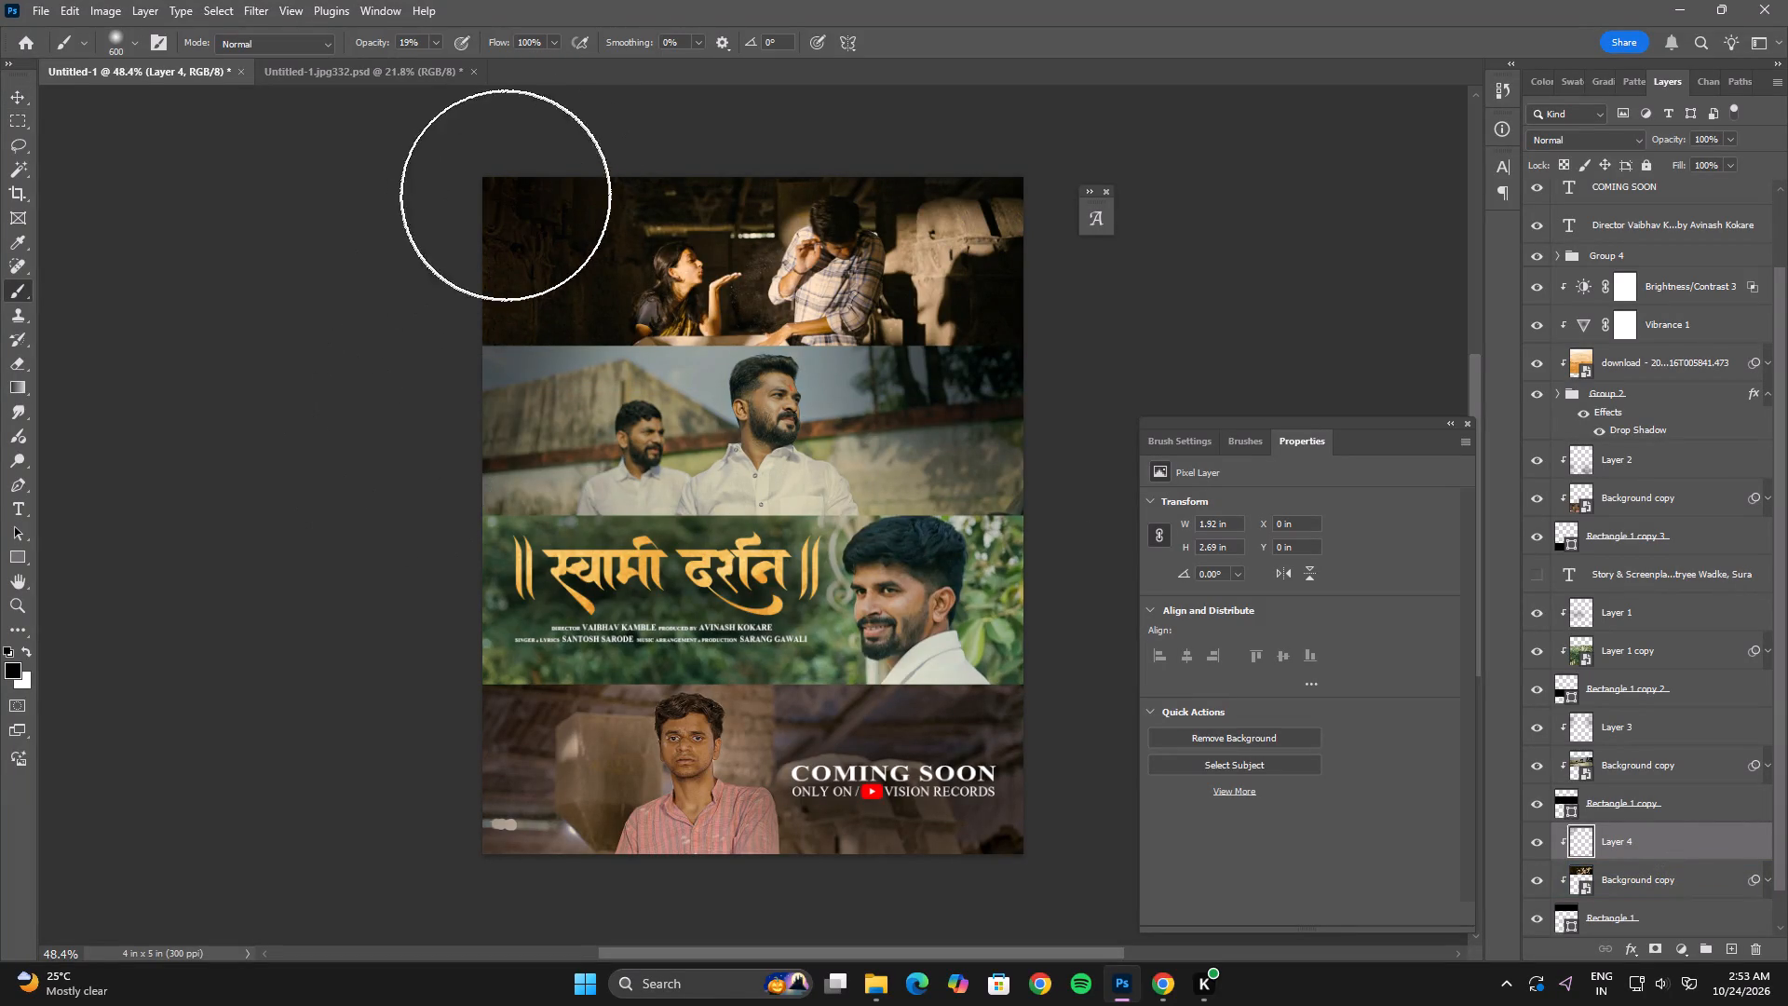
drag(512, 193, 406, 439)
click(1012, 217)
drag(987, 151, 986, 179)
drag(1009, 234, 1040, 386)
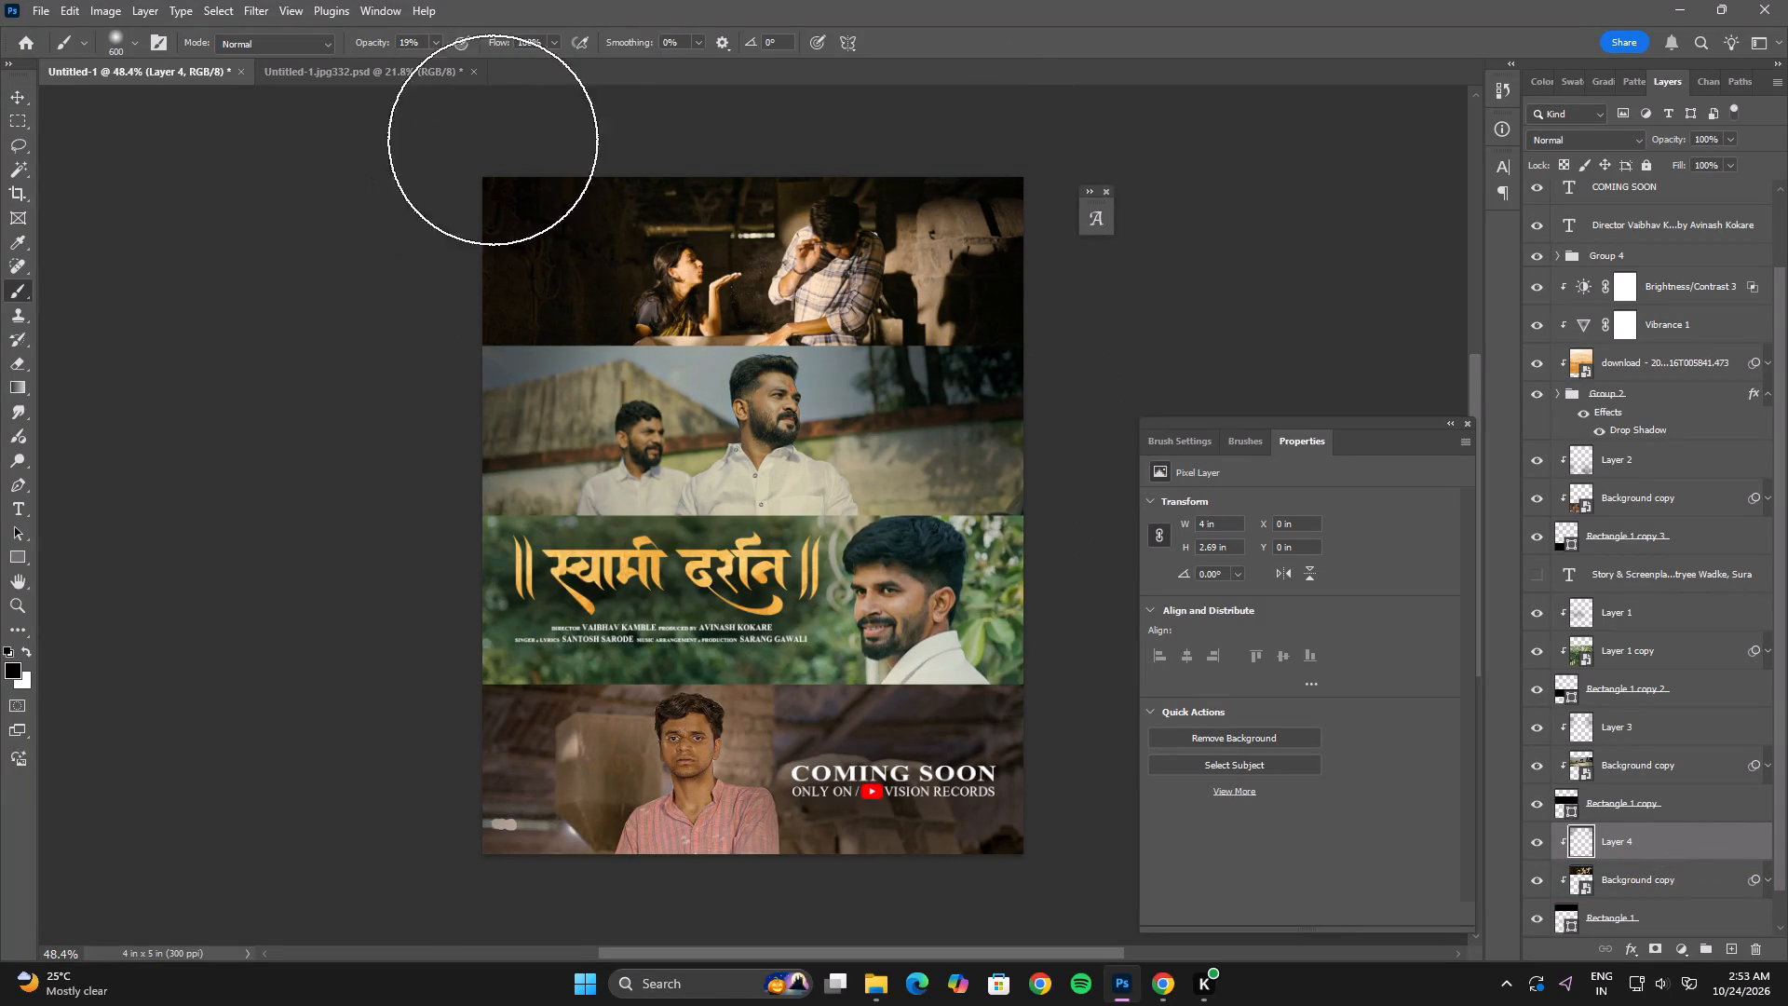
drag(537, 122, 526, 211)
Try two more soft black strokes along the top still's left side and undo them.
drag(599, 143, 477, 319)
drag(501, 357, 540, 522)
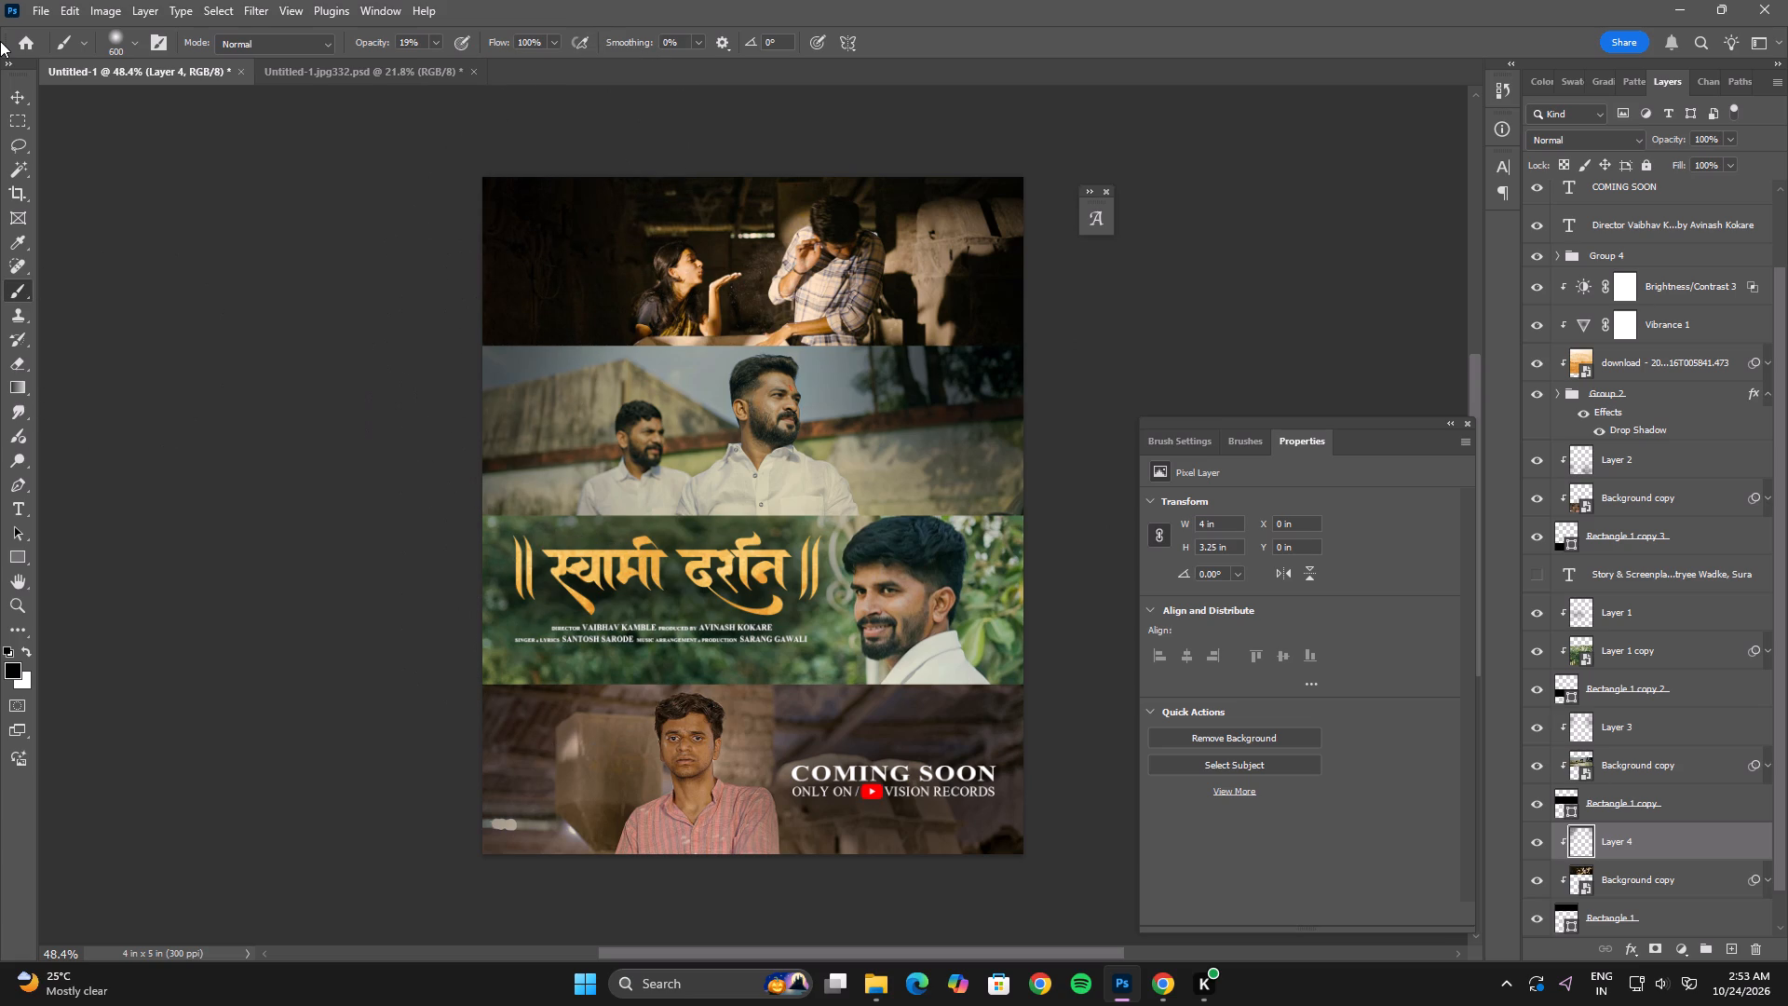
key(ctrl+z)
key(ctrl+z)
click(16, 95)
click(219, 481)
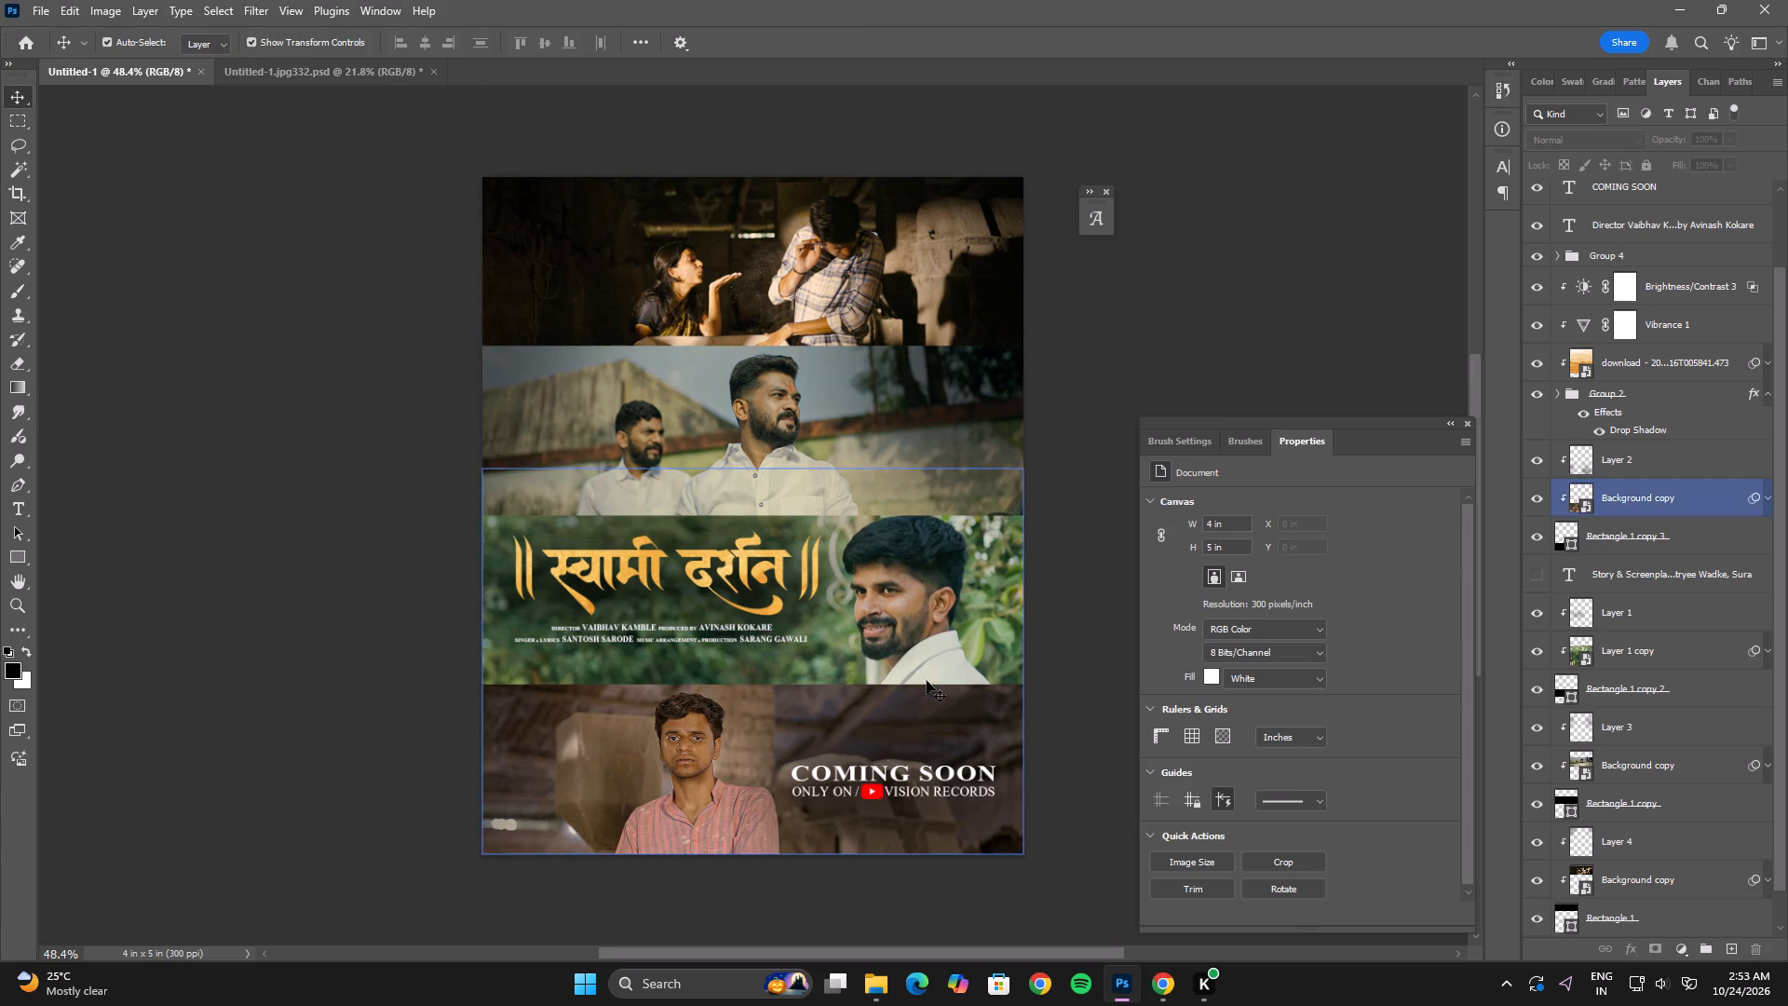
Preview the layout by cycling through the screen modes back to the standard view.
click(126, 428)
text(ff)
key(f)
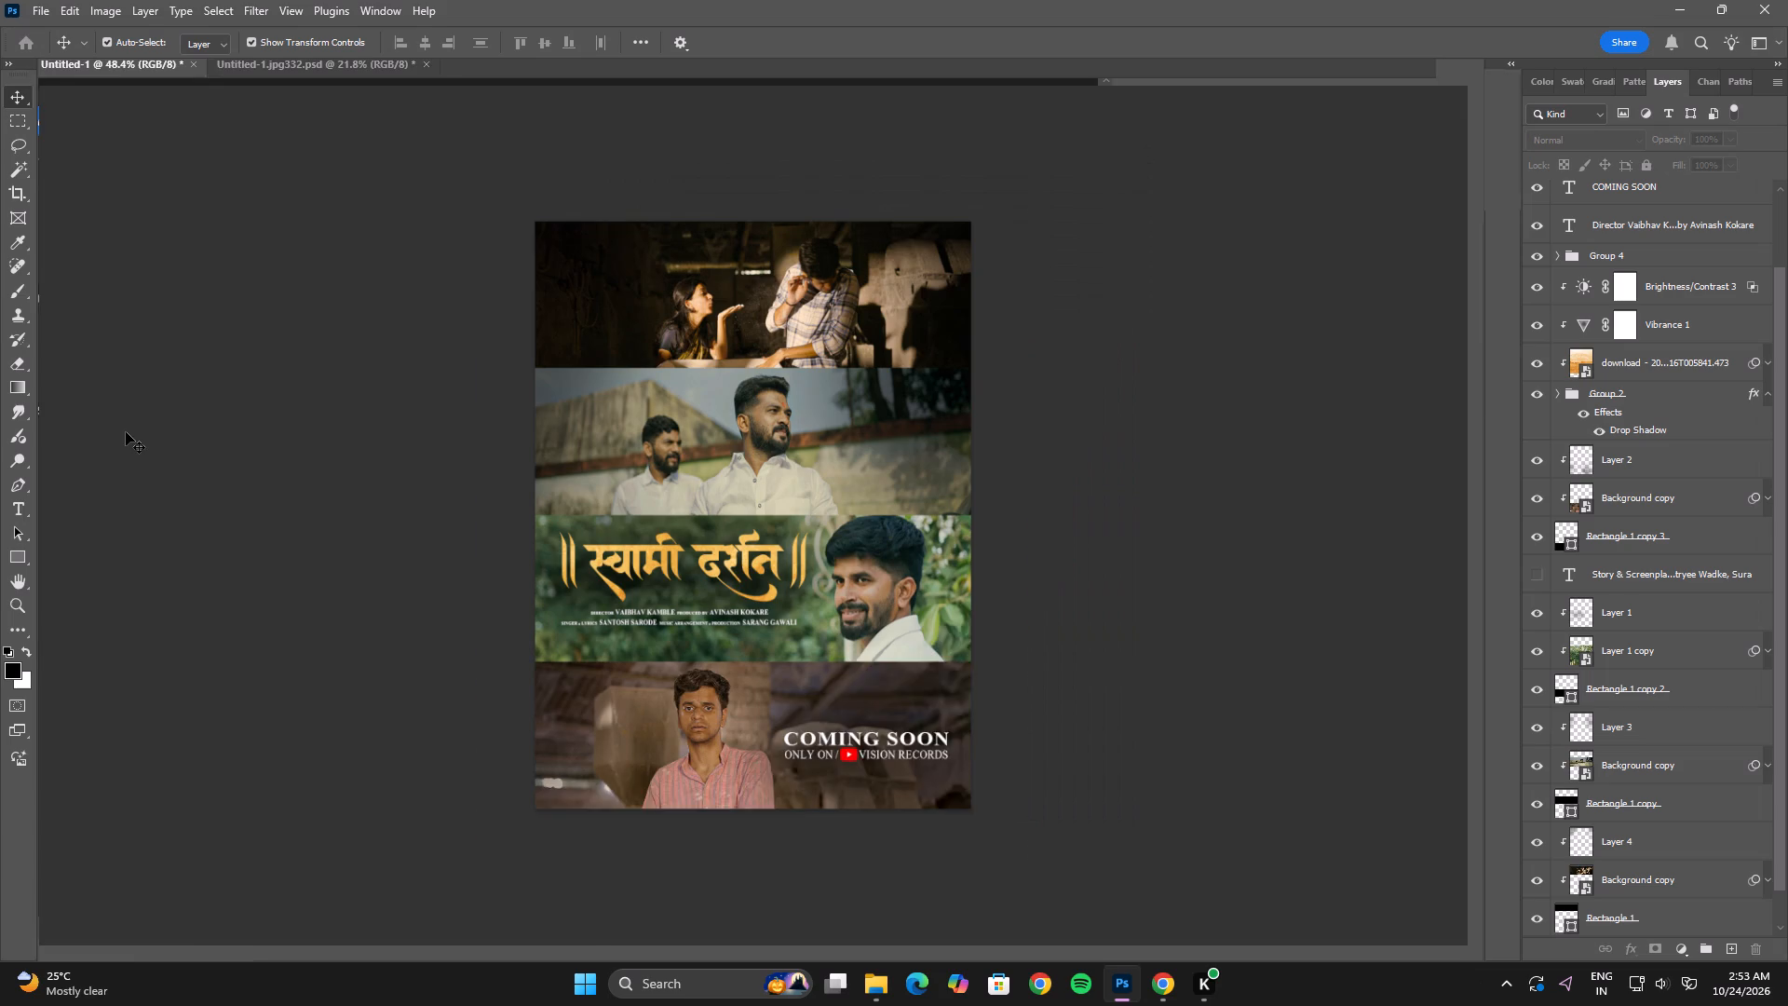
Copy the Vision Records logo layer from the Untitled-1.jpg332.psd poster into the 4 x 5 in layout.
click(290, 63)
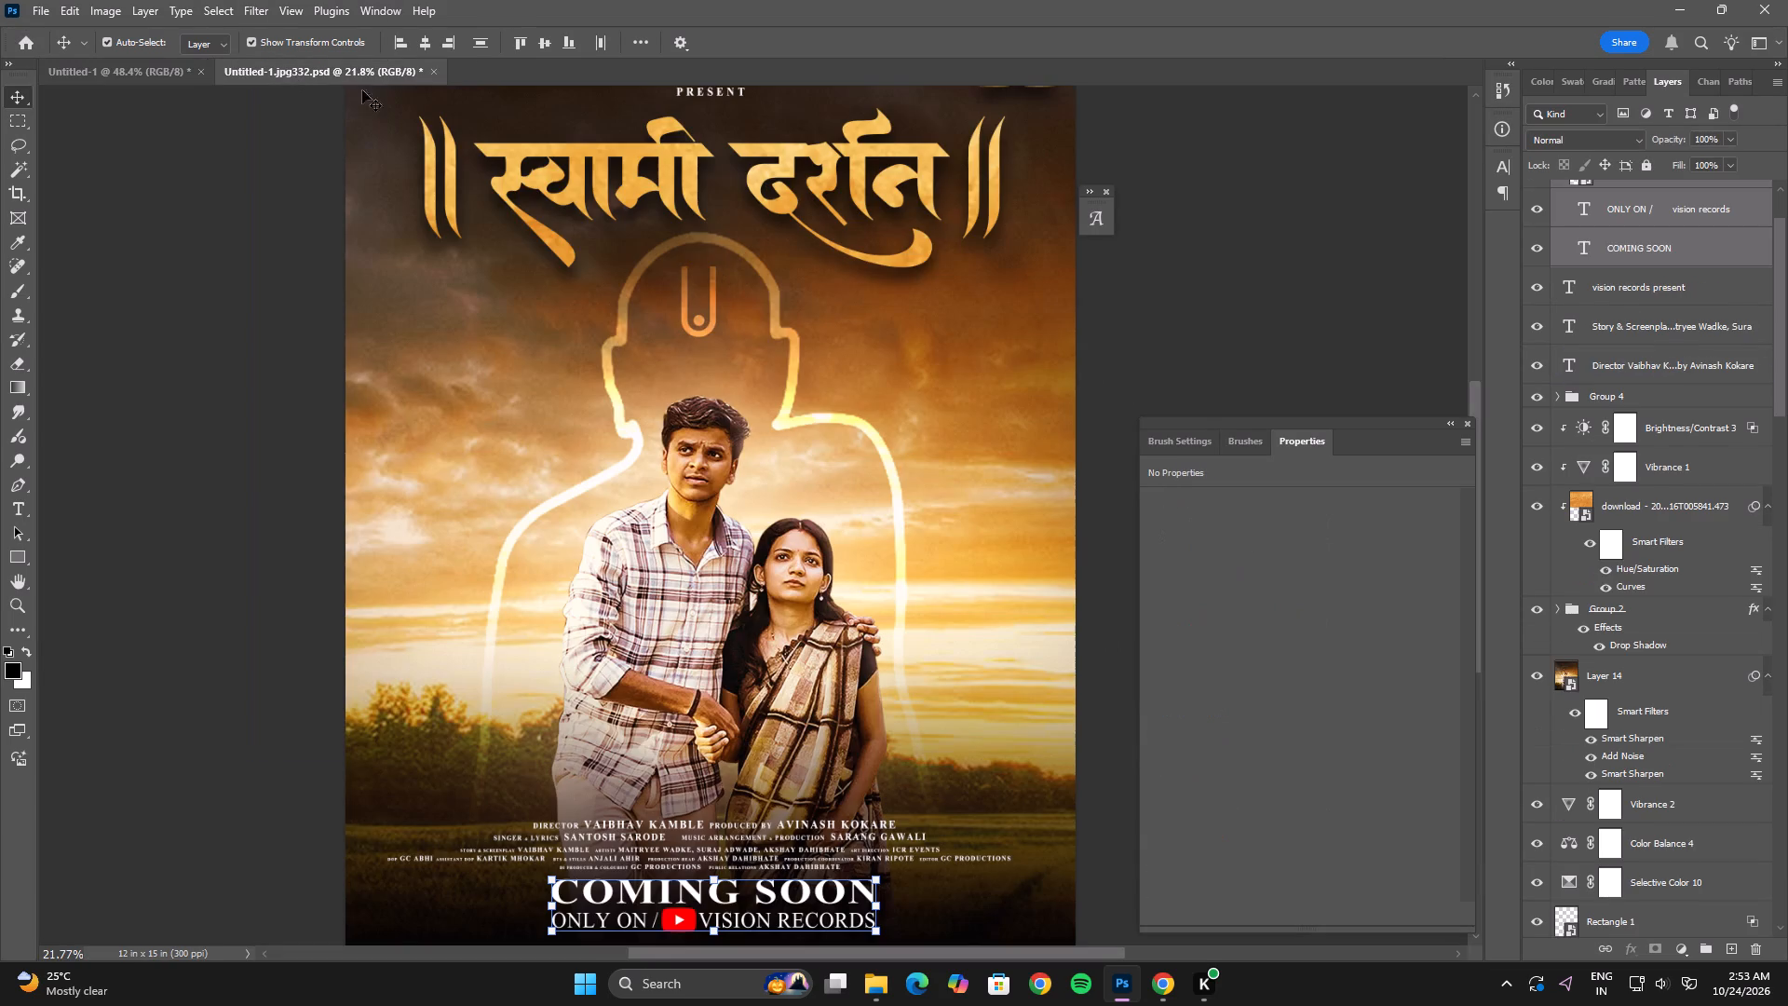
alt+scroll(549, 313, down, 3)
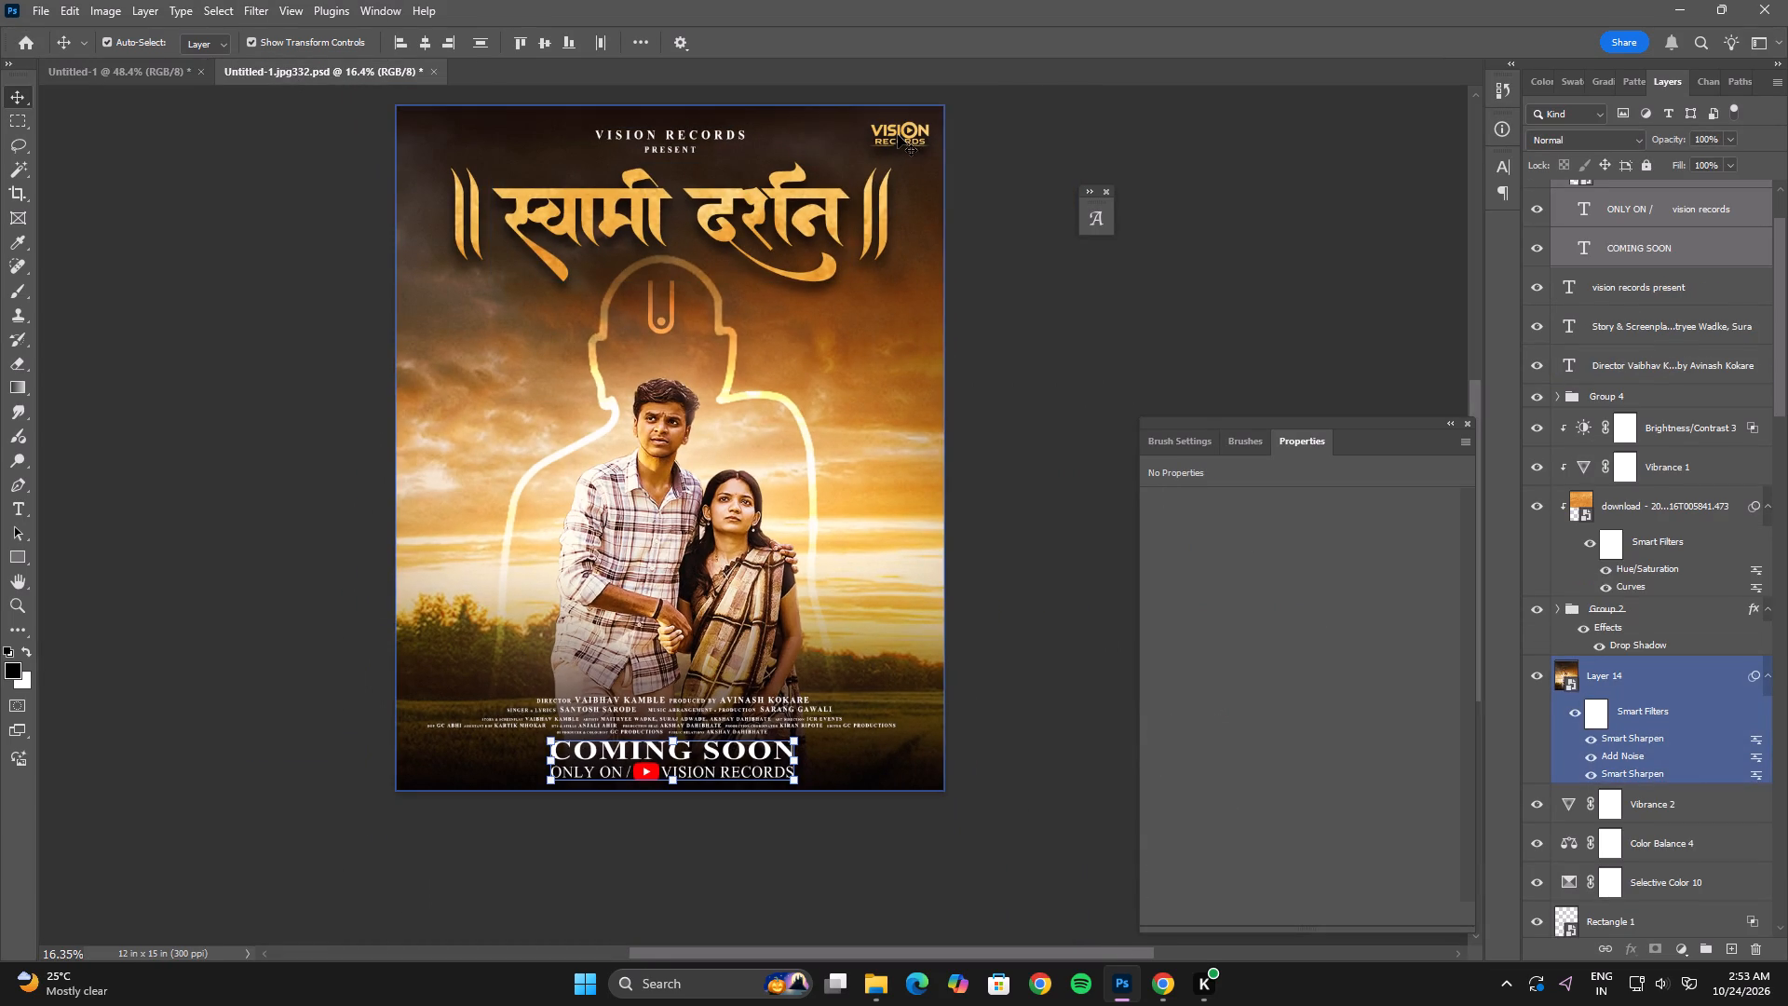
click(898, 135)
click(895, 130)
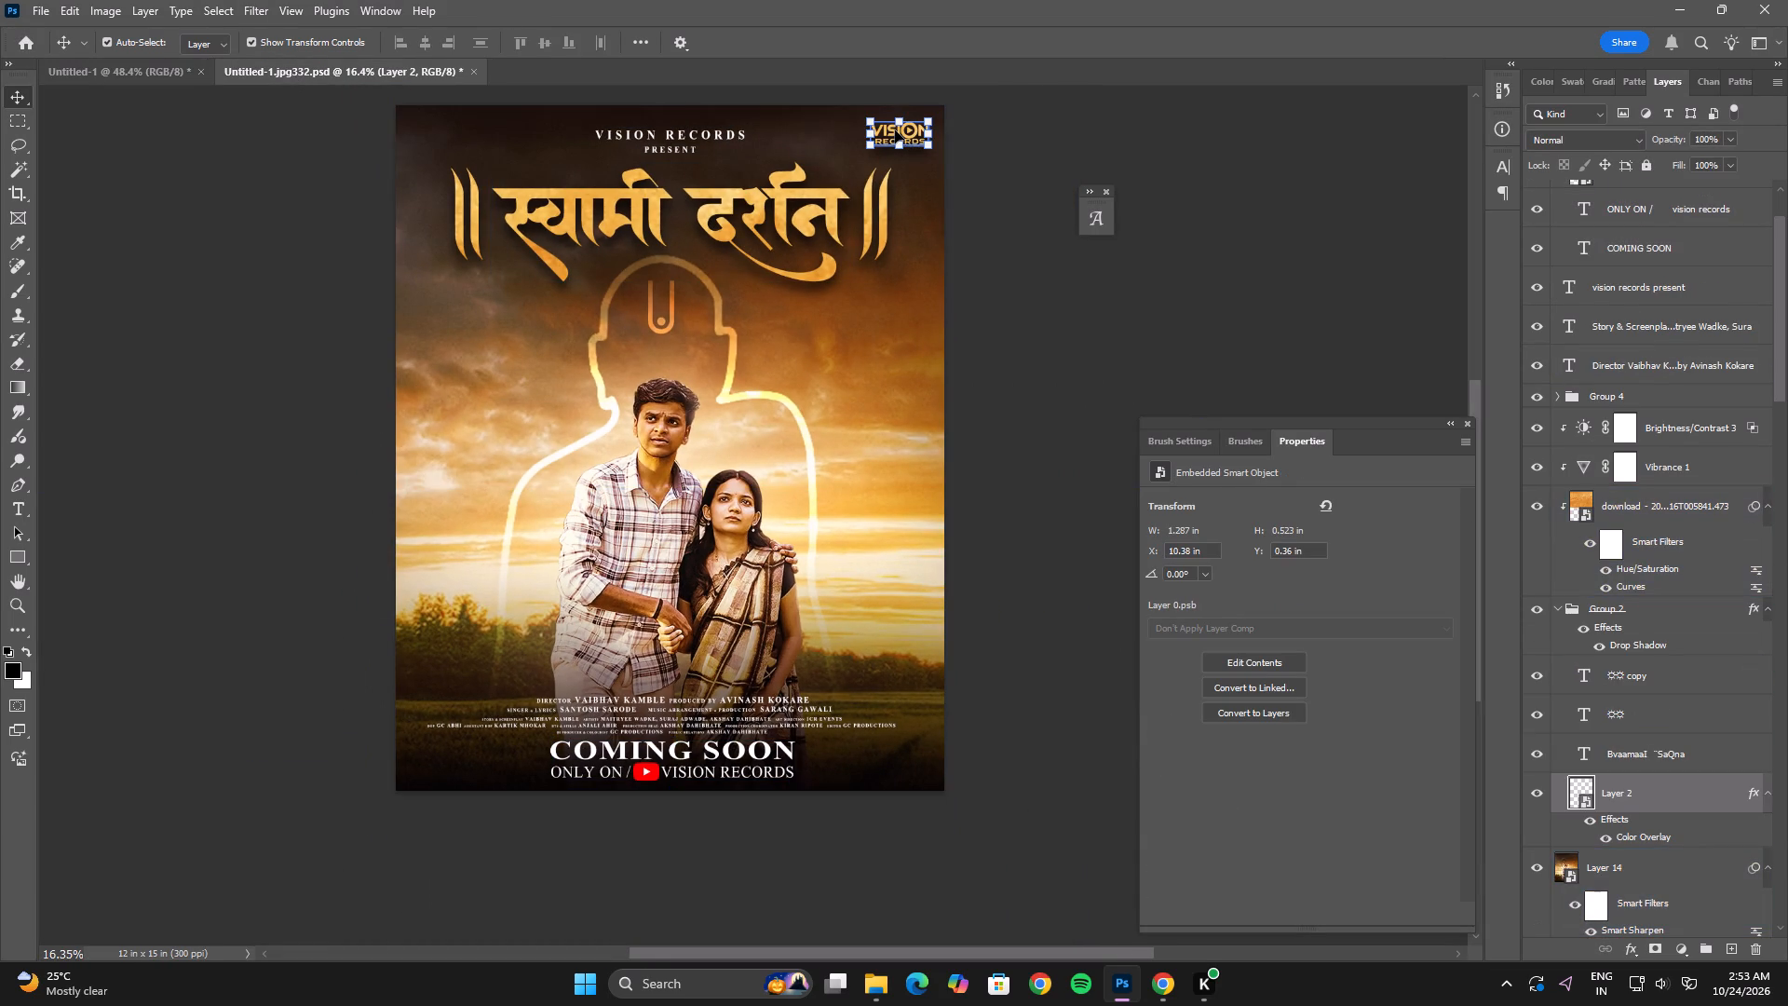
drag(1668, 809, 116, 75)
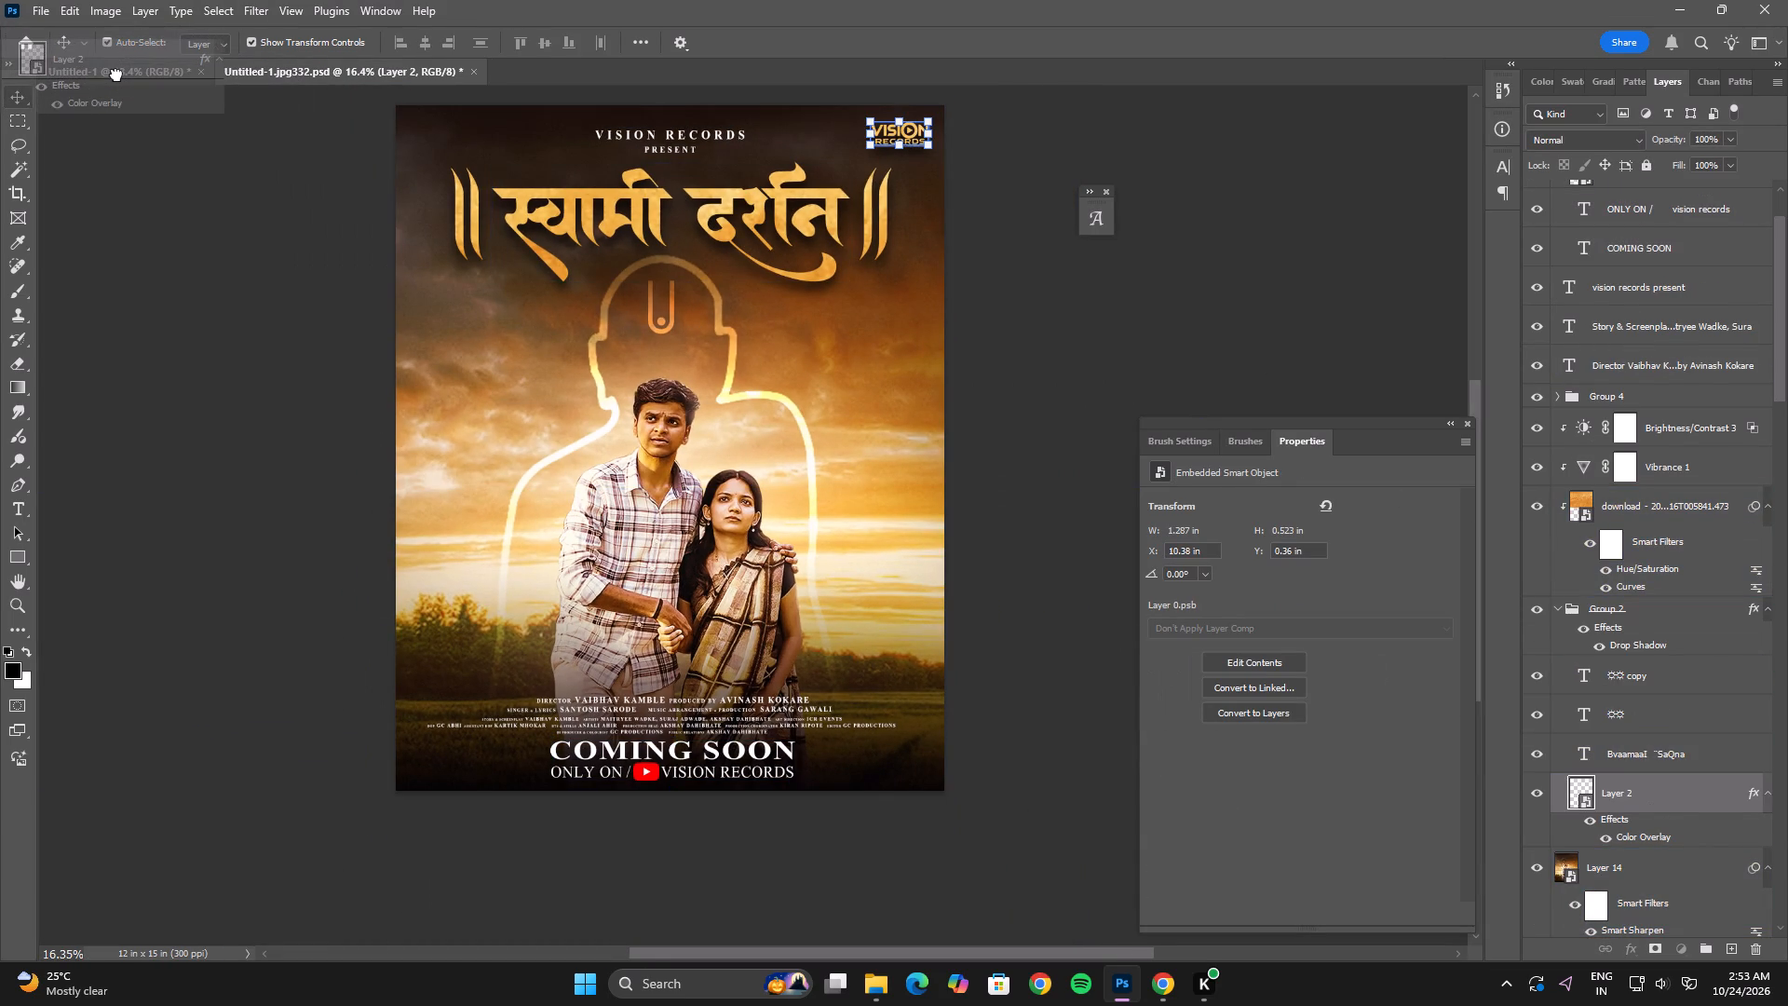
drag(116, 75, 559, 247)
Scale the Vision Records logo to about 0.51 in wide and place it in the top still's upper-left corner.
drag(650, 211, 549, 264)
drag(518, 265, 551, 207)
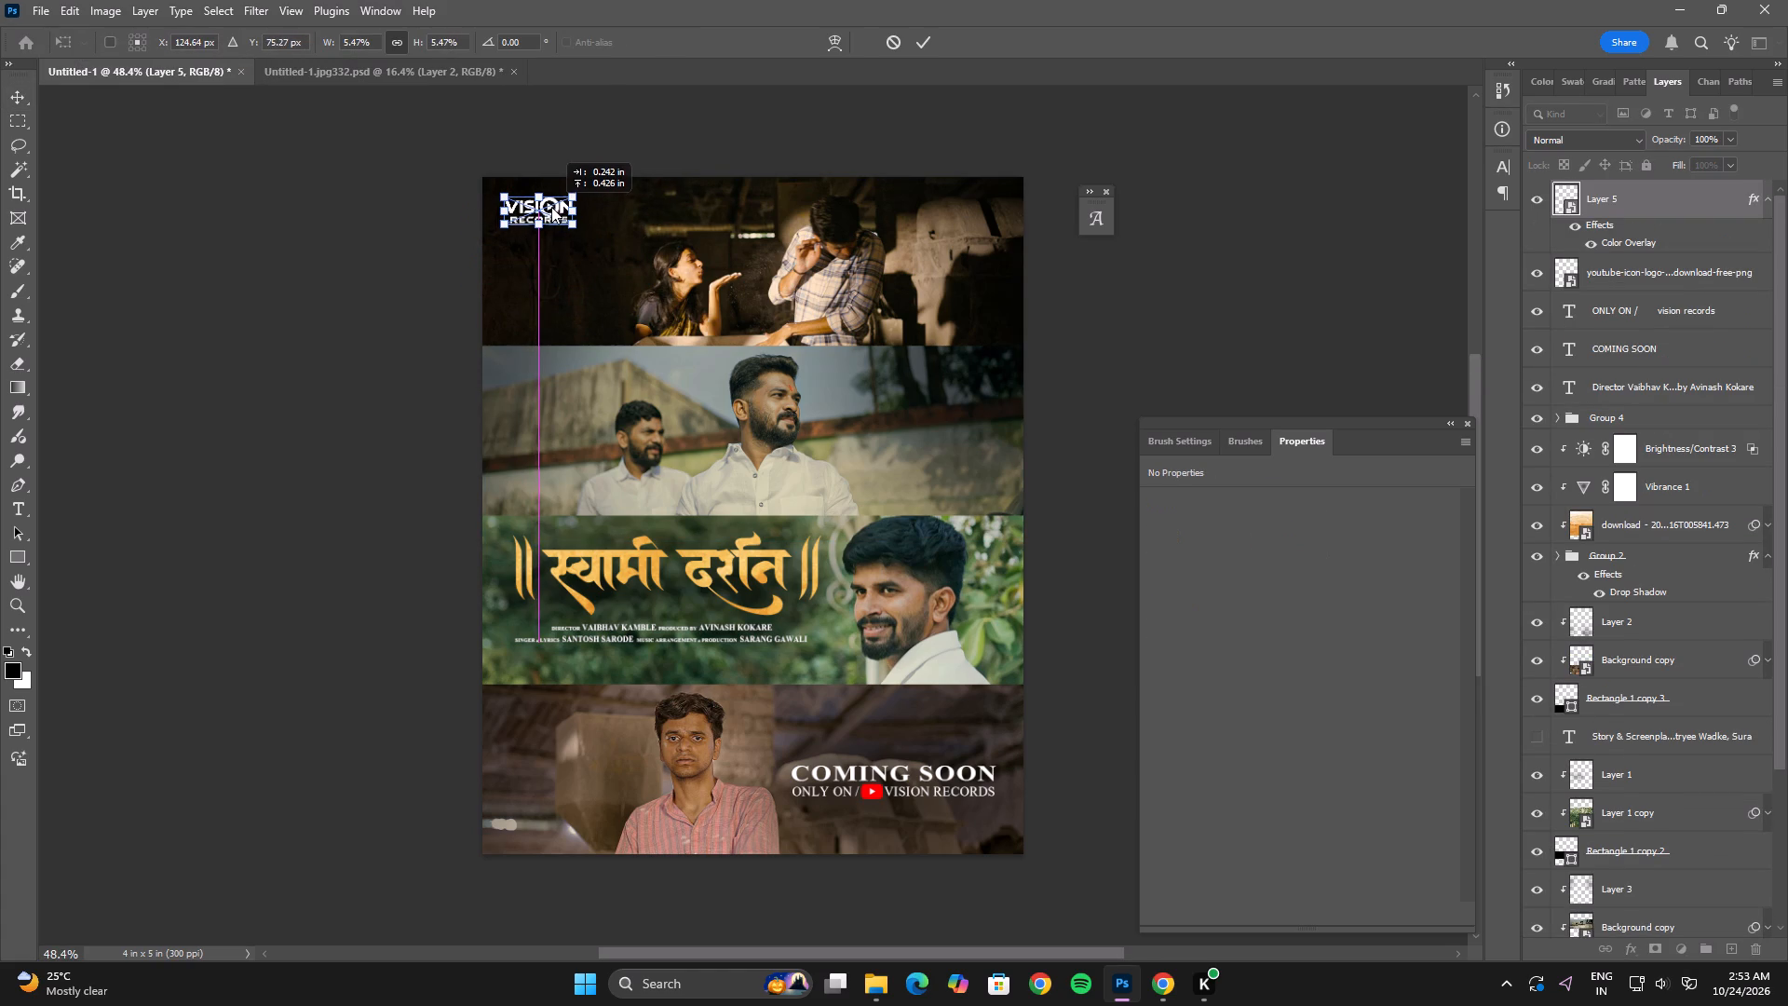
drag(551, 207, 546, 204)
double_click(546, 204)
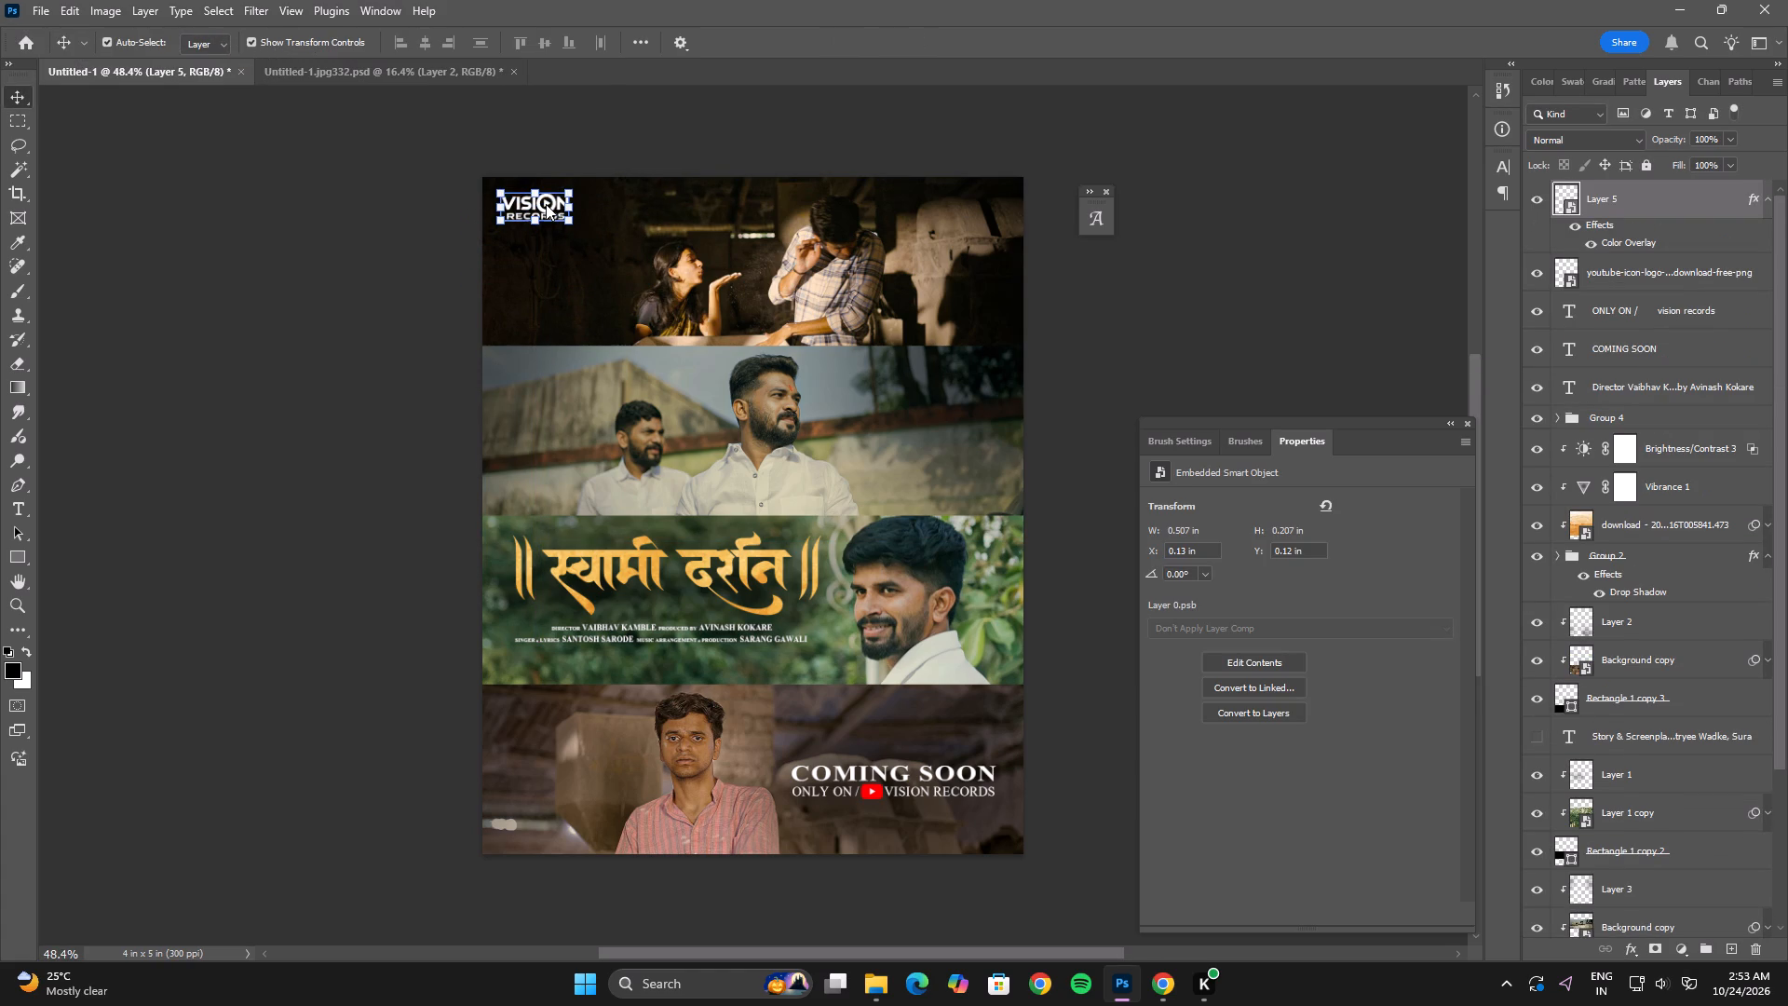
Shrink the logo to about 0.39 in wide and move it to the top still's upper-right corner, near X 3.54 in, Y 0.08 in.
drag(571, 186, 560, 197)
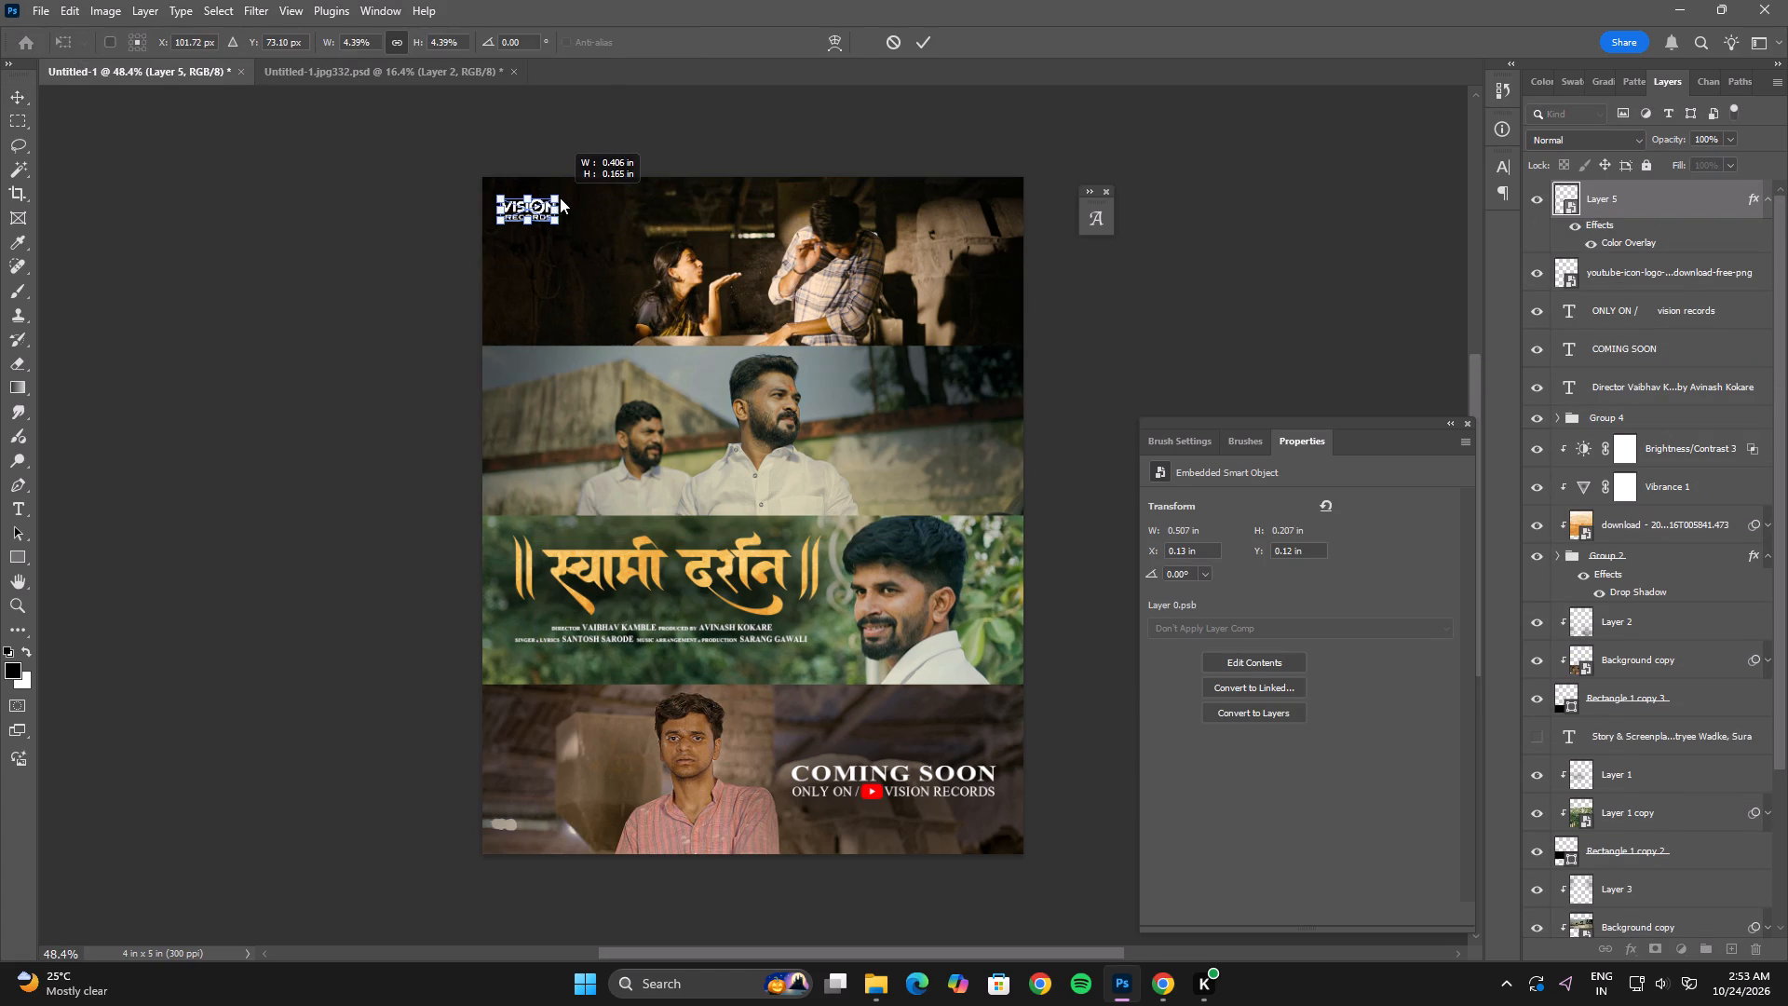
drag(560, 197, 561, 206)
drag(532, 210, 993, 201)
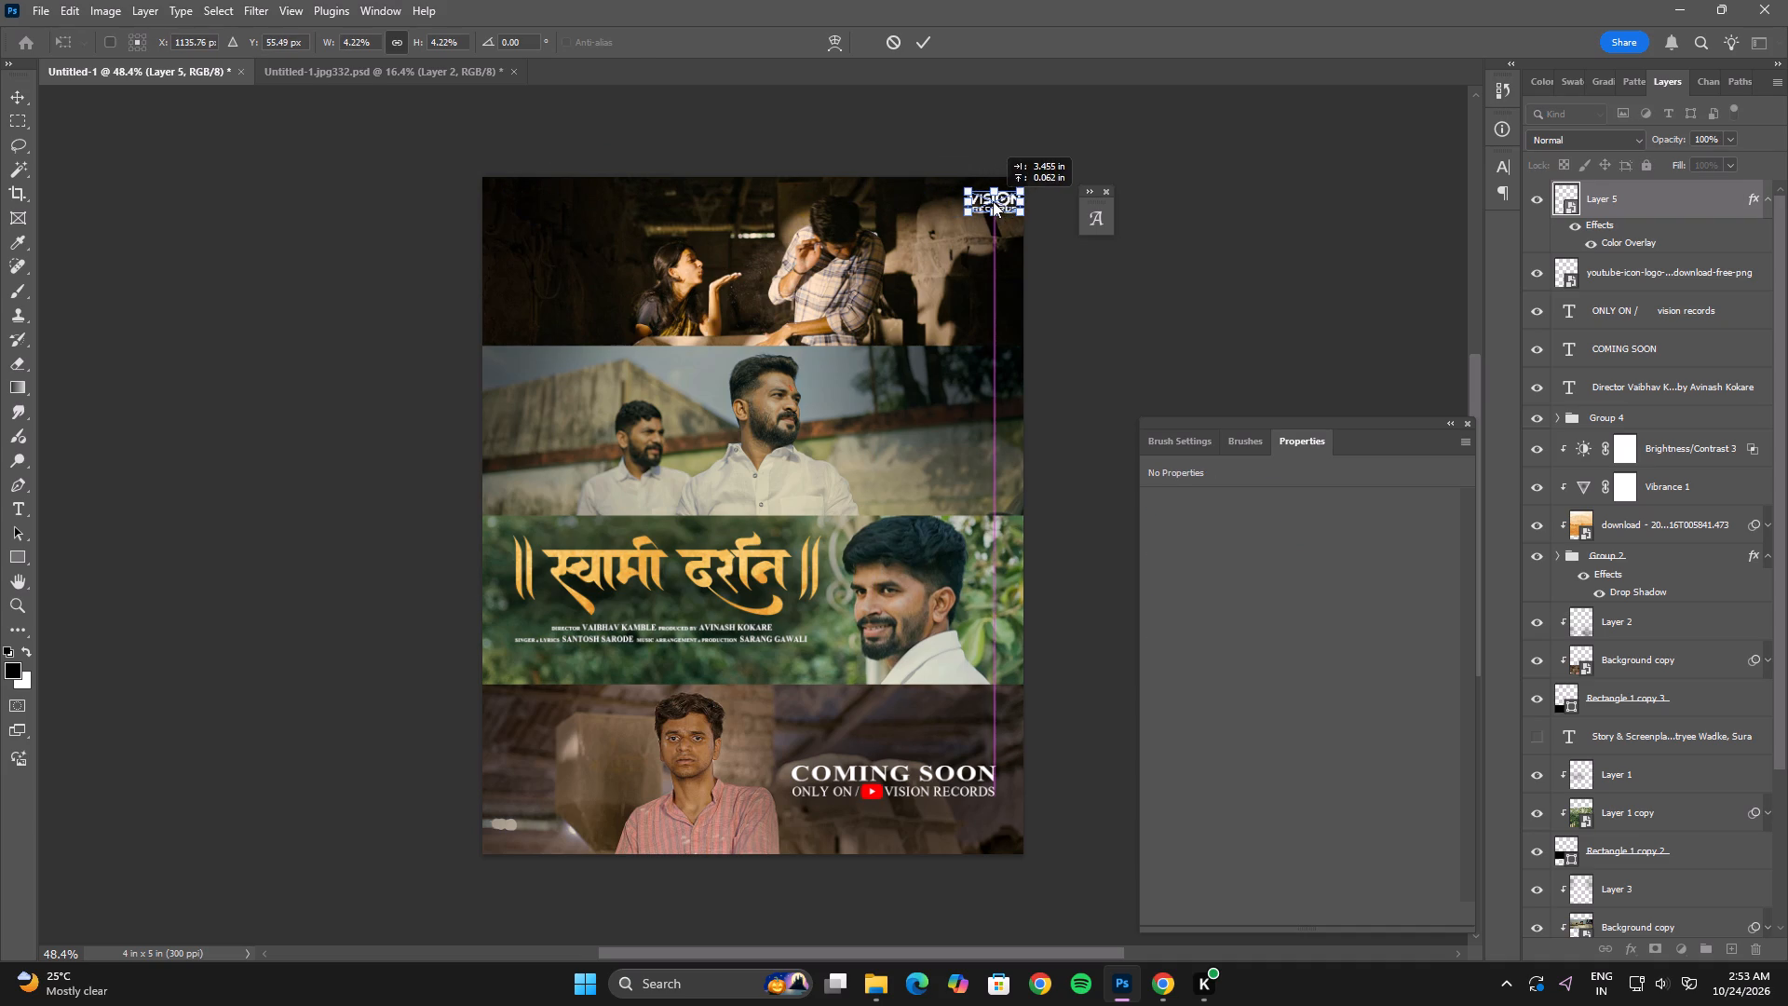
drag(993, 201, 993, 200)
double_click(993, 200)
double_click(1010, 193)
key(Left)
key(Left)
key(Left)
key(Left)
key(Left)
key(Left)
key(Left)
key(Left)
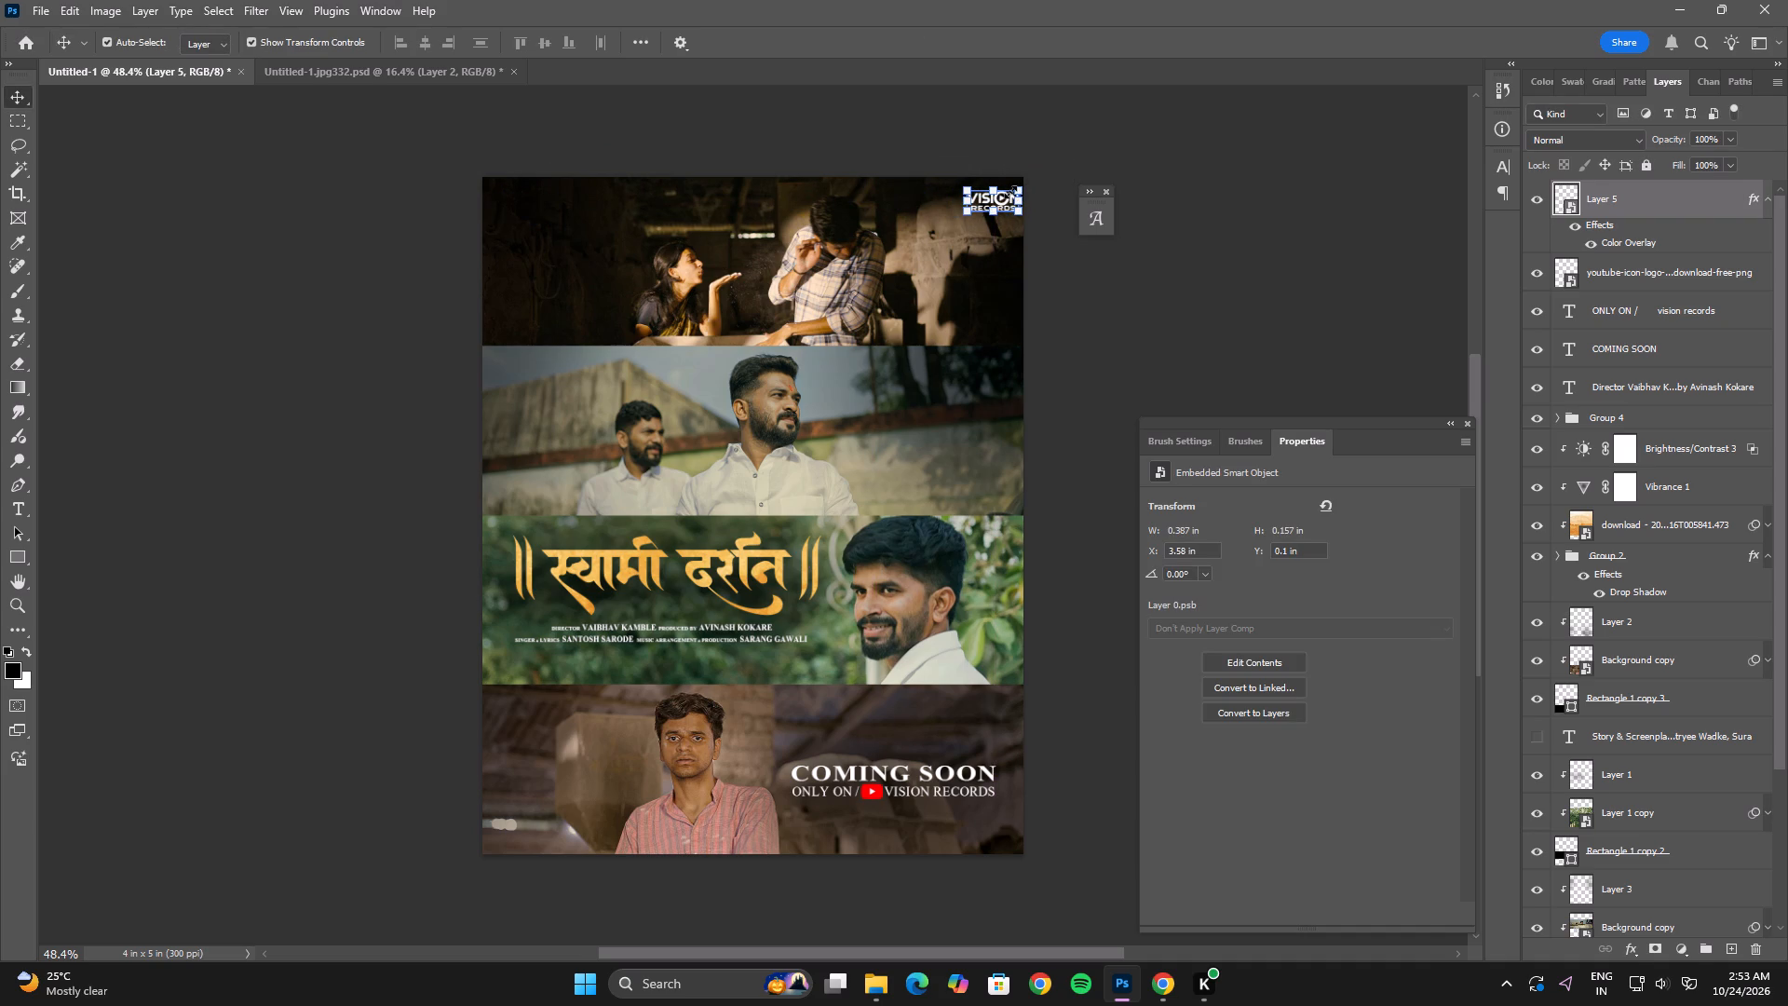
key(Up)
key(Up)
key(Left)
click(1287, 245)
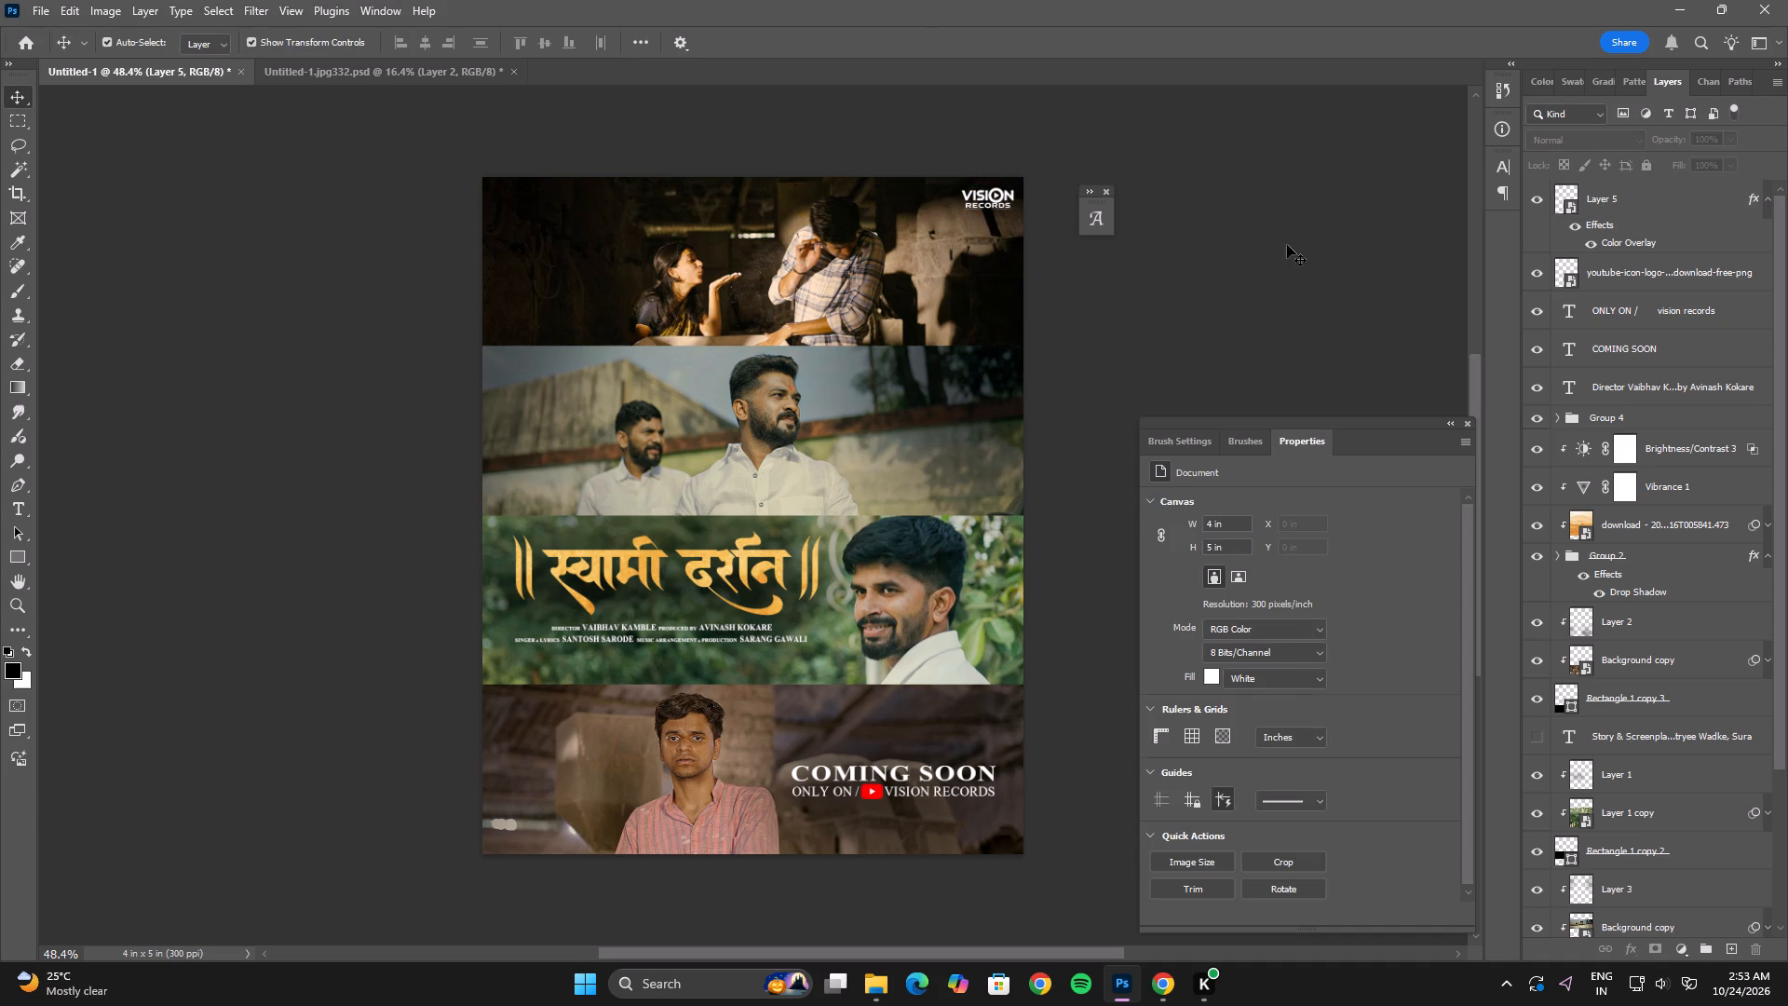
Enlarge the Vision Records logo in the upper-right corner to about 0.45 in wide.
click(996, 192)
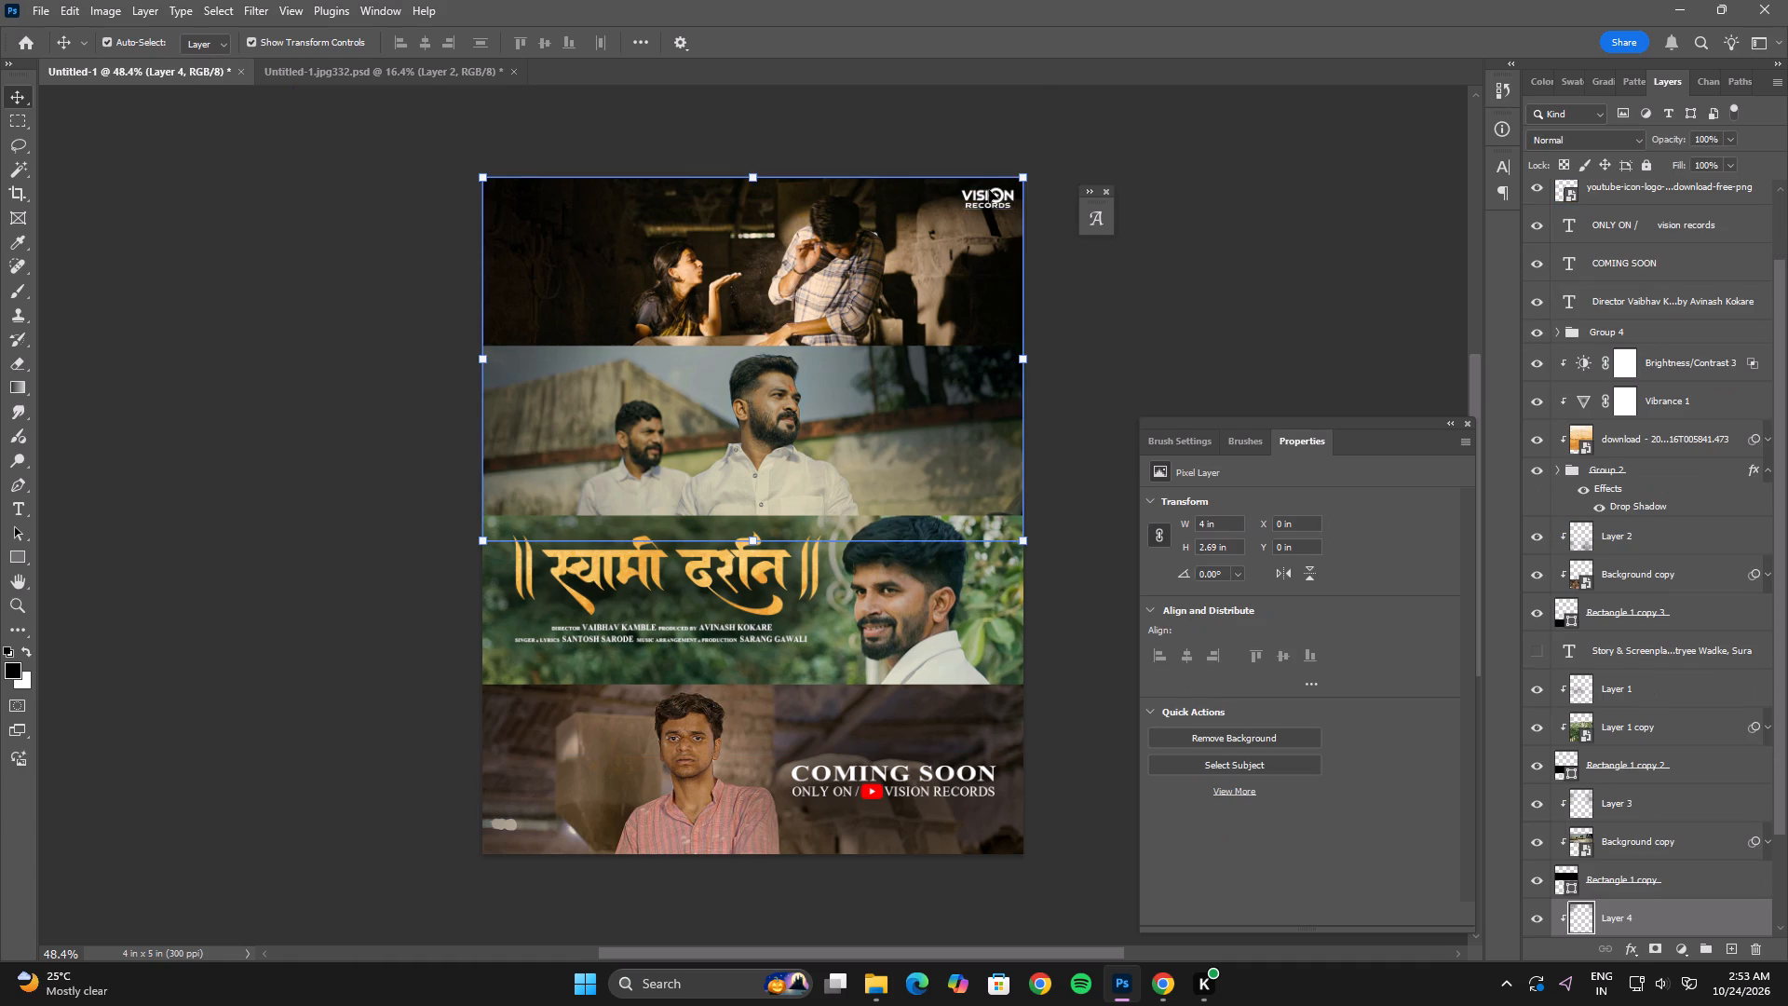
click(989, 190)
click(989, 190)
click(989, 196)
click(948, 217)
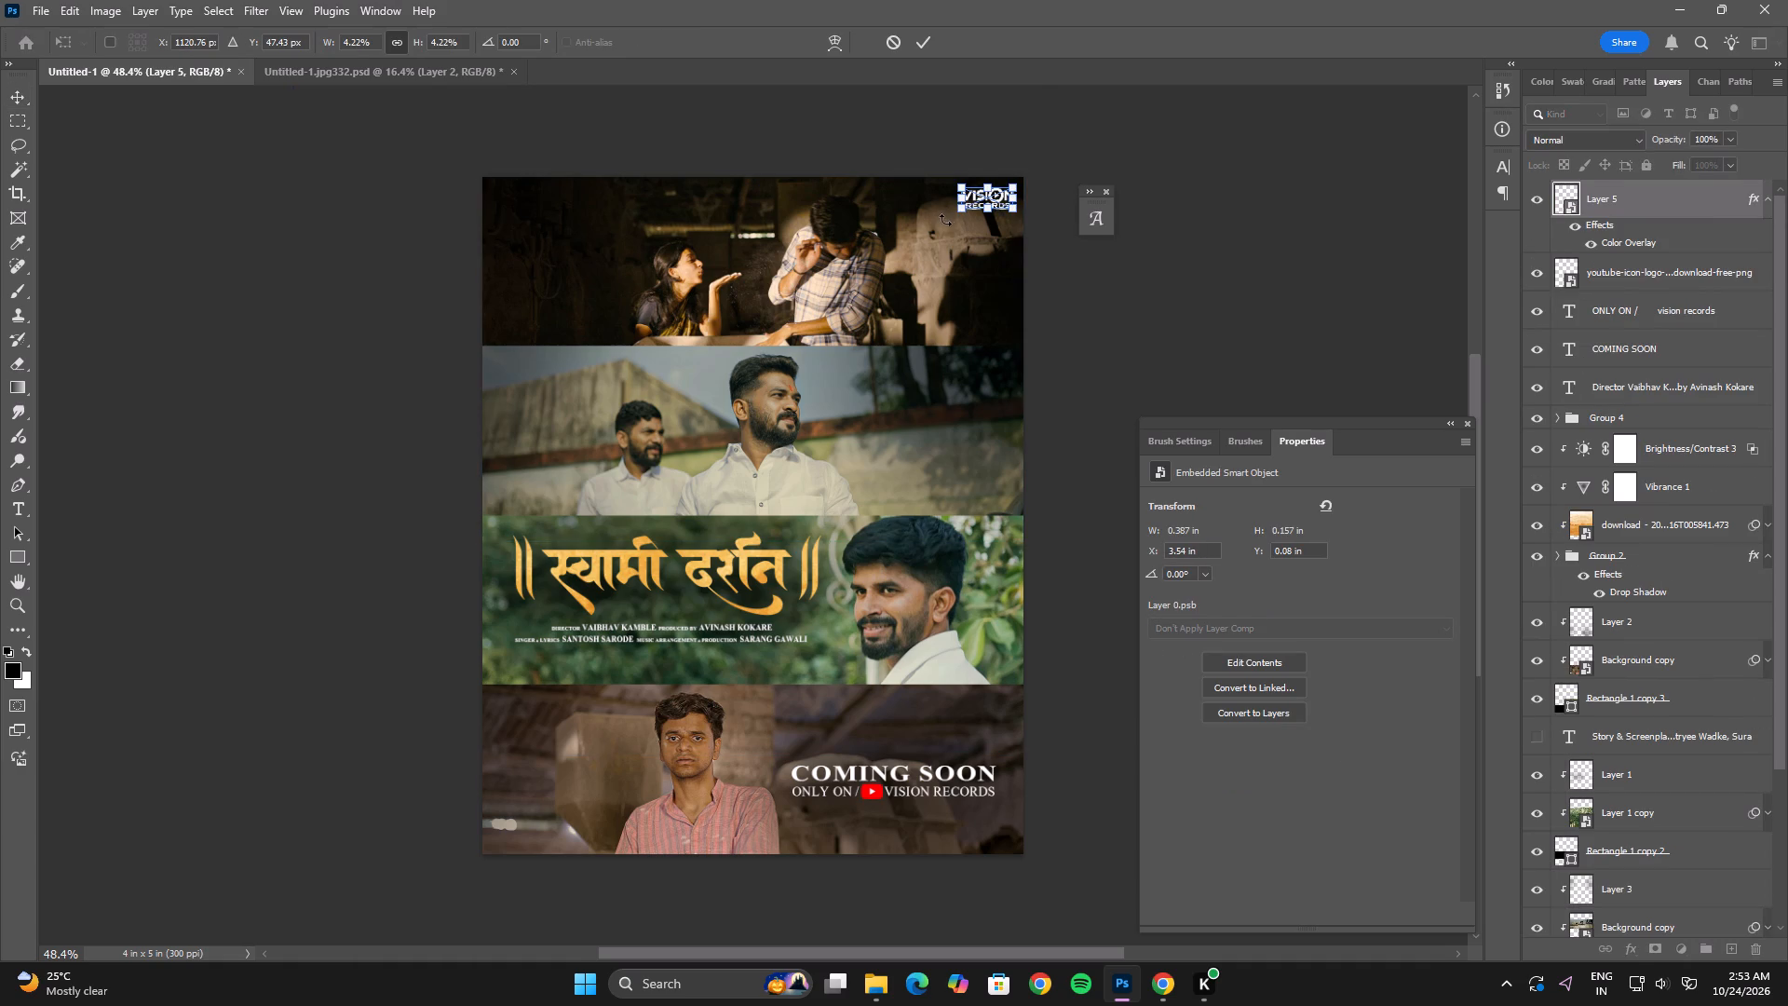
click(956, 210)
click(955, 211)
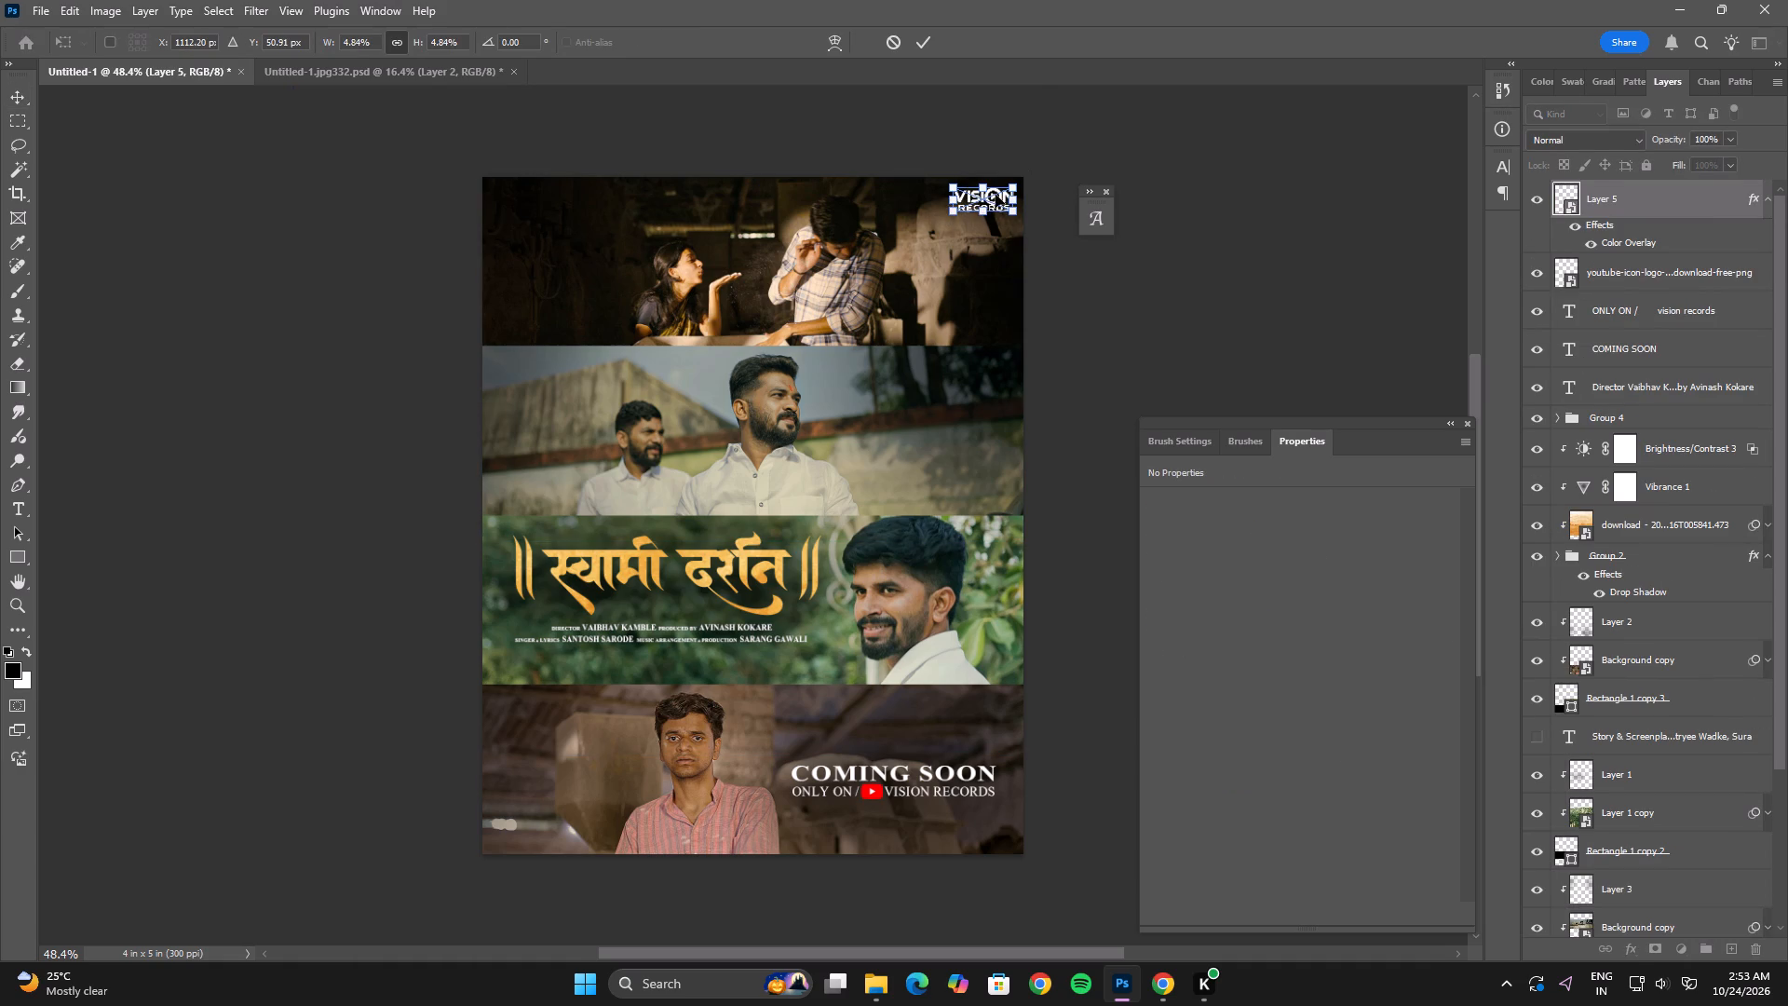
Move the logo to the top still's upper-left corner, near X 0.08 in, Y 0.07 in, and enlarge it to about 0.48 in wide.
drag(996, 195, 539, 200)
double_click(539, 200)
key(Up)
key(Up)
key(Up)
key(Up)
click(558, 216)
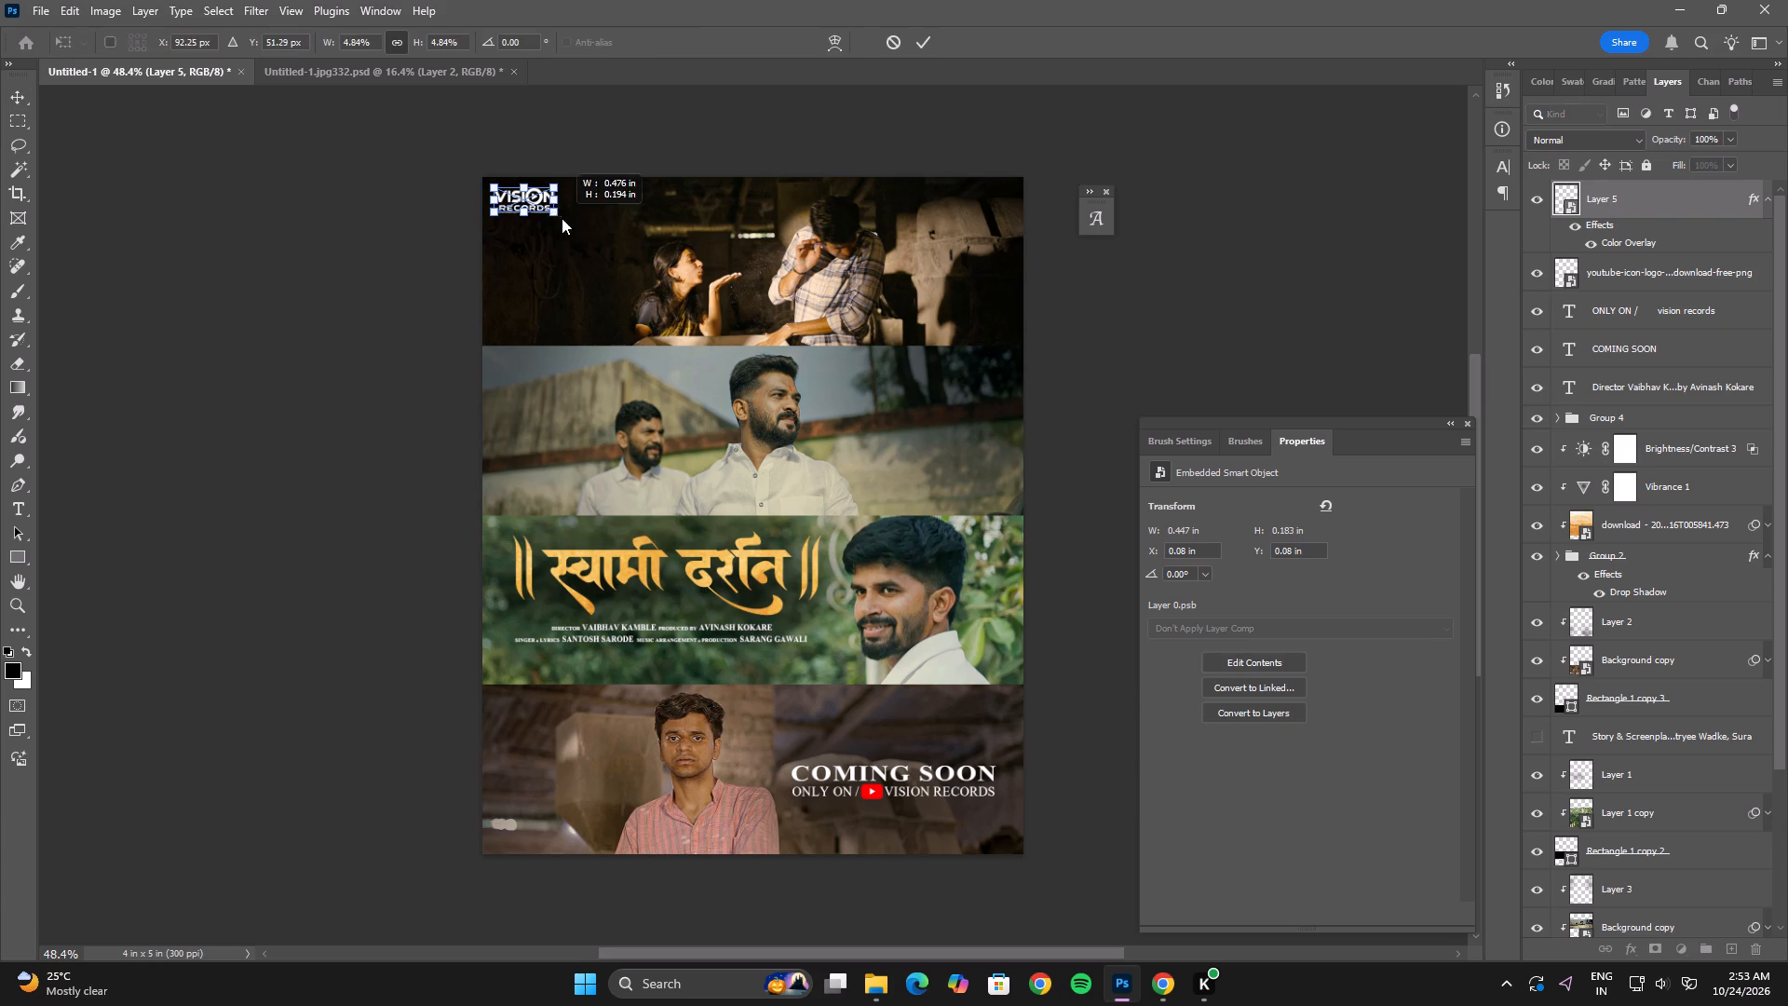
double_click(534, 200)
key(Down)
key(Up)
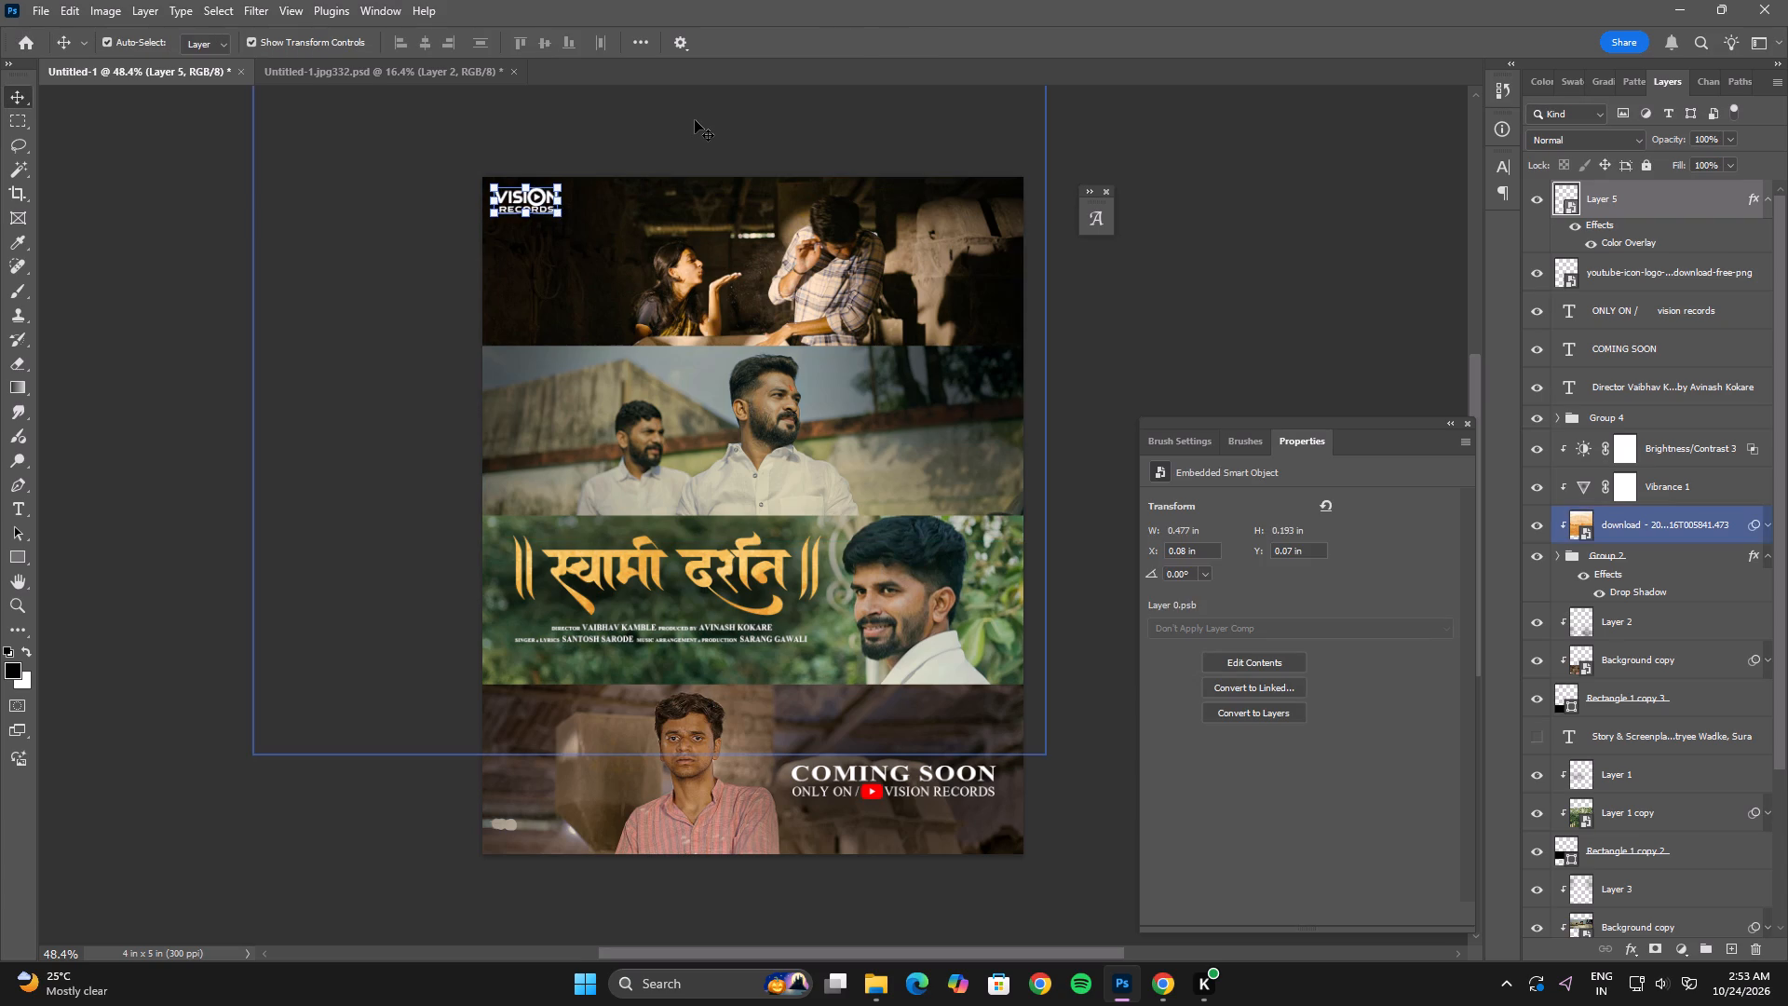
click(695, 120)
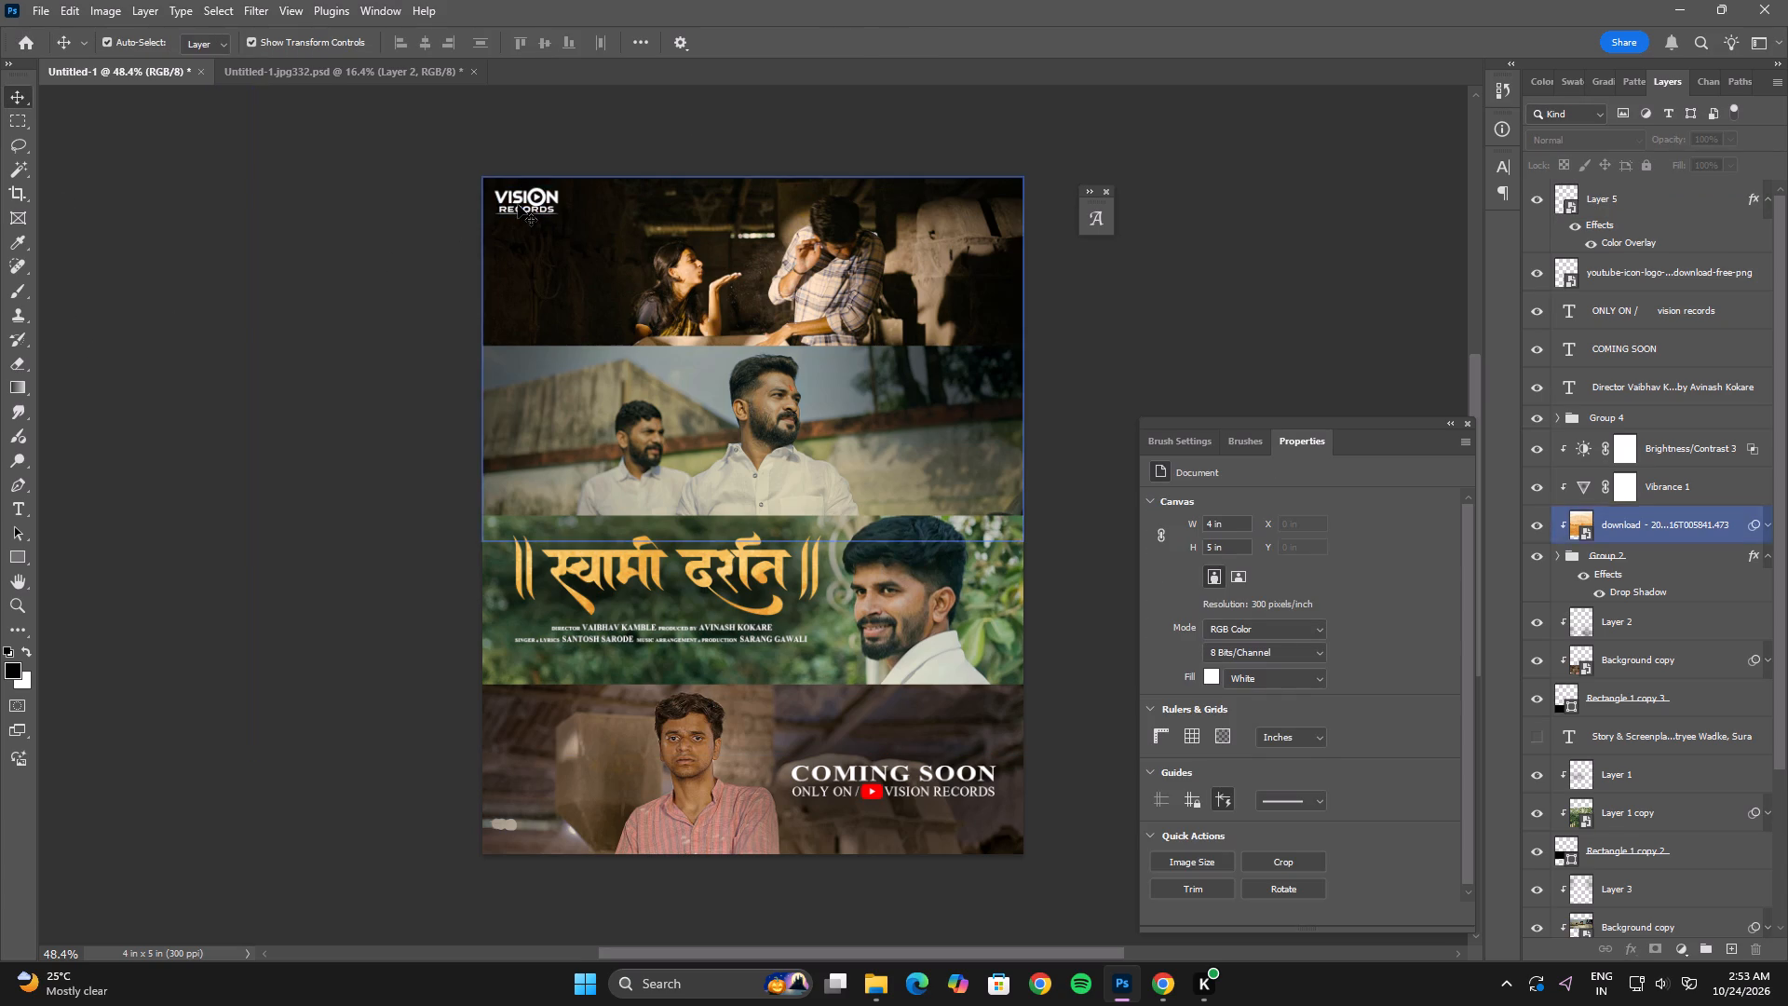
Enlarge the Vision Records logo to about 0.55 x 0.22 in, keeping it in the top still's upper-left corner.
click(518, 205)
click(531, 201)
drag(562, 217, 575, 229)
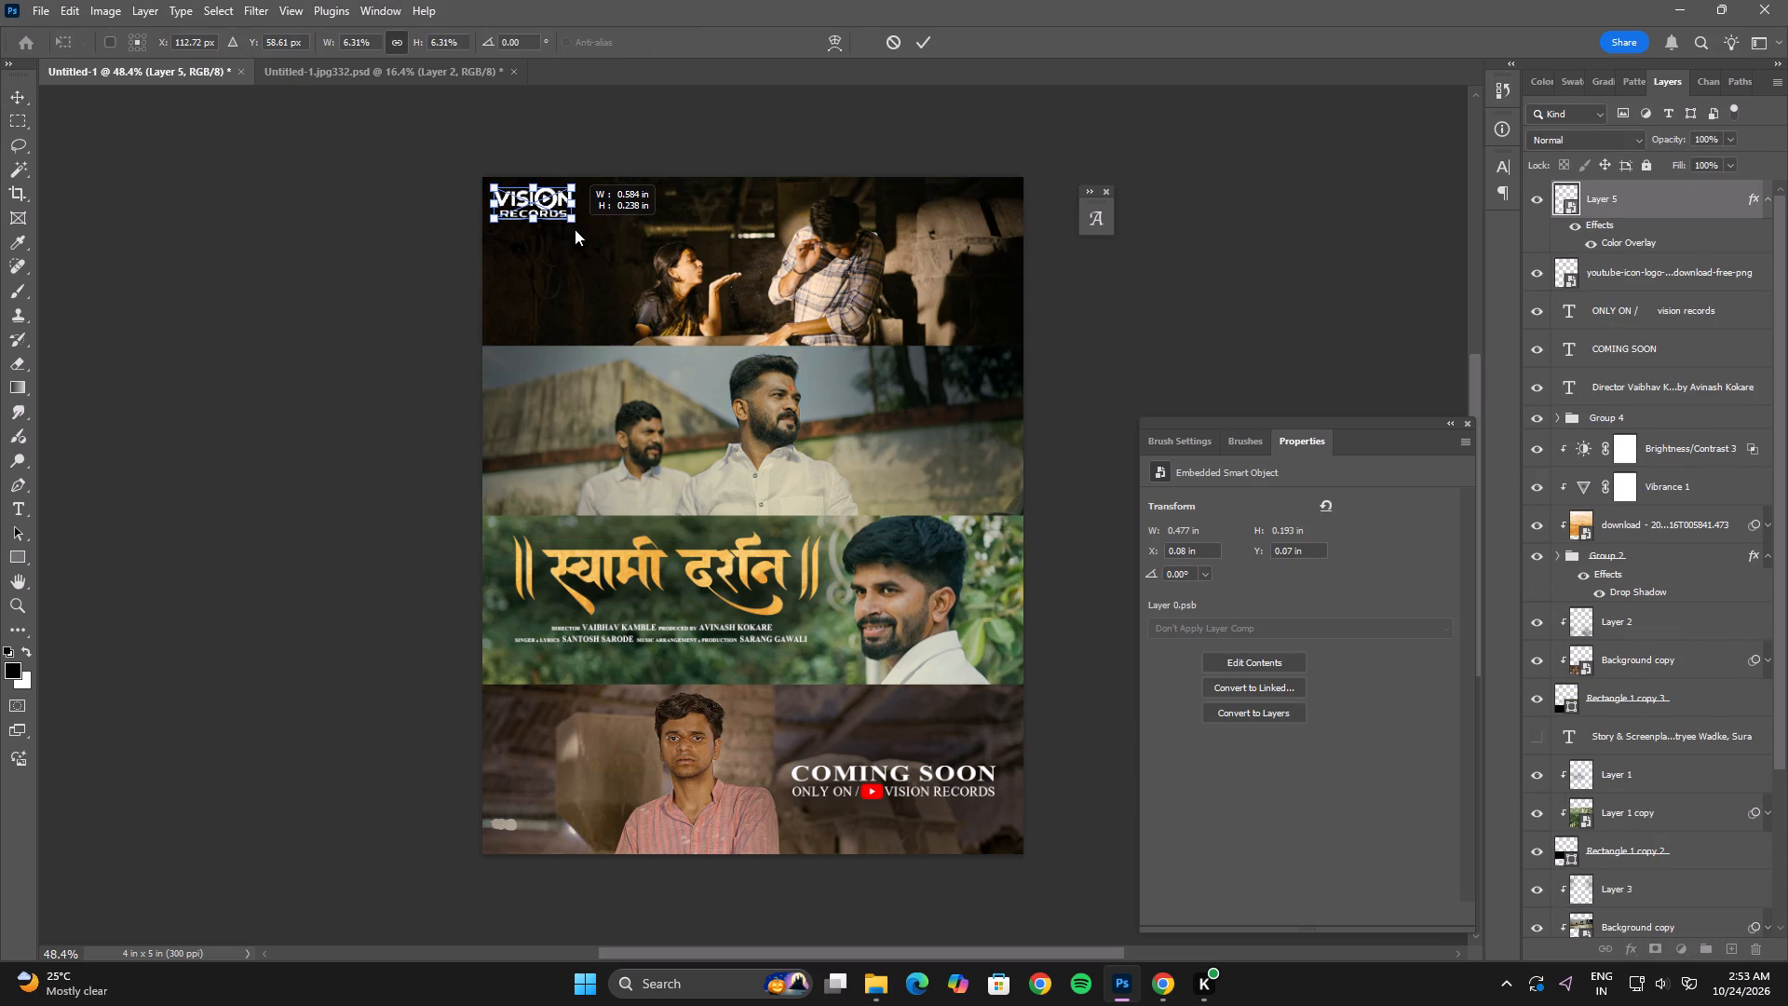
drag(575, 229, 571, 225)
double_click(539, 197)
key(Down)
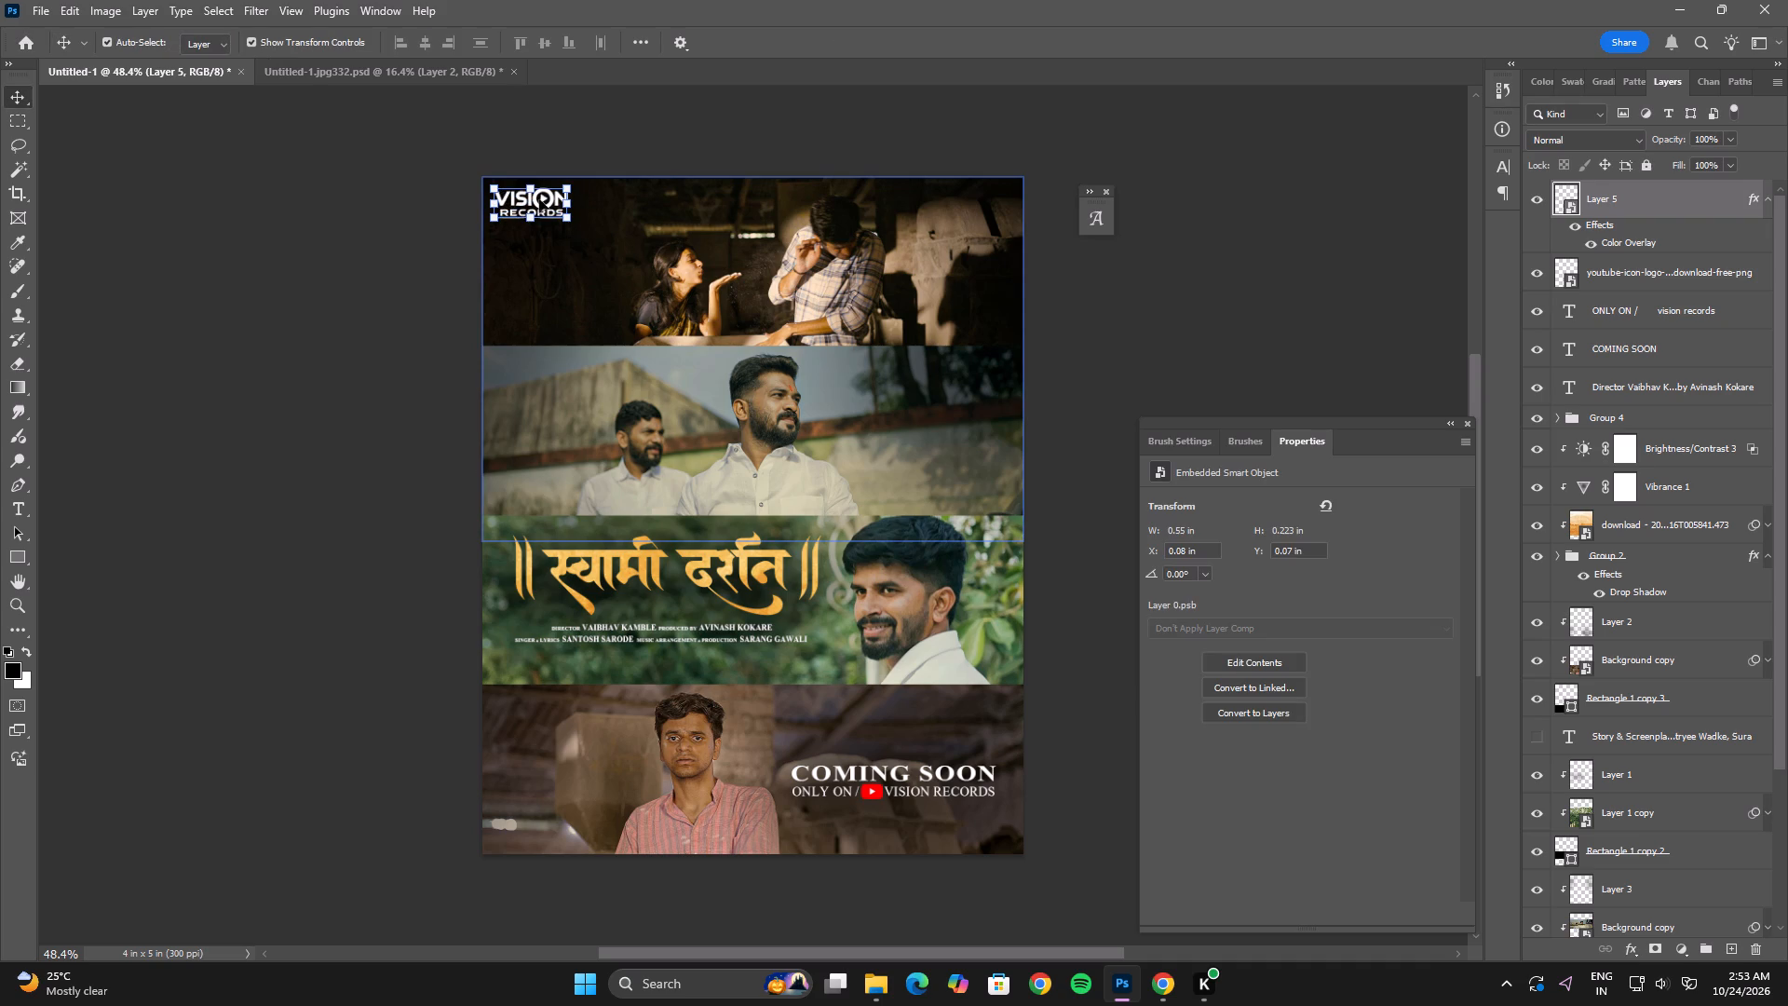
key(Up)
key(Up)
key(Down)
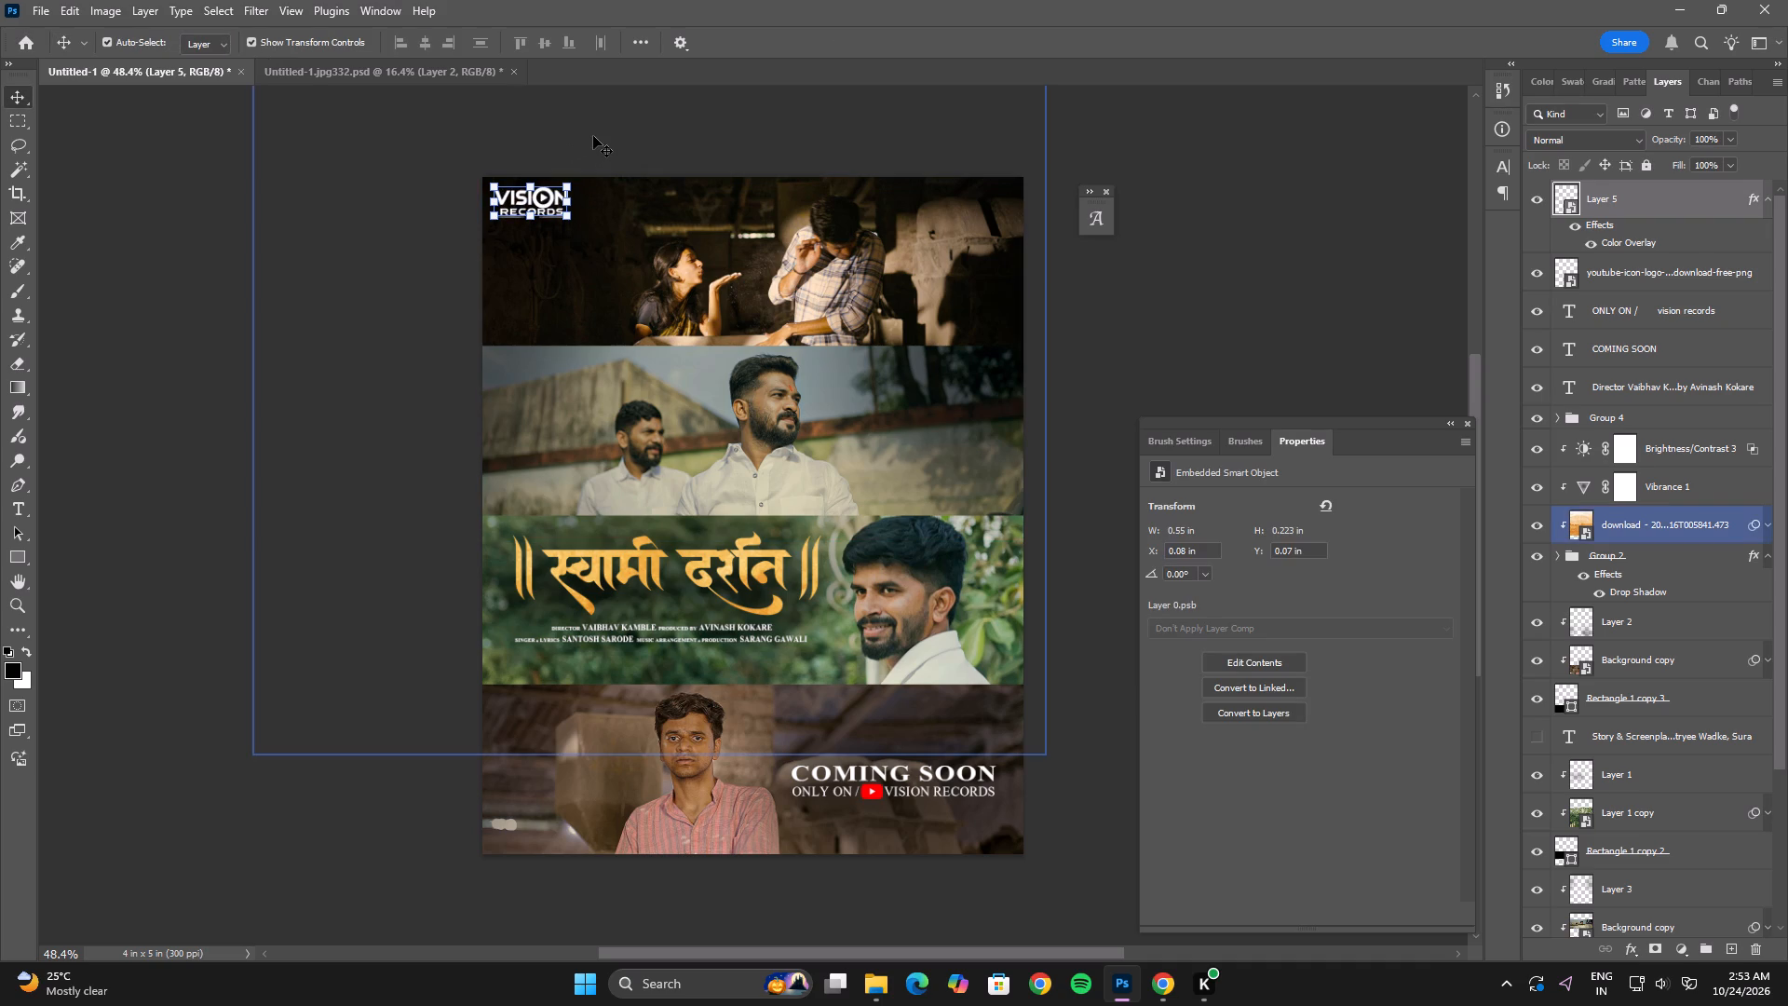
click(593, 136)
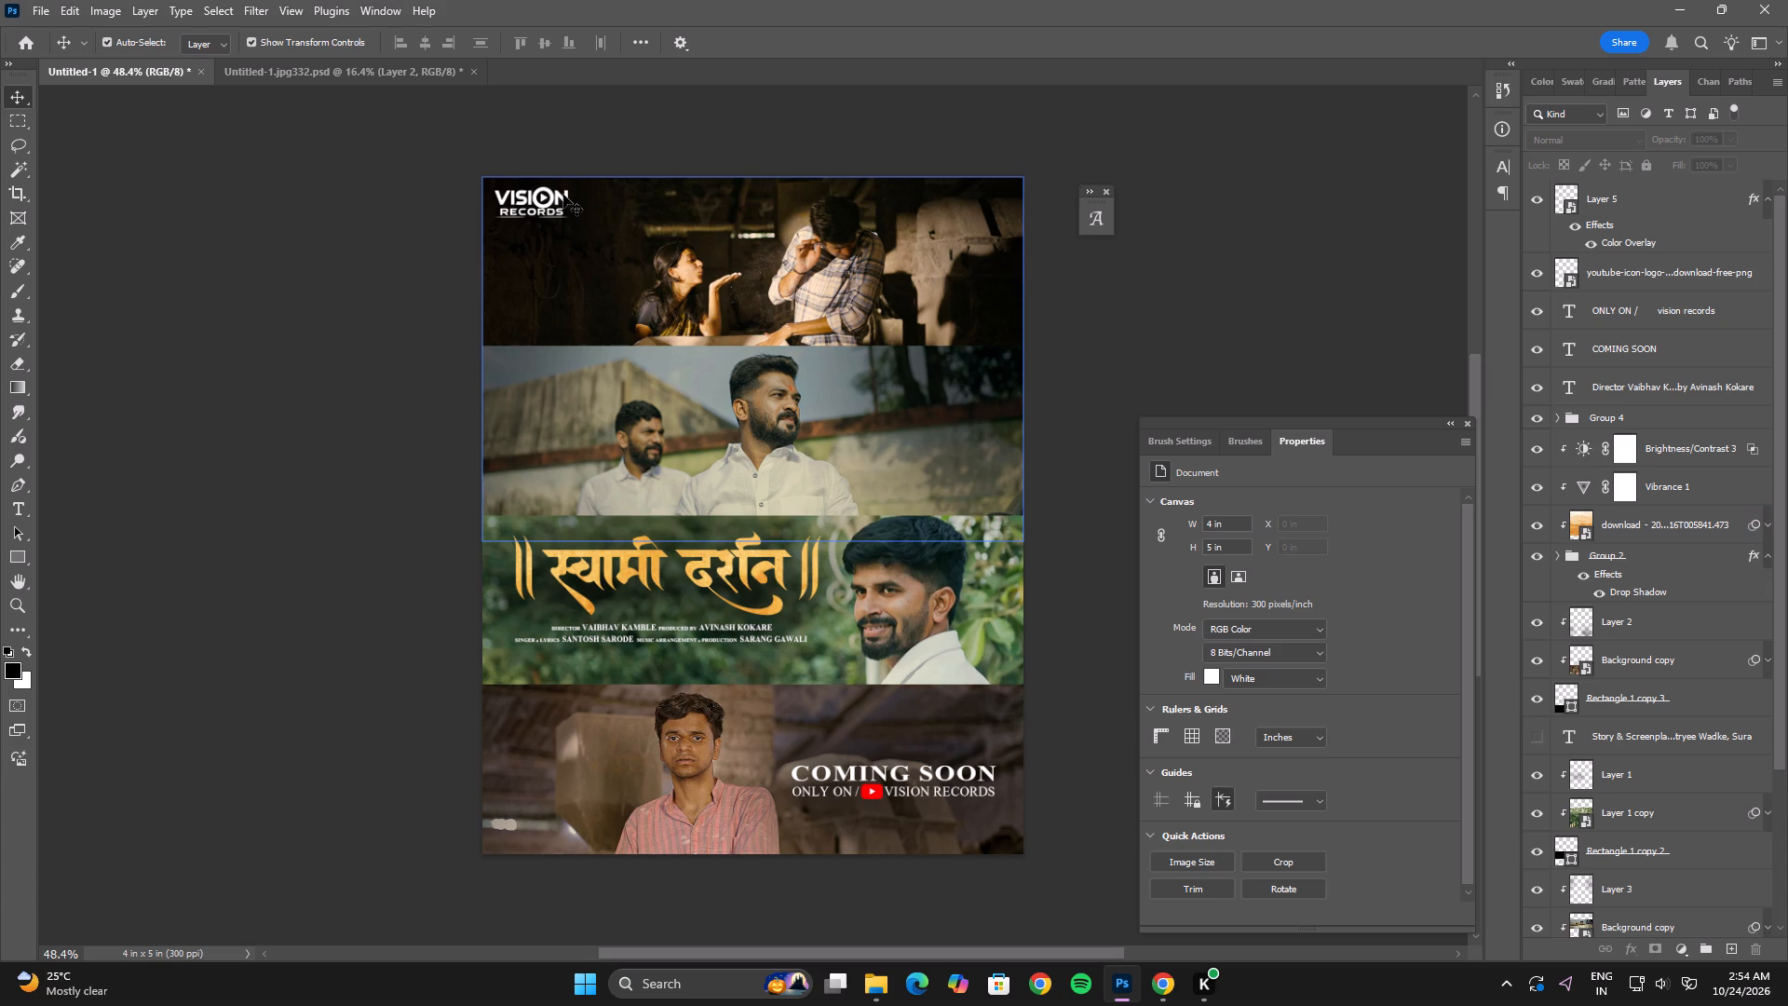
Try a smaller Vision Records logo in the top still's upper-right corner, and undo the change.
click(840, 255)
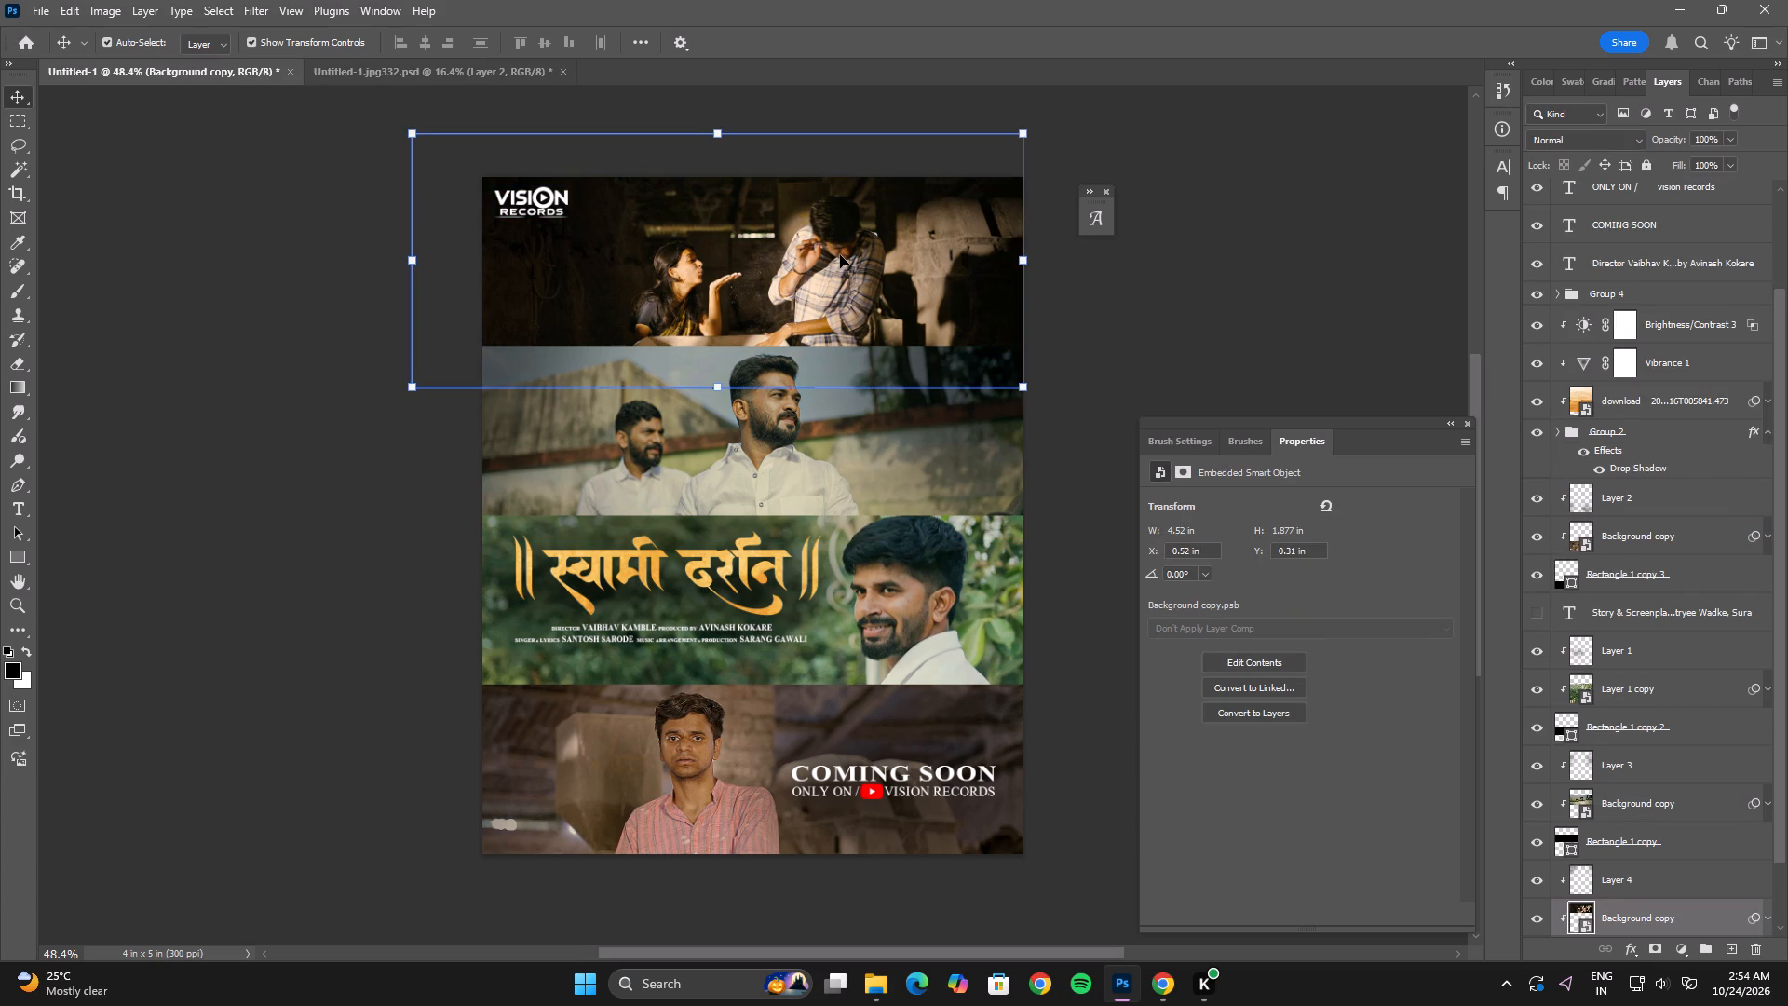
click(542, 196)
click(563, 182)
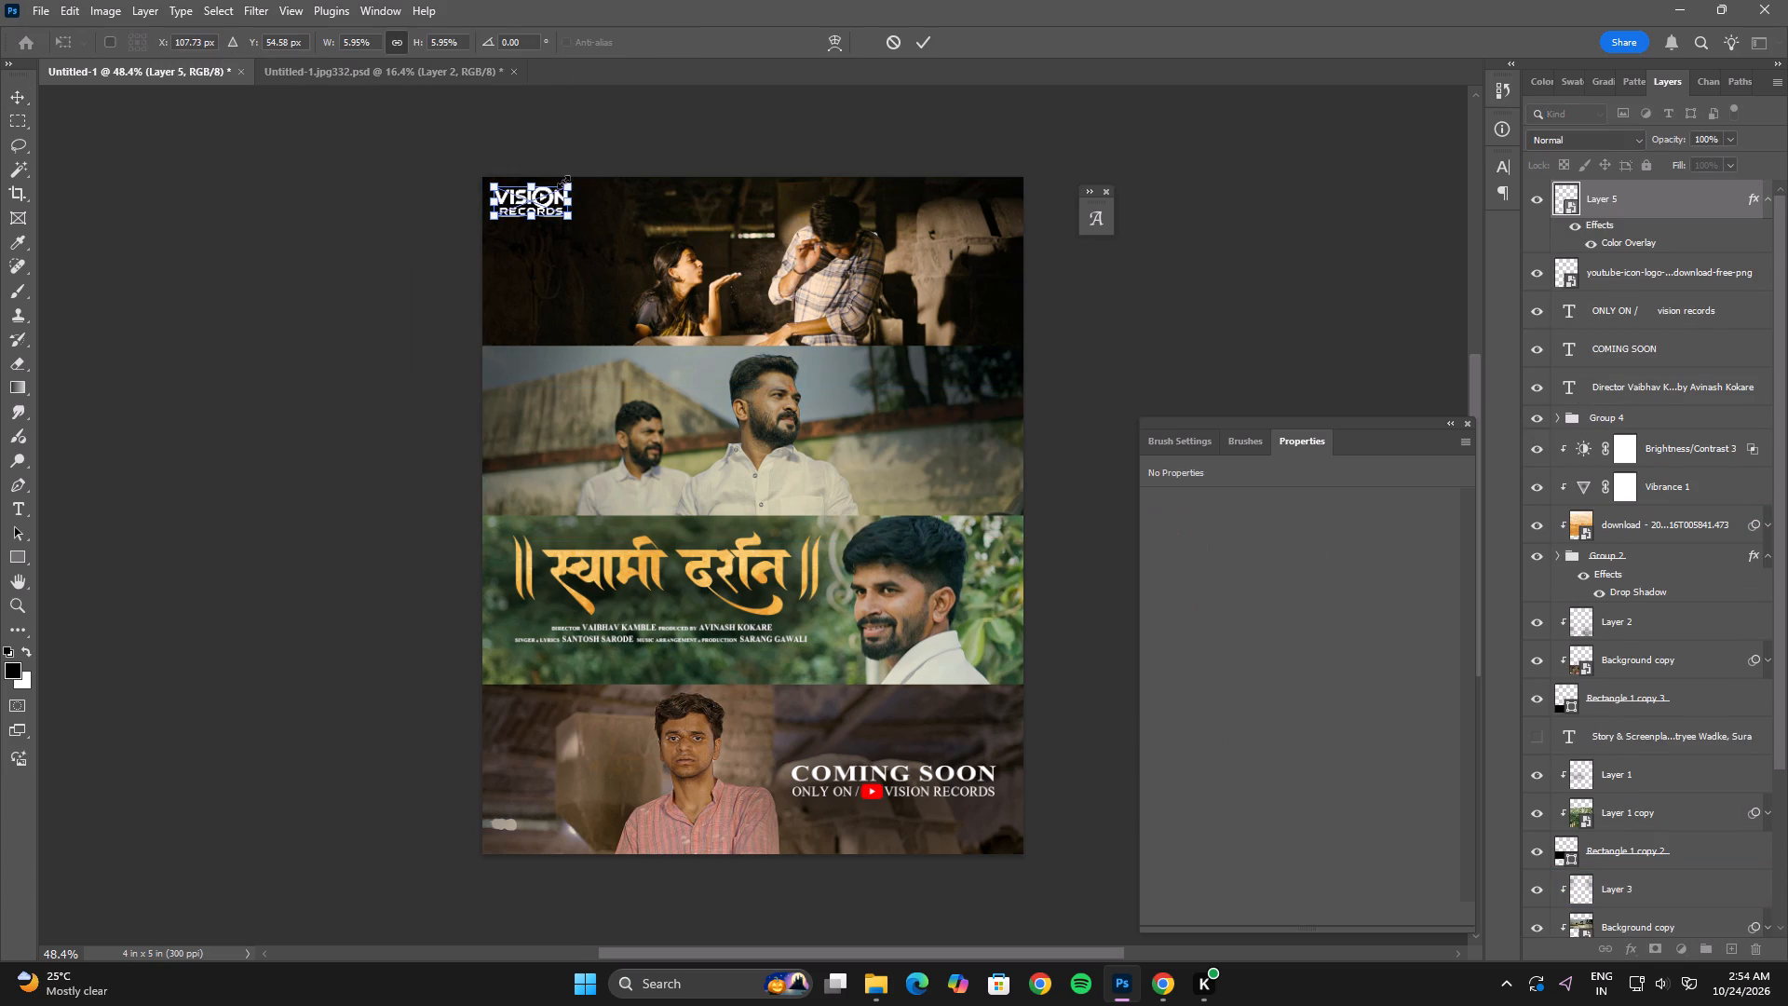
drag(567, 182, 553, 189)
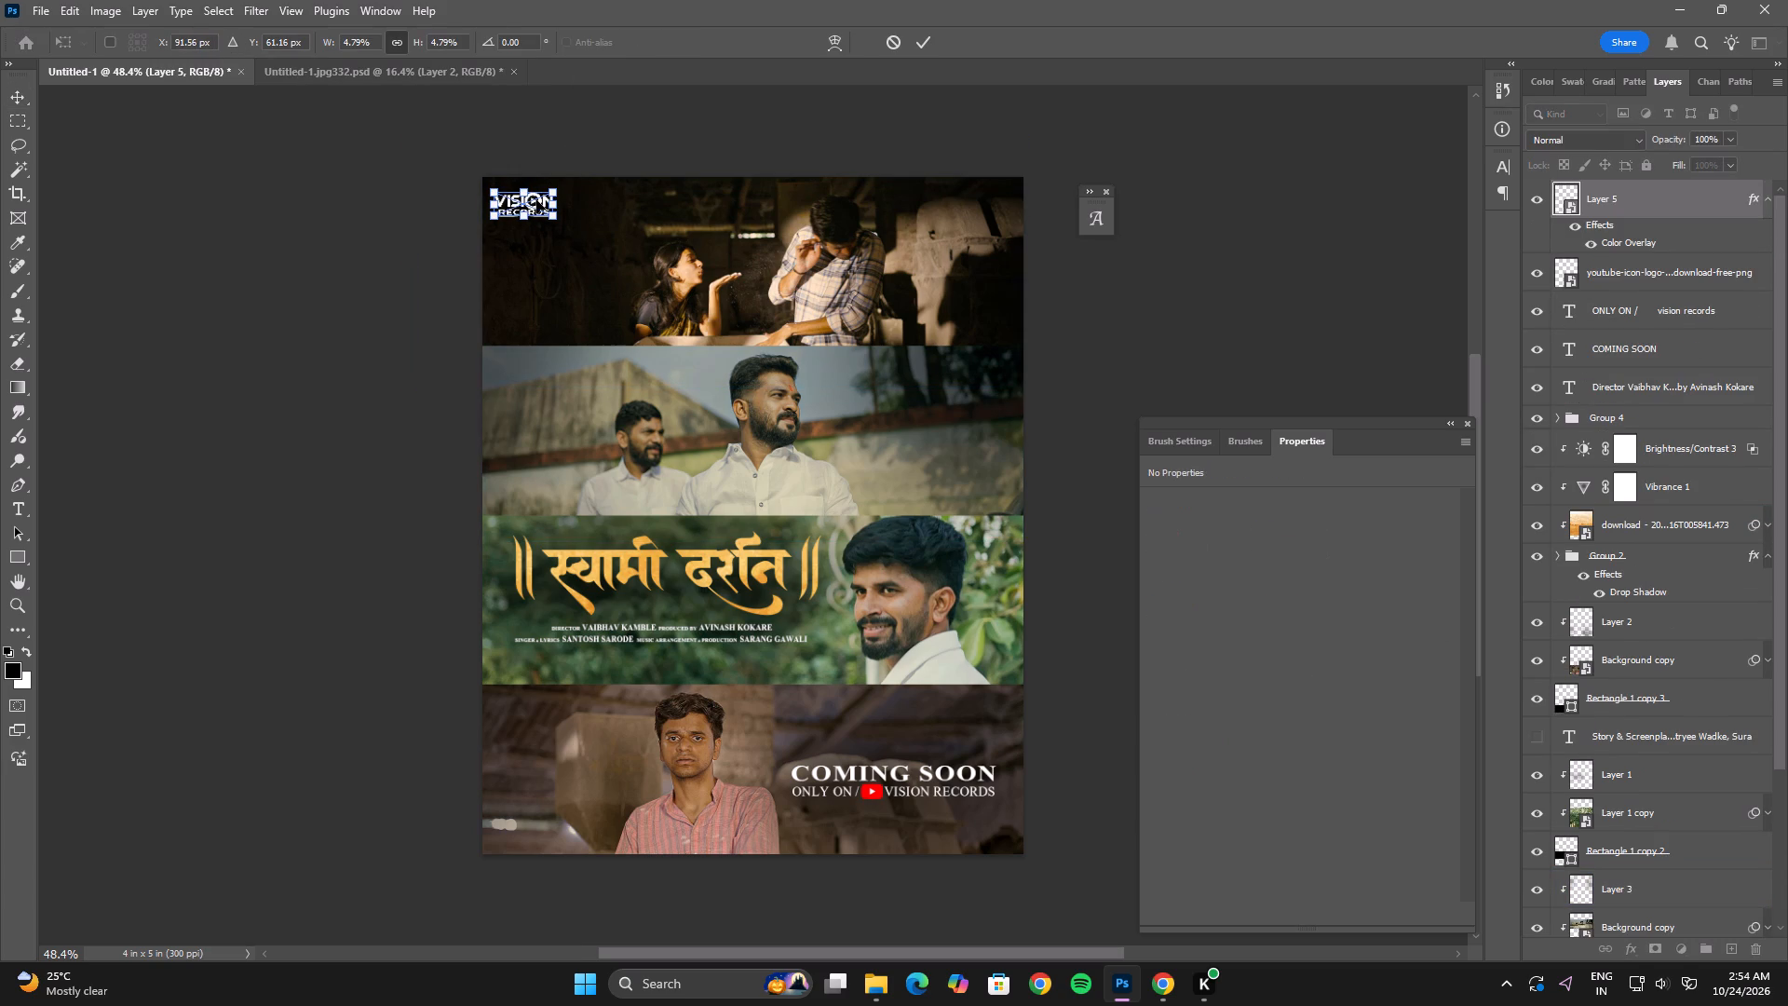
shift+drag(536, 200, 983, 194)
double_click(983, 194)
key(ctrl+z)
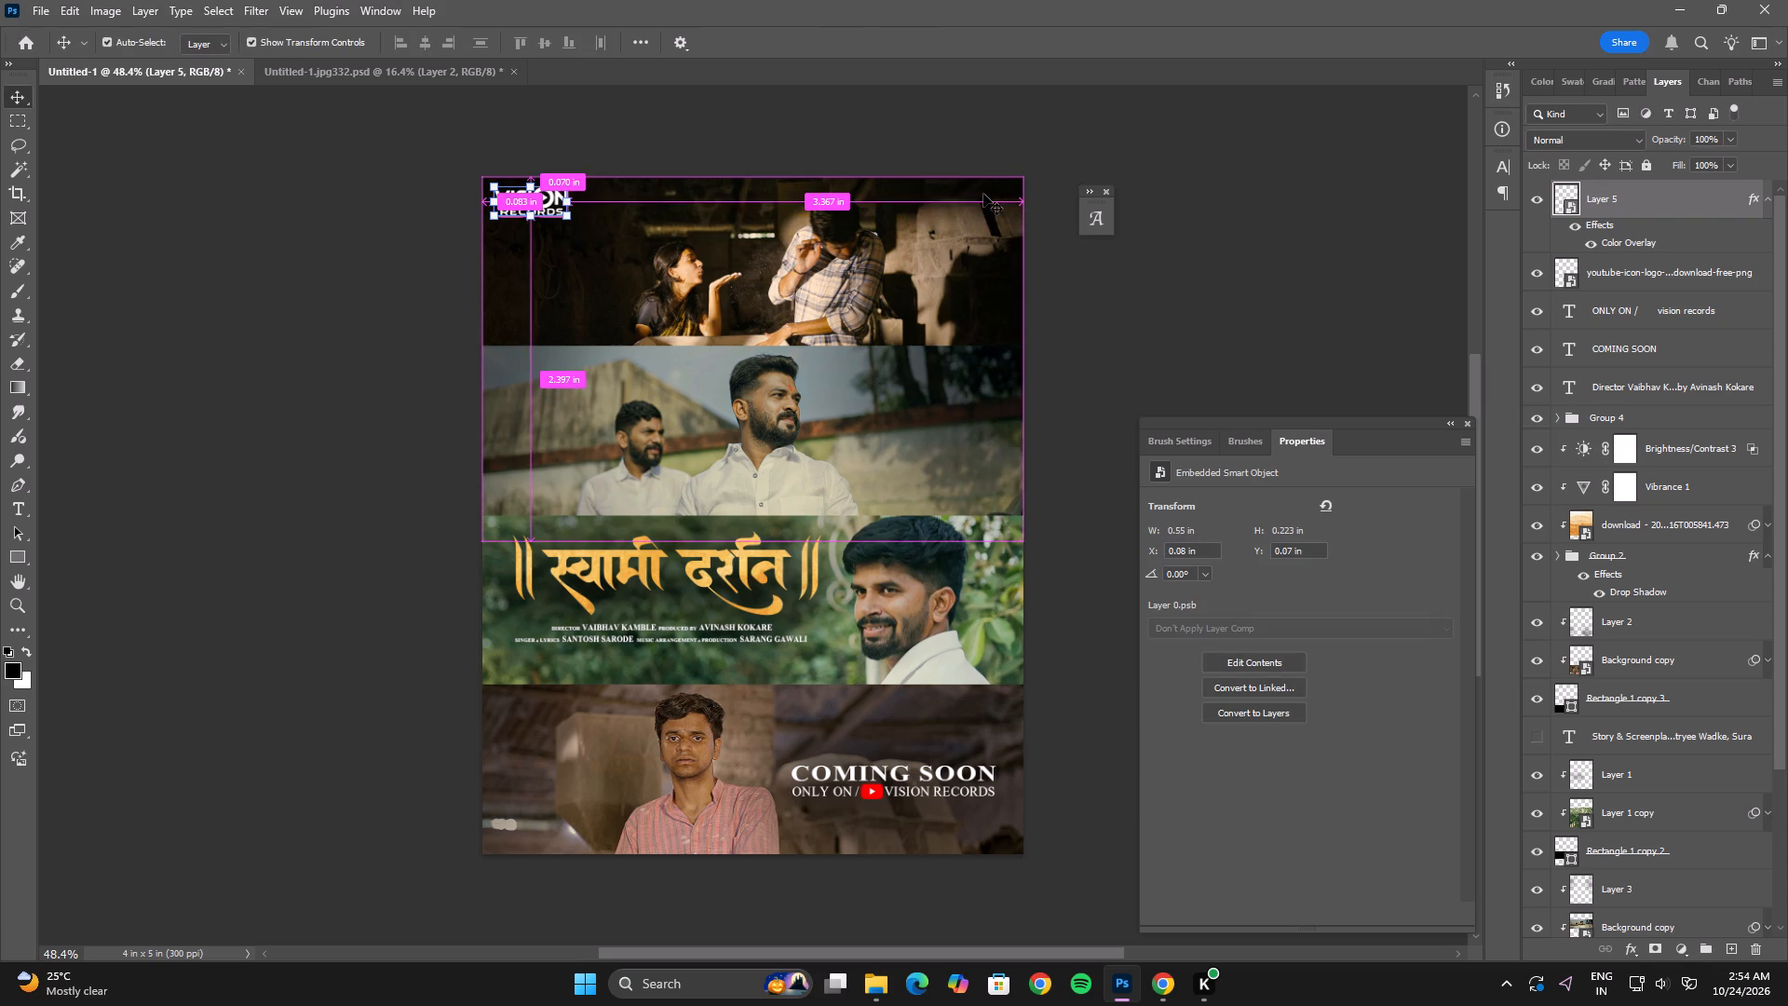
Preview the whole poster layout in full-screen mode, and return to the normal workspace.
click(1266, 289)
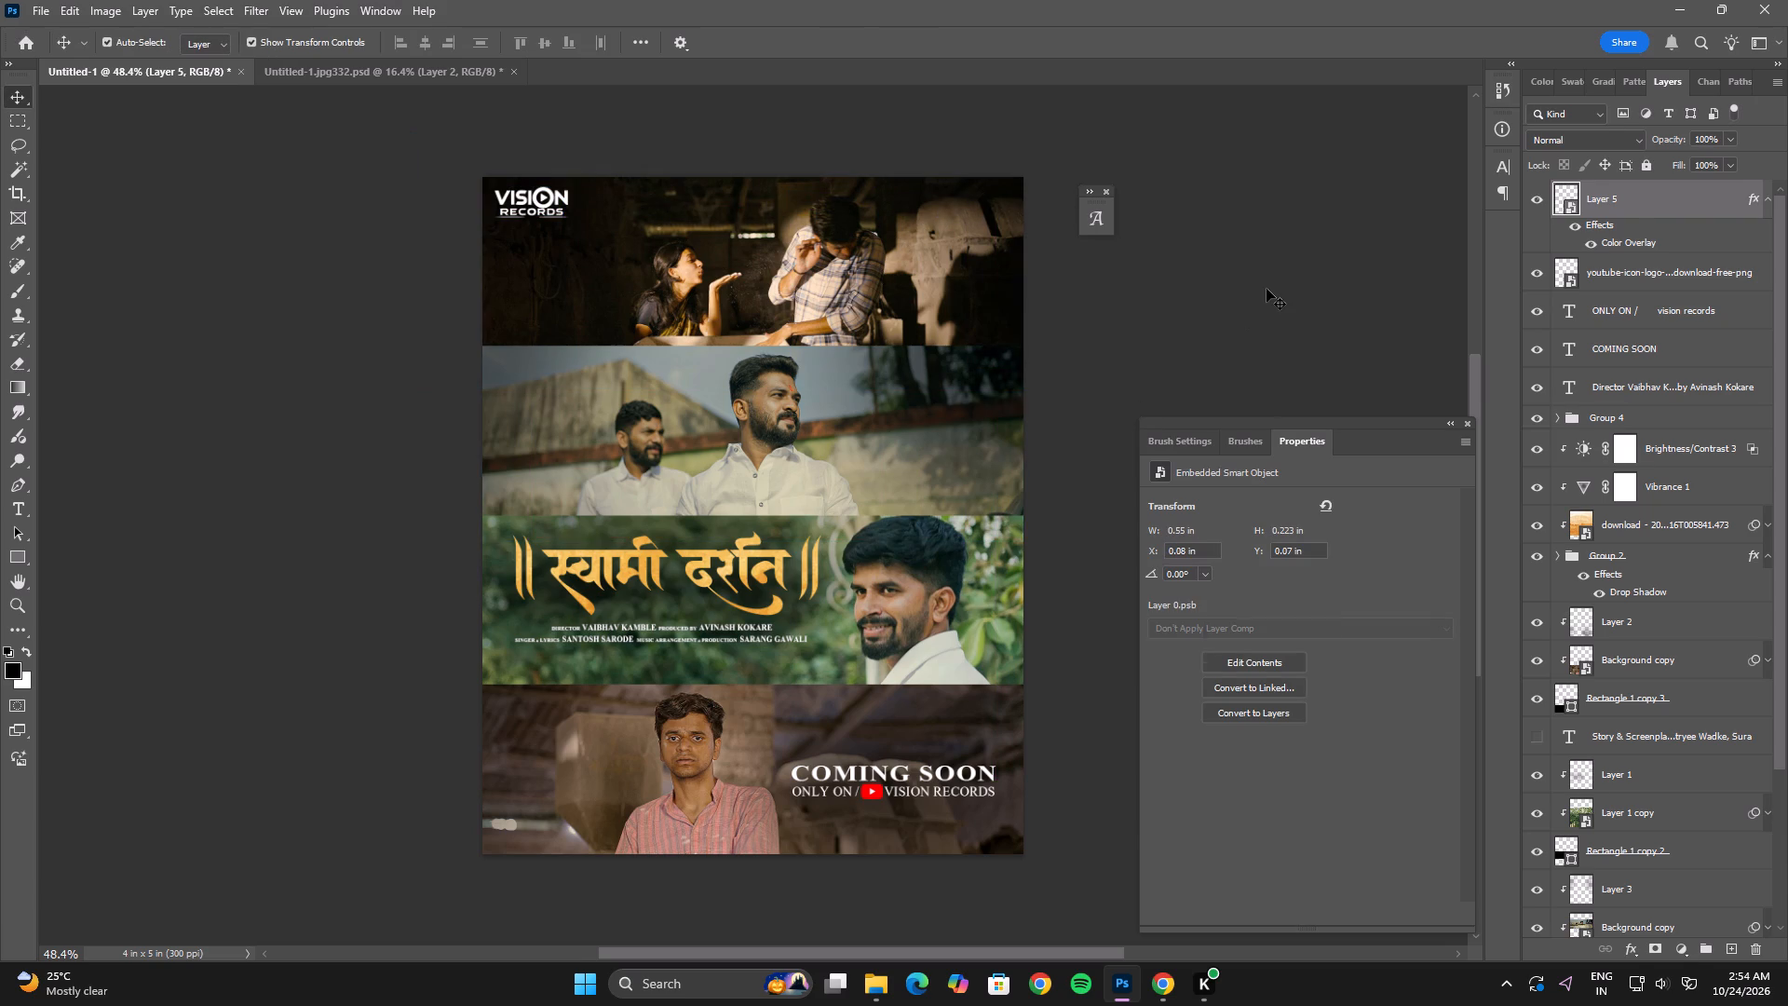
key(f)
key(f)
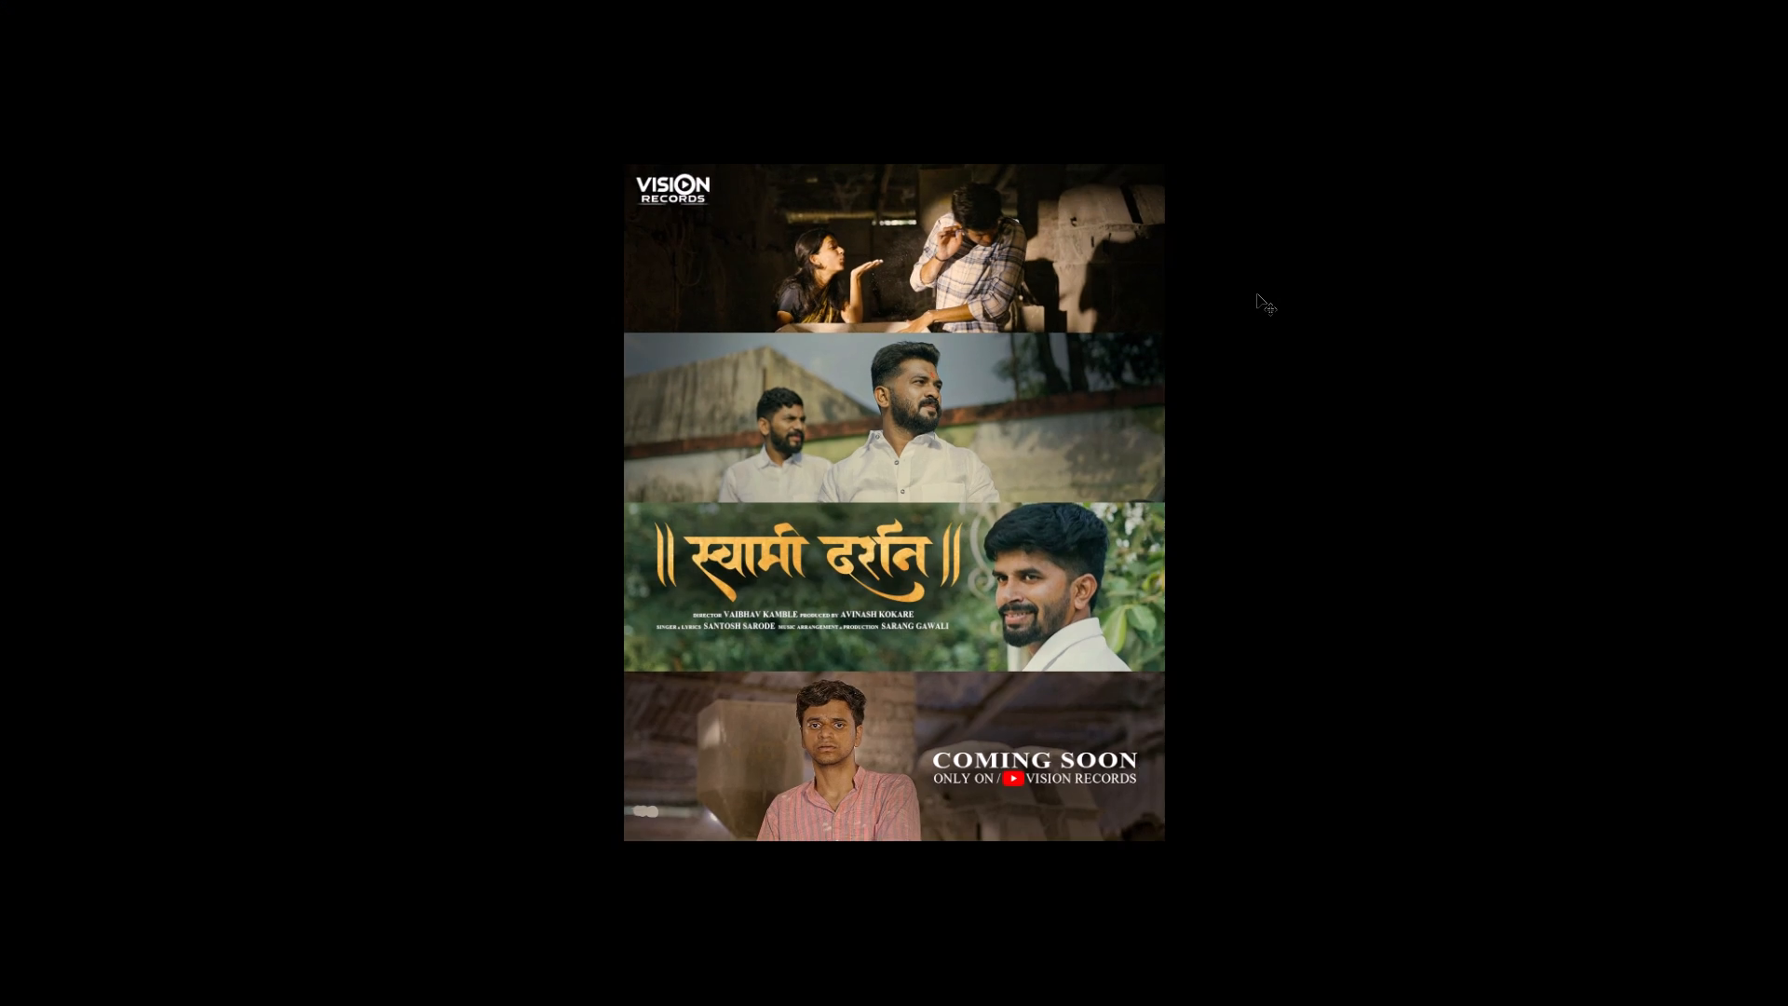
key(f)
alt+scroll(315, 606, down, 3)
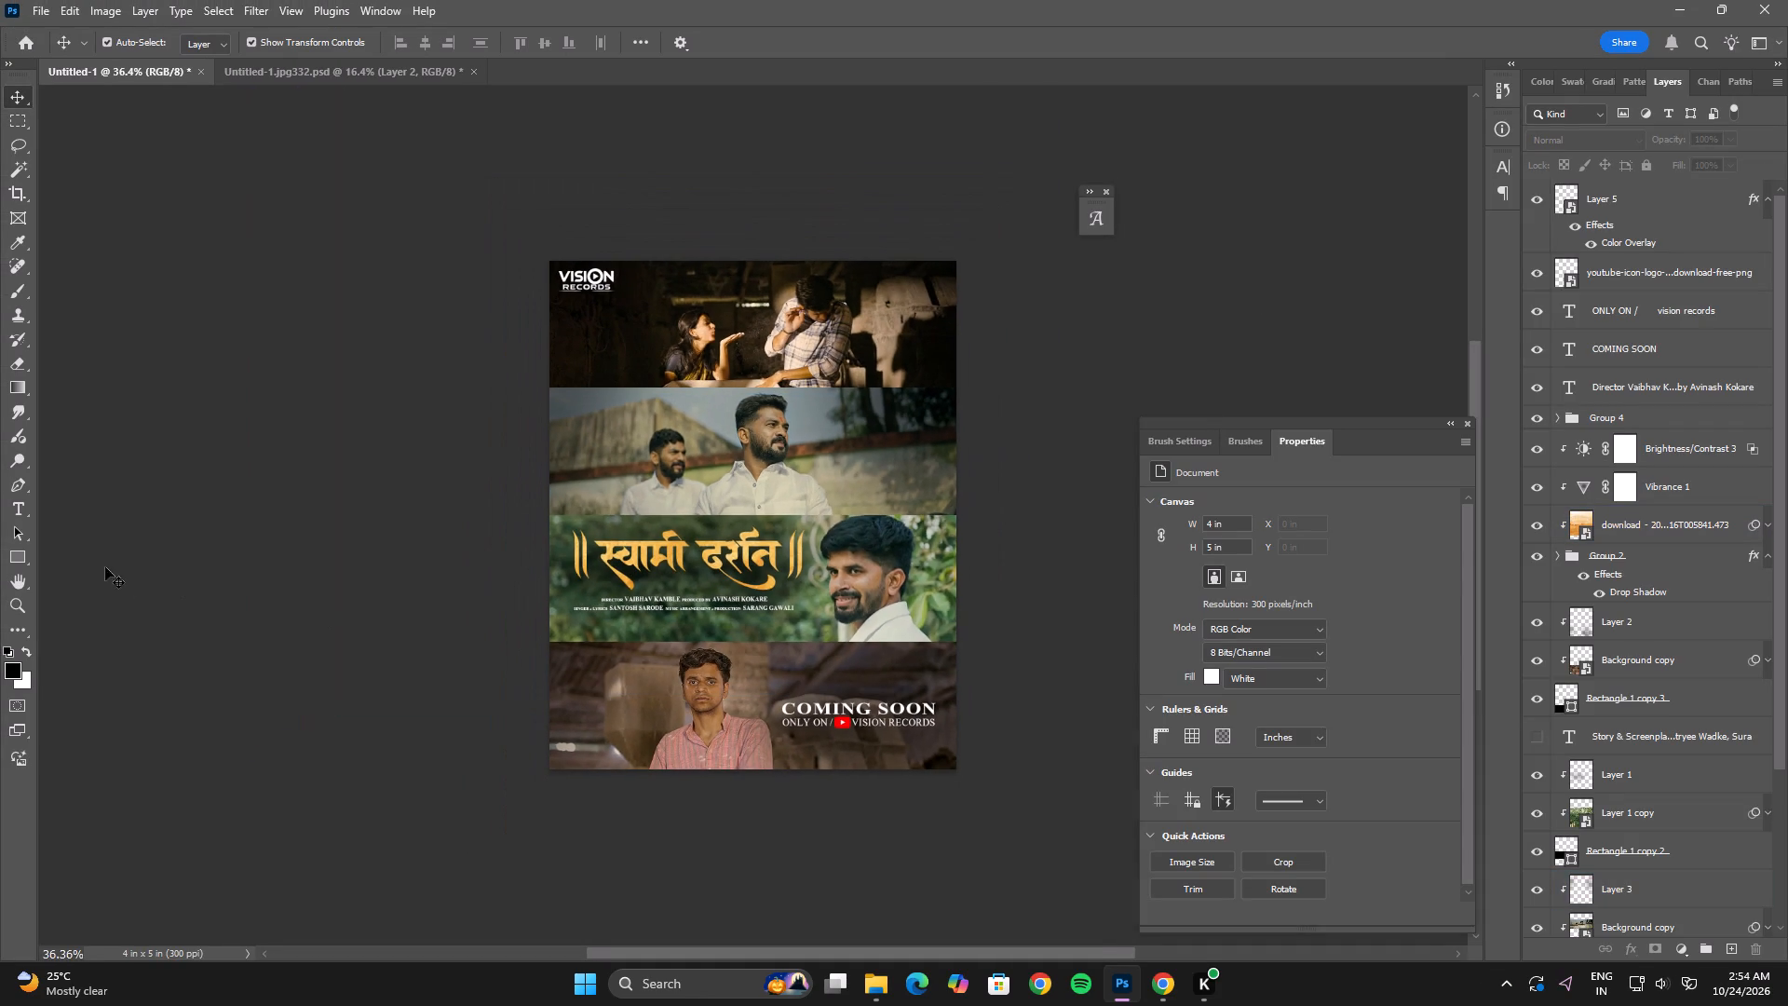
click(95, 554)
alt+scroll(544, 609, up, 4)
Show the hidden Story & Screenplay credits layer, enlarge it to about 170%, and shift it slightly up within the third still.
click(759, 621)
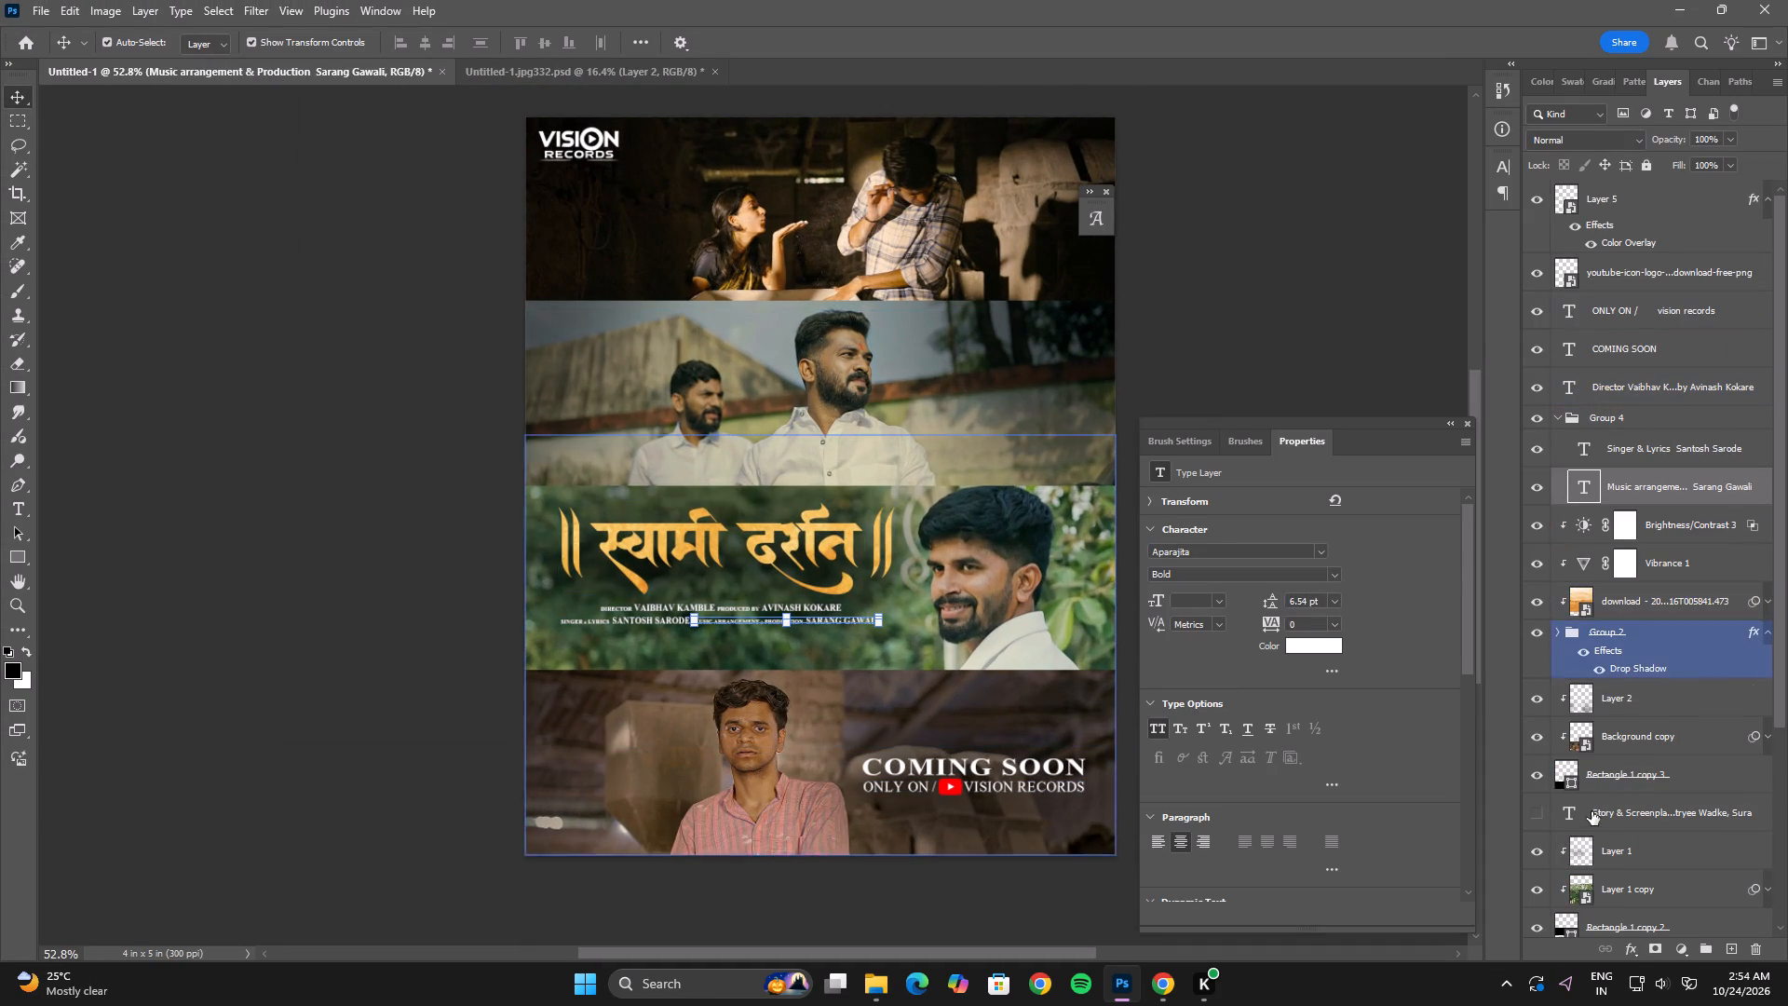
click(1542, 816)
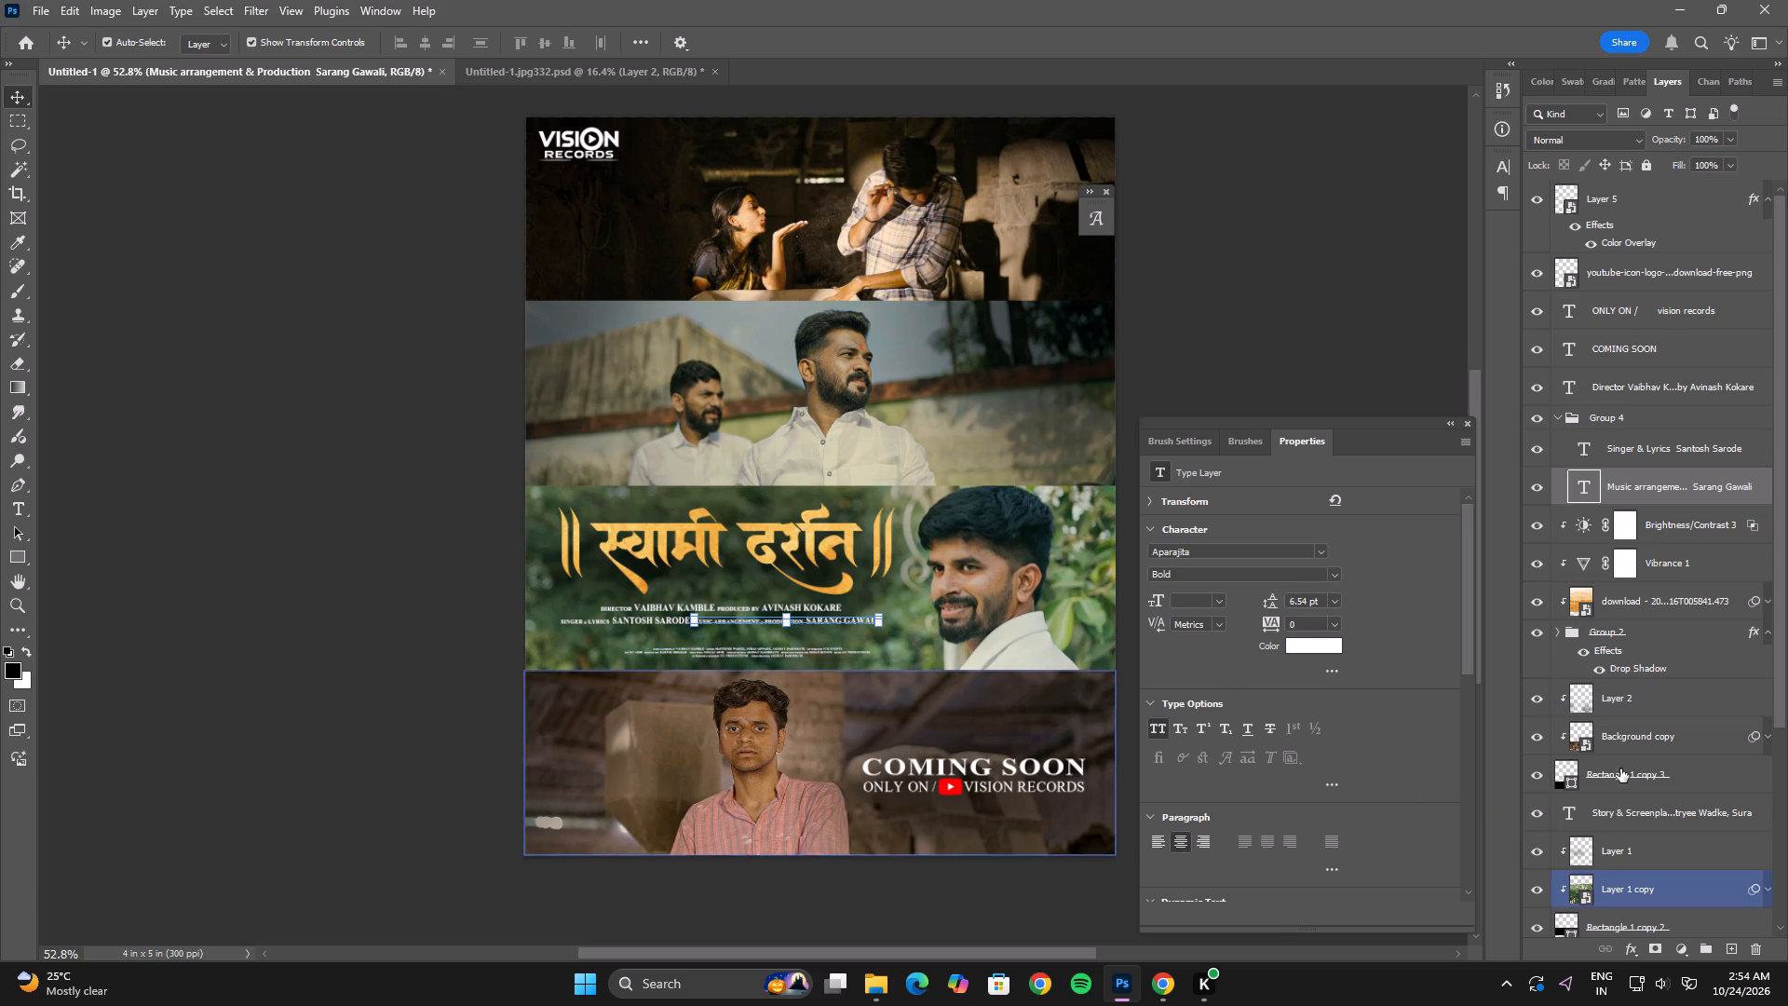
click(1621, 807)
alt+drag(874, 646, 931, 643)
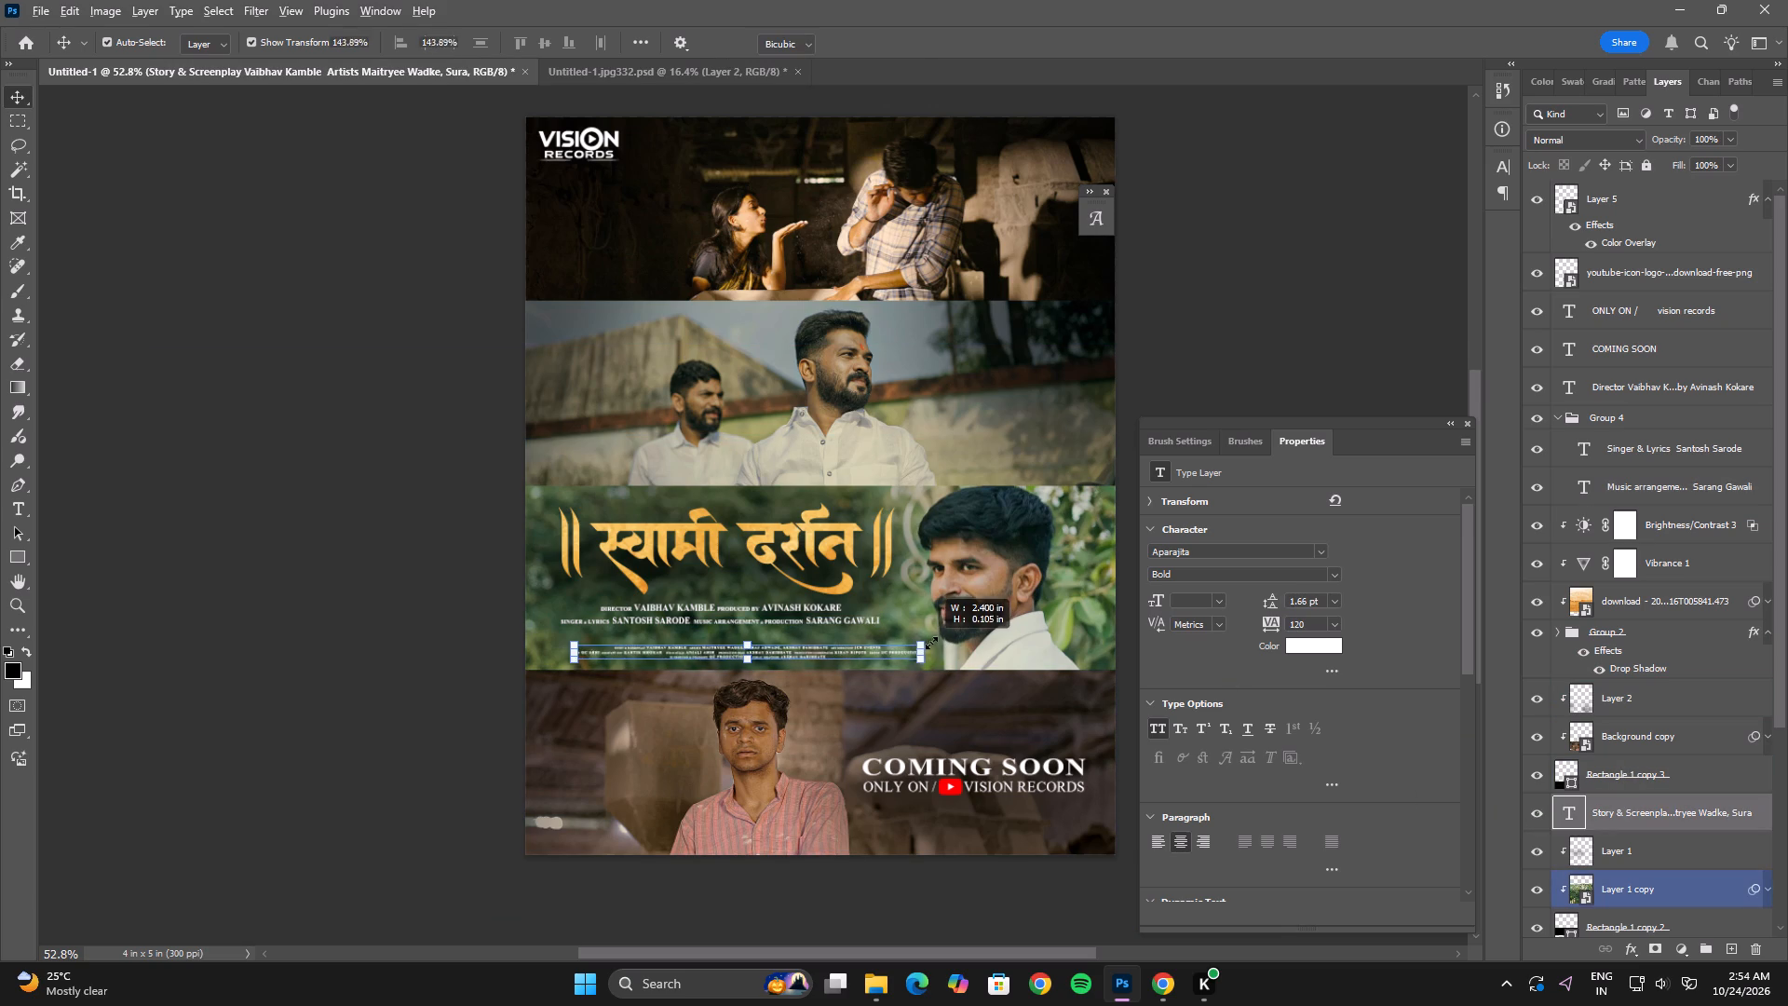
alt+drag(931, 643, 959, 641)
click(886, 648)
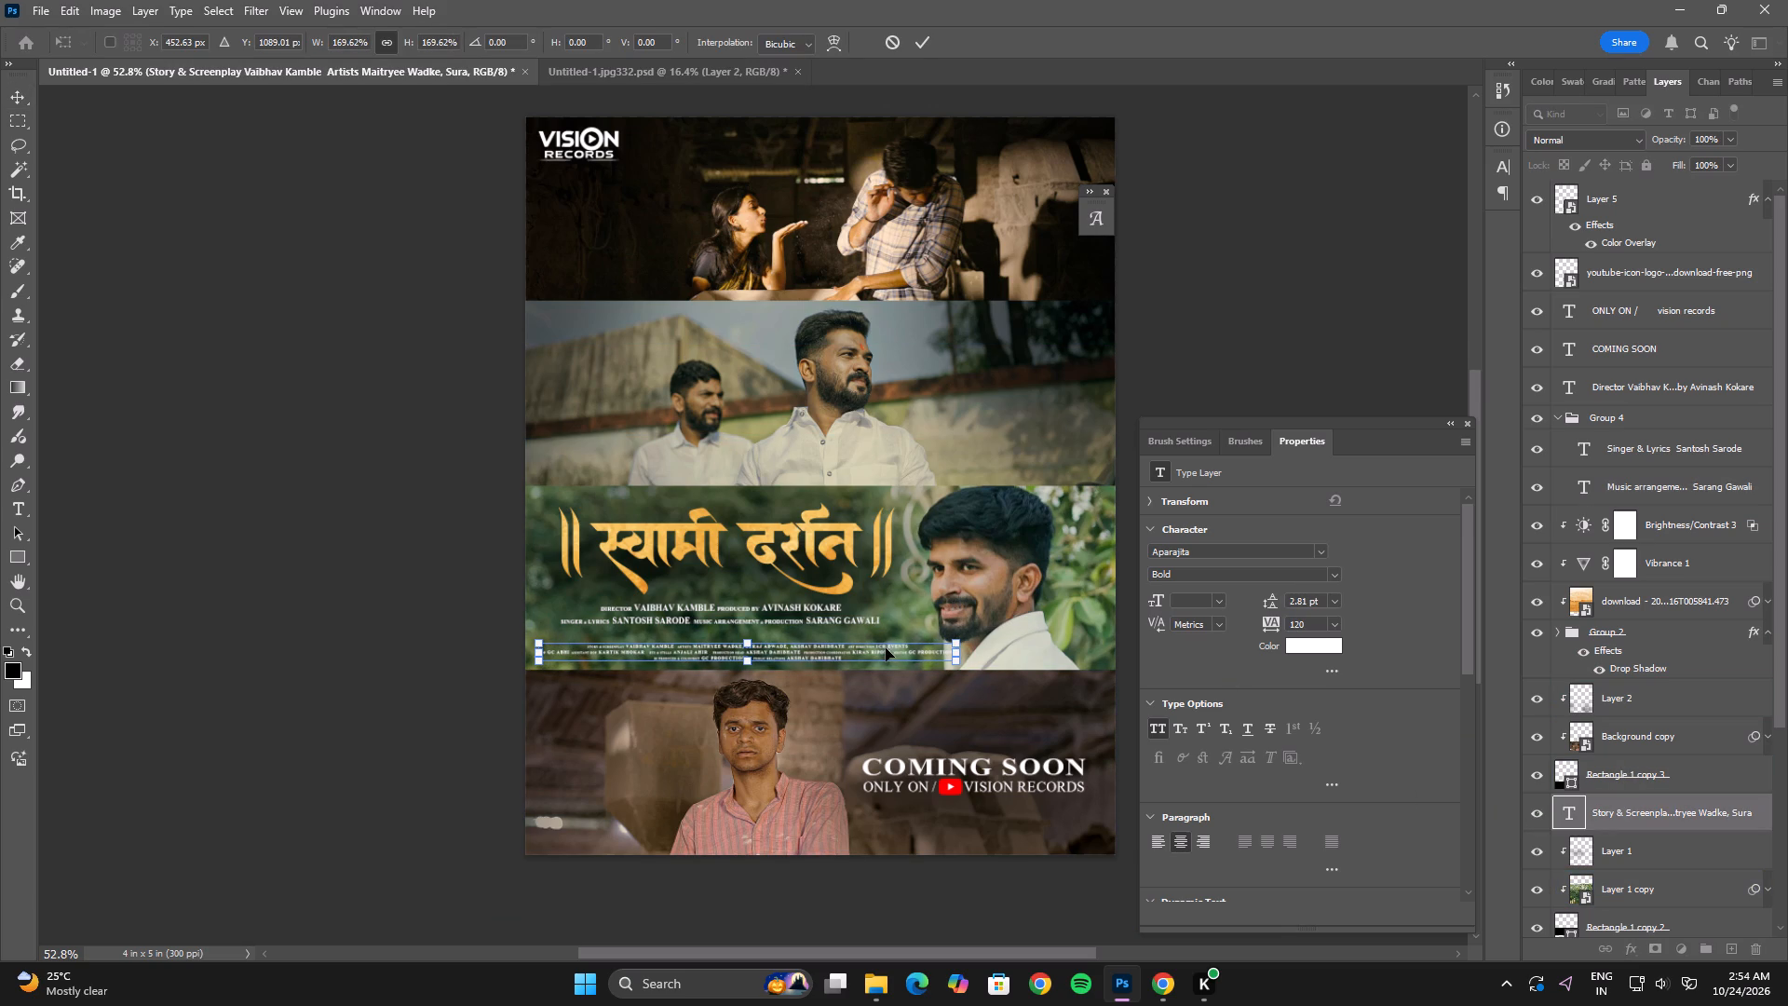
double_click(886, 641)
Set the Story & Screenplay credits paragraph to left-aligned text.
double_click(881, 642)
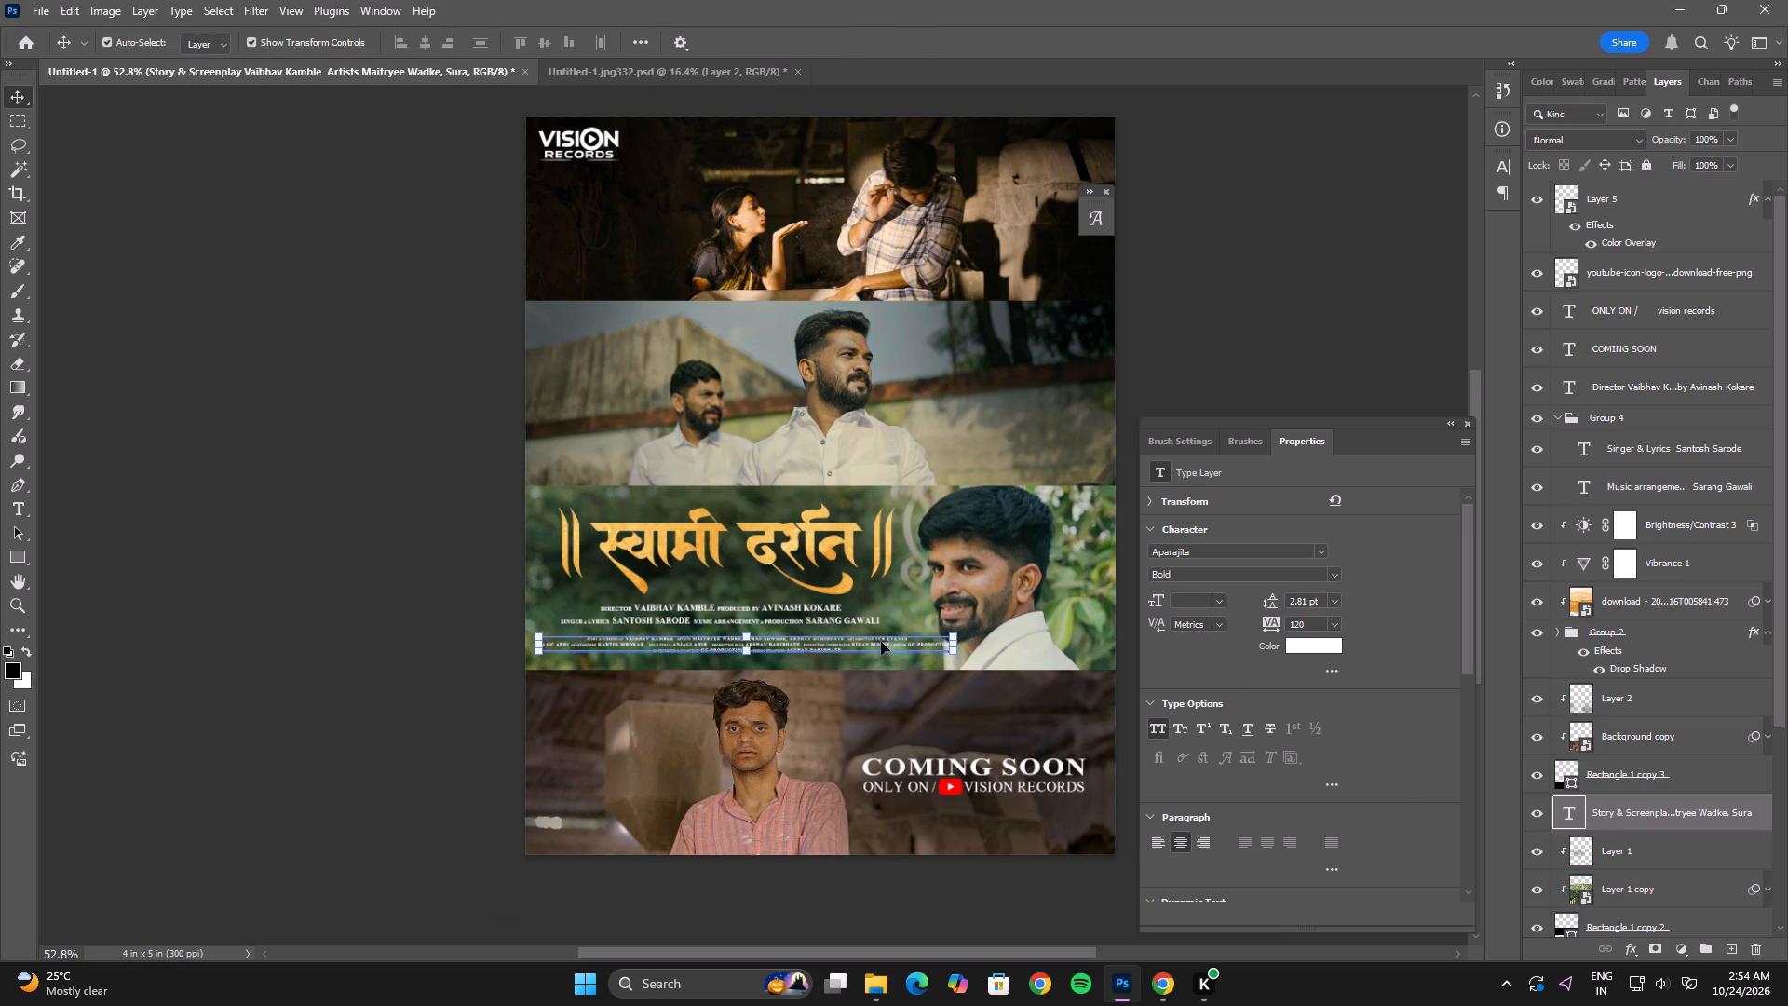
click(545, 40)
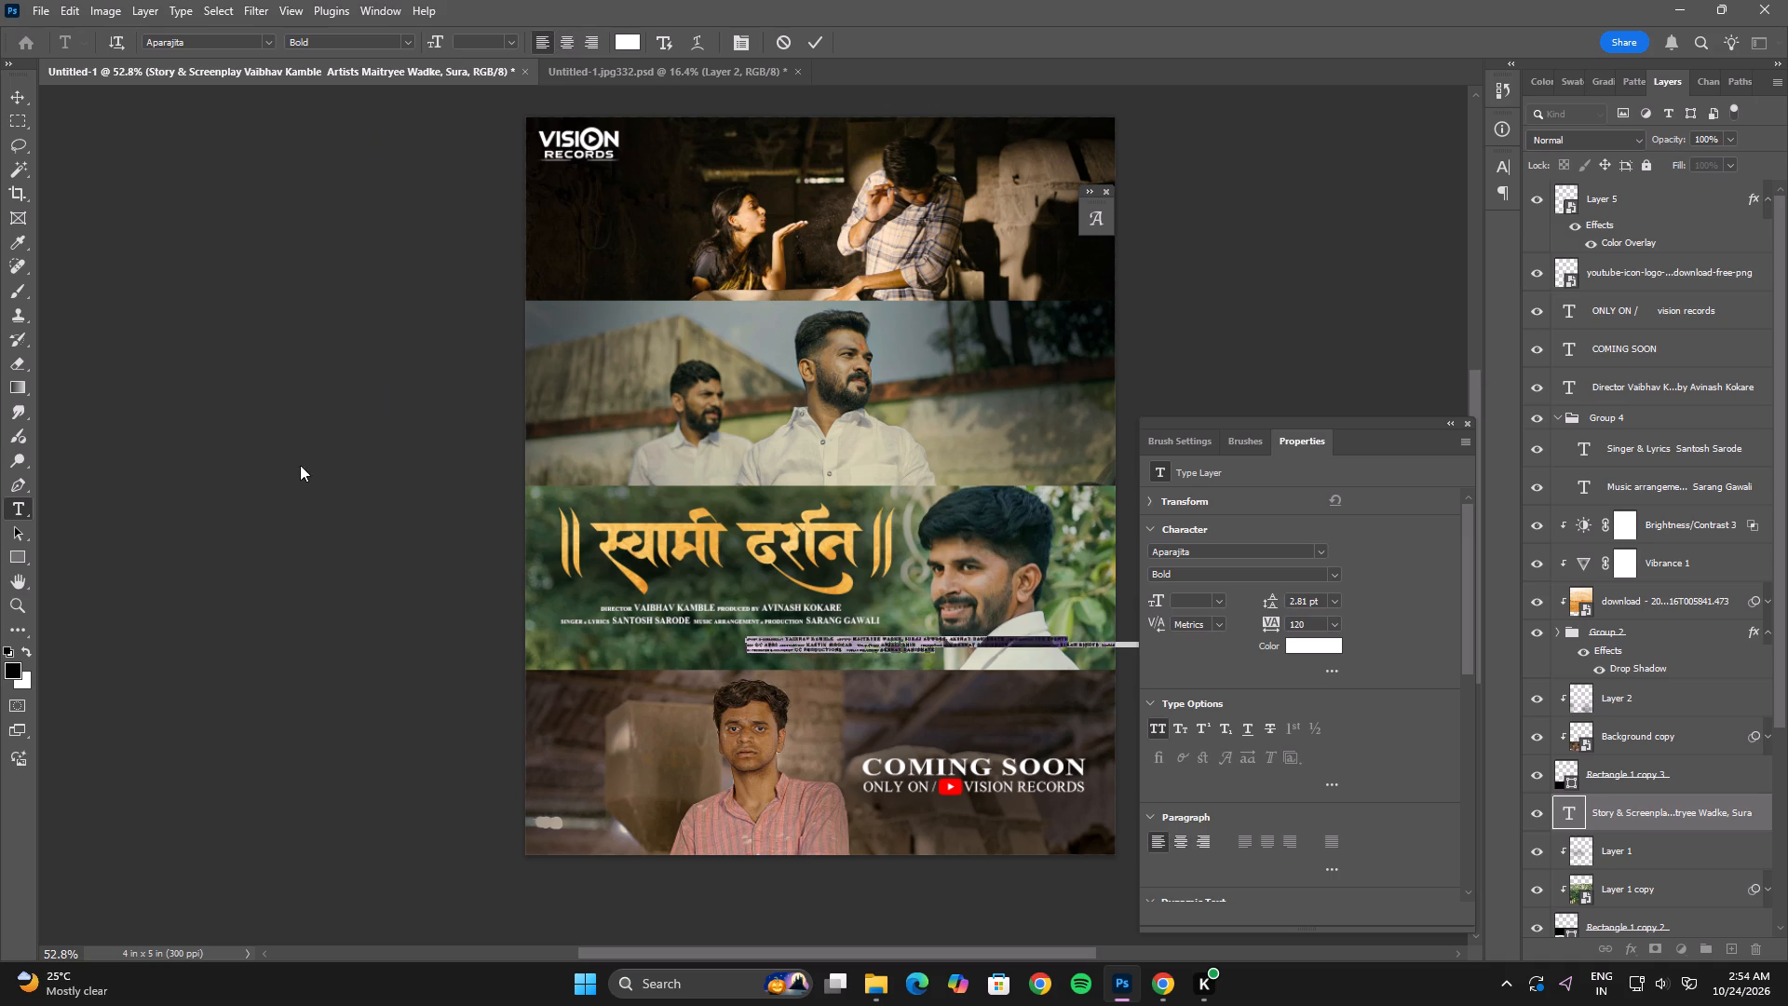
click(300, 465)
click(402, 558)
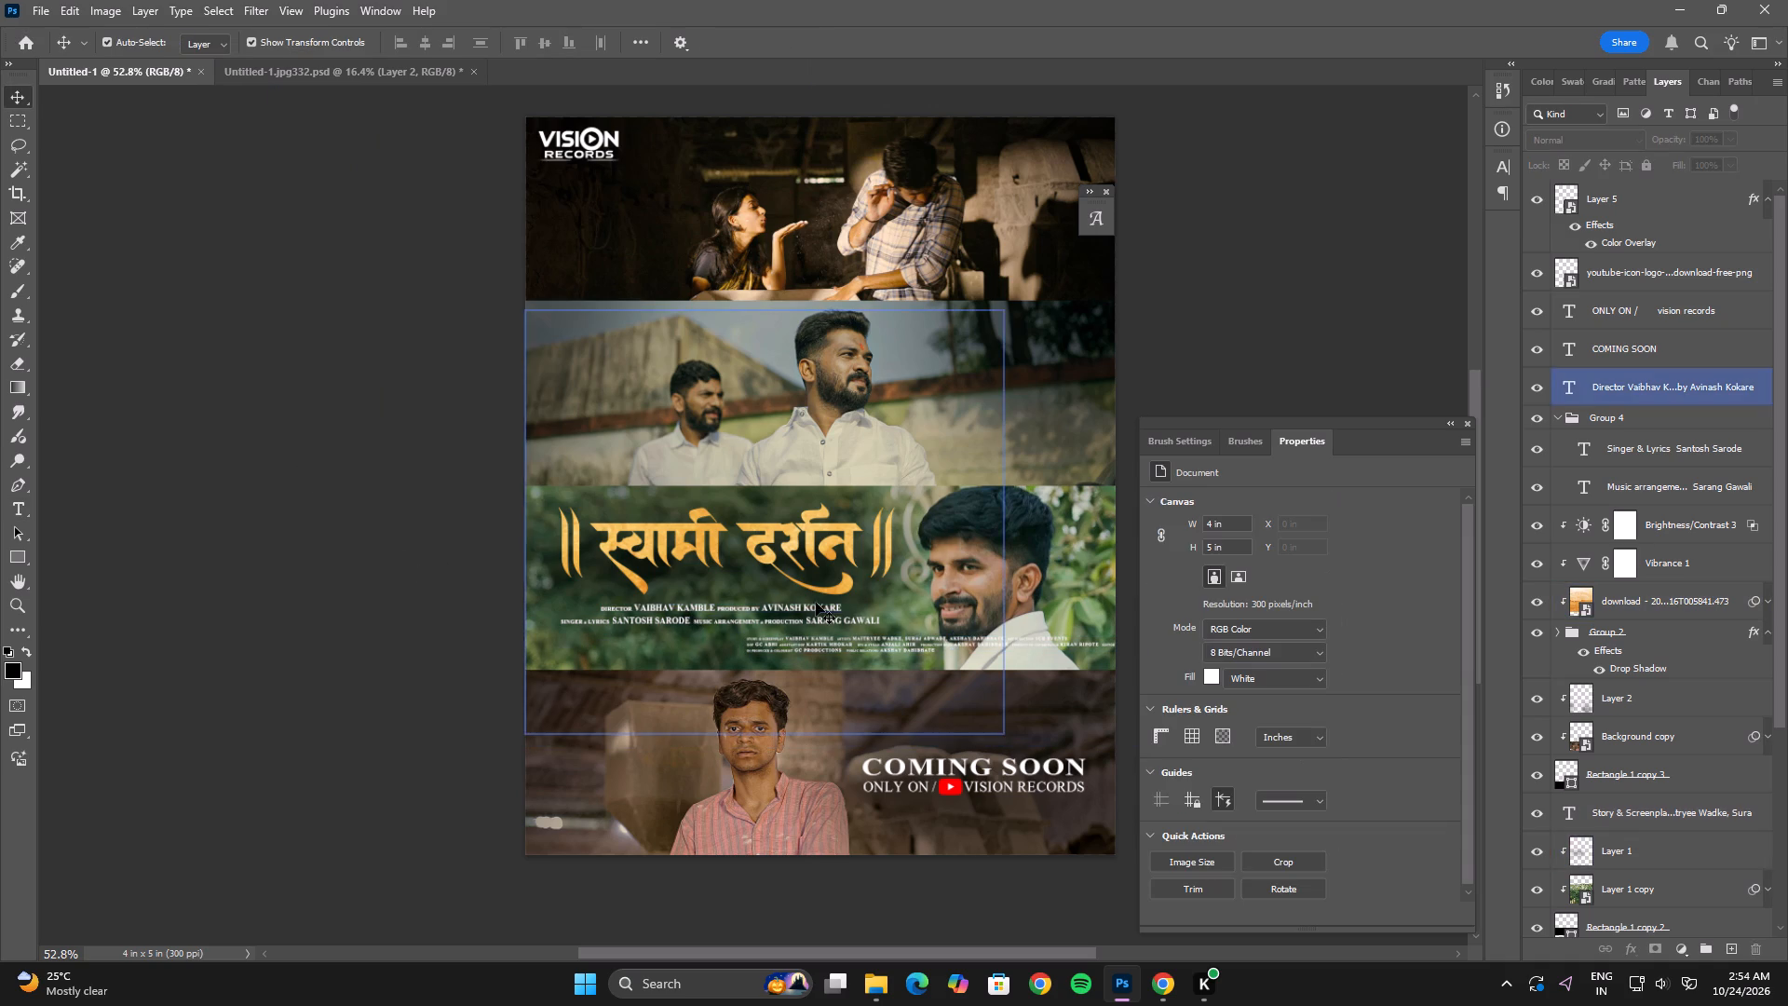
Align the left edges of the director/producer line, Group 4 and the Story & Screenplay credits.
click(765, 606)
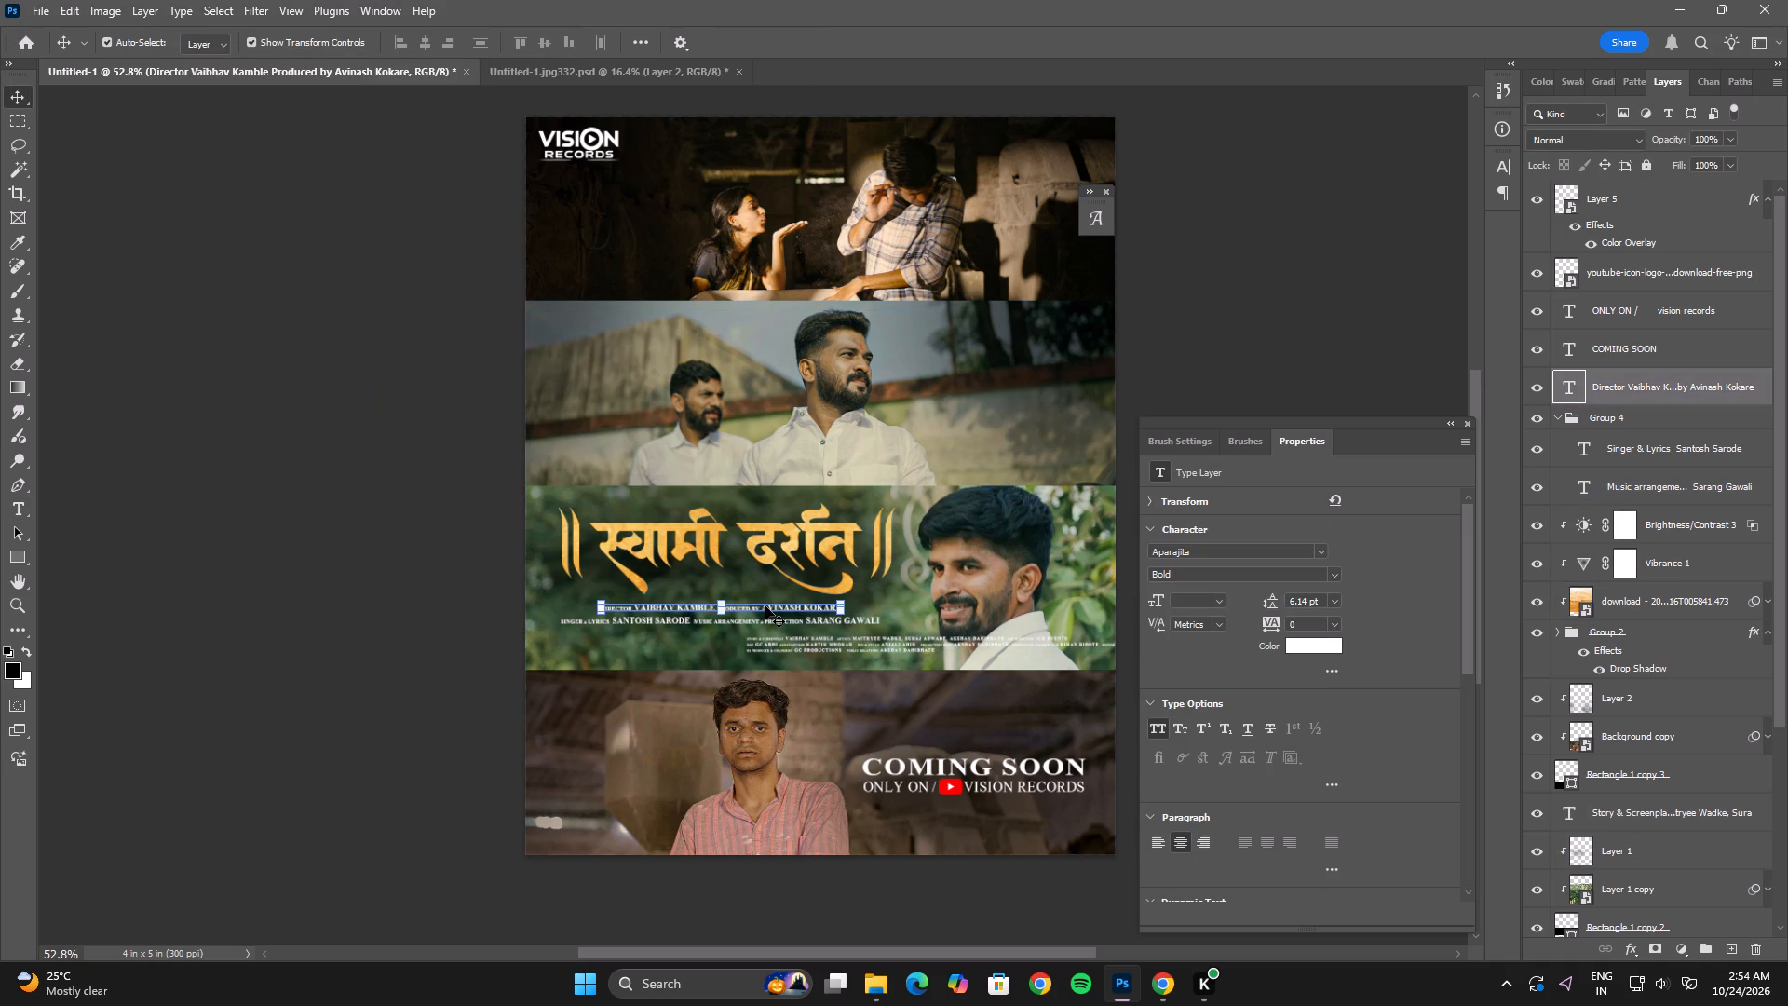
click(1556, 417)
ctrl+click(1631, 423)
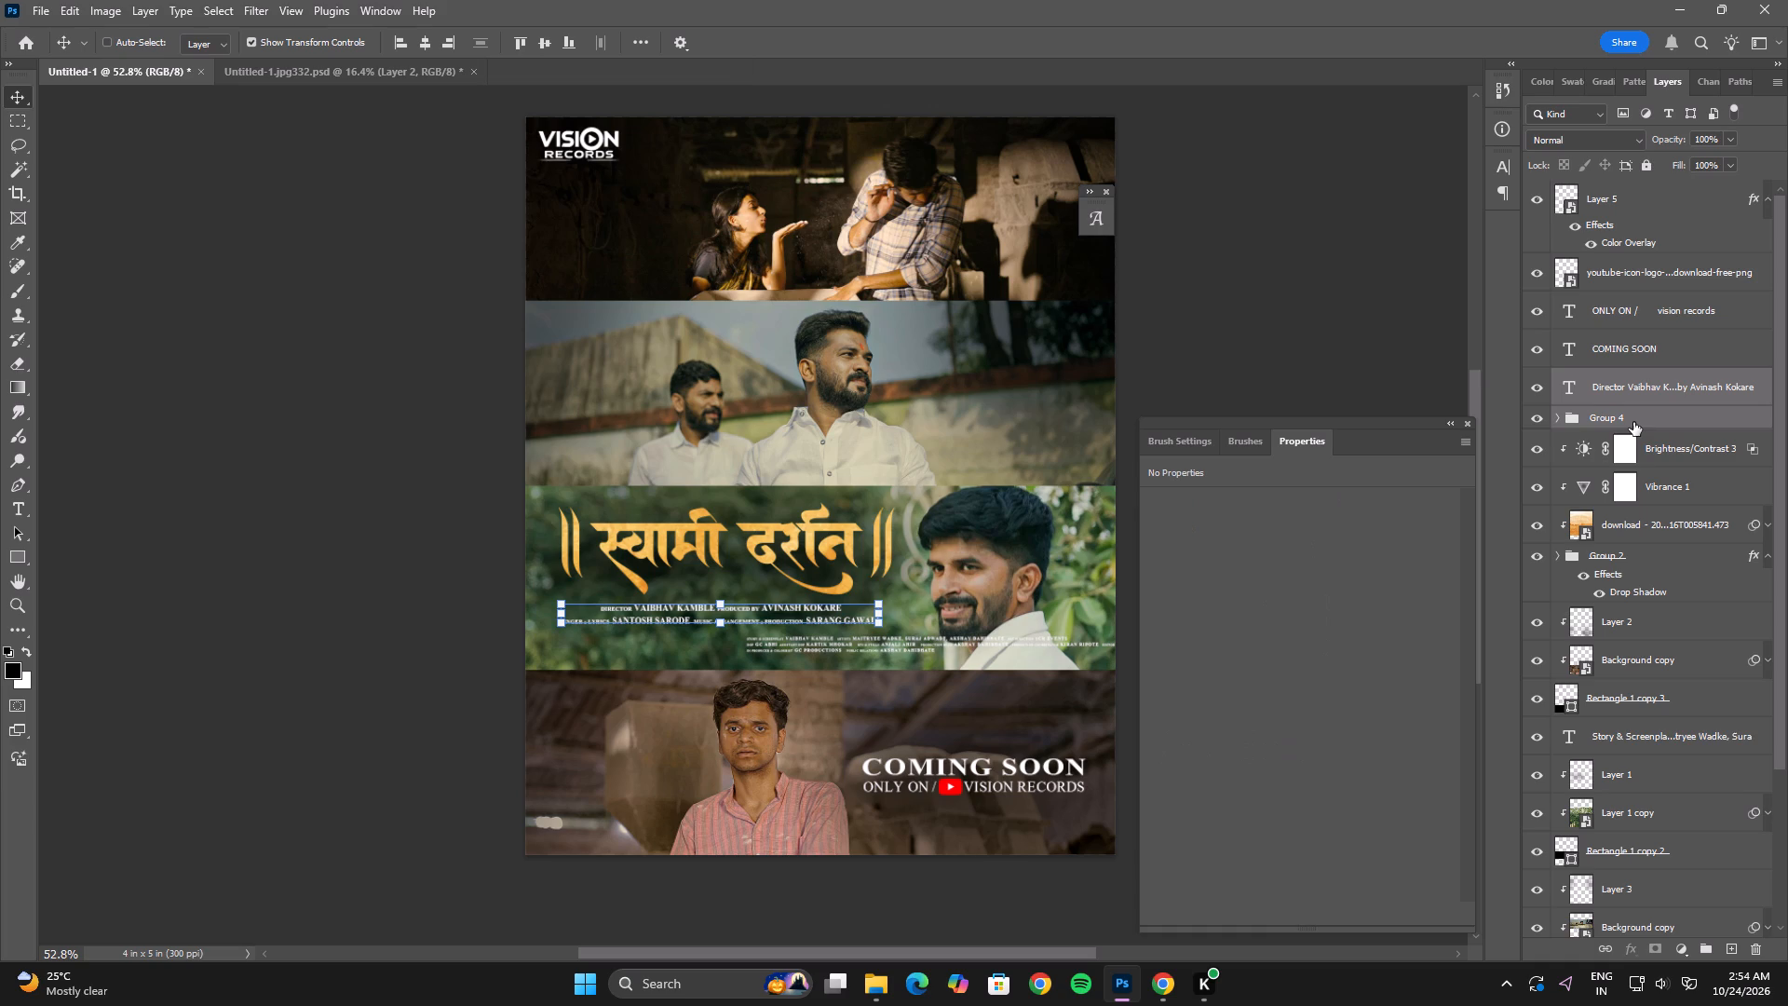
ctrl+click(1638, 739)
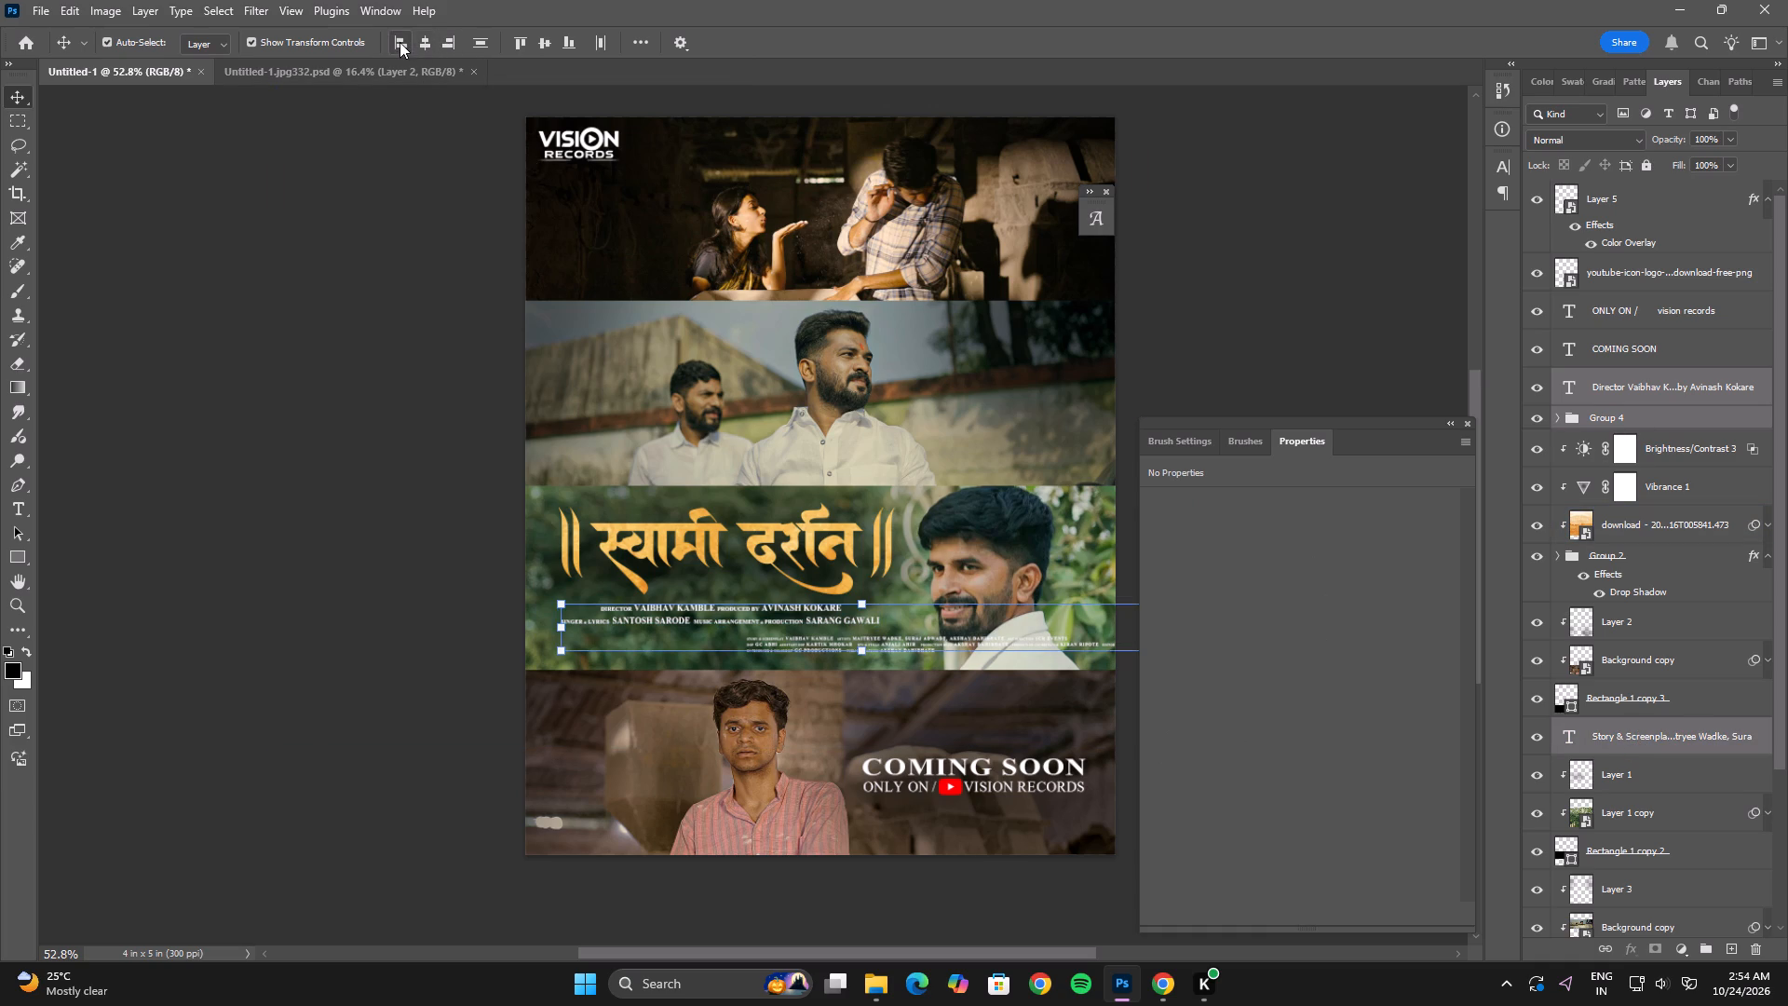
click(398, 42)
click(104, 558)
Move the Story & Screenplay credits up so they sit closer beneath the singer and music credit line.
alt+scroll(589, 665, up, 2)
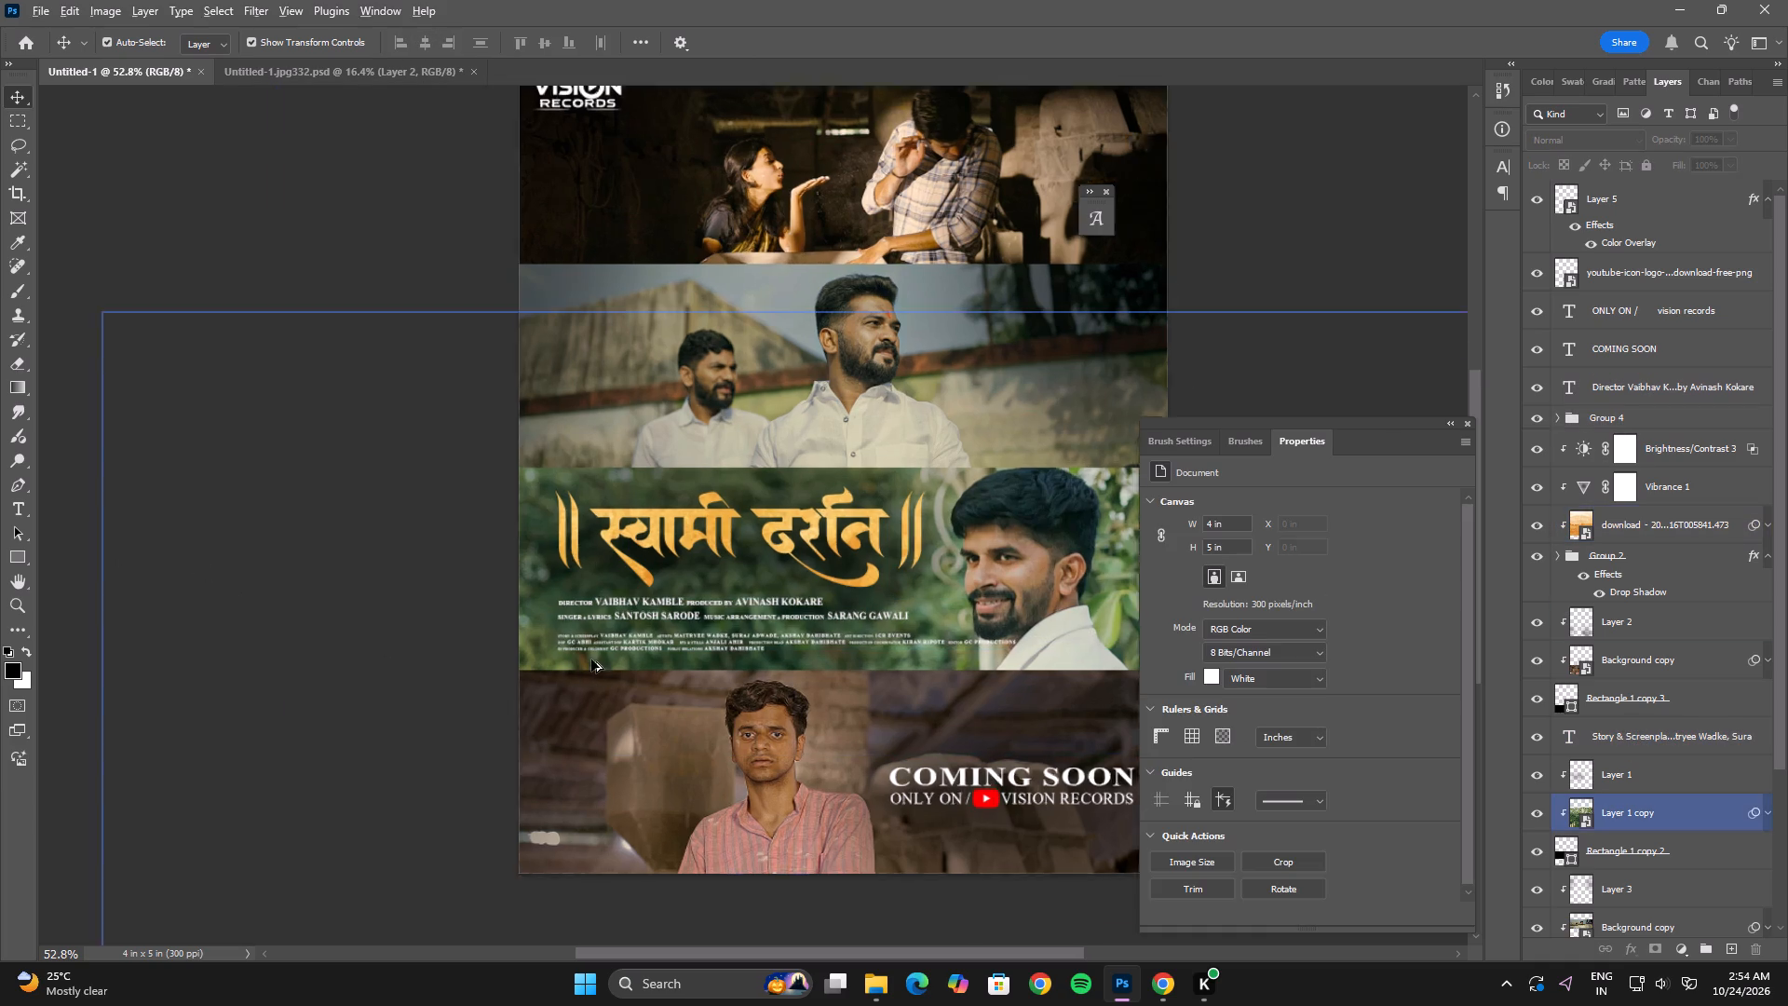
alt+scroll(591, 659, up, 2)
click(653, 633)
shift+drag(671, 637, 670, 626)
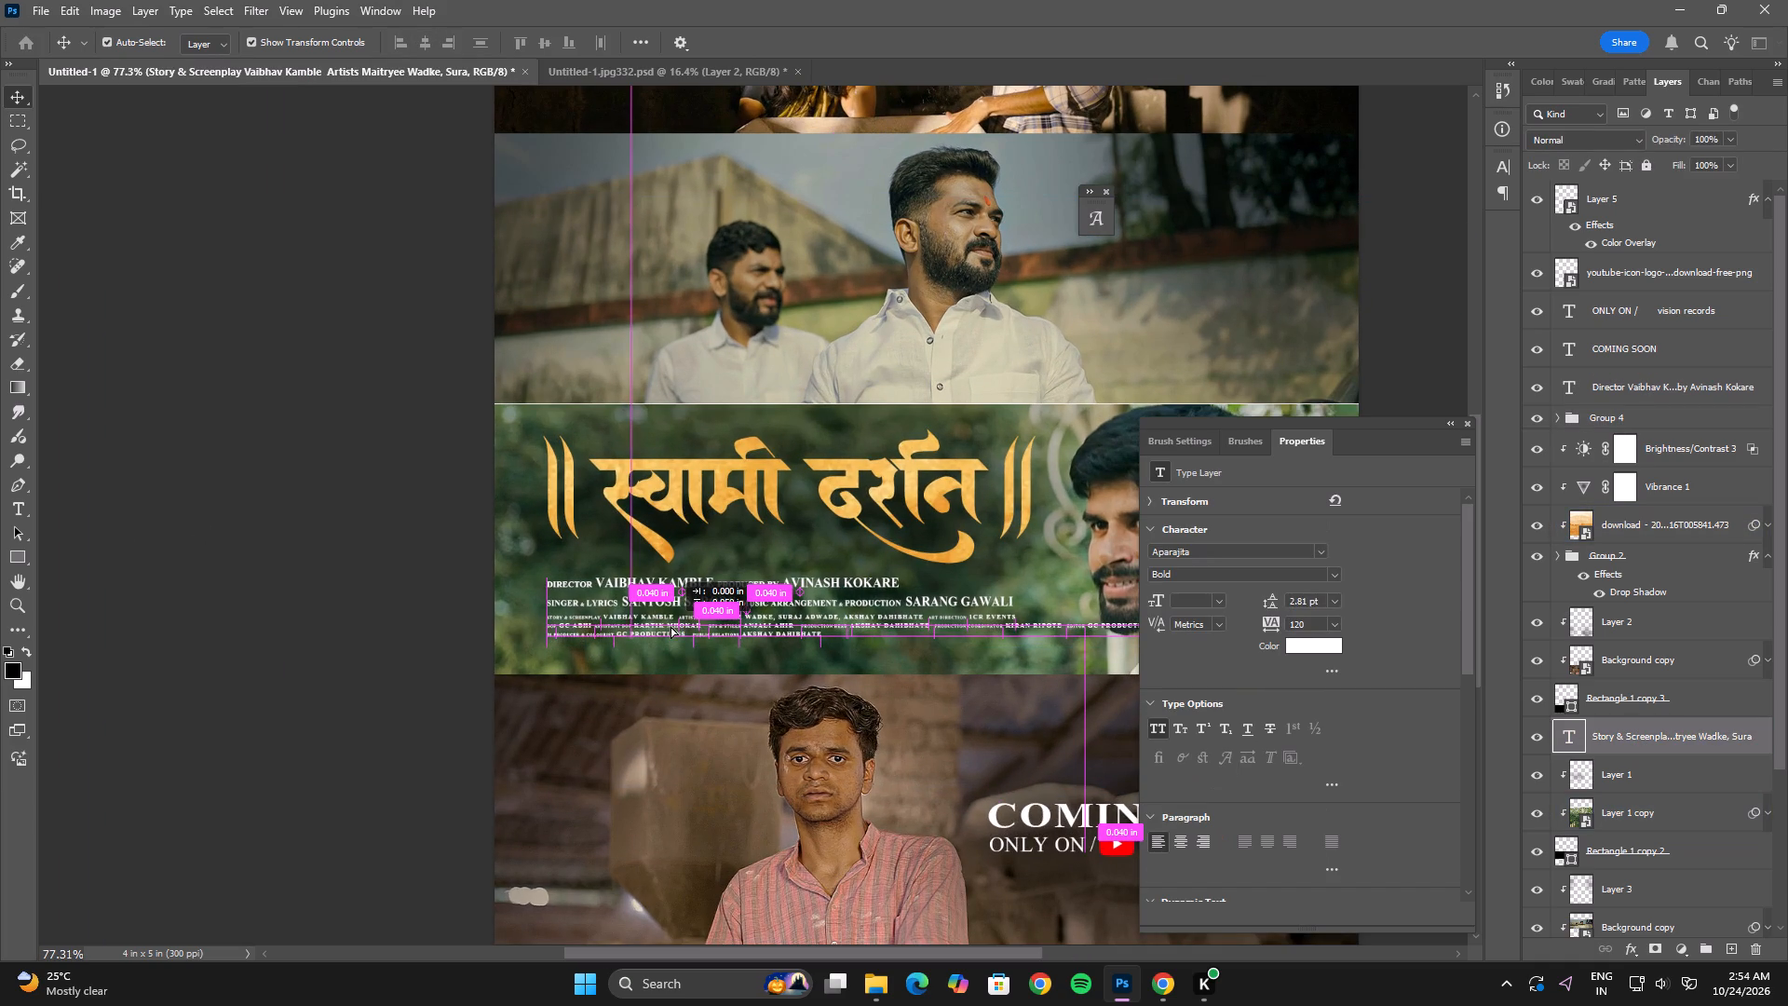
shift+drag(670, 626, 669, 628)
Enlarge the Story & Screenplay credits block to about 3.5 in wide, keeping its left edge aligned with the lines above.
key(space)
key(space)
key(space)
key(space)
key(space)
key(space)
key(space)
key(space)
drag(868, 659, 535, 661)
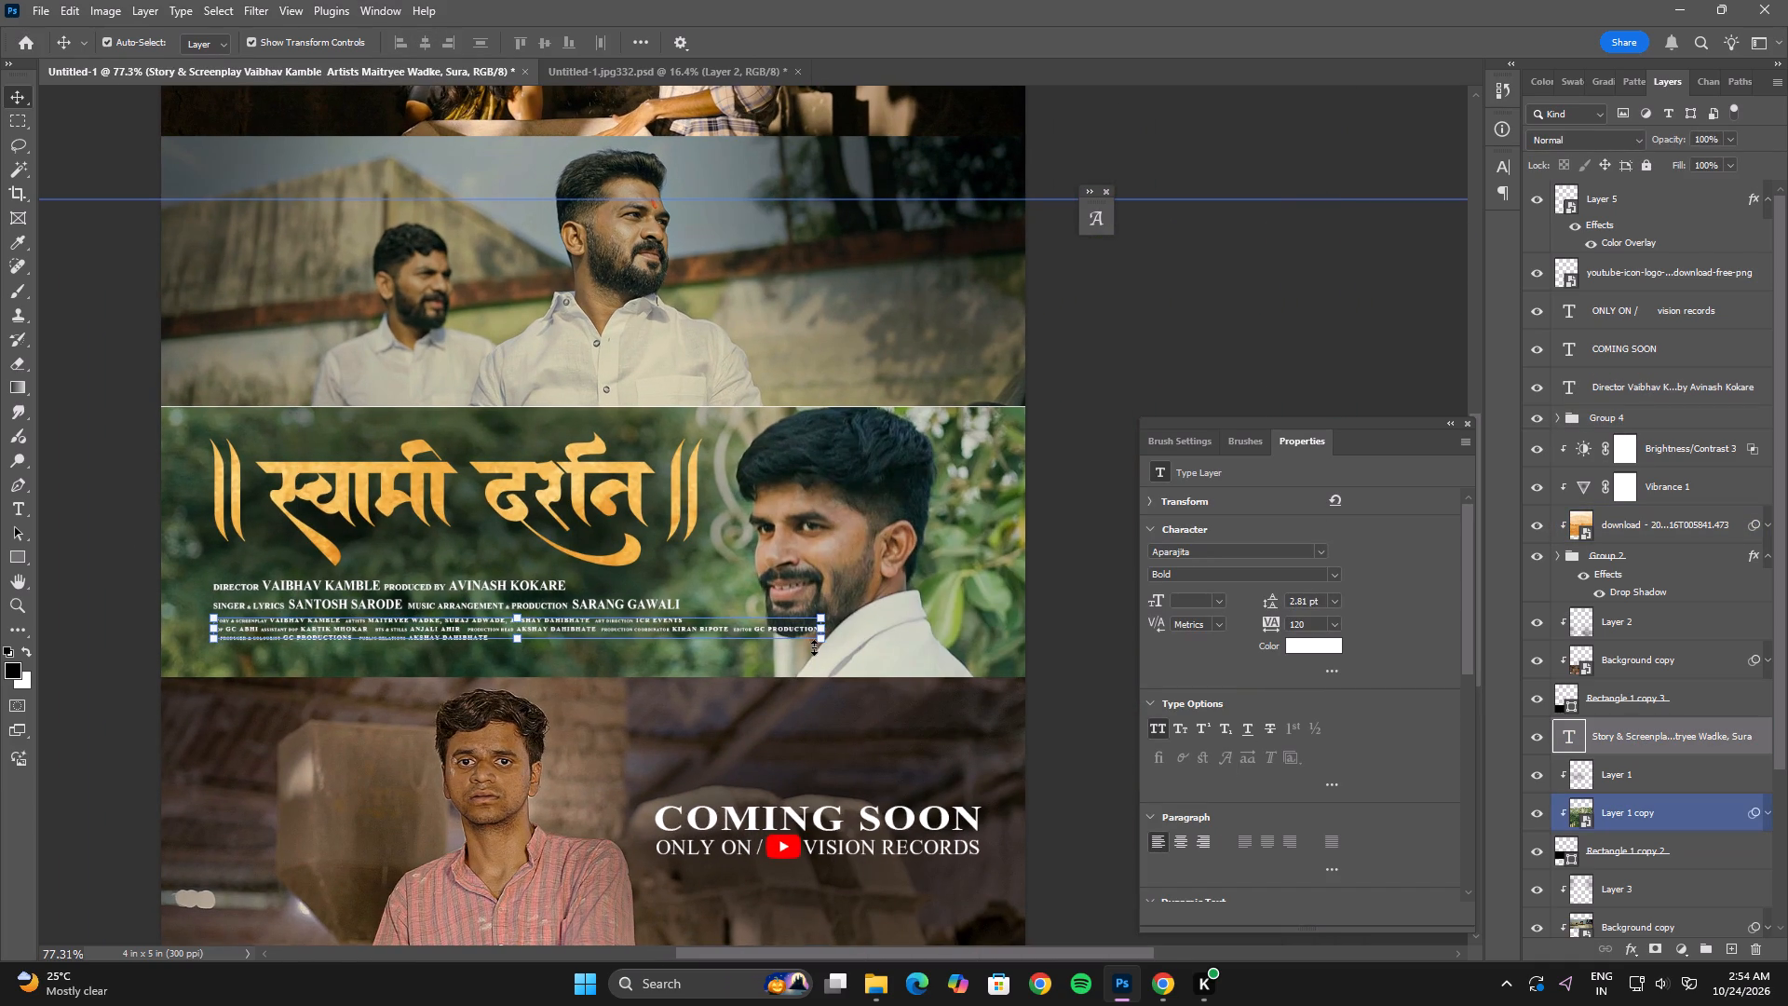
click(822, 645)
drag(828, 642, 973, 688)
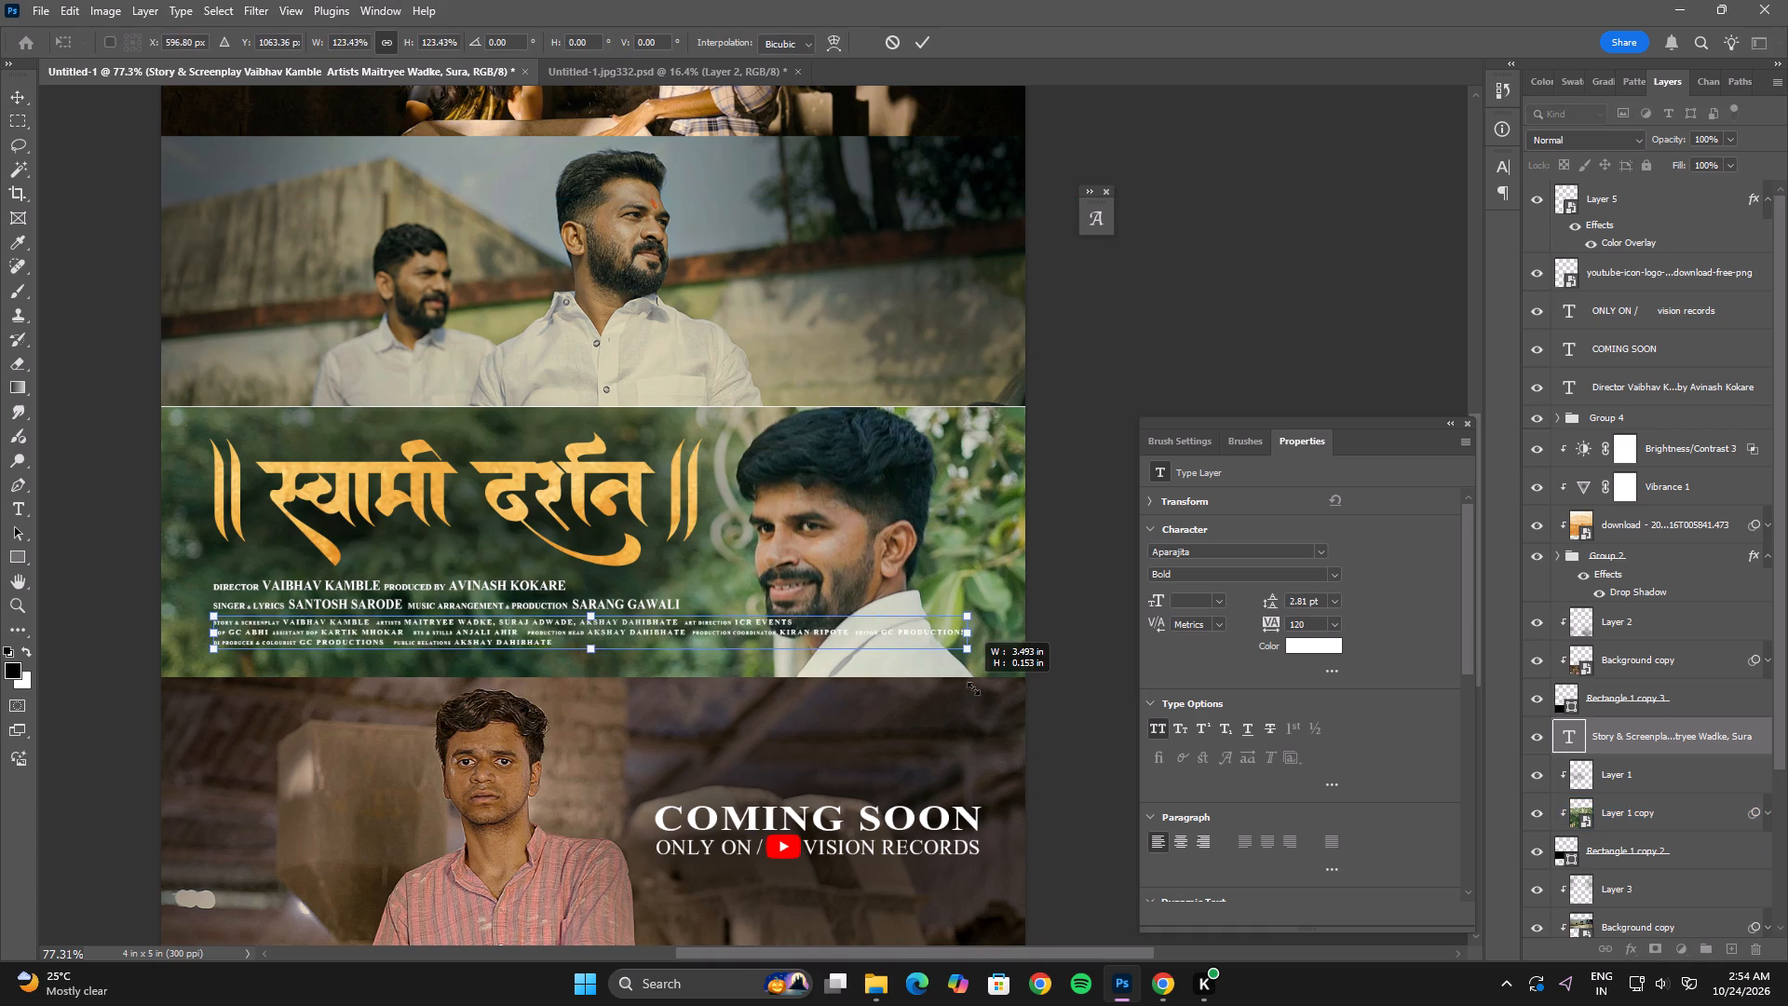
drag(973, 688, 975, 691)
double_click(795, 646)
click(628, 741)
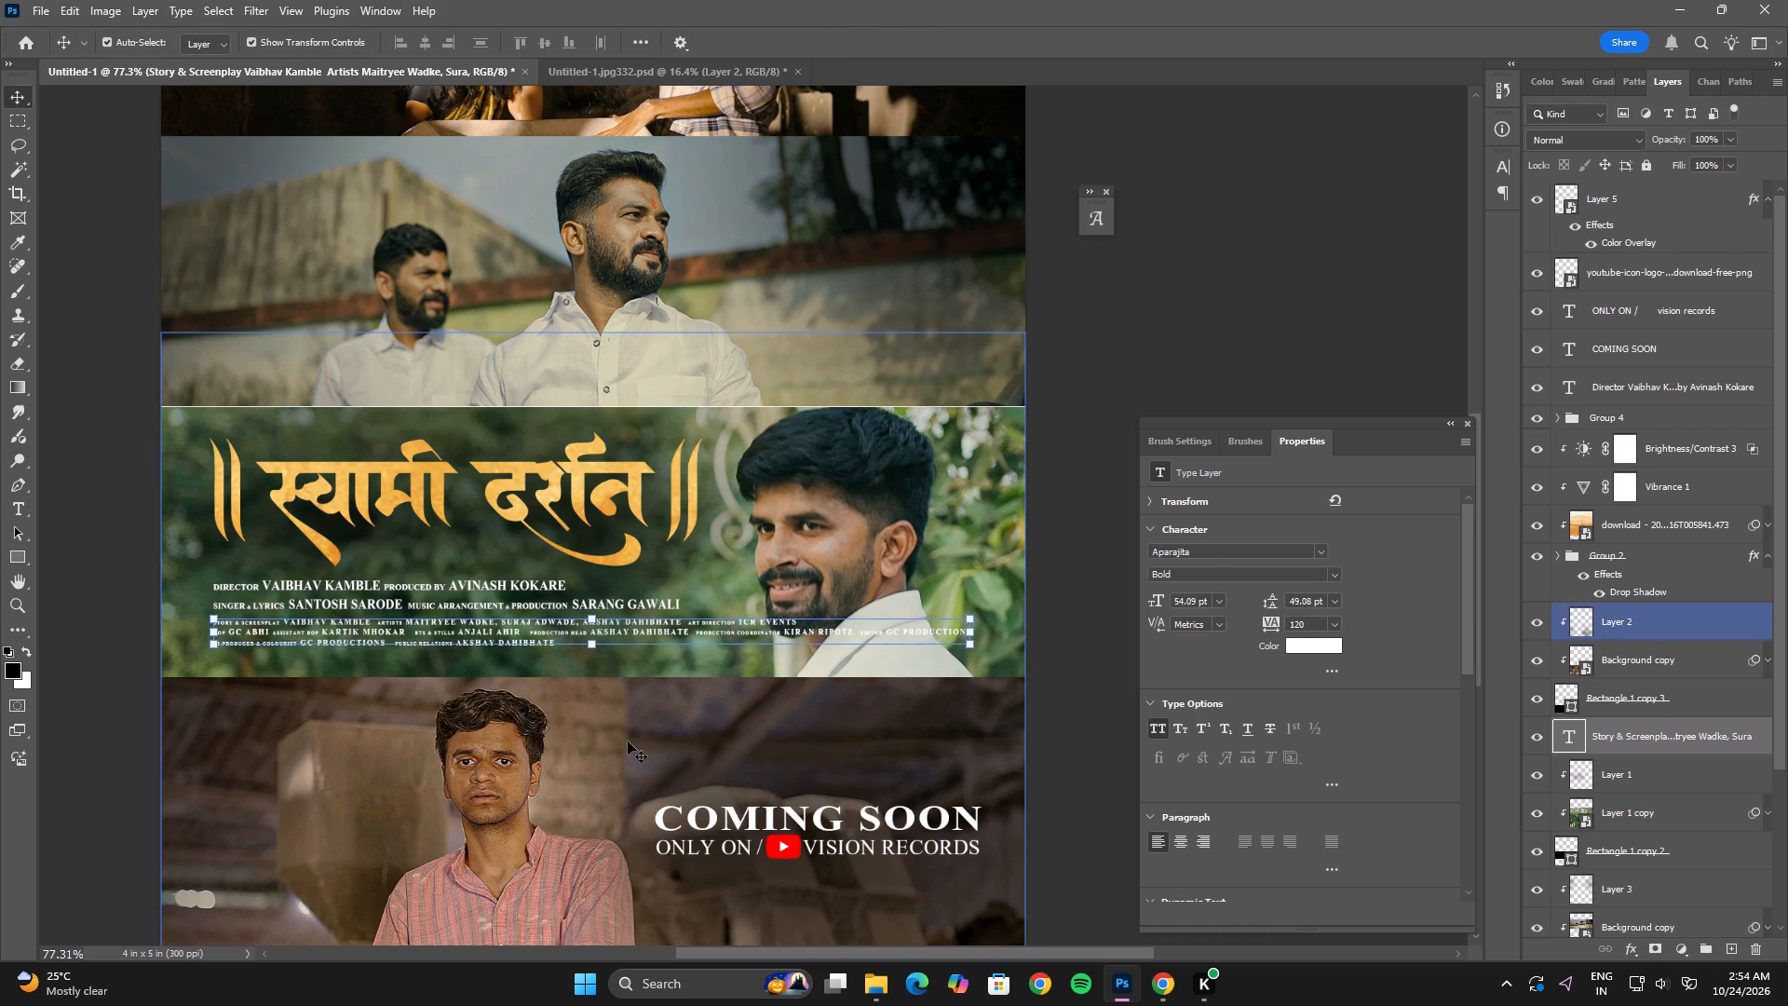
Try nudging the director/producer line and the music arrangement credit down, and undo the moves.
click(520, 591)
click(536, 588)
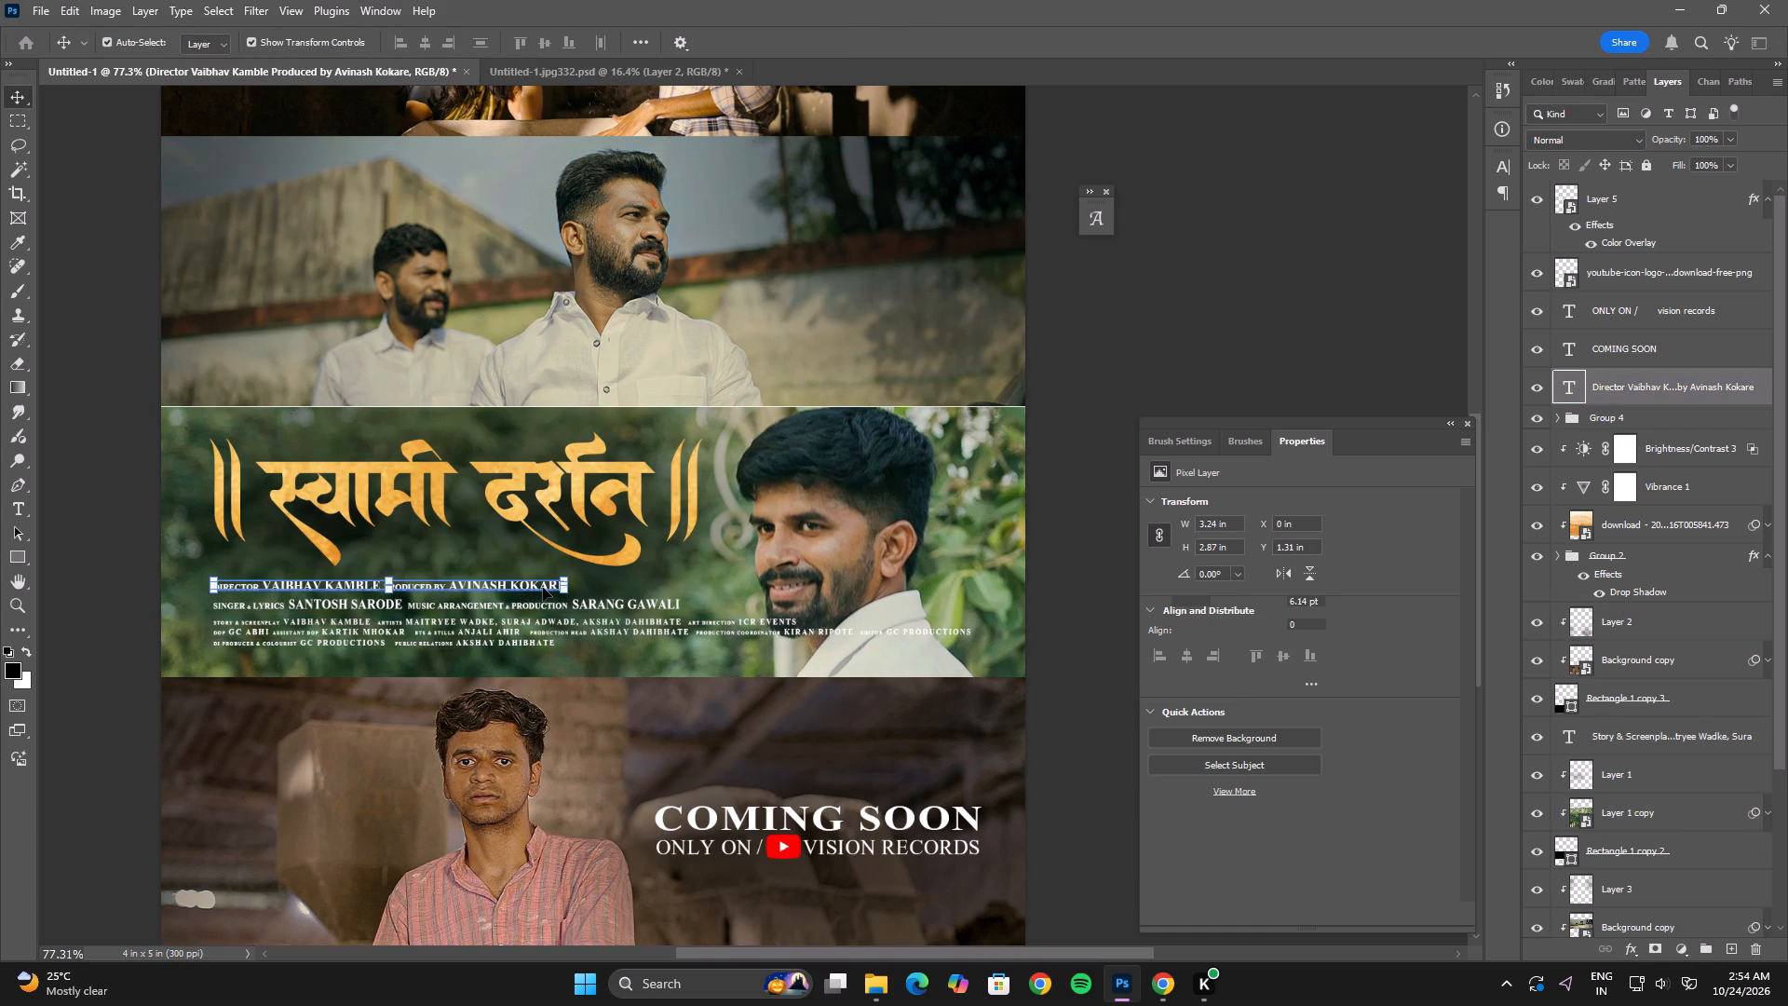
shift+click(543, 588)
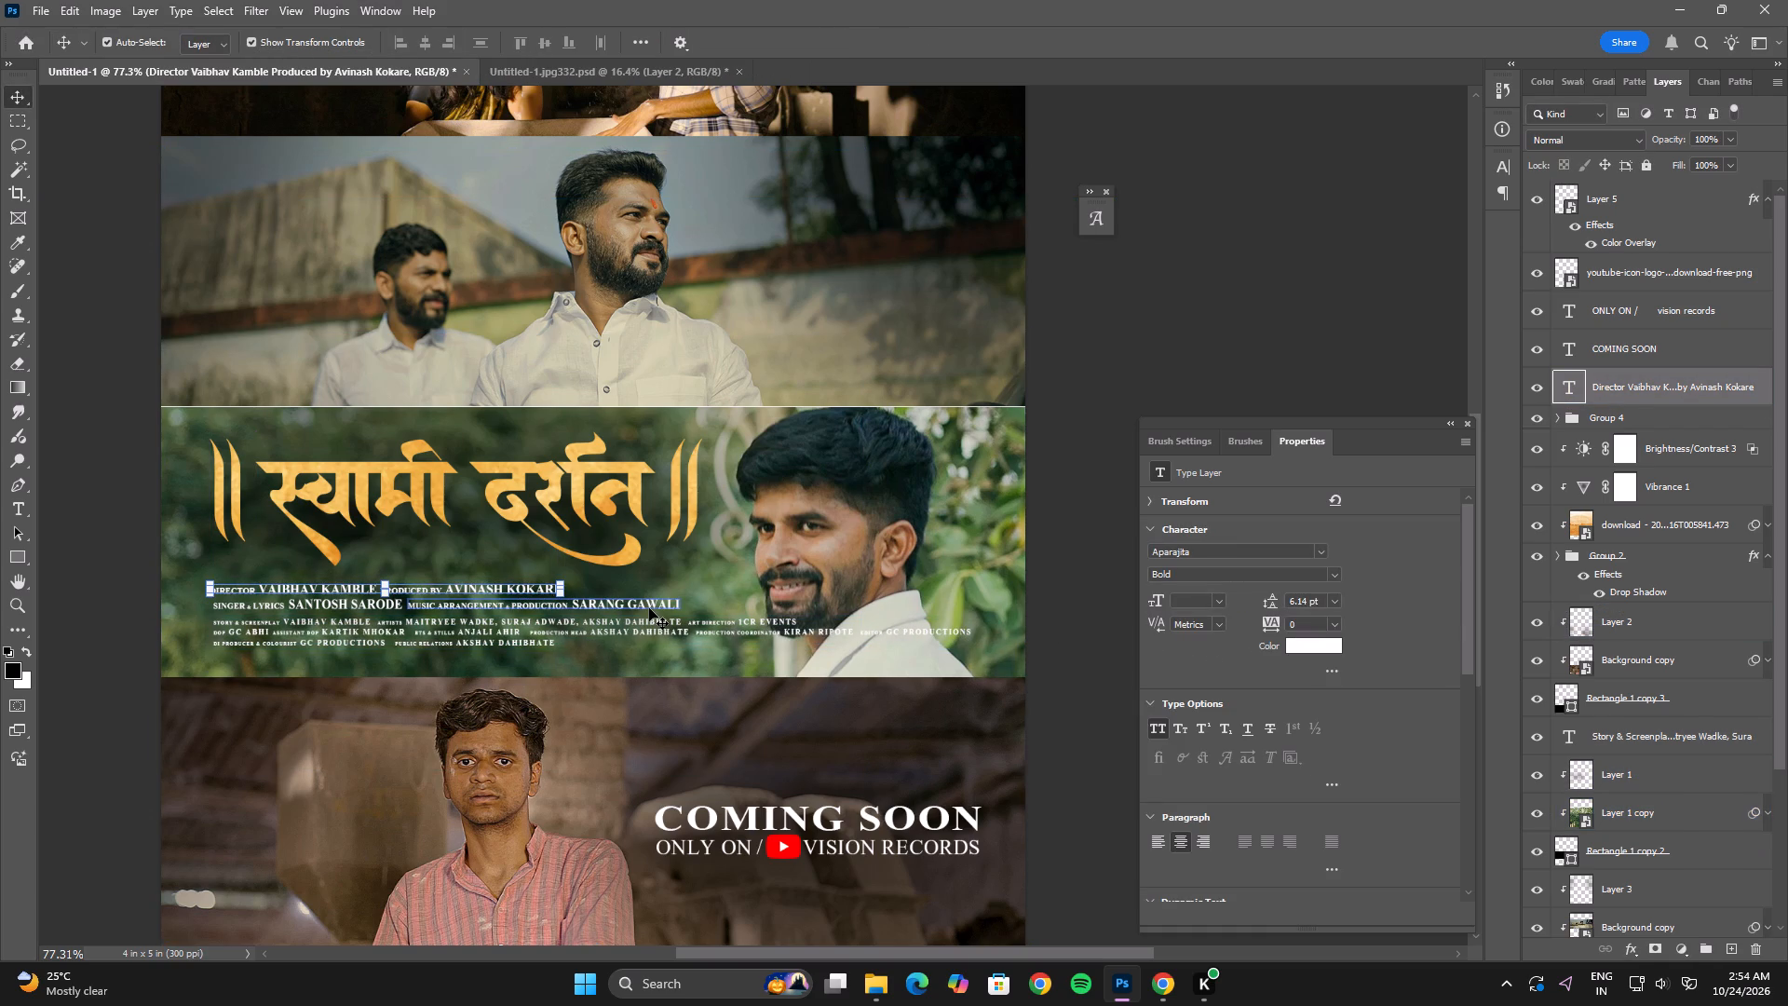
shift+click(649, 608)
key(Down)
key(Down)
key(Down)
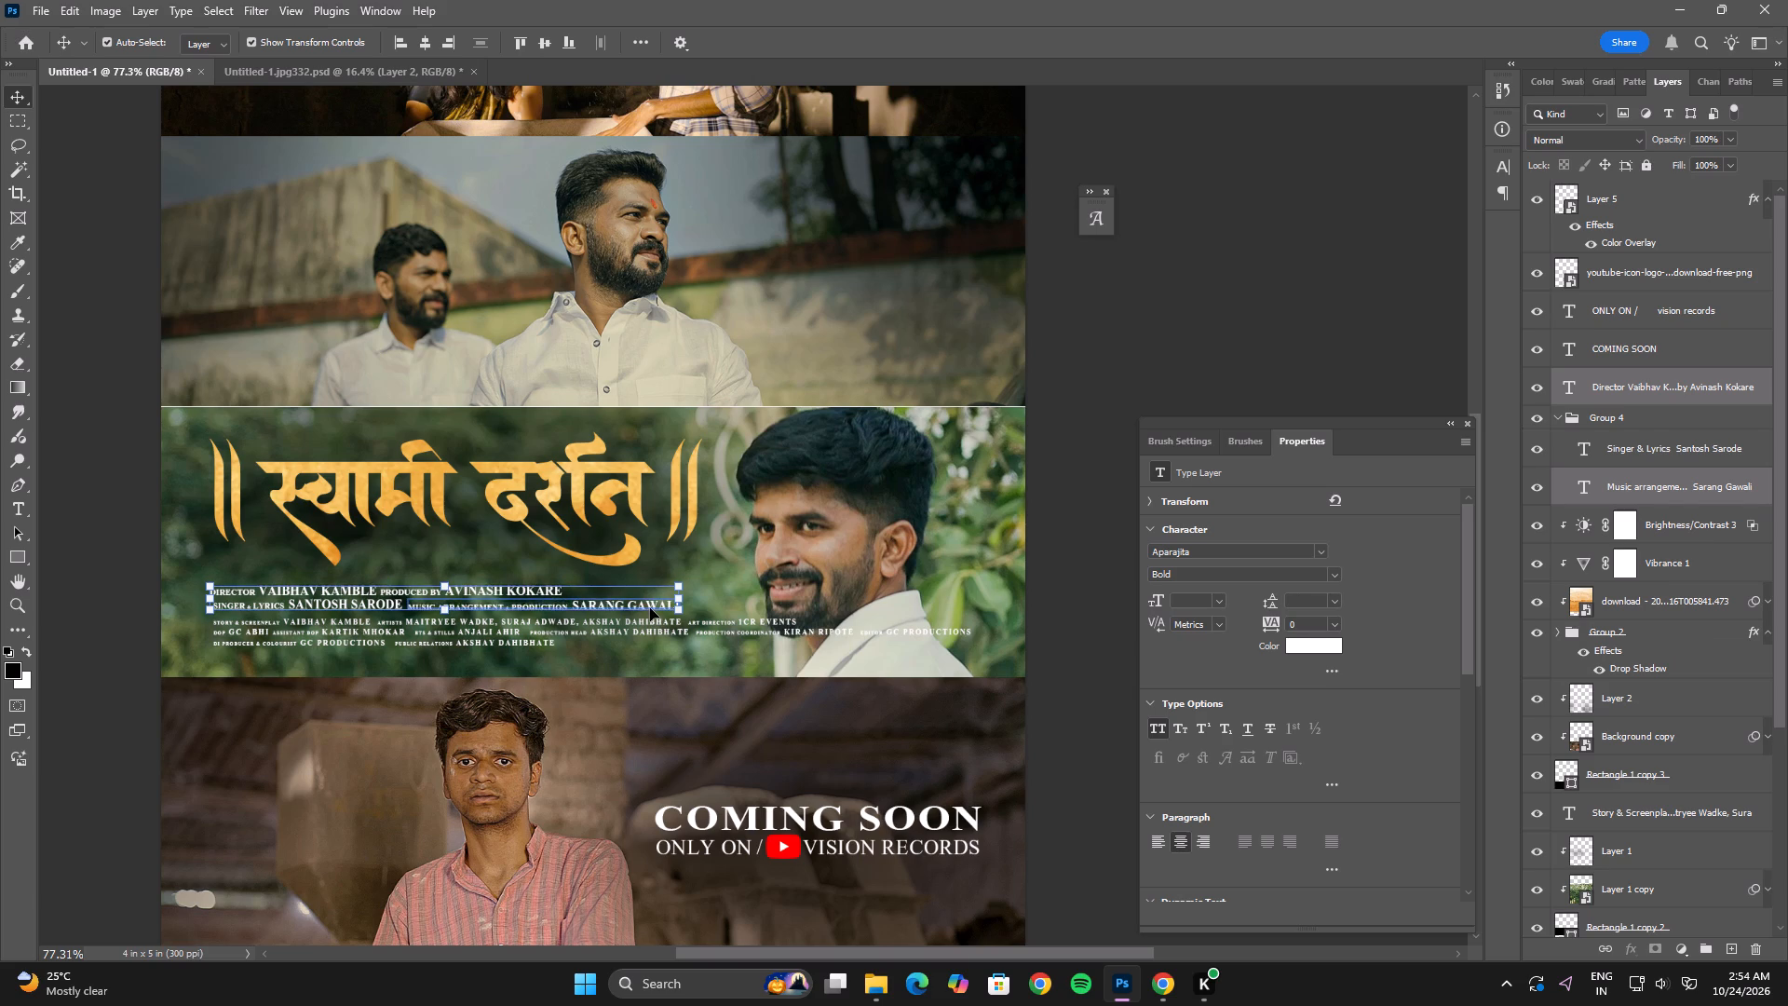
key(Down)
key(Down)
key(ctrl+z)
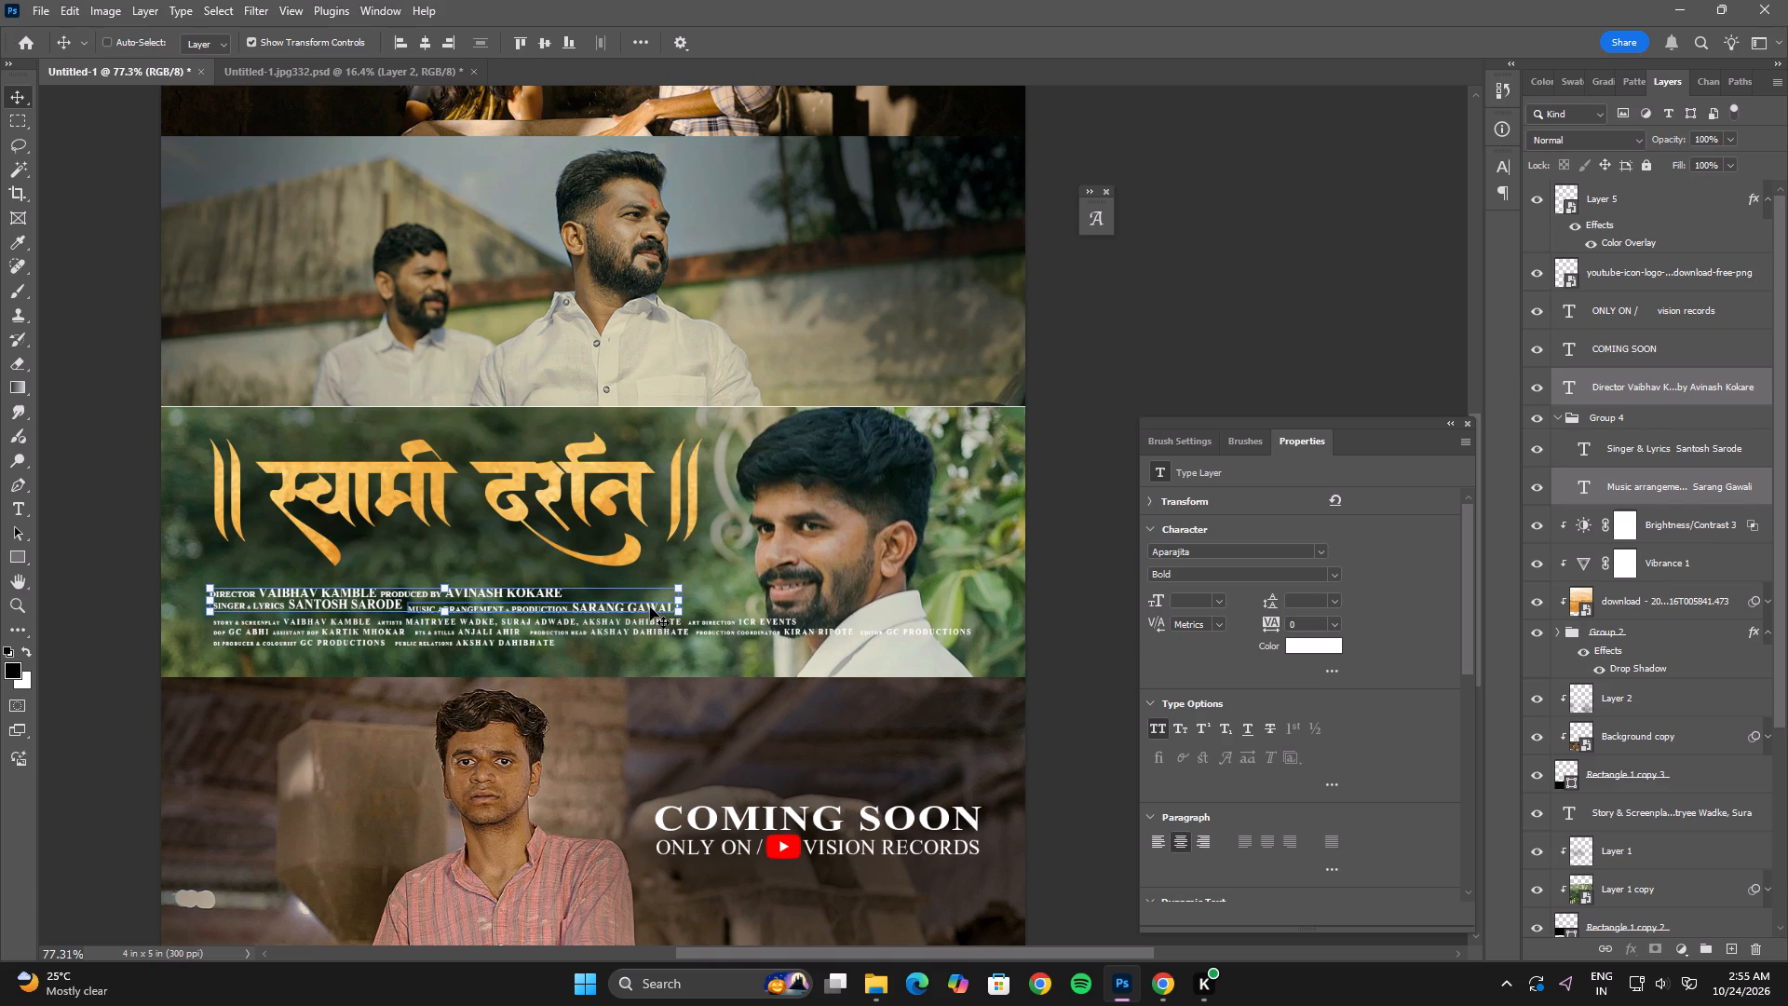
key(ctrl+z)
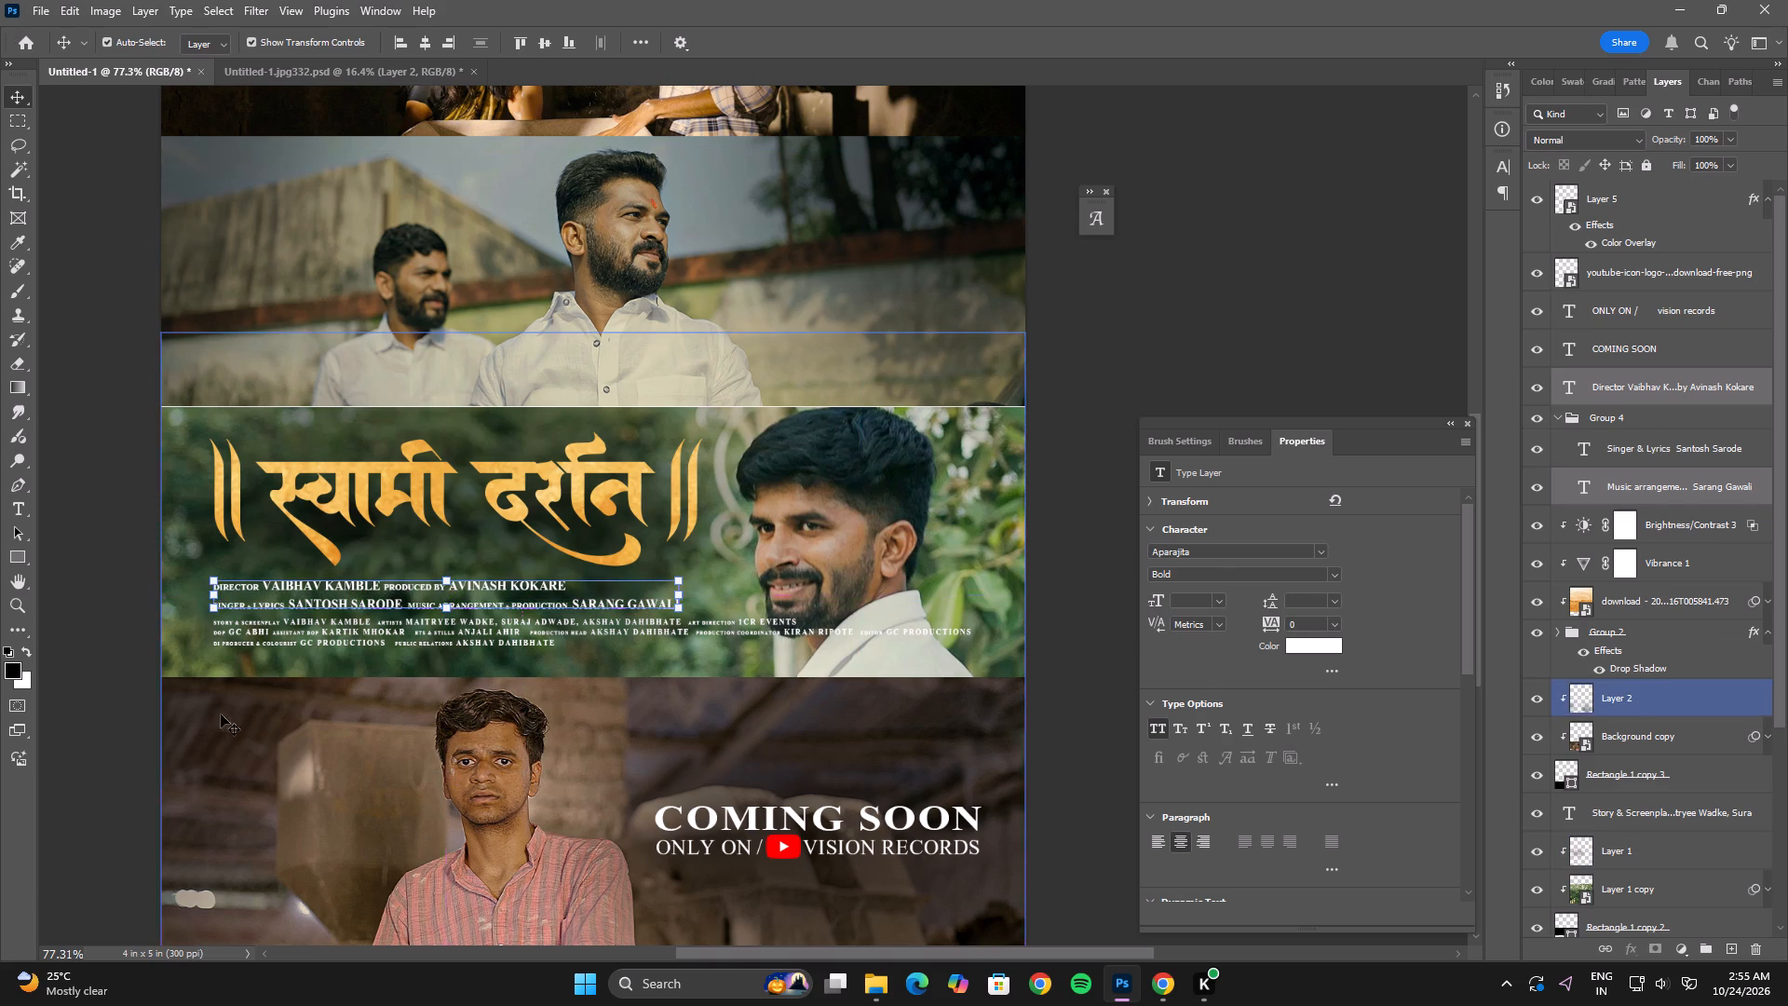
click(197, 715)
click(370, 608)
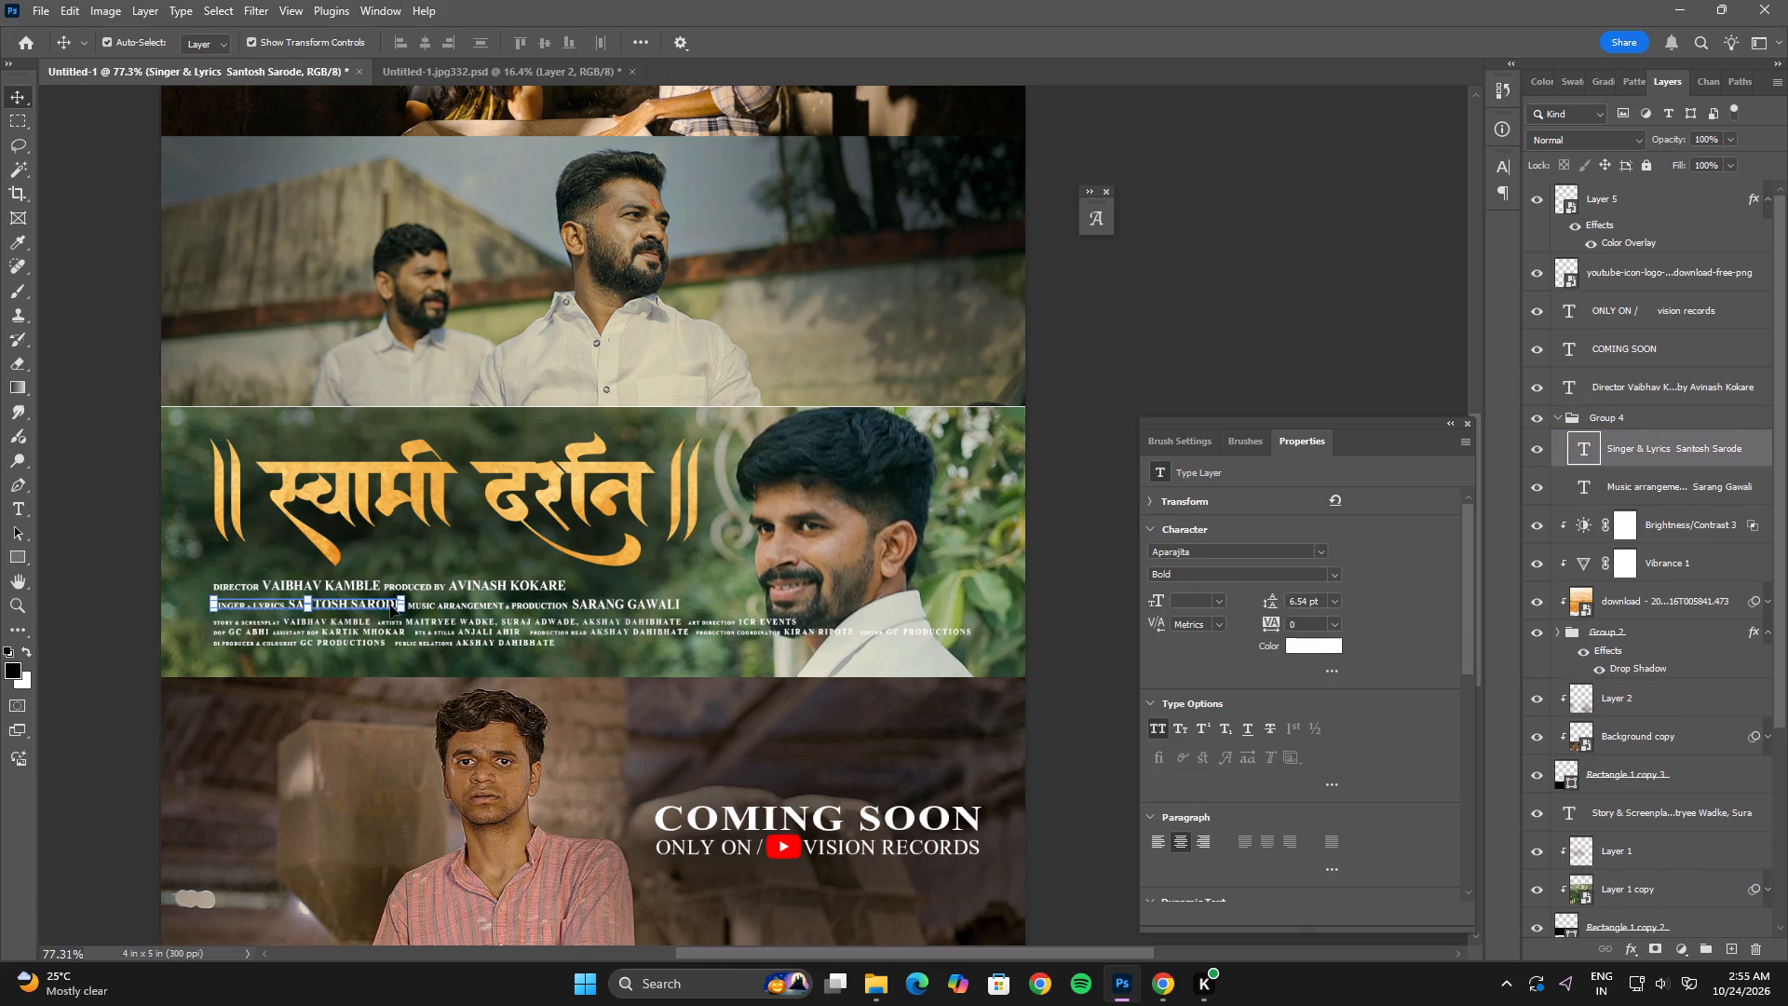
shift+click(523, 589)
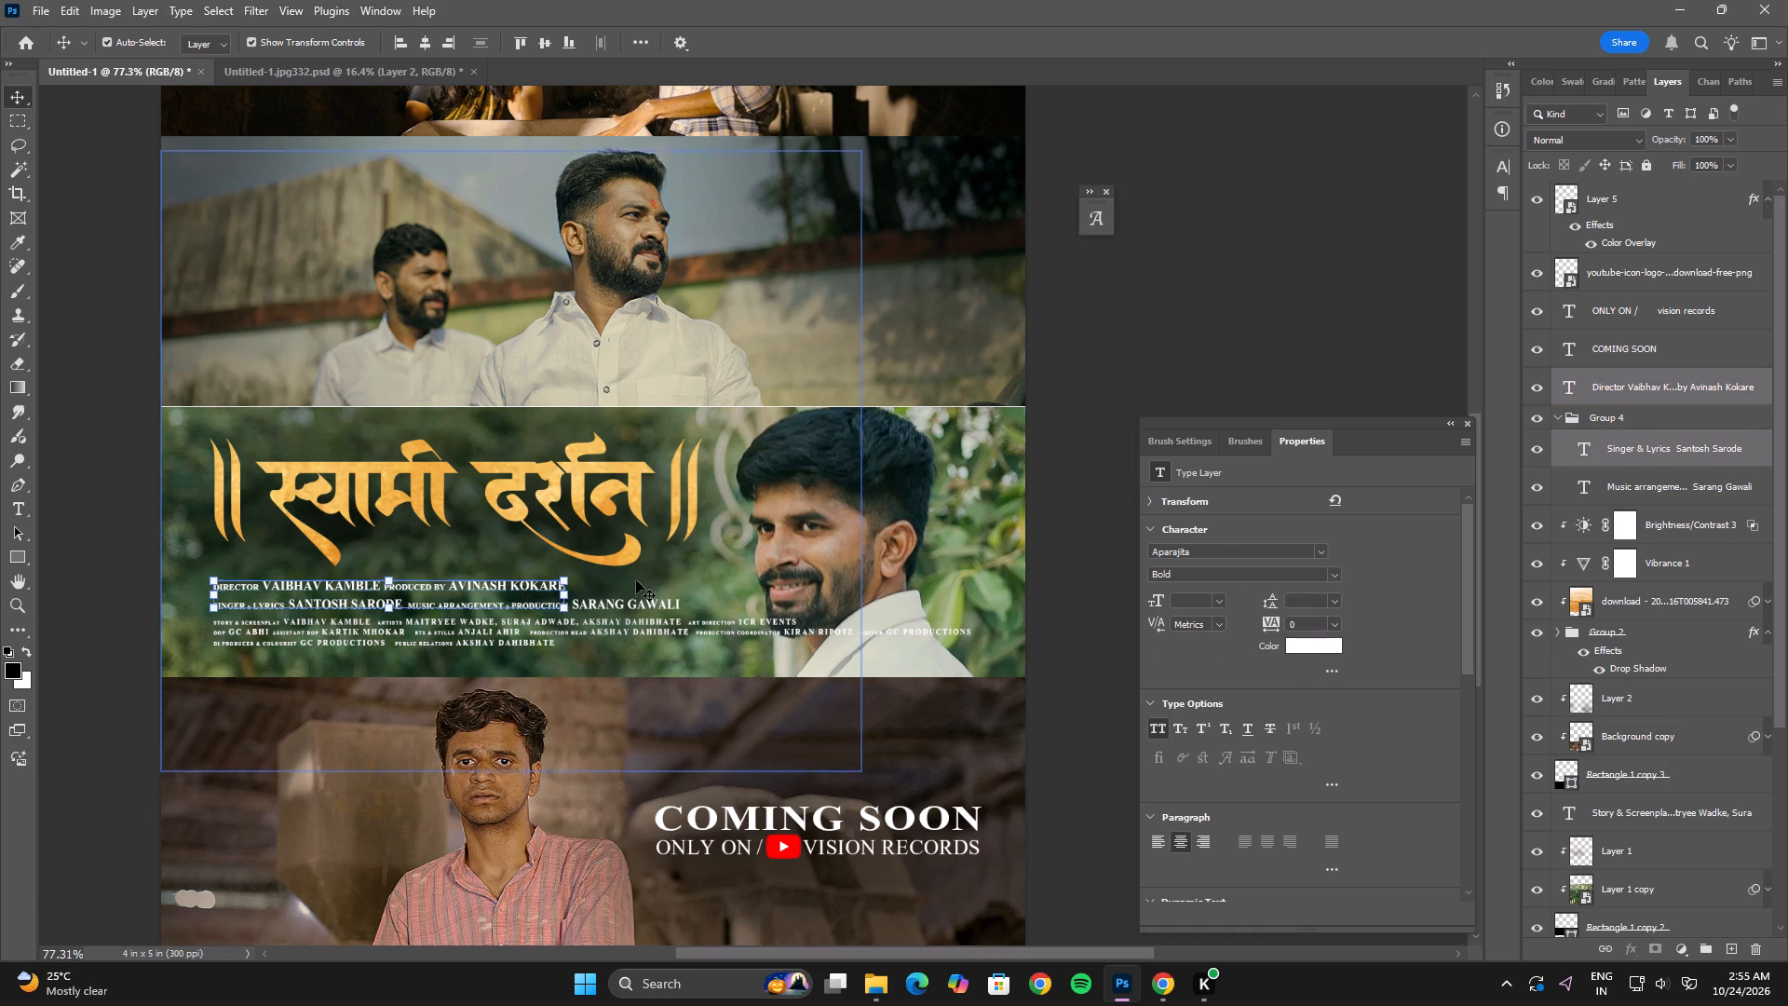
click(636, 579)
Nudge the director/producer, singer/lyrics and music arrangement credits down together, slightly closer to the Story & Screenplay block.
click(434, 588)
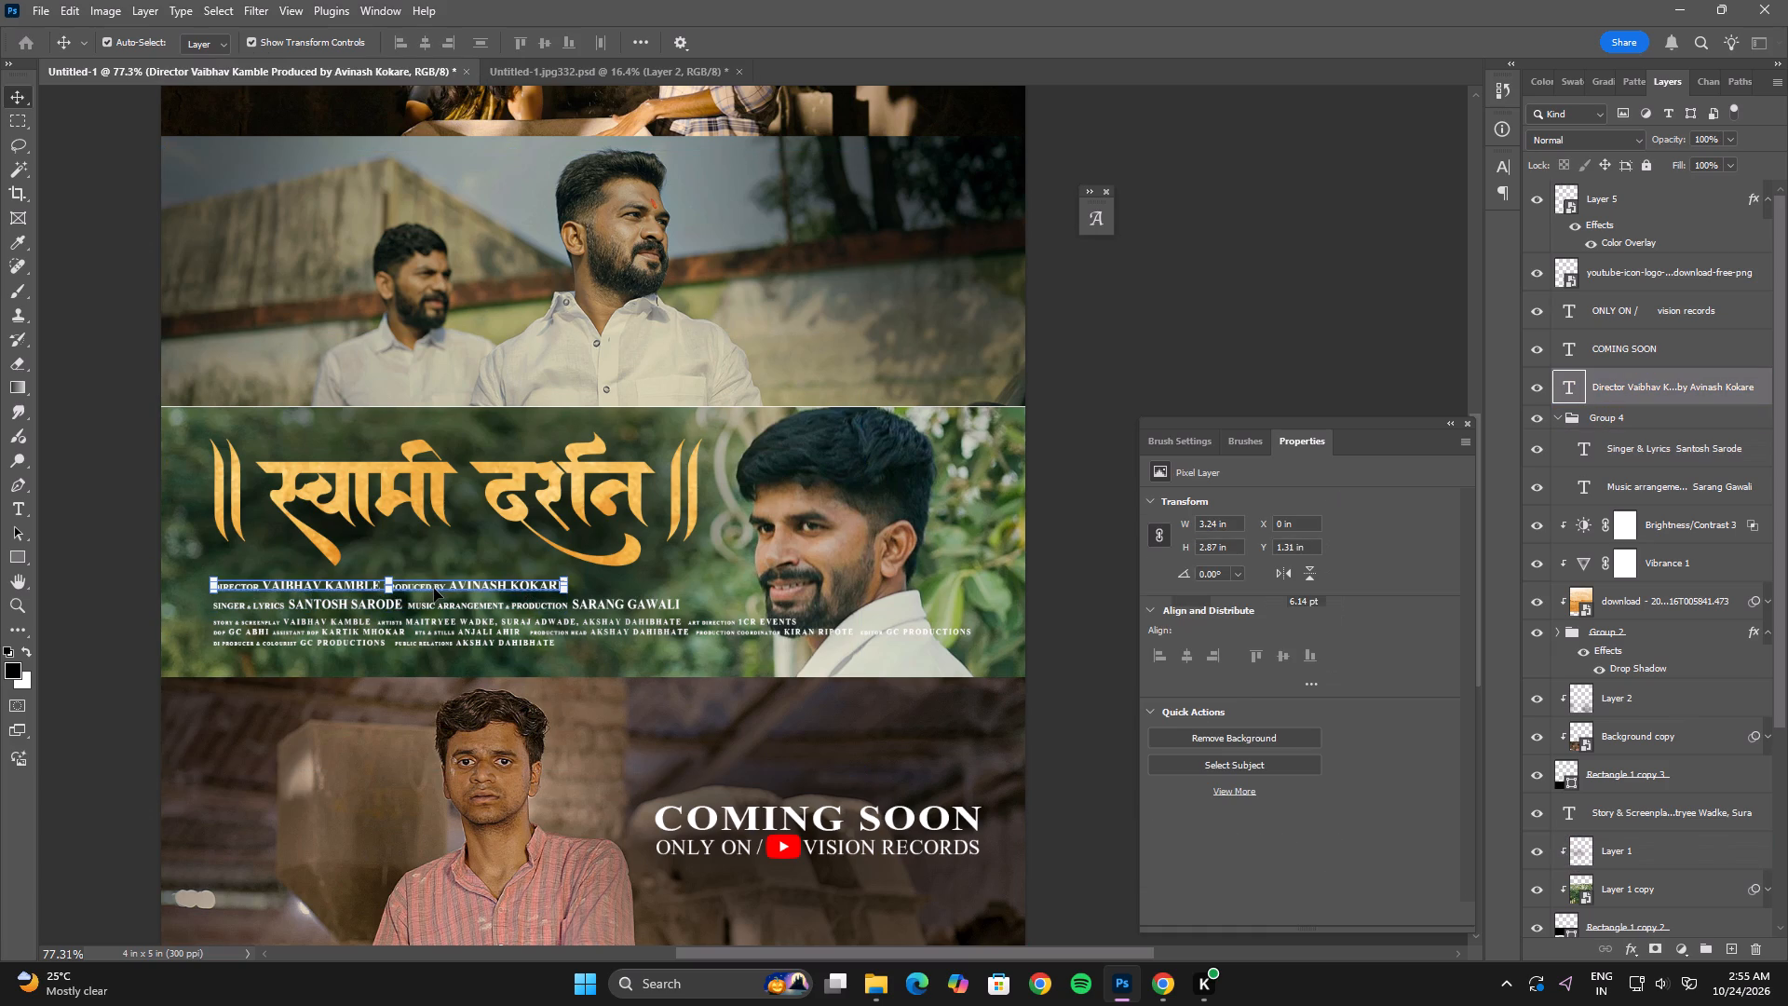
key(Down)
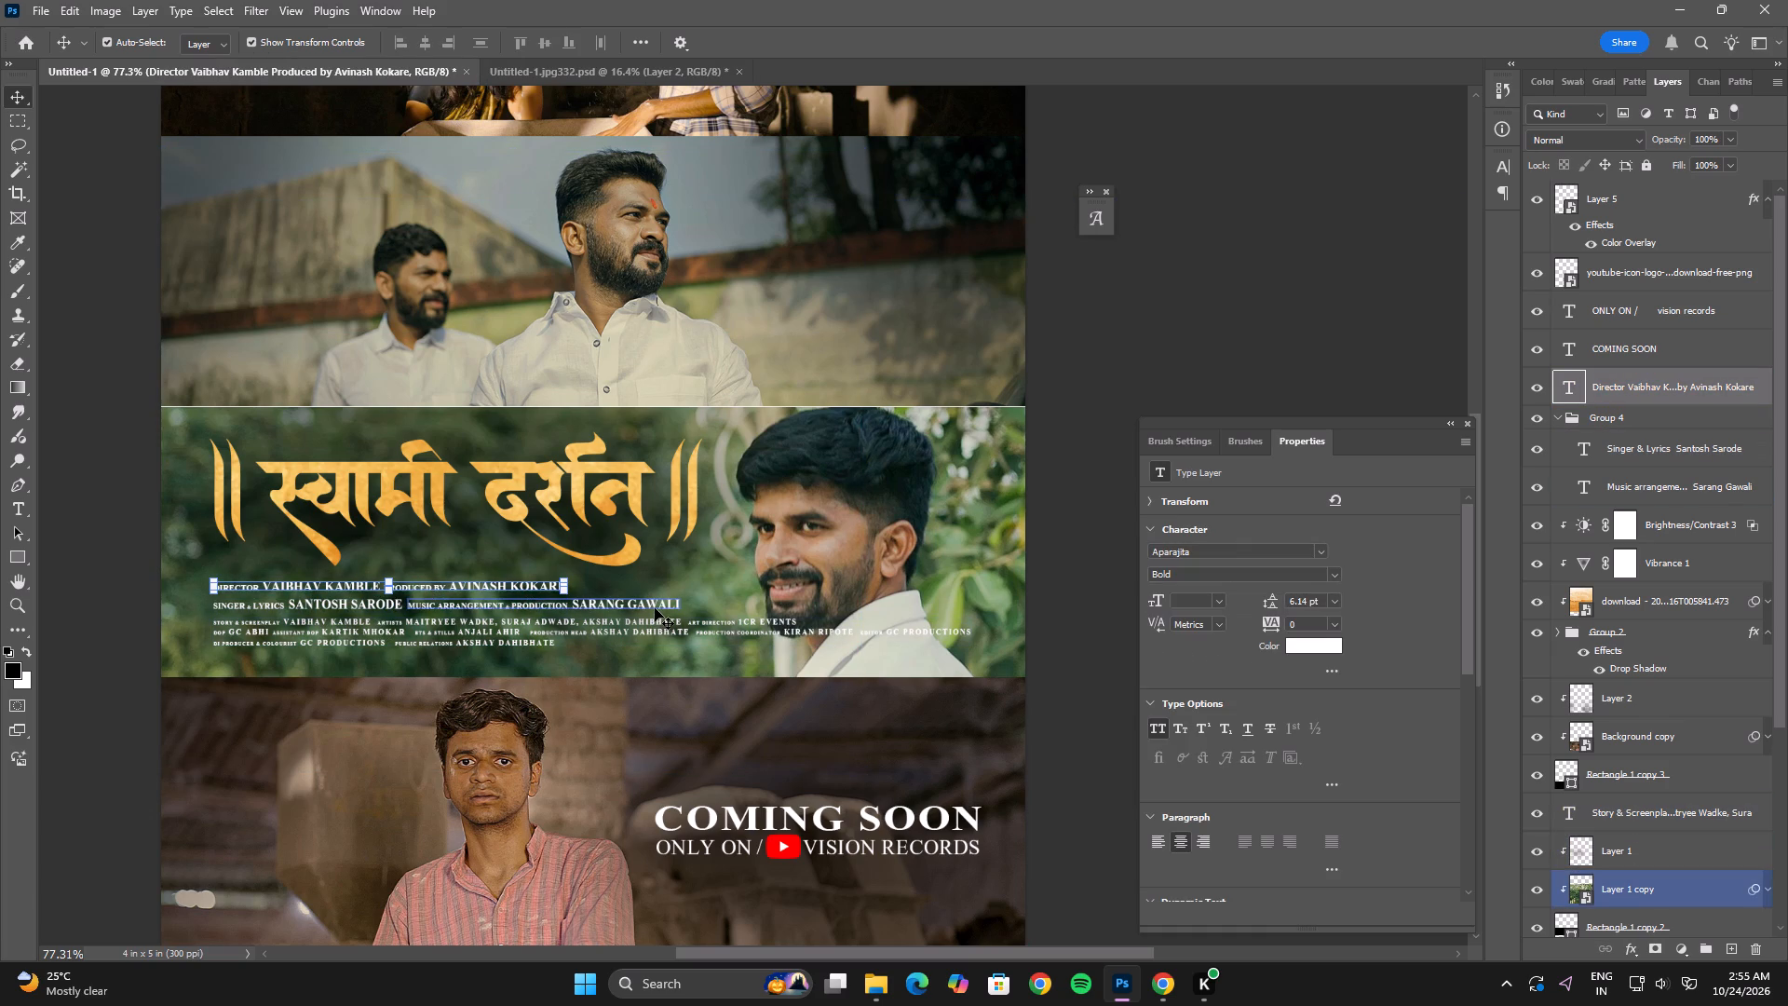
shift+click(655, 608)
shift+click(386, 603)
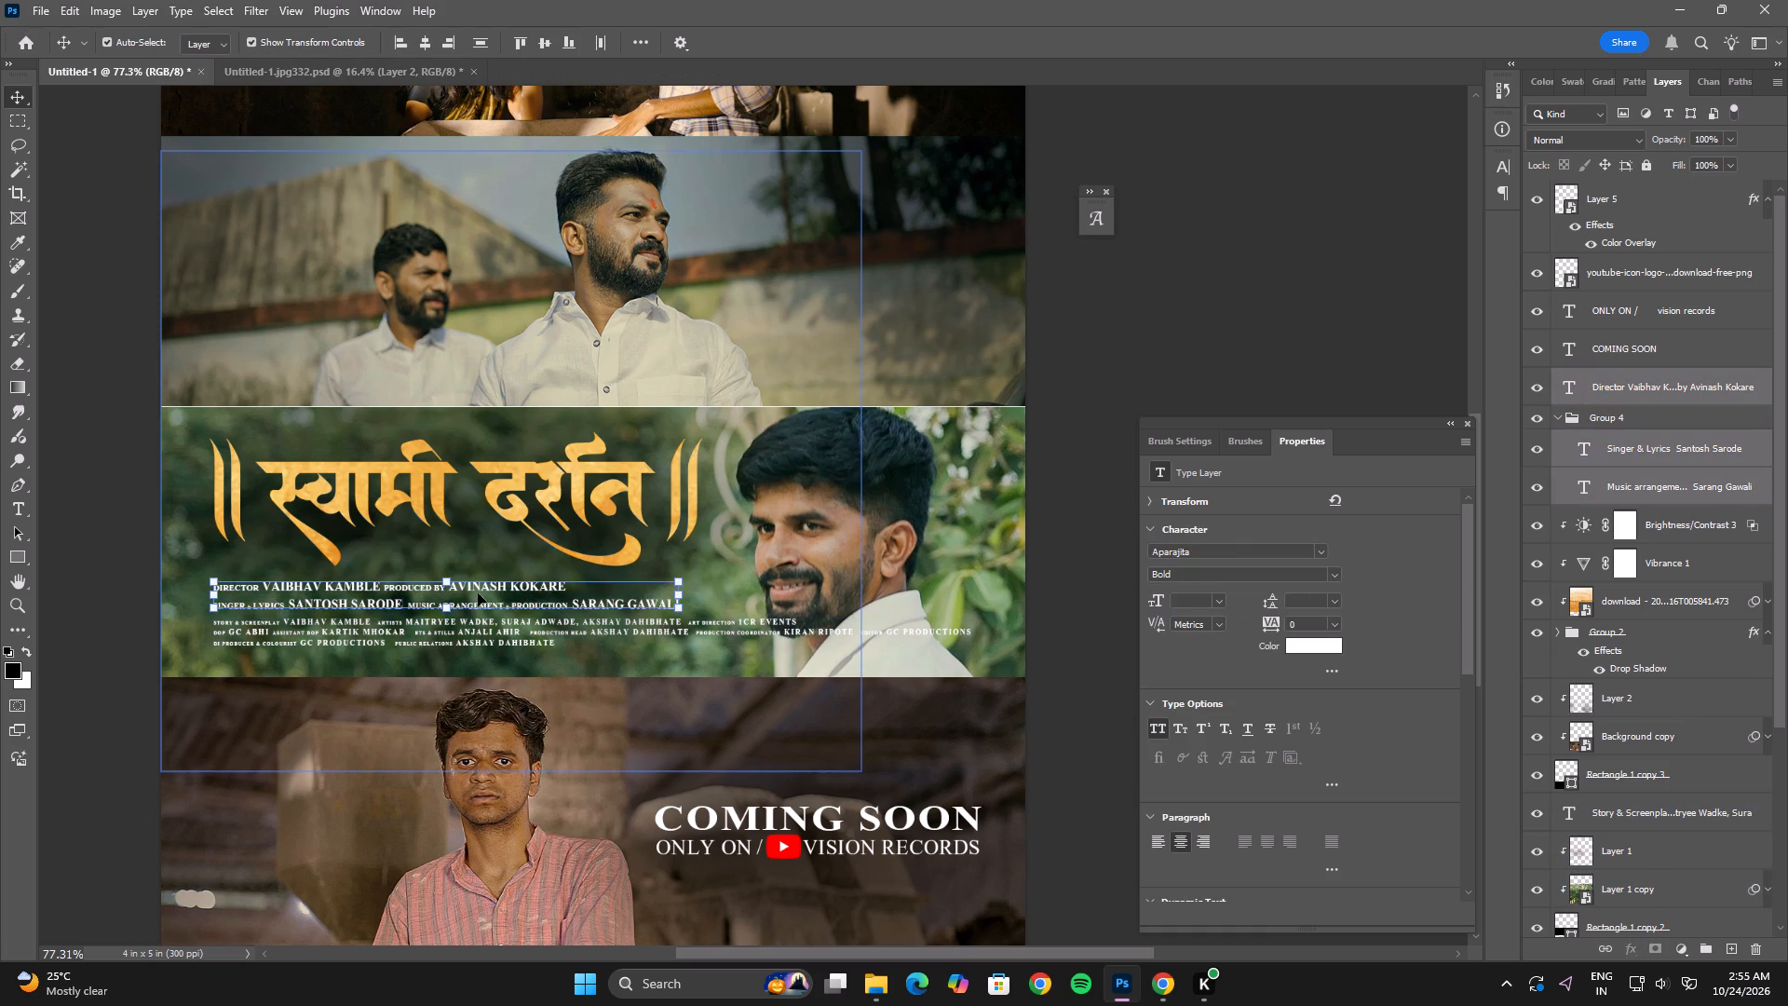
key(Down)
key(Down)
key(Down)
key(Down)
key(Down)
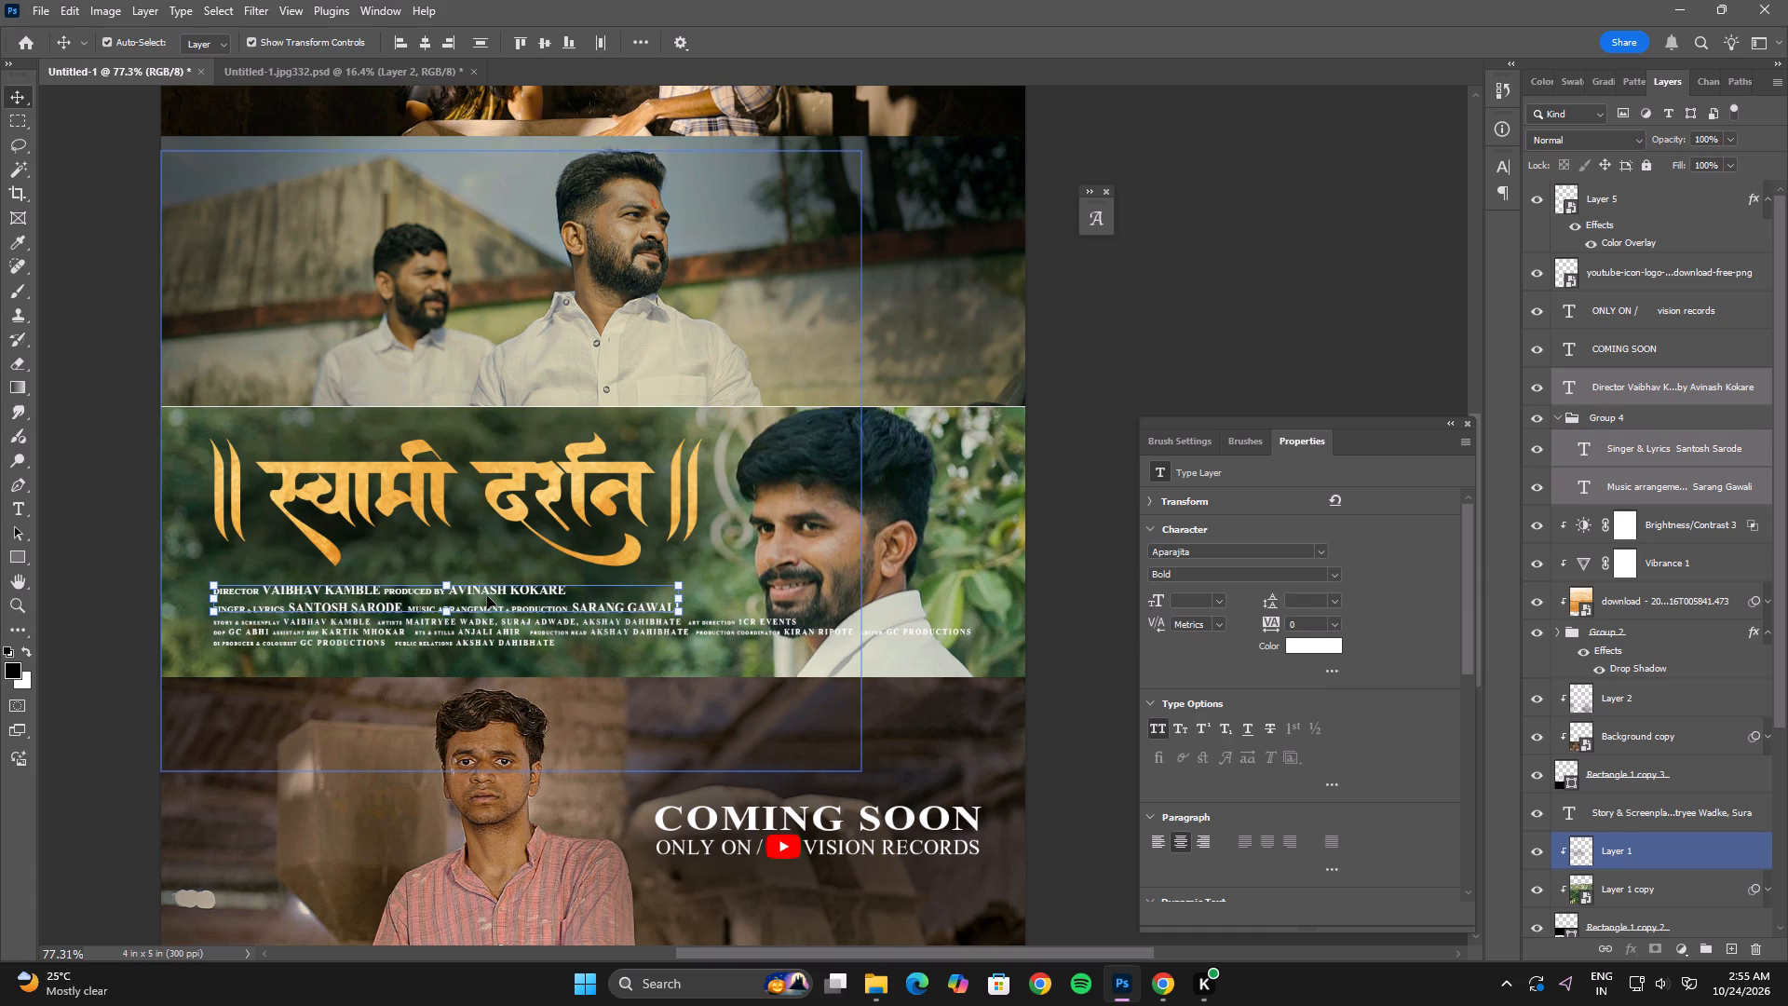
click(404, 752)
Nudge the director/producer line slightly down to tighten its gap to the singer and music credit line.
click(454, 587)
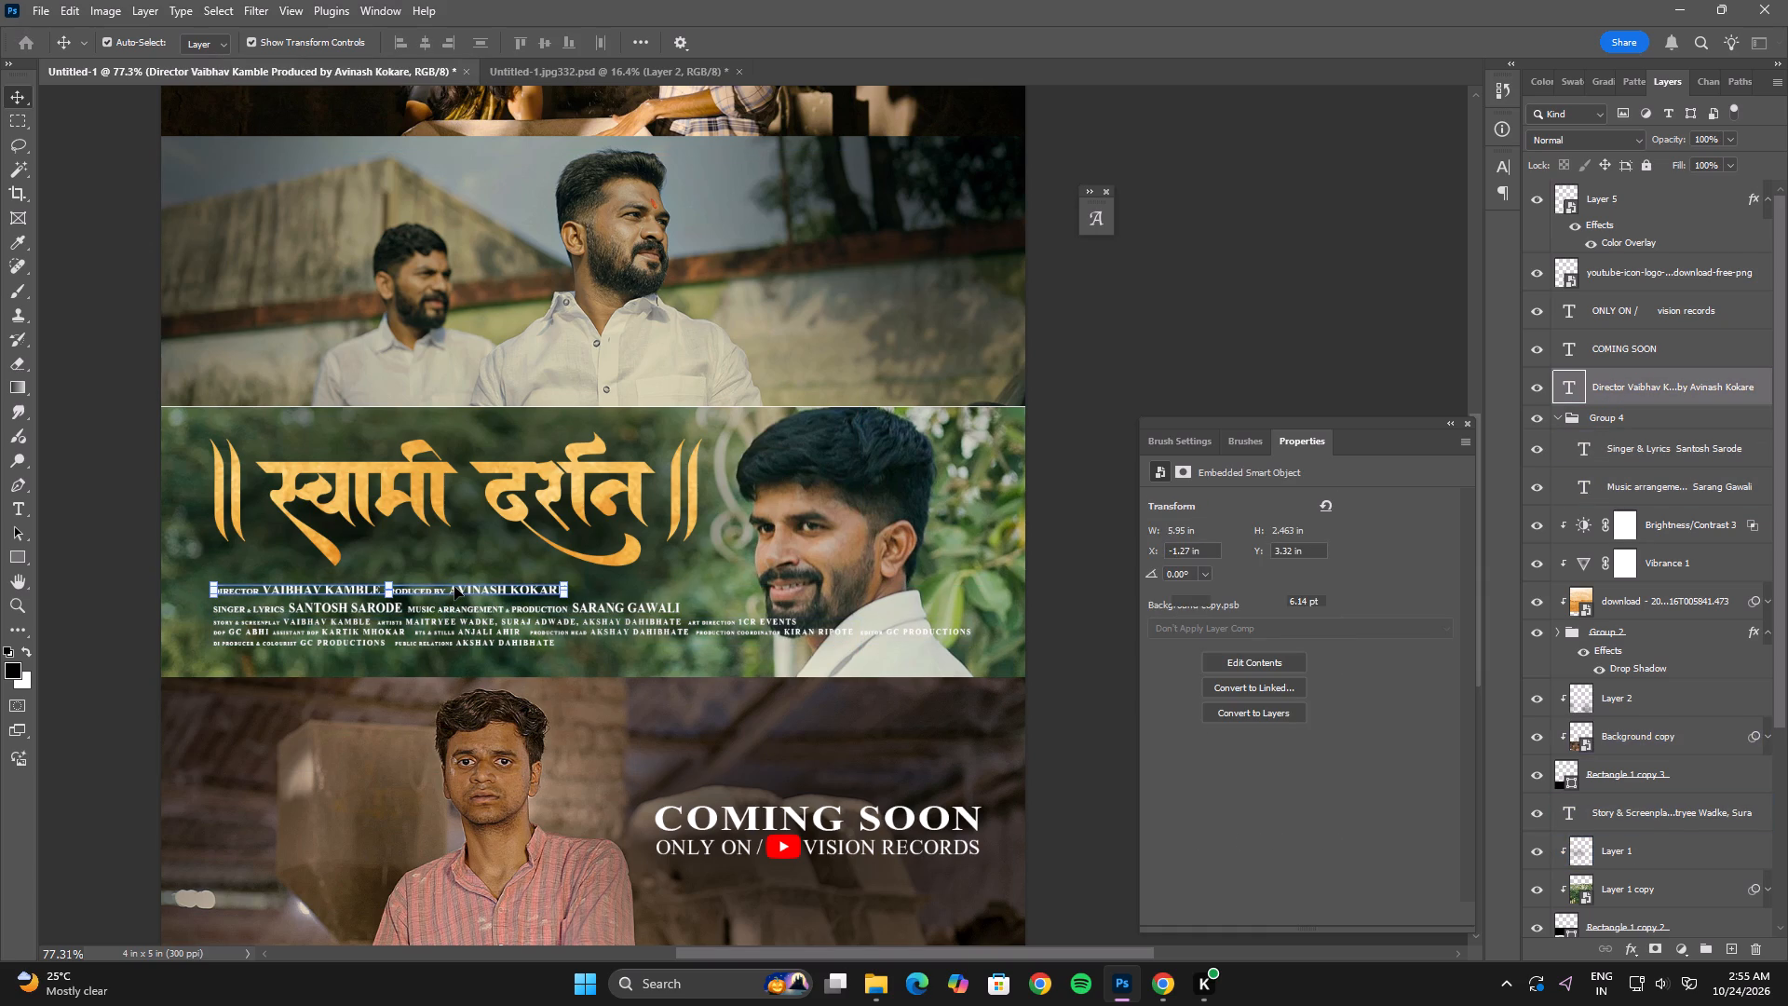
key(Down)
key(Down)
key(Down)
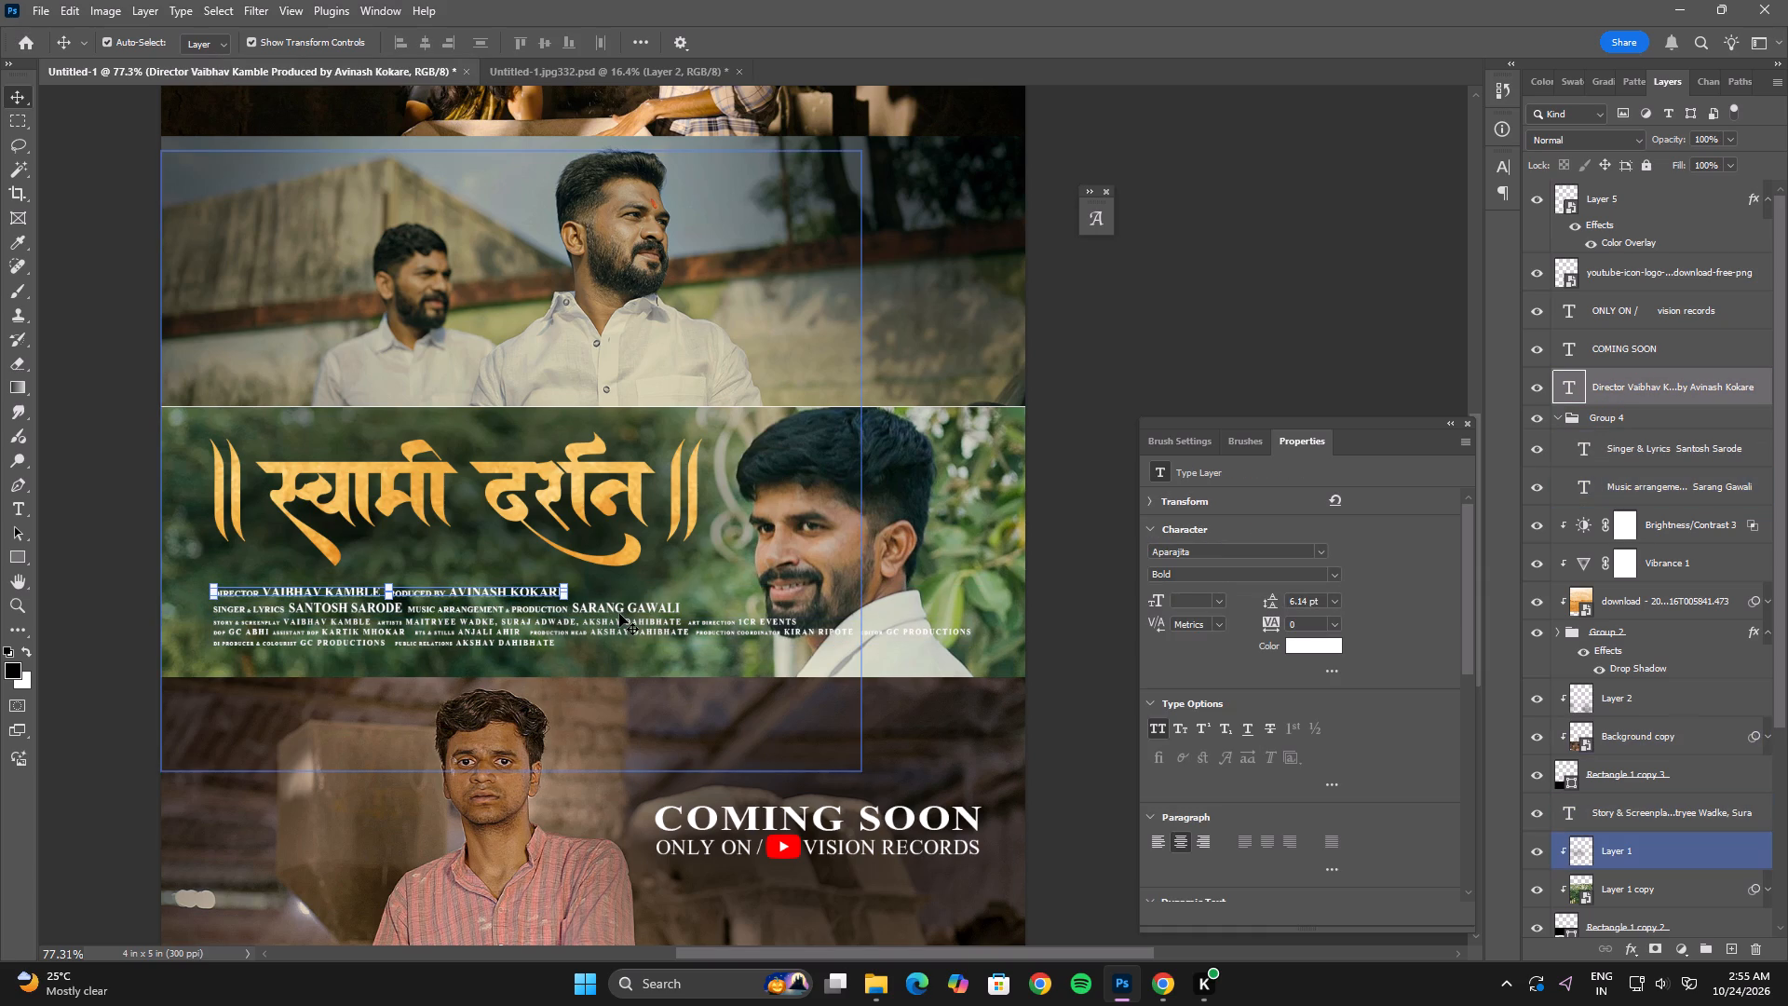
Move all four credit texts together down and left, closer to the lower-left corner of the title still.
click(649, 631)
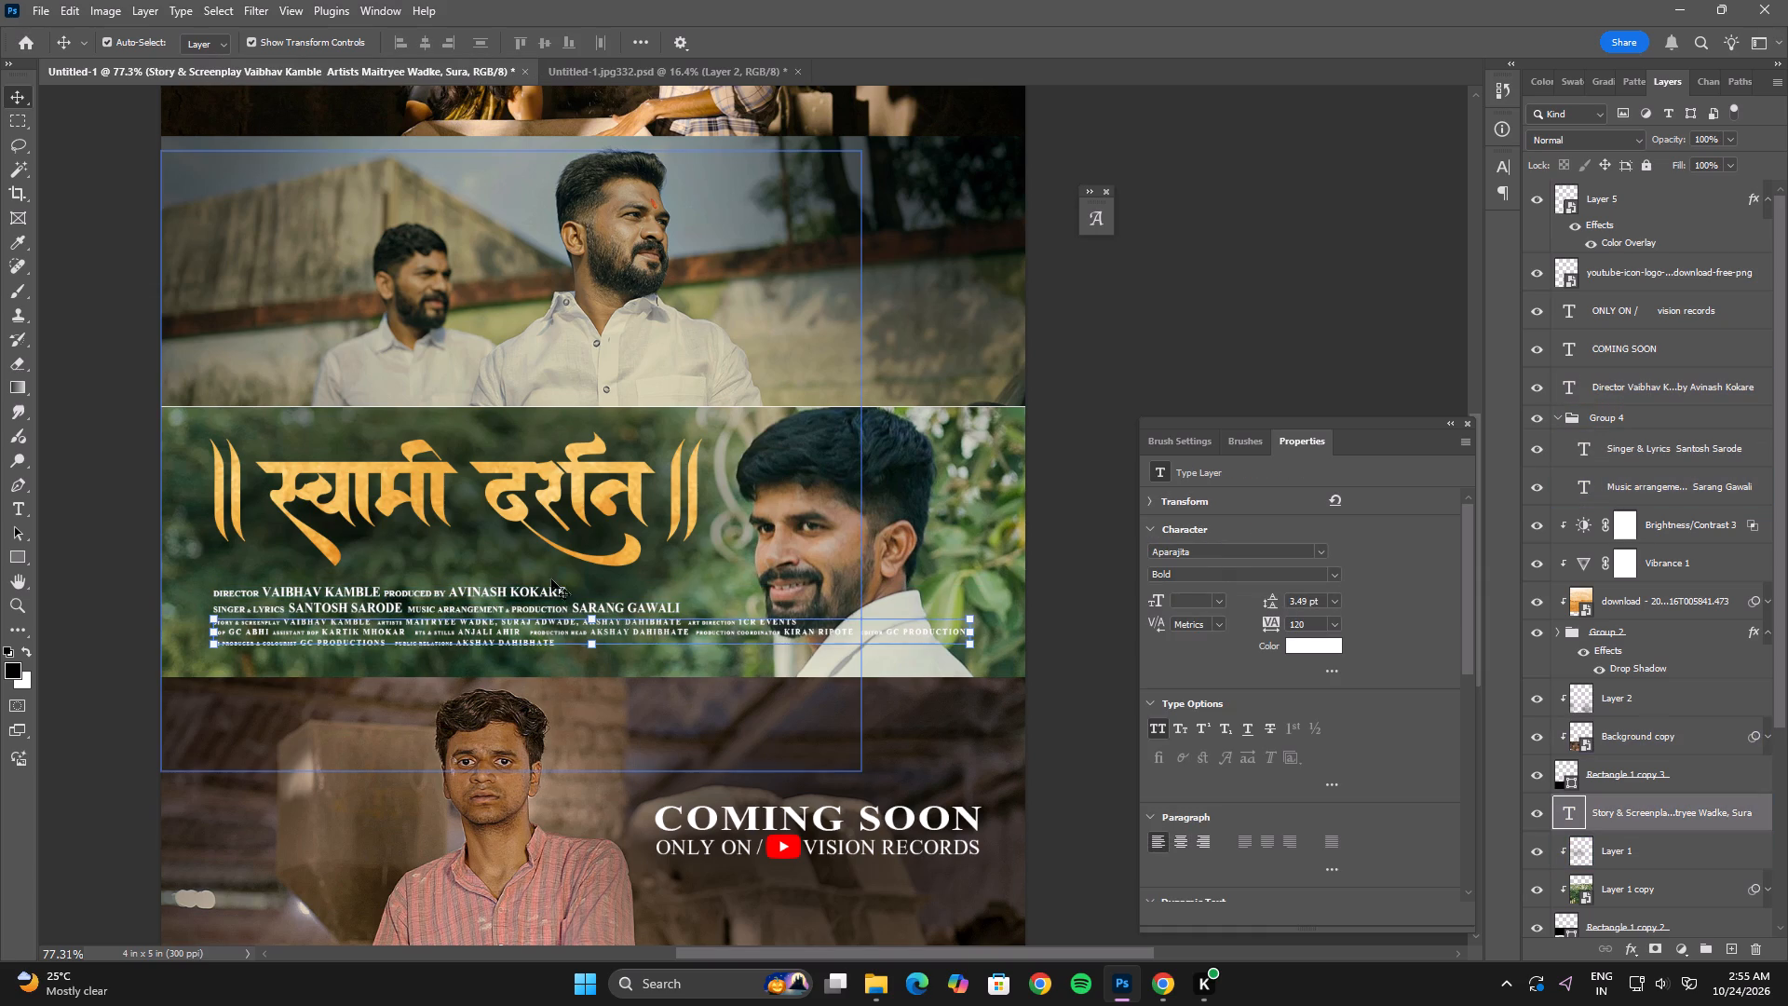
click(554, 571)
click(542, 588)
shift+click(652, 613)
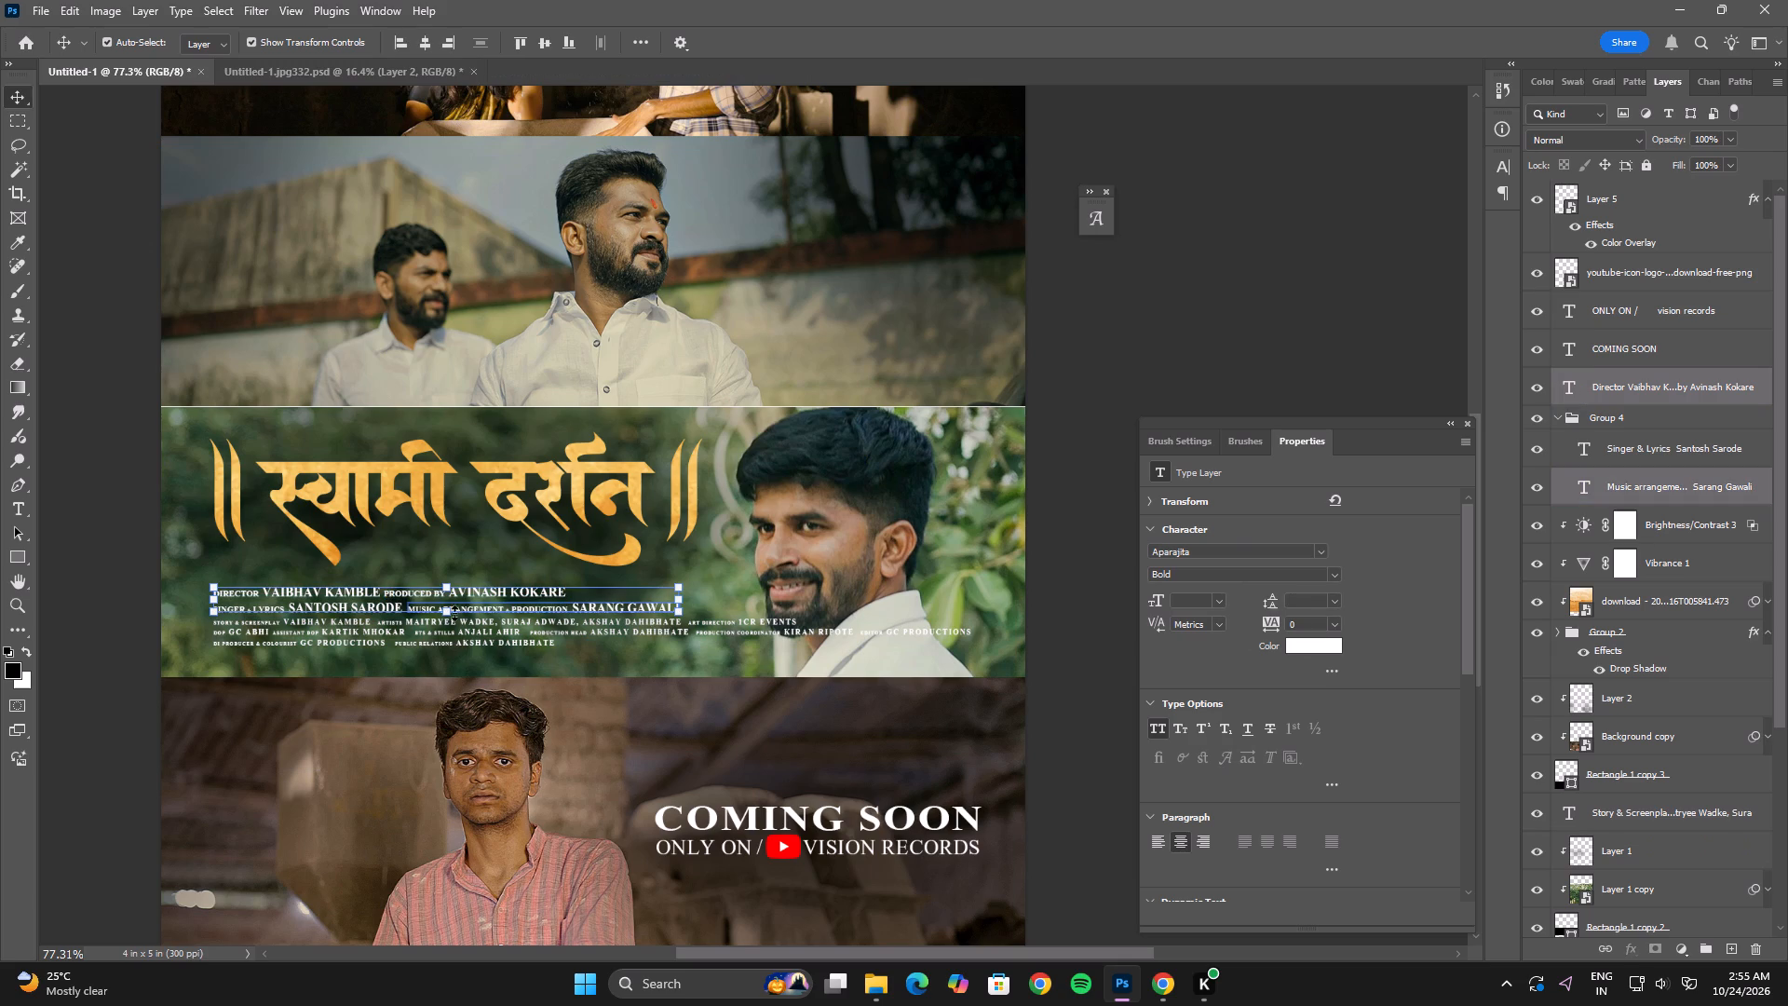
shift+click(390, 605)
shift+click(385, 645)
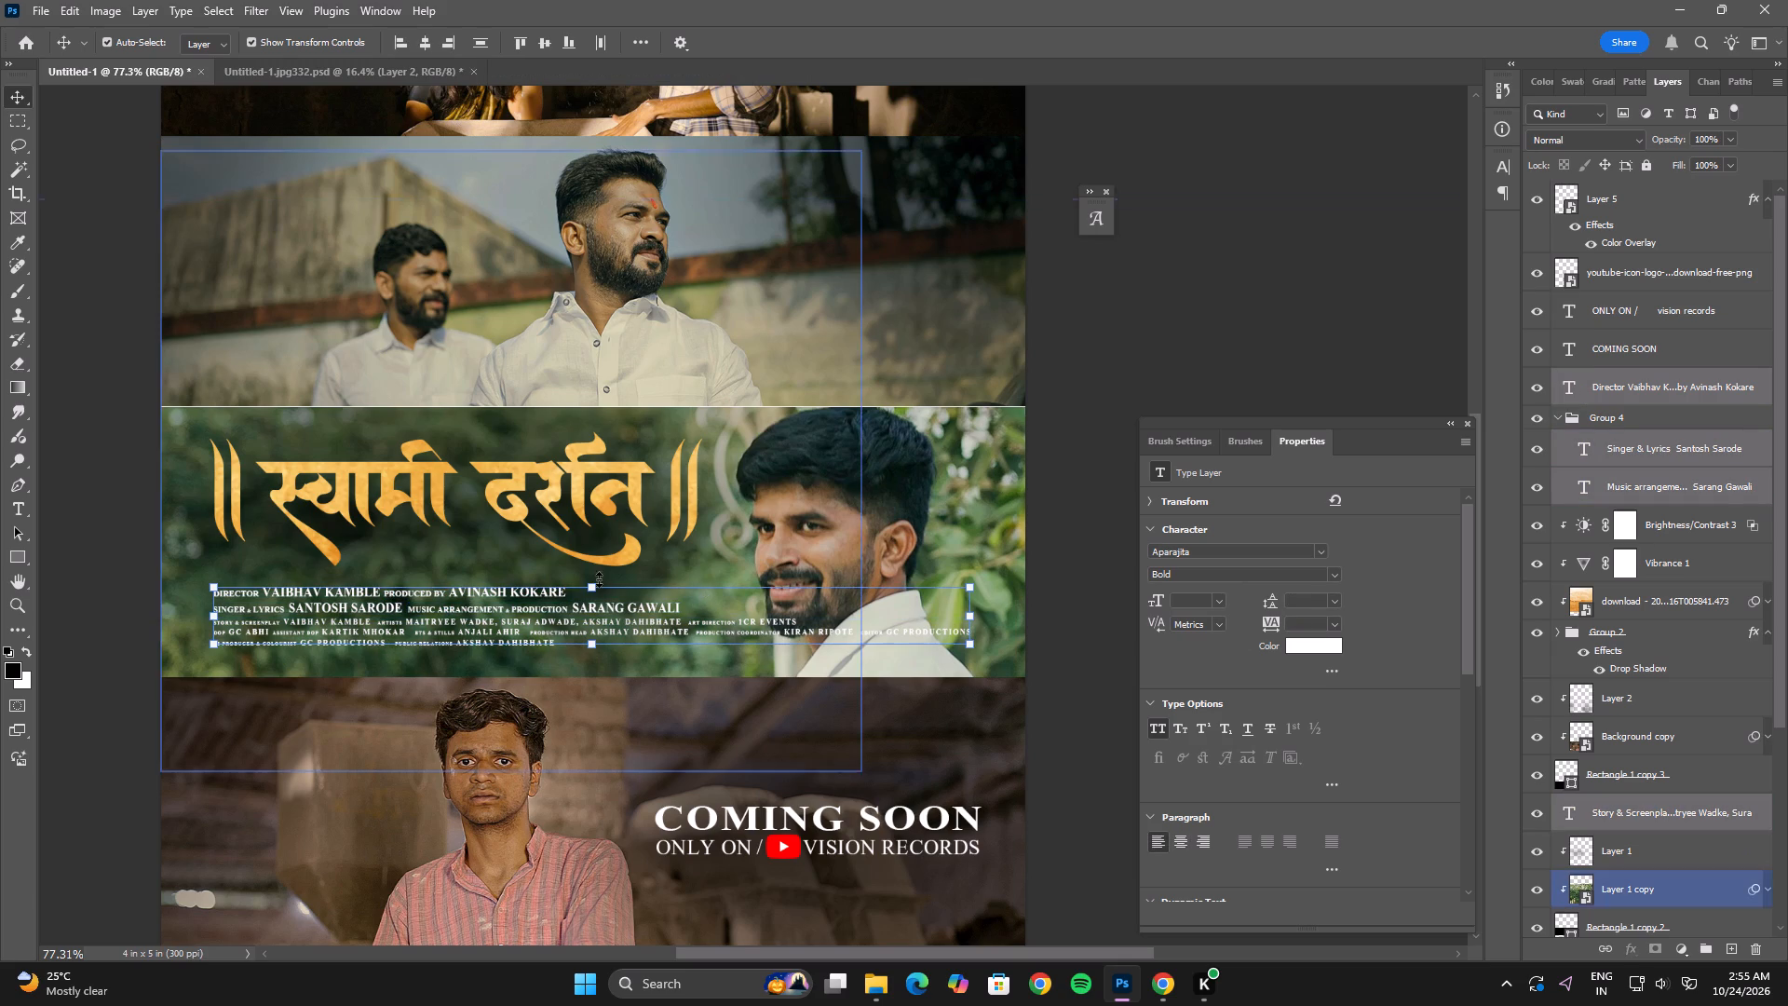
click(589, 584)
shift+drag(589, 614, 589, 631)
shift+drag(600, 632, 572, 632)
double_click(572, 632)
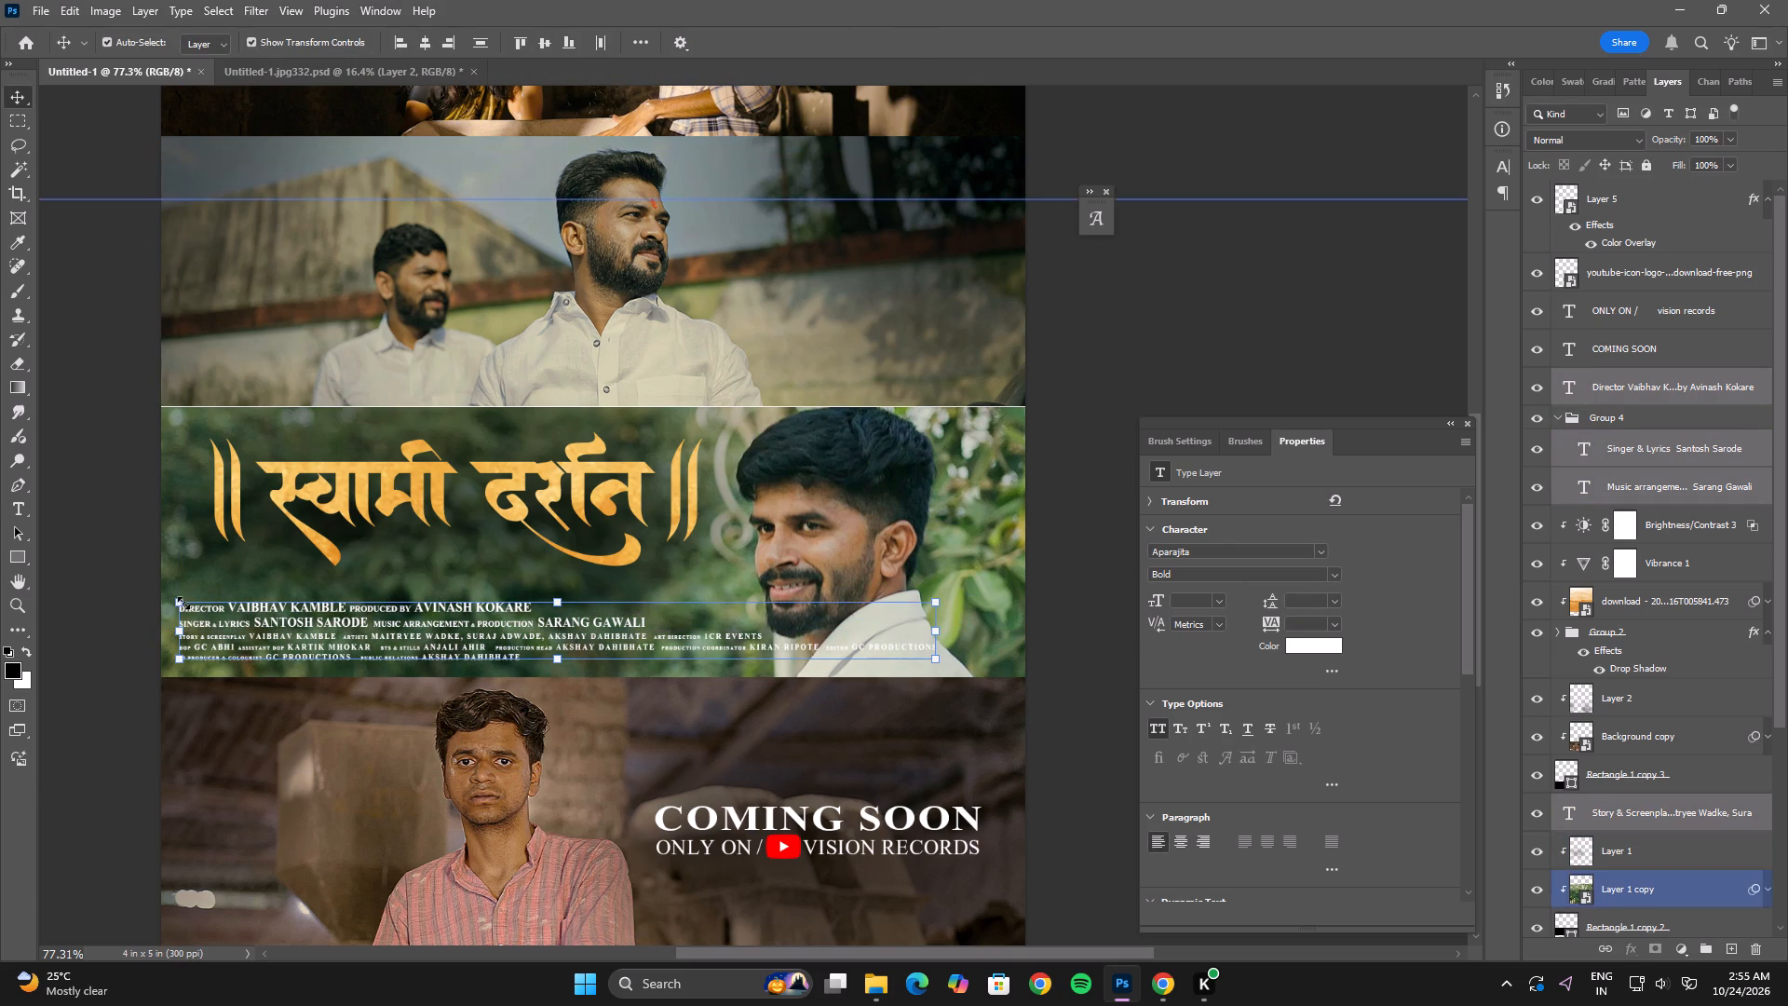
click(102, 550)
Review the repositioned credits against the complete four-still layout.
alt+scroll(126, 556, down, 4)
alt+scroll(248, 586, down, 3)
click(1016, 505)
key(space)
key(space)
key(space)
key(space)
key(space)
key(space)
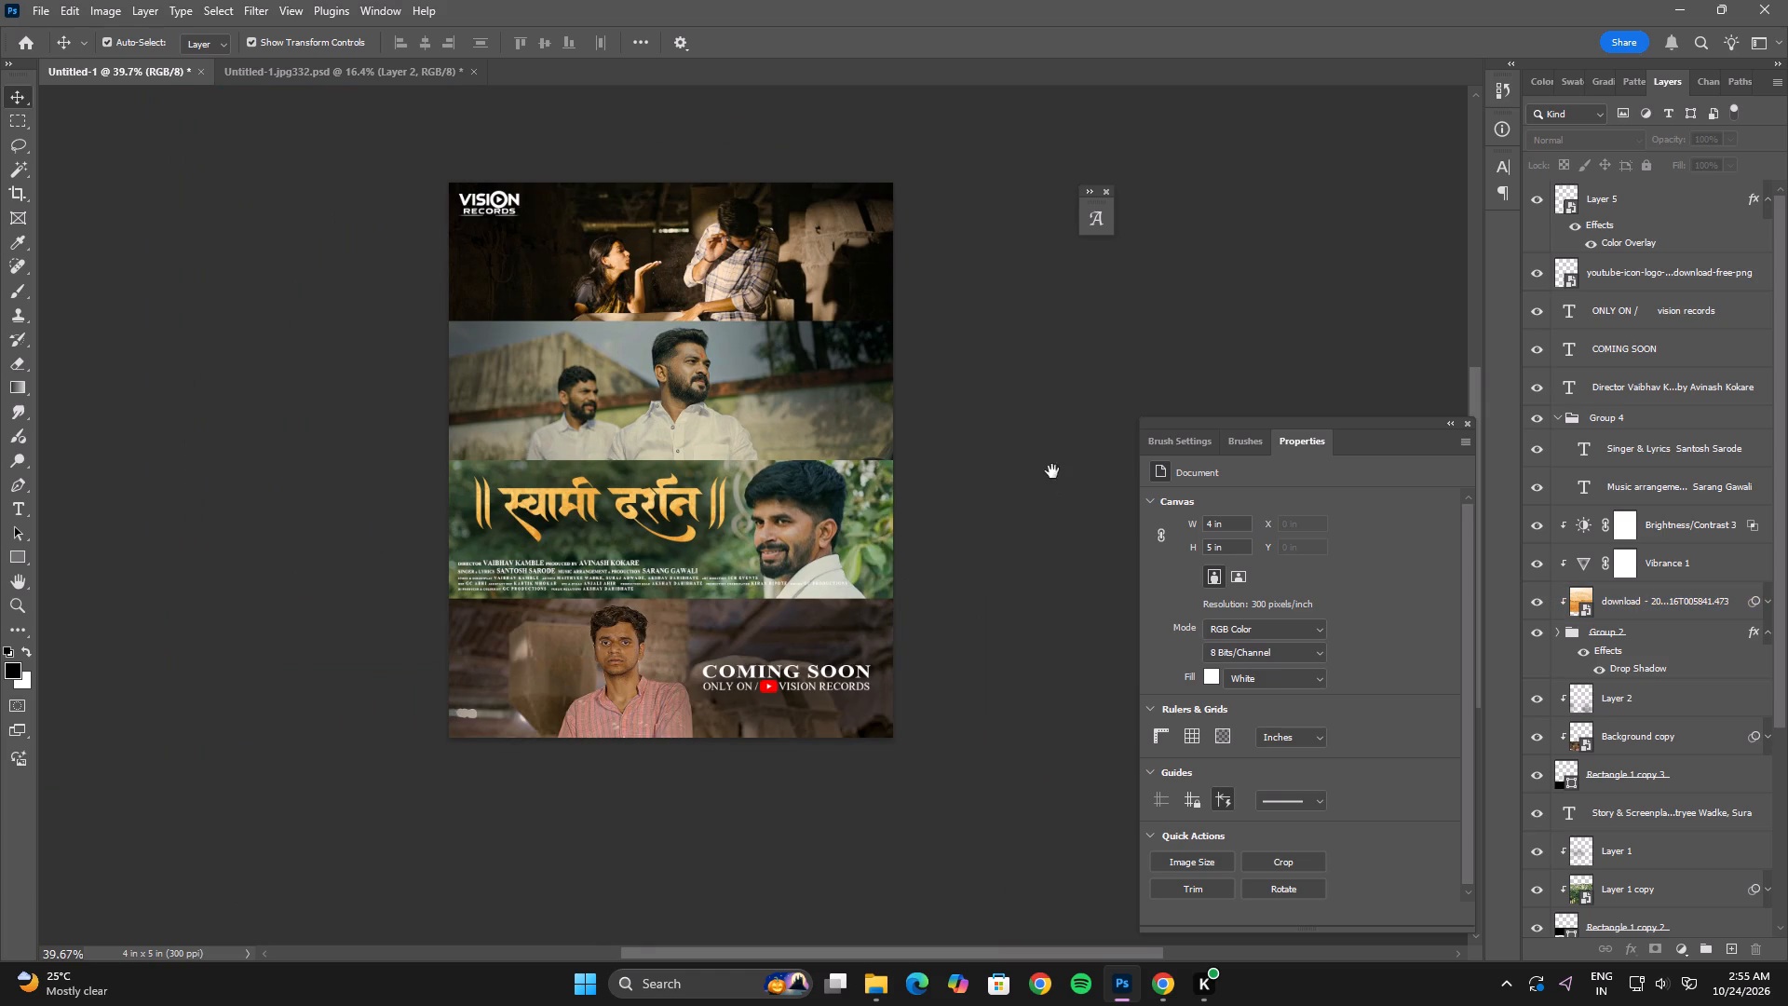
drag(1052, 471, 968, 585)
click(990, 518)
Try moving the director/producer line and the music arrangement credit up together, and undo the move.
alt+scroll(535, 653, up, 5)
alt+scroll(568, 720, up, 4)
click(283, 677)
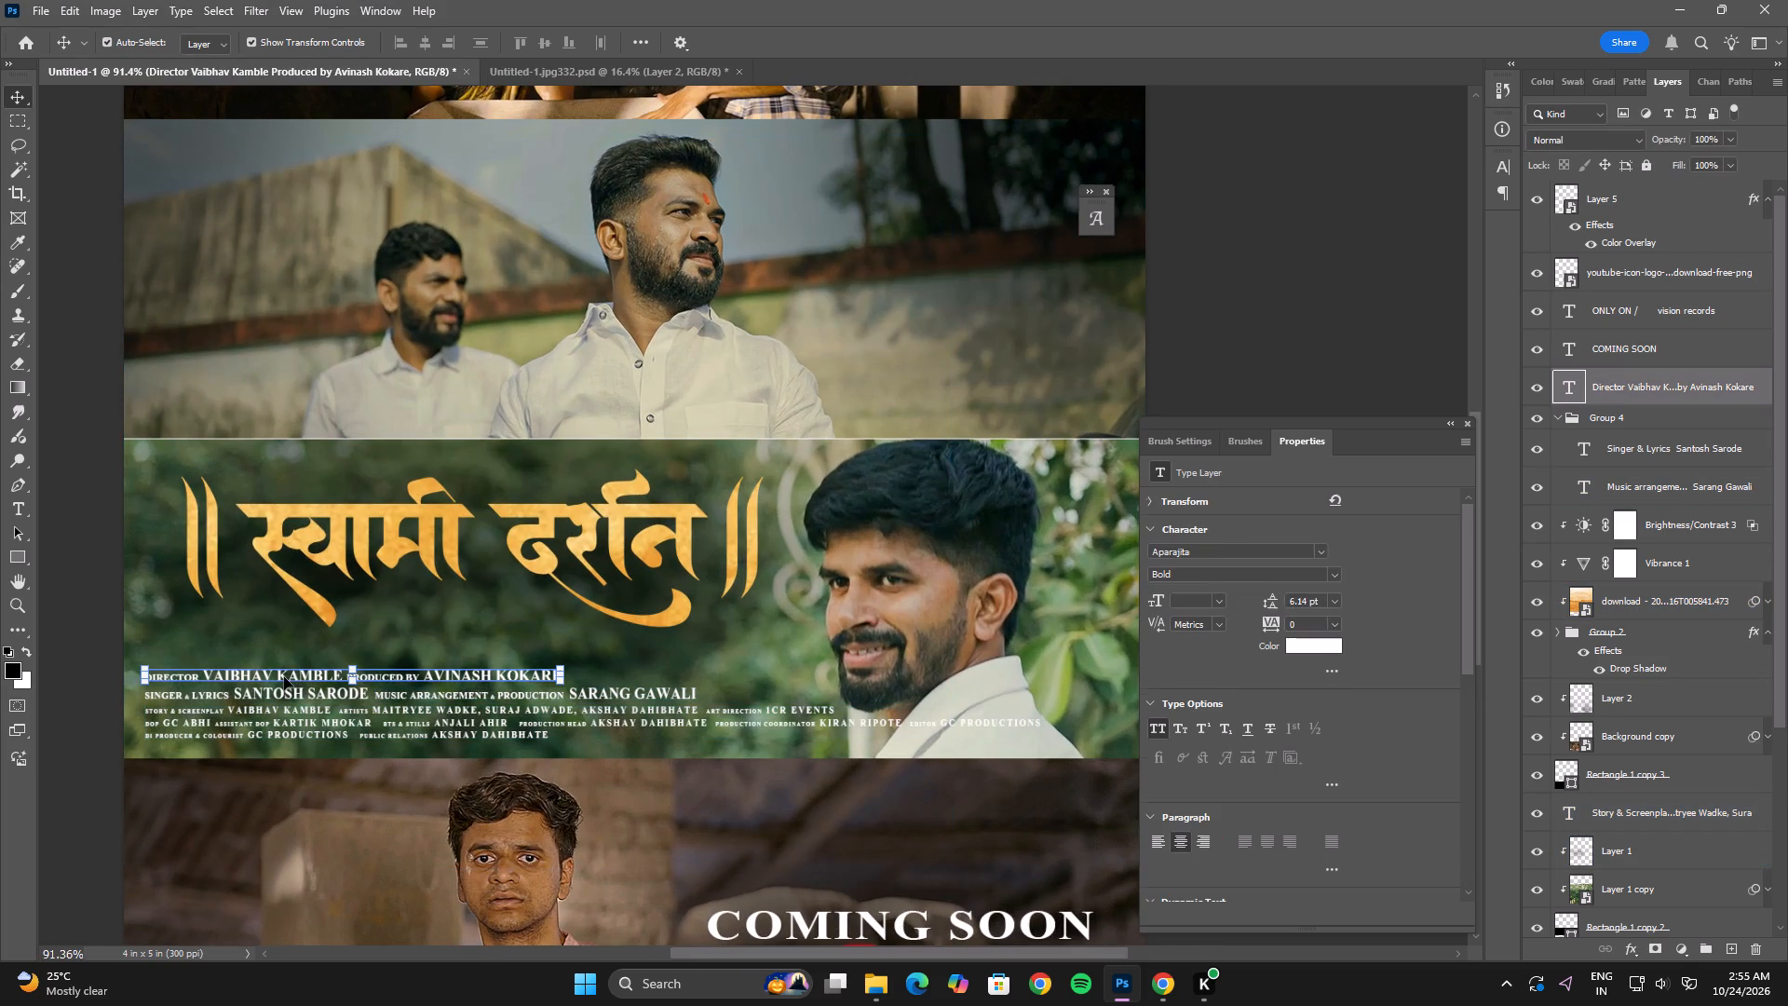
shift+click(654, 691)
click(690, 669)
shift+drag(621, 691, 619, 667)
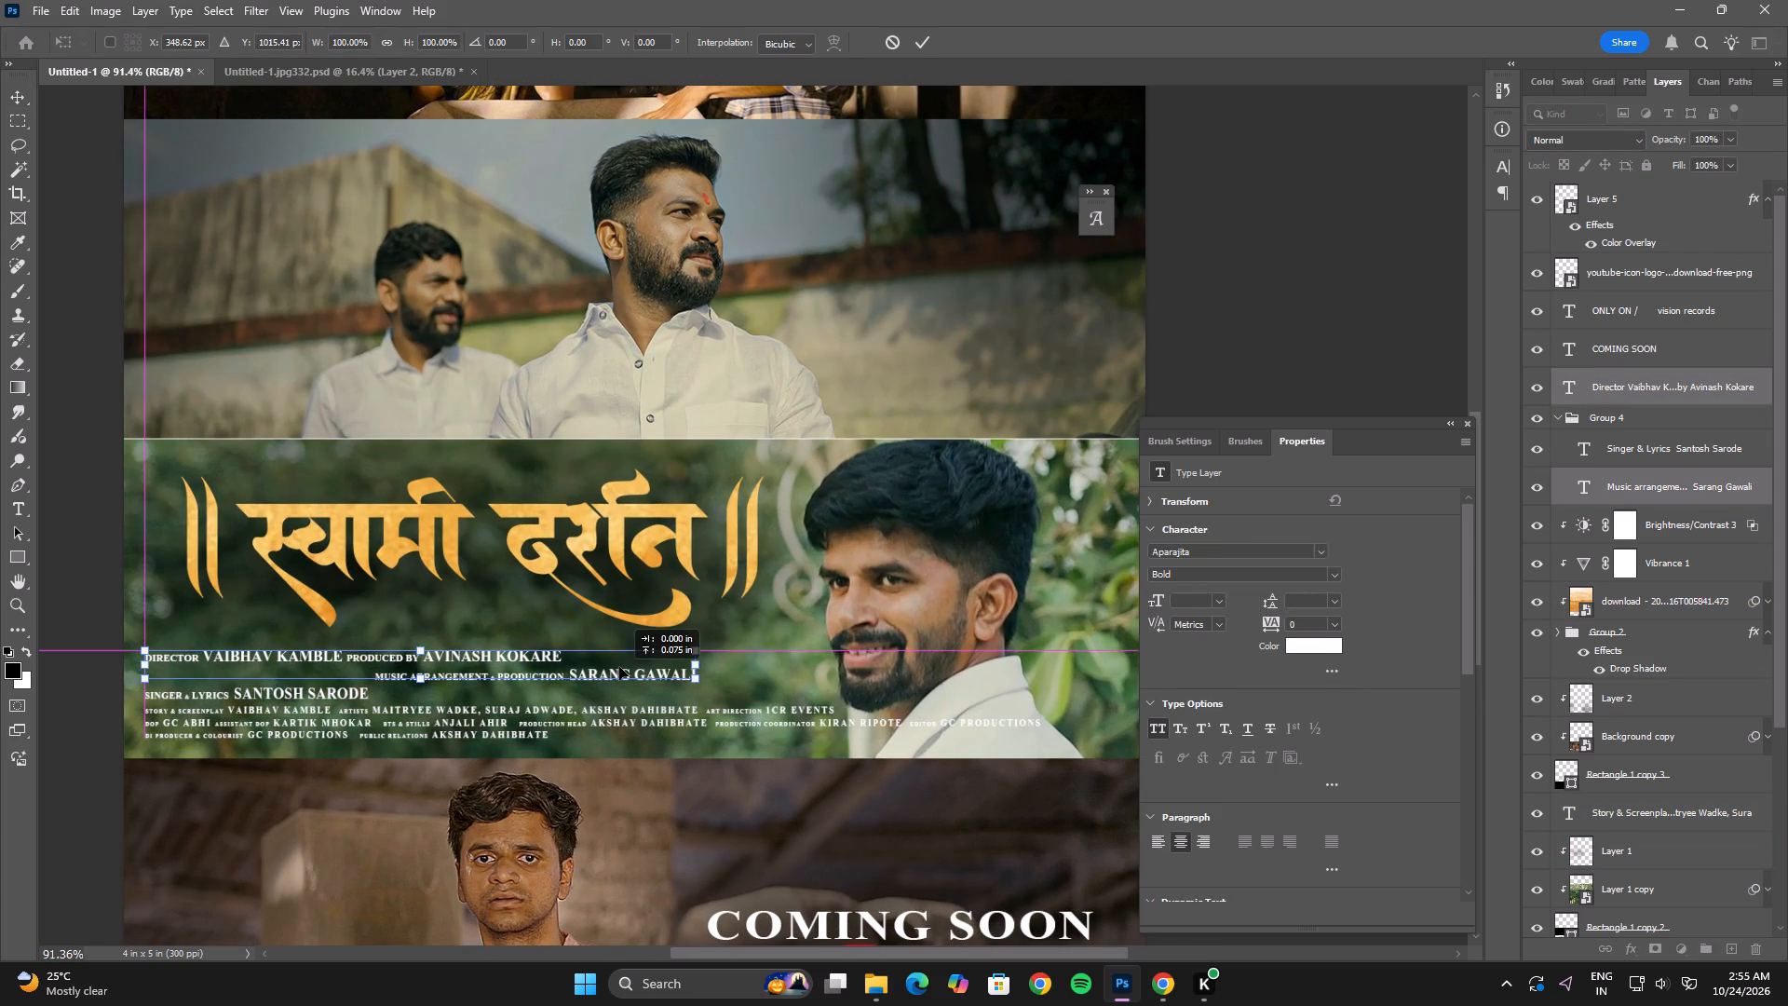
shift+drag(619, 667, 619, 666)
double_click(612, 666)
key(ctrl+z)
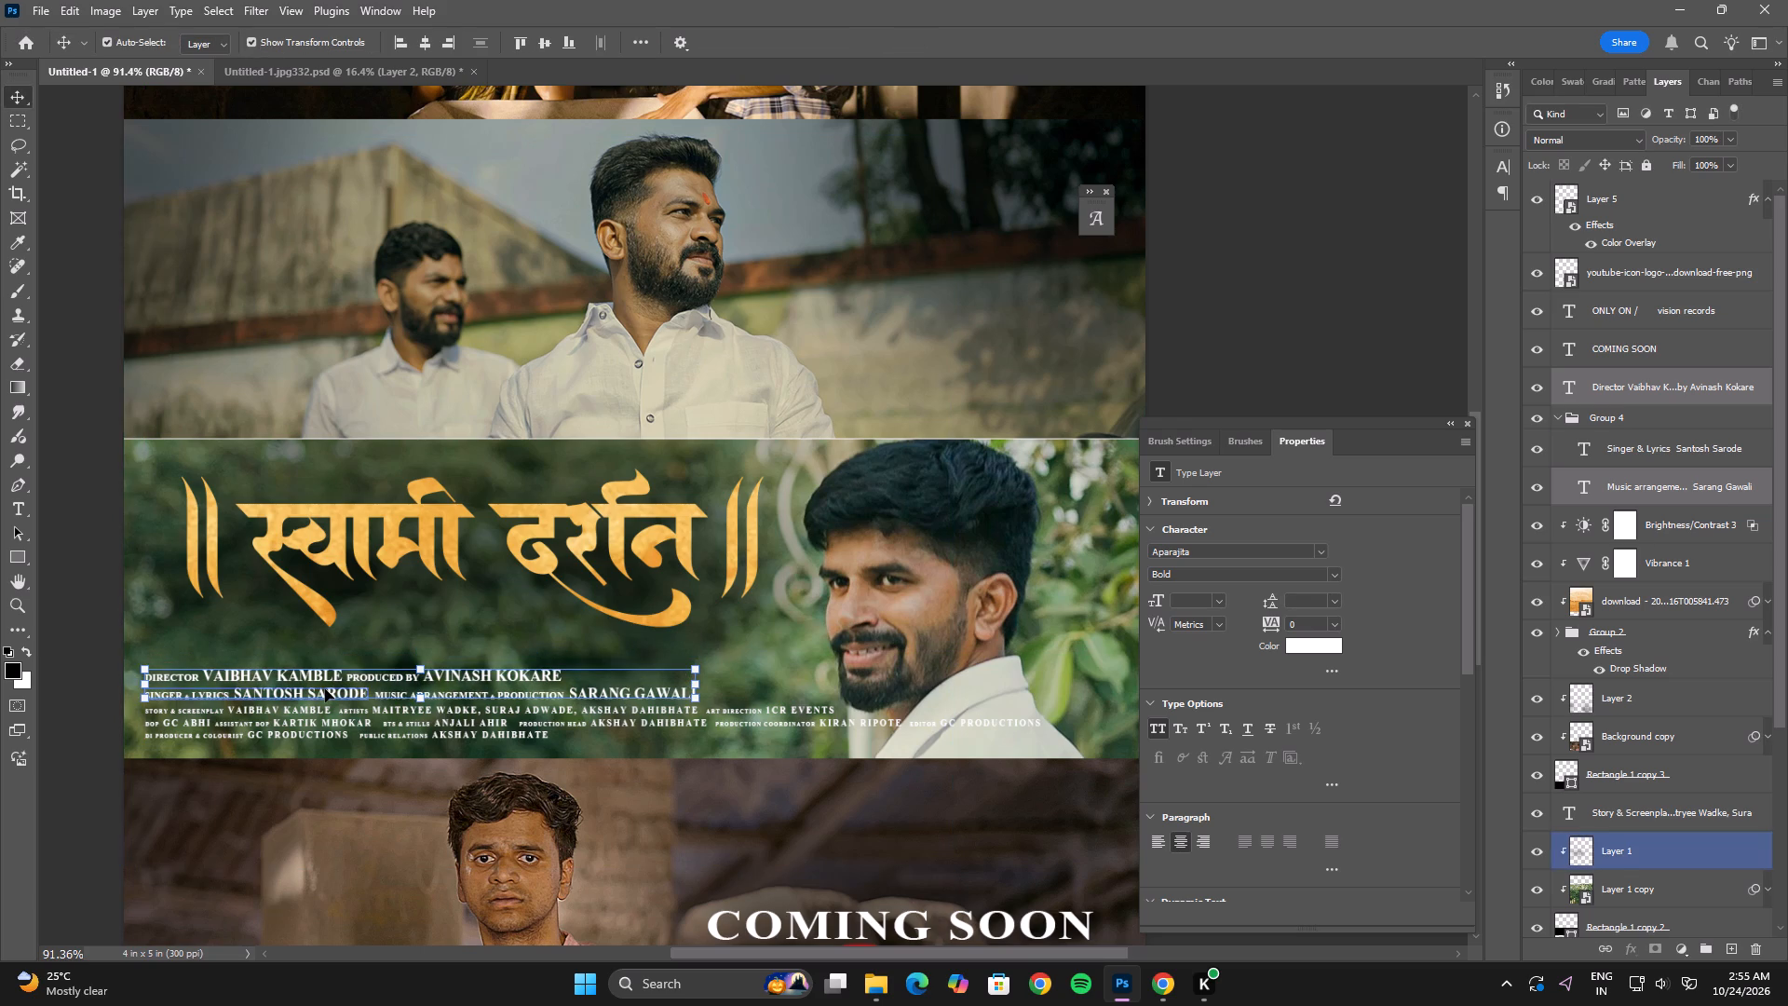
Move the director/producer, singer/lyrics and music arrangement credits up together, slightly closer to the golden title.
shift+click(325, 689)
click(415, 664)
shift+drag(463, 683, 463, 655)
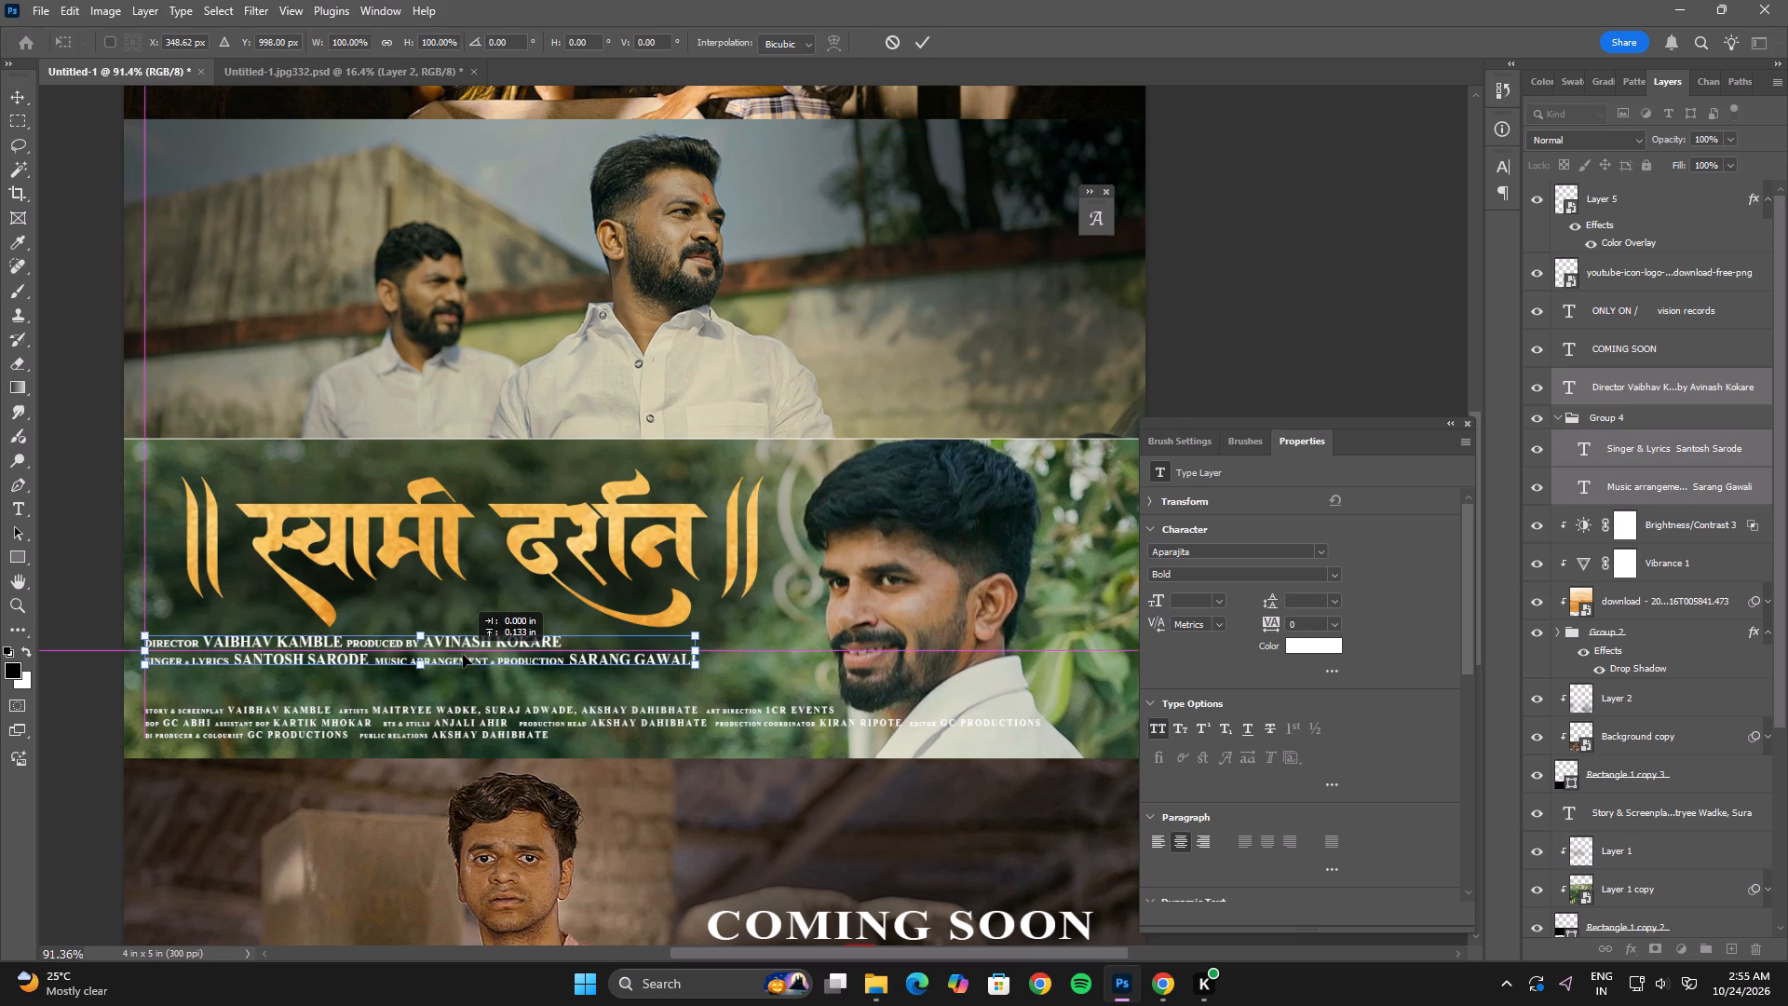
shift+drag(463, 655, 463, 658)
double_click(463, 658)
Move the Story & Screenplay credits block slightly up toward the singer and music credit line.
click(441, 721)
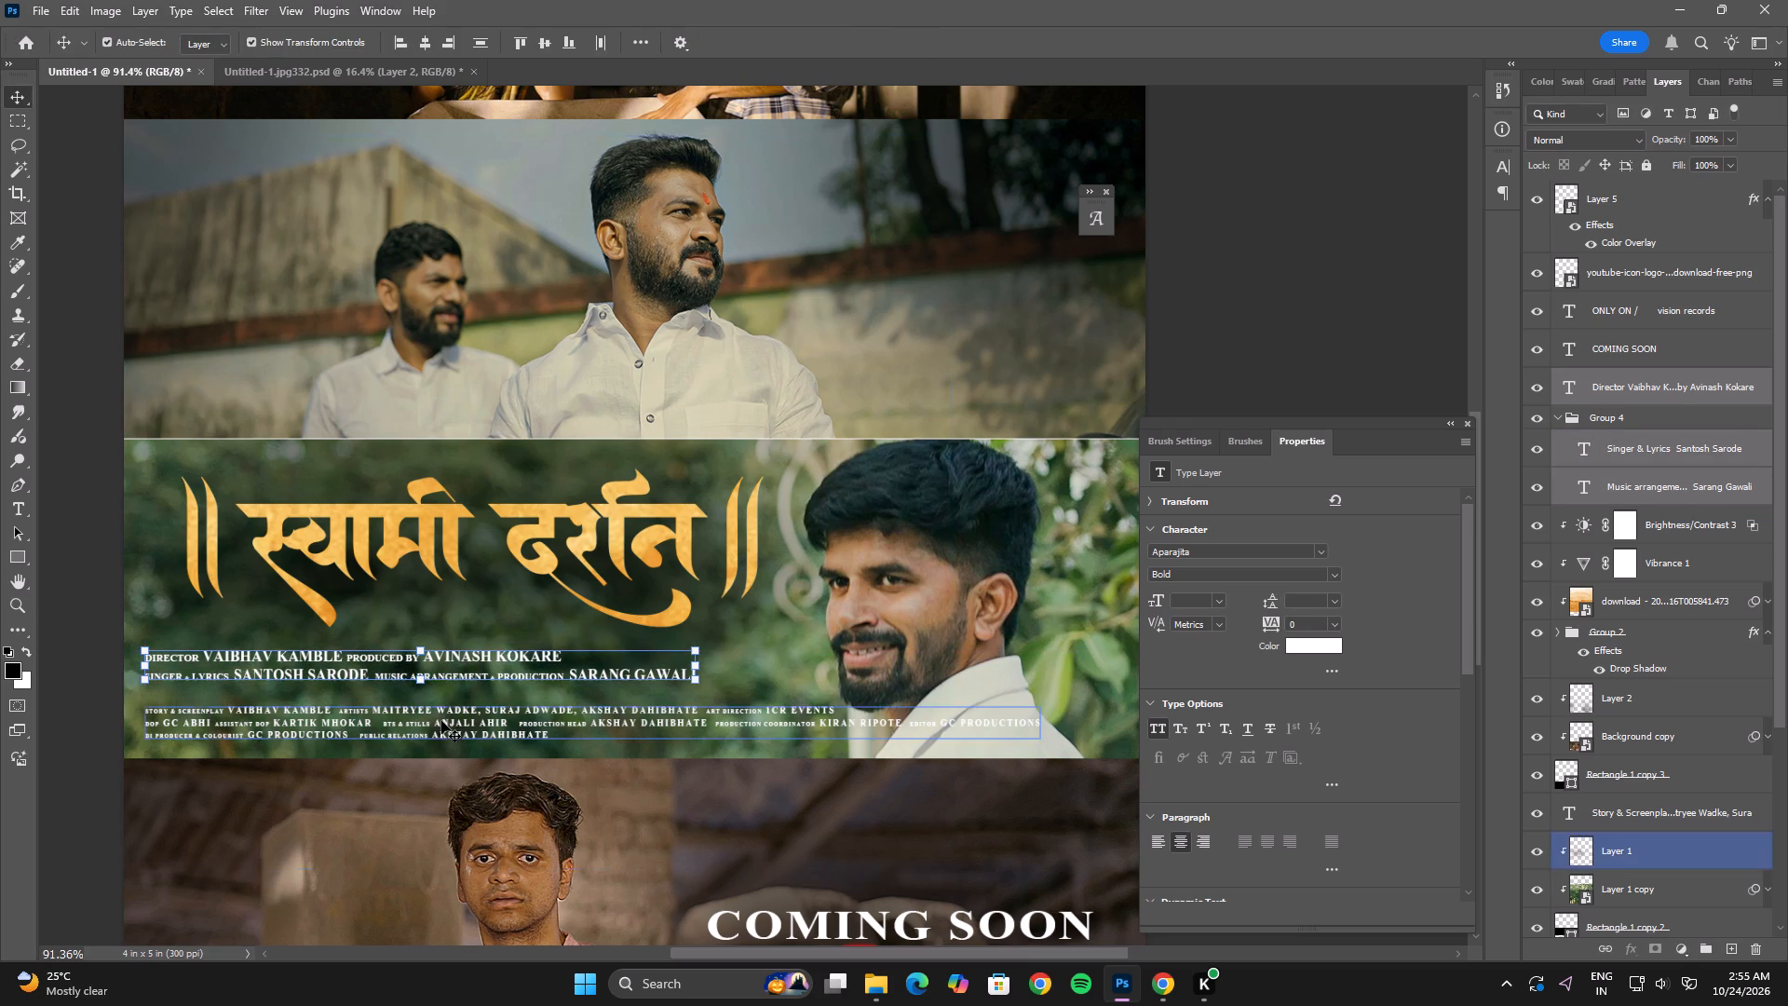
shift+drag(453, 726, 451, 714)
double_click(451, 714)
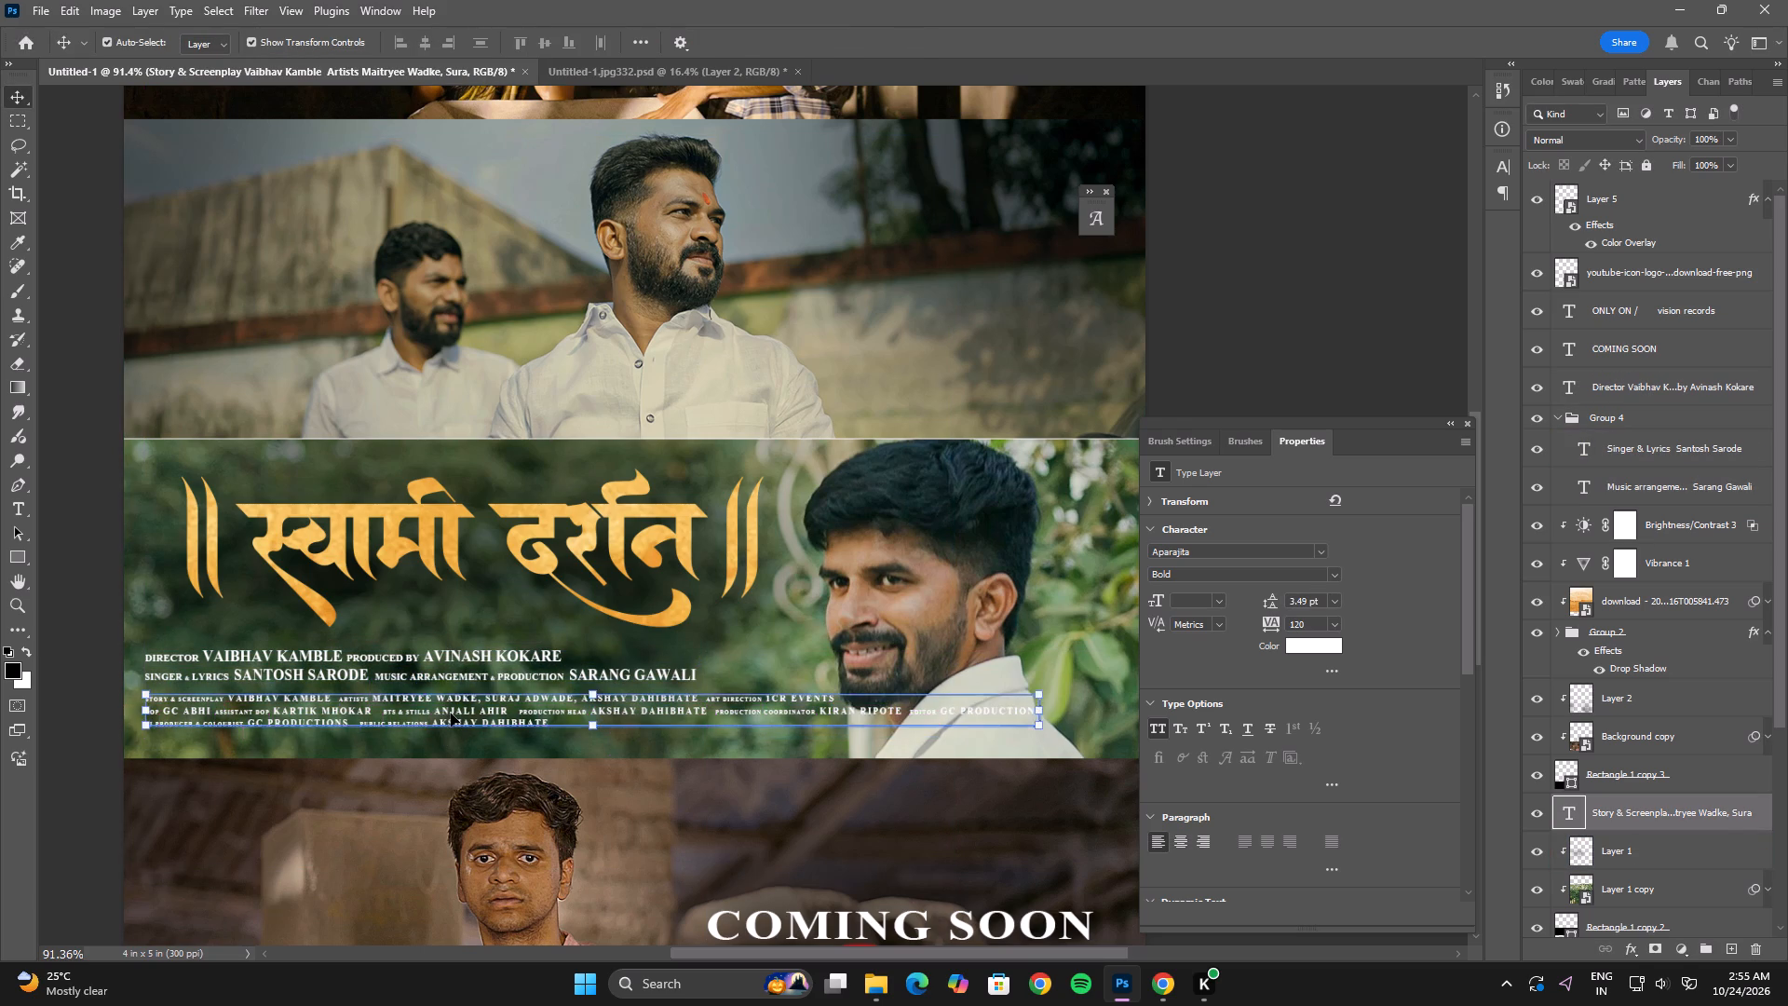
Reduce the letter tracking of the Story & Screenplay credits block so its lines become narrower.
click(1339, 622)
click(1318, 741)
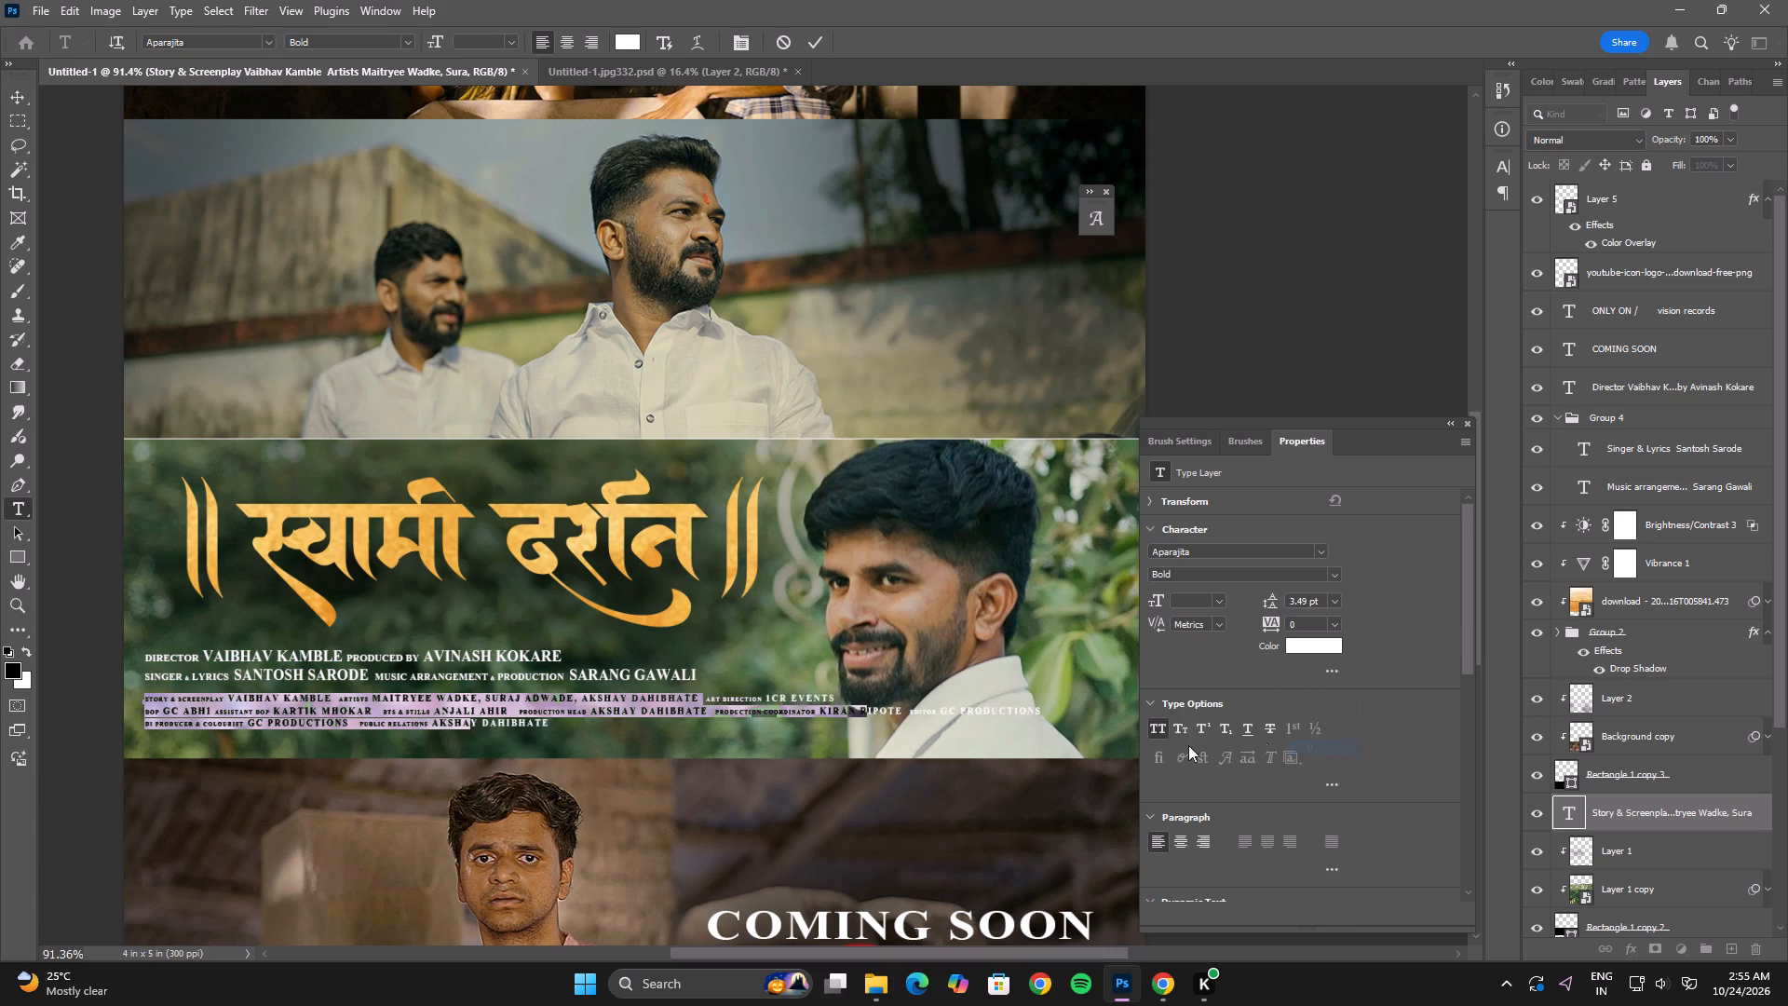
click(944, 727)
click(967, 714)
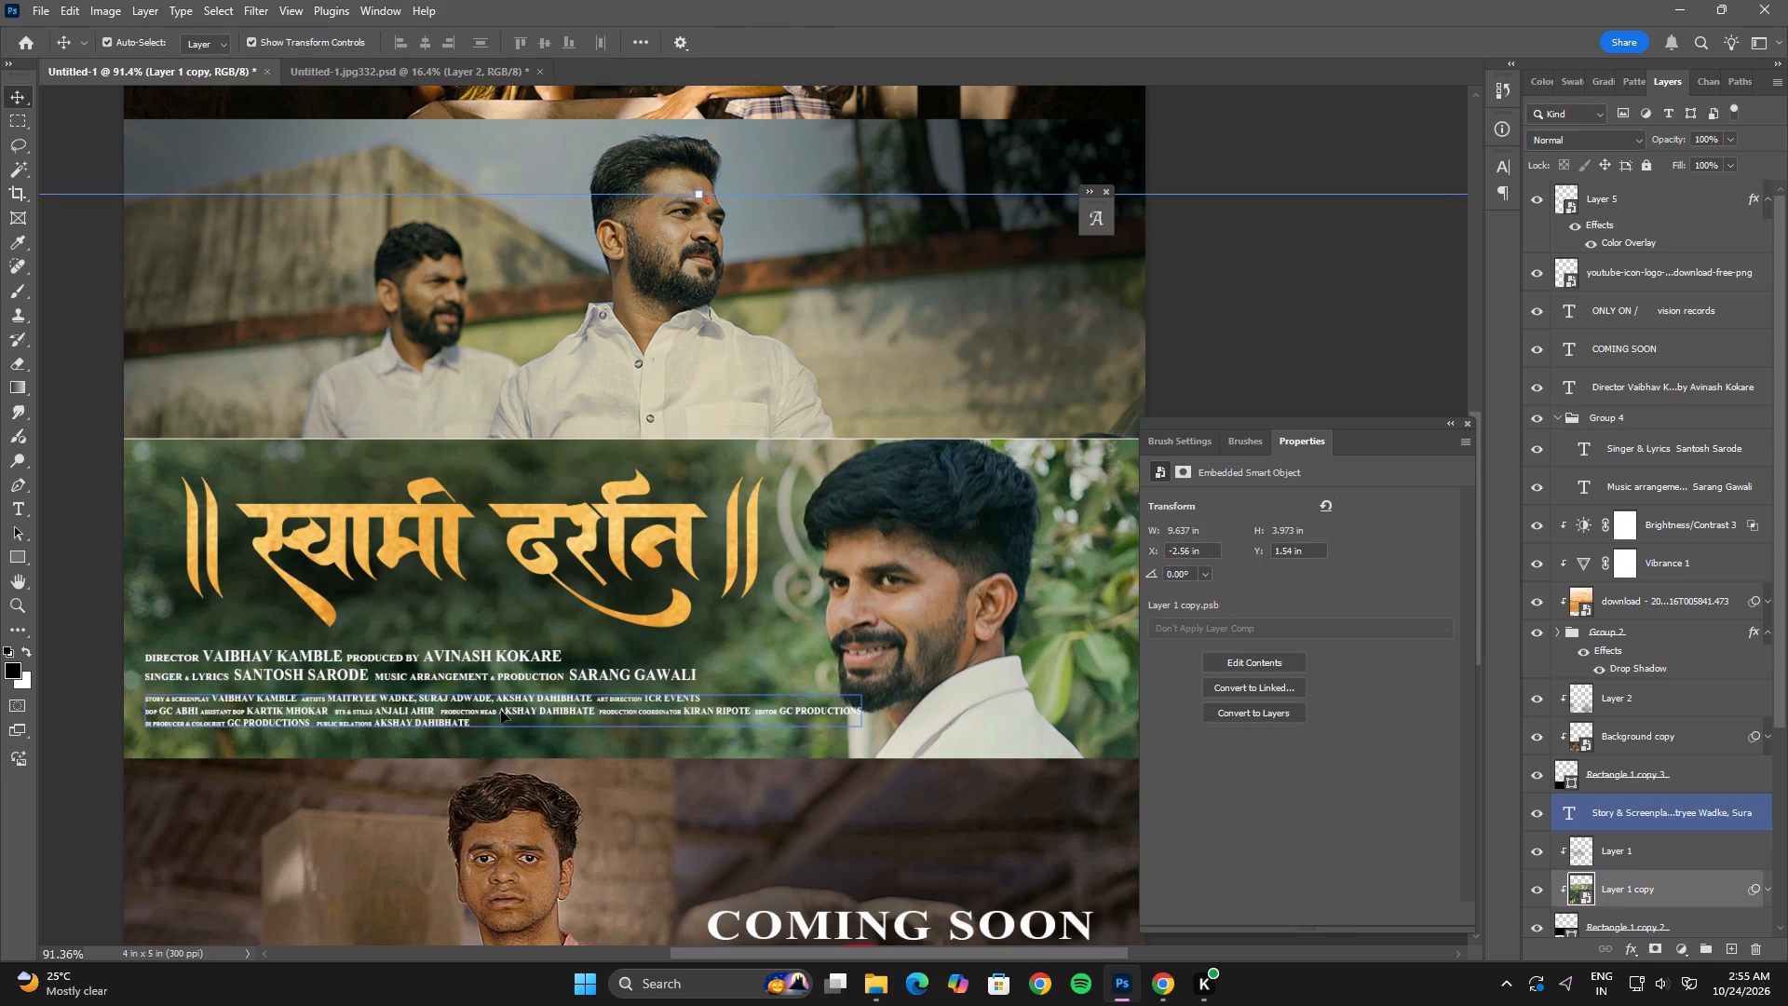
Nudge the Story & Screenplay credits block up by three small increments, closer to the singer and music credit line.
click(487, 714)
key(Up)
key(Up)
key(Up)
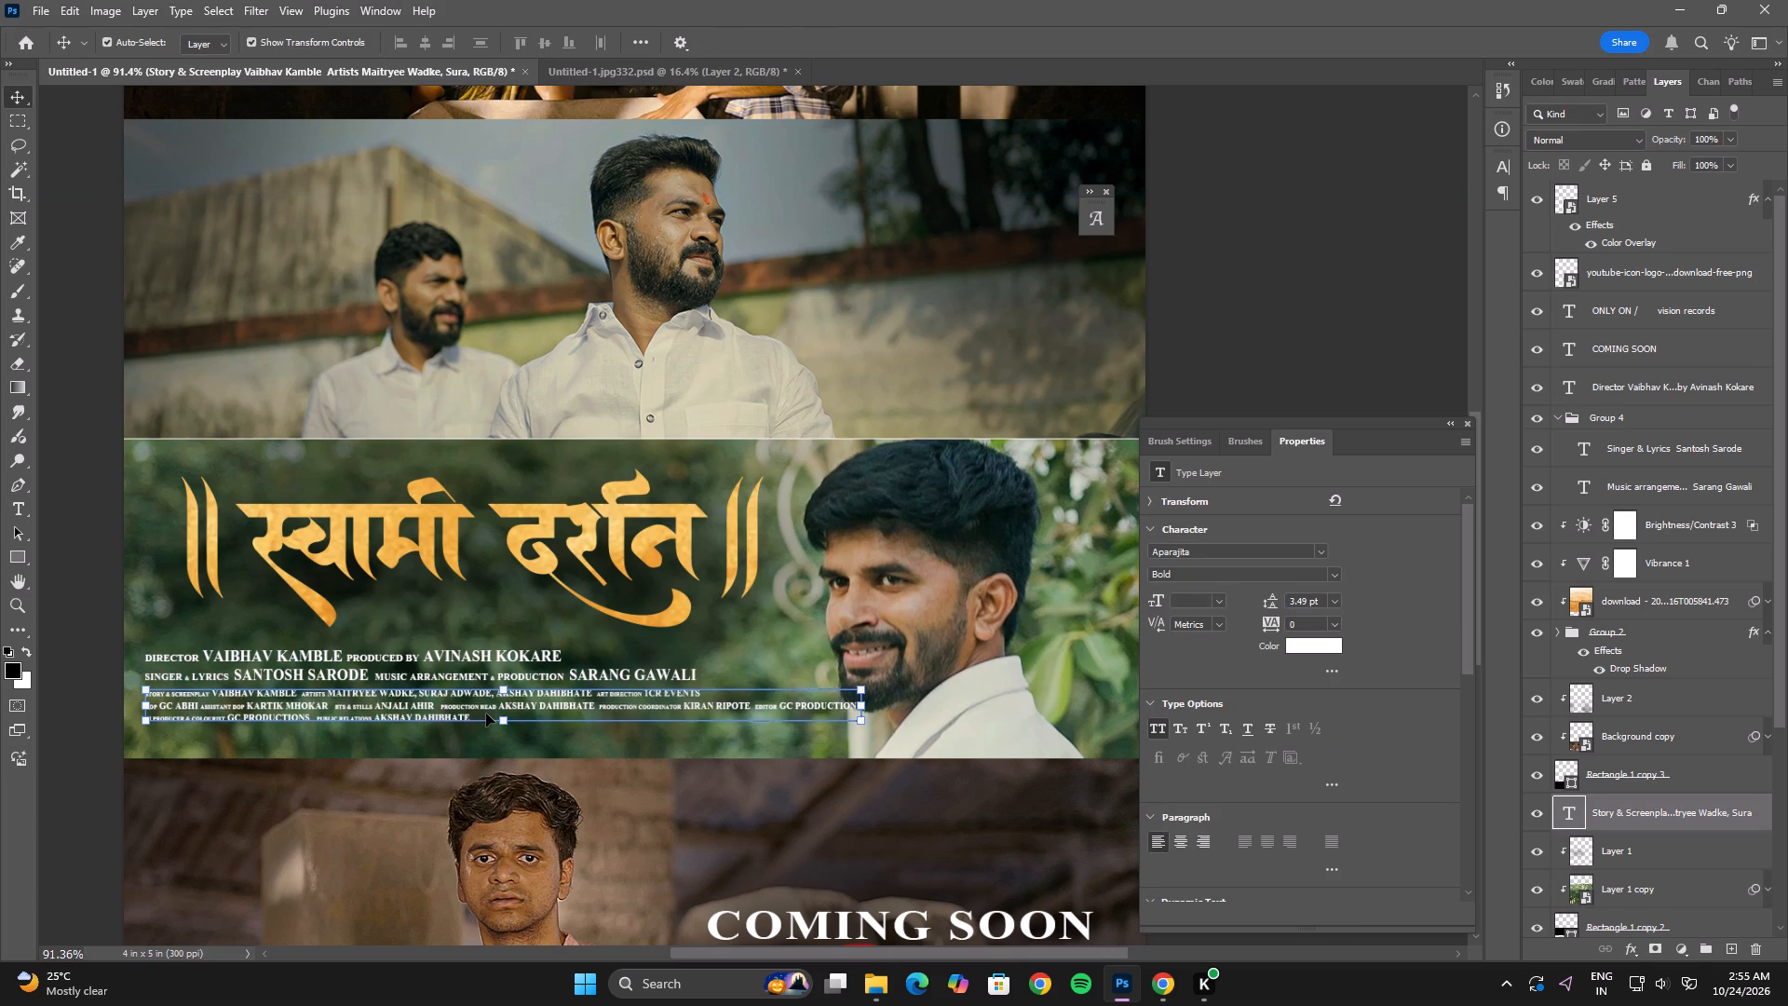
click(506, 767)
Enlarge the director/producer line and the music arrangement credit together to about 2.4 in overall width, keeping the left edge fixed.
click(506, 660)
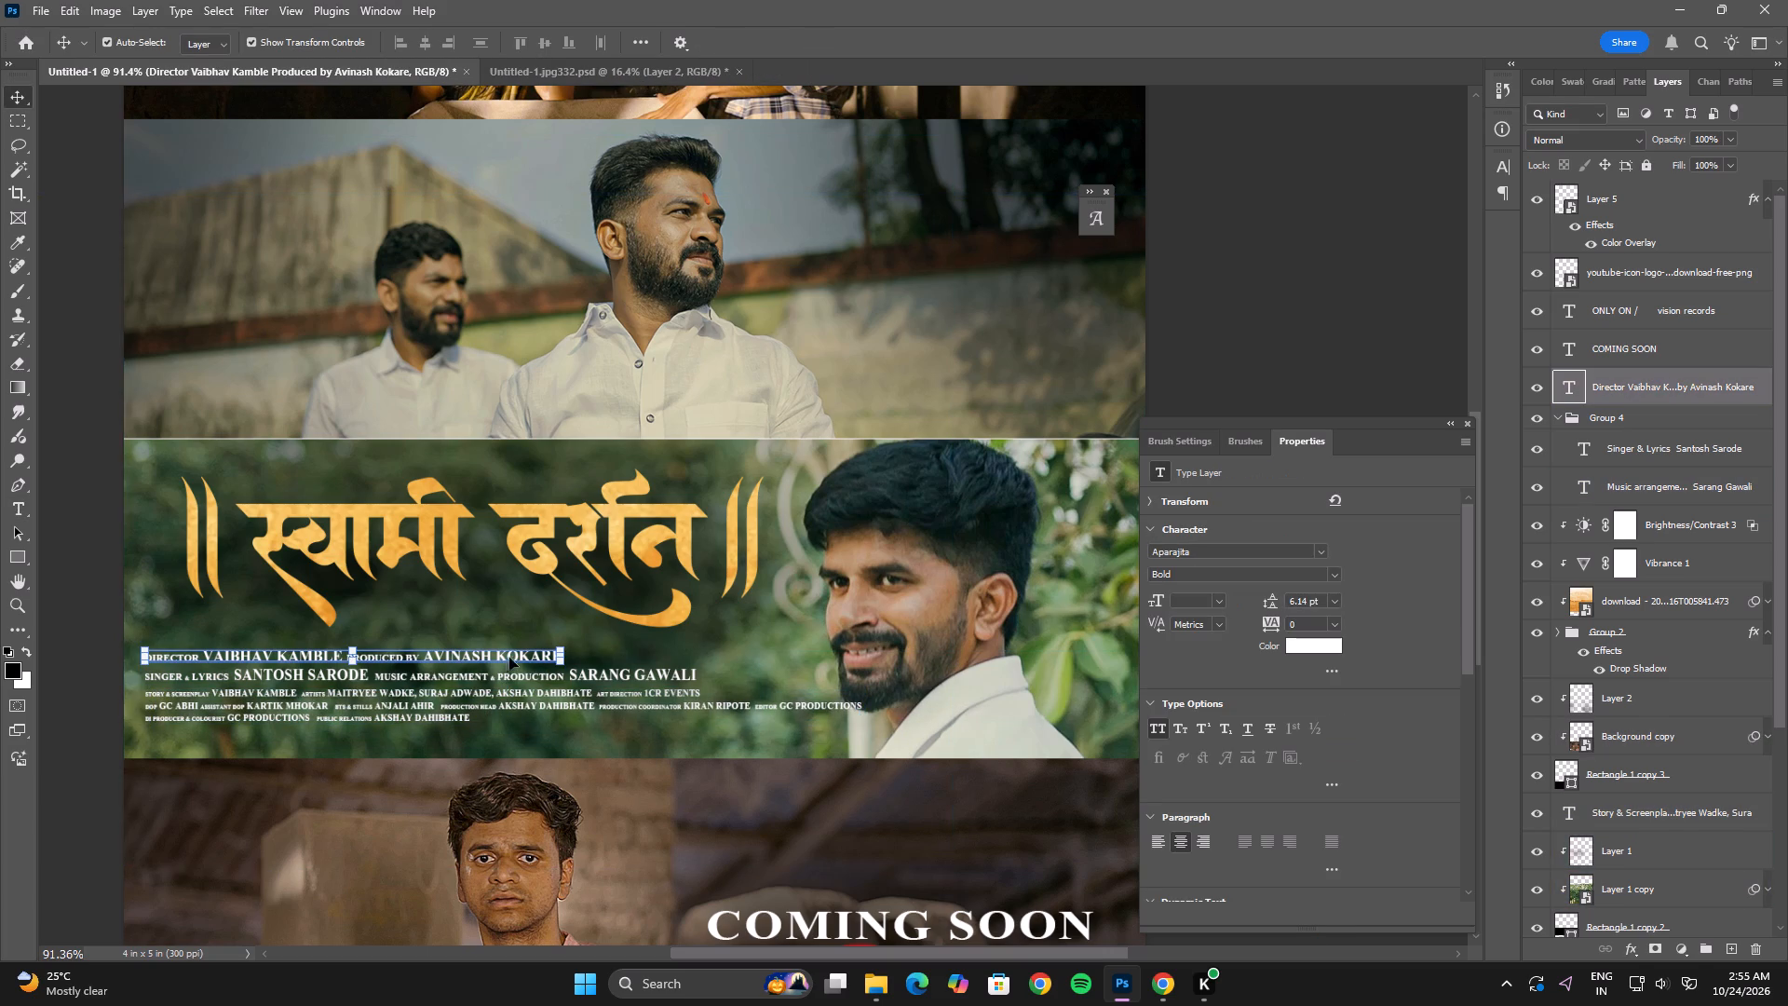
shift+click(635, 678)
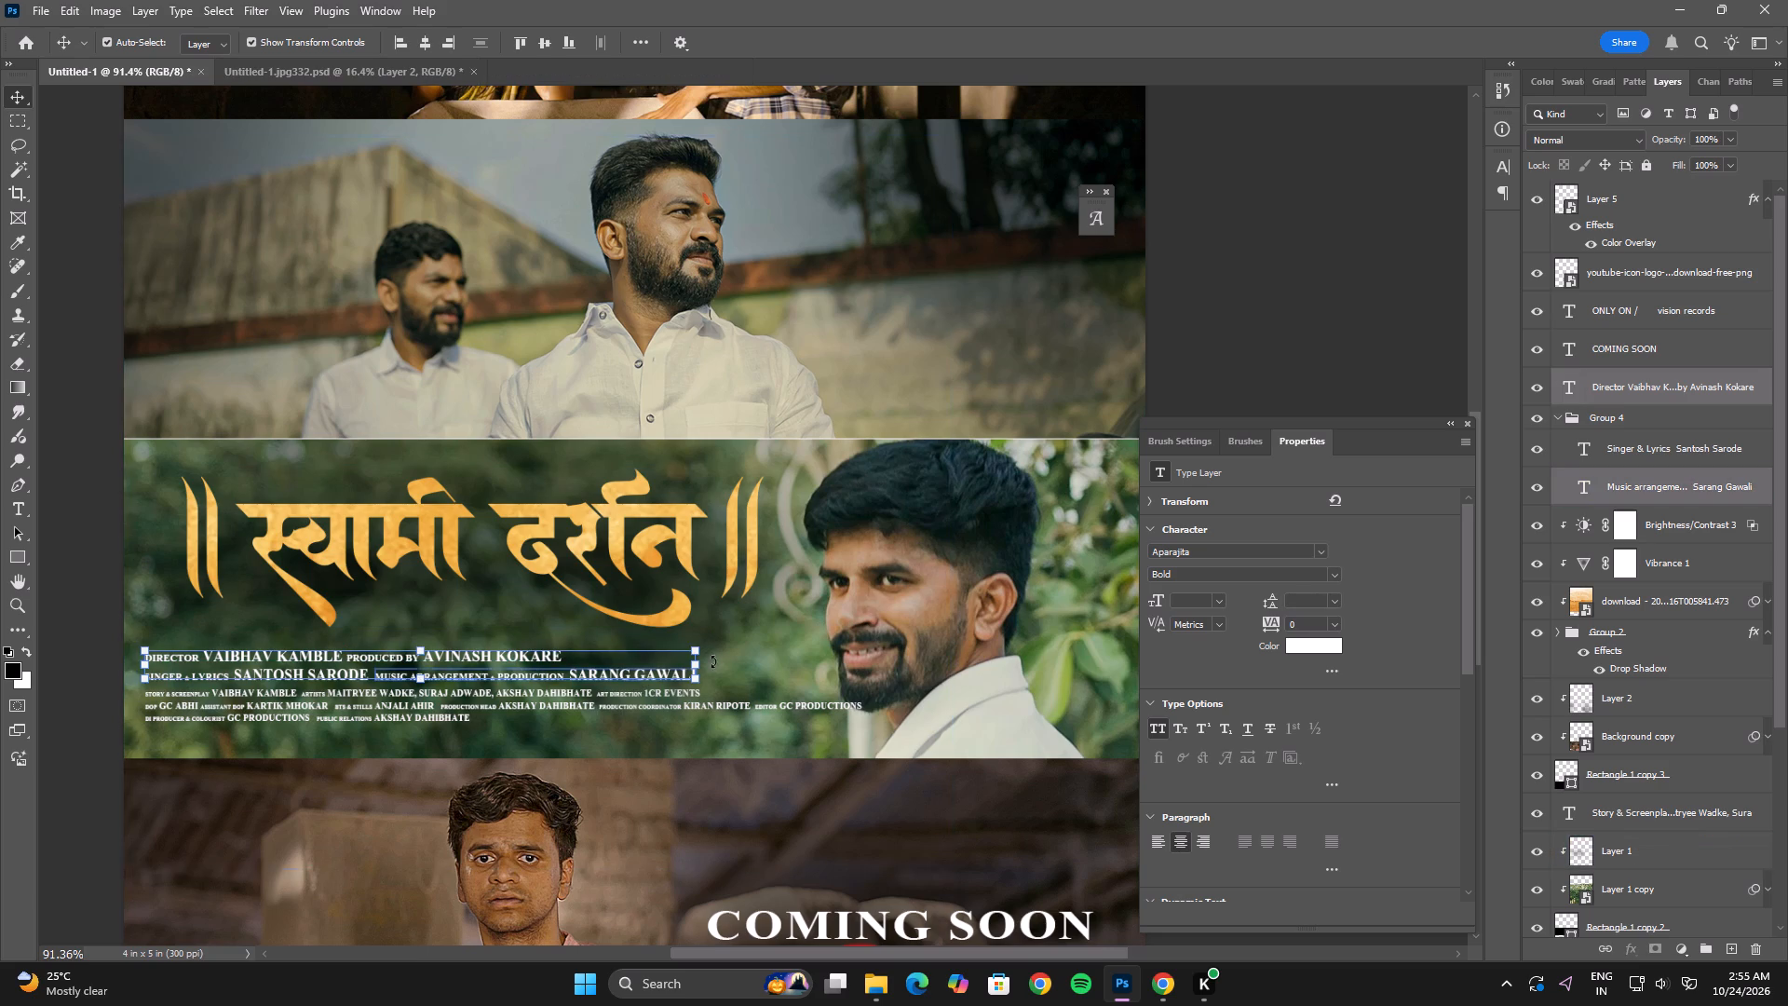
drag(688, 648, 754, 649)
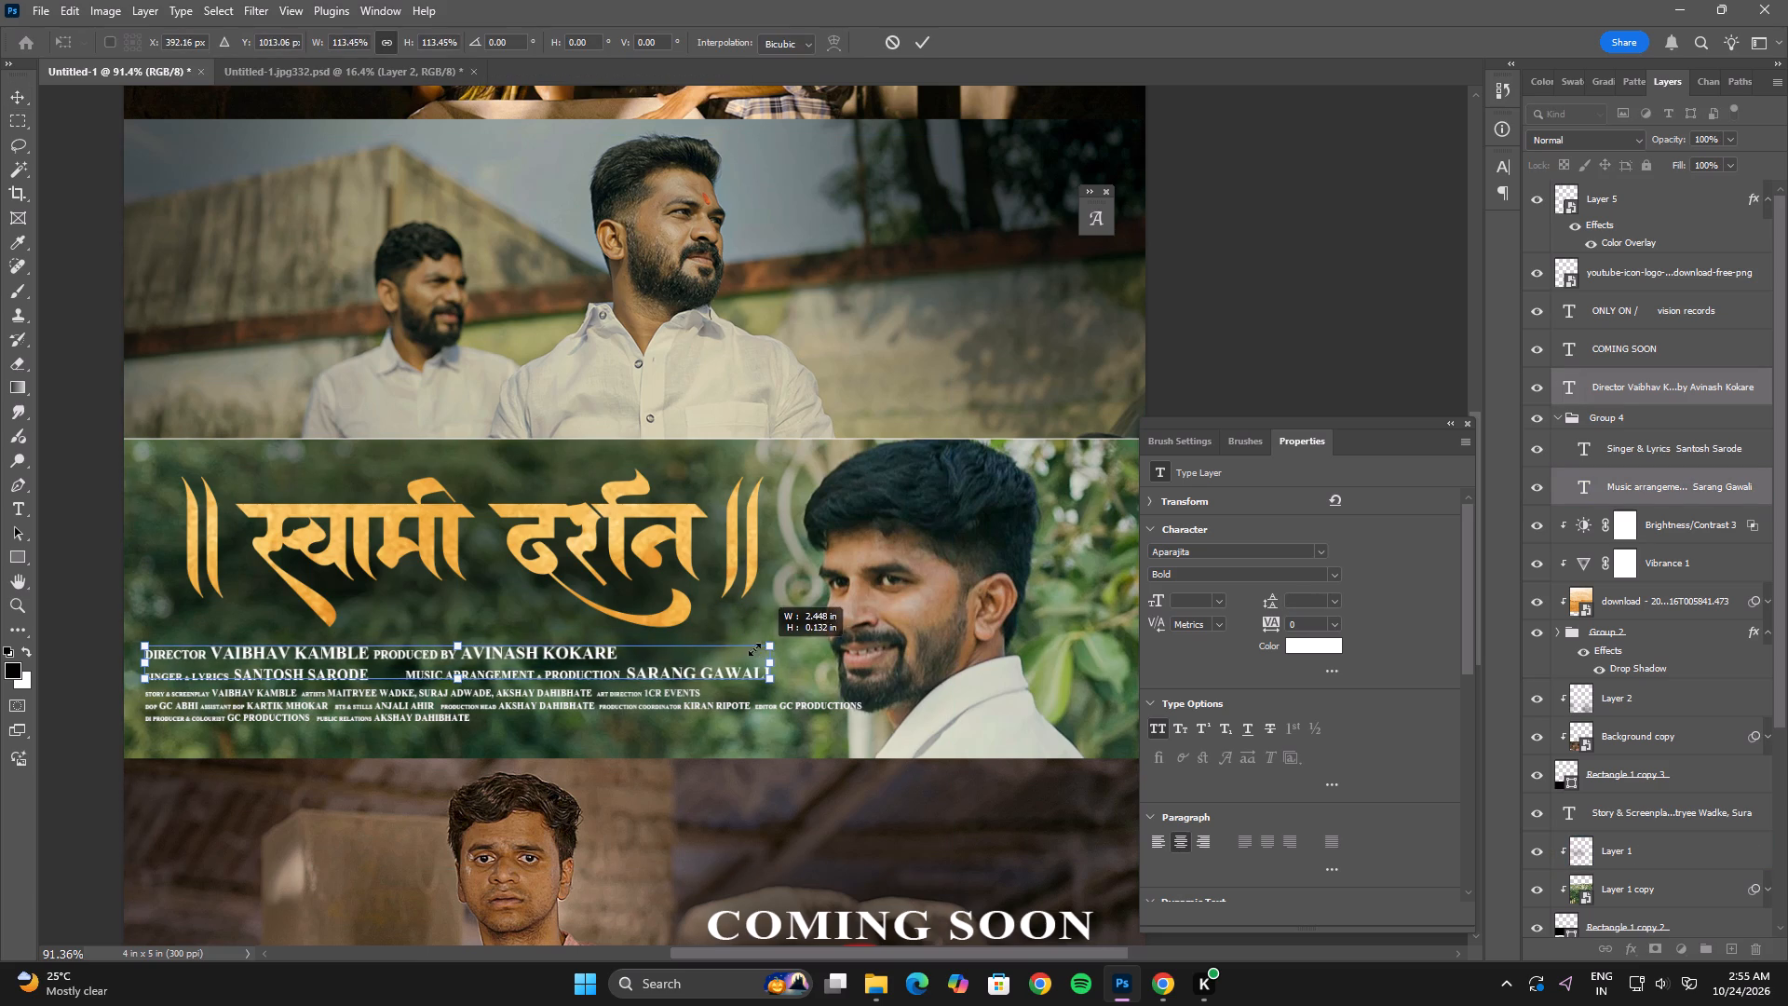
drag(754, 649, 747, 648)
double_click(685, 658)
click(642, 765)
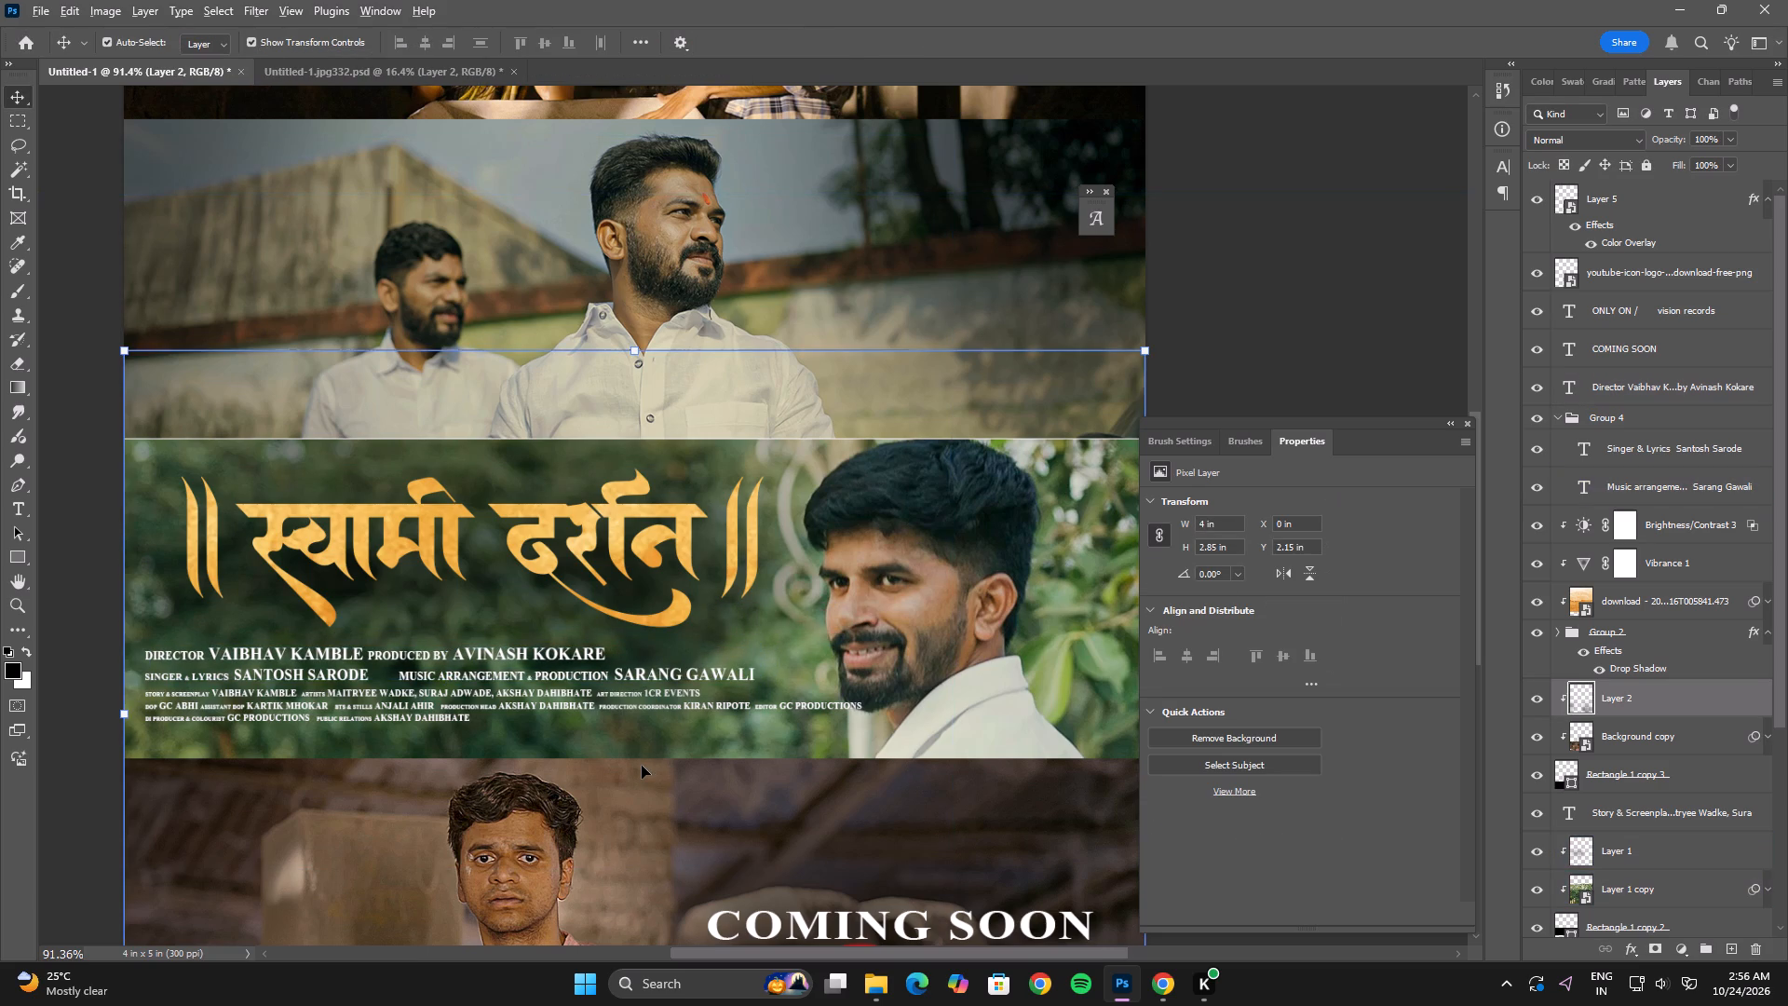
Examine the whole poster zoomed out and in a full-screen preview.
alt+scroll(642, 766, down, 5)
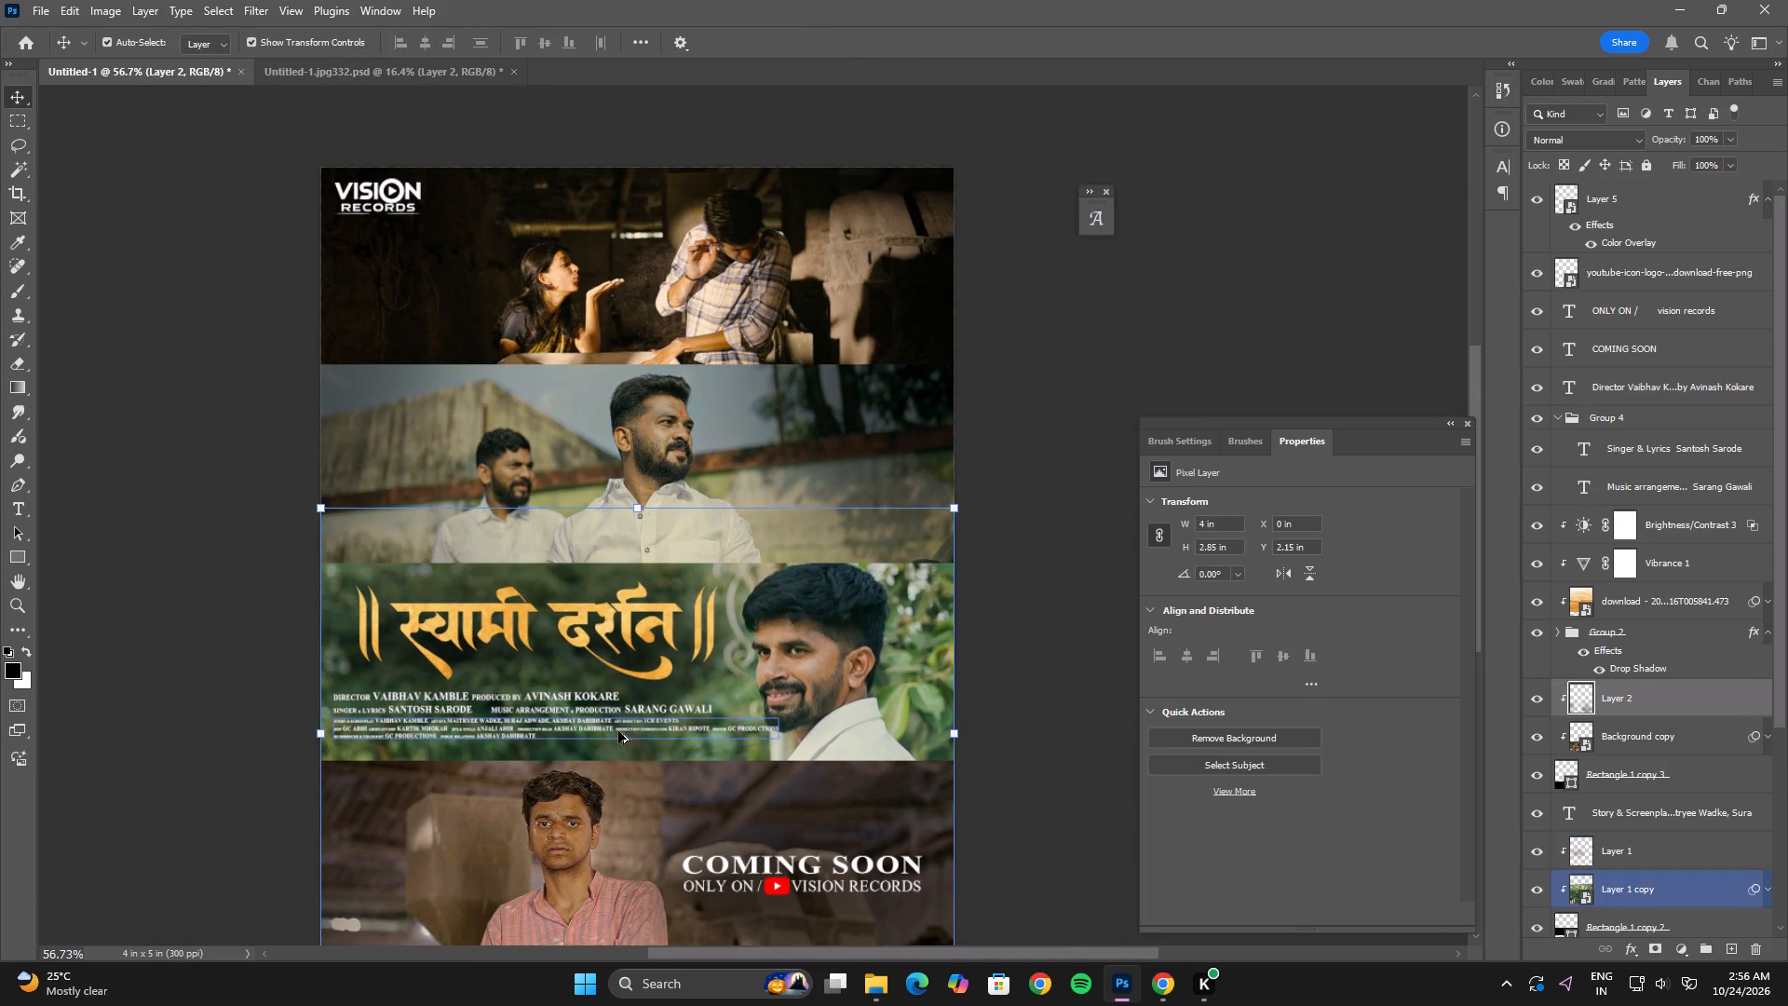
alt+scroll(618, 731, down, 4)
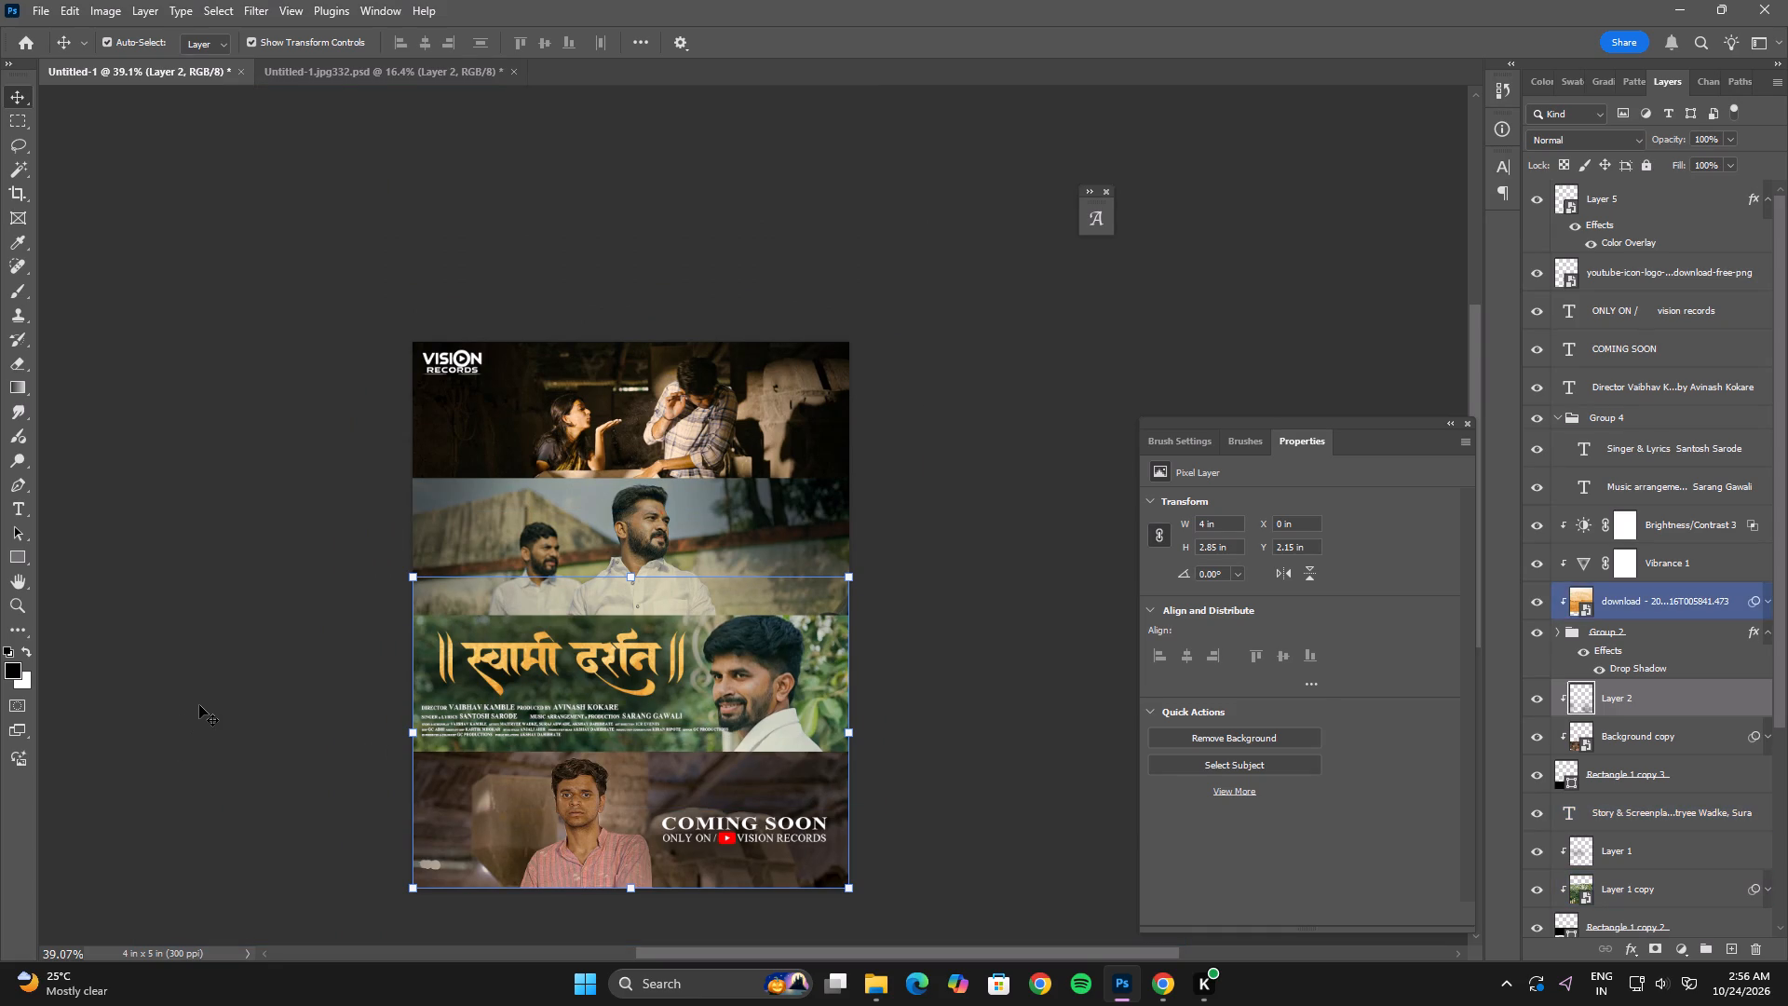
click(199, 705)
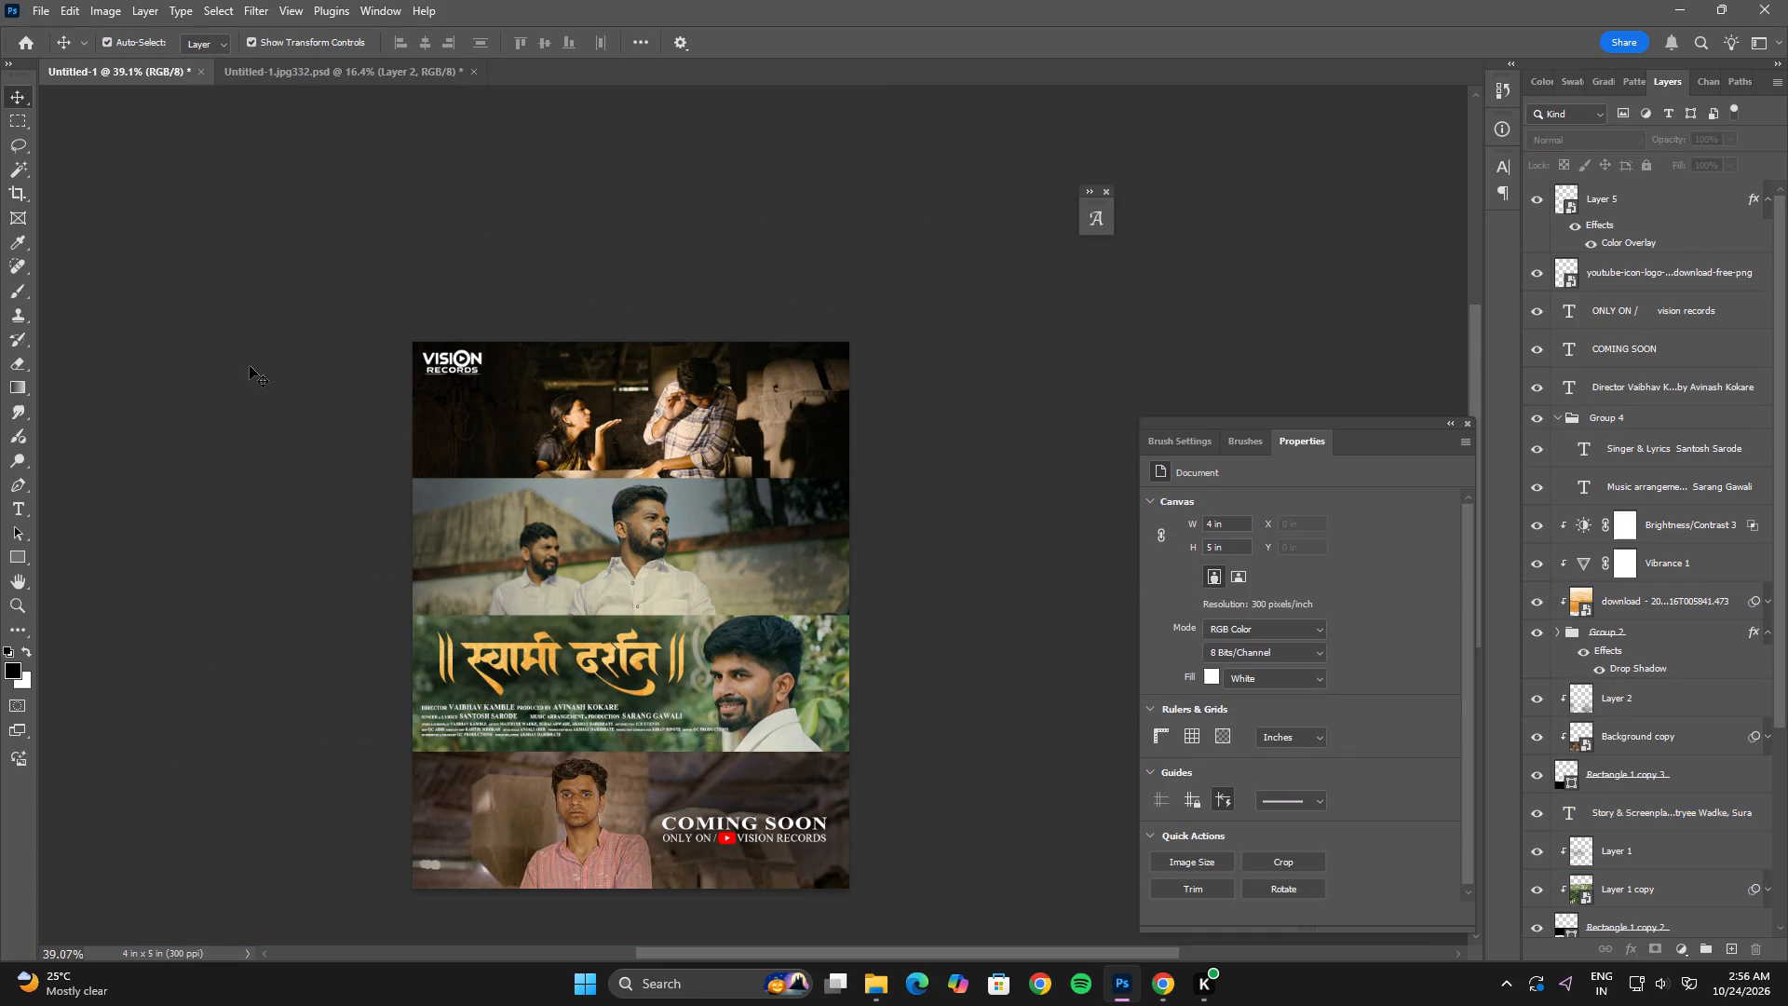
alt+scroll(965, 671, up, 2)
key(space)
key(space)
key(space)
key(space)
key(space)
key(space)
key(space)
key(space)
key(space)
key(space)
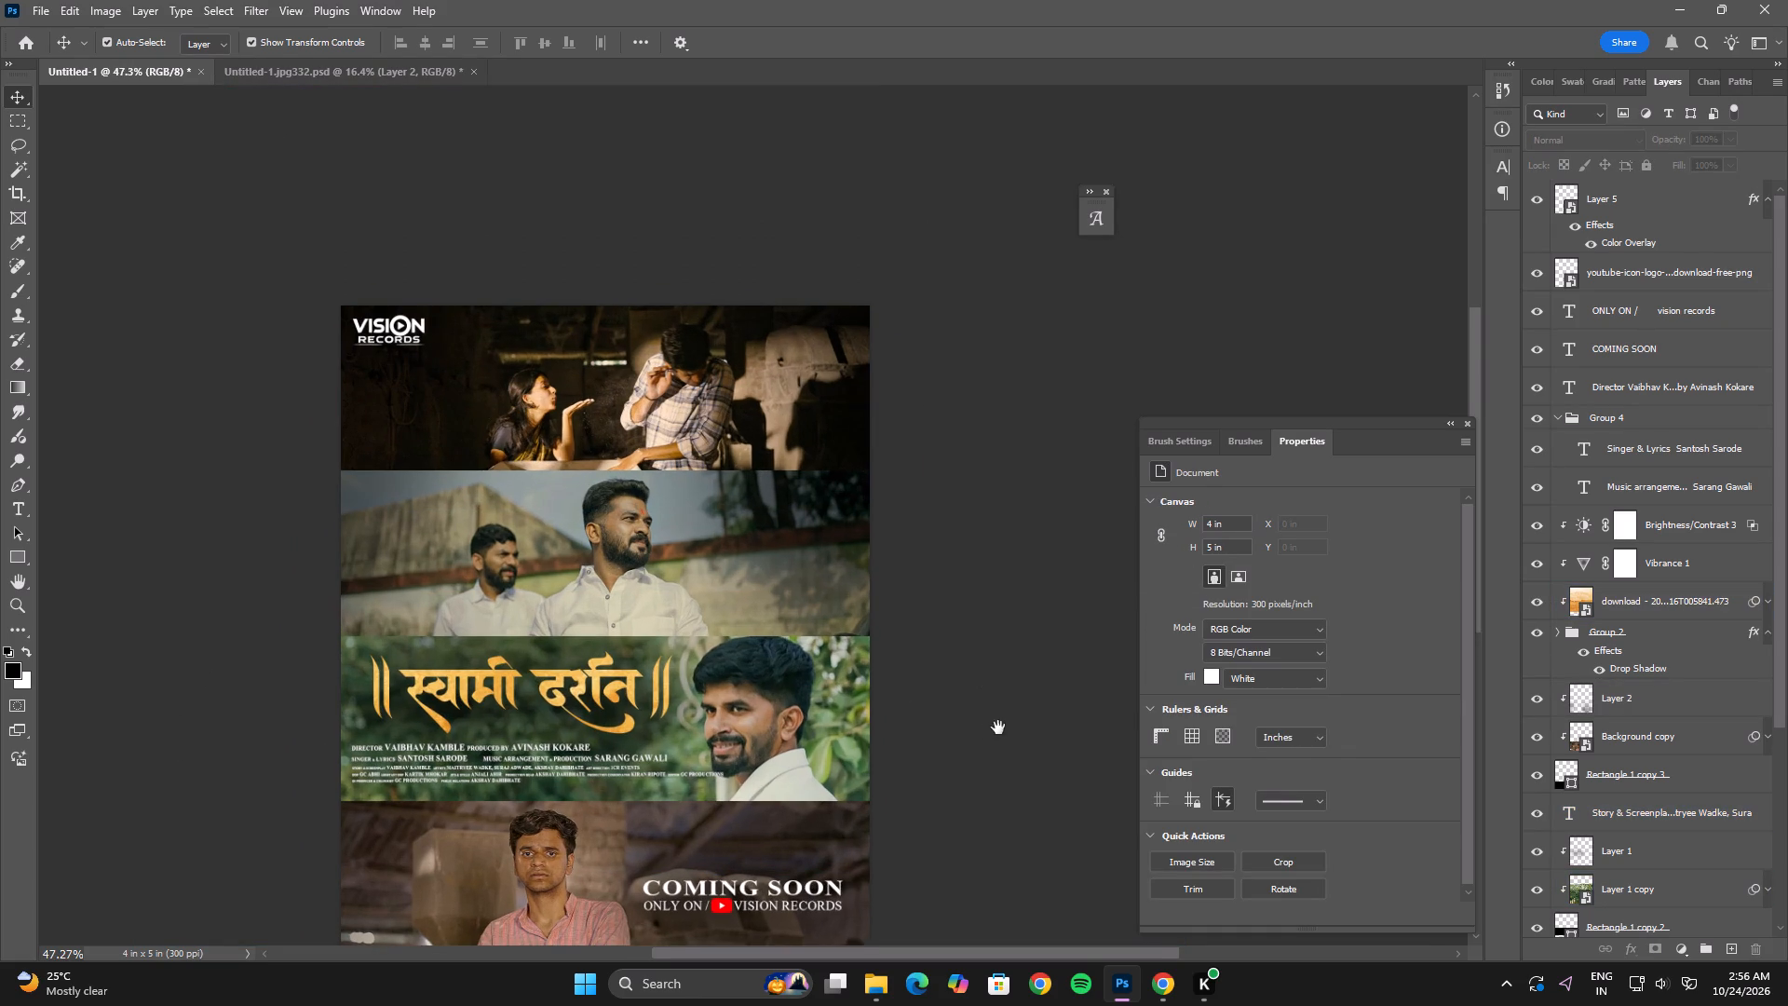
drag(1002, 726, 1007, 630)
click(1021, 611)
text(ff)
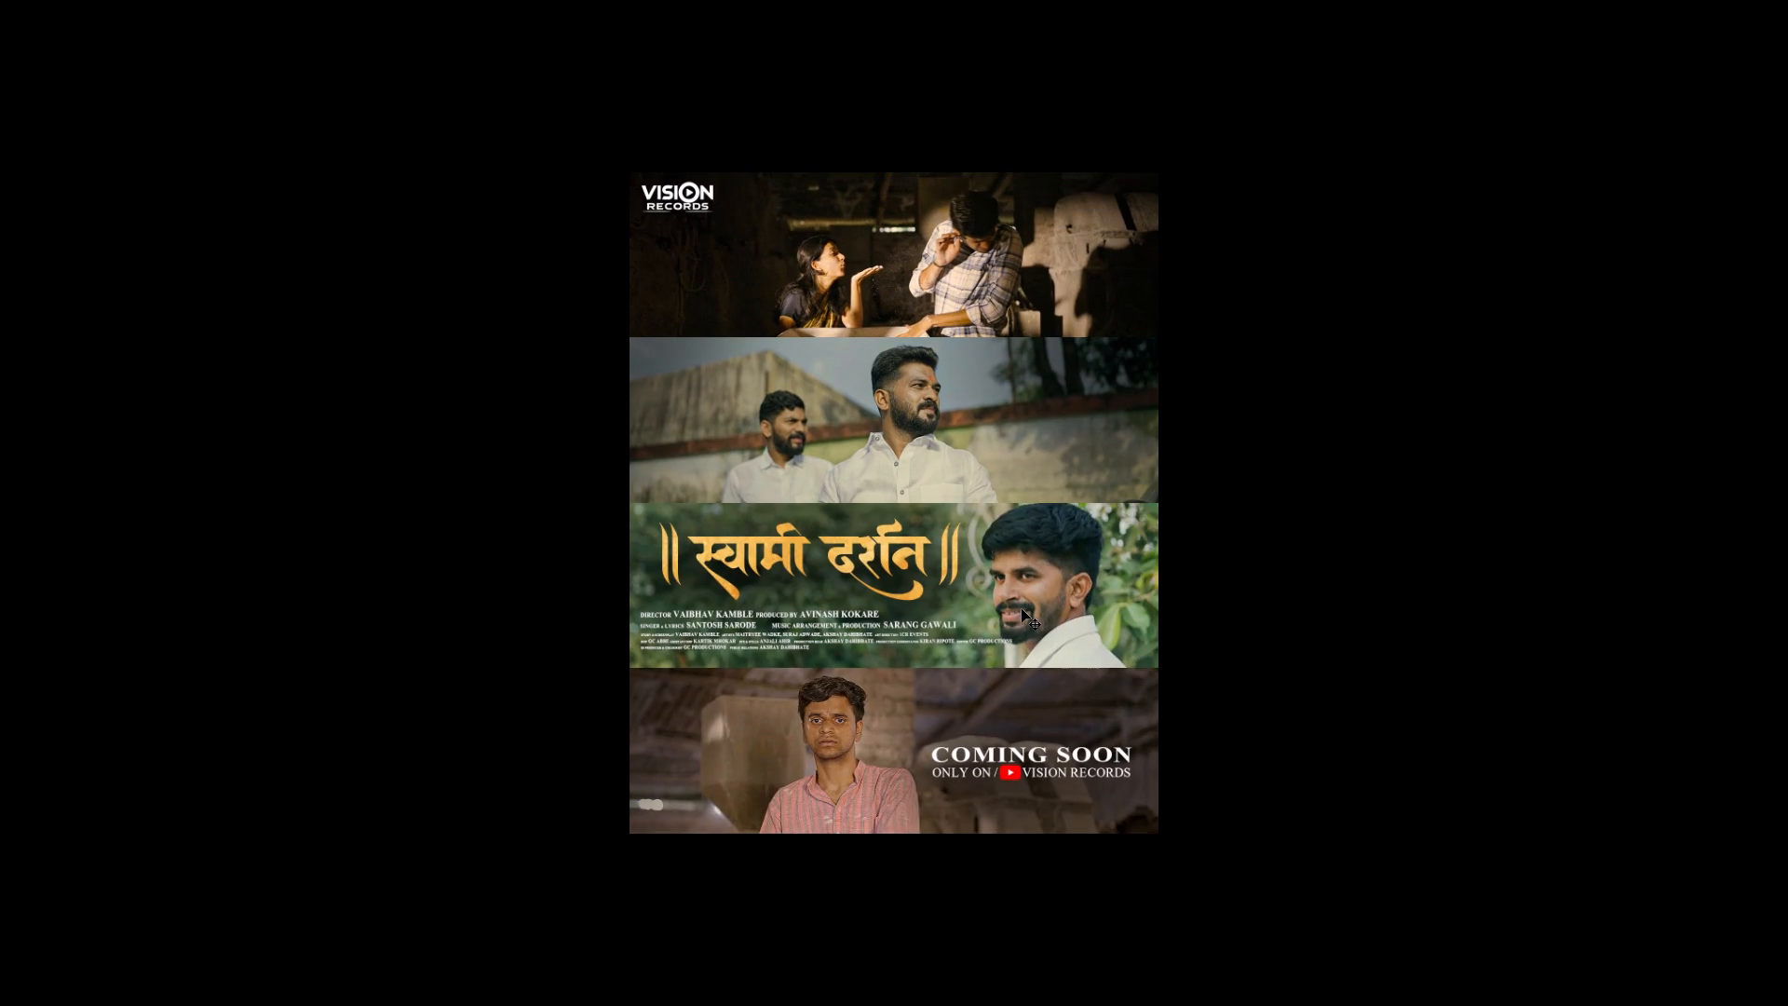
key(f)
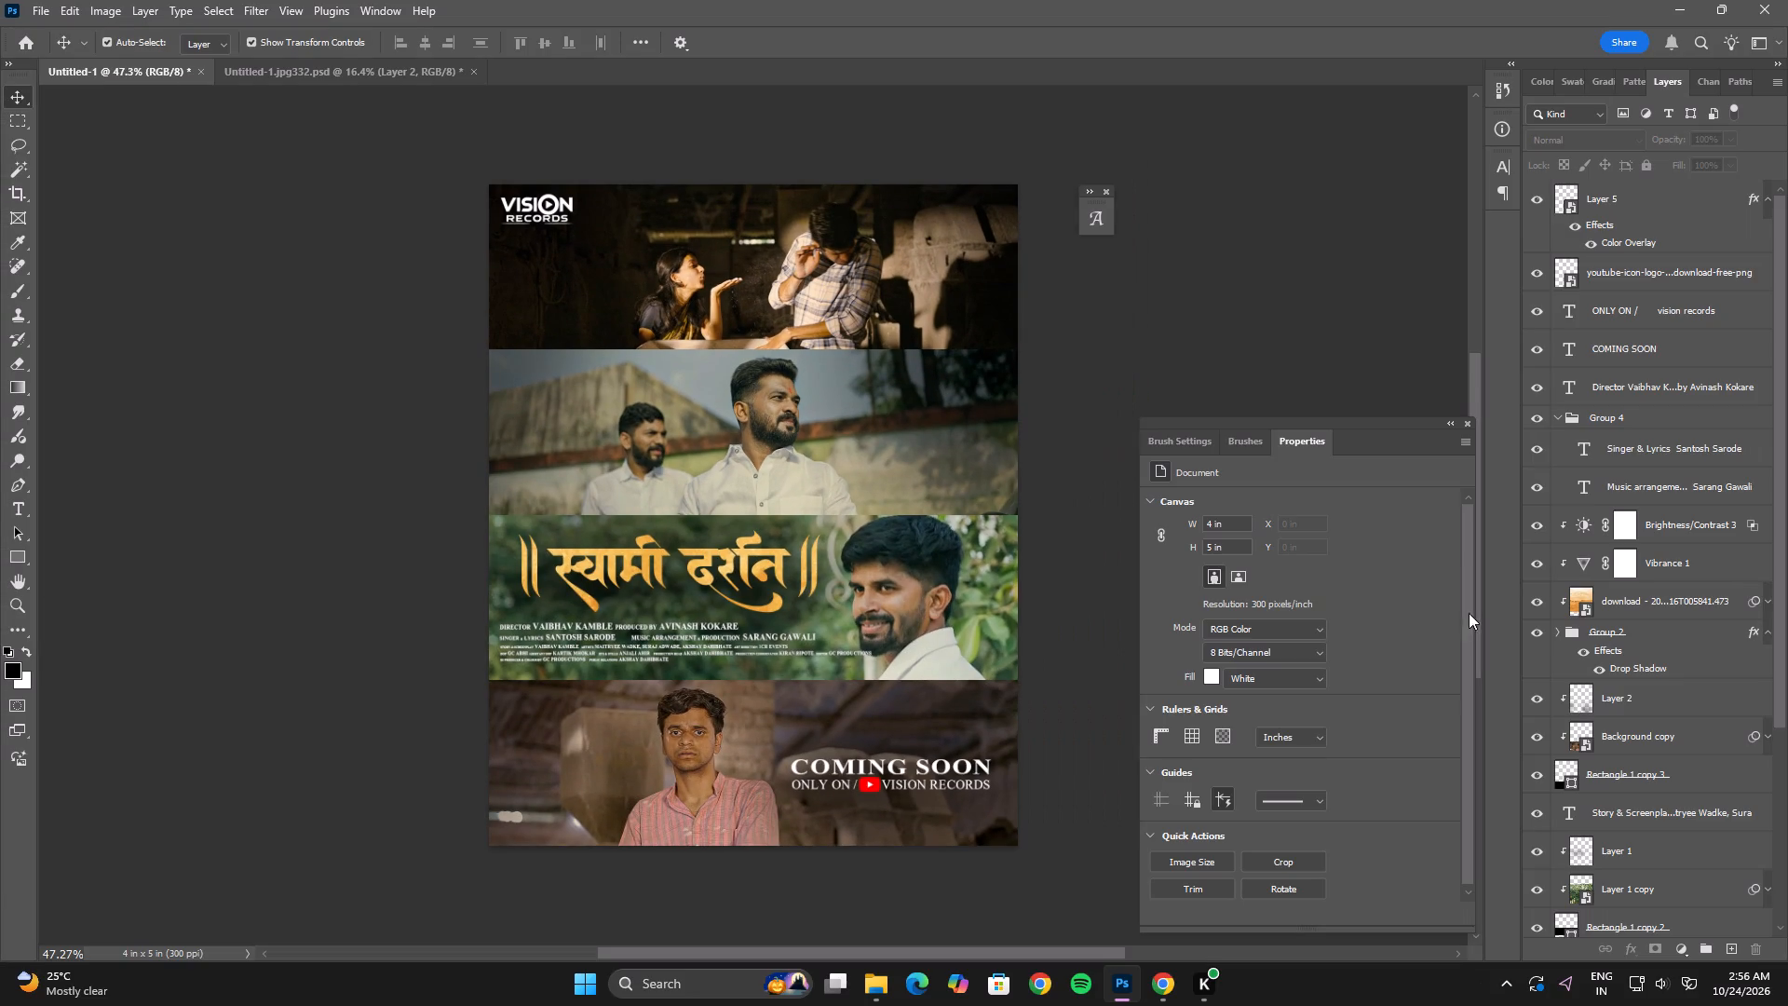
Enlarge the second still's image of the two men in white shirts to about 4.15 in wide within its strip.
key(space)
key(space)
key(space)
key(space)
key(space)
key(space)
key(space)
key(space)
key(space)
key(space)
key(space)
key(space)
key(space)
key(space)
key(space)
key(space)
key(space)
key(space)
key(space)
key(space)
drag(981, 714, 858, 702)
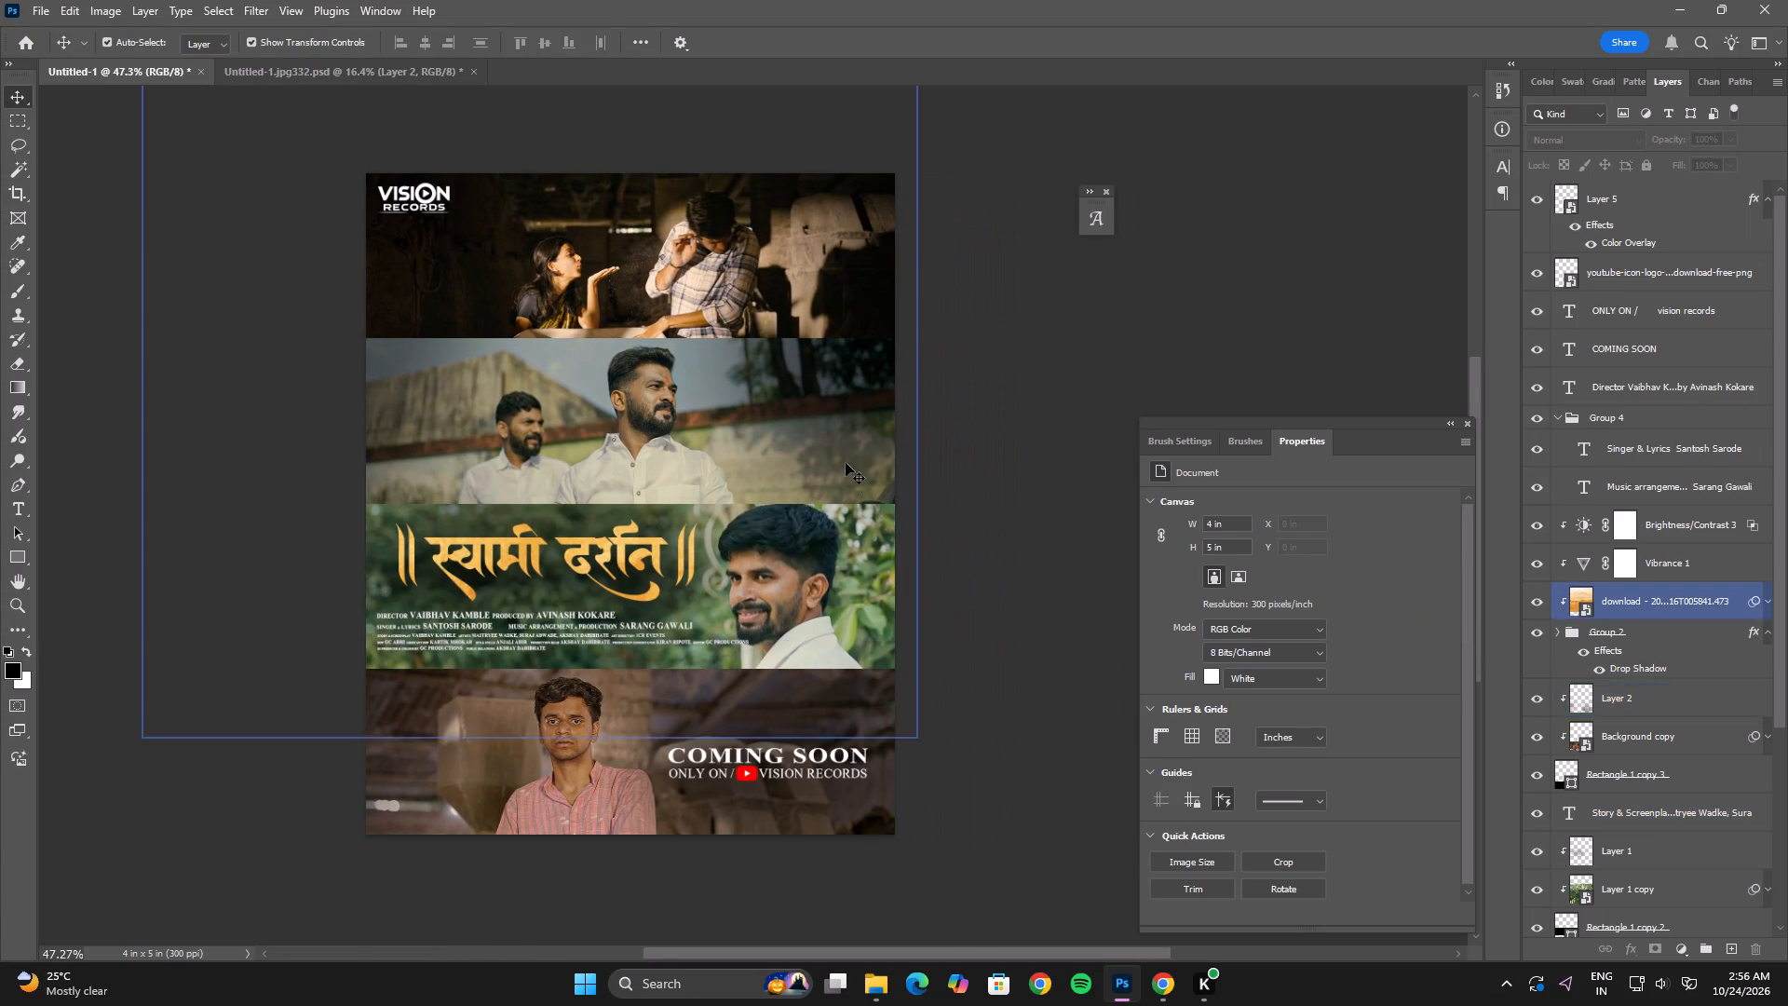
click(845, 457)
scroll(1668, 892, down, 3)
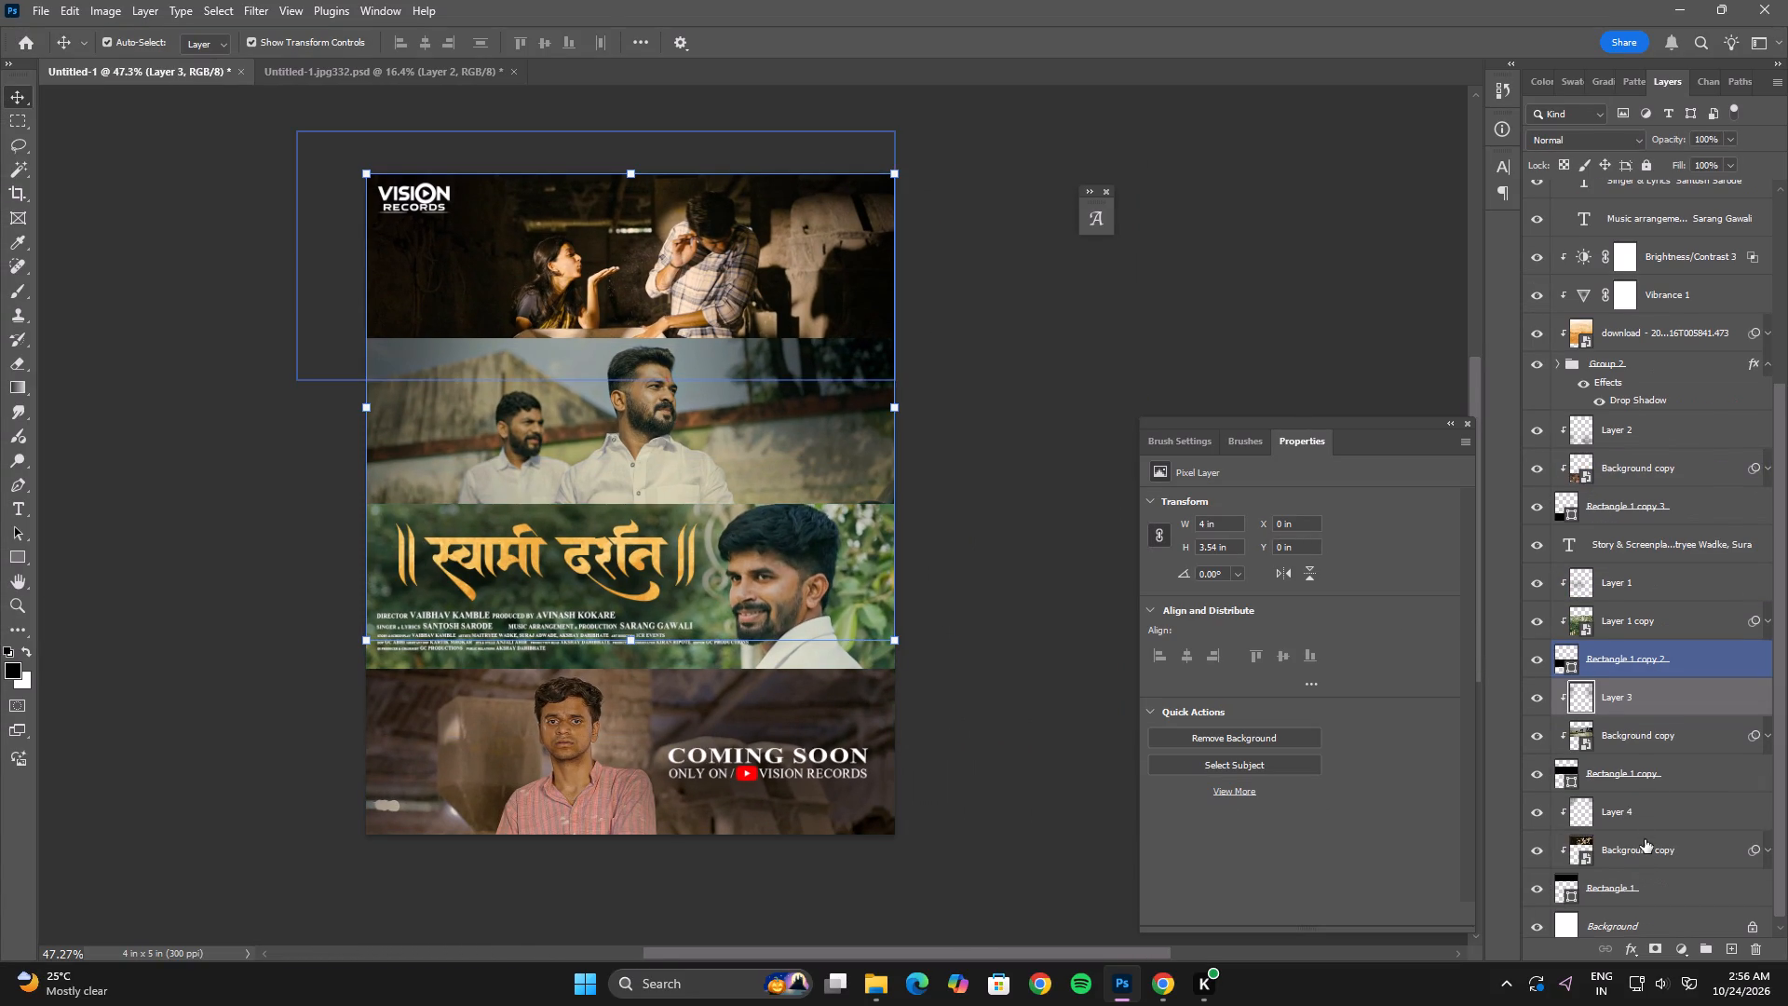
click(1663, 745)
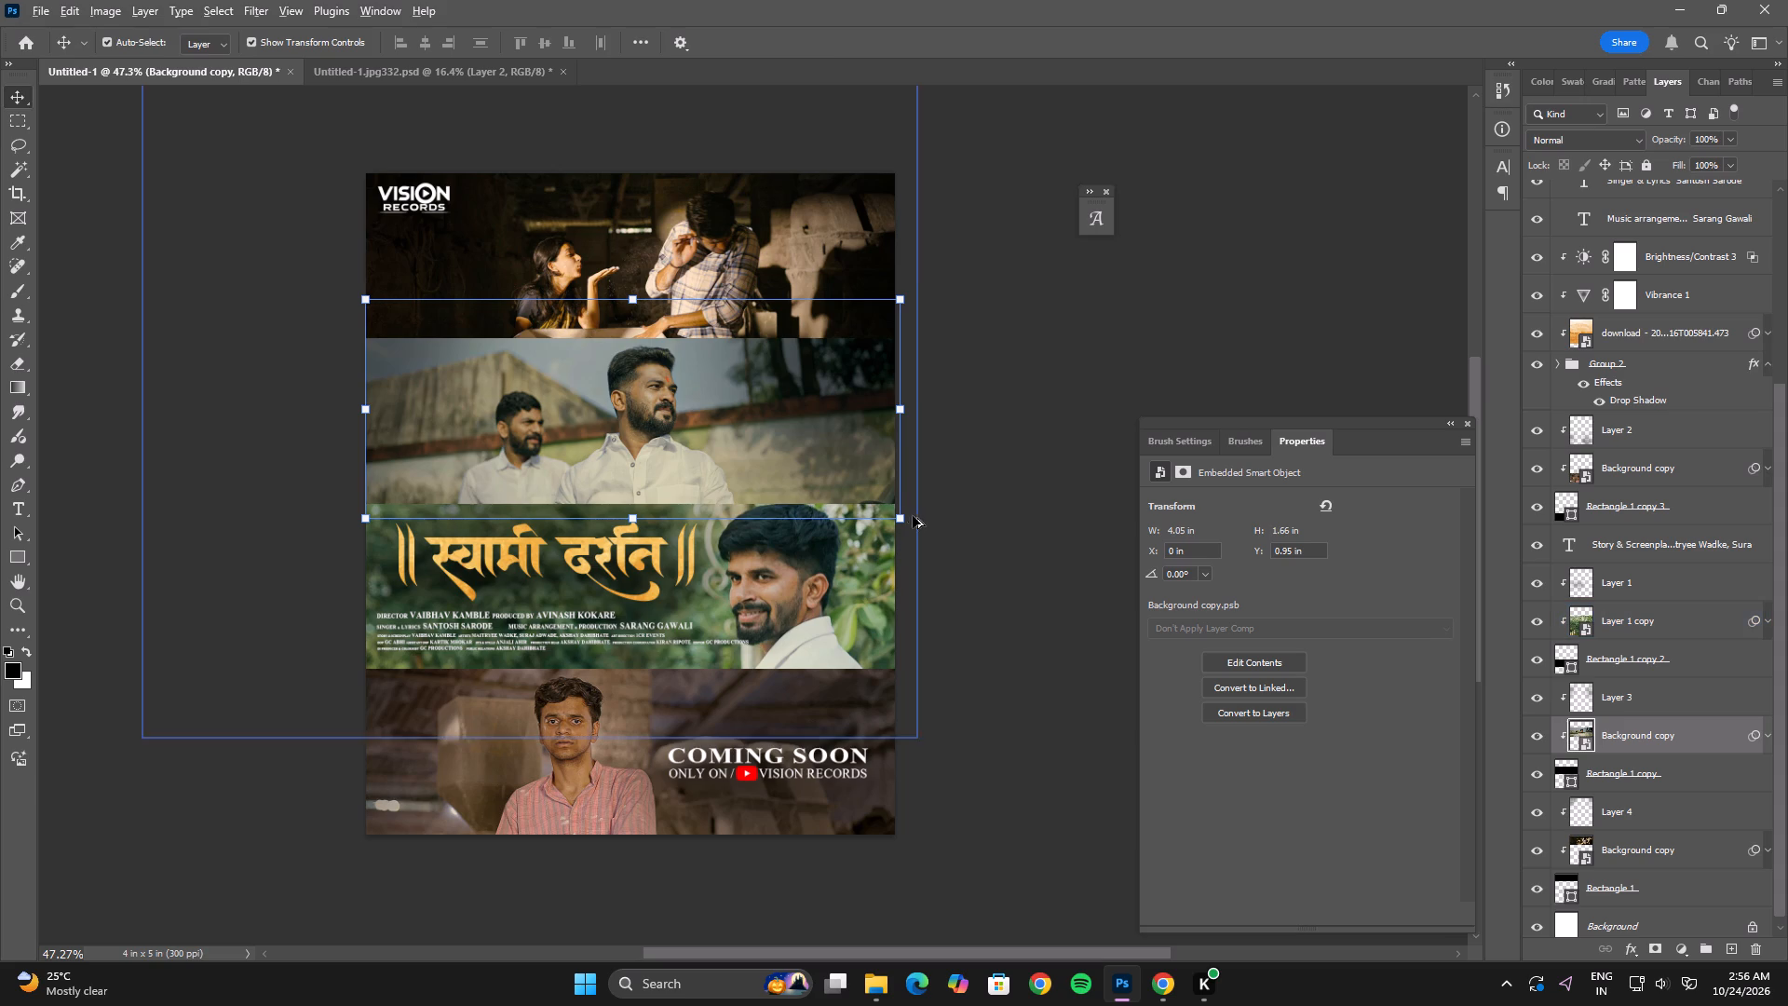
alt+click(906, 516)
double_click(686, 475)
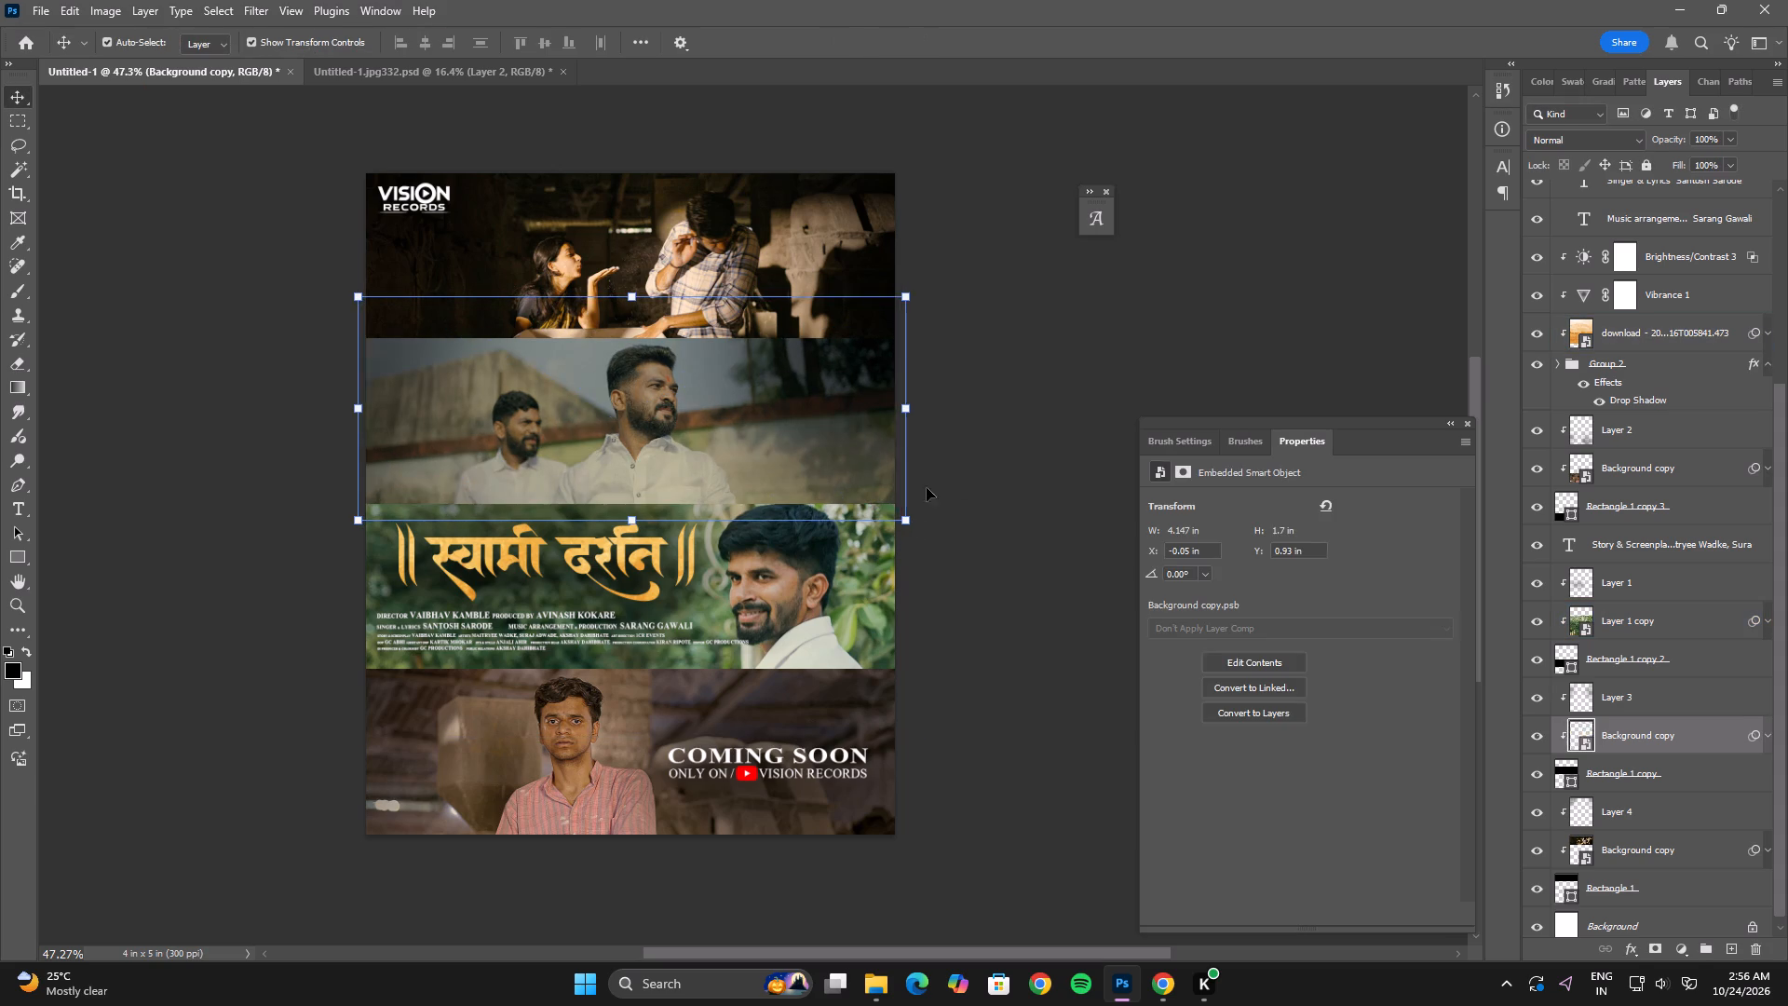
click(1010, 430)
Preview the complete poster in full-screen mode and recheck the four-still layout.
text(ff)
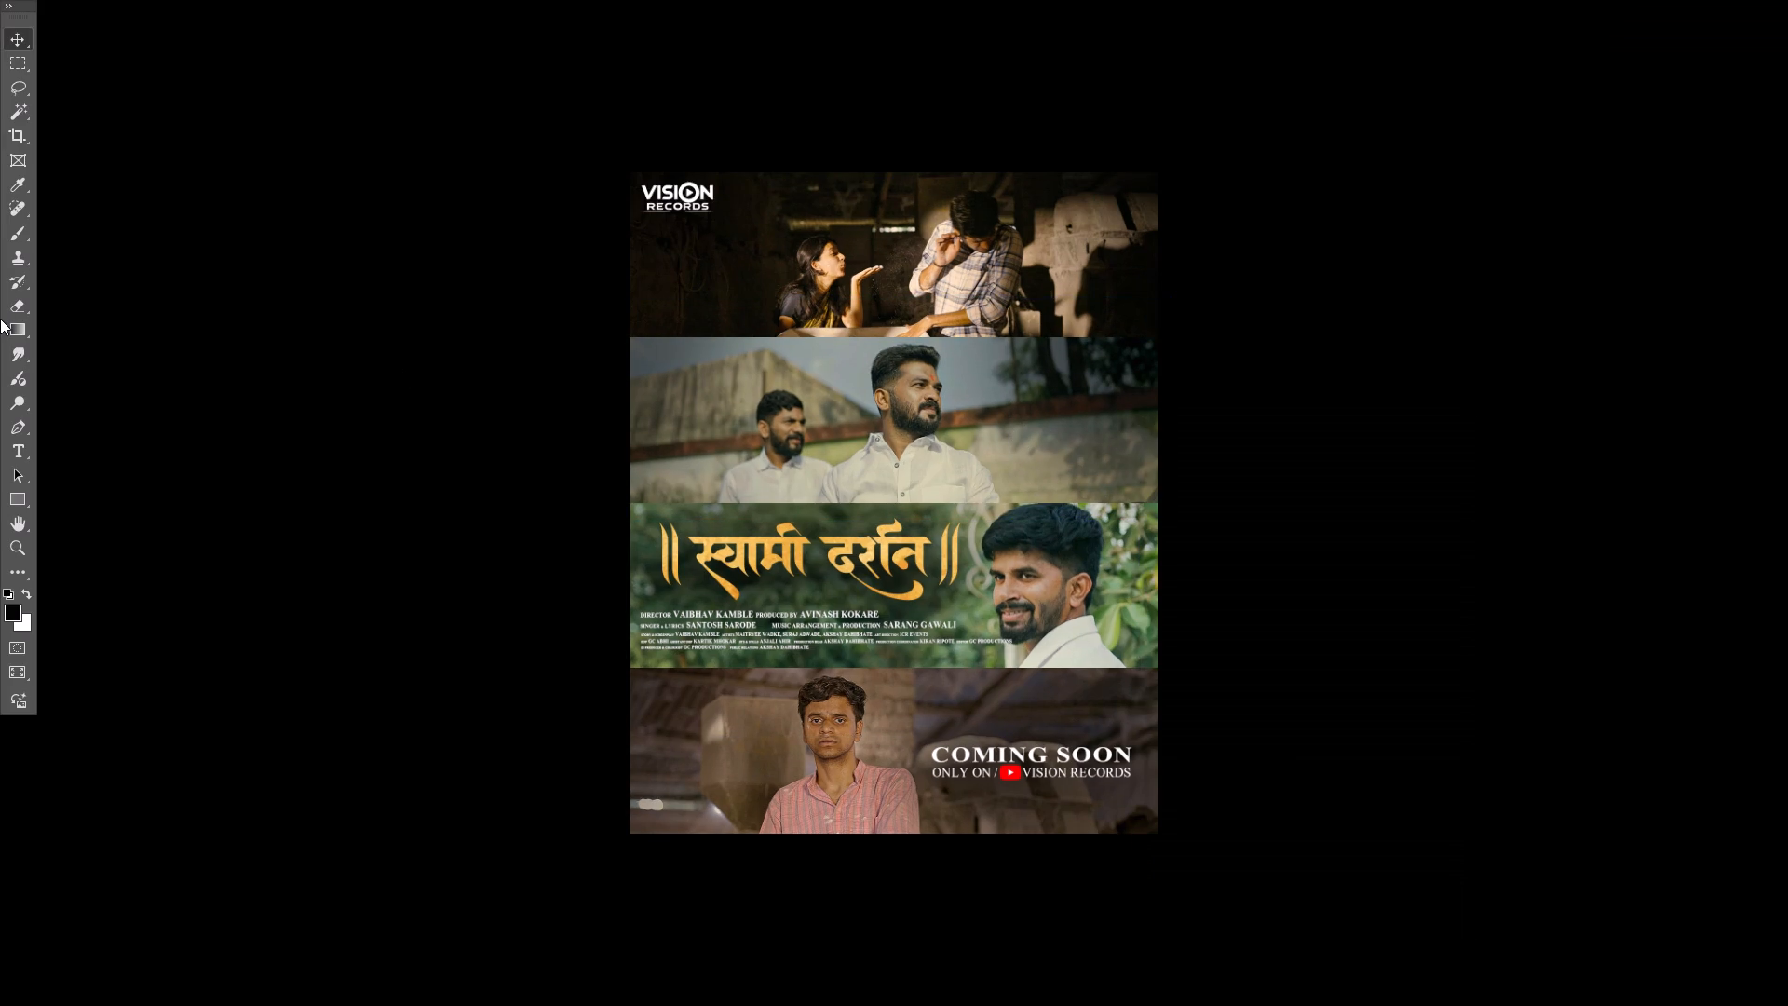
key(f)
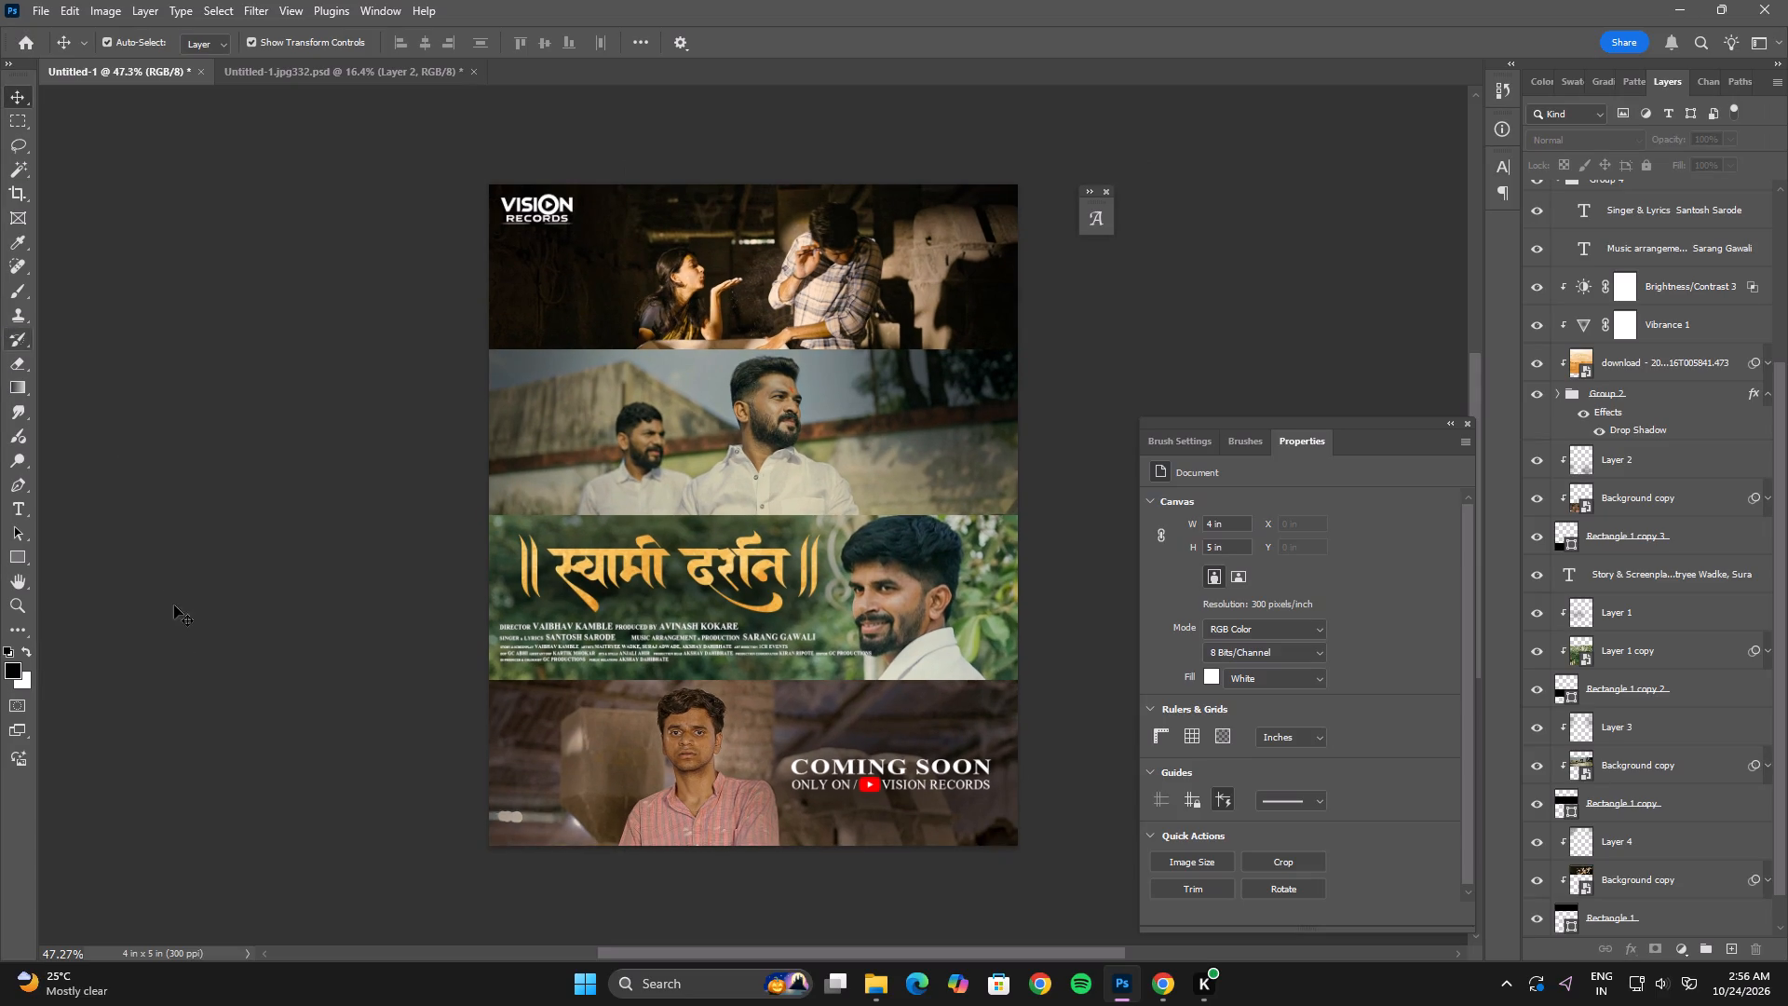
click(171, 657)
key(space)
key(space)
key(space)
key(space)
key(space)
key(space)
drag(280, 735, 250, 697)
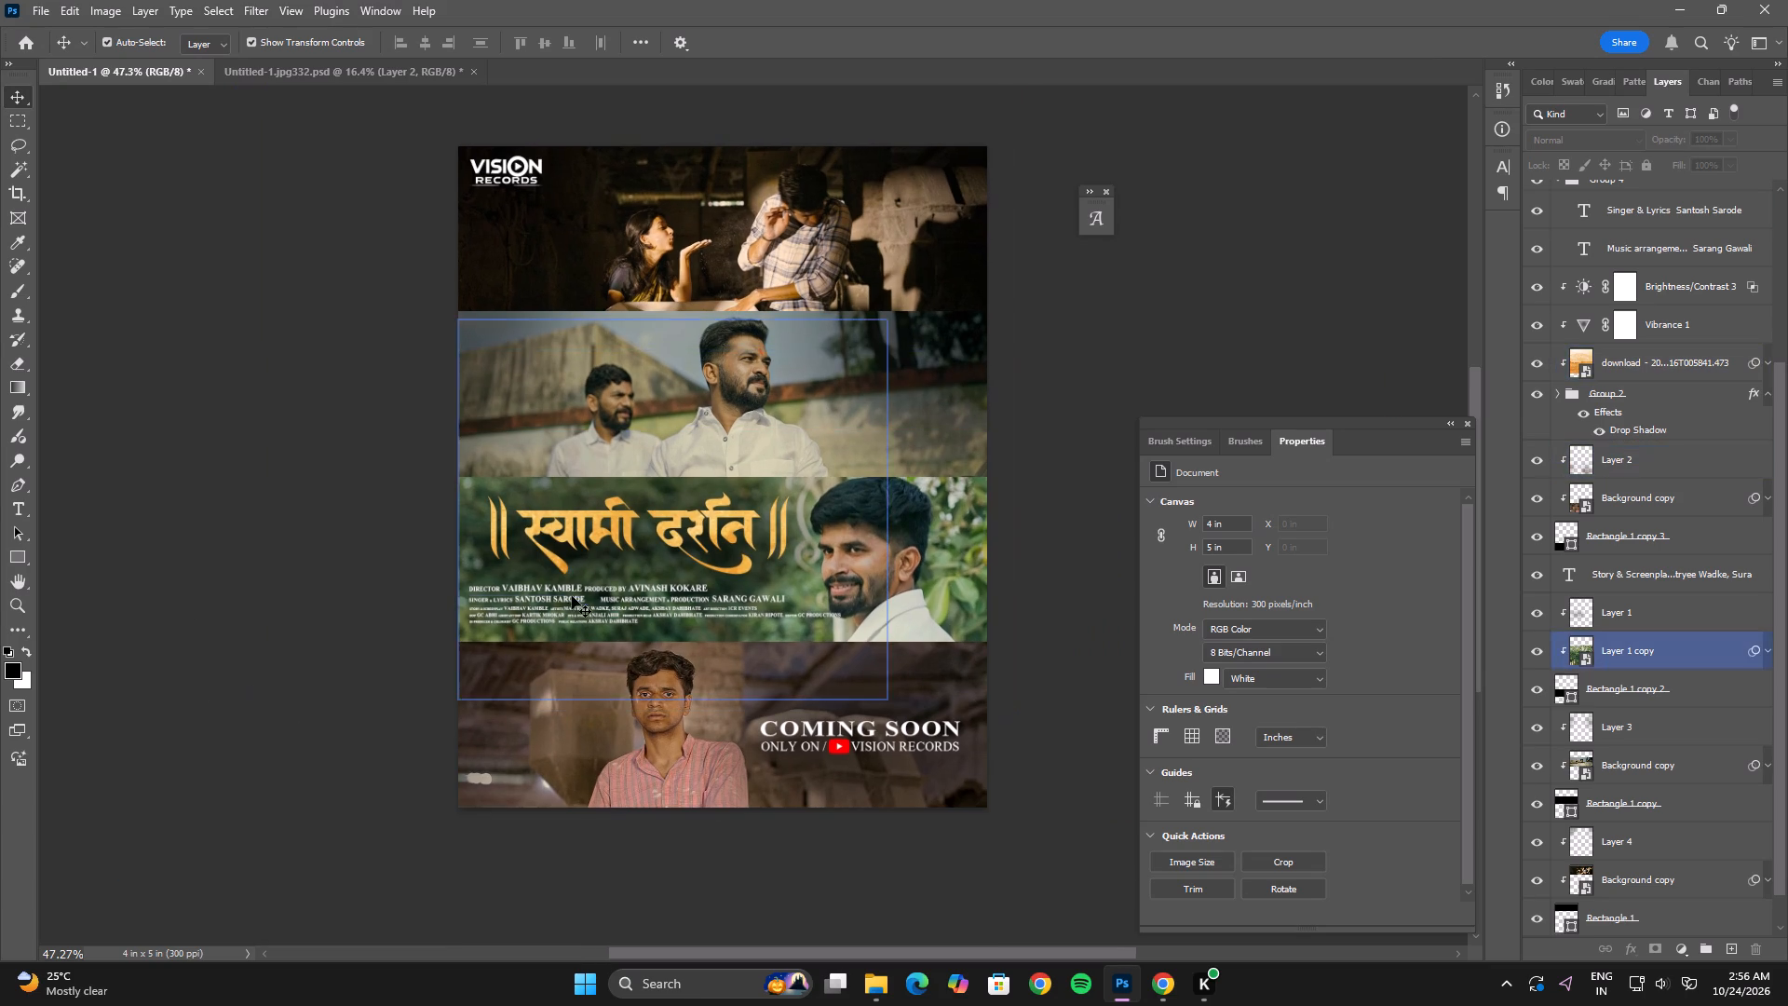
Select all four credit texts on the title still and move them slightly down together.
click(567, 591)
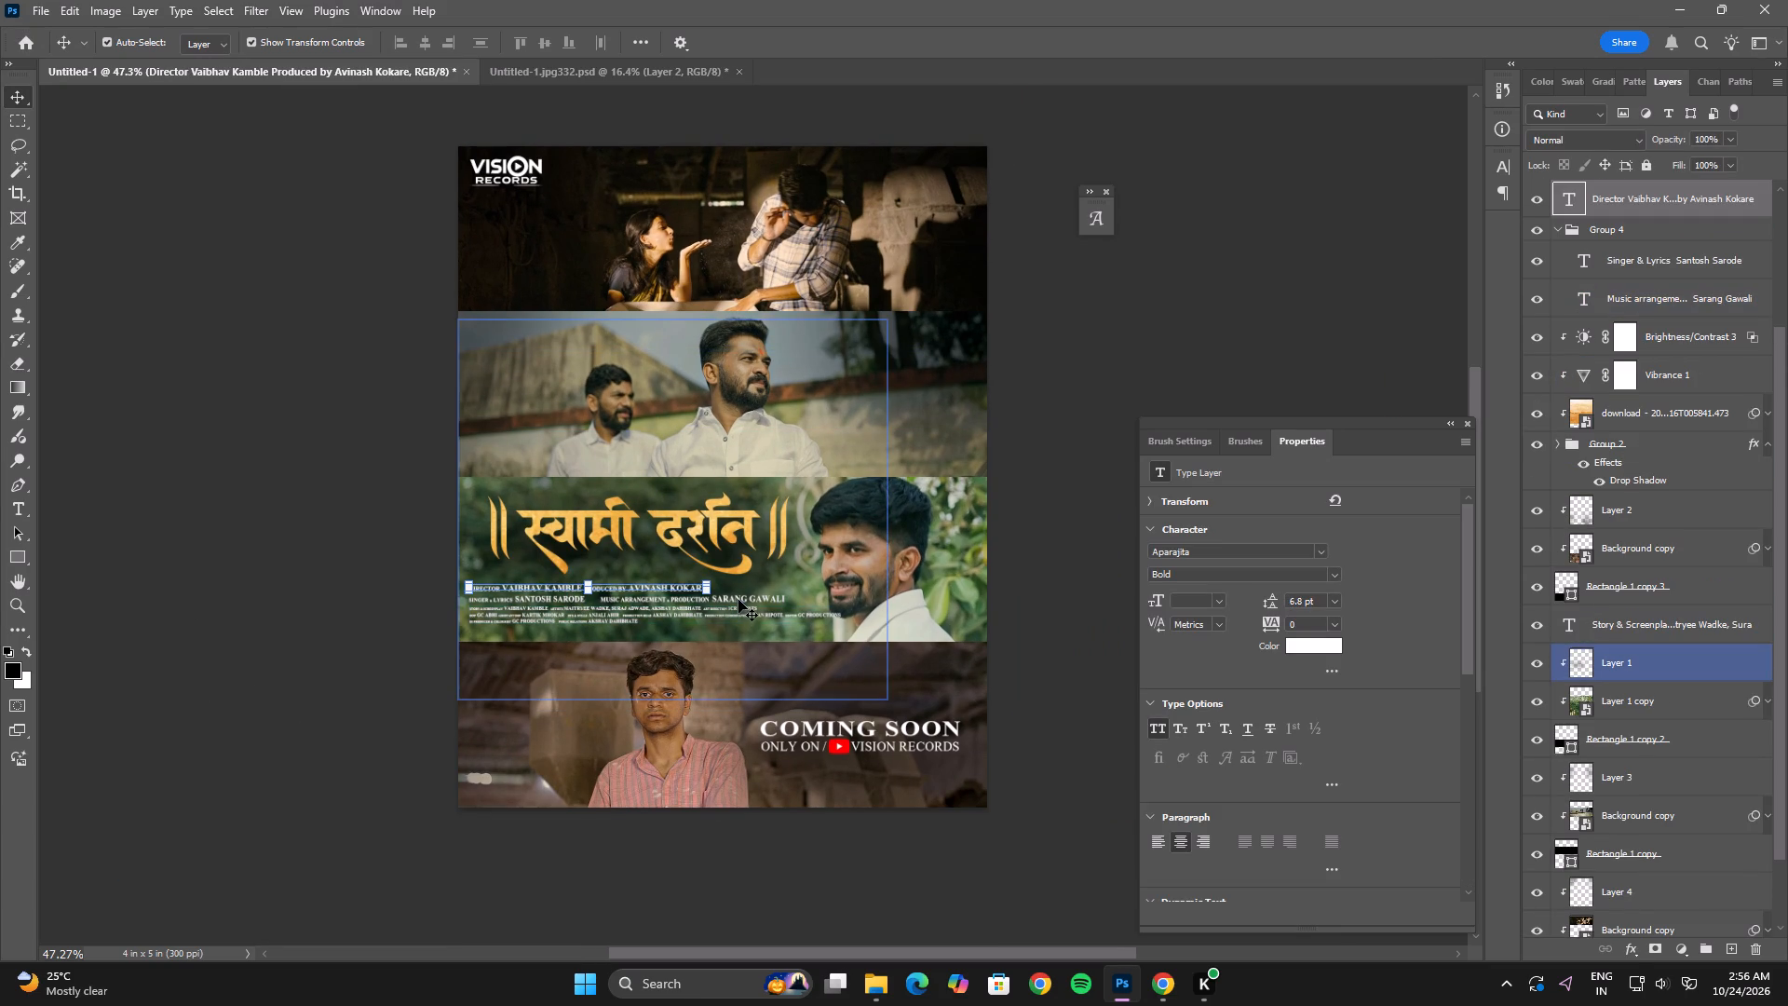
shift+click(738, 600)
shift+click(570, 598)
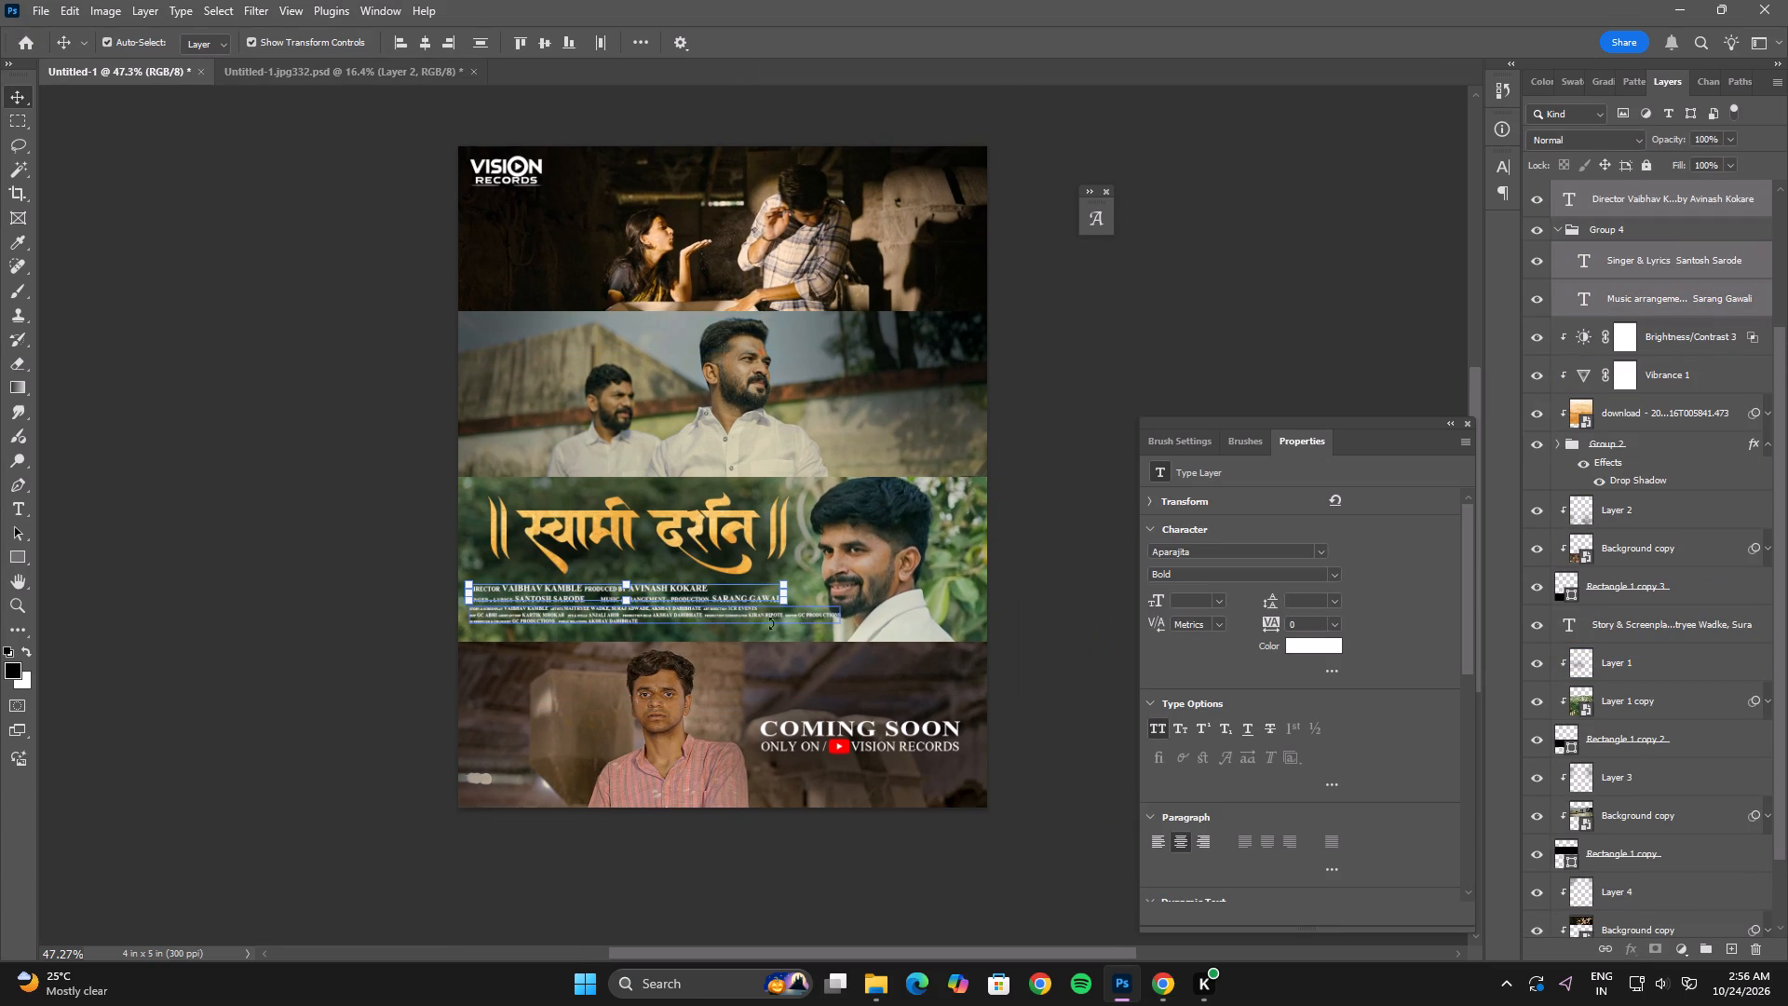
shift+click(820, 615)
click(846, 580)
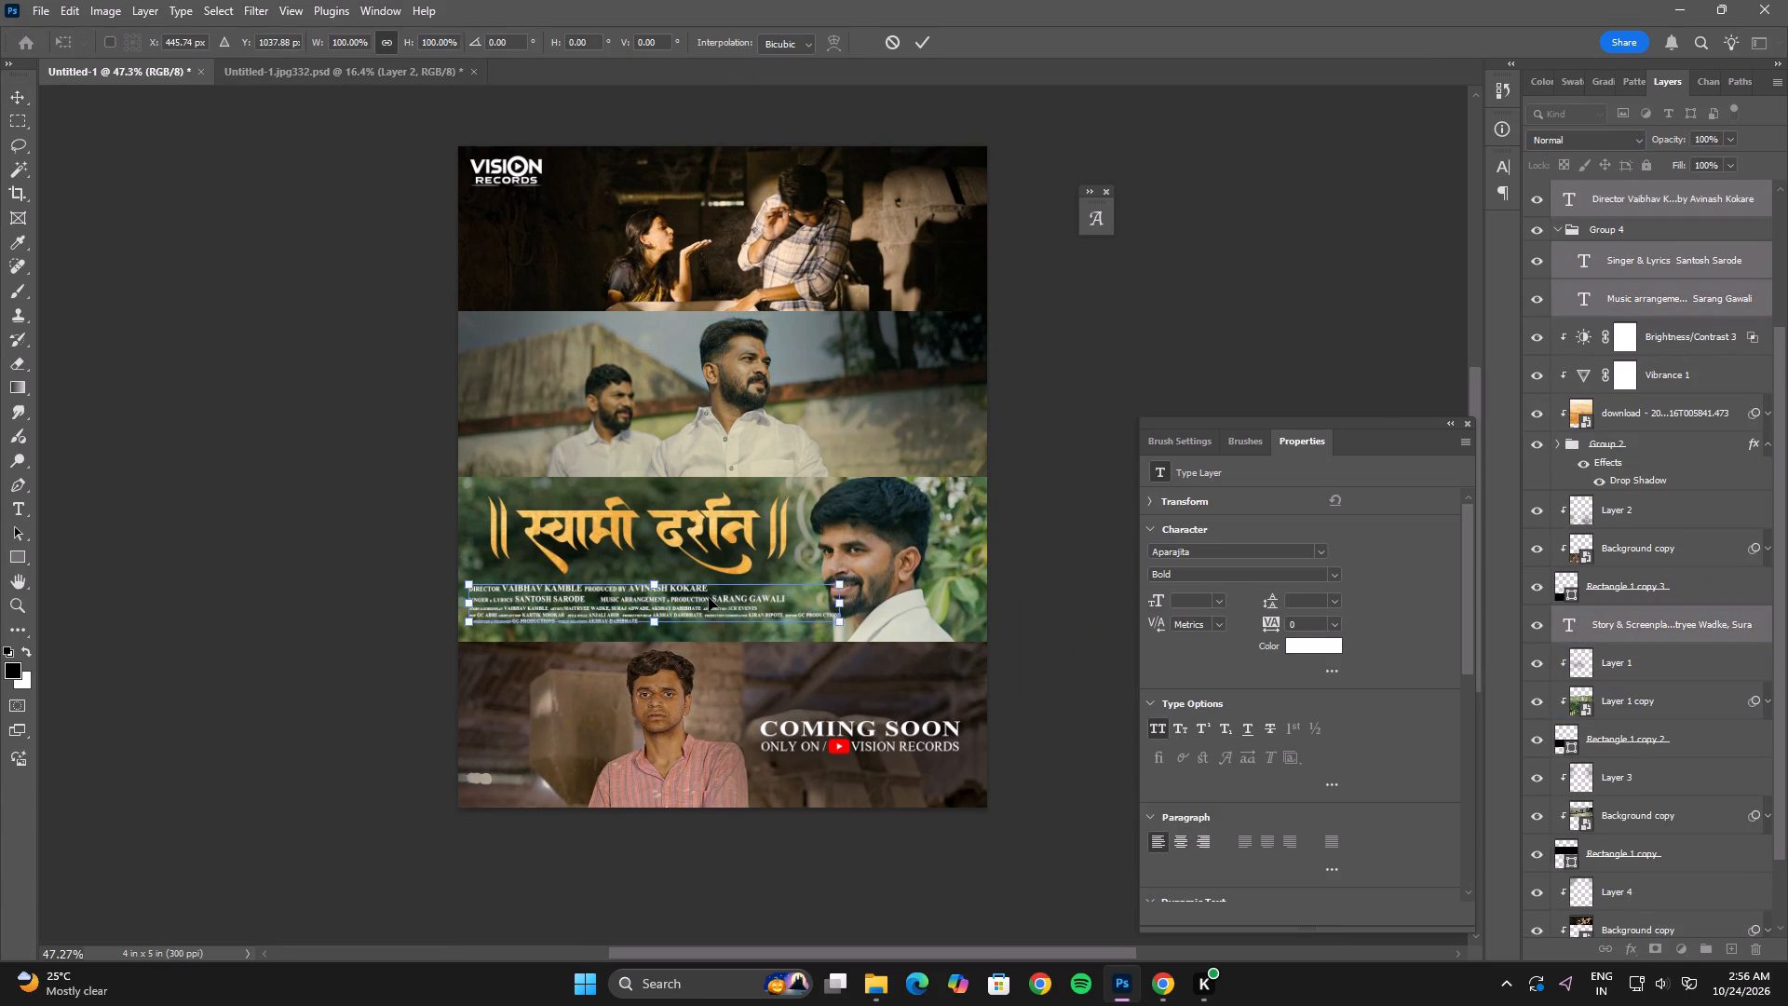
shift+click(709, 599)
double_click(709, 606)
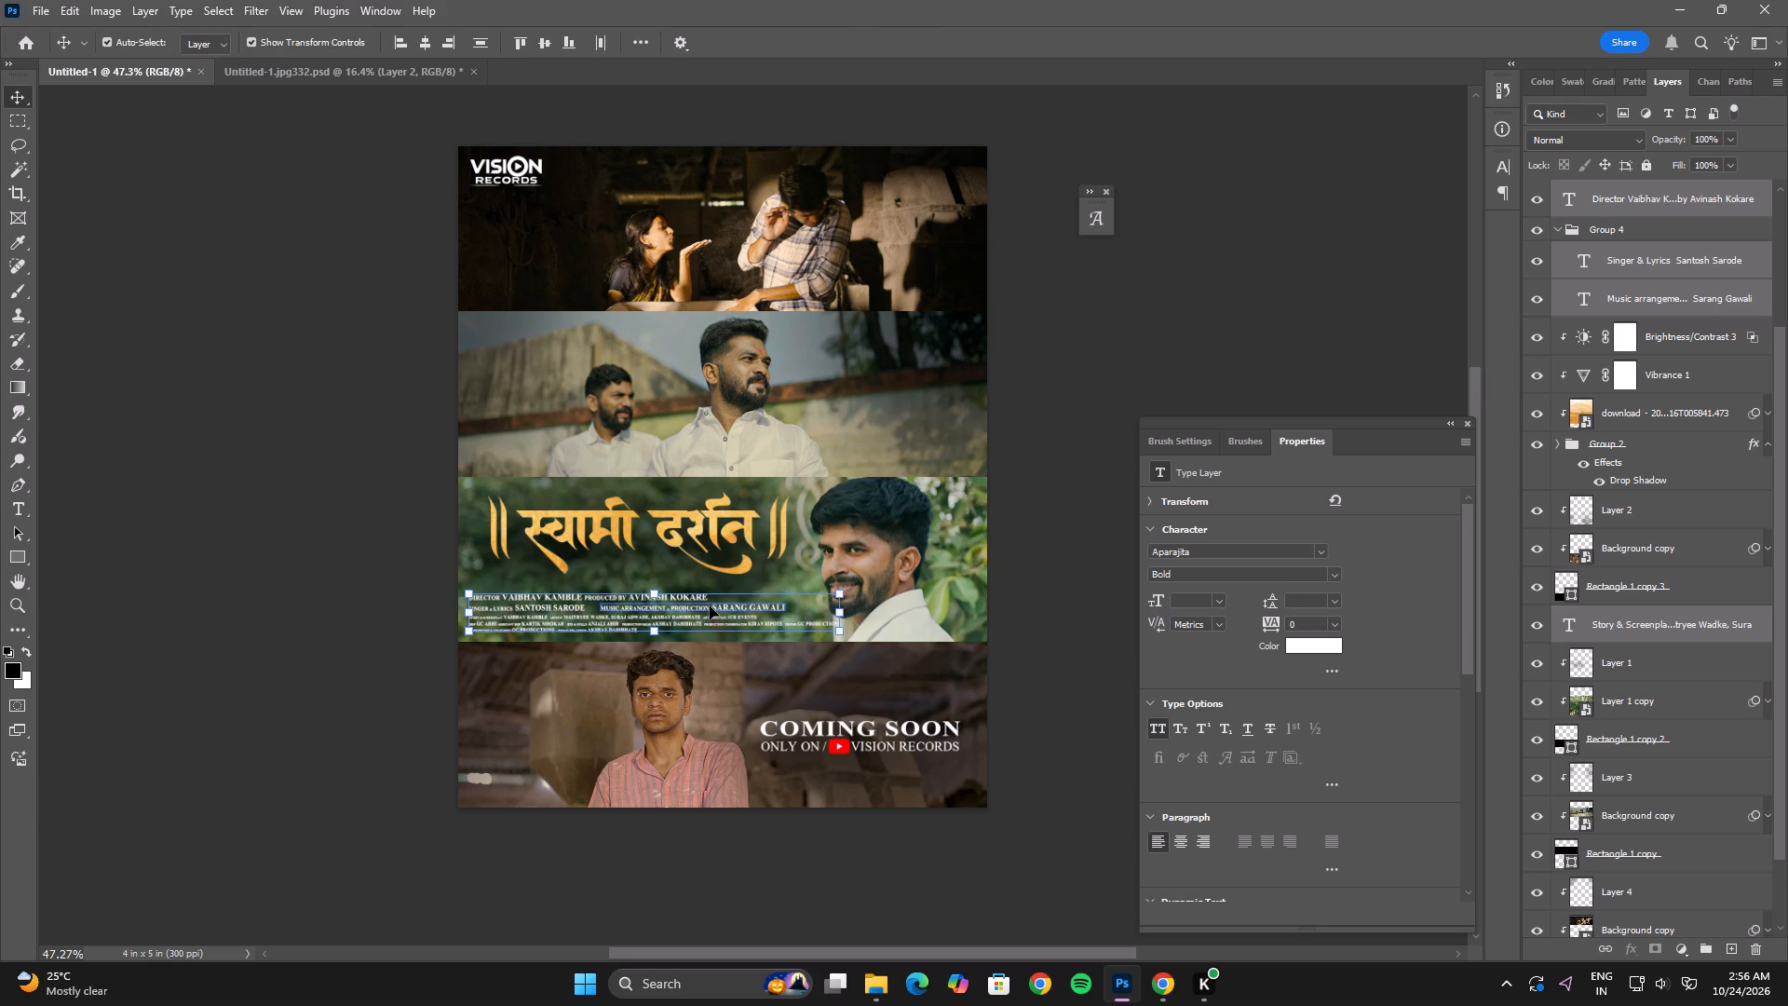
Select the title group together with its golden texture layer and move both slightly down and left on the green still.
click(681, 517)
click(1557, 452)
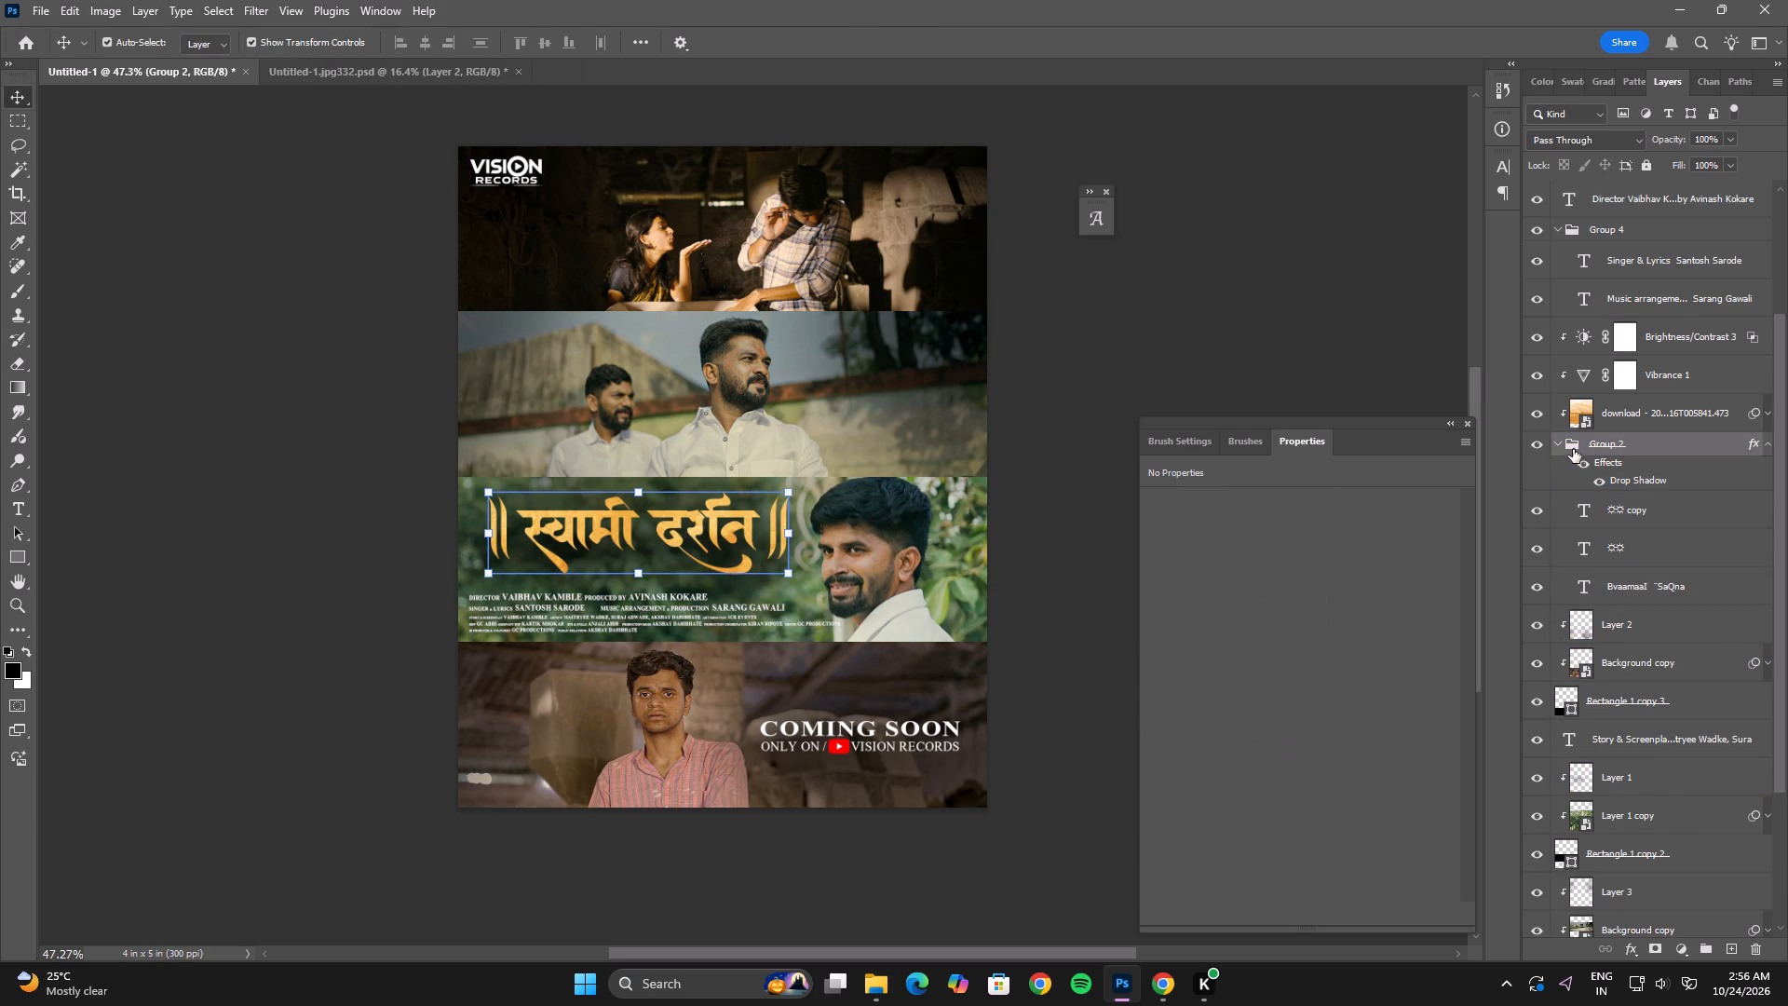
click(1555, 444)
click(1587, 447)
ctrl+click(1641, 421)
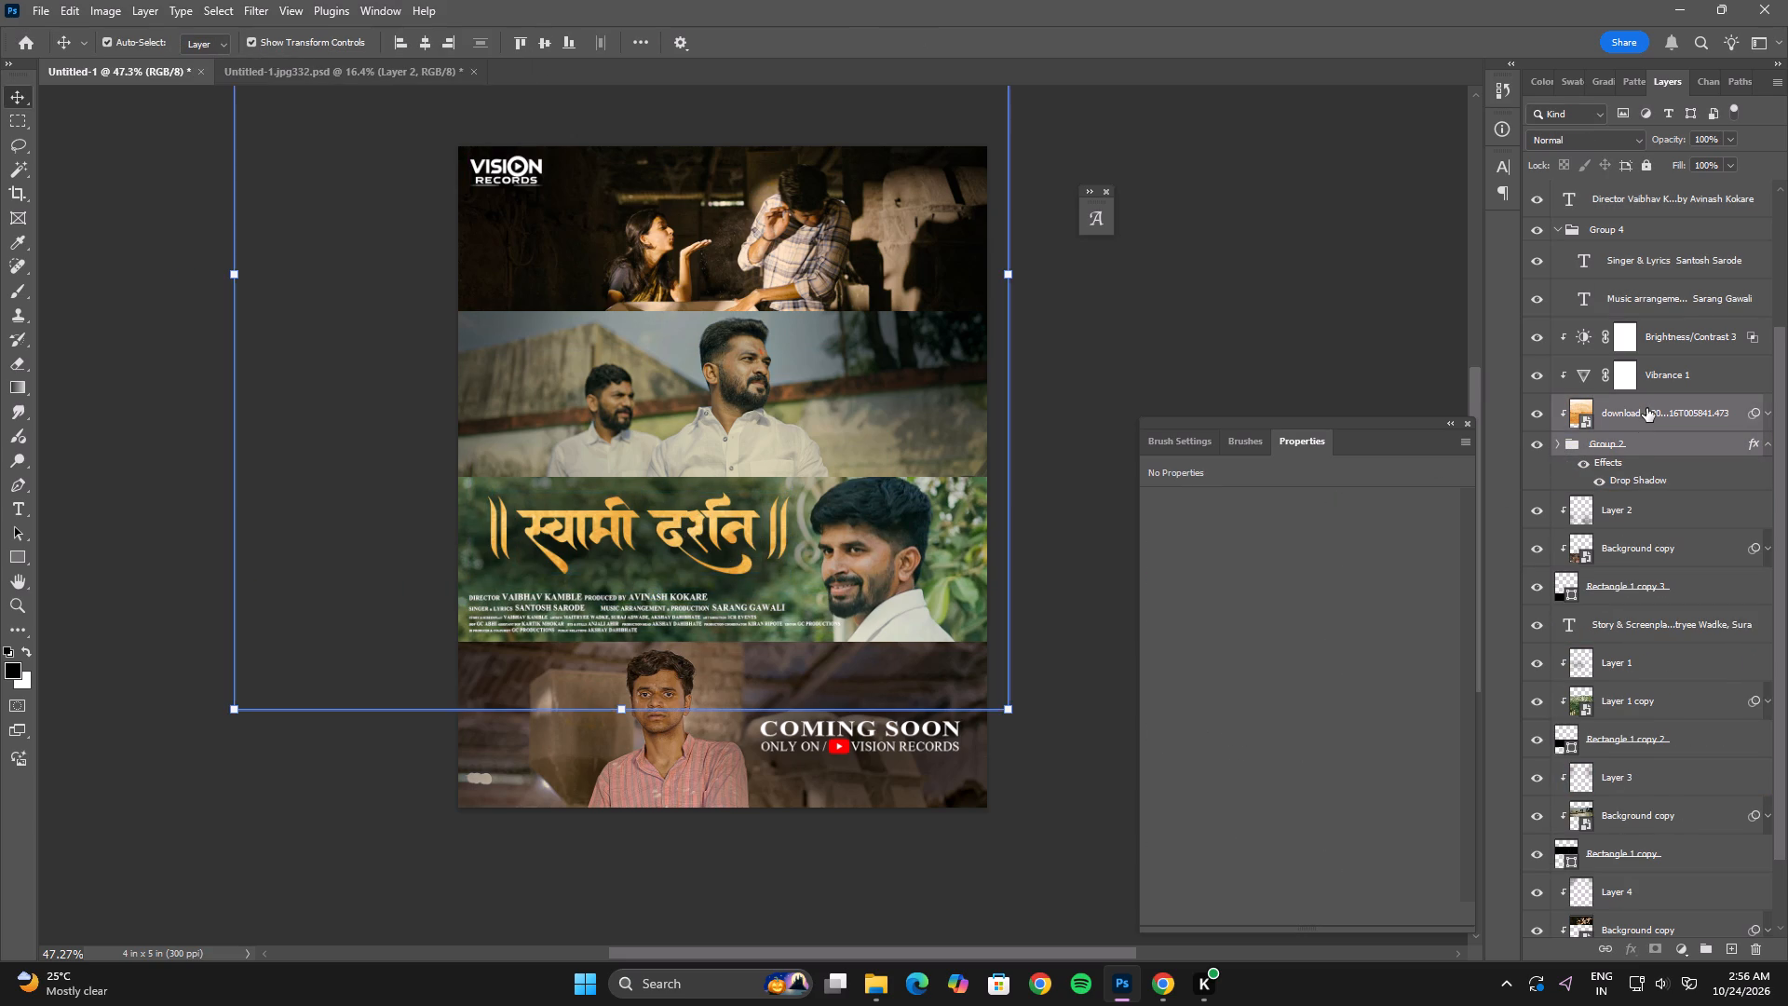
key(shift+Down)
key(shift+Down)
key(shift+Down)
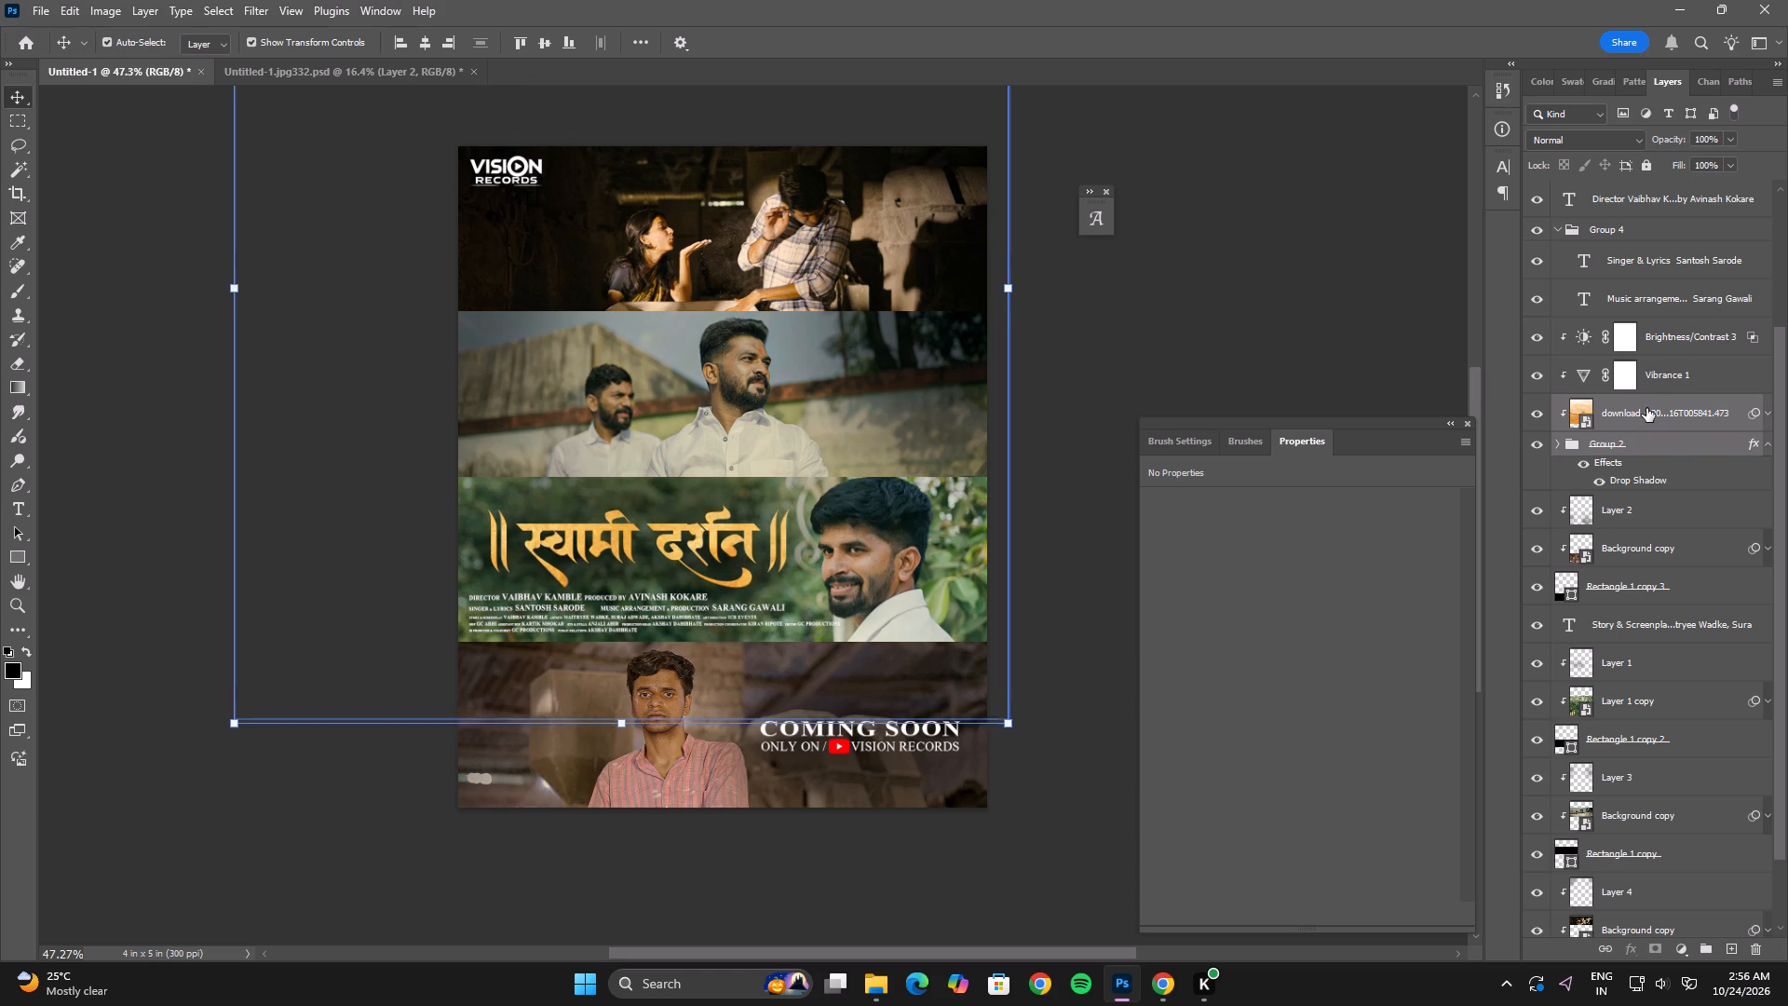
key(shift+Down)
key(shift+Up)
key(shift+Up)
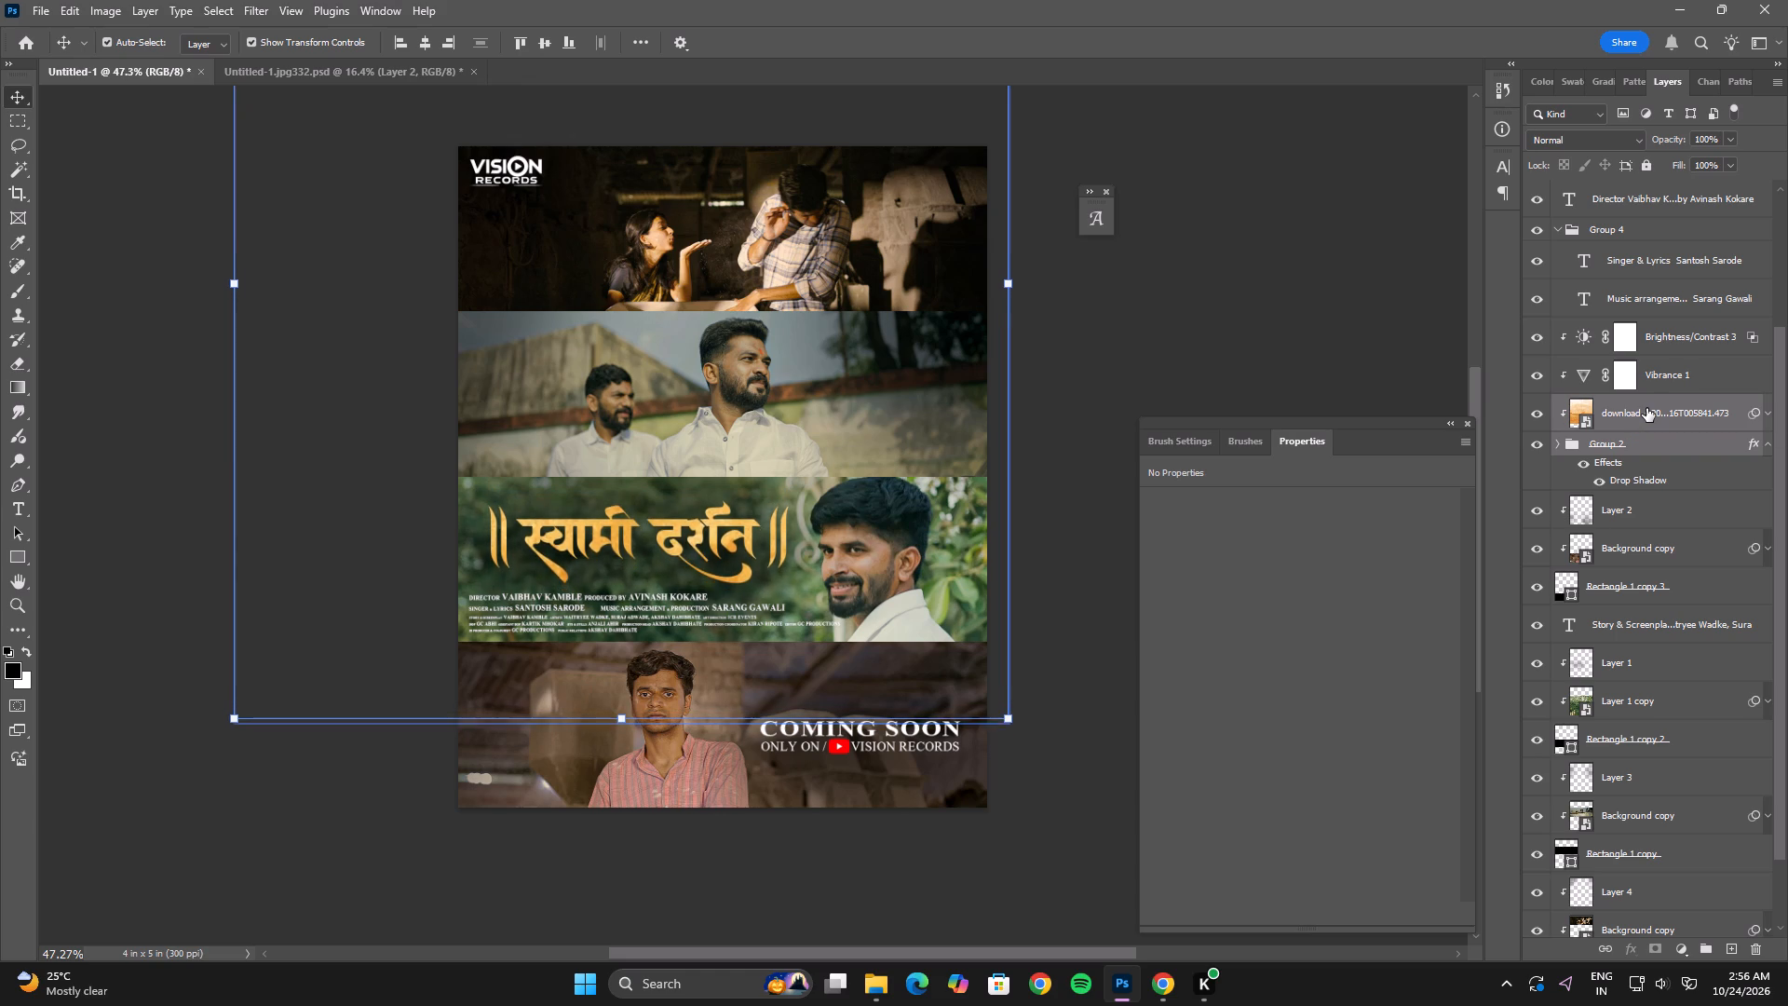
key(shift+Left)
key(shift+Left)
key(shift+Left)
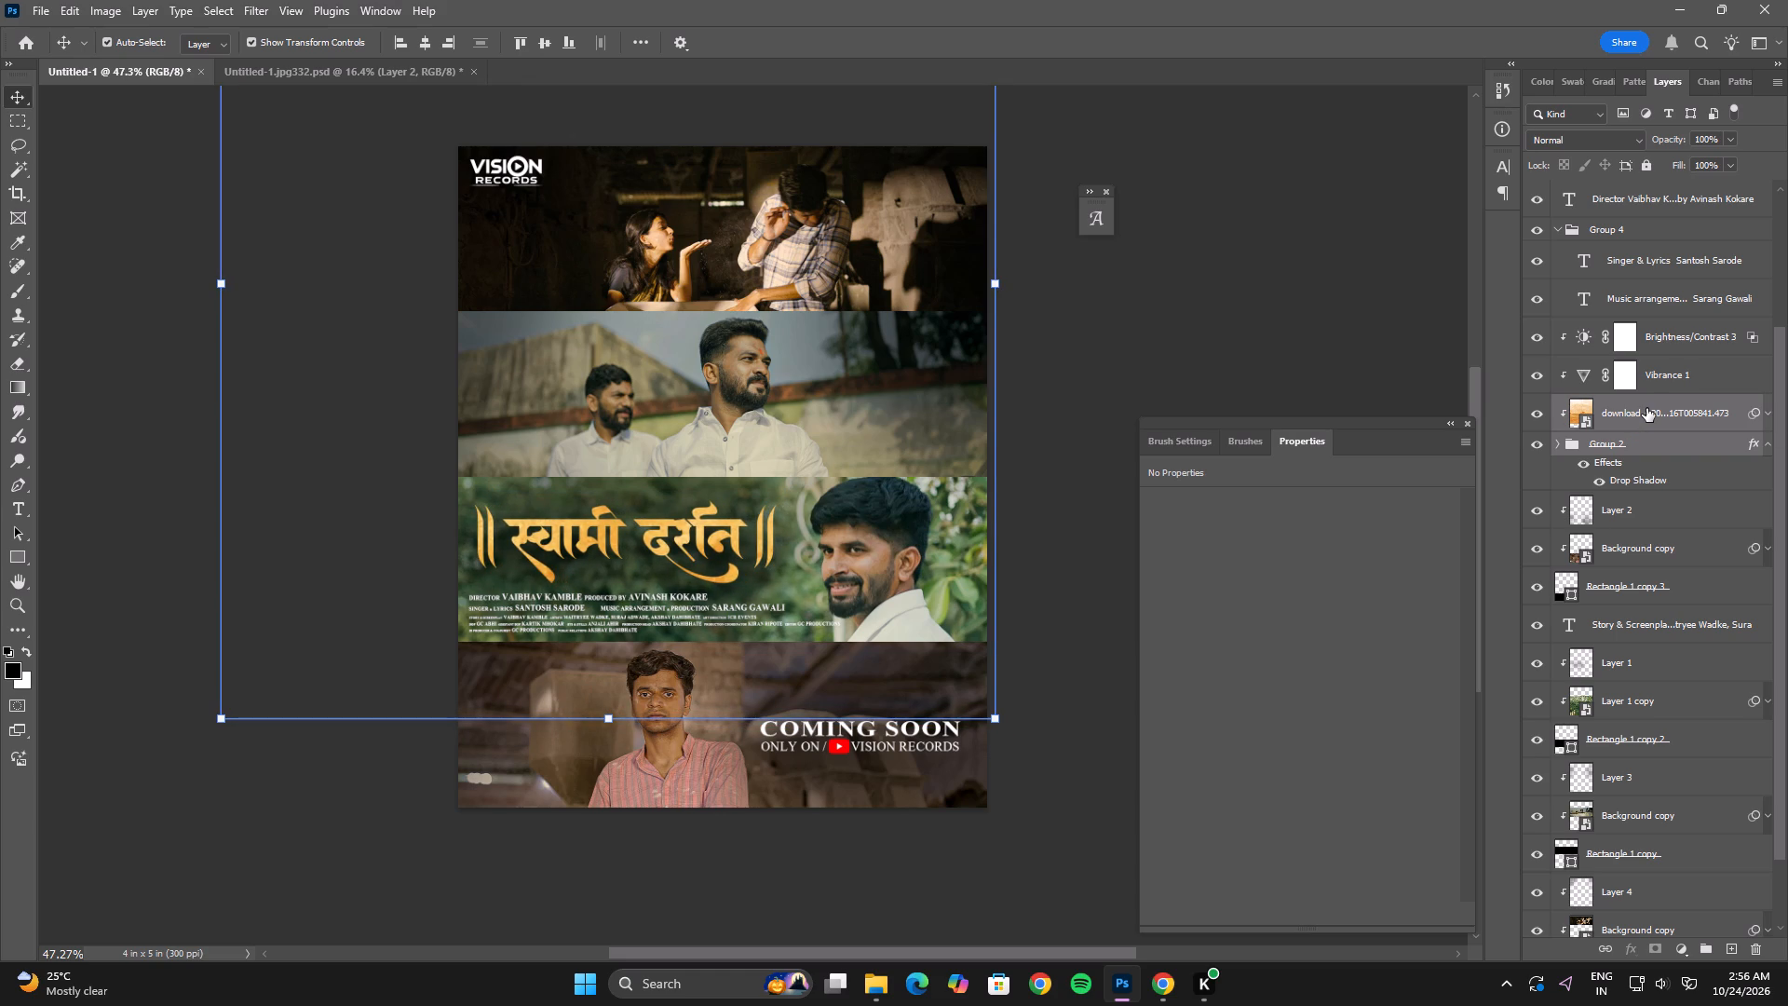
key(shift+Left)
key(shift+Left)
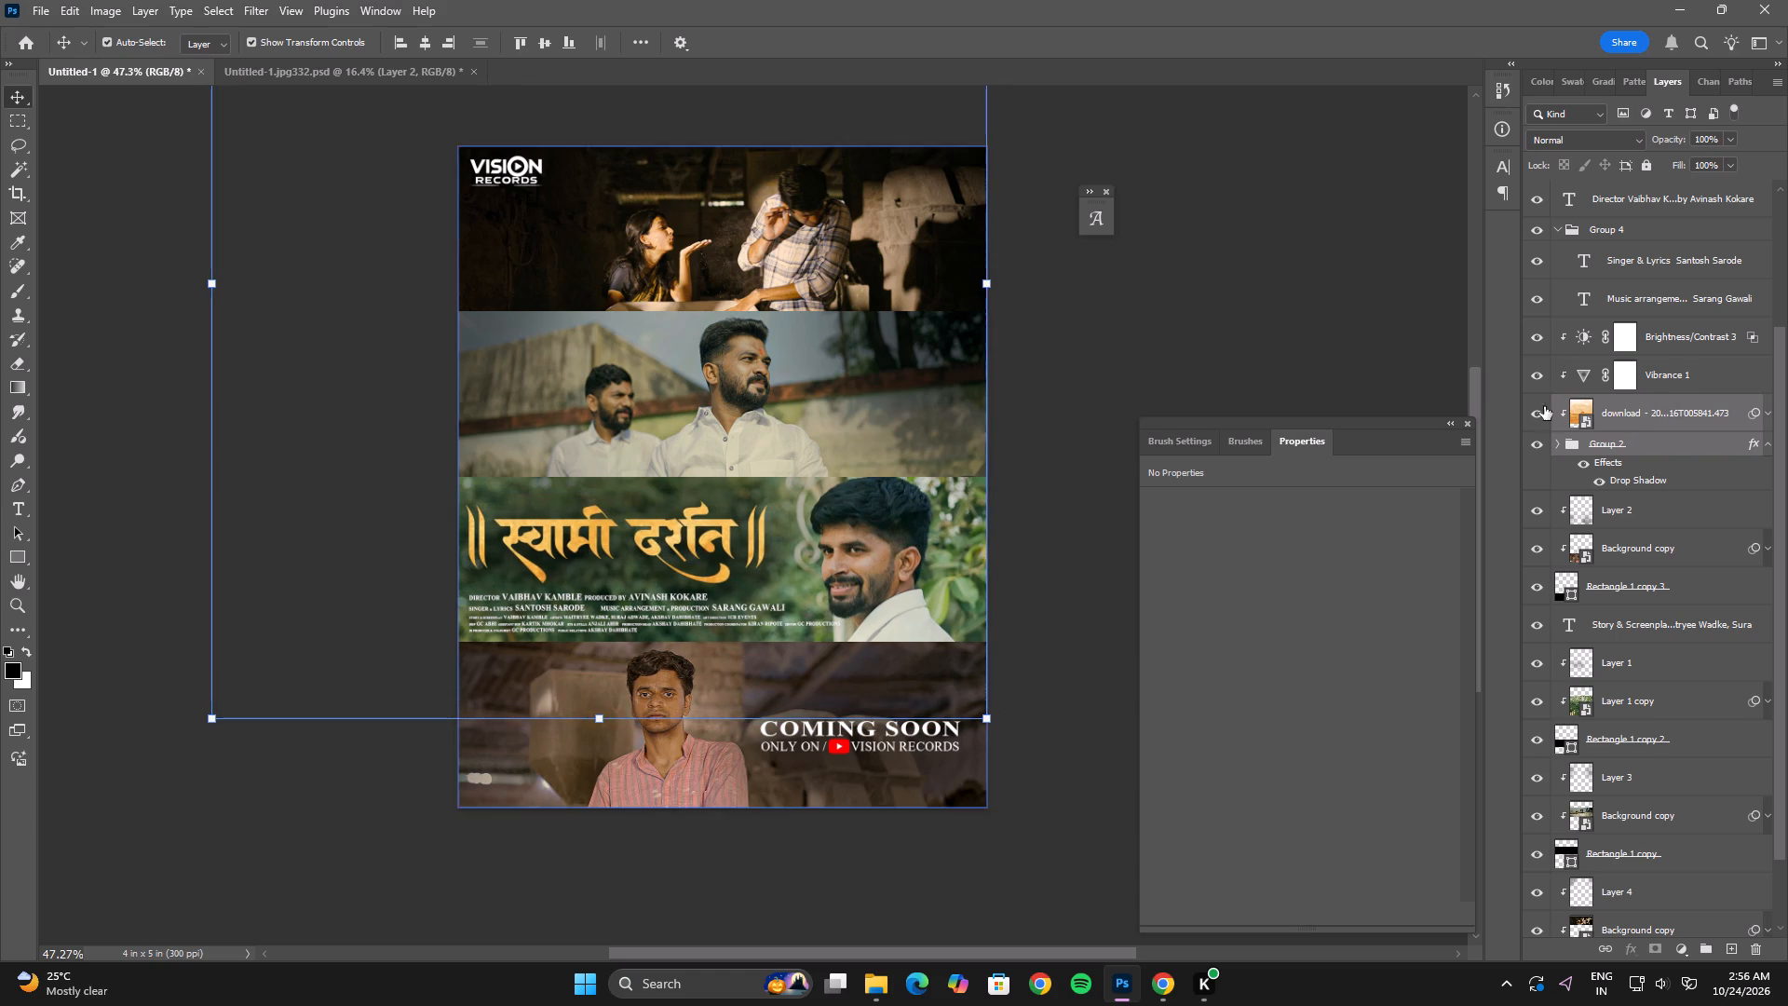
Enlarge the title group and its golden texture together until the texture is about 6.17 in wide.
drag(988, 284, 1029, 288)
double_click(915, 333)
Nudge the enlarged title and its golden texture up and slightly left above the credits.
key(Up)
key(Up)
key(Up)
key(Up)
key(Up)
key(Up)
key(Up)
key(Up)
key(Up)
key(Up)
key(Up)
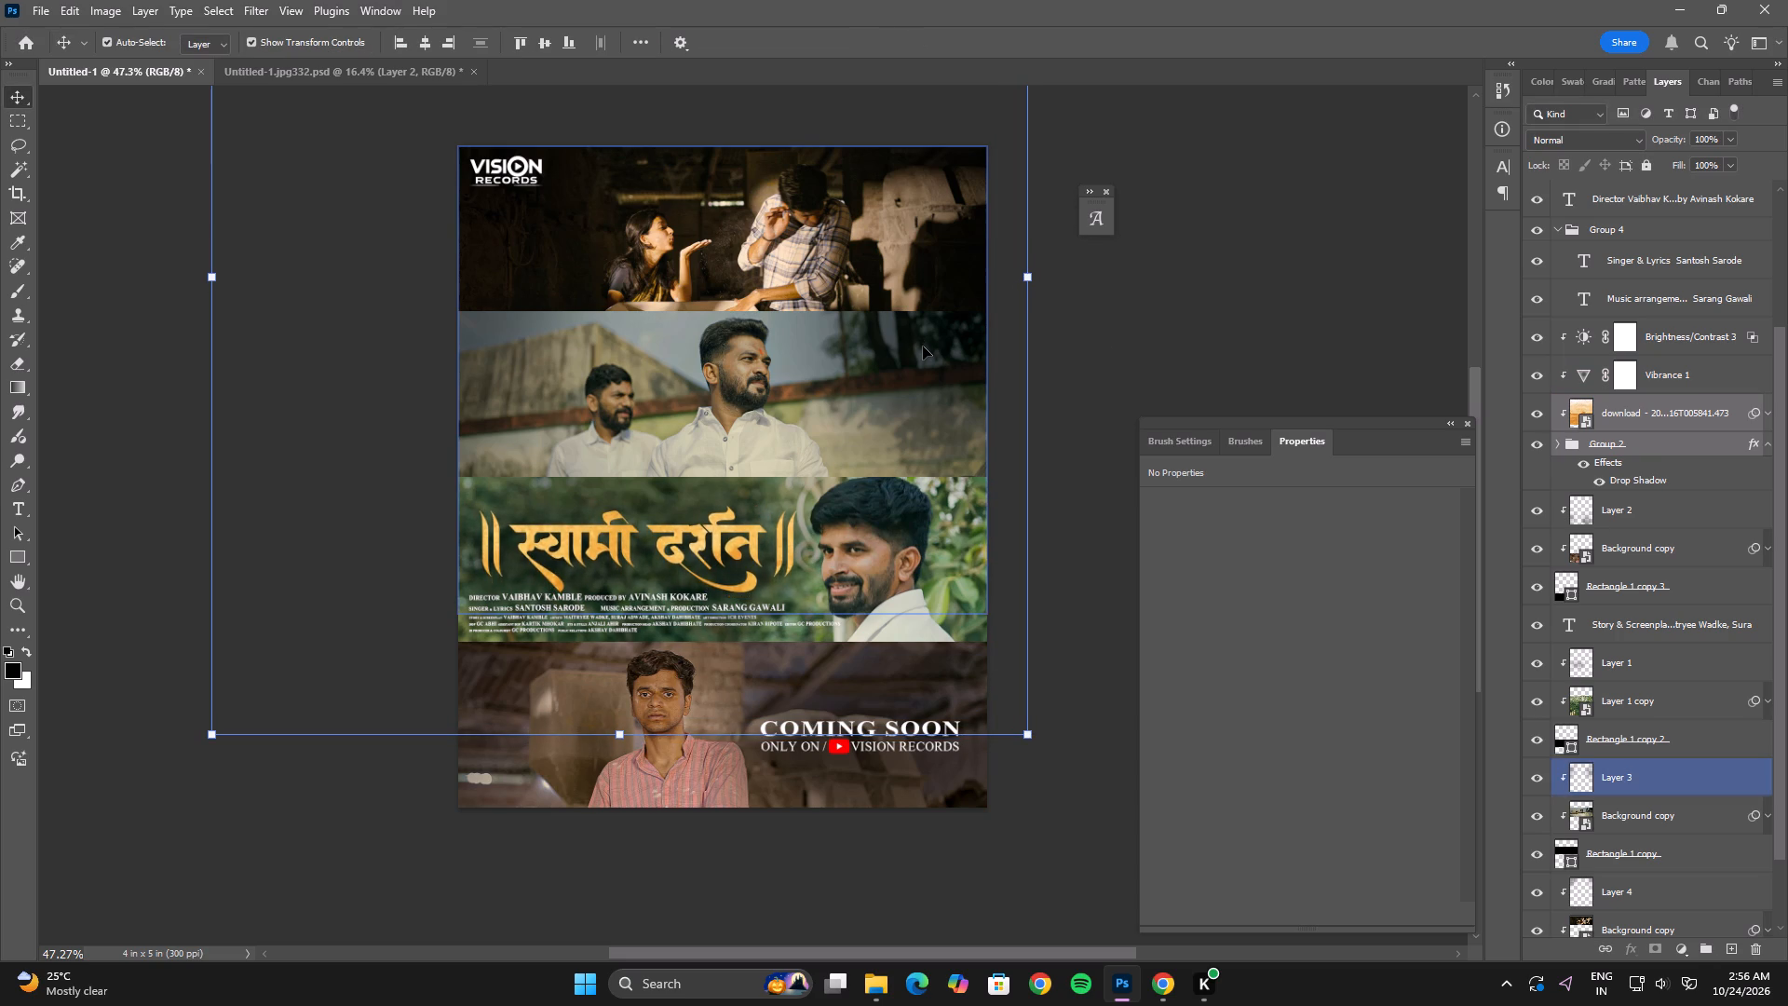
key(Up)
key(Up)
key(Left)
key(Left)
key(Up)
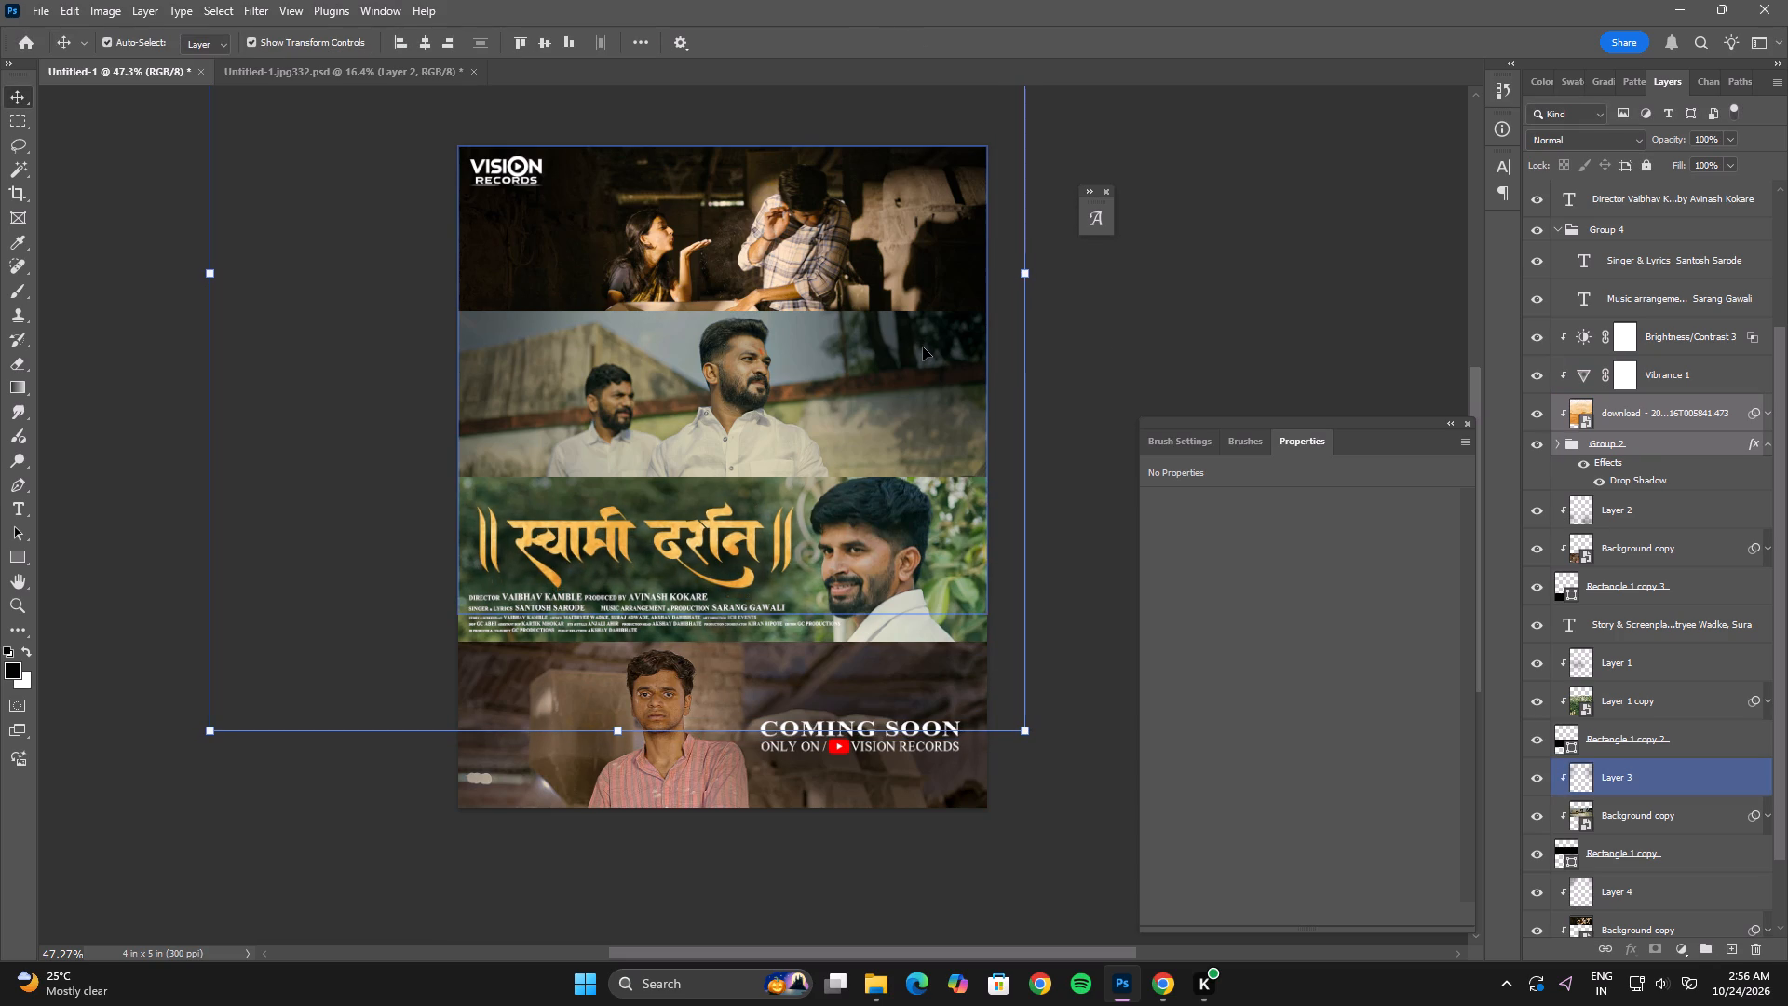
key(Up)
key(Left)
key(Left)
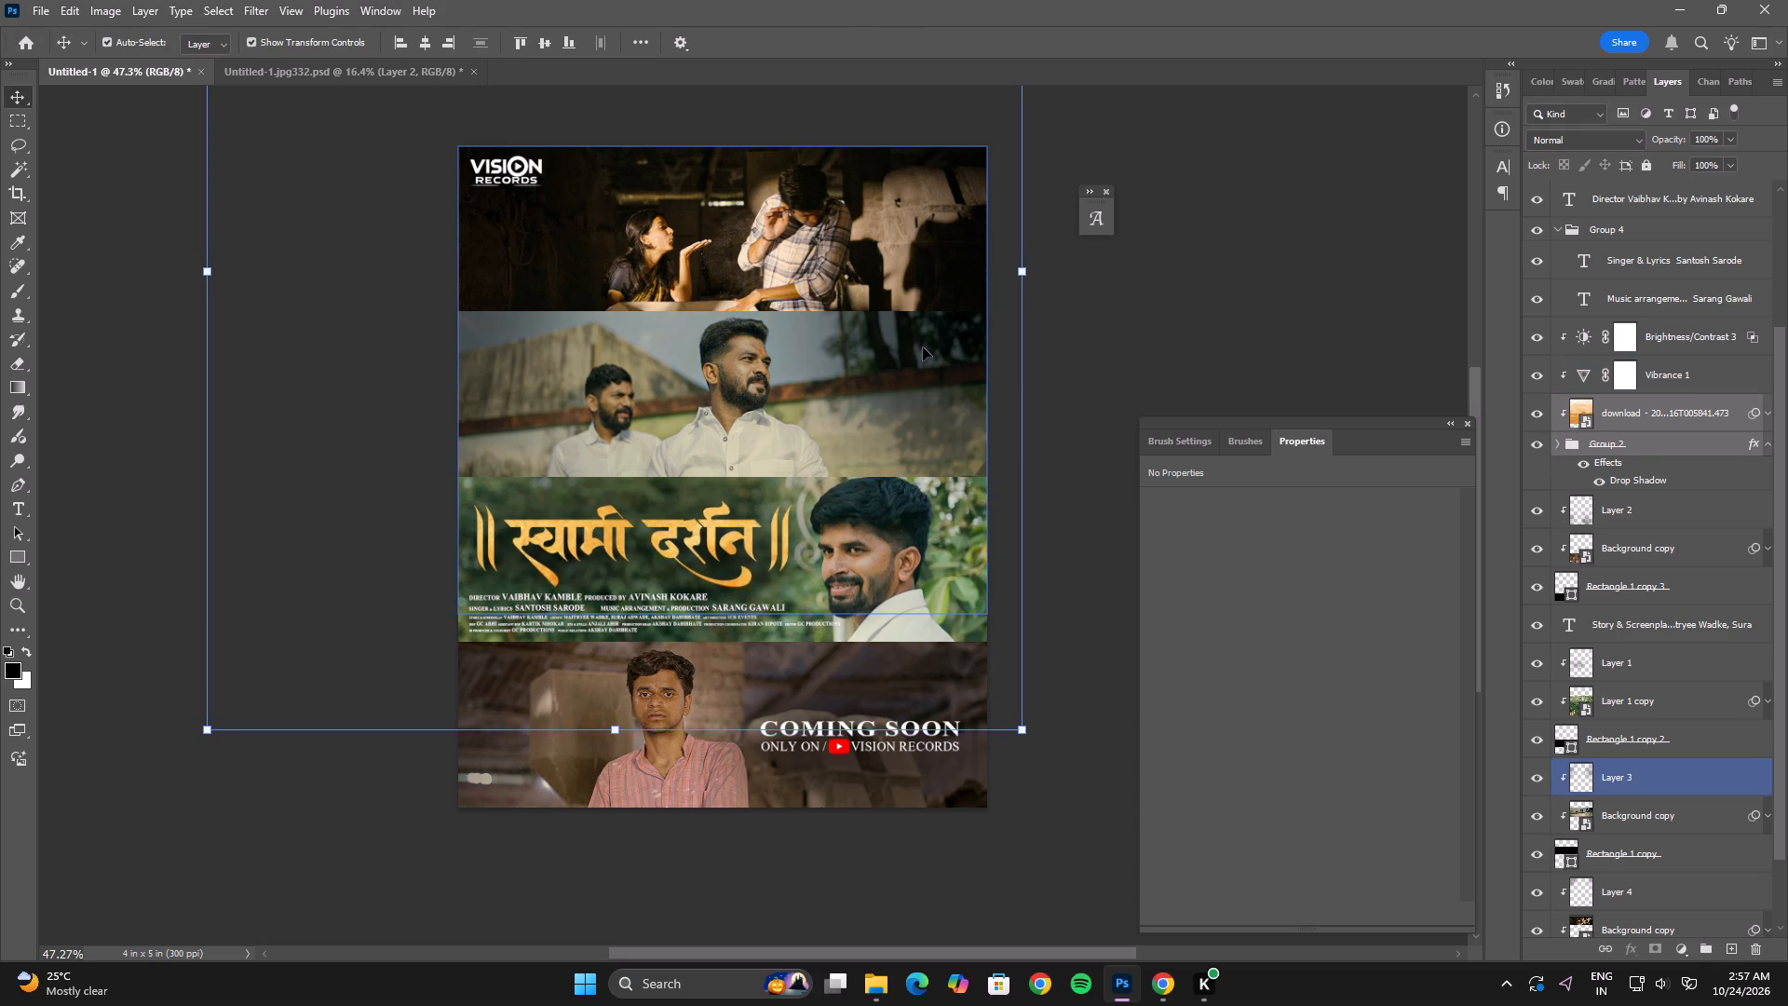
key(Right)
key(Right)
key(Up)
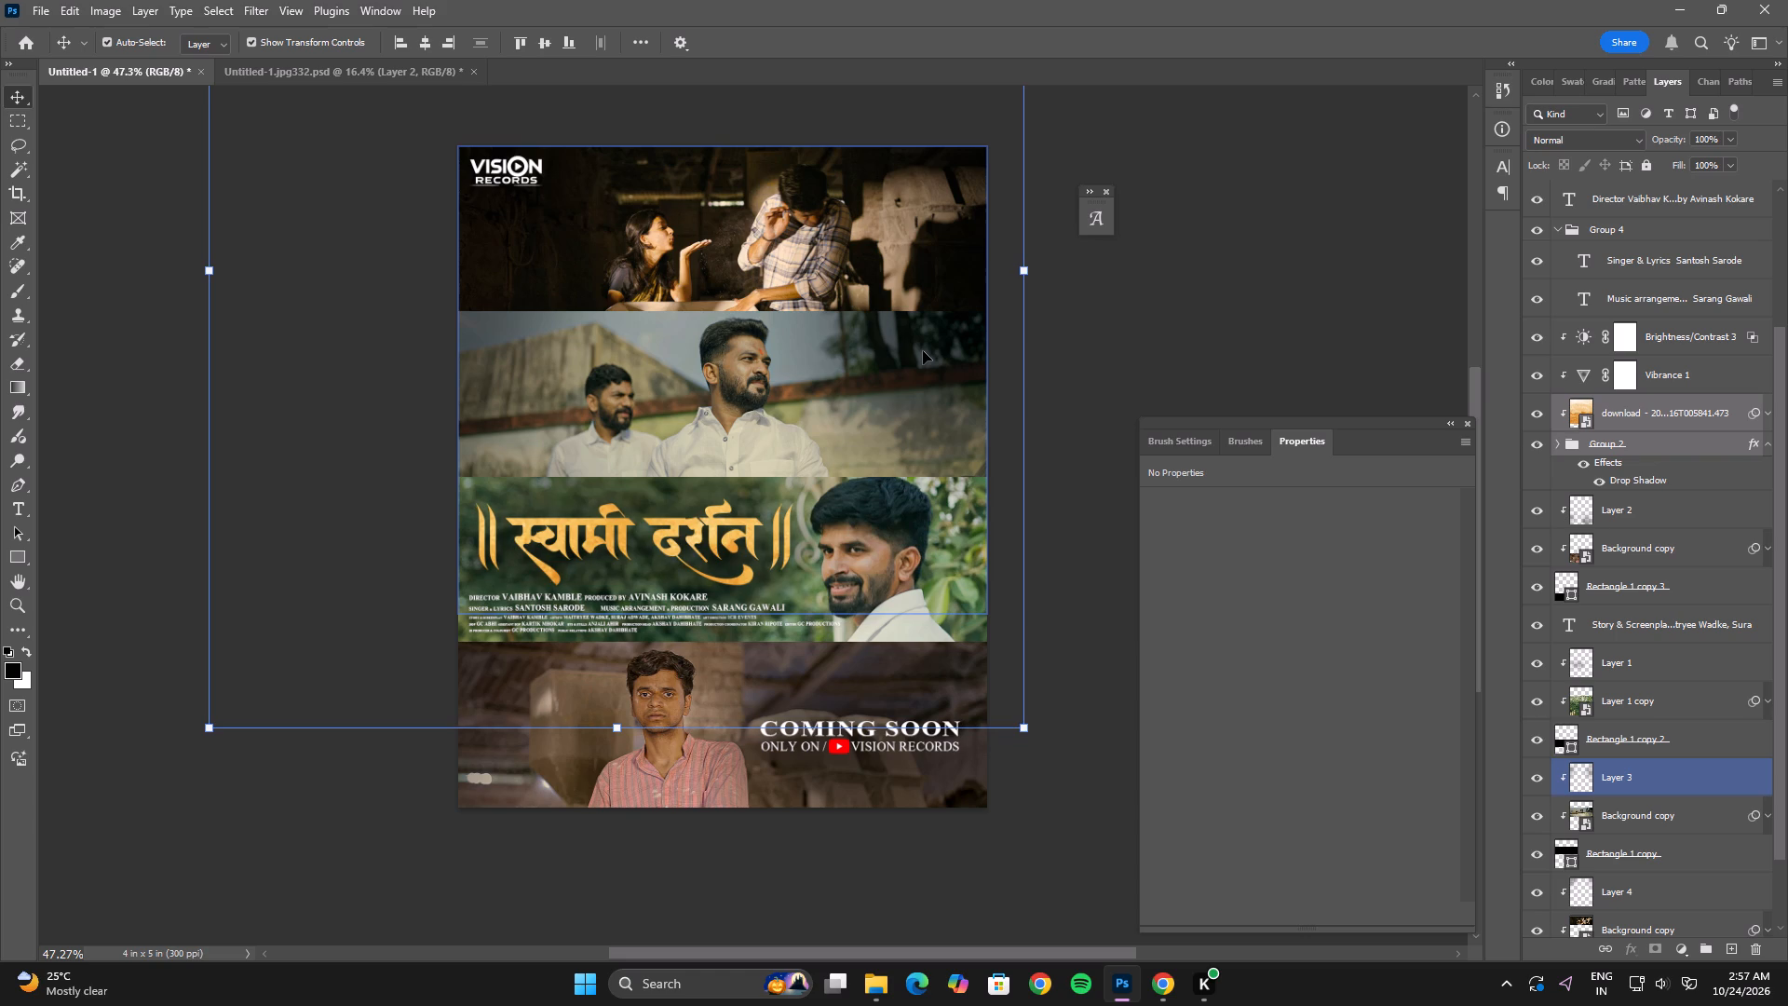
key(Left)
key(Down)
double_click(817, 502)
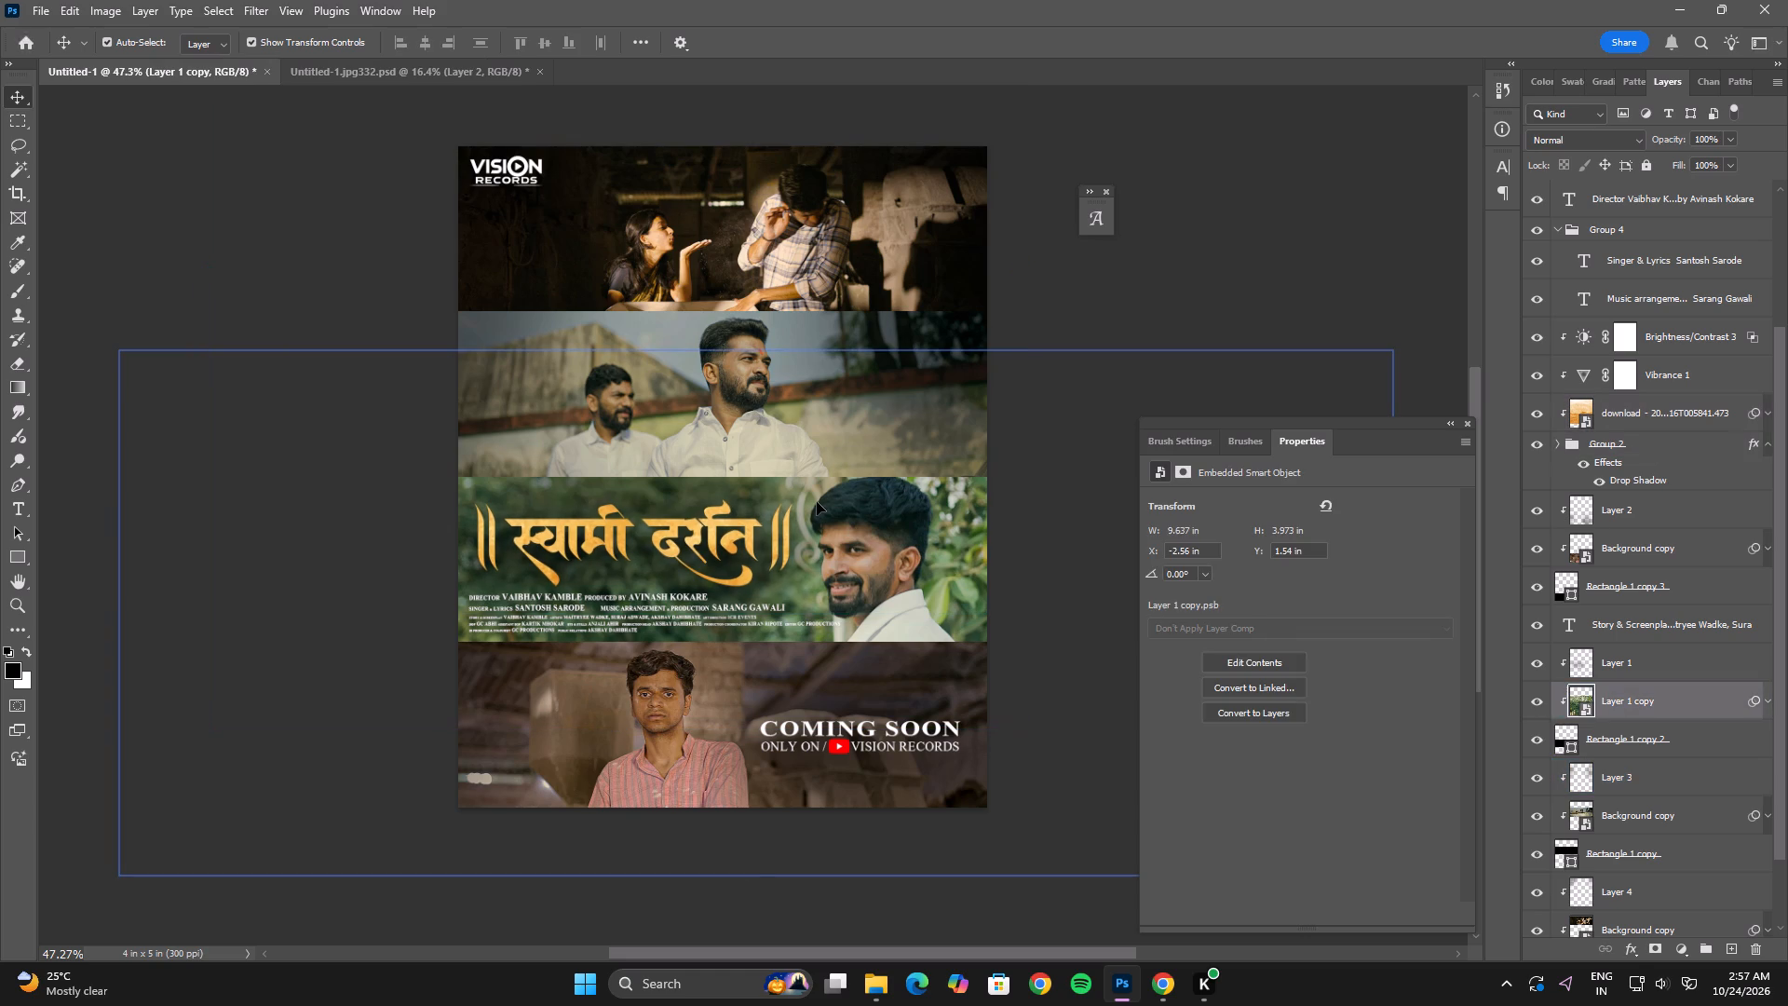
click(1250, 255)
alt+scroll(1025, 473, down, 4)
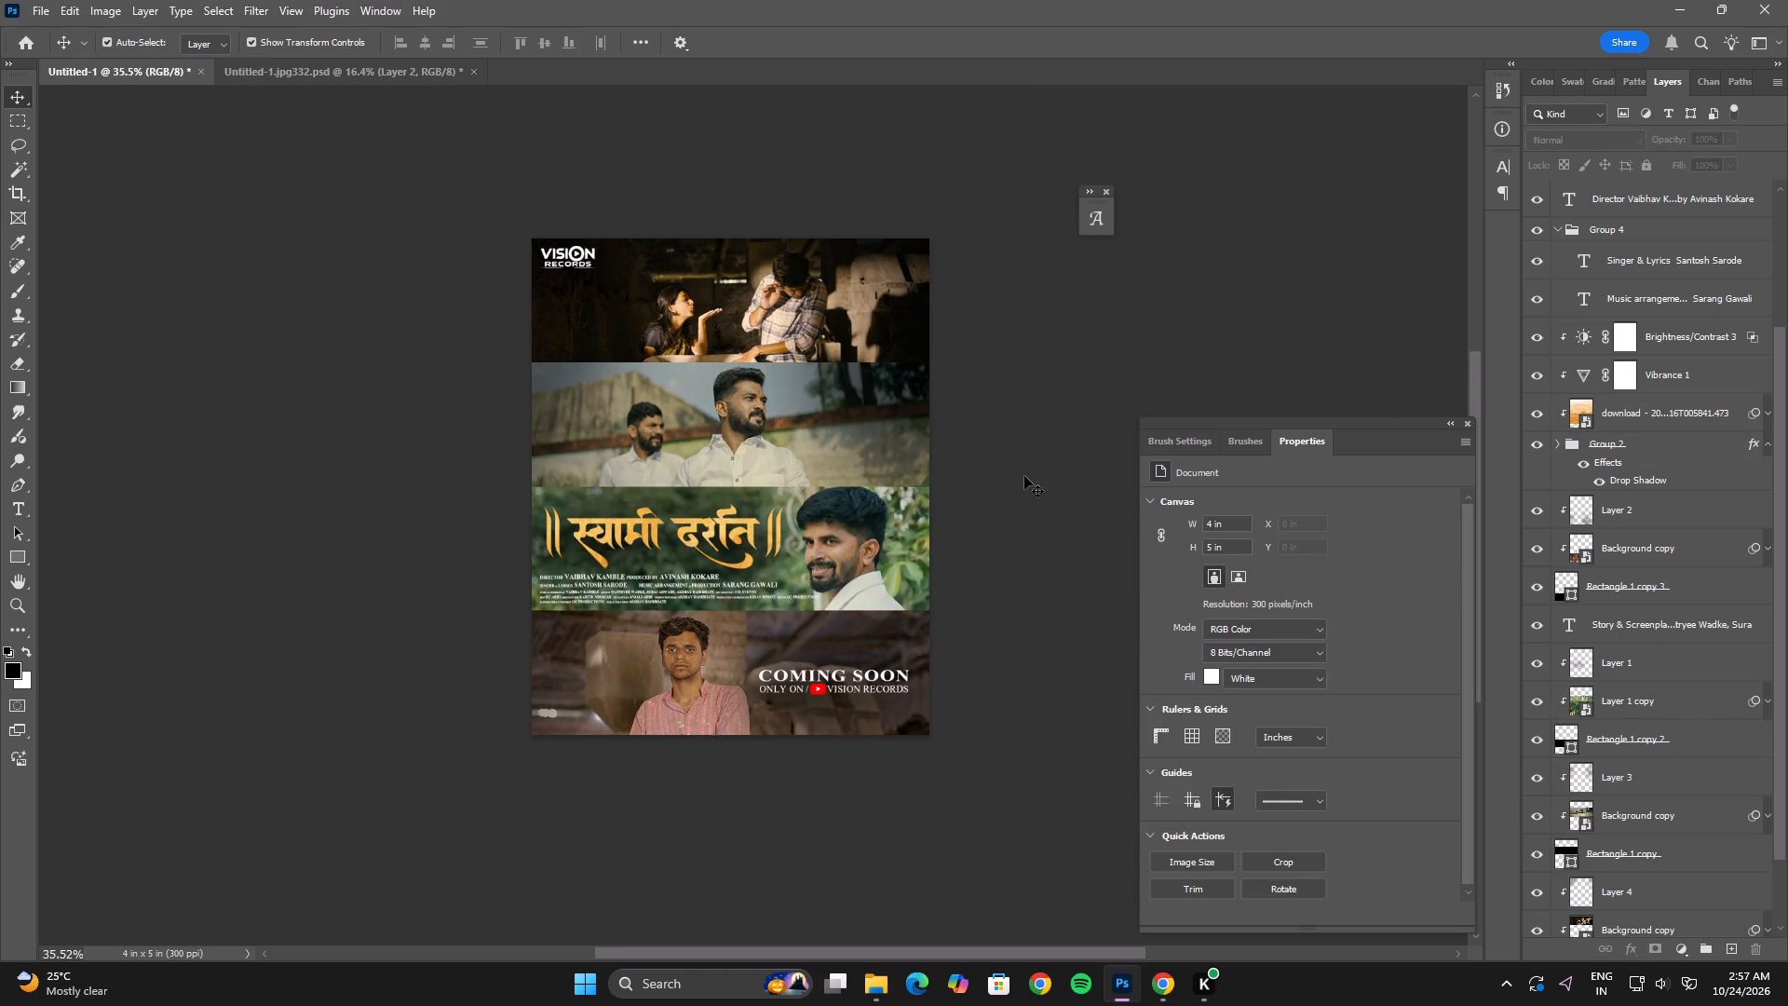
Select the title group, its golden texture and all four credit texts, and move them slightly up together within the green still.
alt+scroll(638, 546, up, 5)
alt+scroll(550, 527, up, 5)
click(535, 524)
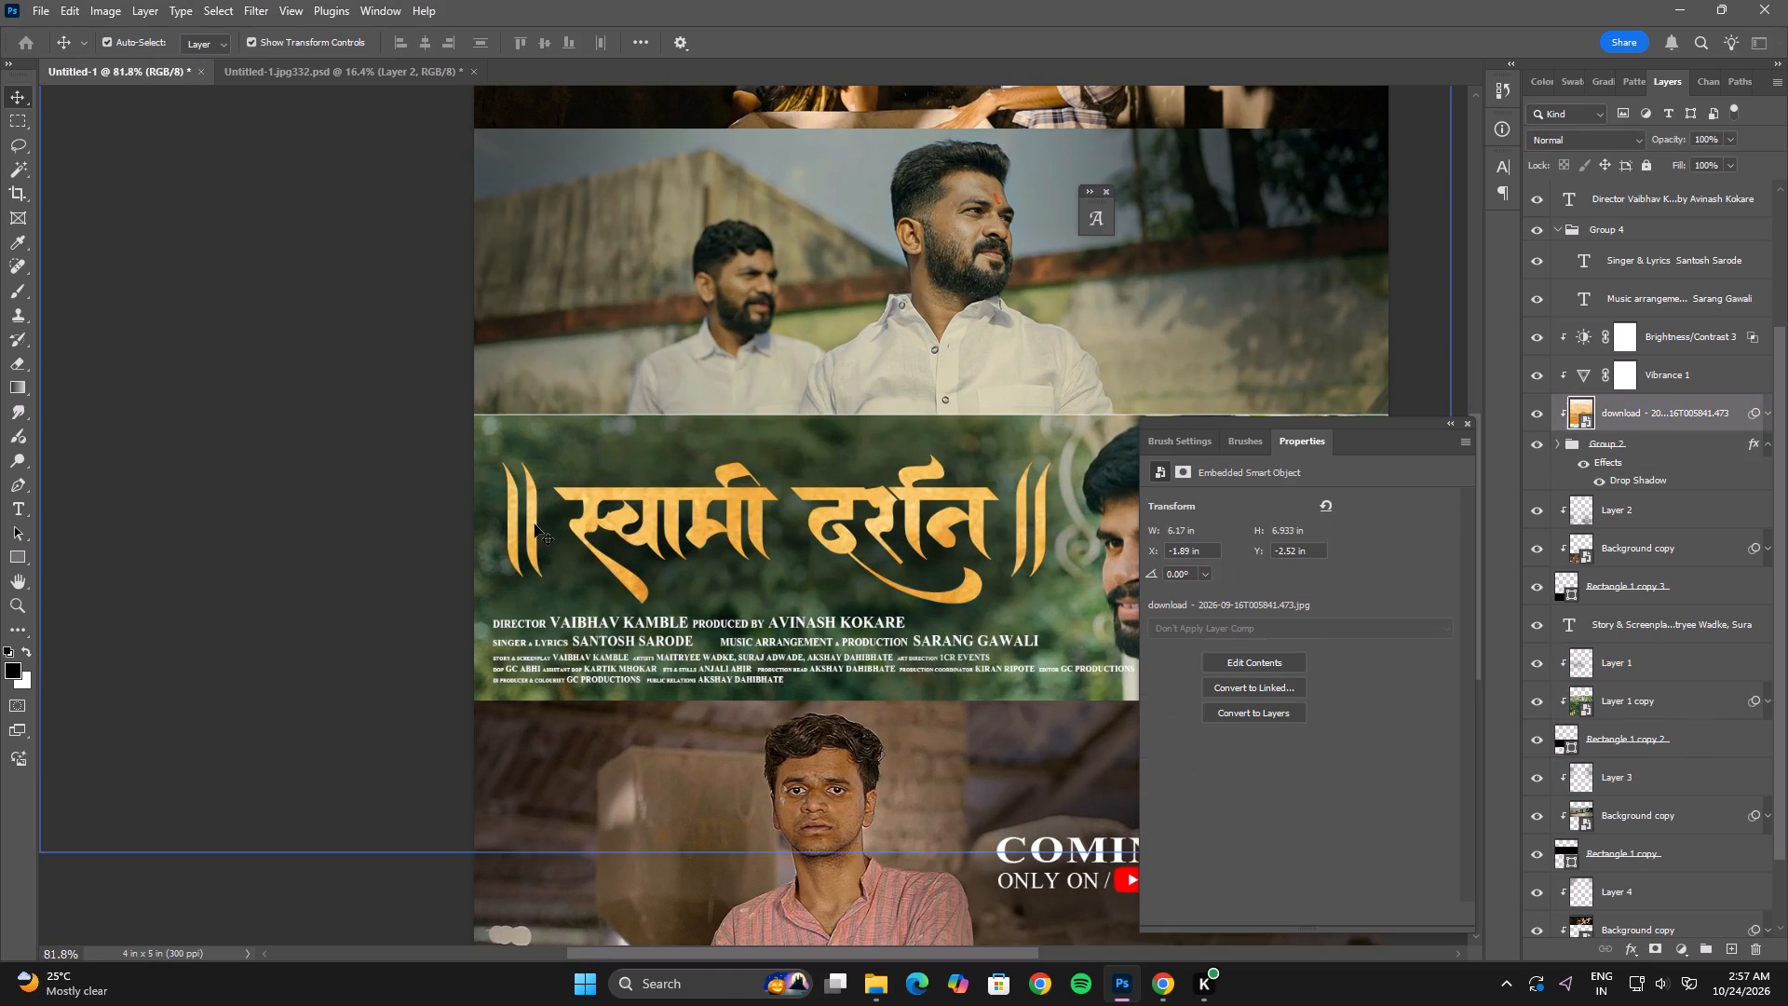
ctrl+click(1657, 449)
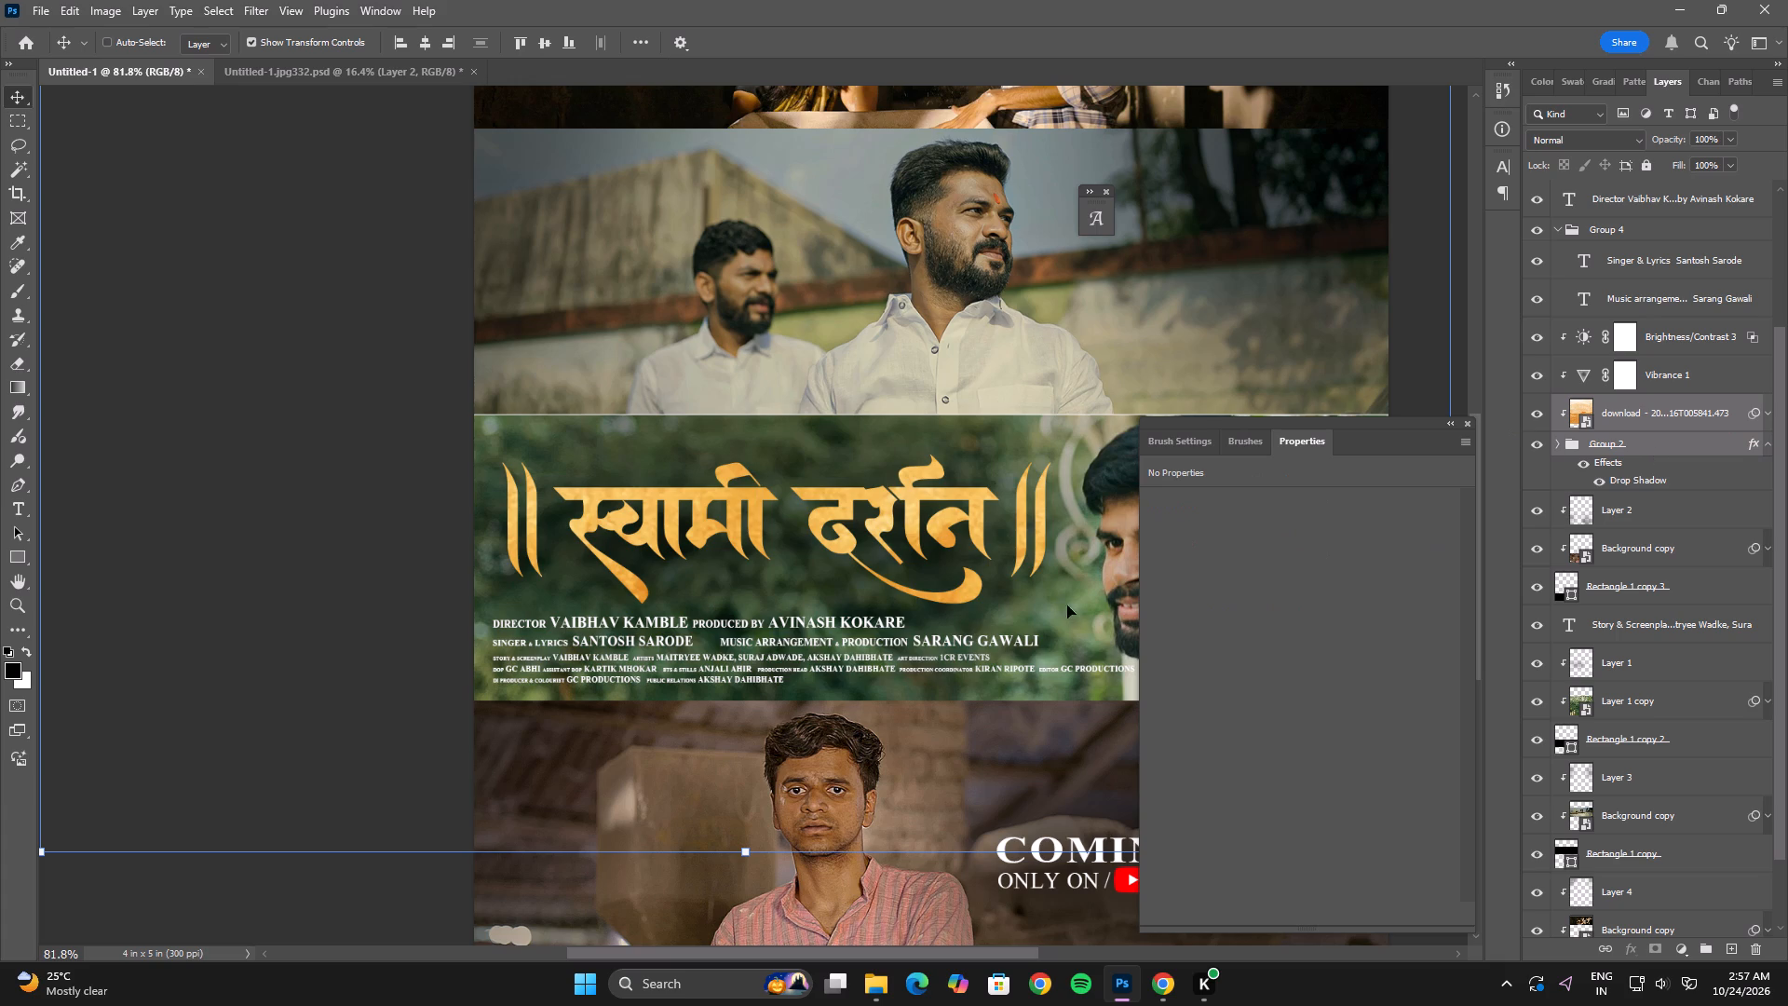
shift+click(822, 622)
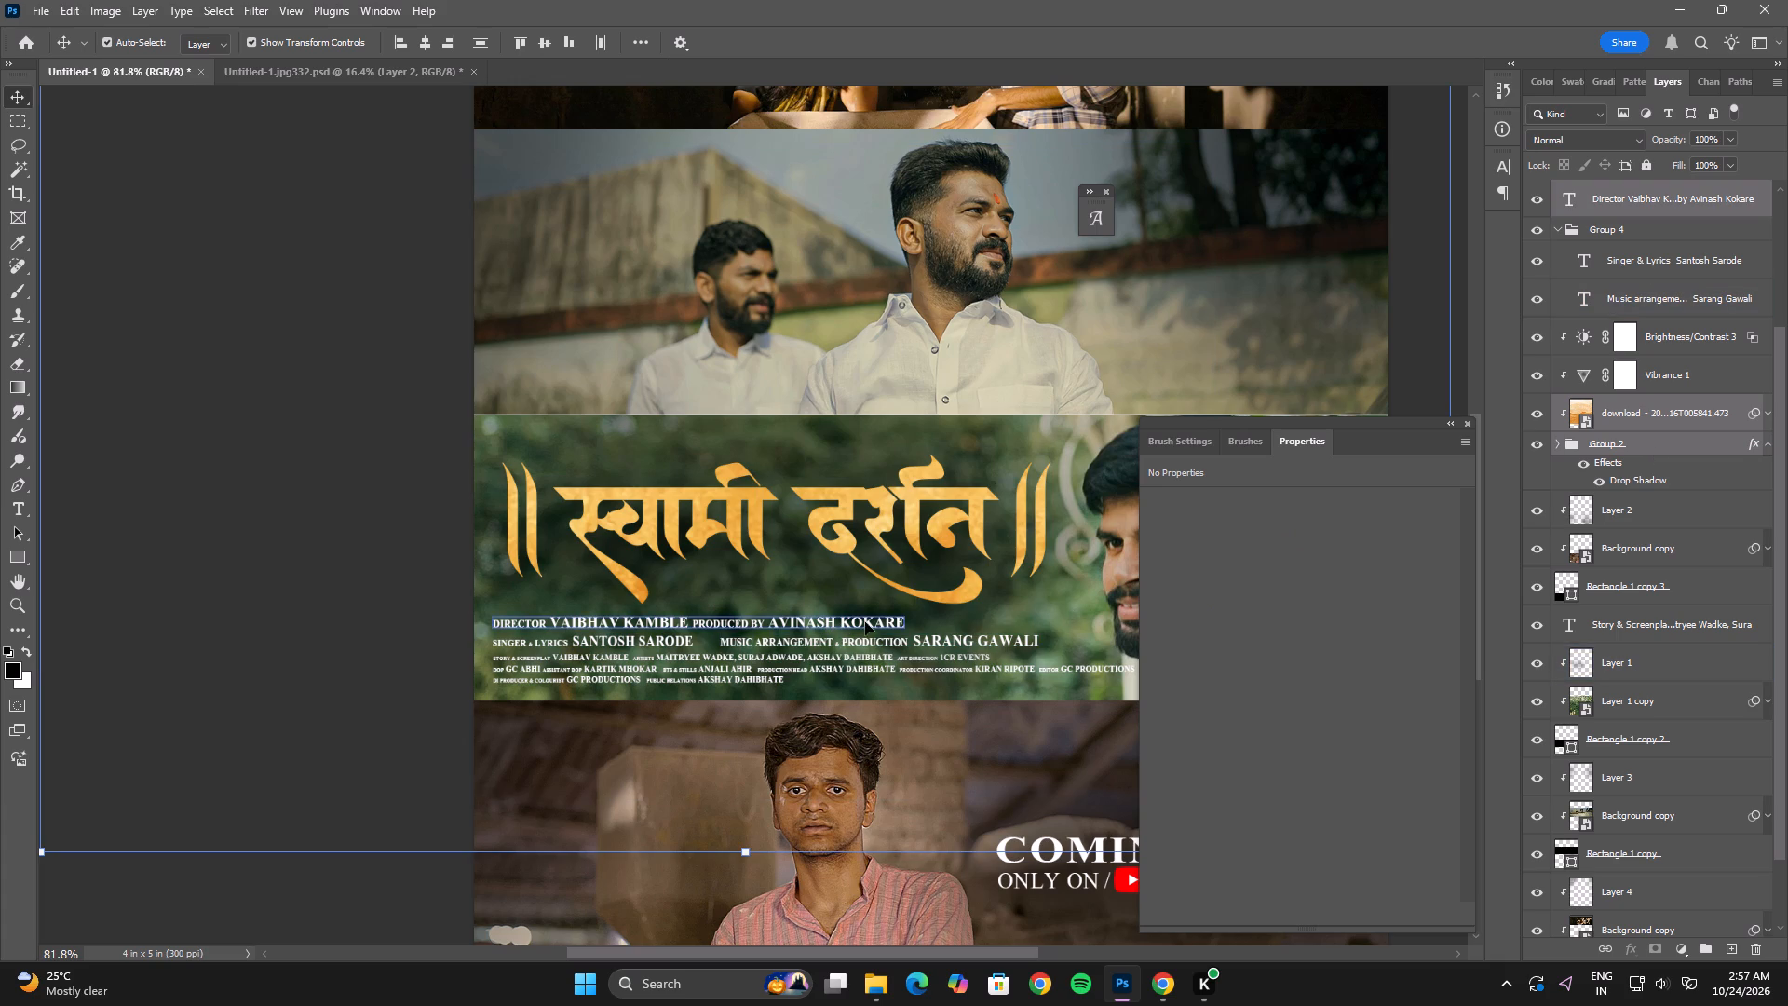
shift+click(983, 639)
shift+click(676, 643)
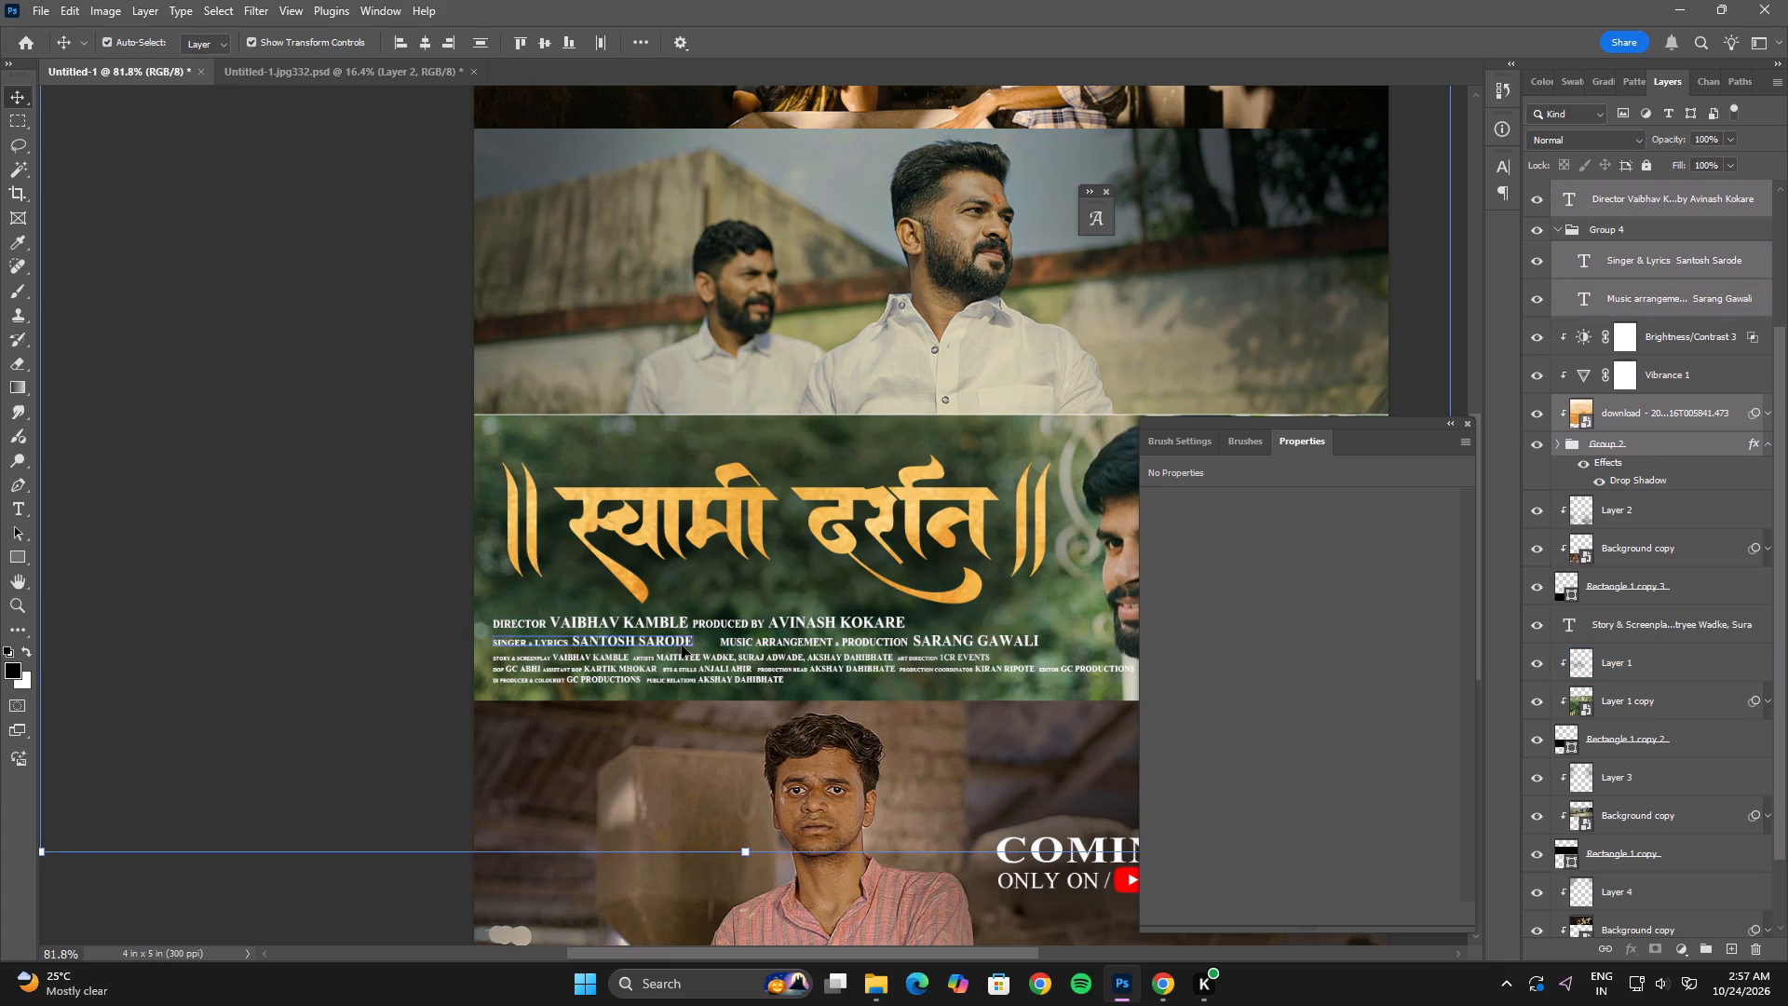
shift+click(706, 670)
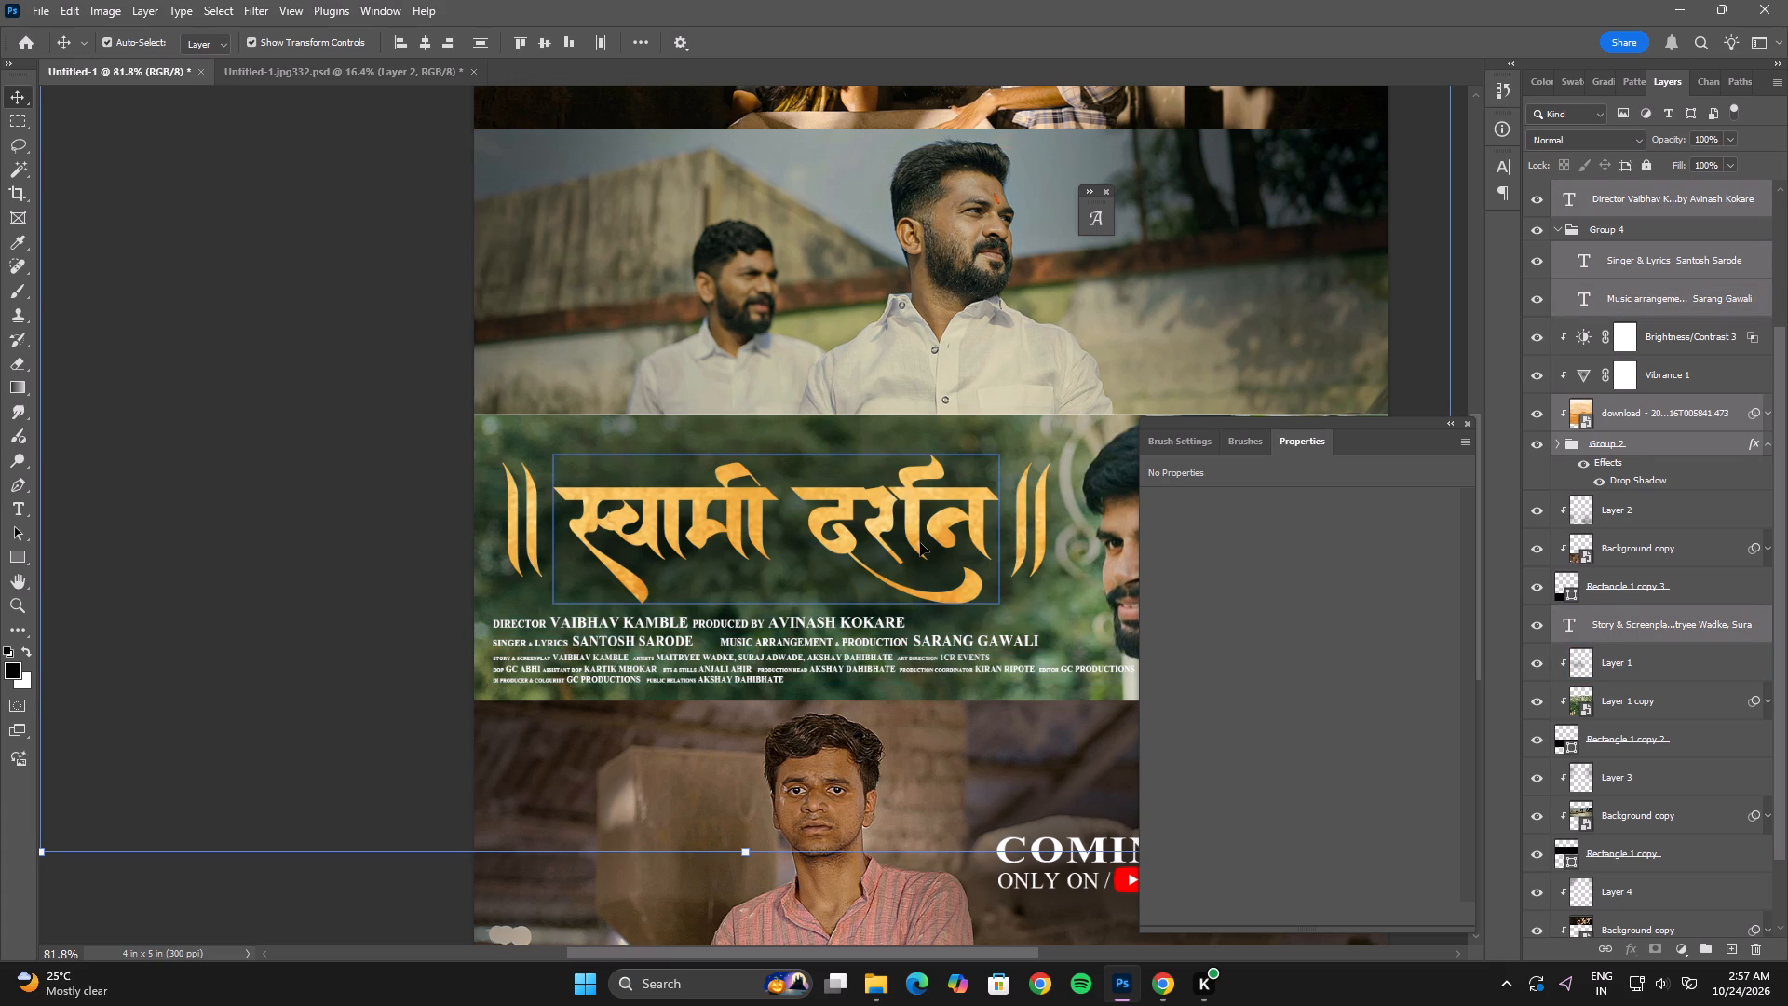
key(shift+Up)
key(shift+Up)
key(Down)
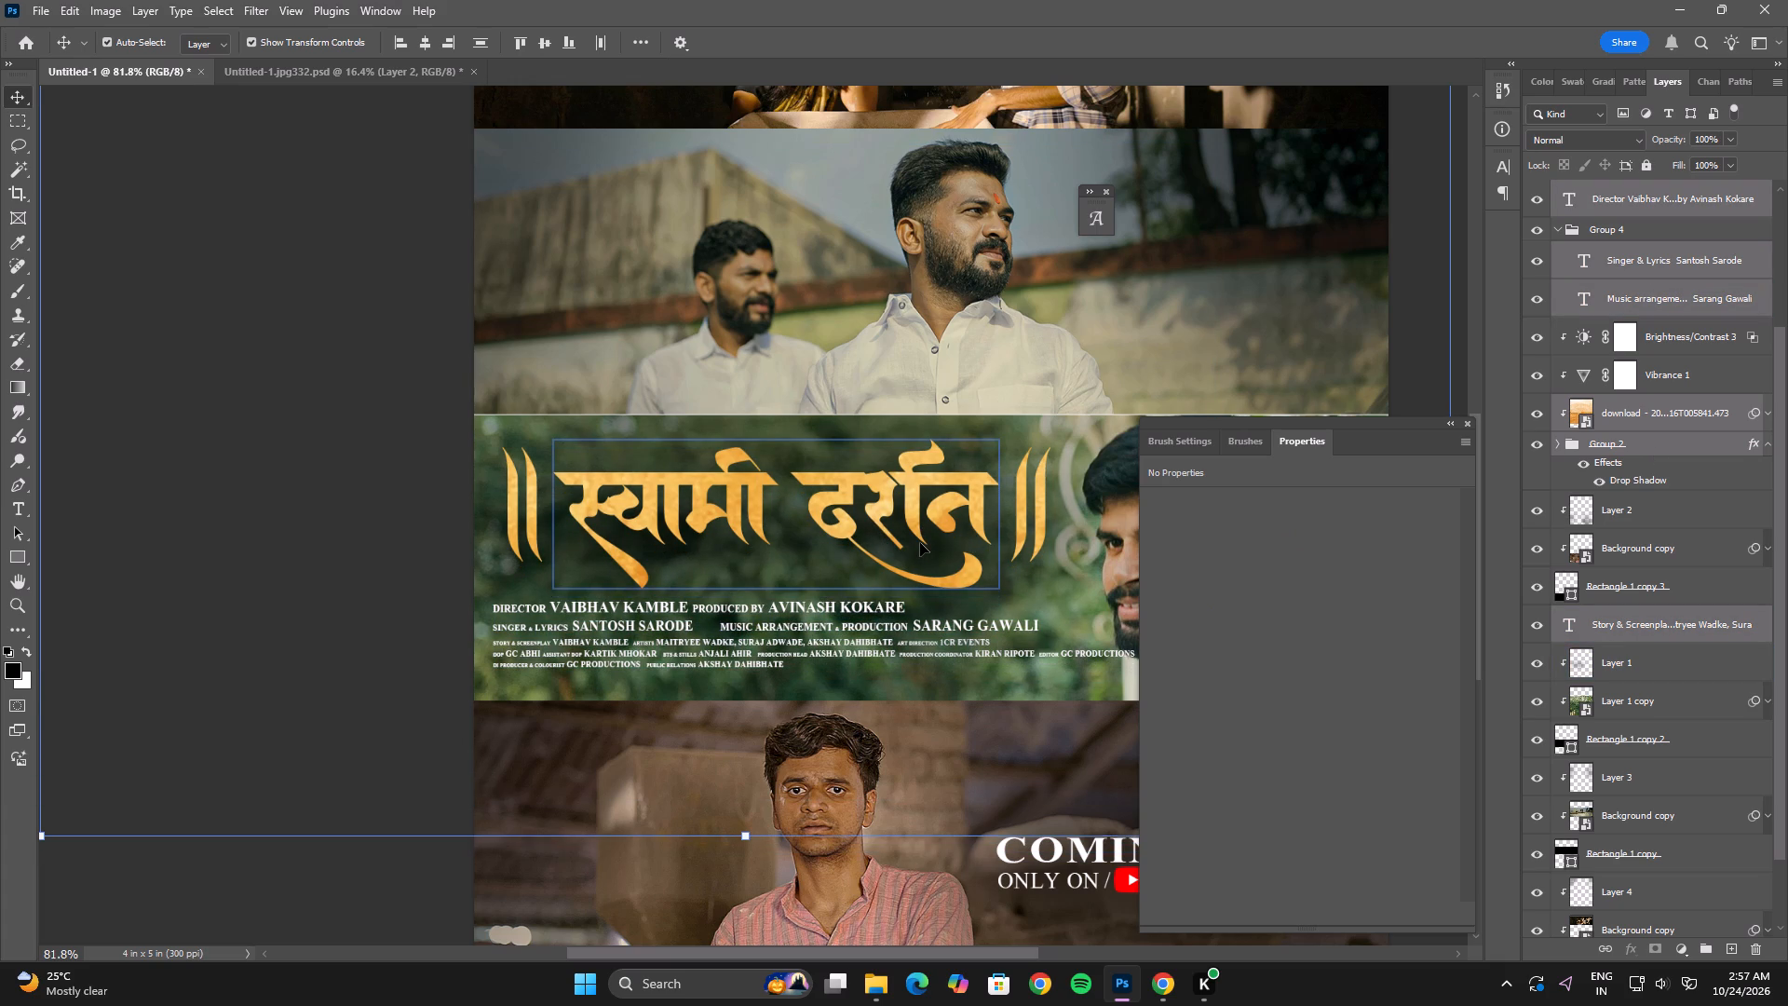
key(Down)
key(Down)
key(Down)
key(Down)
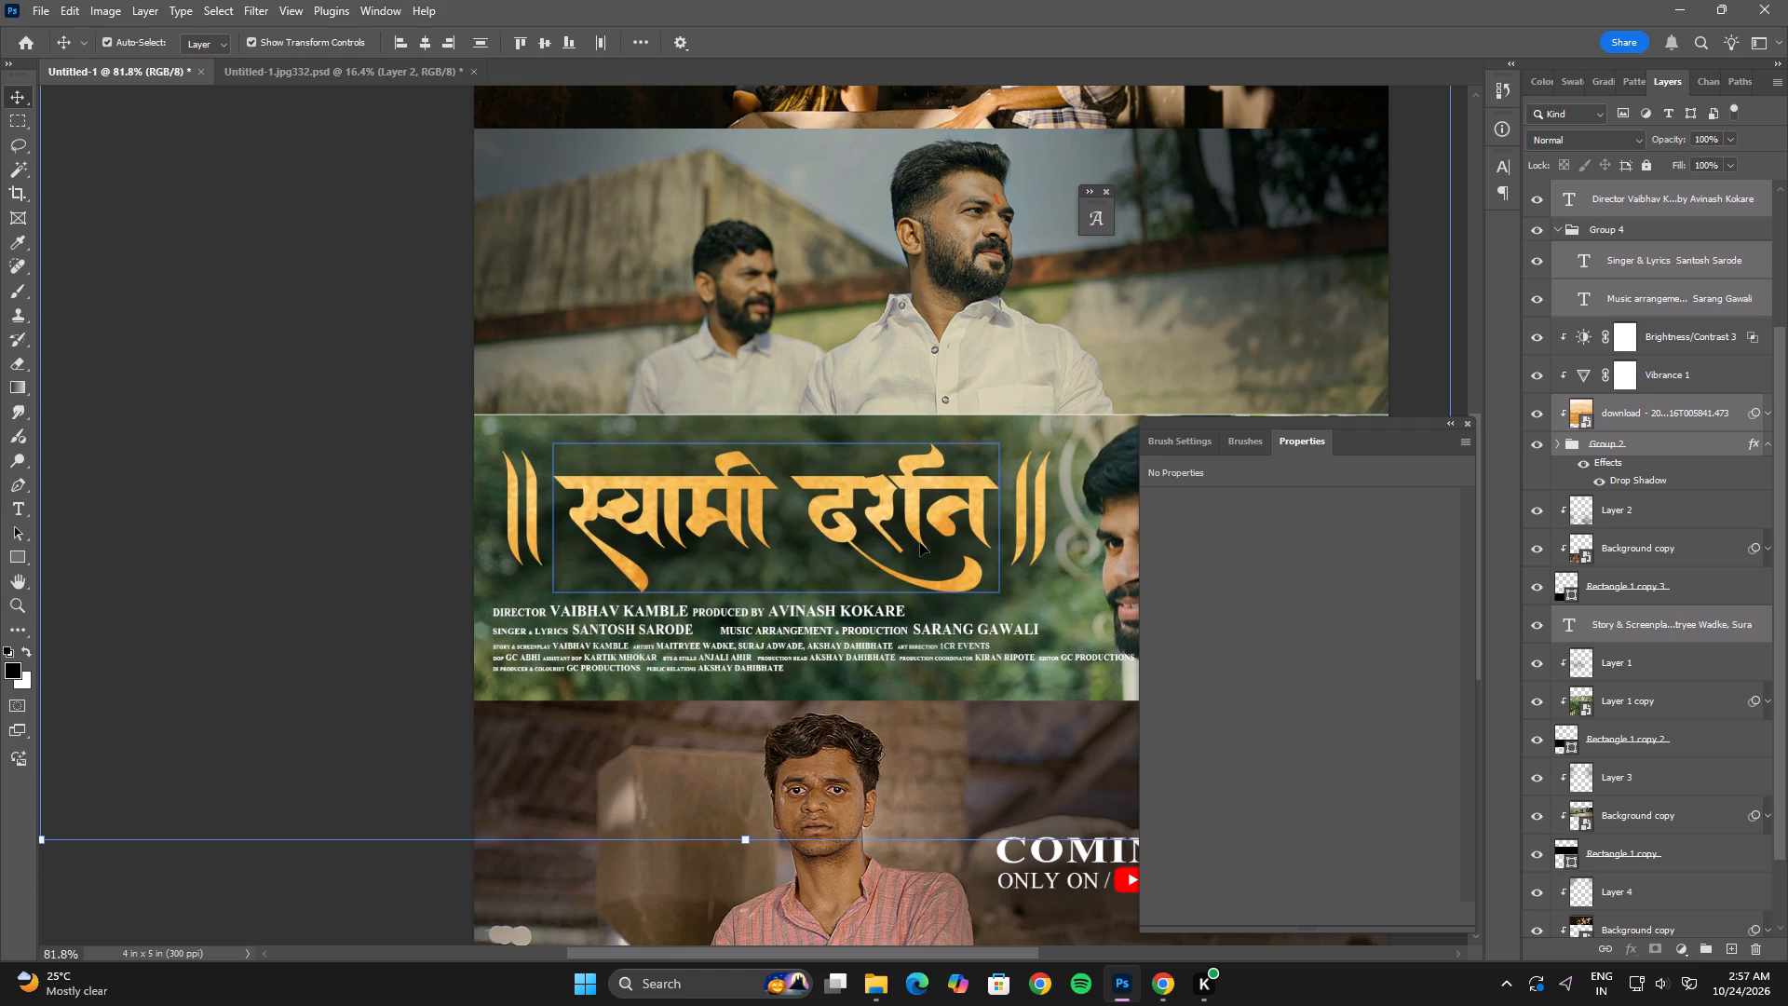
Nudge the green still's portrait image (Layer 1 copy) up to Y about 1.47 in and slightly right within its strip.
alt+scroll(723, 549, down, 9)
key(space)
key(space)
drag(847, 550, 780, 593)
click(885, 584)
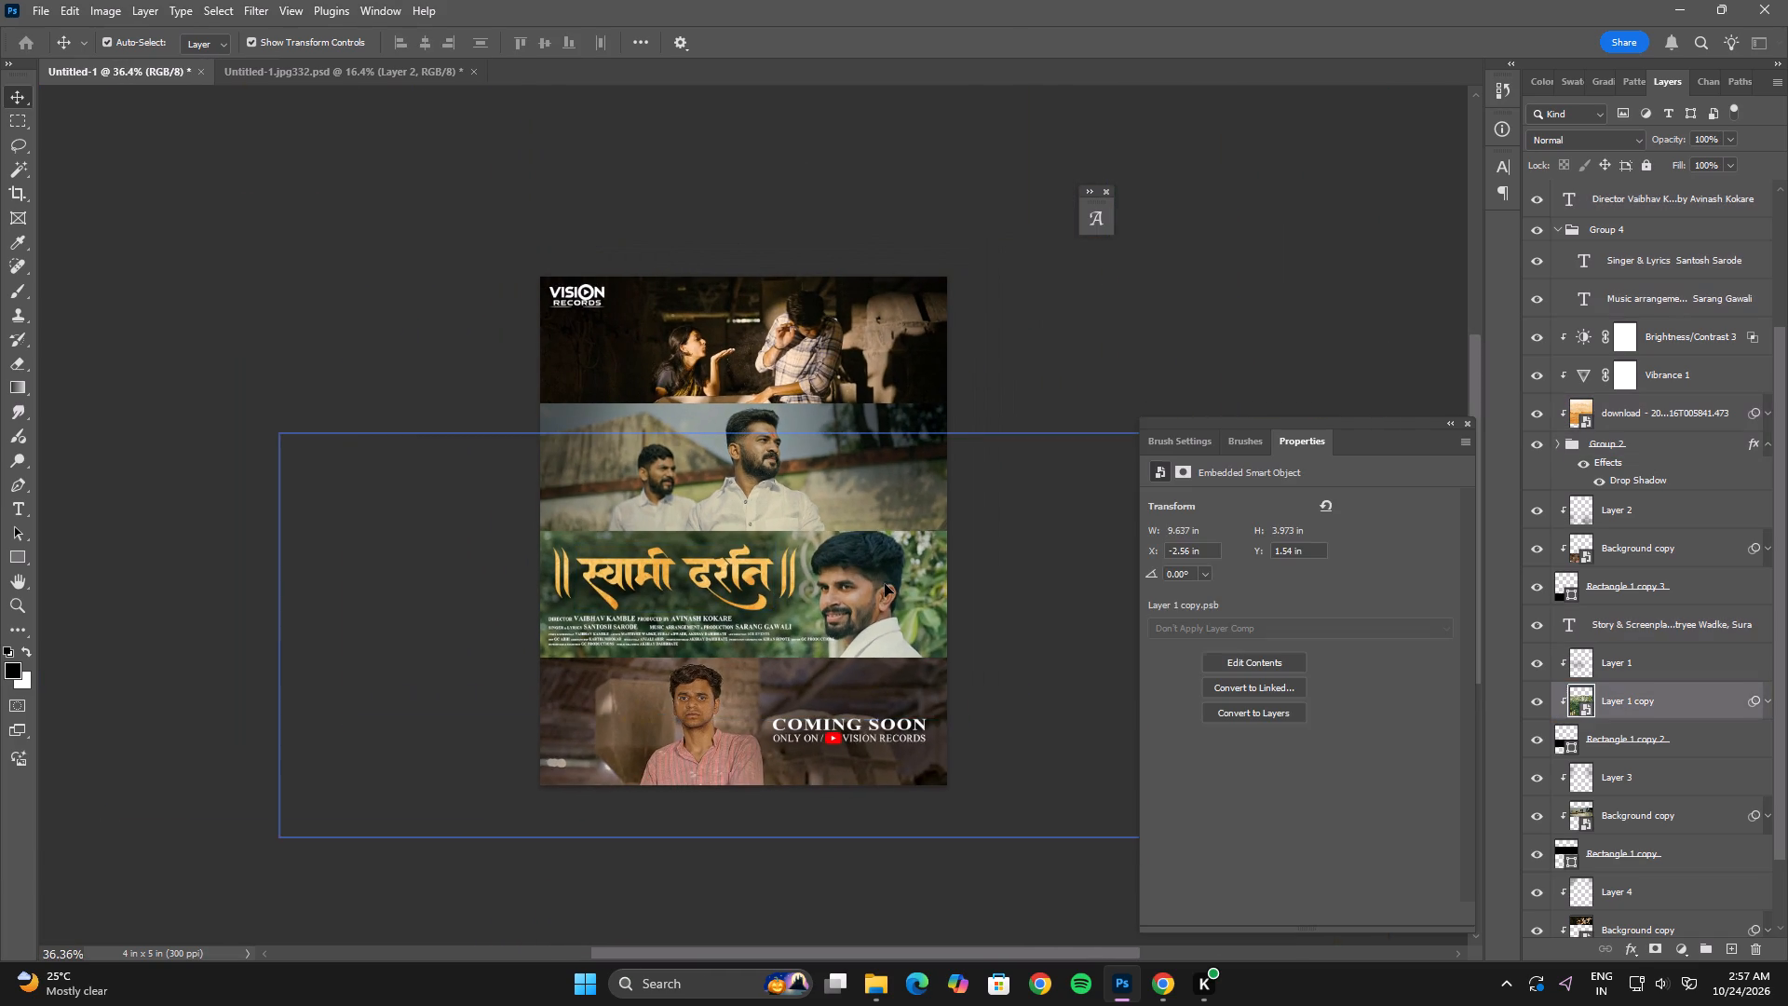
key(Up)
key(Up)
key(Up)
key(Up)
key(Up)
key(Up)
key(Up)
key(Up)
key(Up)
key(Up)
key(Up)
key(Up)
key(Up)
key(Up)
key(Up)
key(Right)
key(Right)
key(Right)
key(Right)
key(Right)
key(Right)
key(Right)
key(Right)
key(Right)
key(Right)
key(Right)
key(Right)
key(Right)
key(Right)
key(Right)
key(Right)
key(Right)
key(Right)
key(Right)
key(Right)
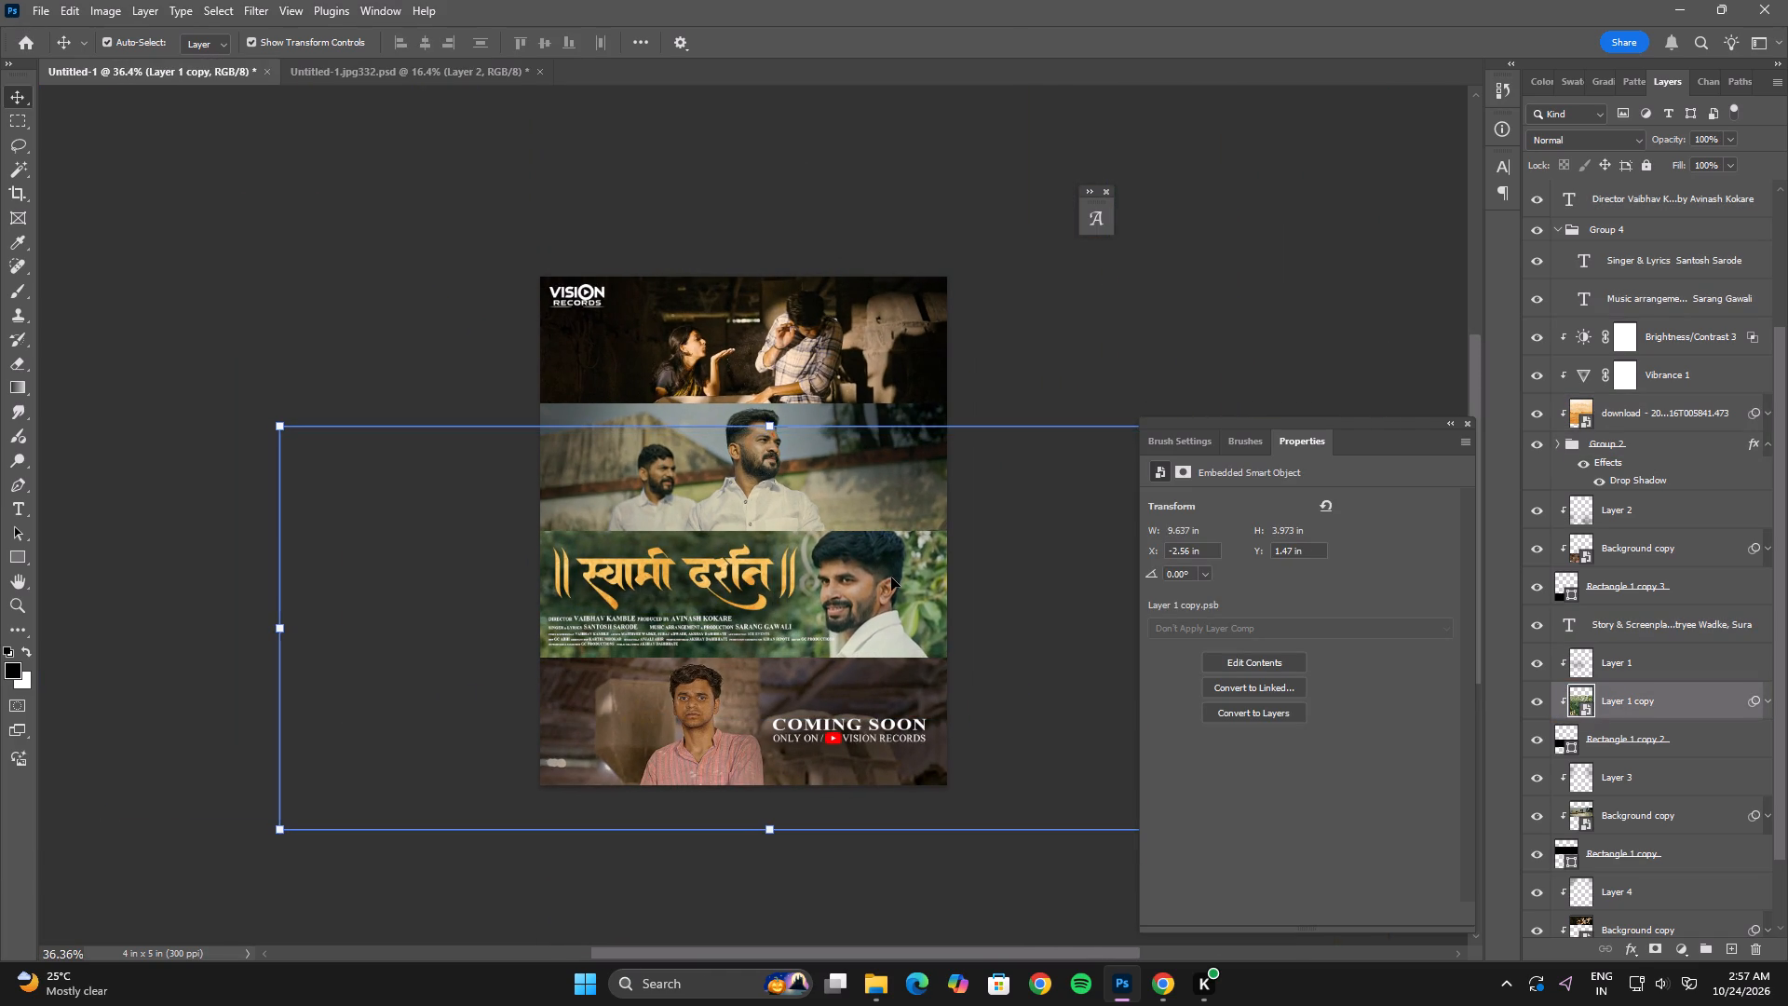
Scale the green still's portrait image down to about 7.68 in wide and shift it slightly right and up beside the title.
alt+drag(779, 425, 781, 464)
shift+drag(837, 591, 837, 586)
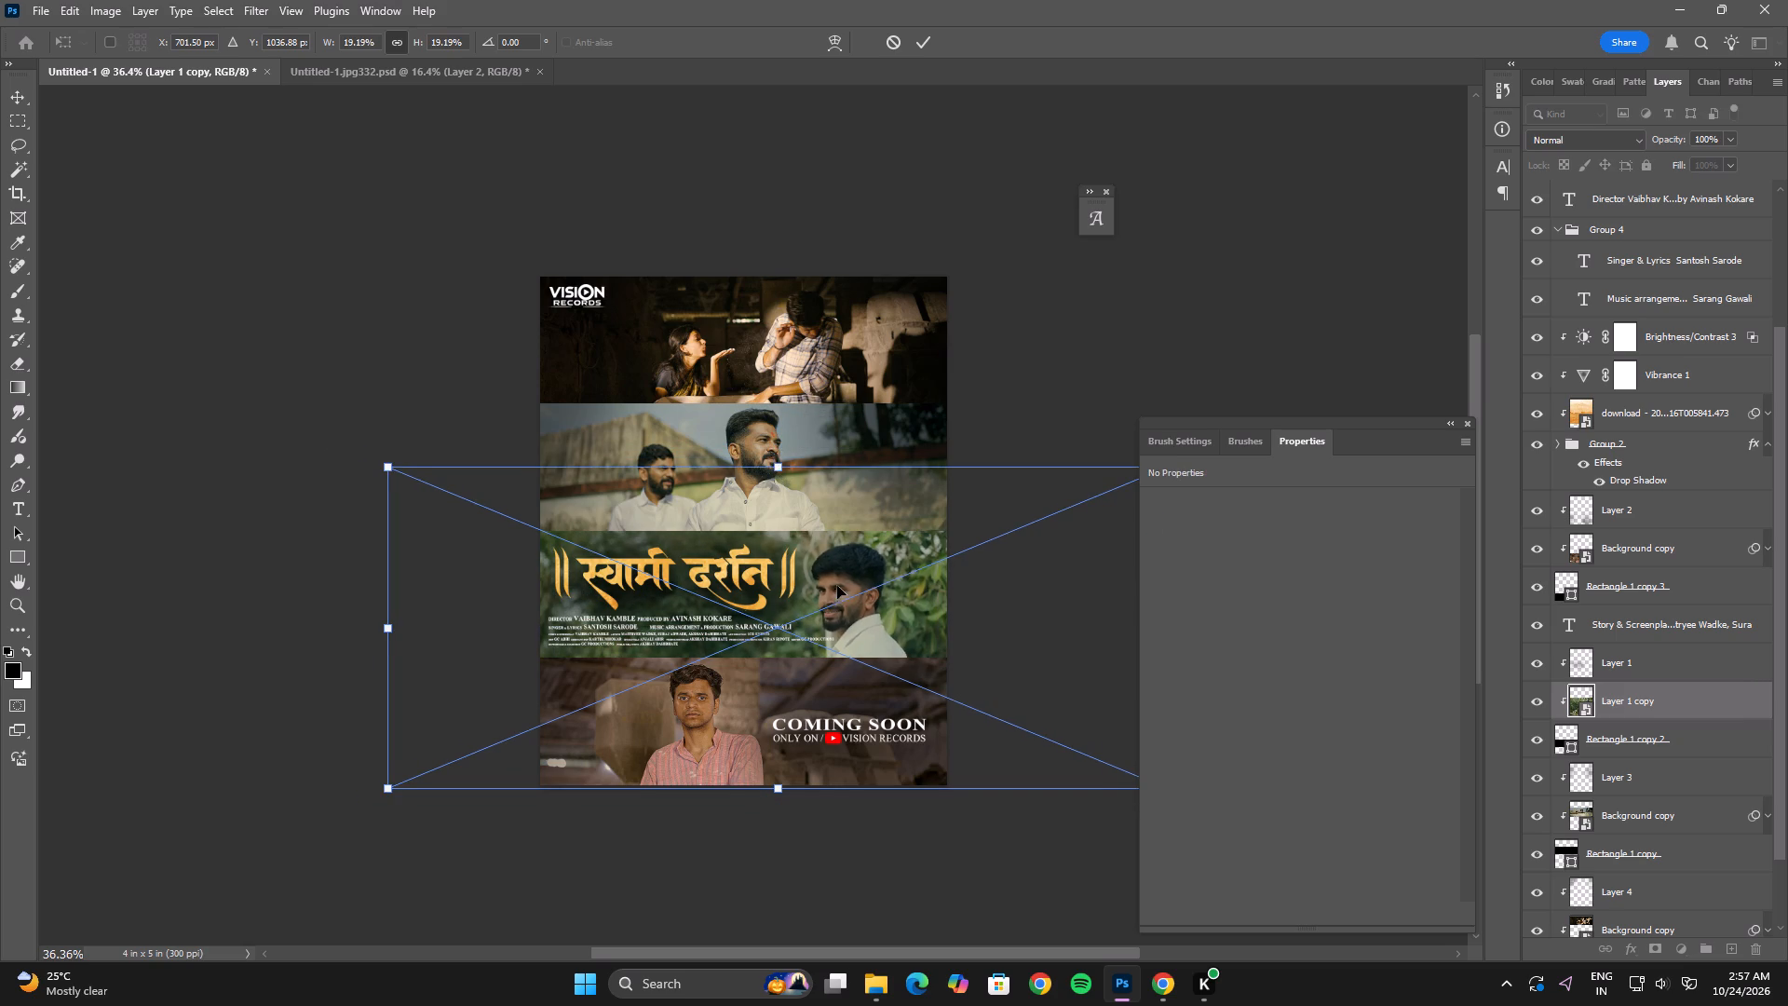
shift+drag(837, 586, 837, 580)
shift+click(837, 577)
shift+drag(839, 583, 854, 583)
double_click(854, 583)
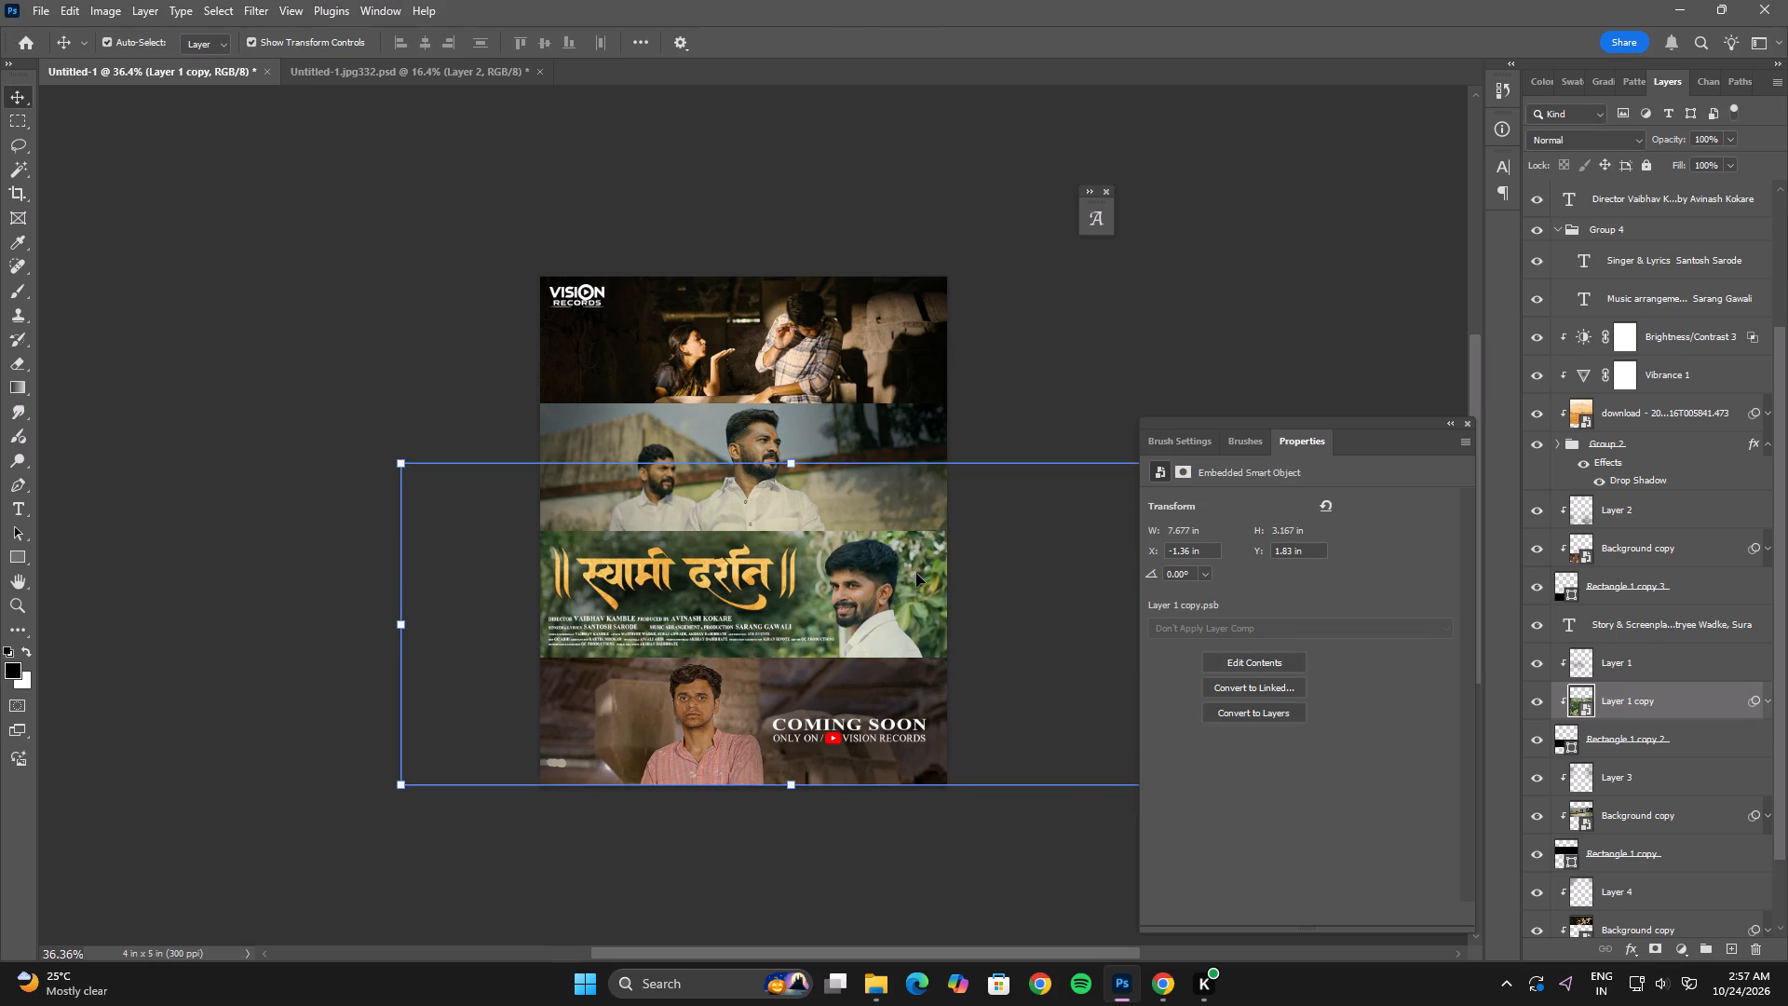
Nudge the scaled portrait image to about X -1.33 in, Y 1.81 in.
key(Up)
key(Up)
key(Right)
key(Right)
key(Right)
key(Right)
key(Right)
key(Right)
key(Right)
key(Right)
key(Right)
key(Right)
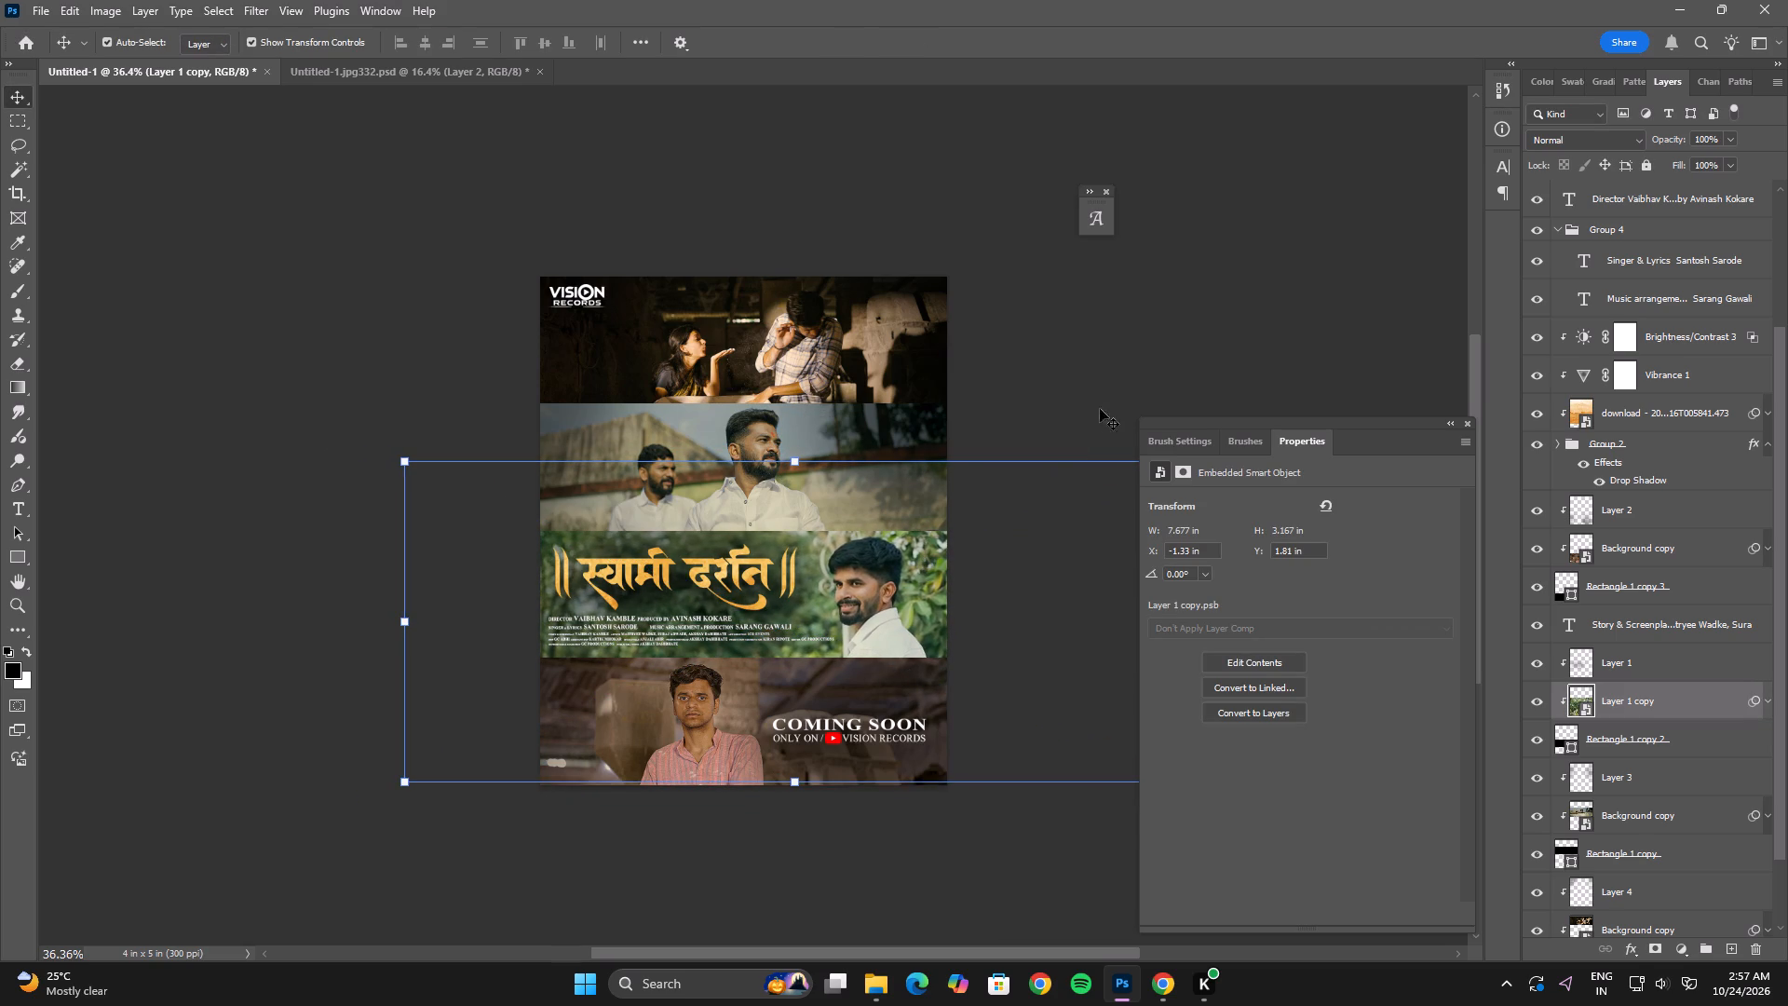
click(1131, 339)
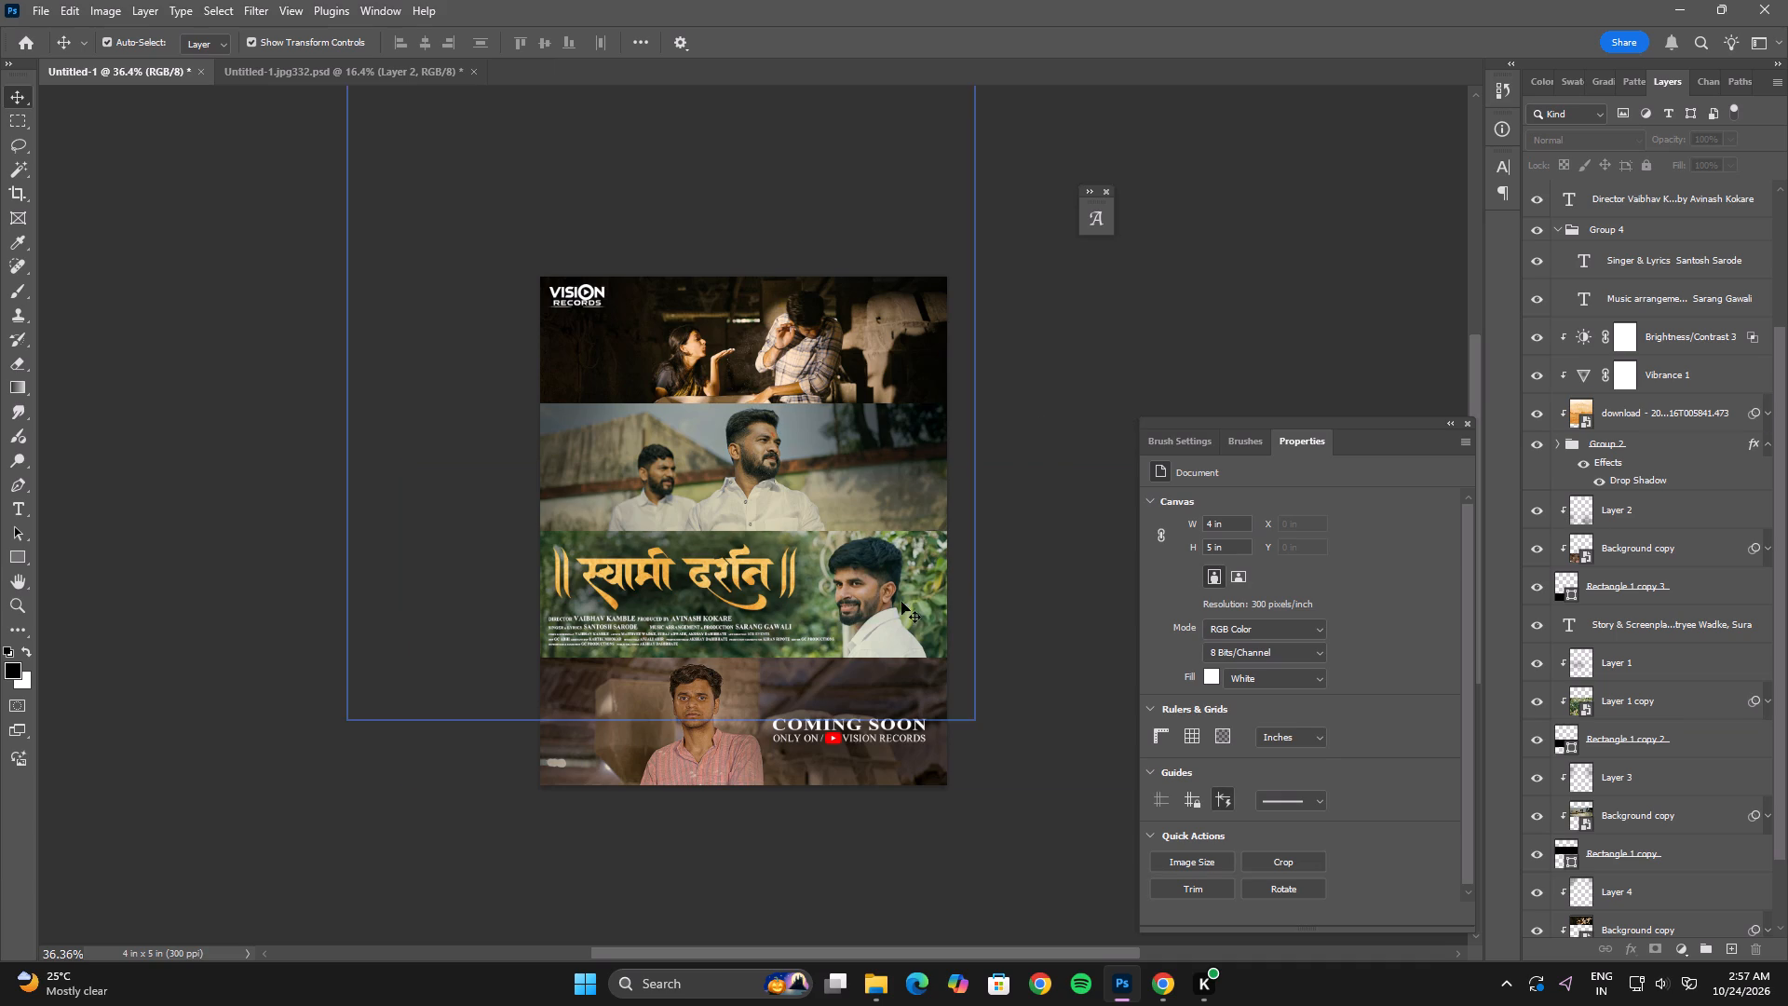
Paint soft black strokes at 19% brush opacity on Layer 1 to darken the green still behind the title and credits.
click(812, 602)
click(1611, 673)
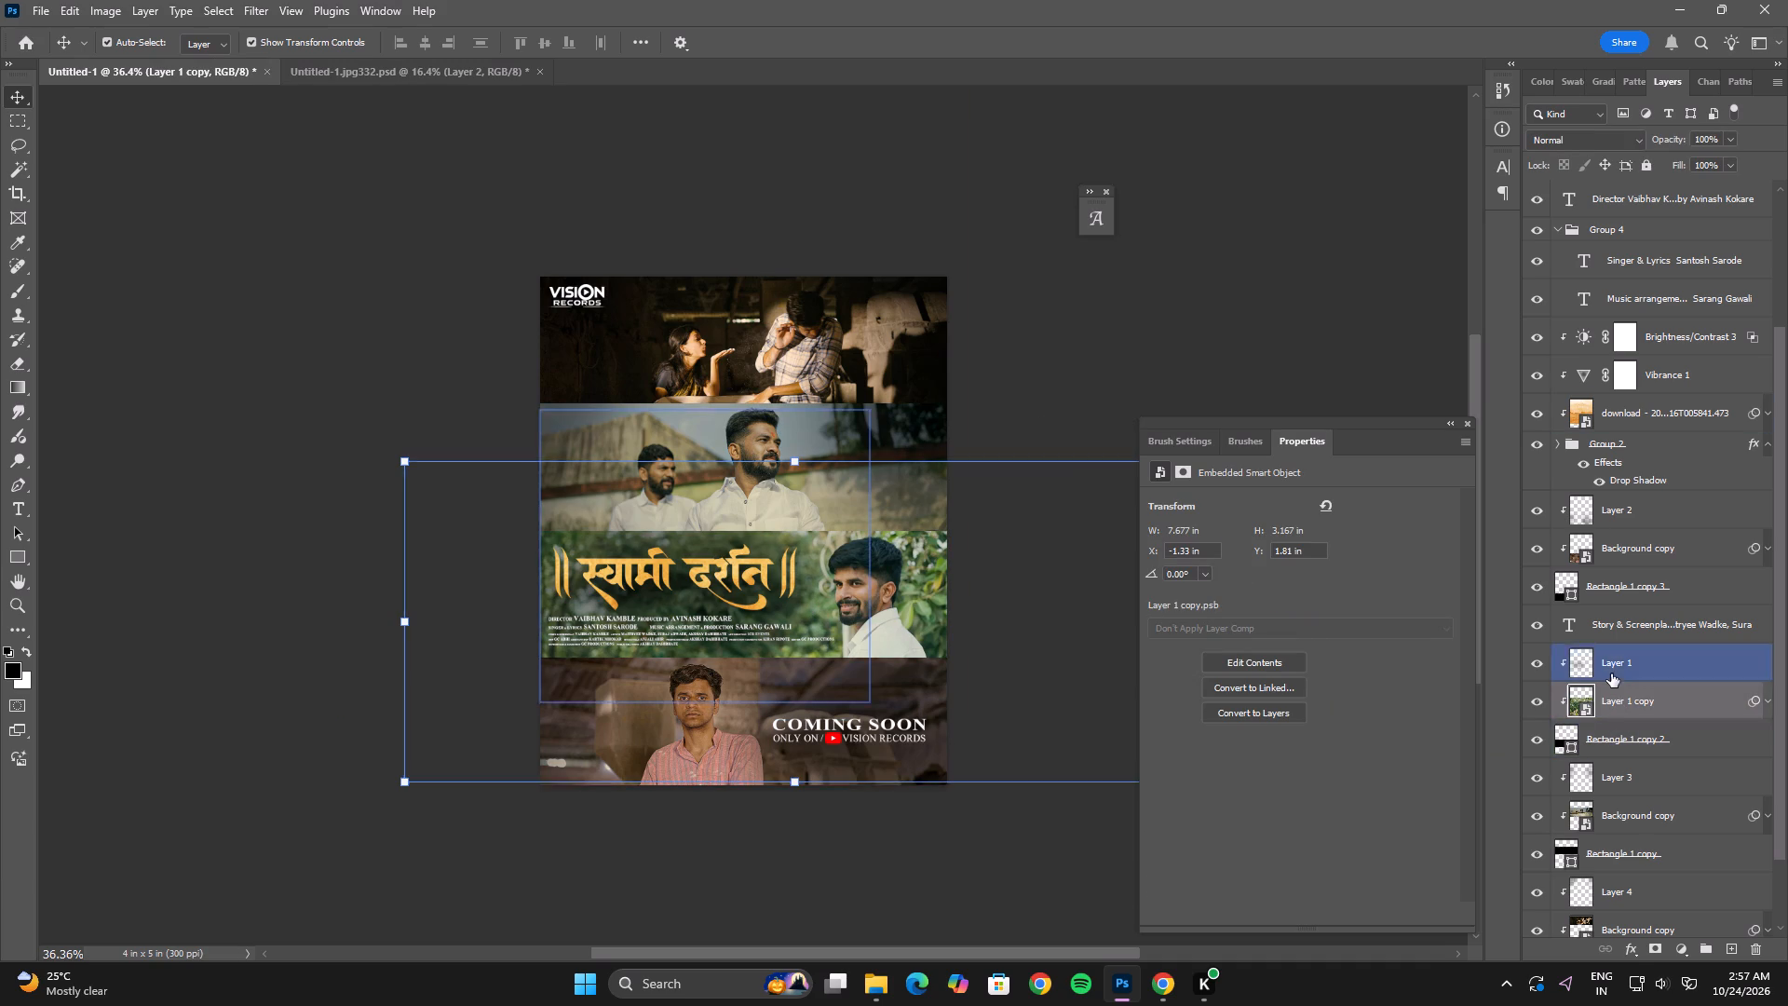
click(14, 297)
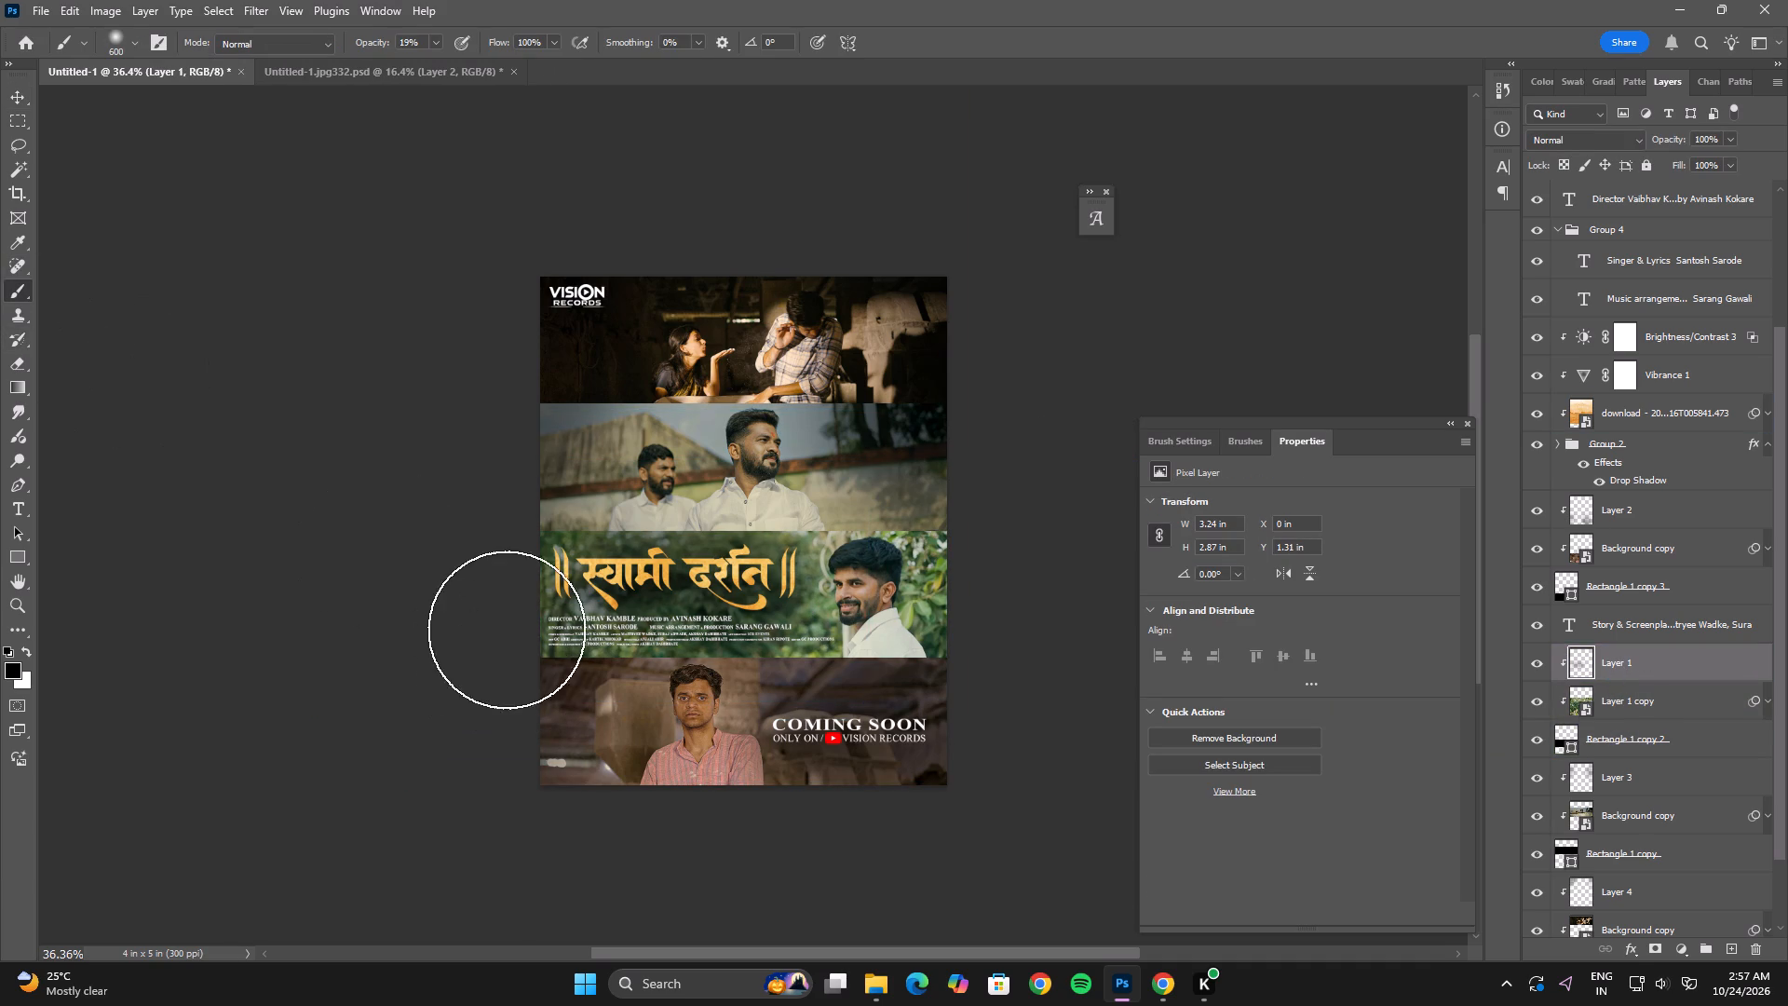
click(522, 605)
click(555, 607)
drag(574, 650, 590, 657)
click(698, 660)
drag(737, 664, 736, 667)
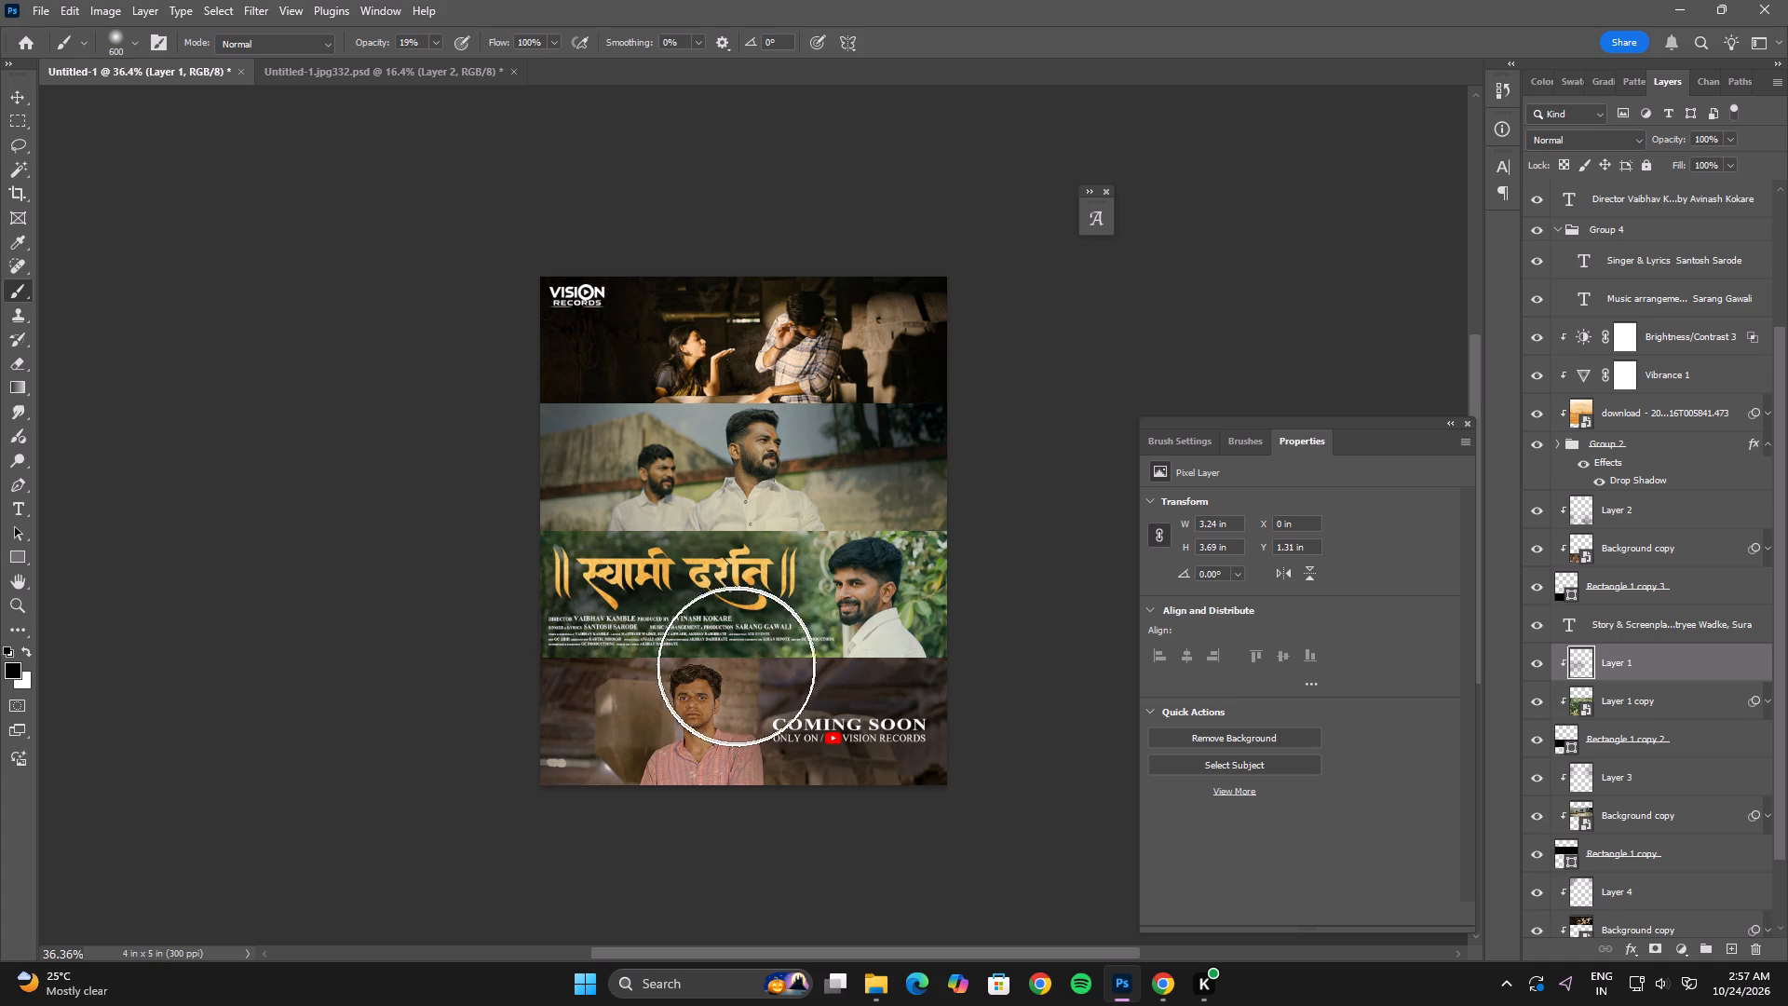
drag(736, 667, 715, 674)
drag(669, 586, 641, 591)
drag(529, 527, 514, 547)
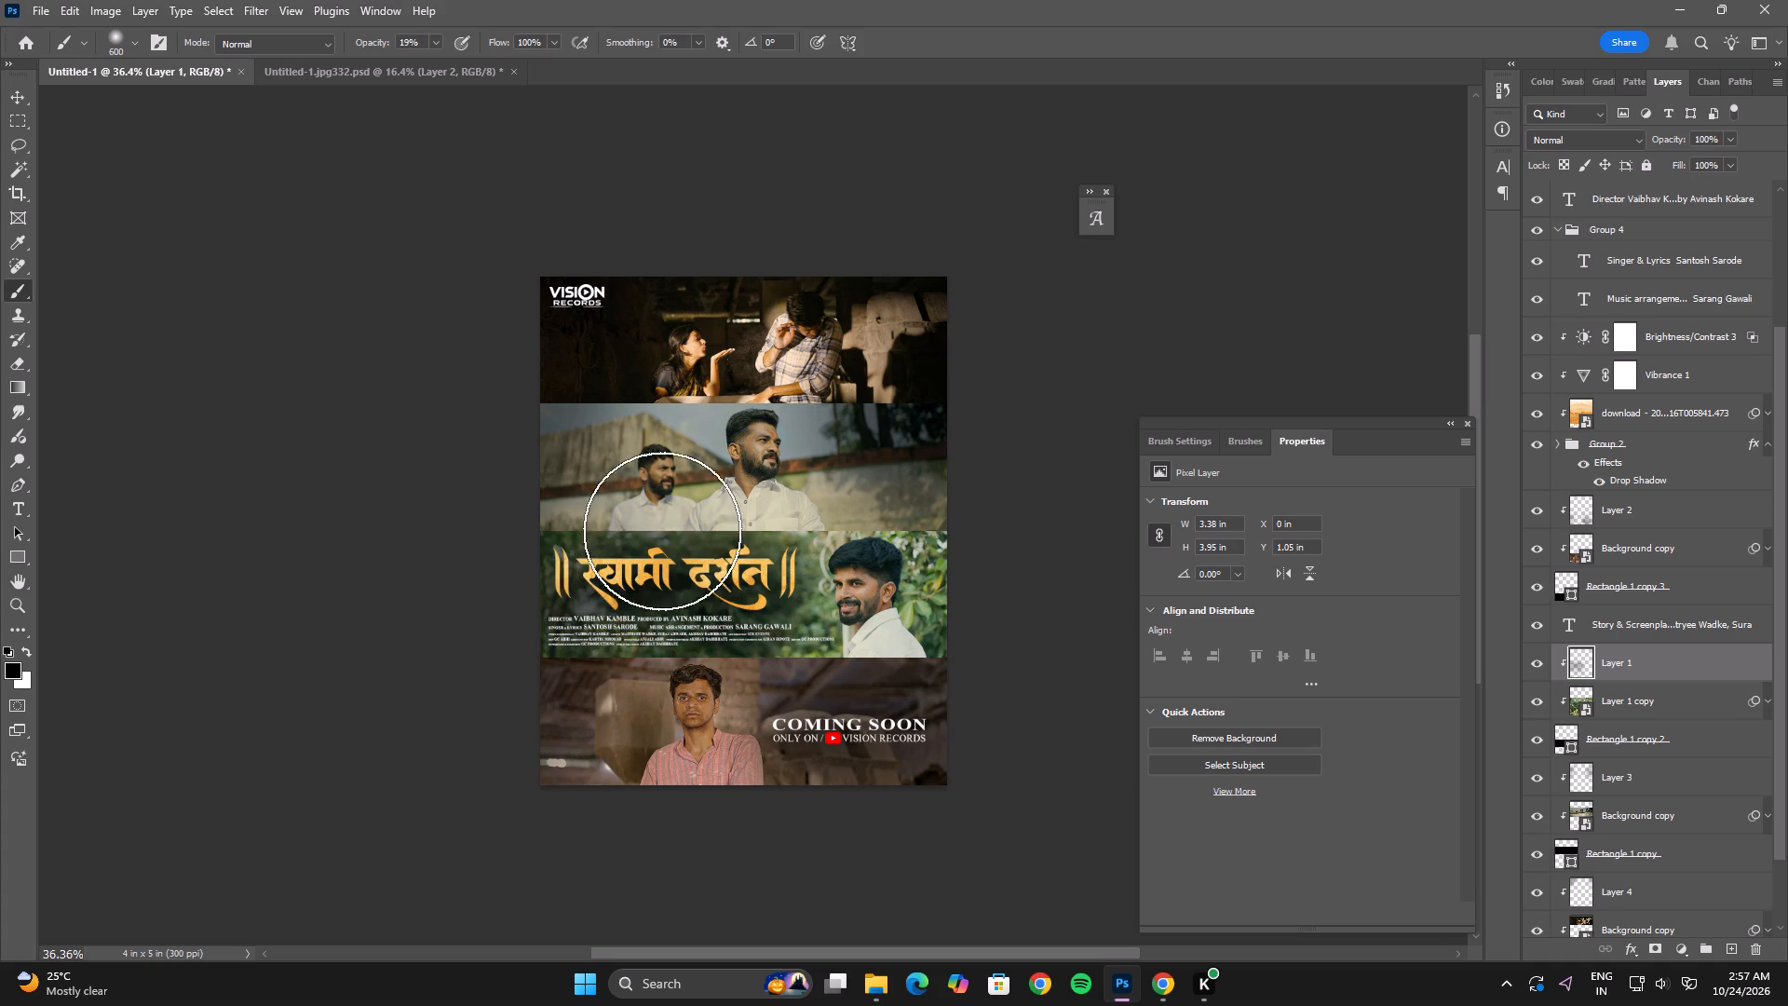
drag(669, 529, 692, 527)
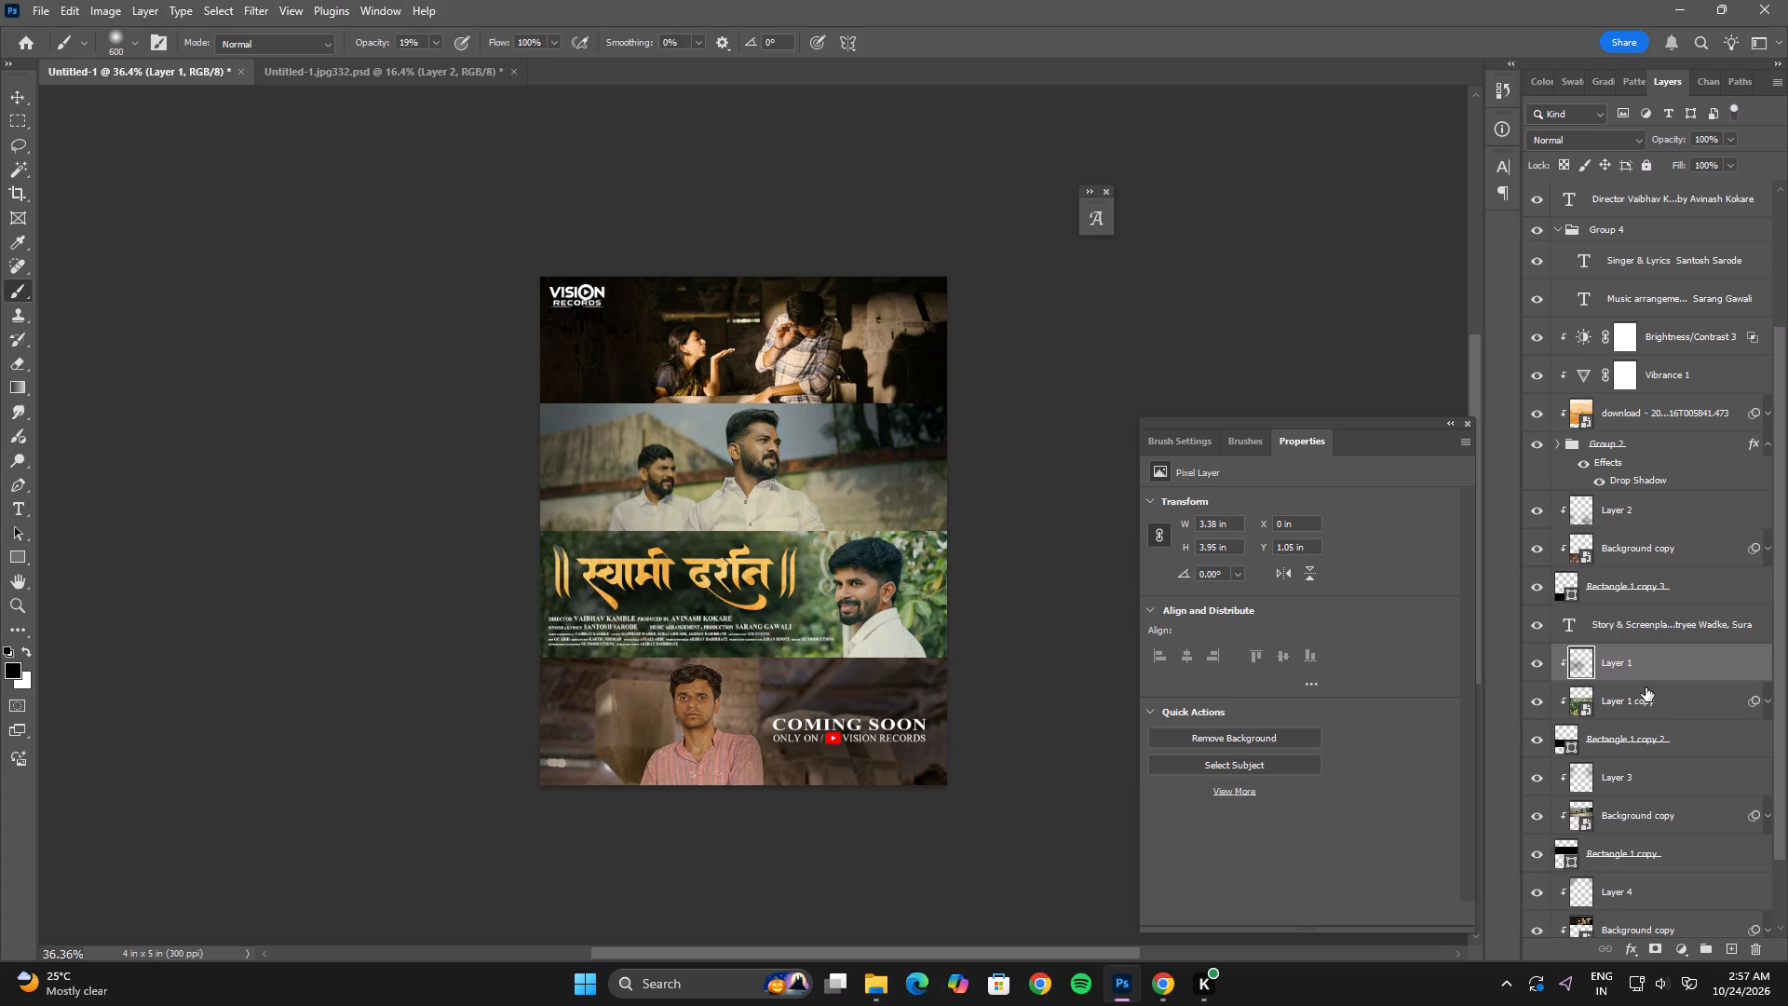
click(582, 571)
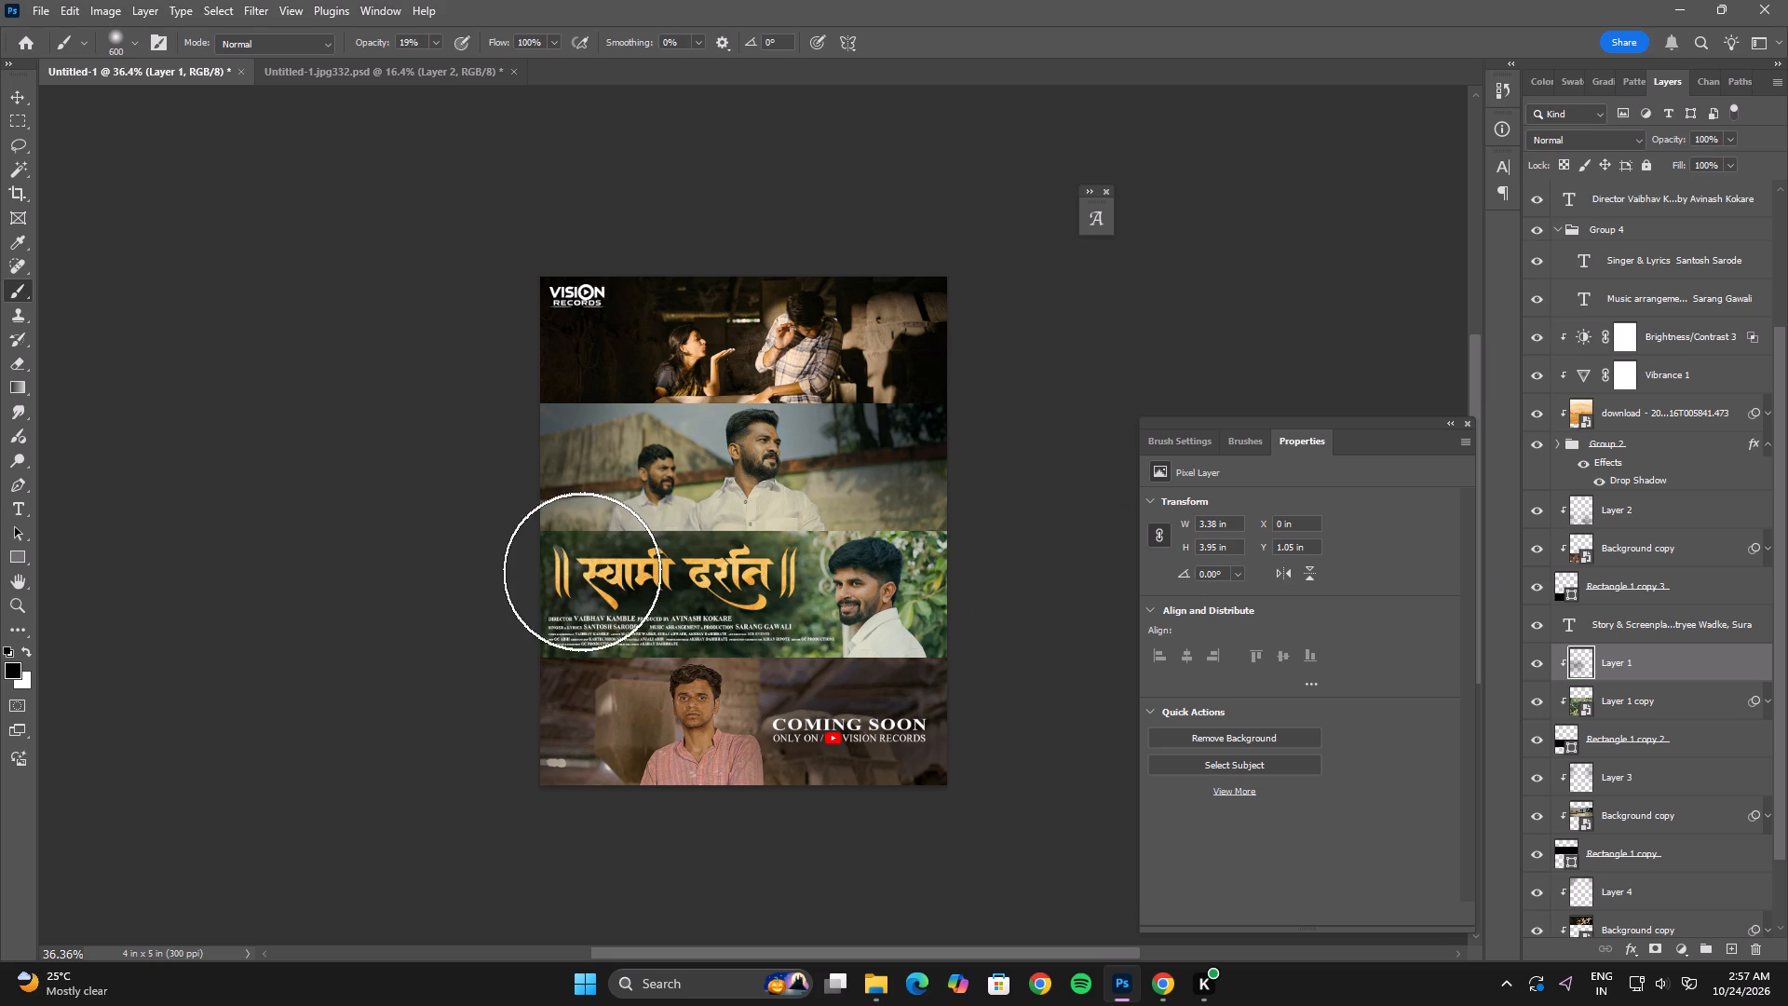
click(579, 574)
drag(603, 547, 663, 628)
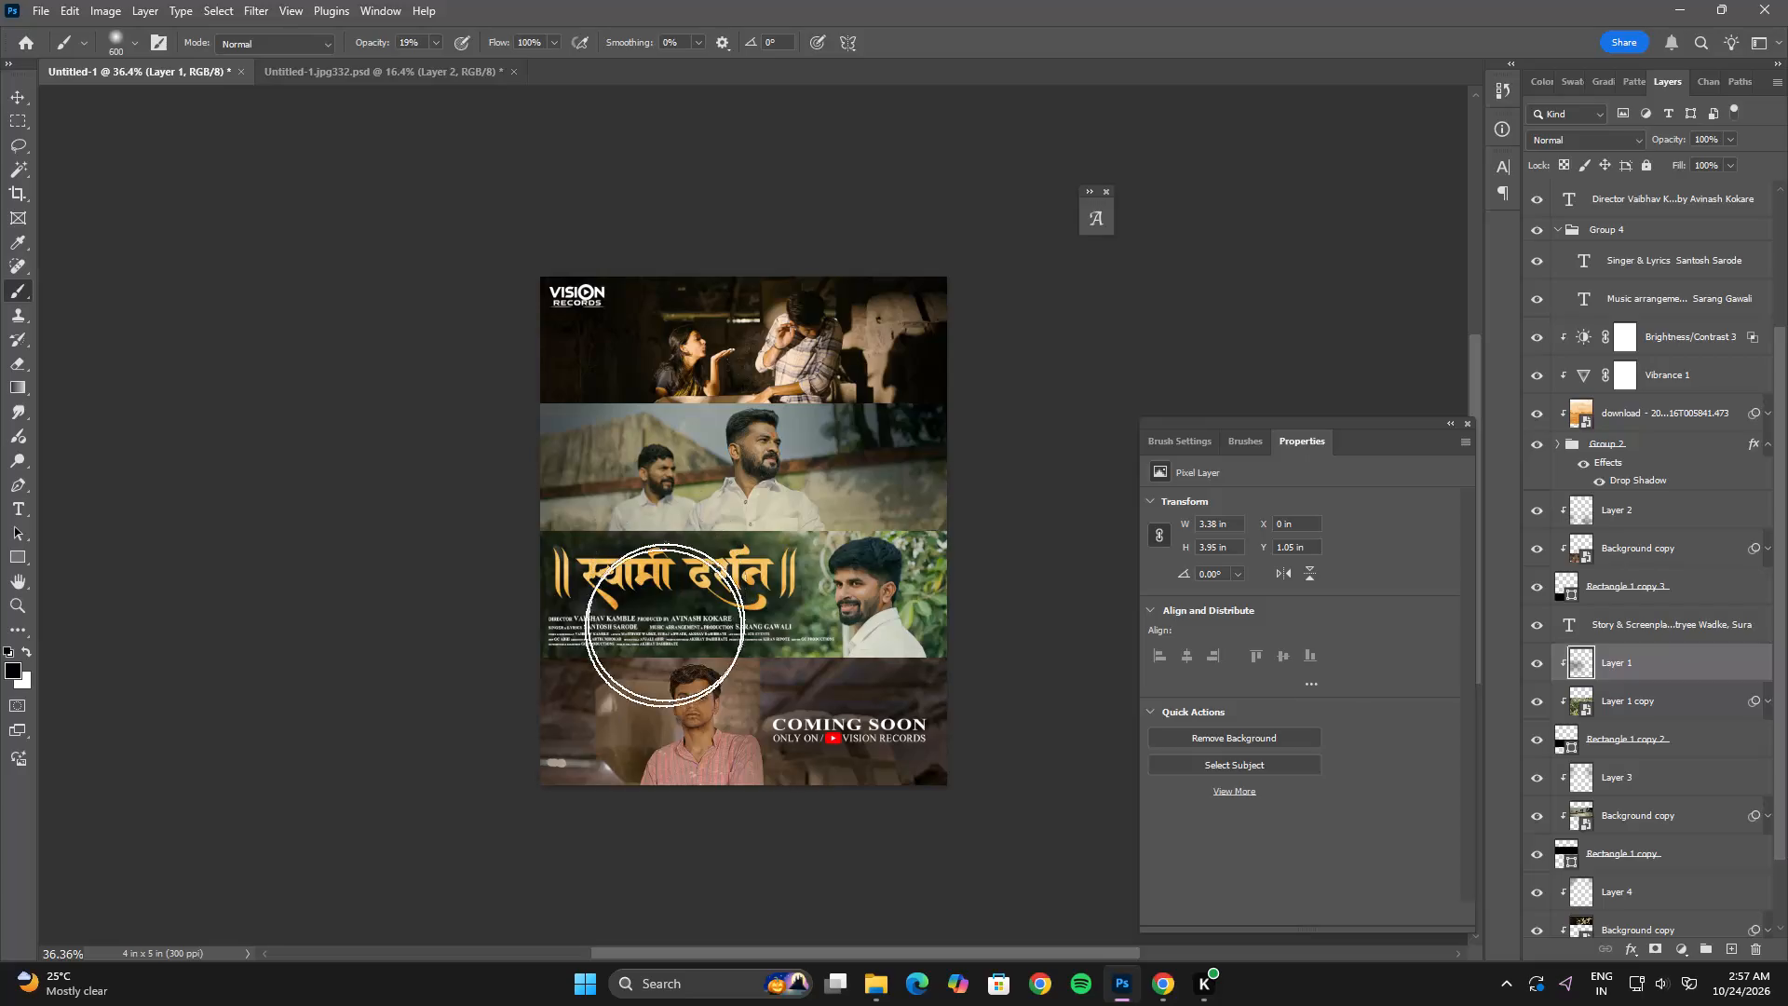
drag(663, 628, 443, 671)
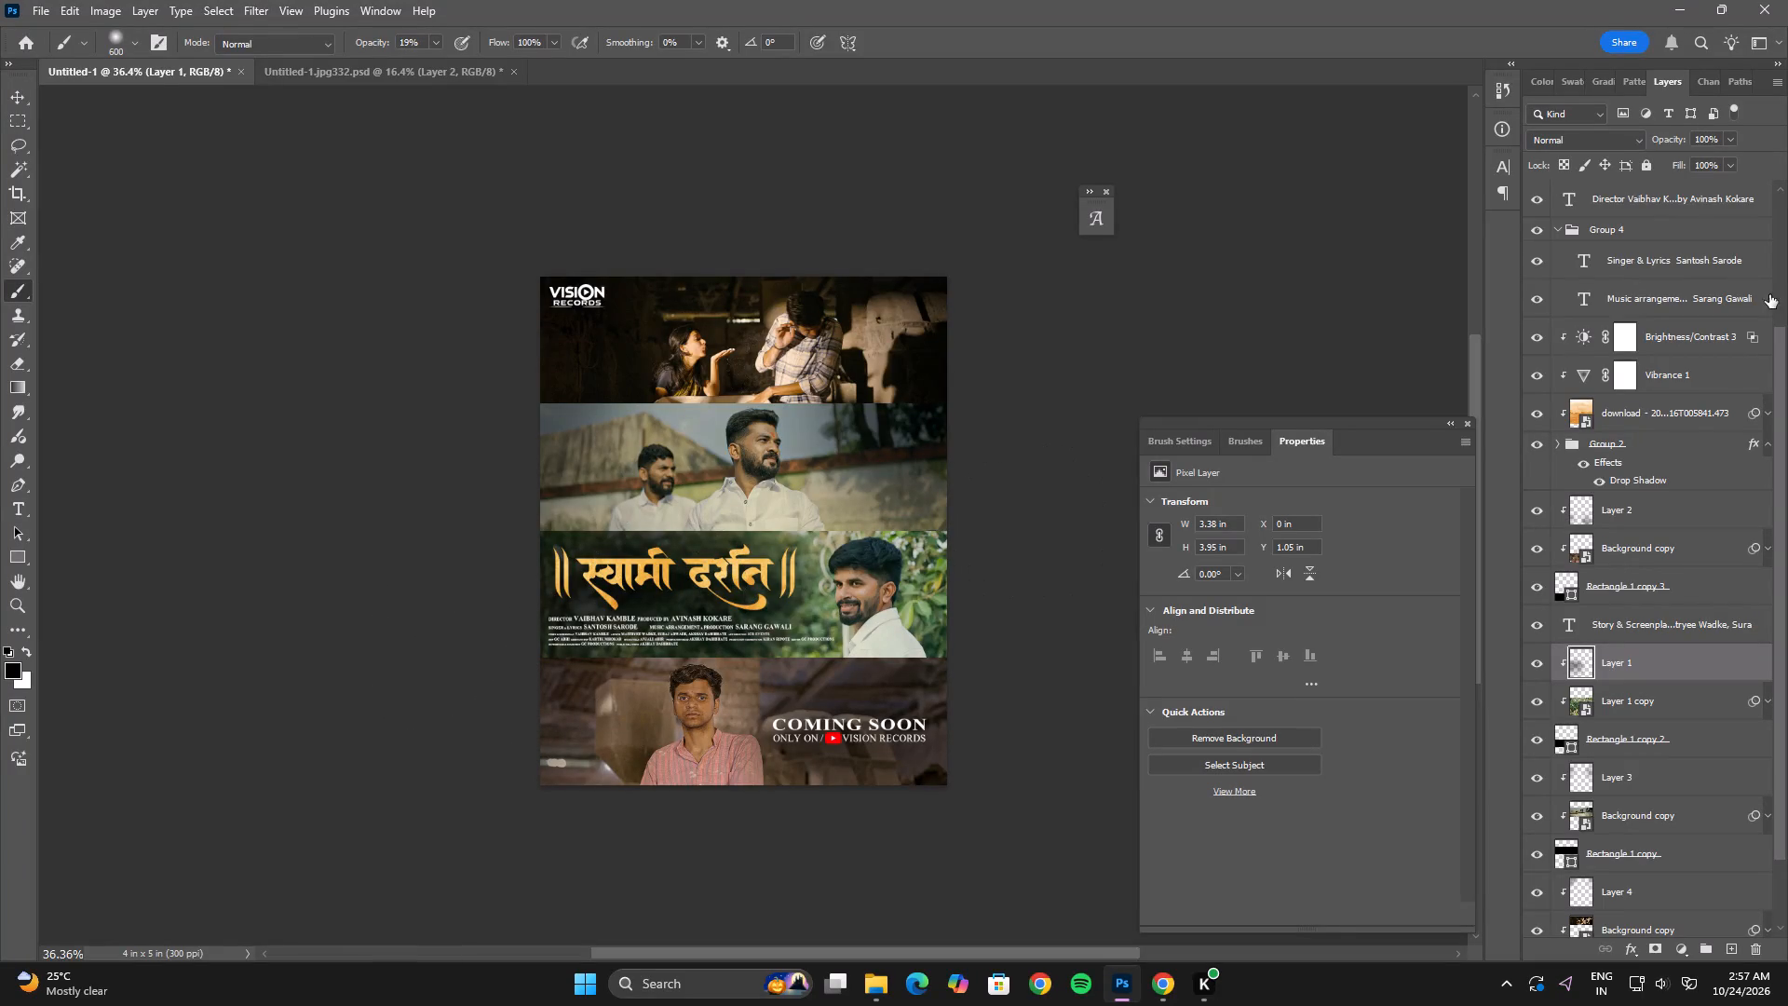
Set the opacity of the dark shading on Layer 1 to 30%.
drag(1676, 140, 1631, 146)
drag(1631, 146, 1610, 143)
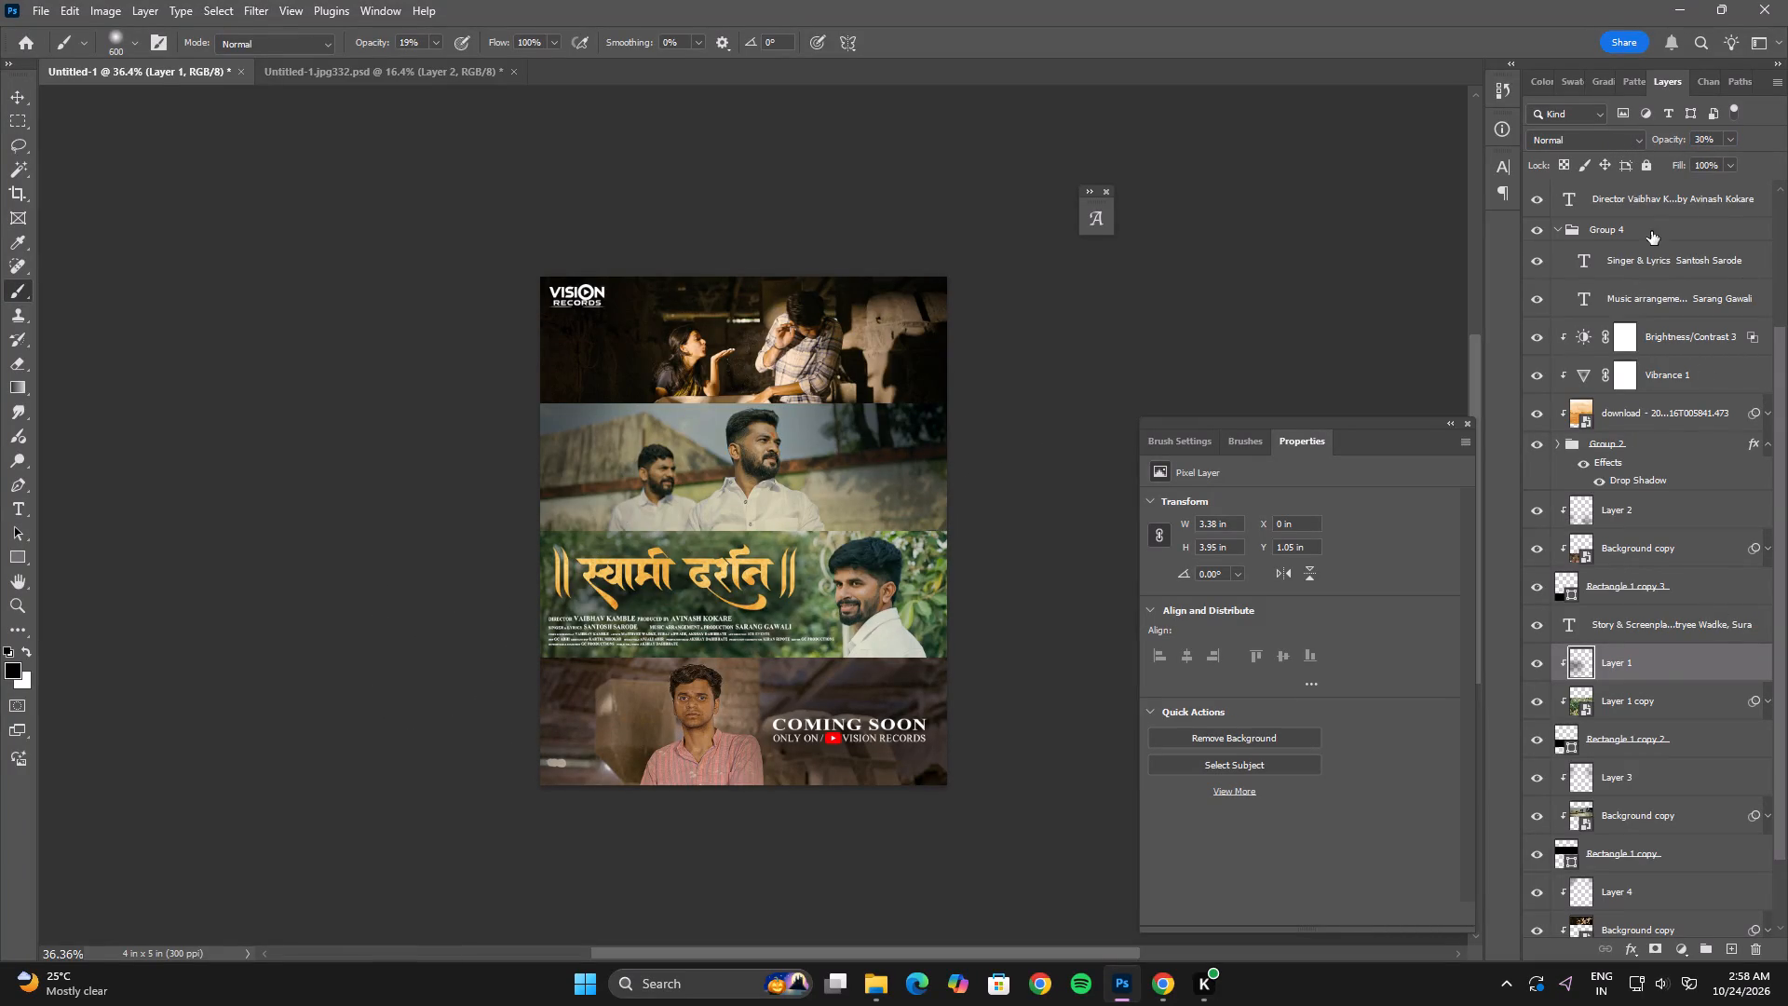
Add a new empty layer above Layer 1 and clip it to the green still.
click(1737, 947)
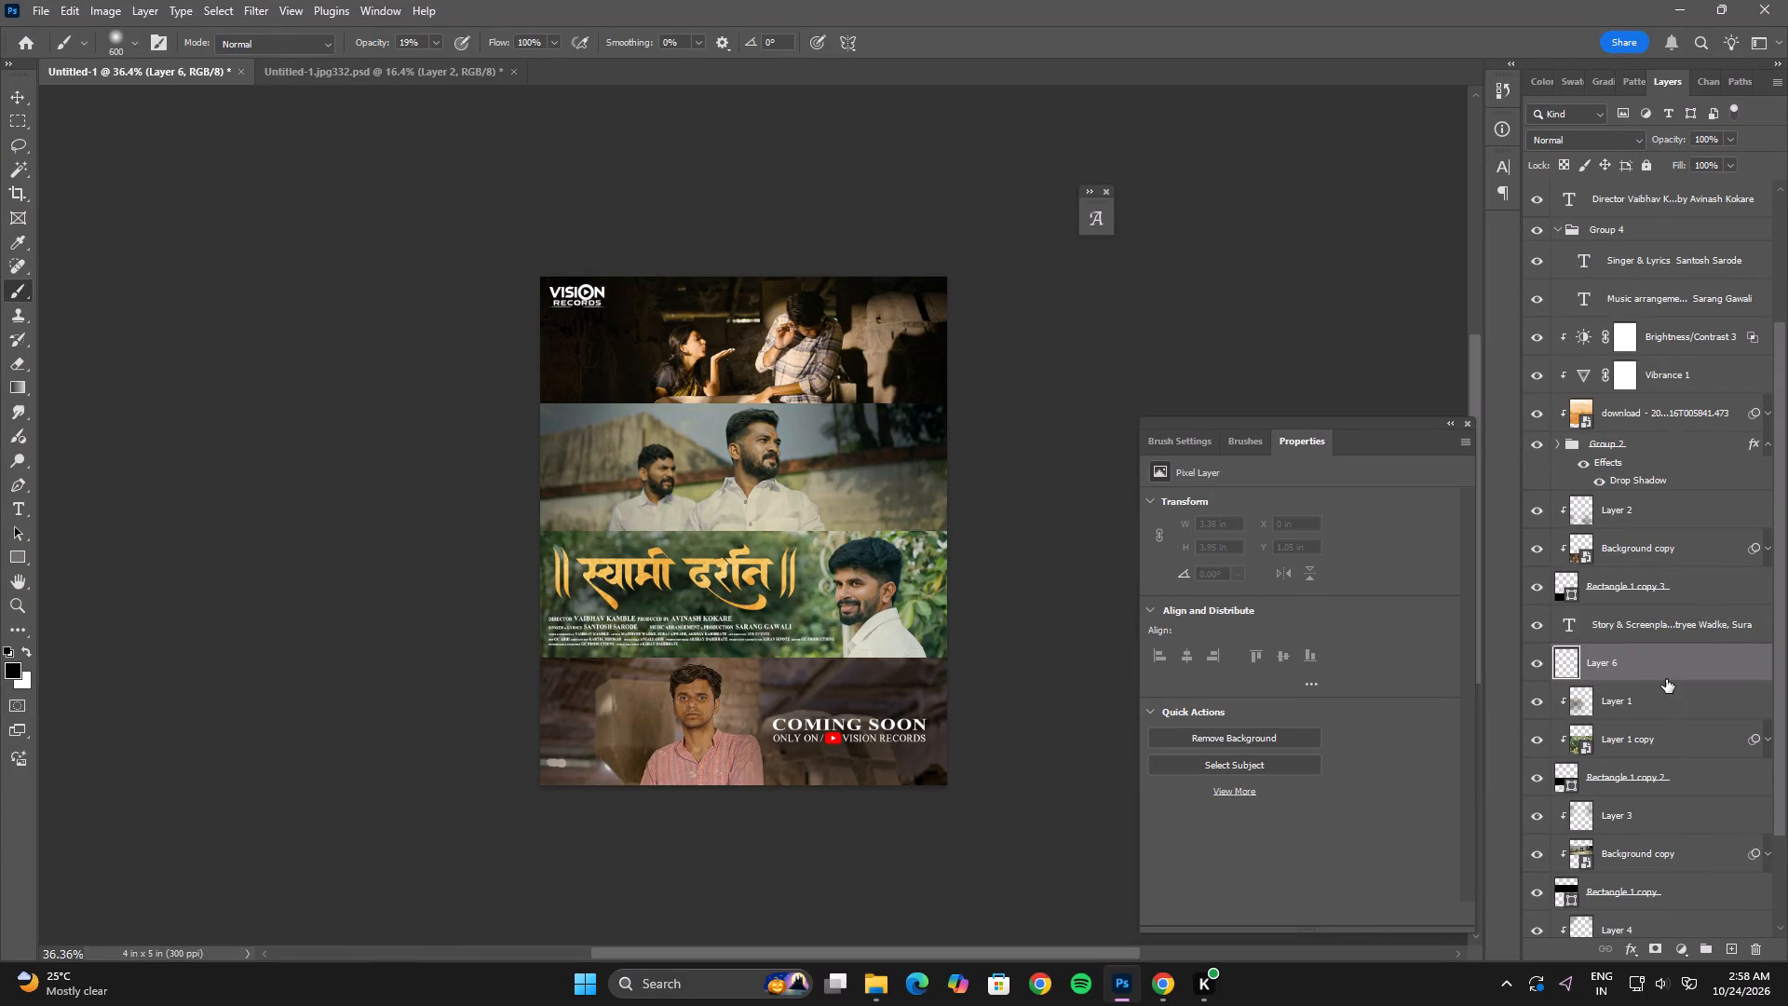
alt+click(1663, 681)
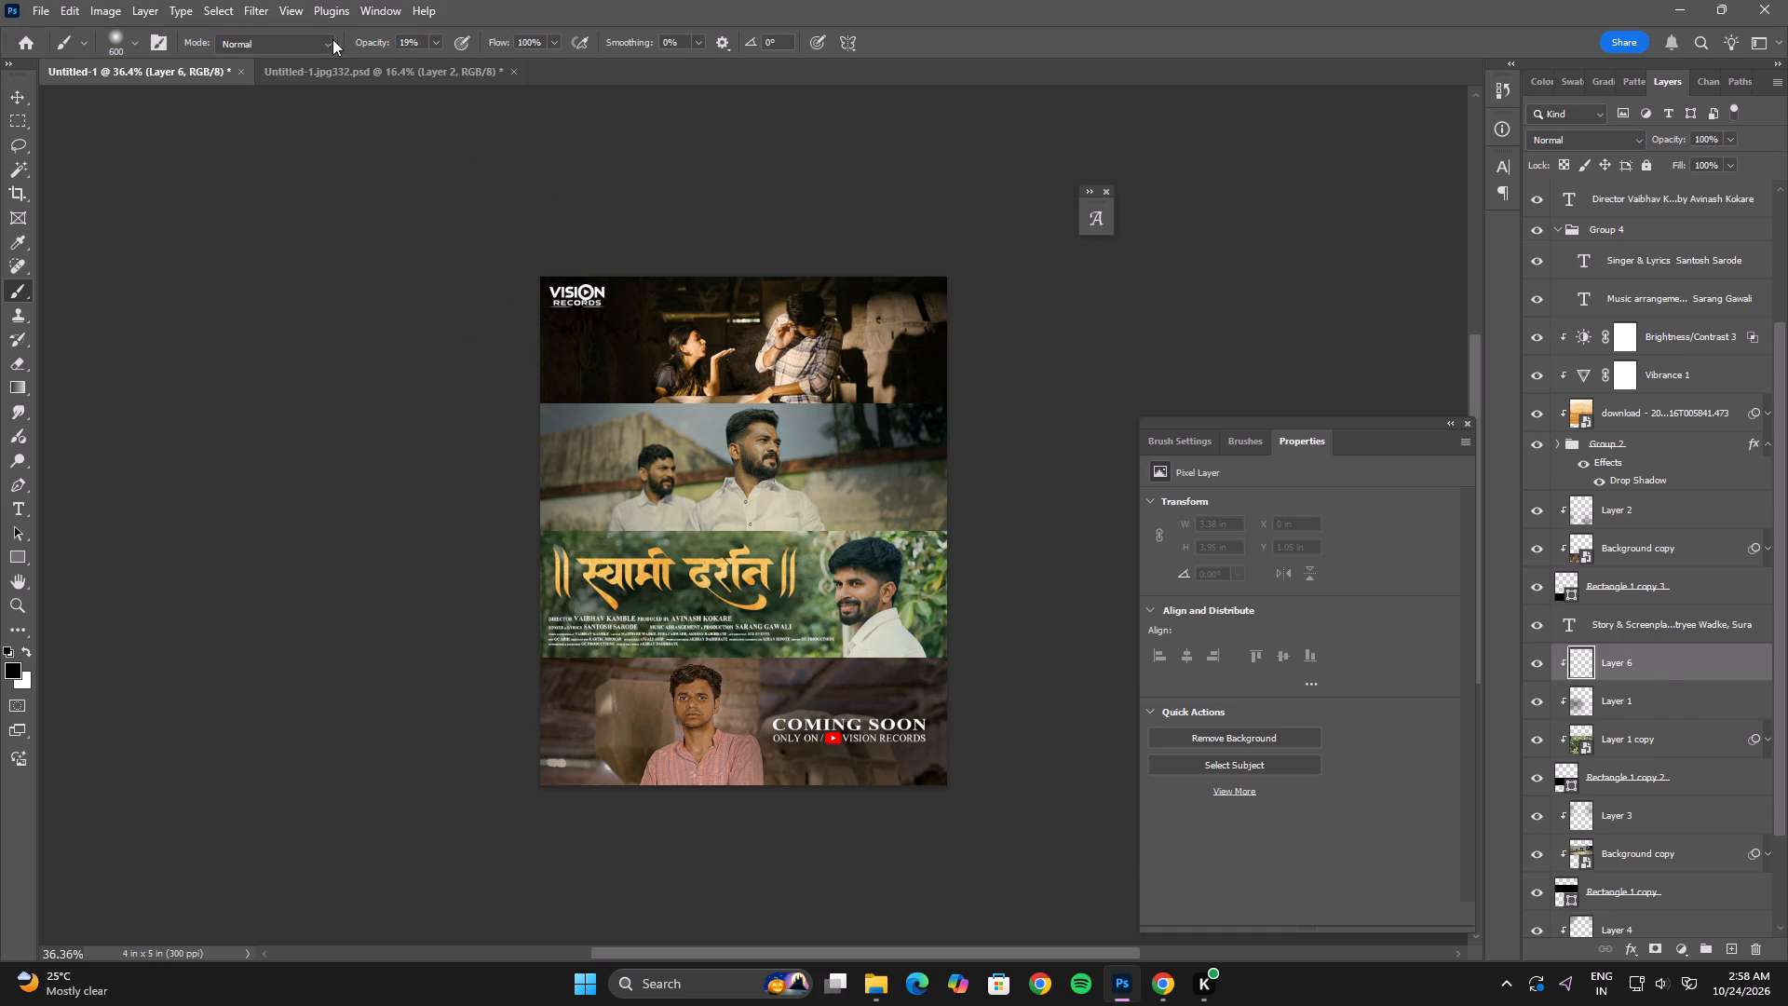
Paint soft black strokes at 6% brush opacity on the new layer behind the title and credits, and compare with the layer hidden and shown.
drag(364, 35, 354, 40)
drag(372, 45, 360, 48)
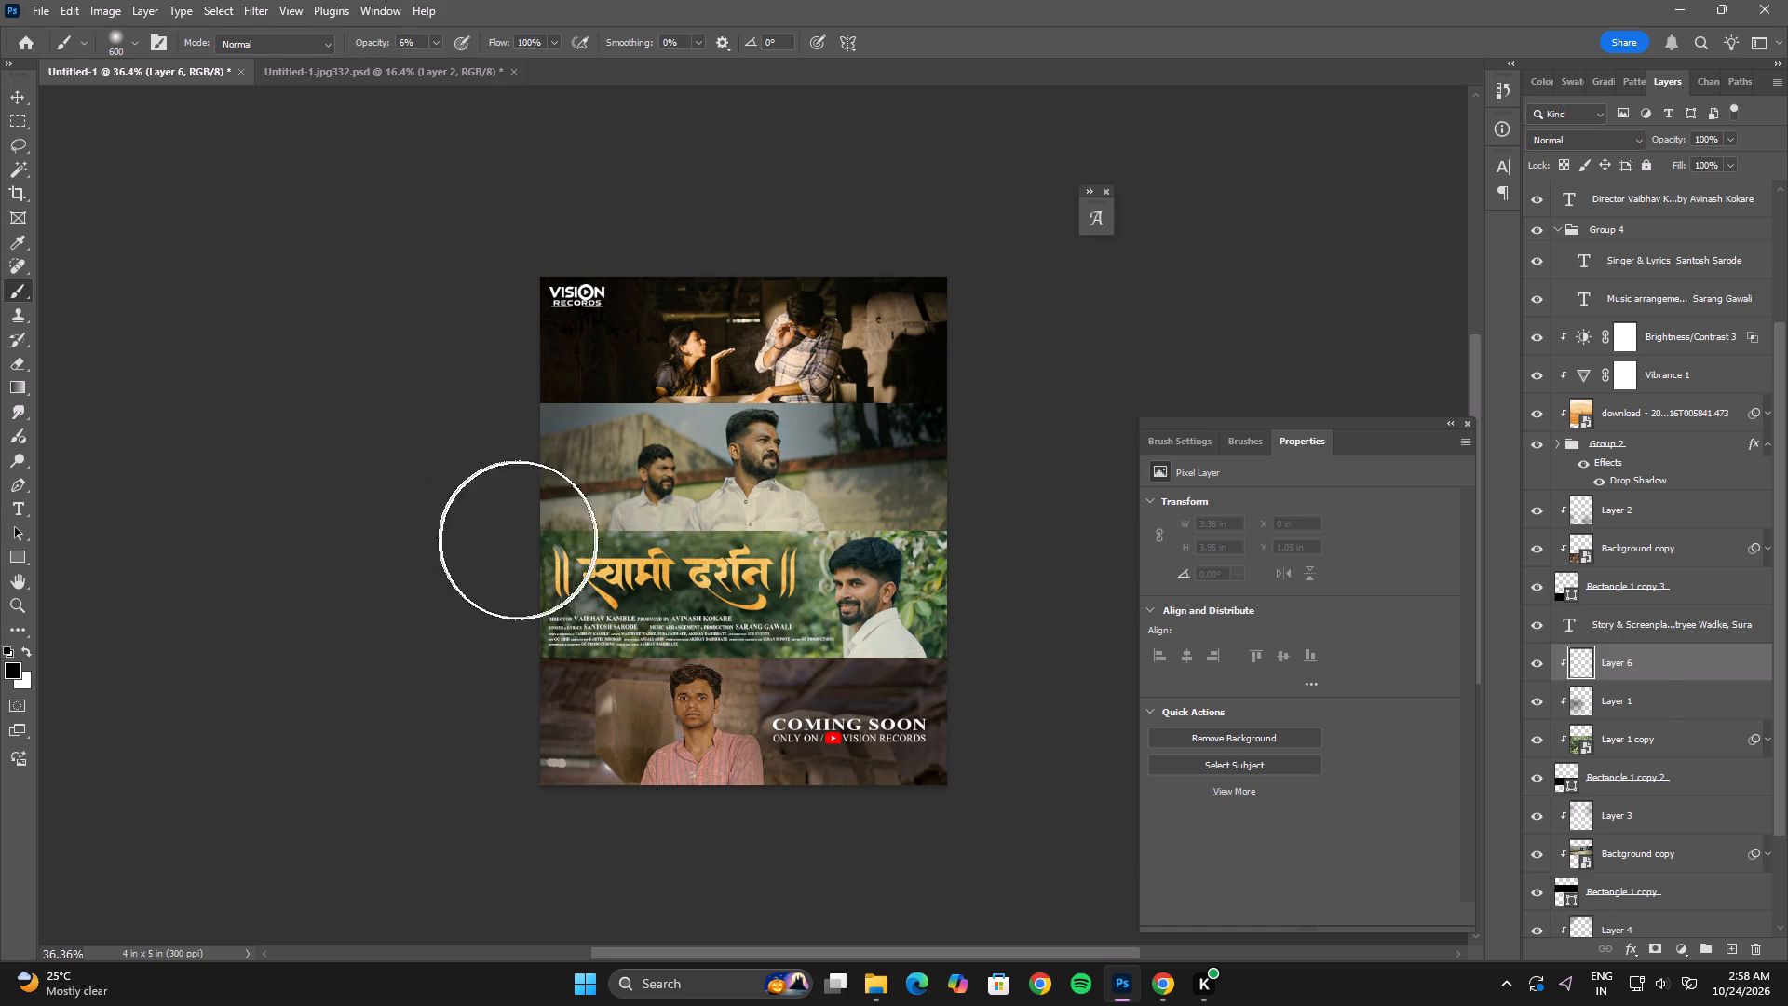
drag(528, 546, 541, 551)
drag(574, 544, 586, 544)
drag(597, 543, 591, 556)
drag(585, 562, 577, 570)
drag(614, 568, 633, 568)
click(682, 566)
drag(722, 553, 717, 563)
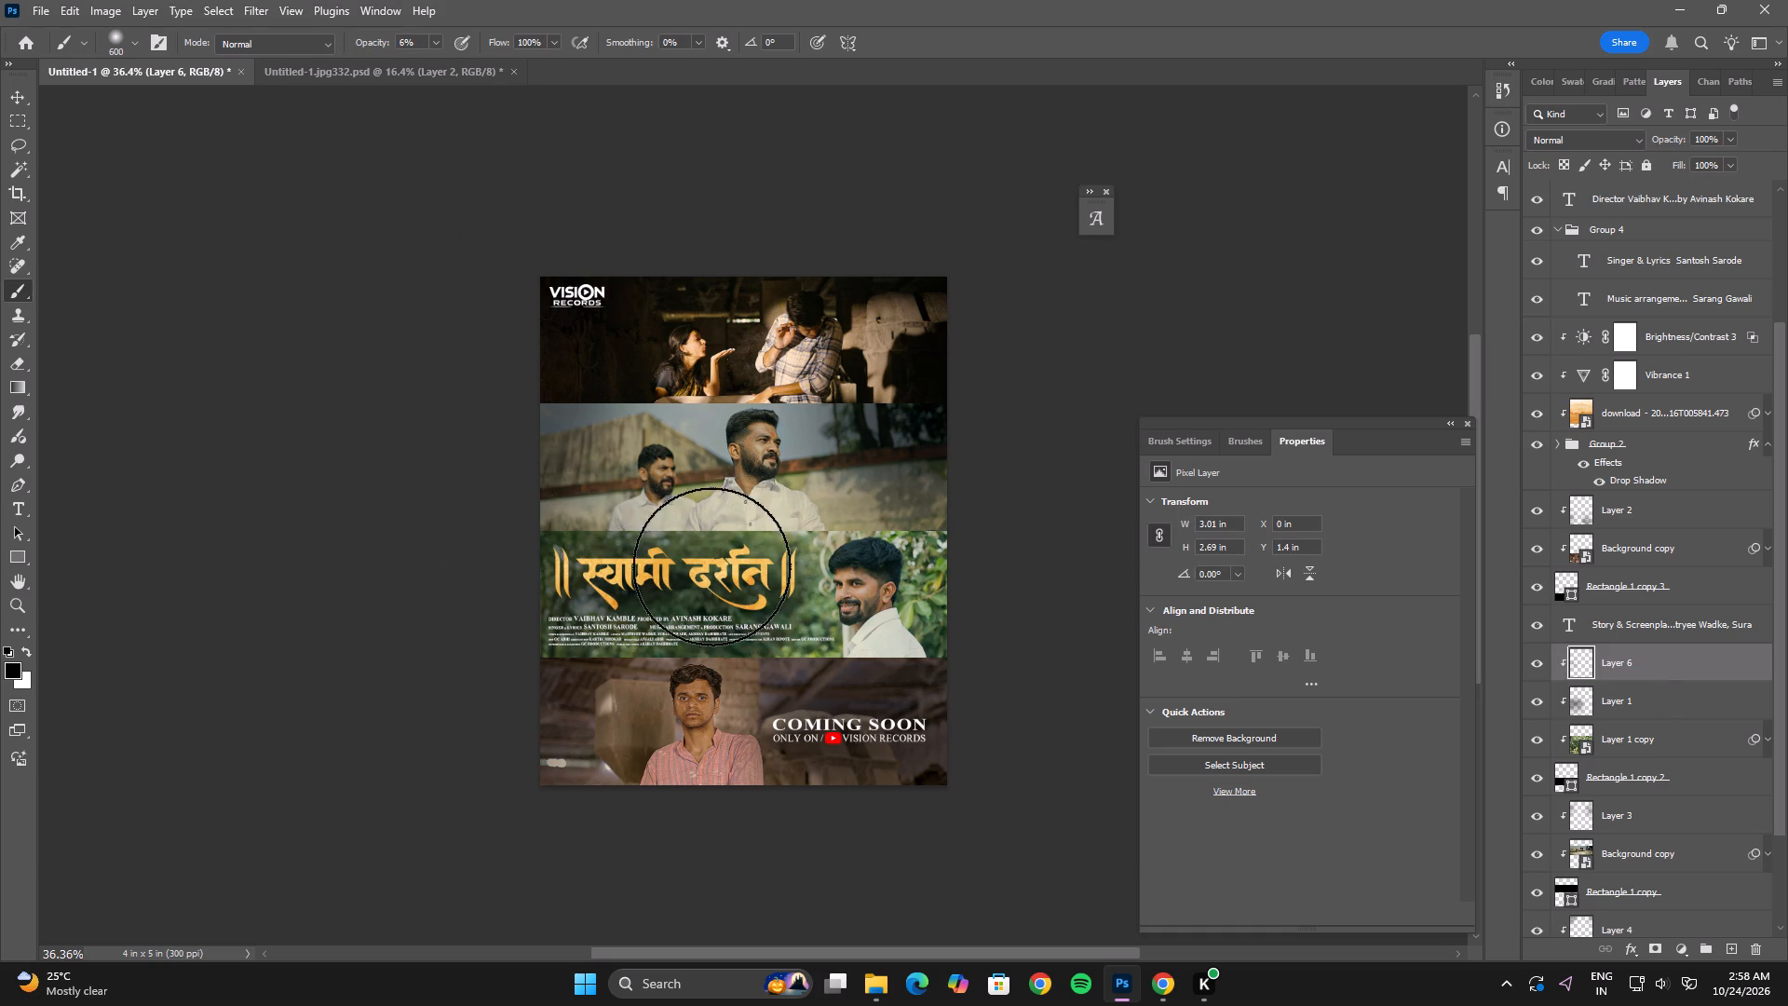
drag(581, 559, 555, 554)
drag(584, 554, 632, 562)
drag(704, 570, 729, 572)
drag(732, 572, 714, 579)
click(584, 641)
drag(566, 644, 614, 657)
drag(740, 660, 754, 662)
drag(714, 575, 658, 575)
drag(583, 579, 571, 586)
drag(579, 588, 593, 588)
drag(588, 578, 578, 570)
click(579, 564)
drag(527, 575, 533, 586)
drag(555, 596, 580, 592)
drag(628, 537, 643, 537)
click(746, 547)
drag(751, 599, 730, 623)
drag(571, 662, 545, 661)
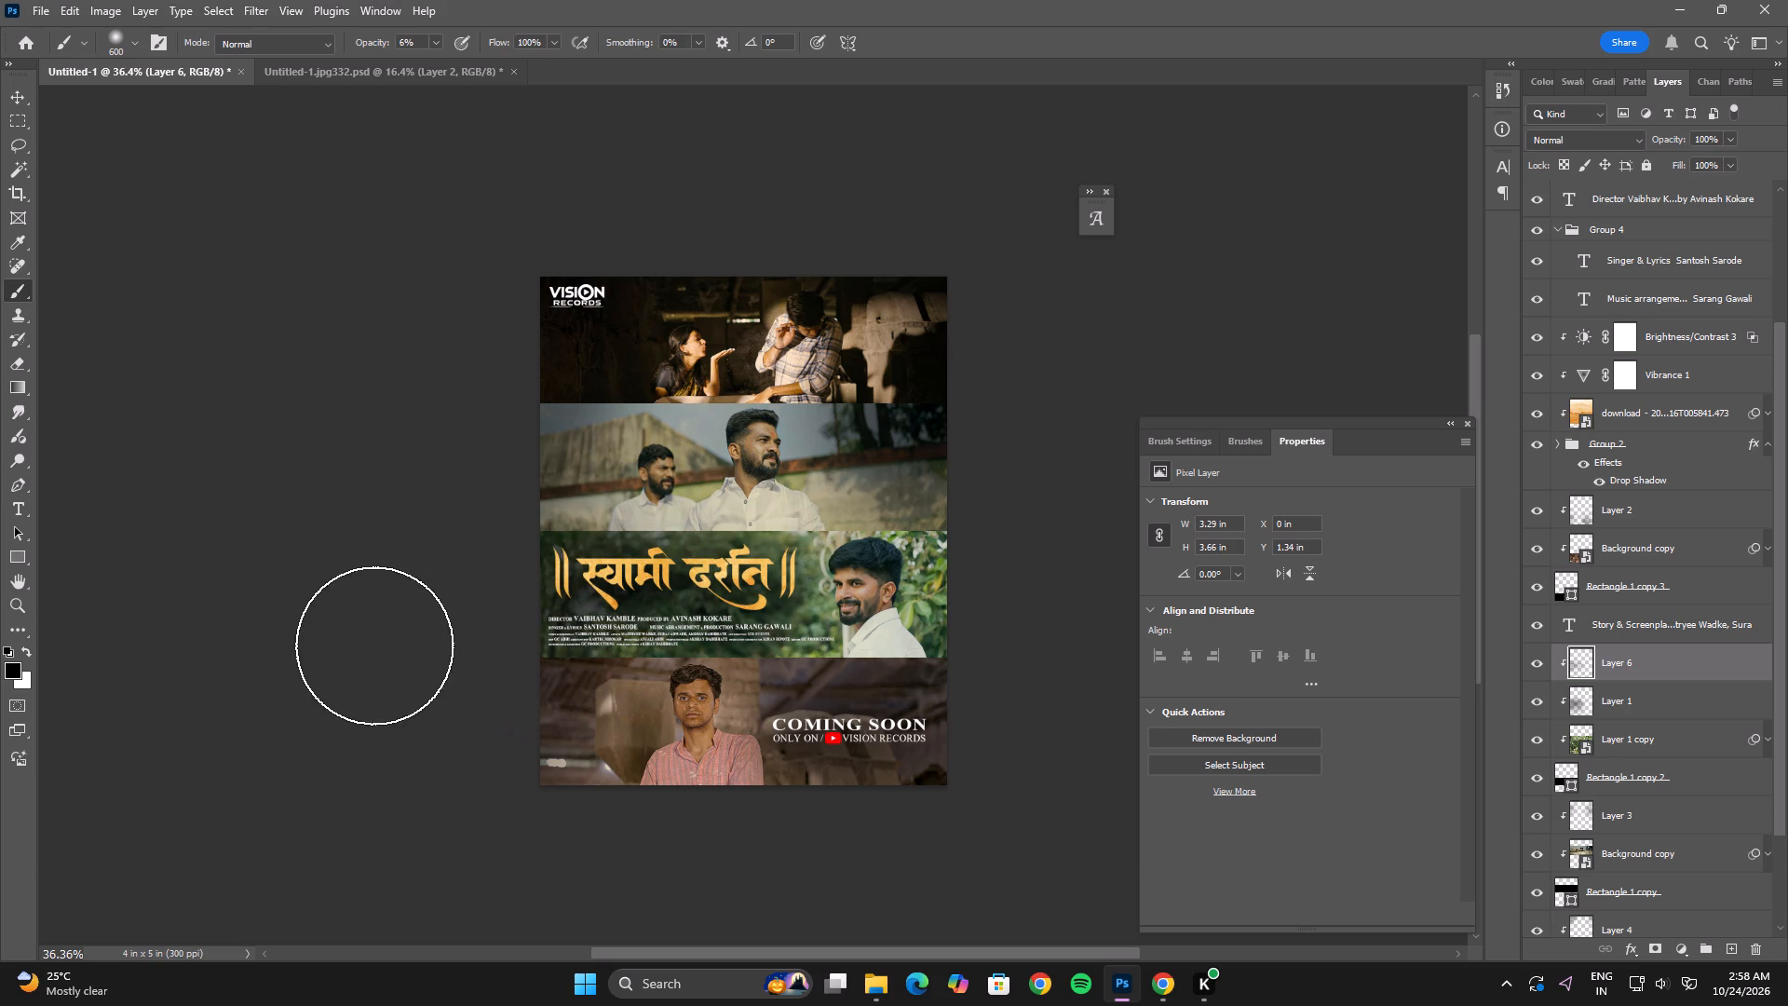
double_click(1534, 670)
Collapse Group 4 and select Layer 2 directly beneath the golden title group.
click(19, 102)
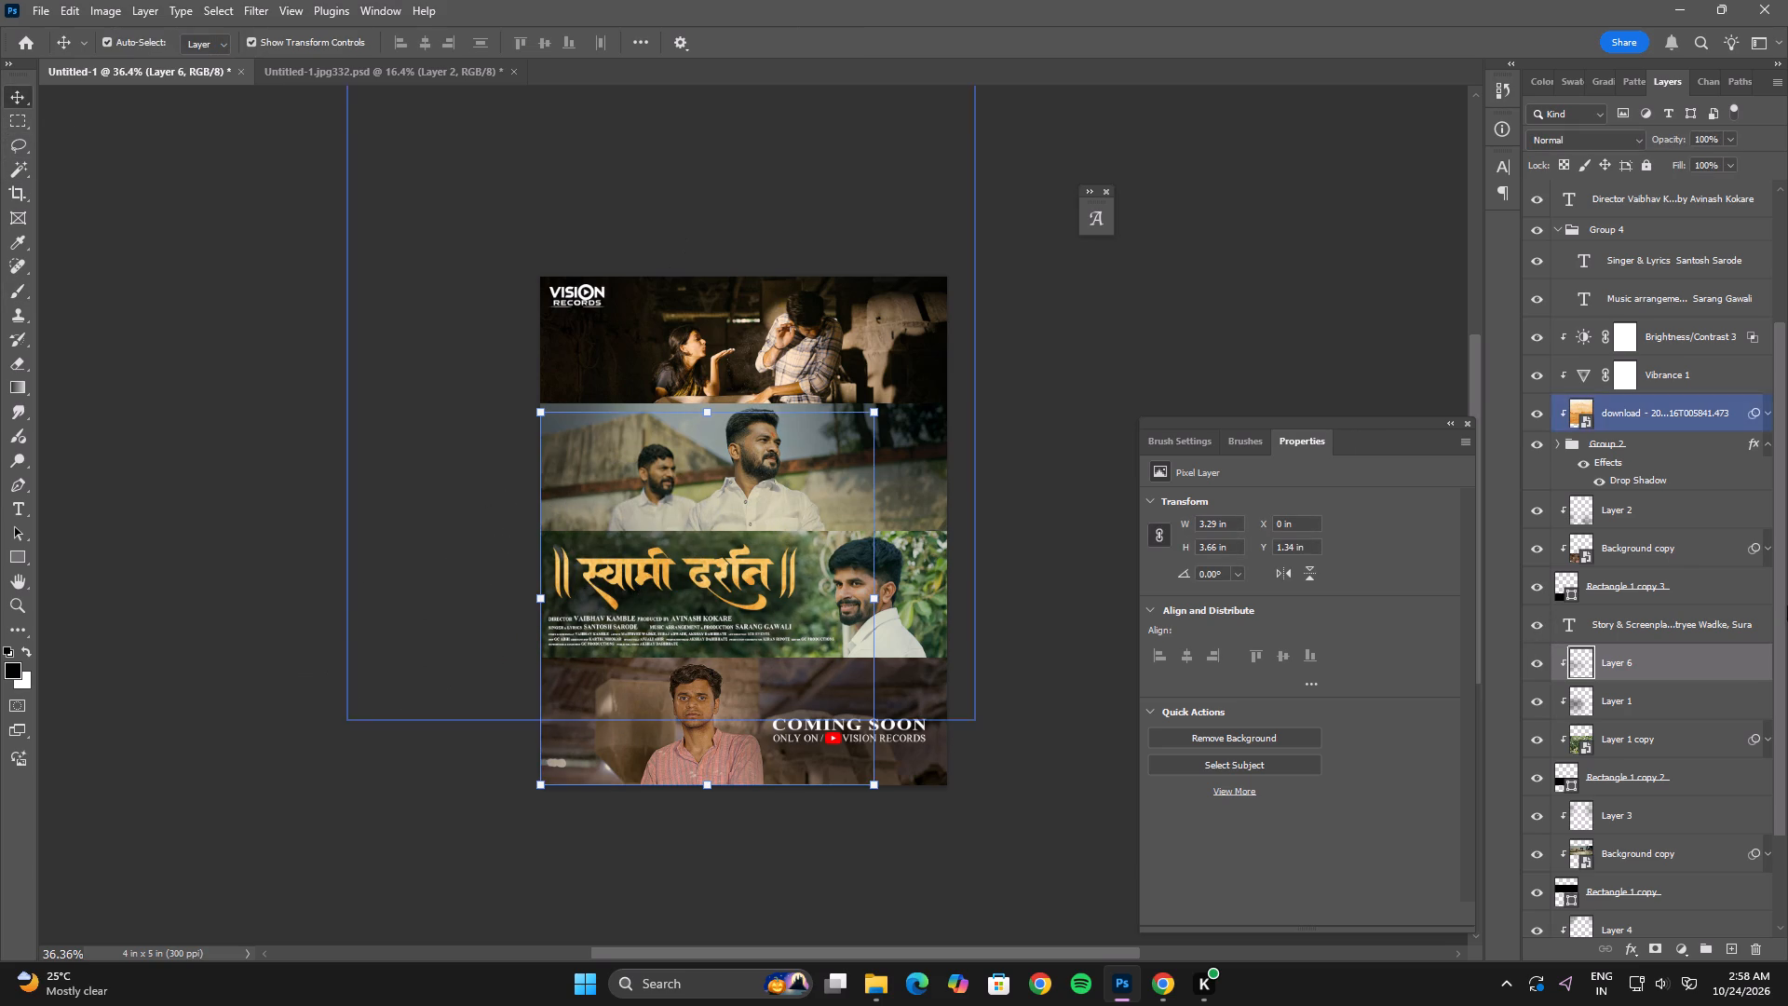
scroll(1673, 525, up, 9)
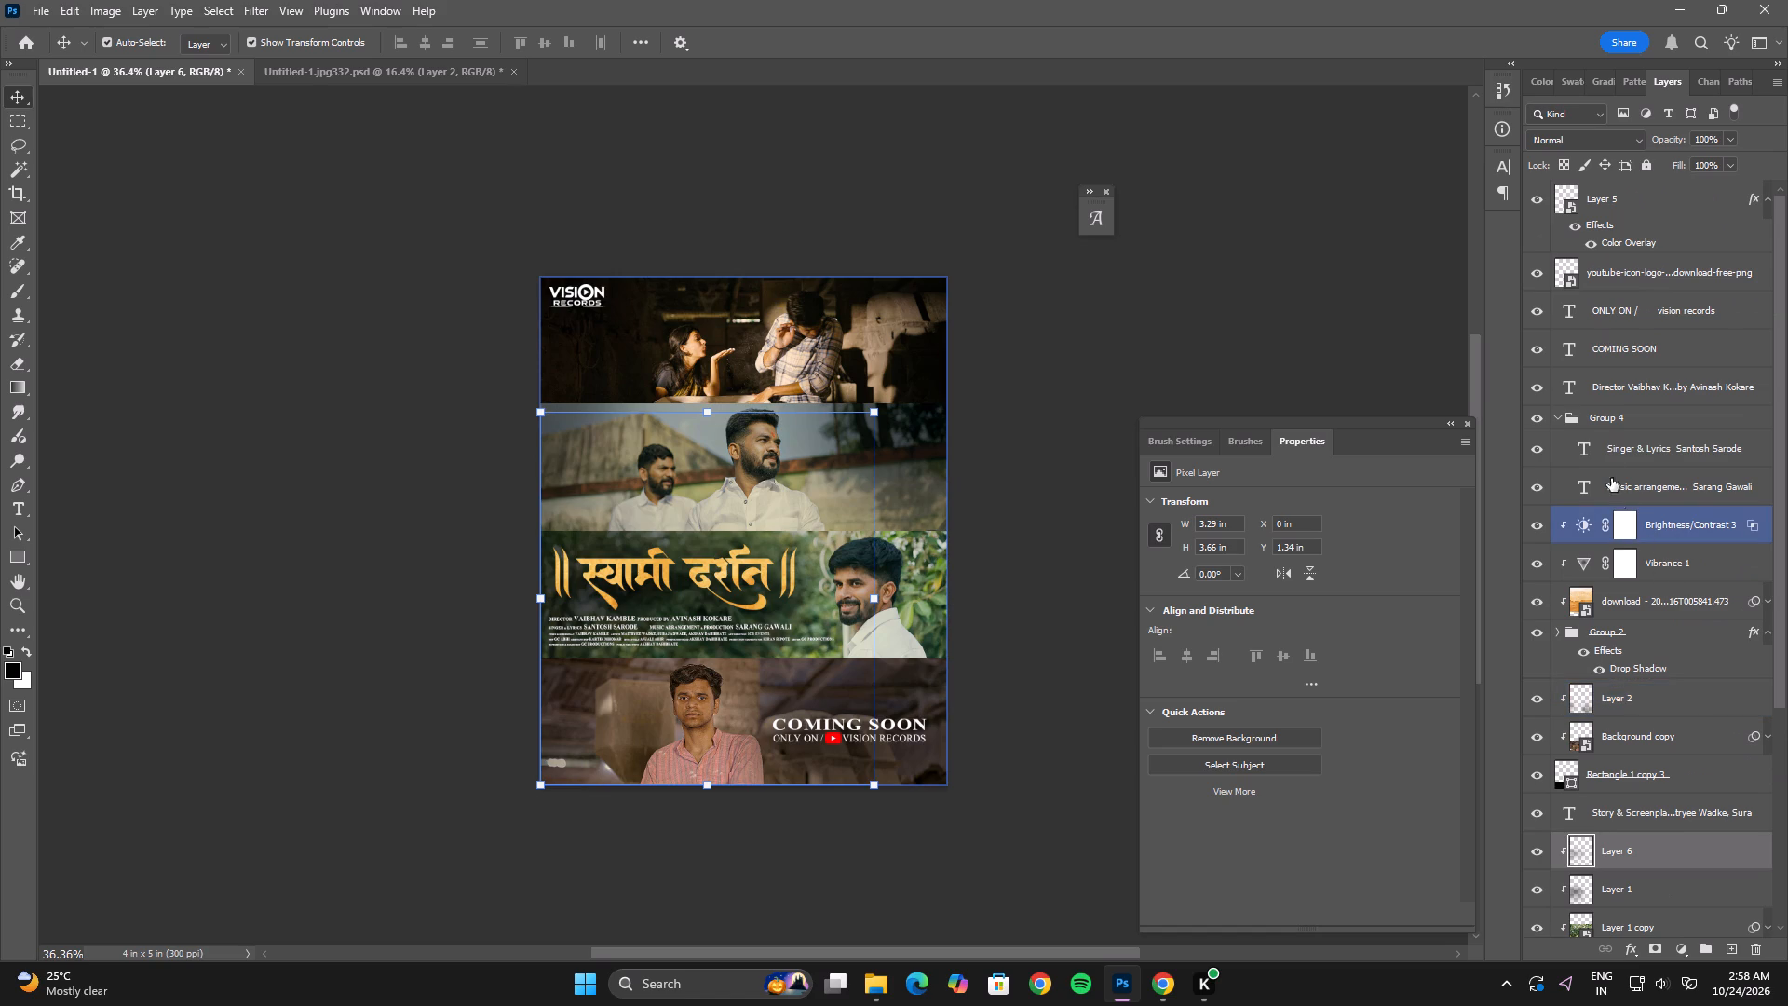
click(1559, 416)
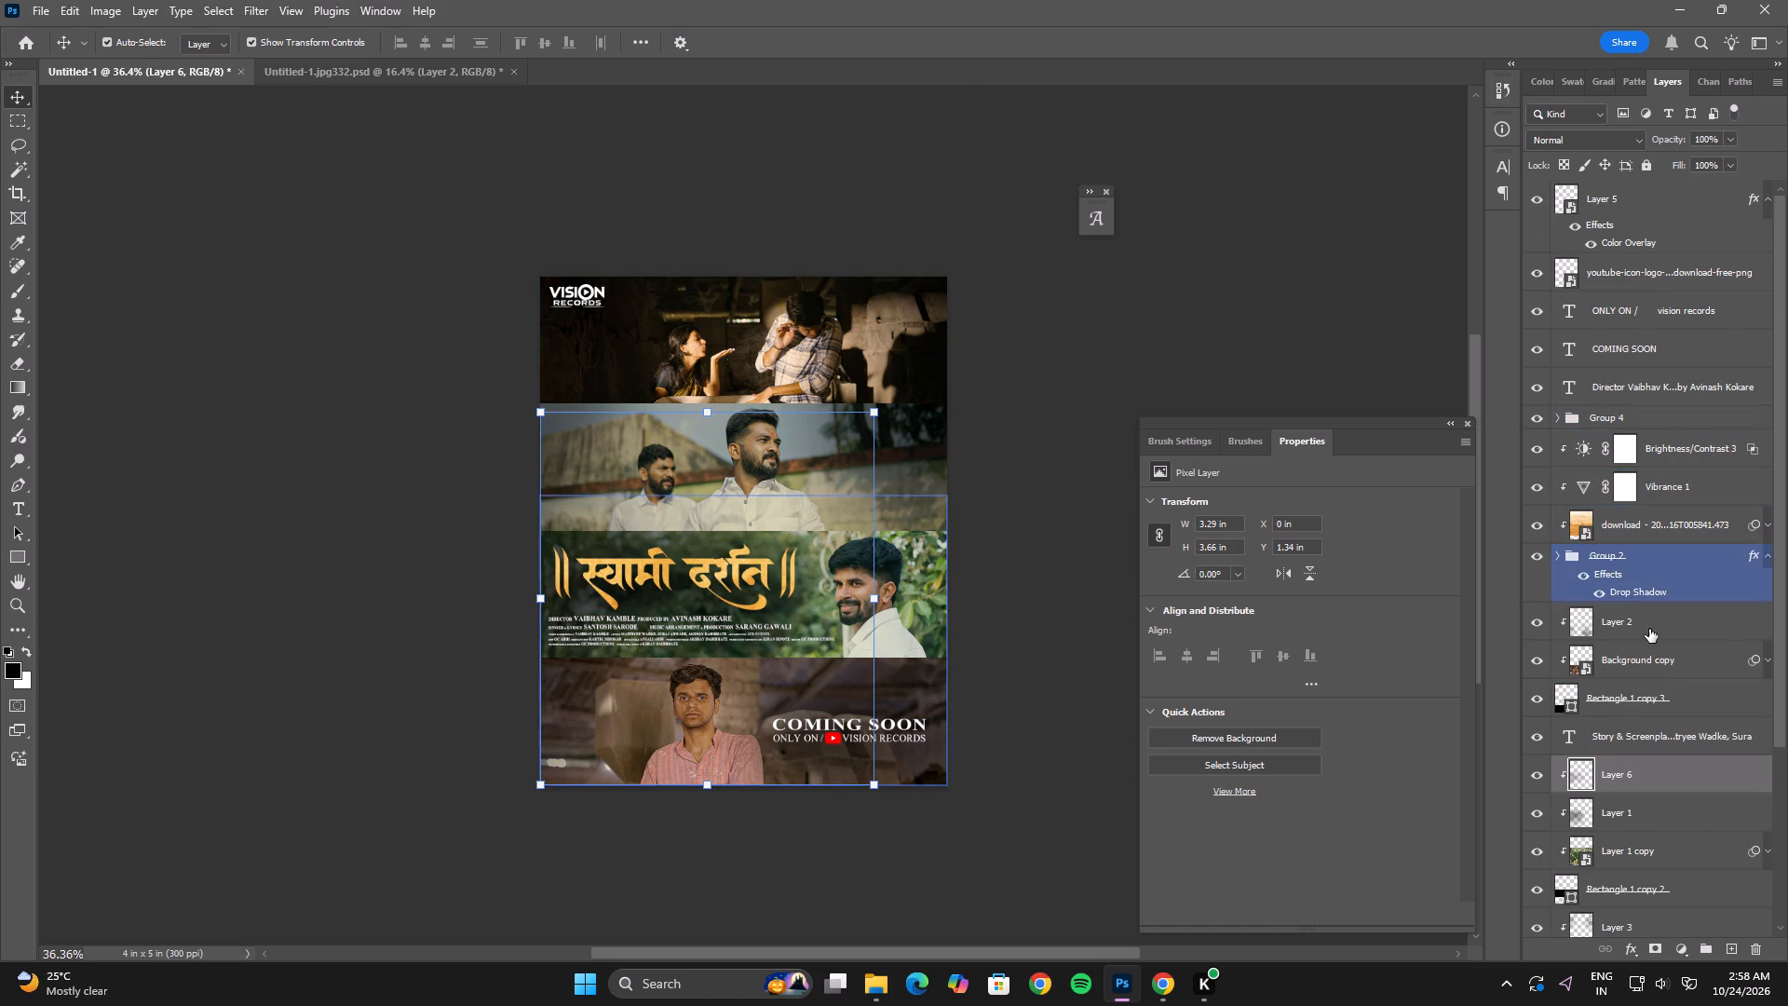
click(1649, 629)
Search the Downloads folder for "texture" and place the vintage brown paper image above Layer 2 at 4 x 5 in.
key(alt+Tab)
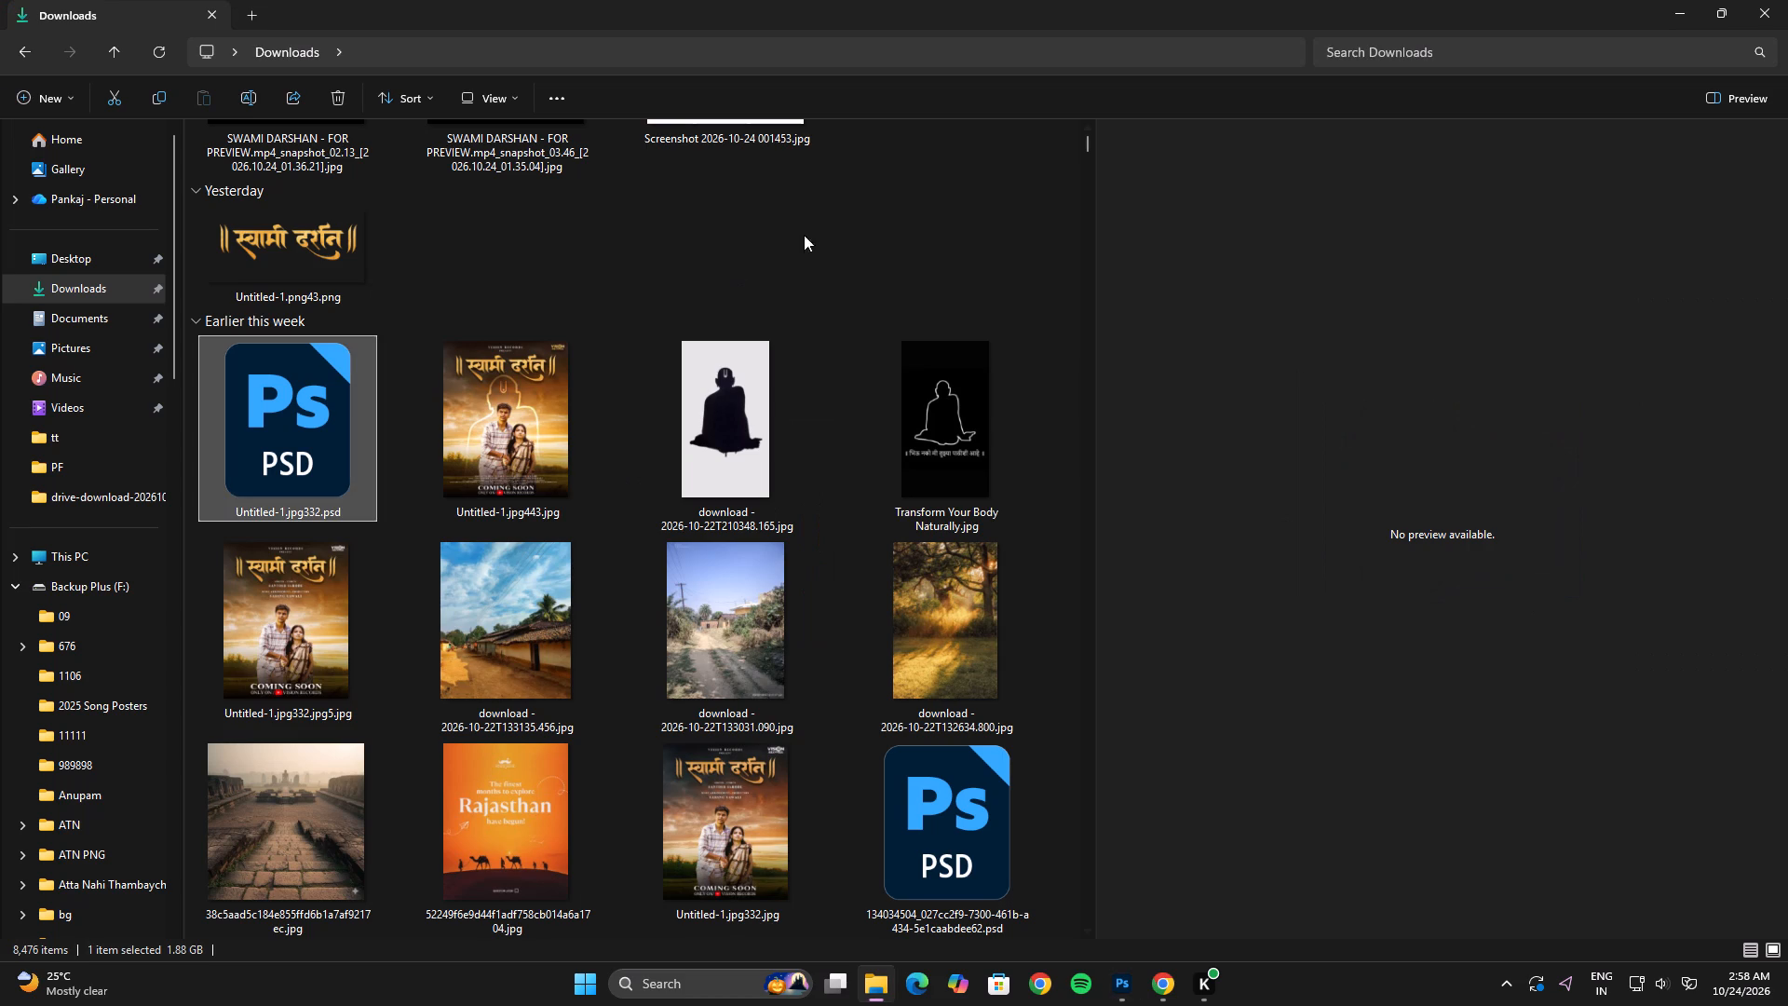
click(1378, 54)
text(texture)
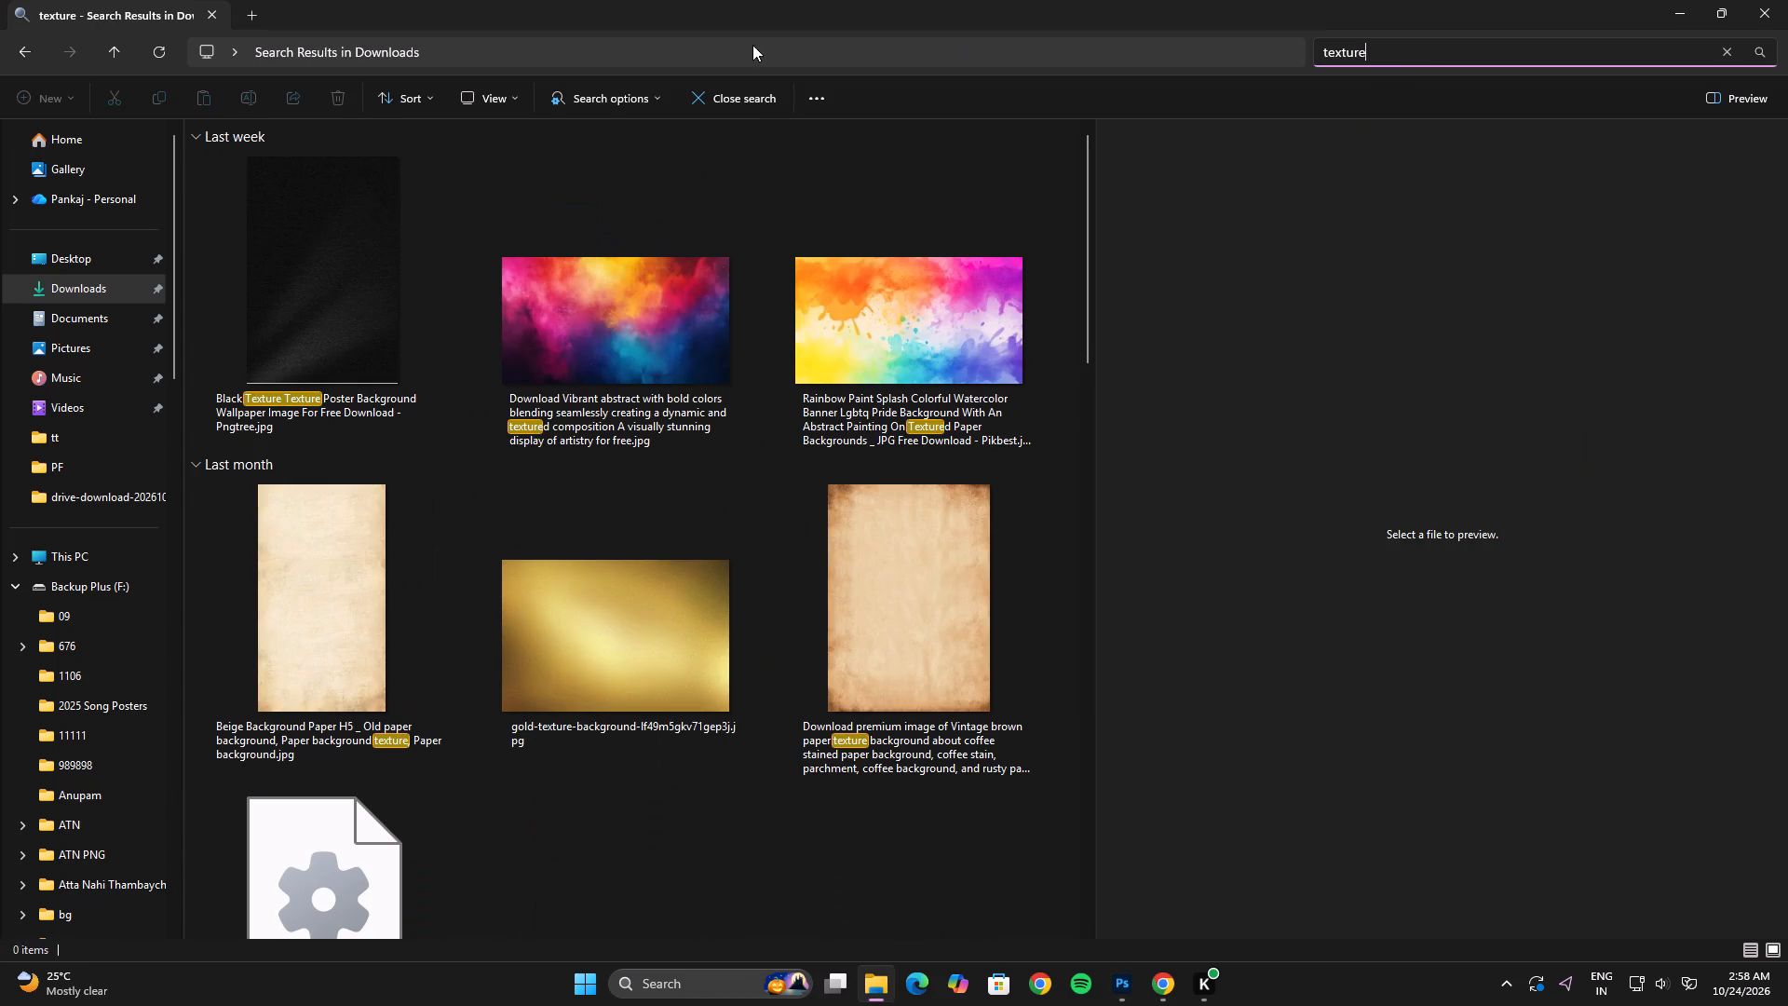
scroll(474, 347, up, 3)
click(905, 562)
drag(939, 531, 880, 660)
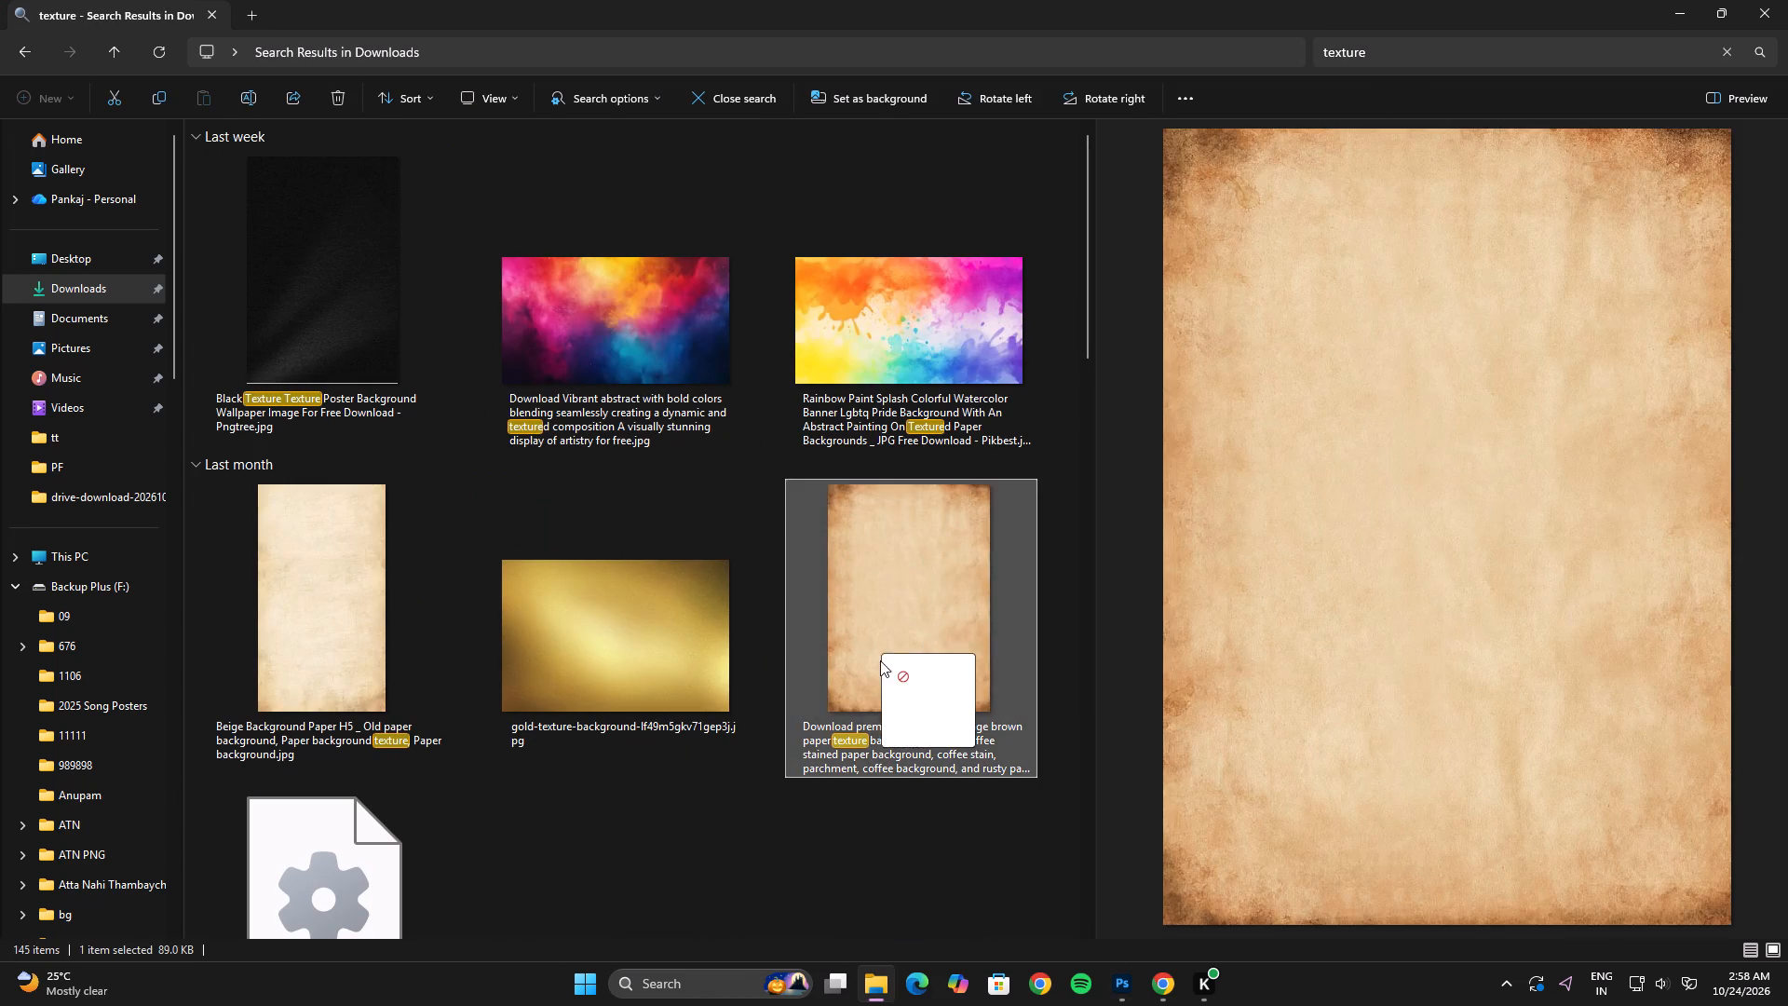
drag(880, 660, 768, 646)
key(alt+Tab)
alt+shift+drag(925, 536, 951, 534)
double_click(867, 501)
alt+scroll(860, 504, up, 4)
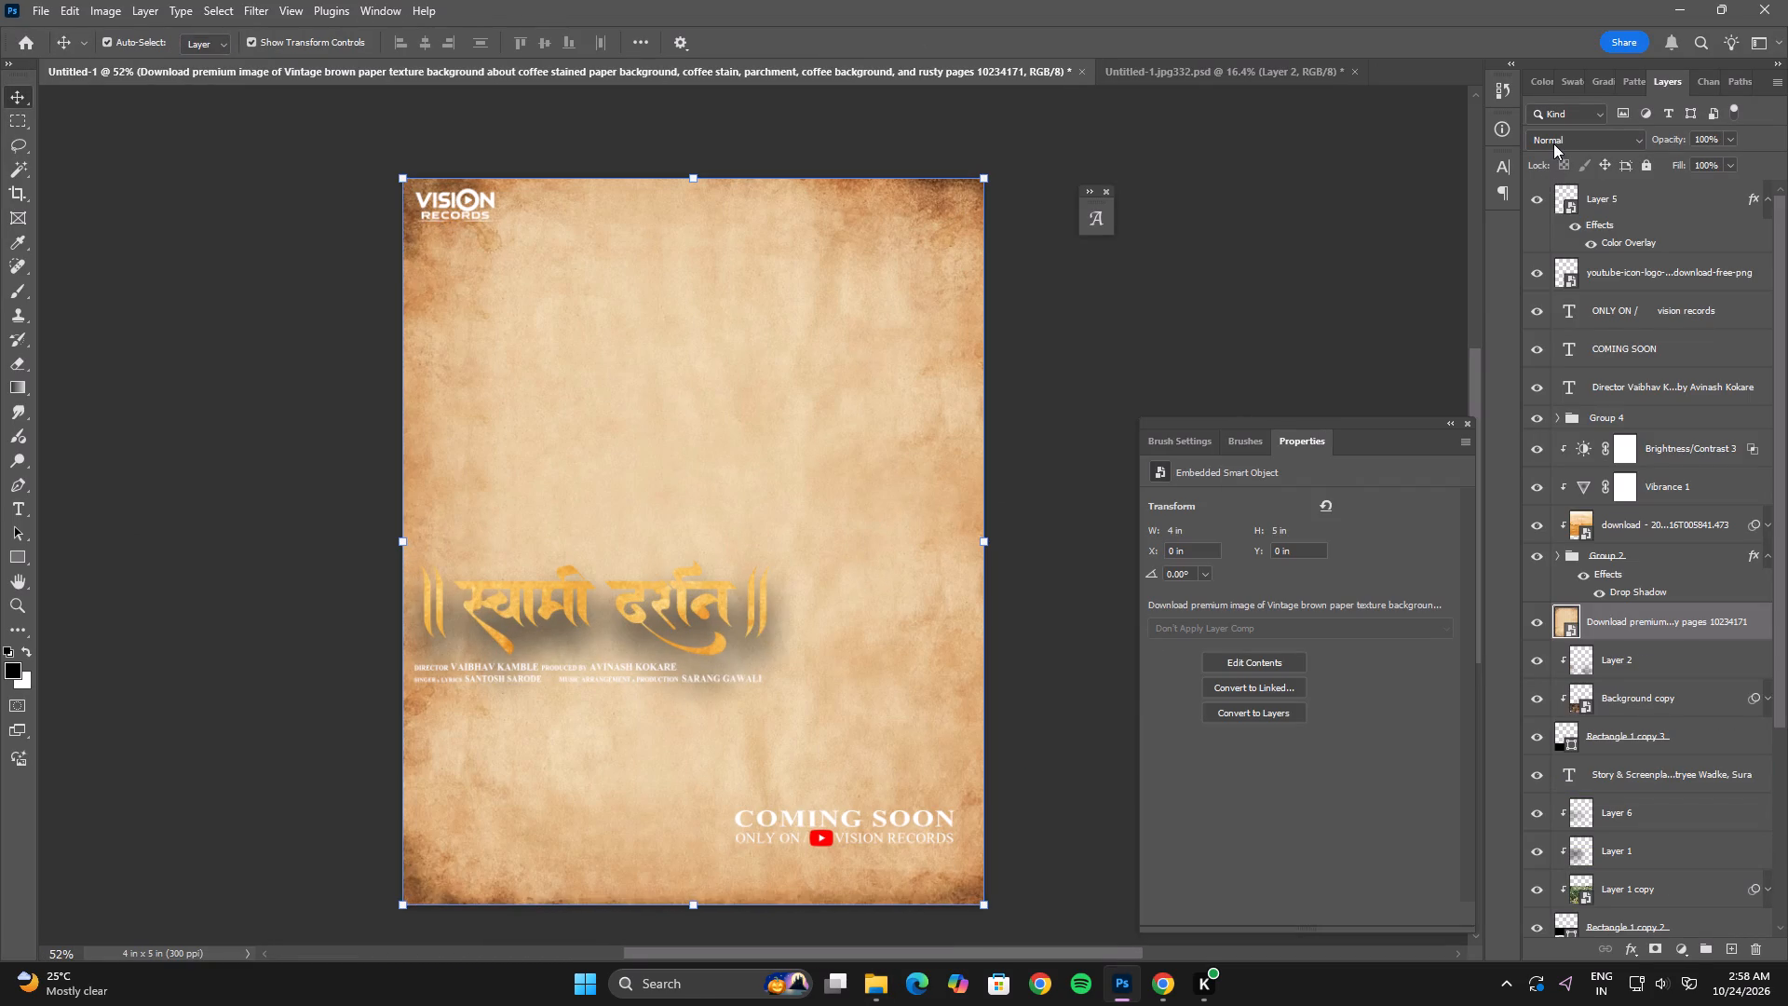
Preview blending modes such as Exclusion on the brown paper texture, and hide the texture layer.
click(1553, 143)
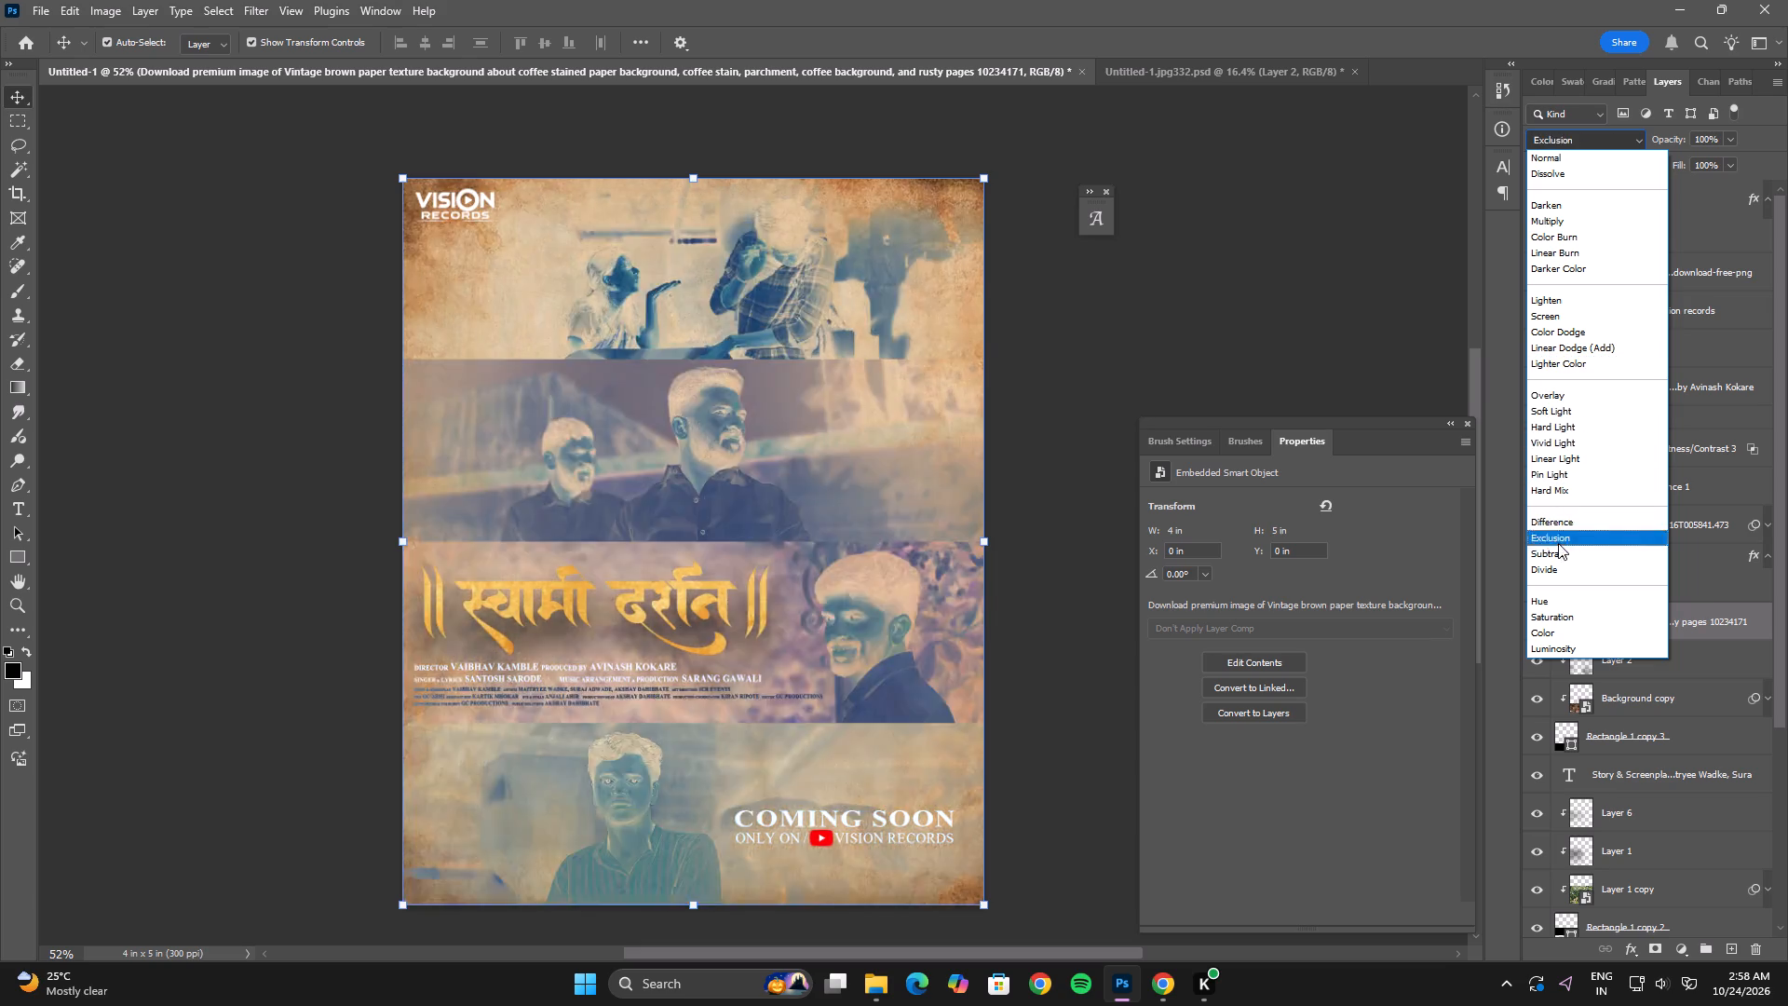
click(1095, 311)
click(1530, 633)
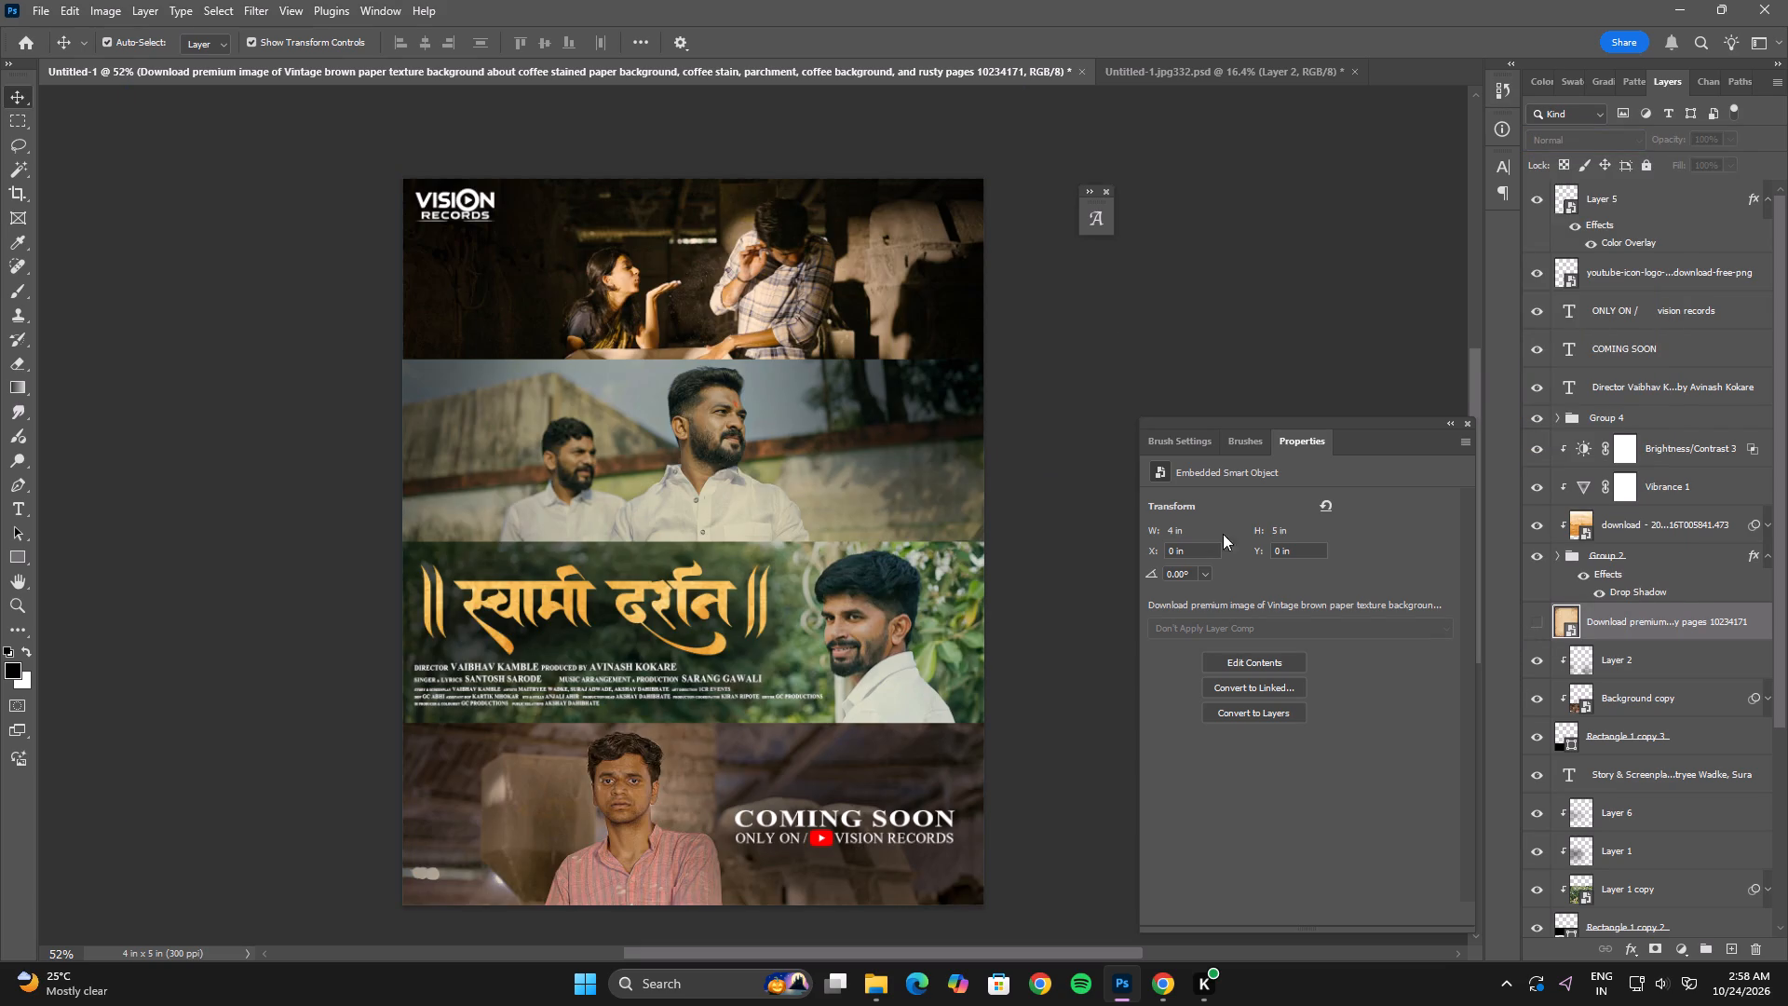
click(1131, 403)
Copy the Vision Records Present text from Untitled-1.jpg332.psd into the four-still poster.
alt+scroll(959, 426, down, 3)
alt+scroll(567, 330, up, 2)
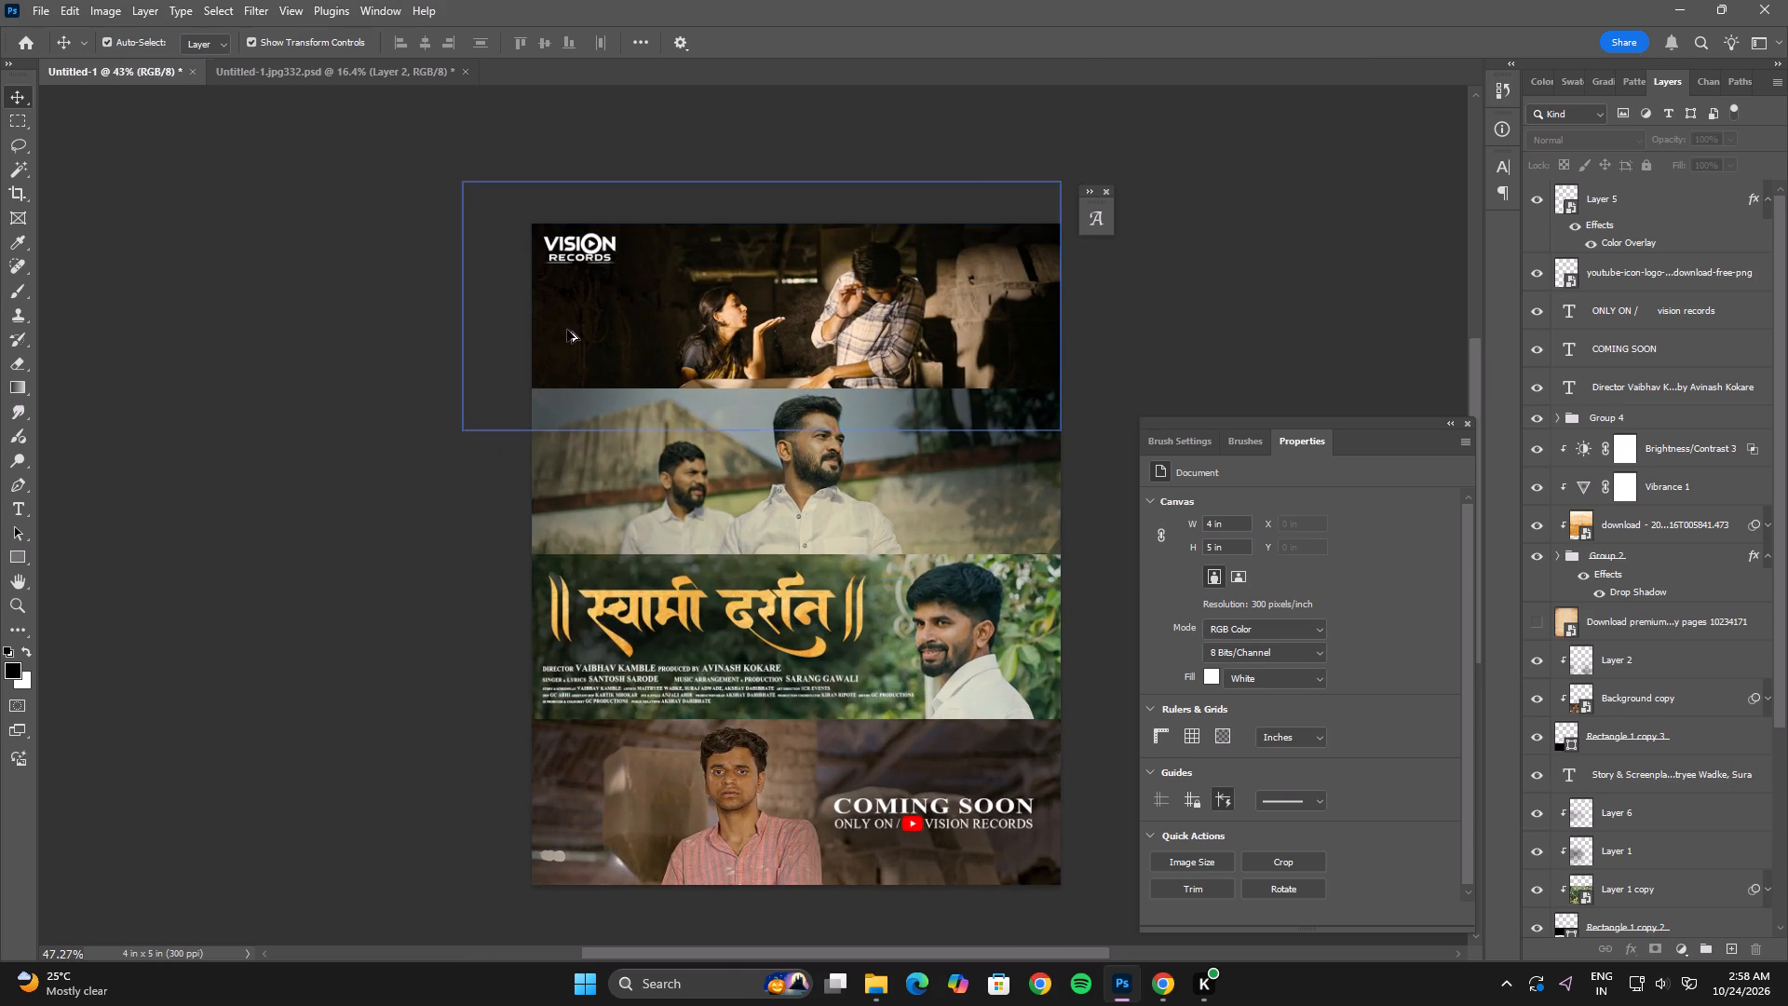
click(364, 64)
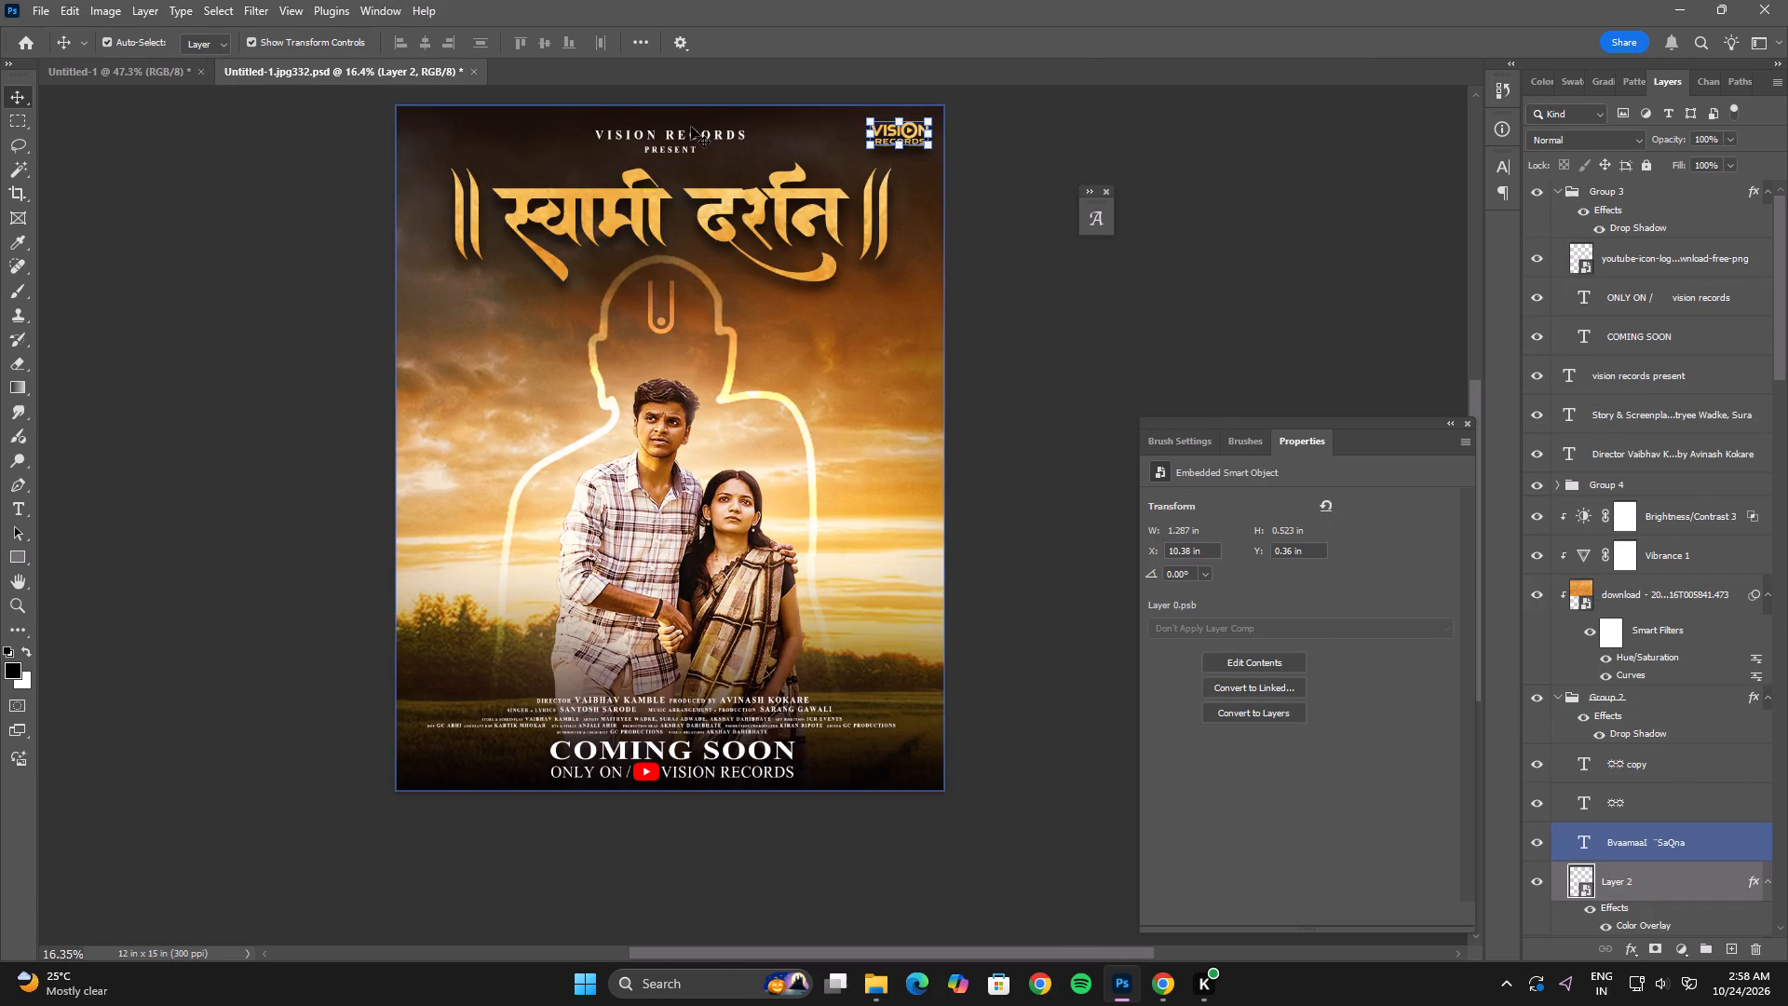
click(691, 132)
drag(707, 135, 194, 71)
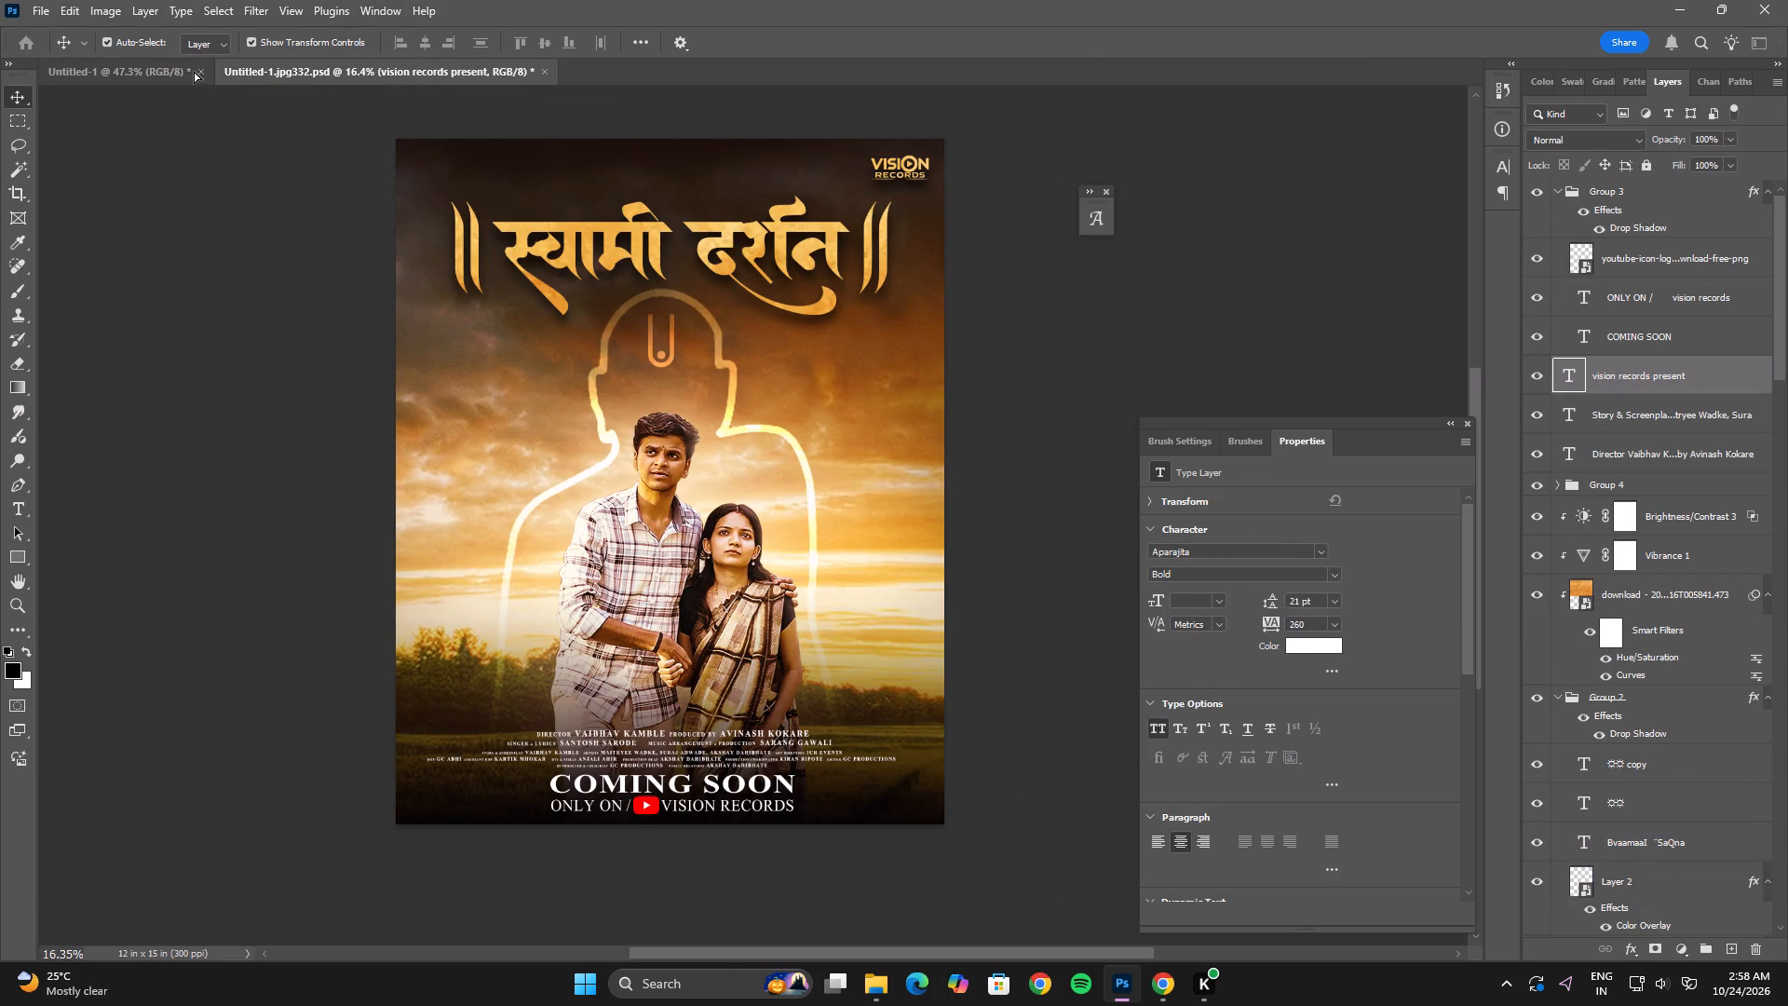
drag(194, 71, 744, 567)
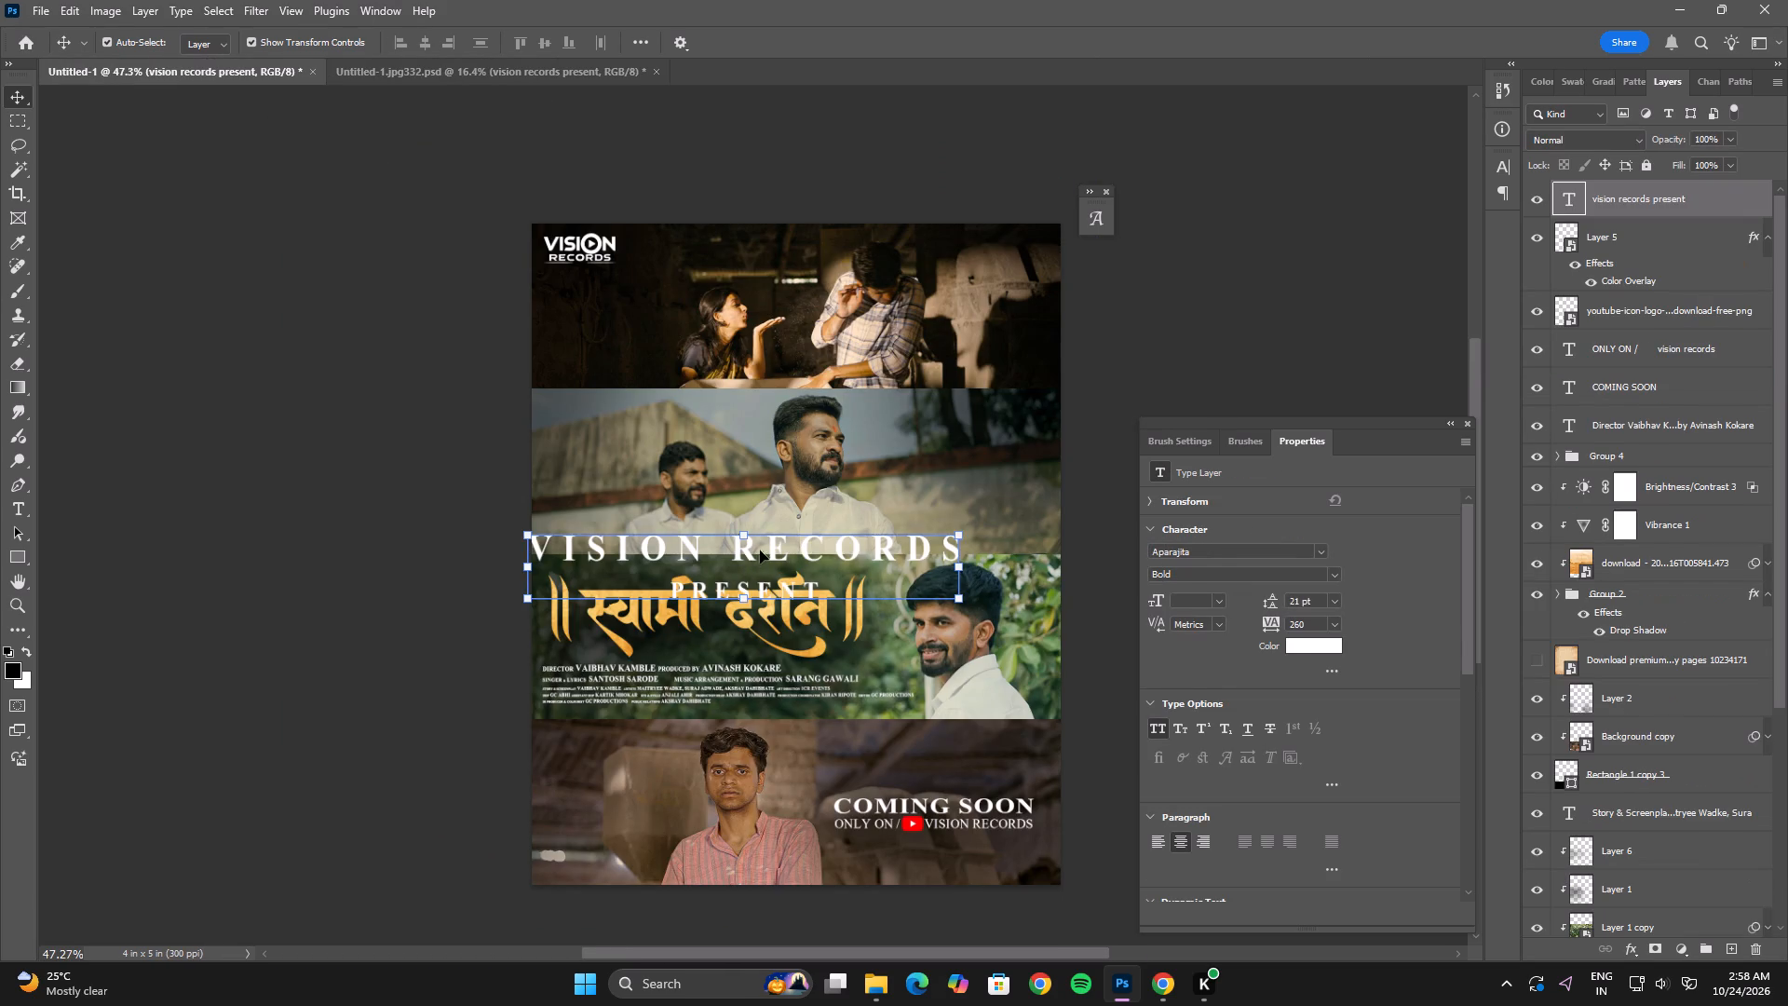
Scale the Vision Records Present text down to about 0.9 in wide.
alt+drag(956, 532, 798, 556)
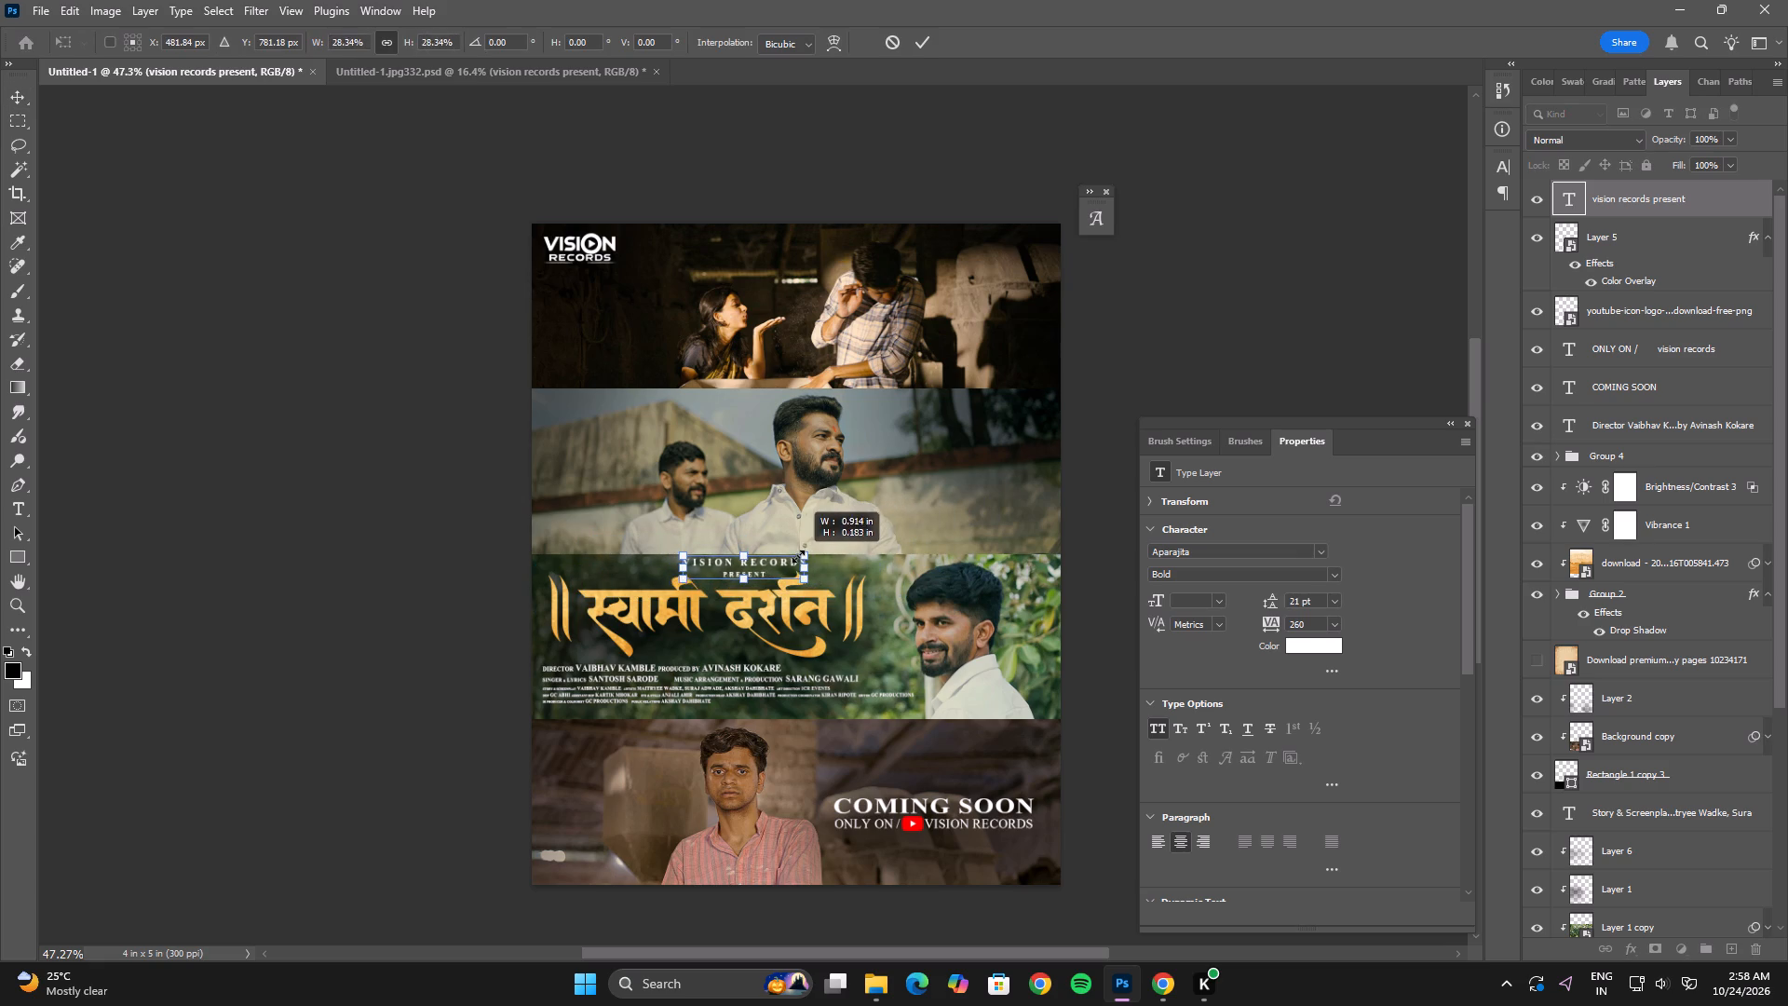
alt+drag(798, 556, 797, 557)
double_click(759, 570)
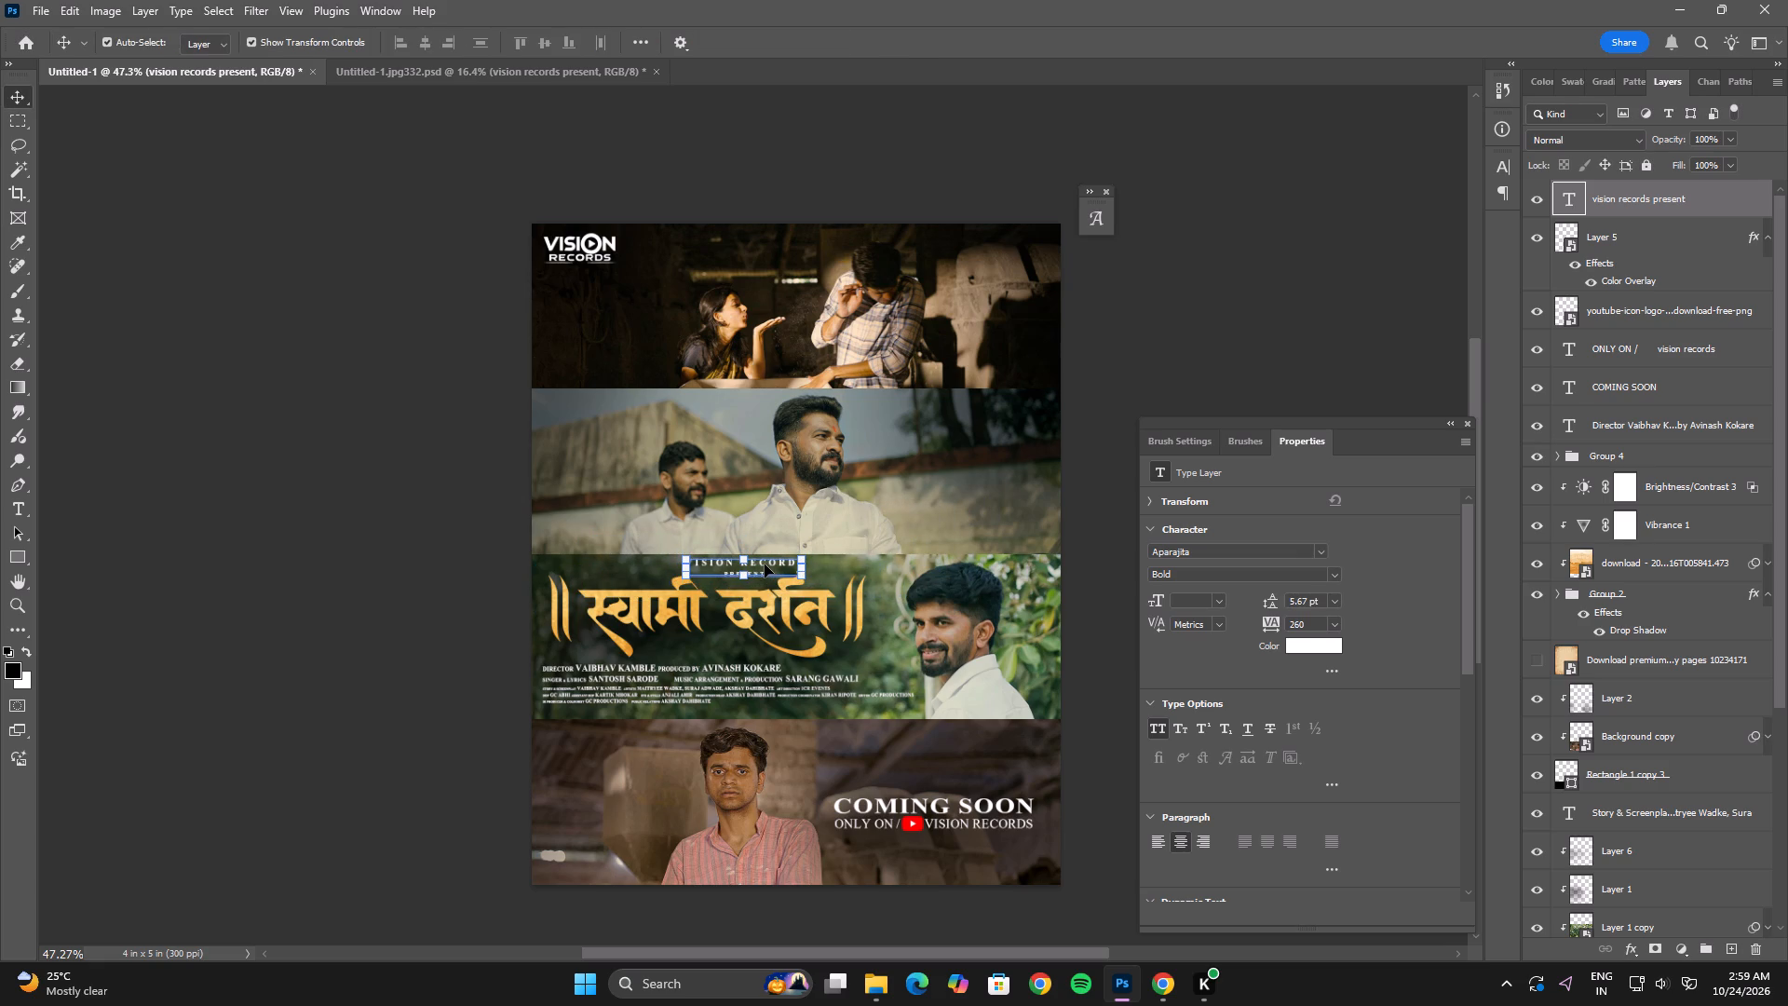
Join the word Present onto the Vision Records line, separated by a space.
double_click(765, 564)
click(711, 575)
key(BackSpace)
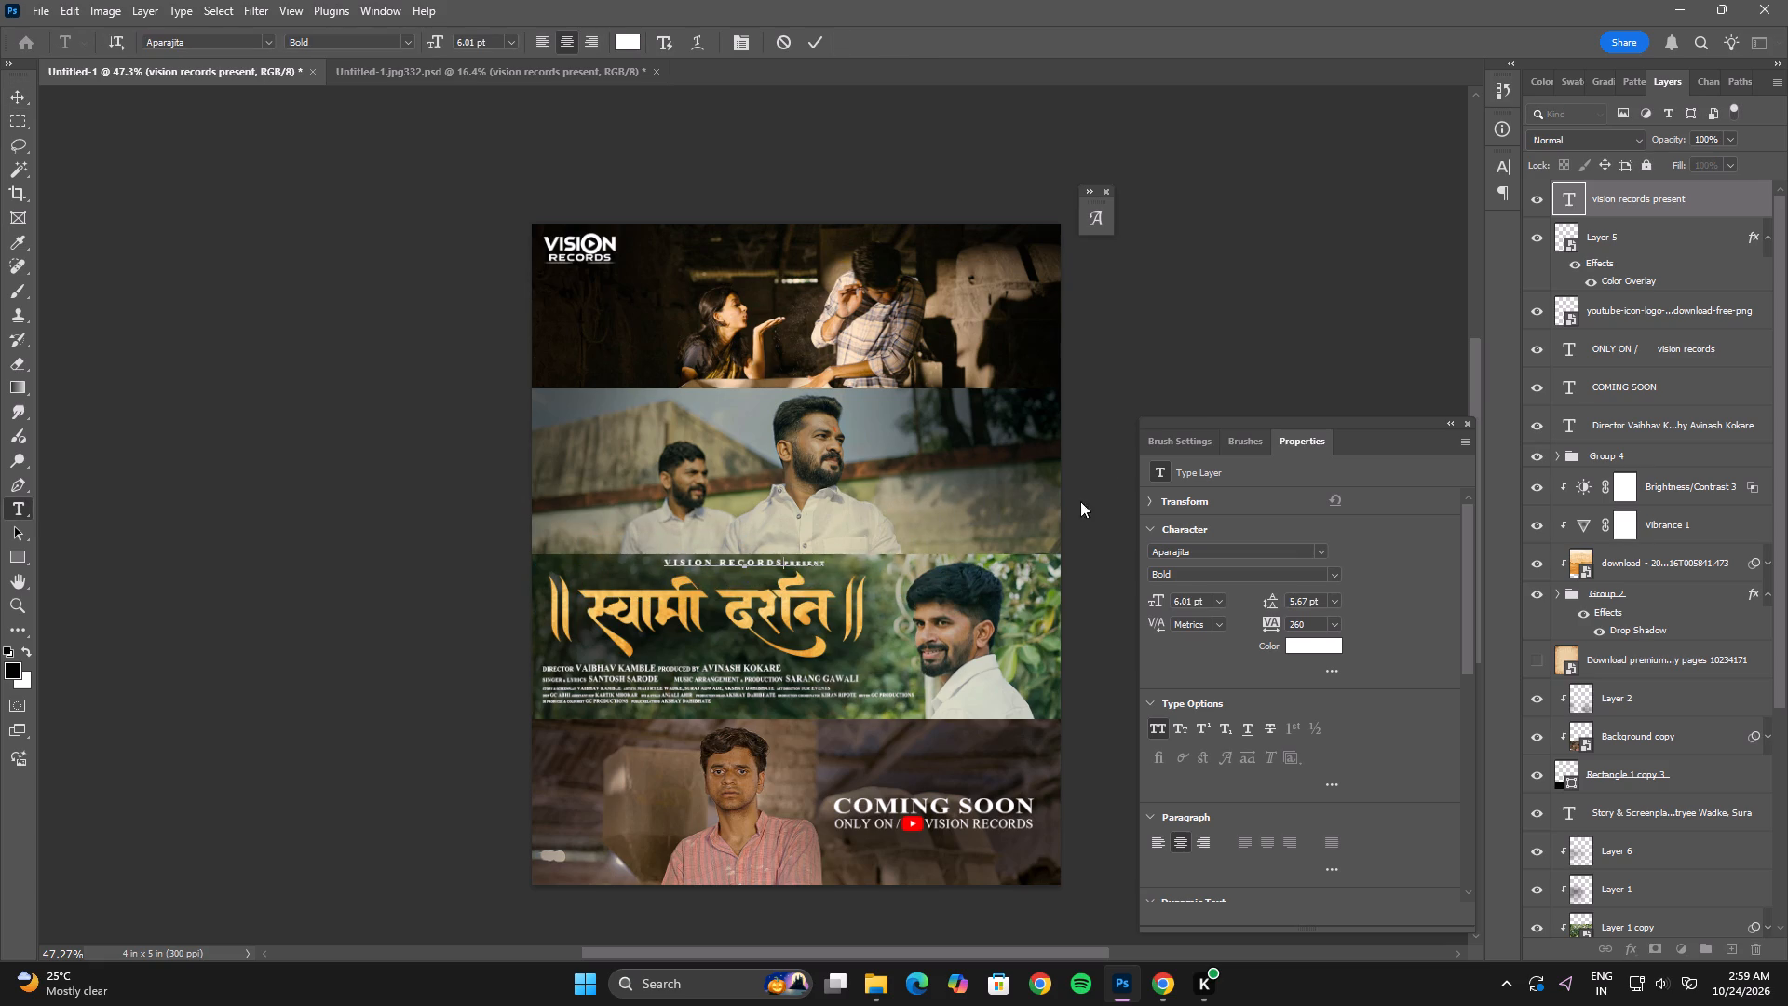
key(space)
click(1284, 280)
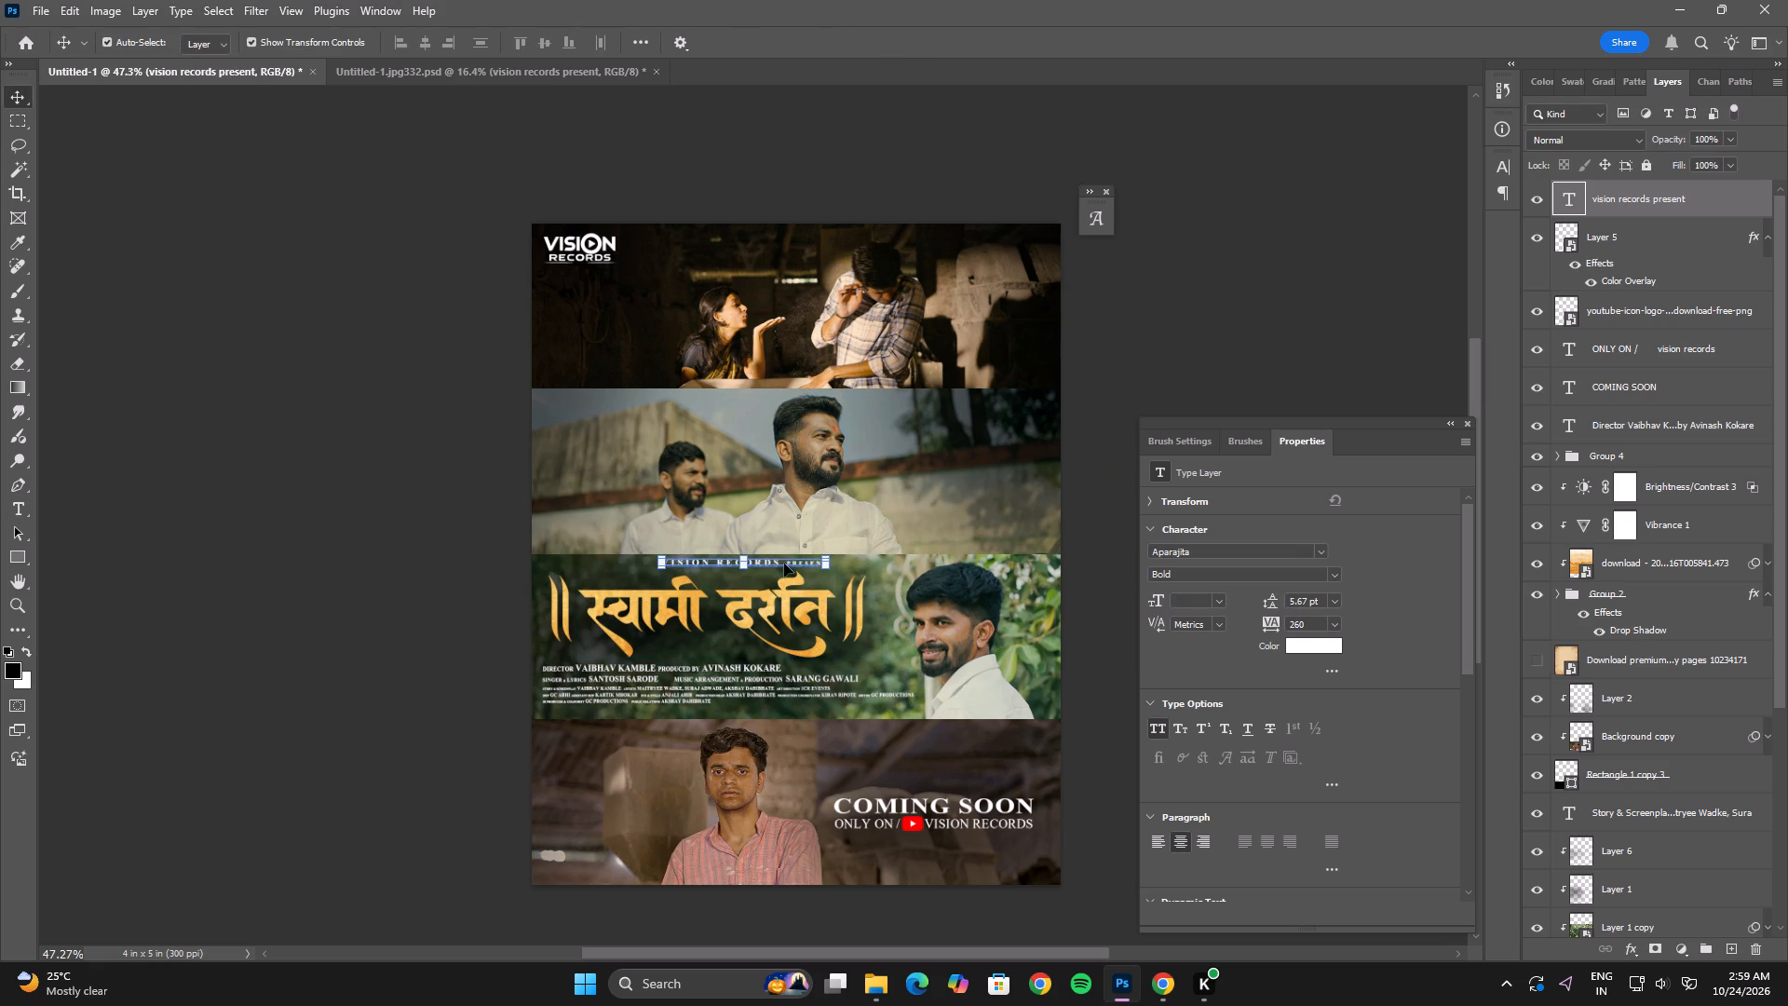
Move the one-line Vision Records Present text left and slightly down, and nudge it to sit centred above the golden title.
drag(783, 564, 746, 567)
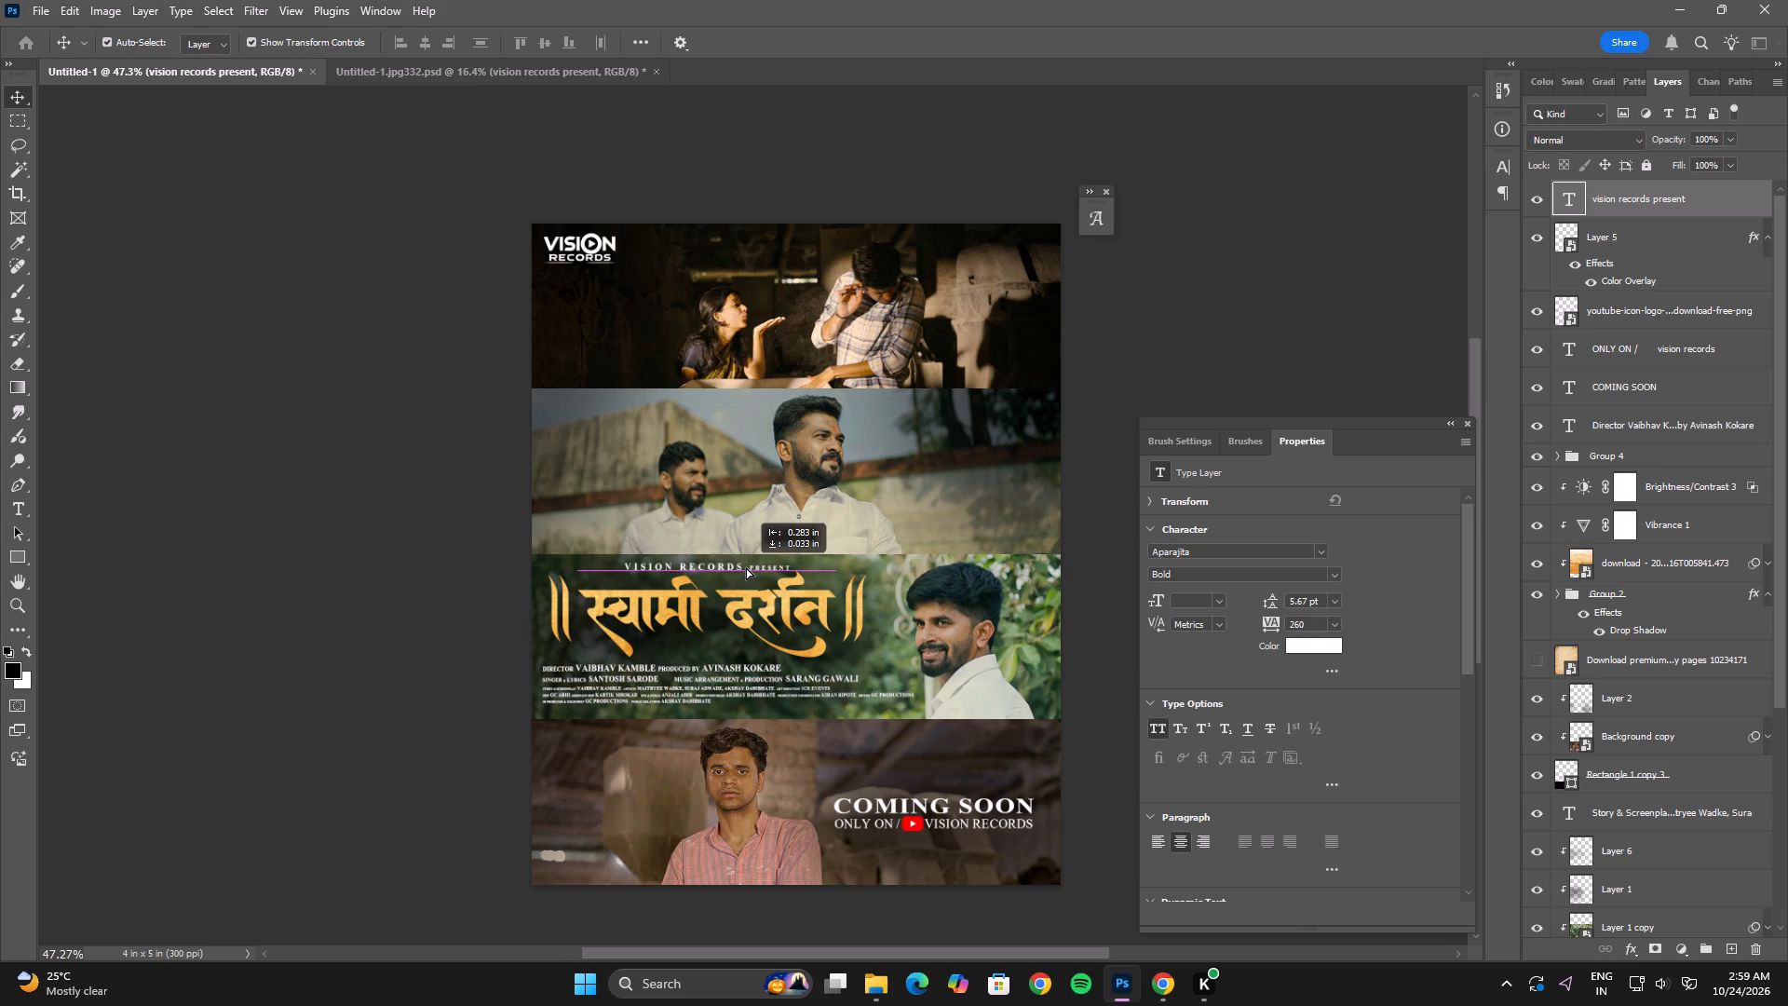
drag(746, 567, 738, 567)
key(Up)
key(Down)
key(Down)
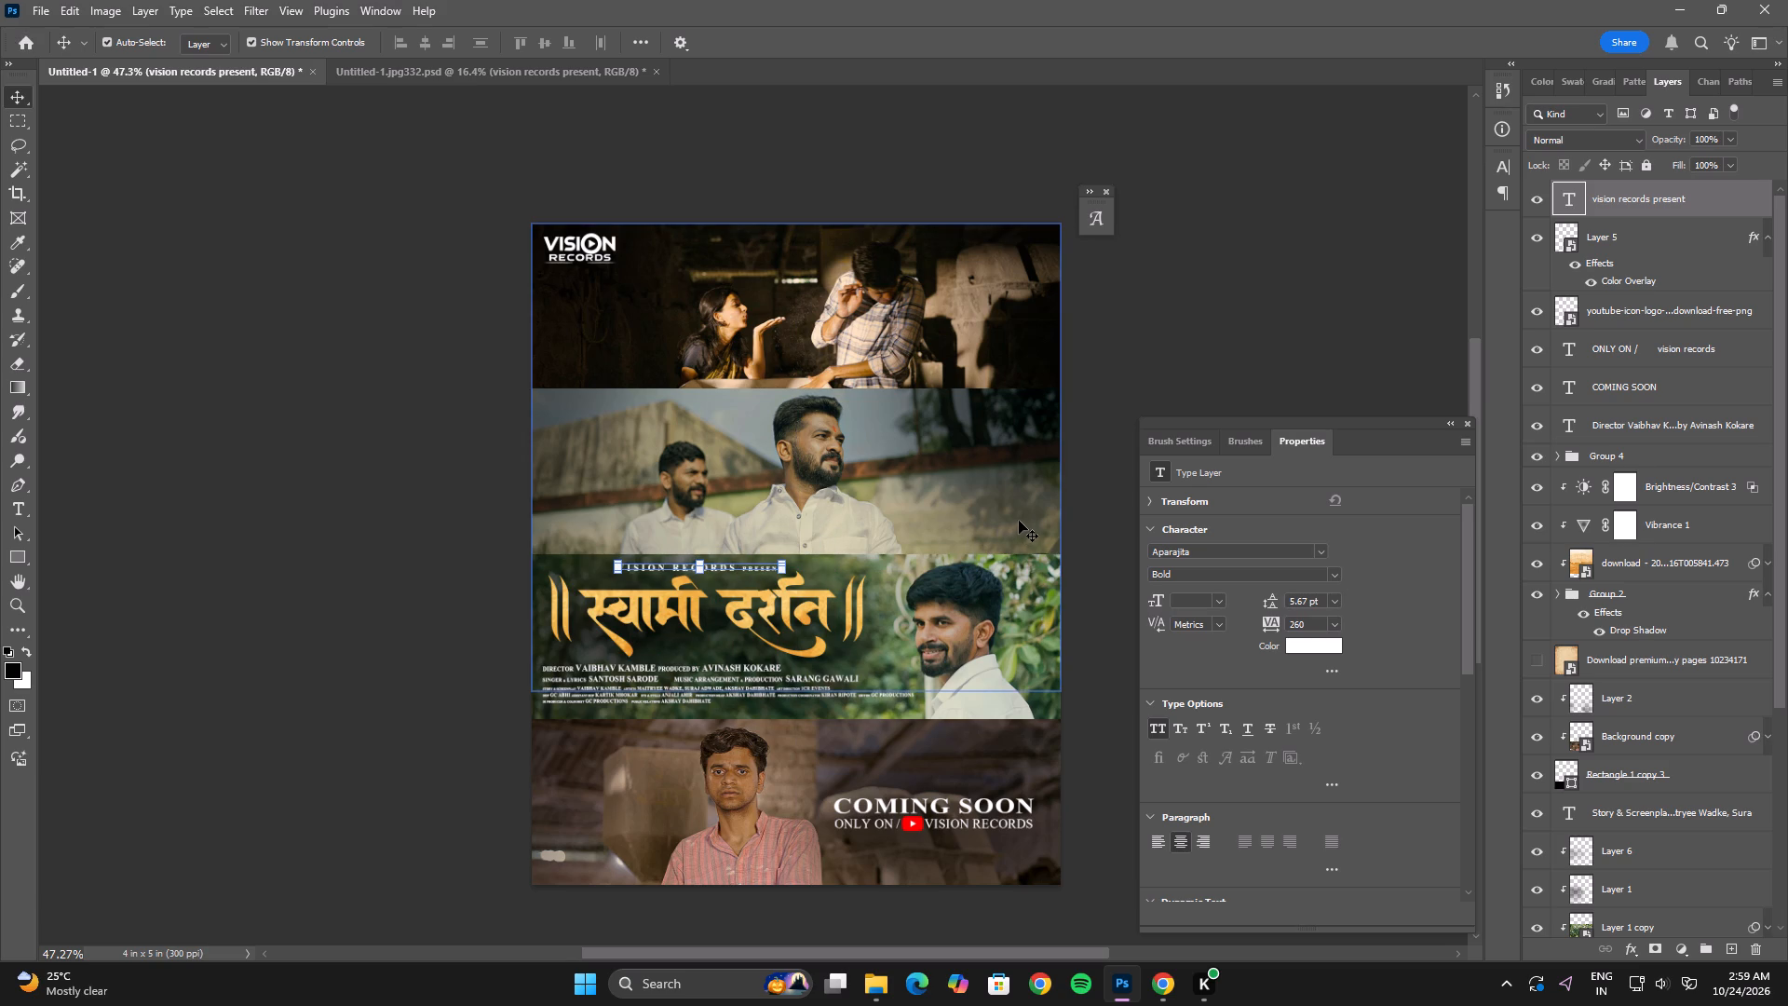
key(Down)
key(Right)
key(Right)
key(Right)
key(Right)
key(Right)
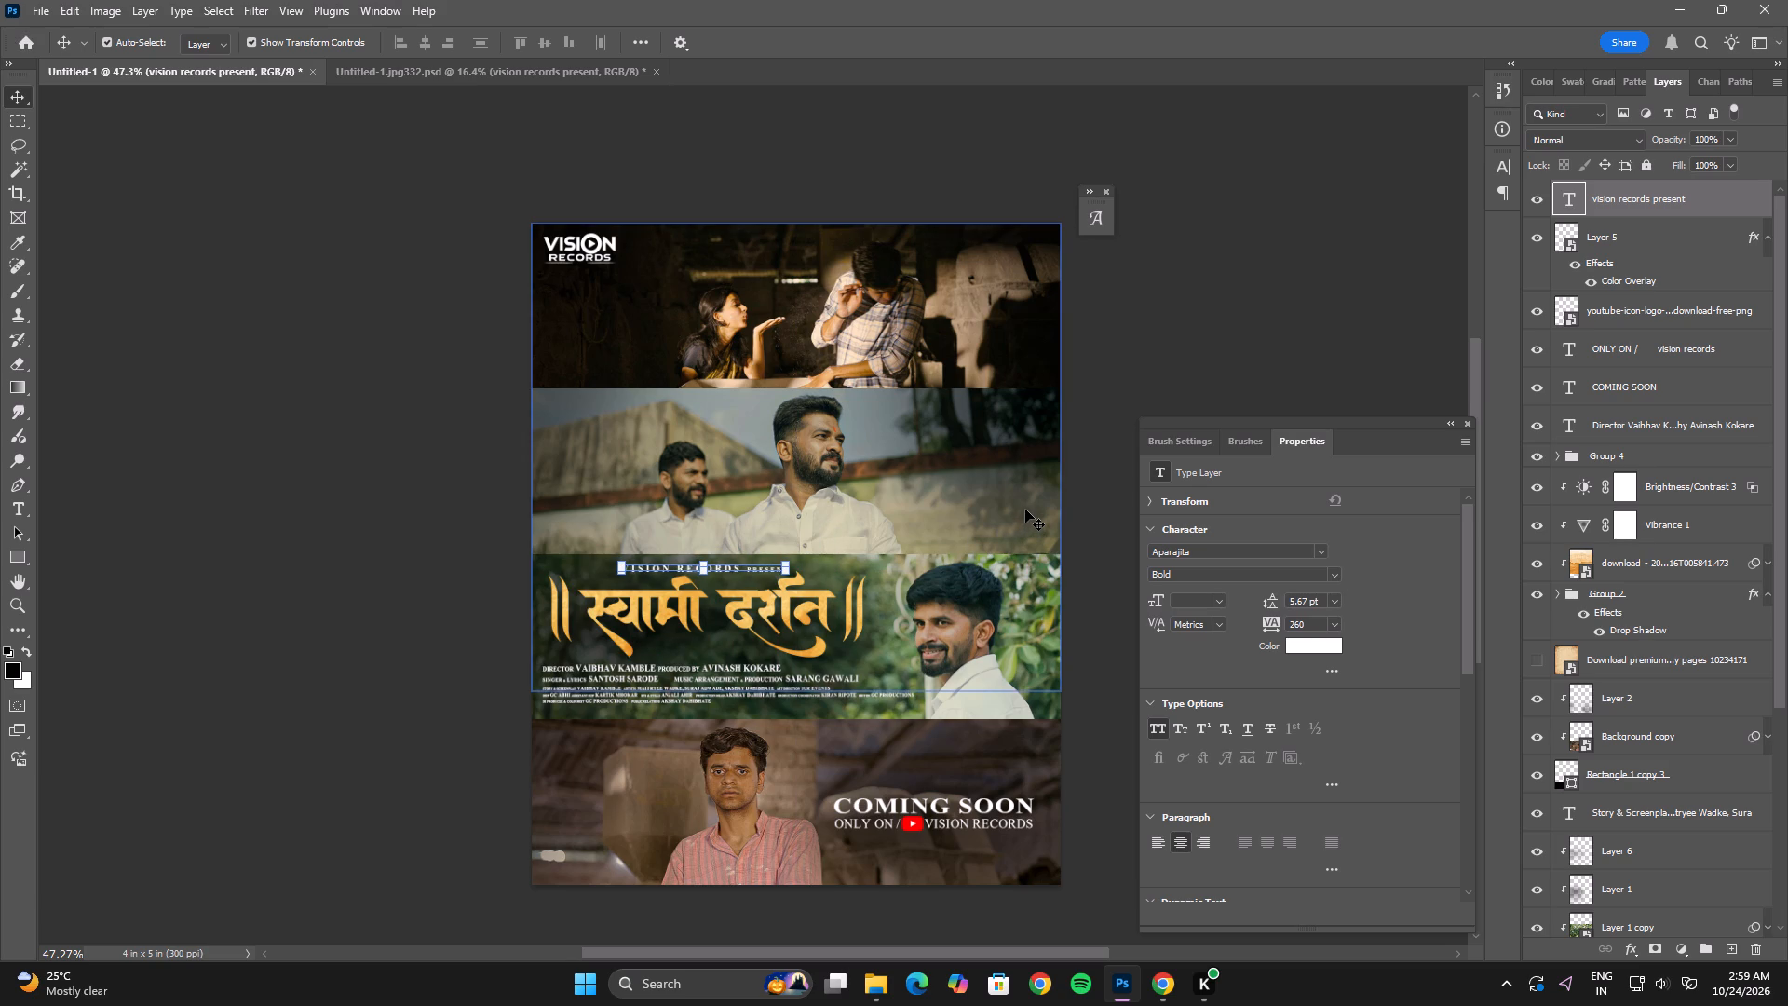
key(Right)
key(Right)
key(Right)
key(Right)
key(Right)
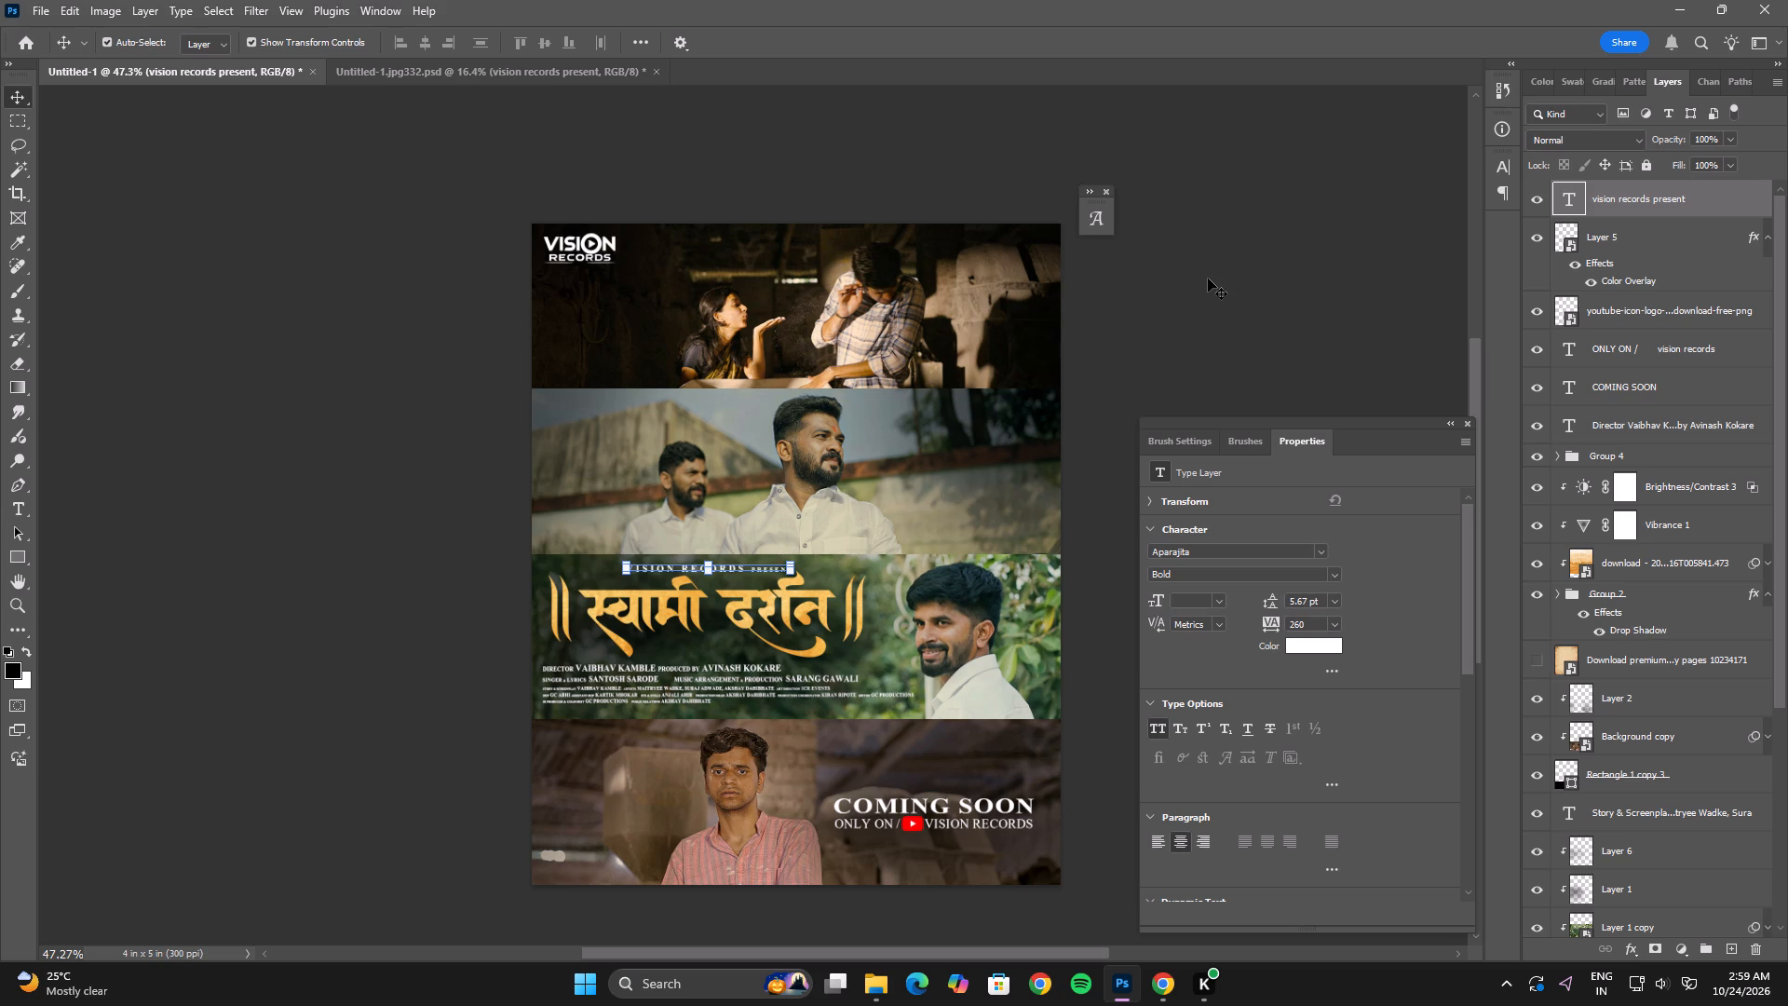
key(Right)
click(1208, 279)
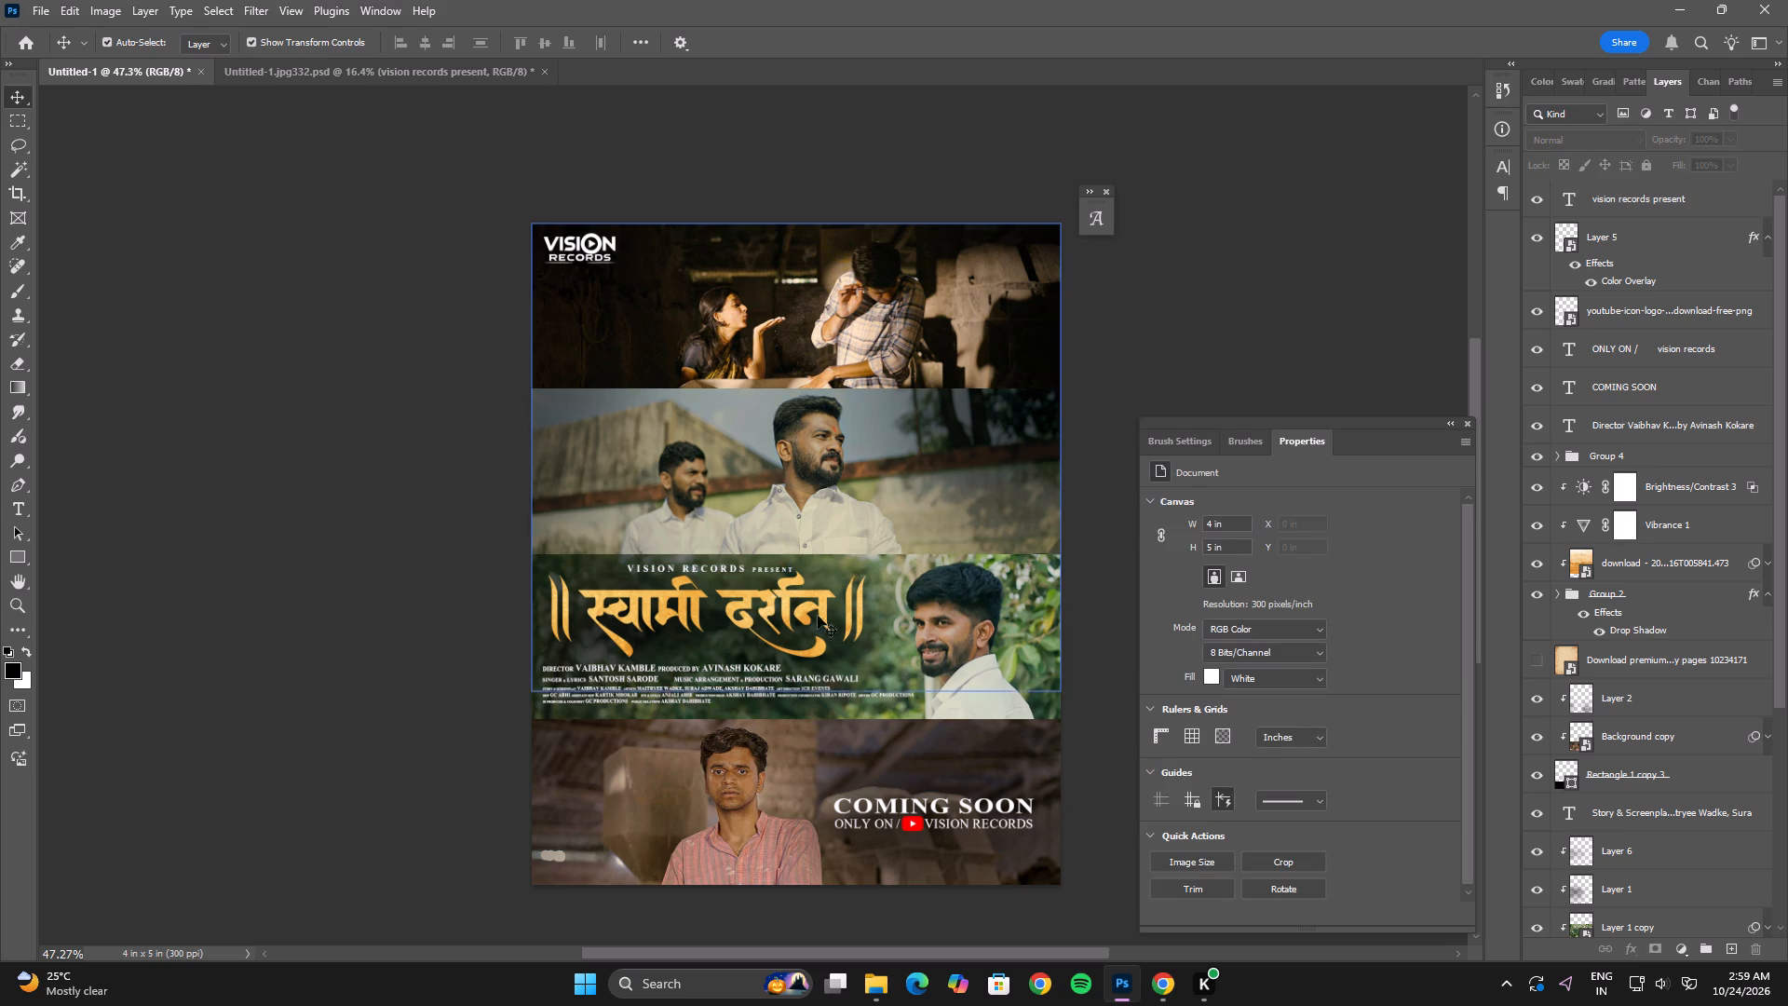
Select all the credit text layers beneath the title and nudge them together slightly right and down.
click(689, 683)
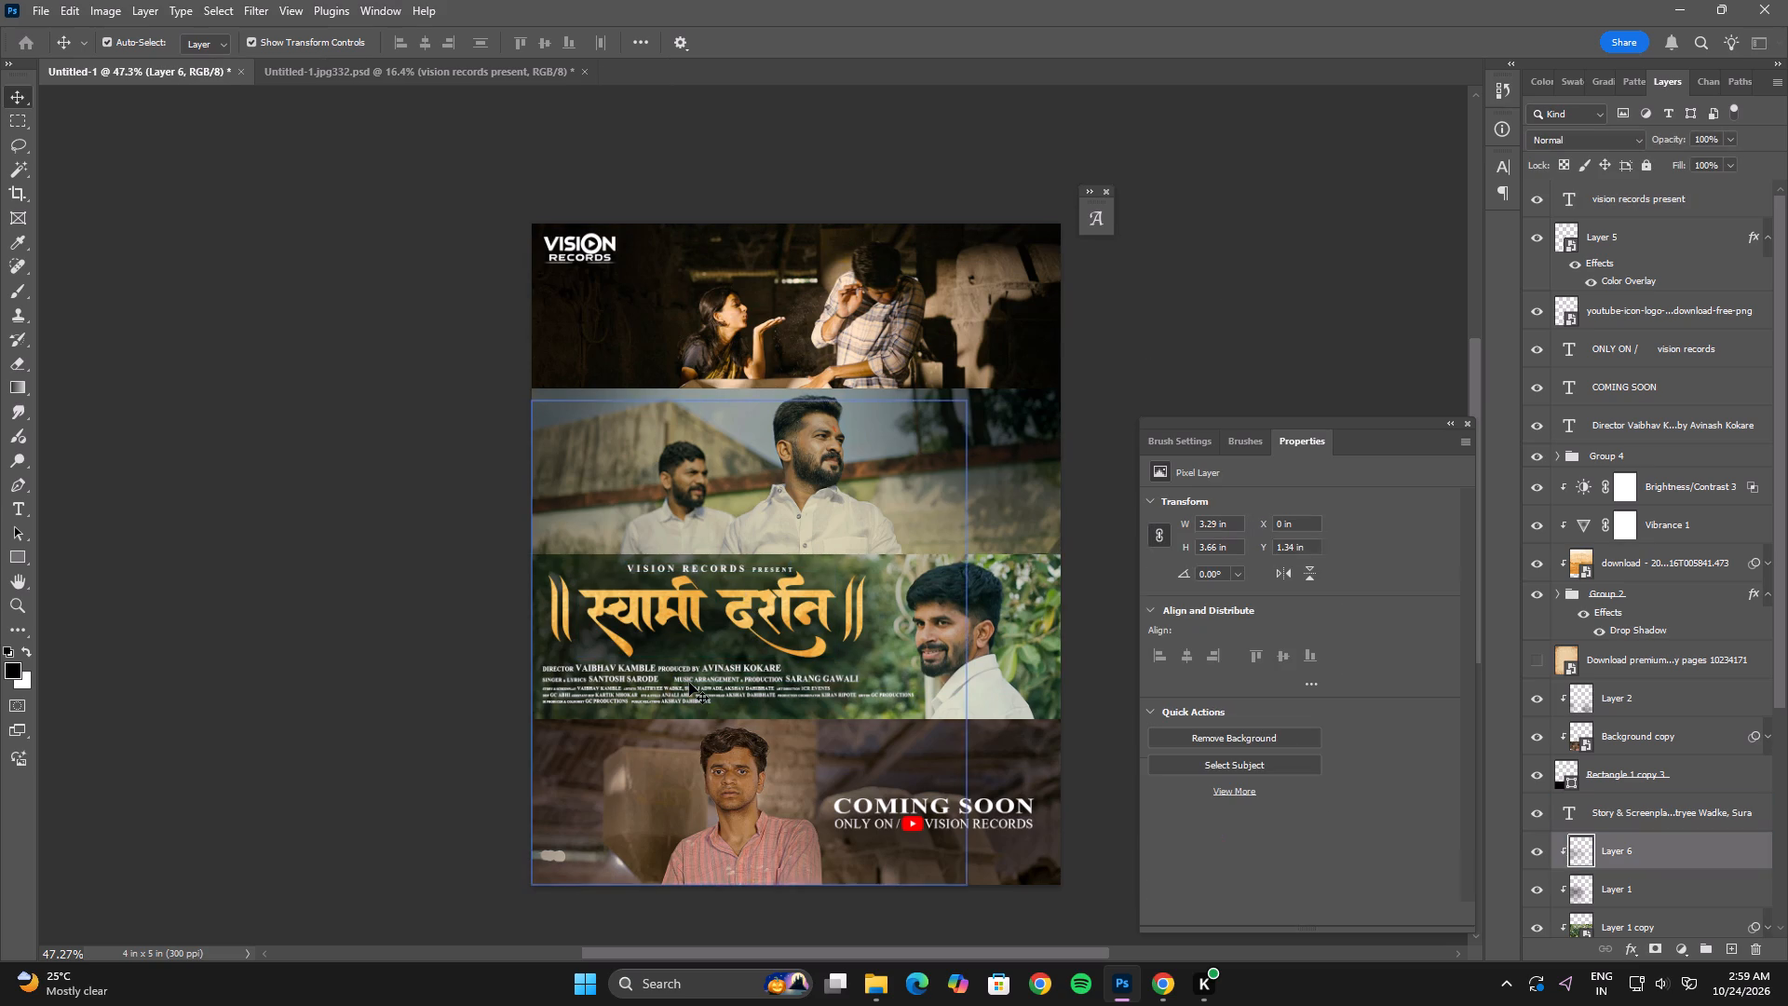
click(736, 666)
shift+click(786, 698)
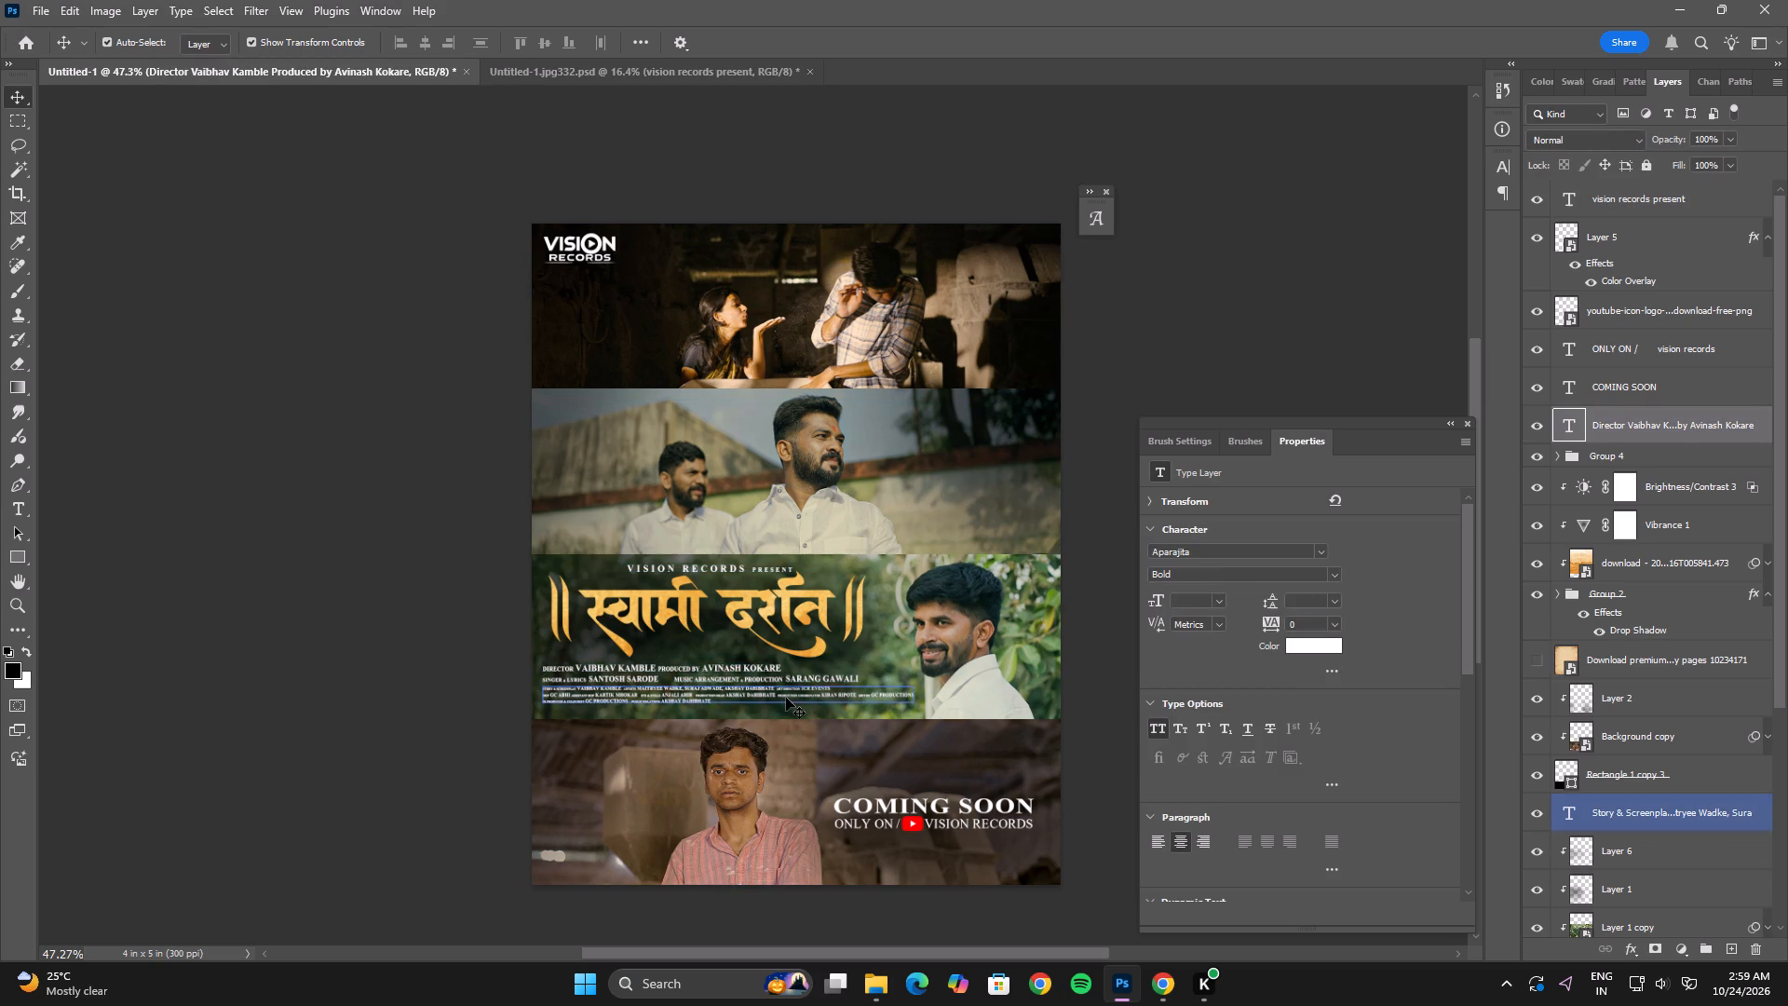
shift+click(792, 679)
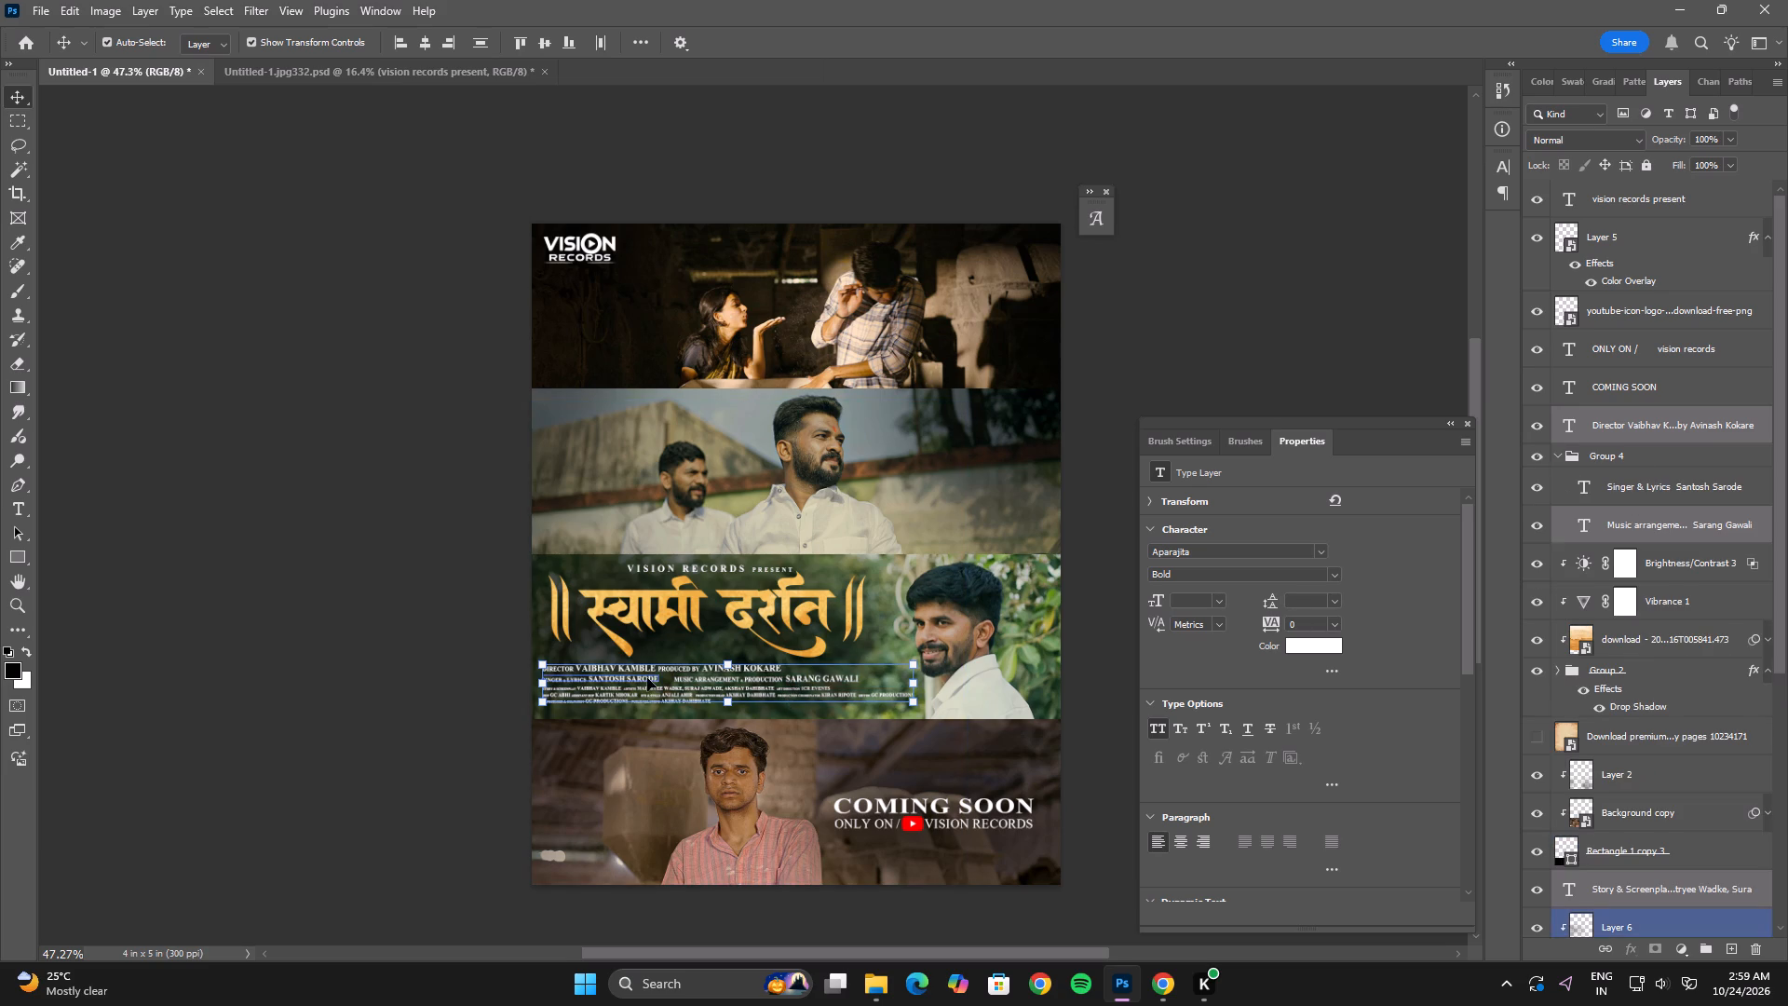
shift+click(647, 678)
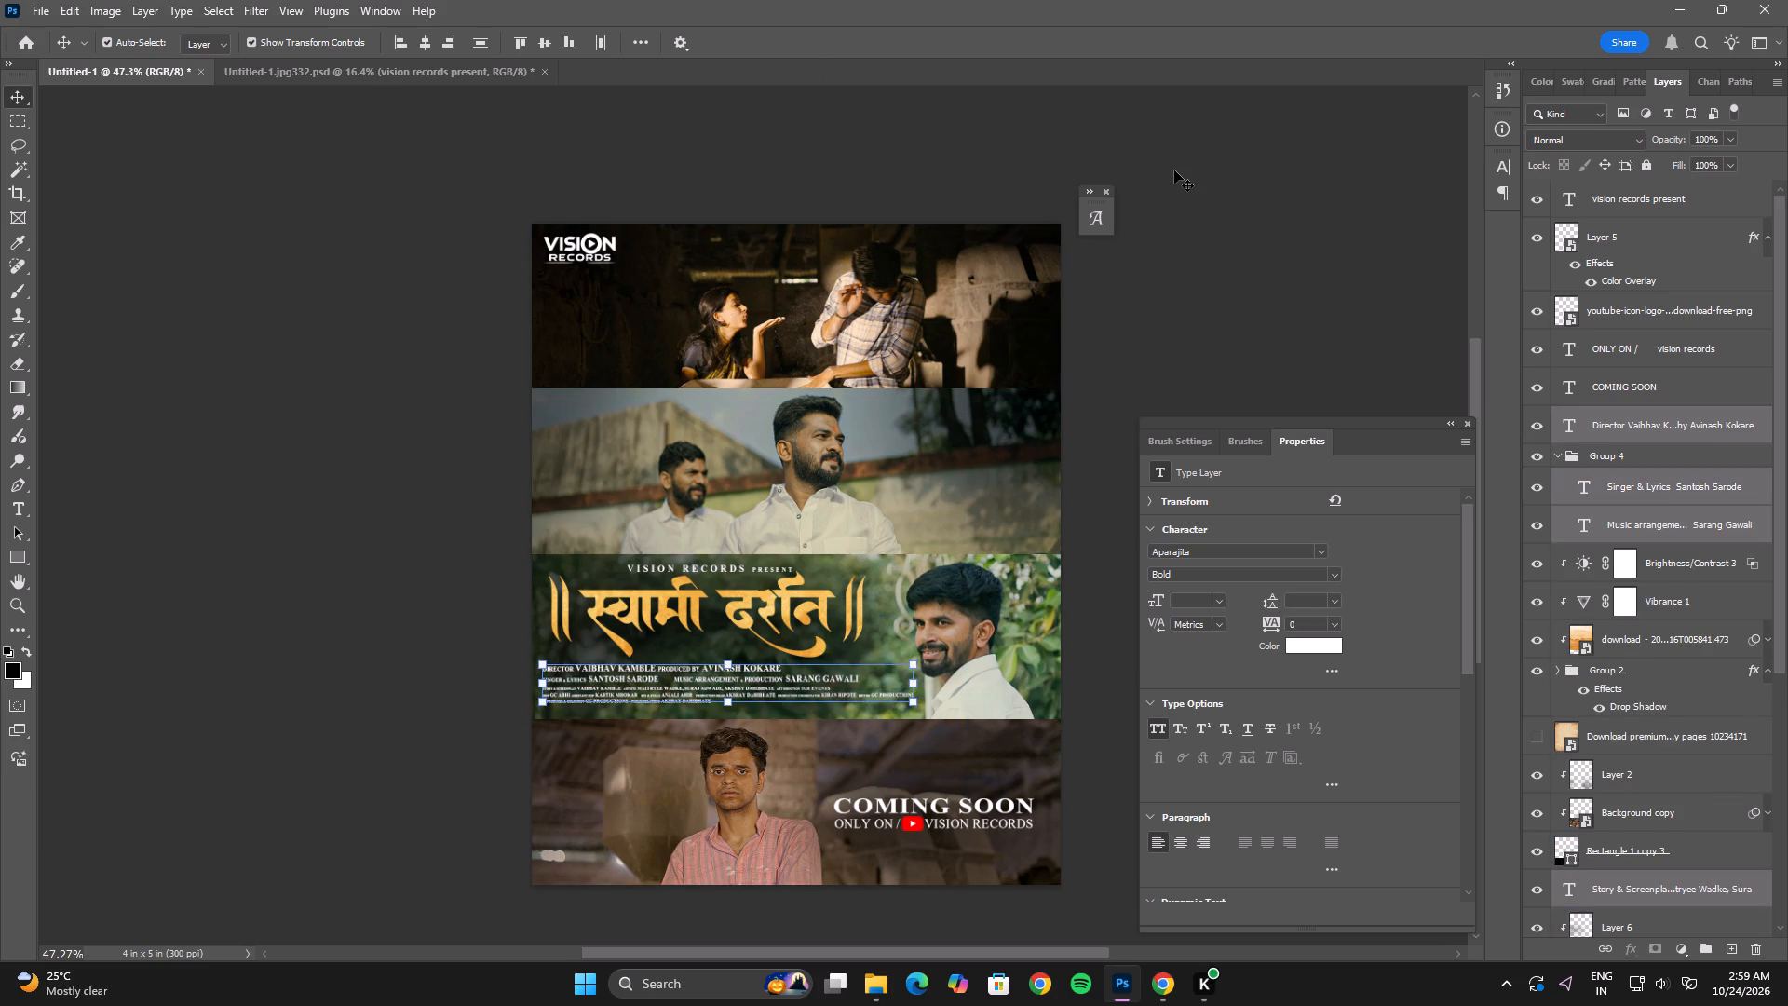
key(shift+Right)
key(shift+Down)
key(shift+Down)
key(Up)
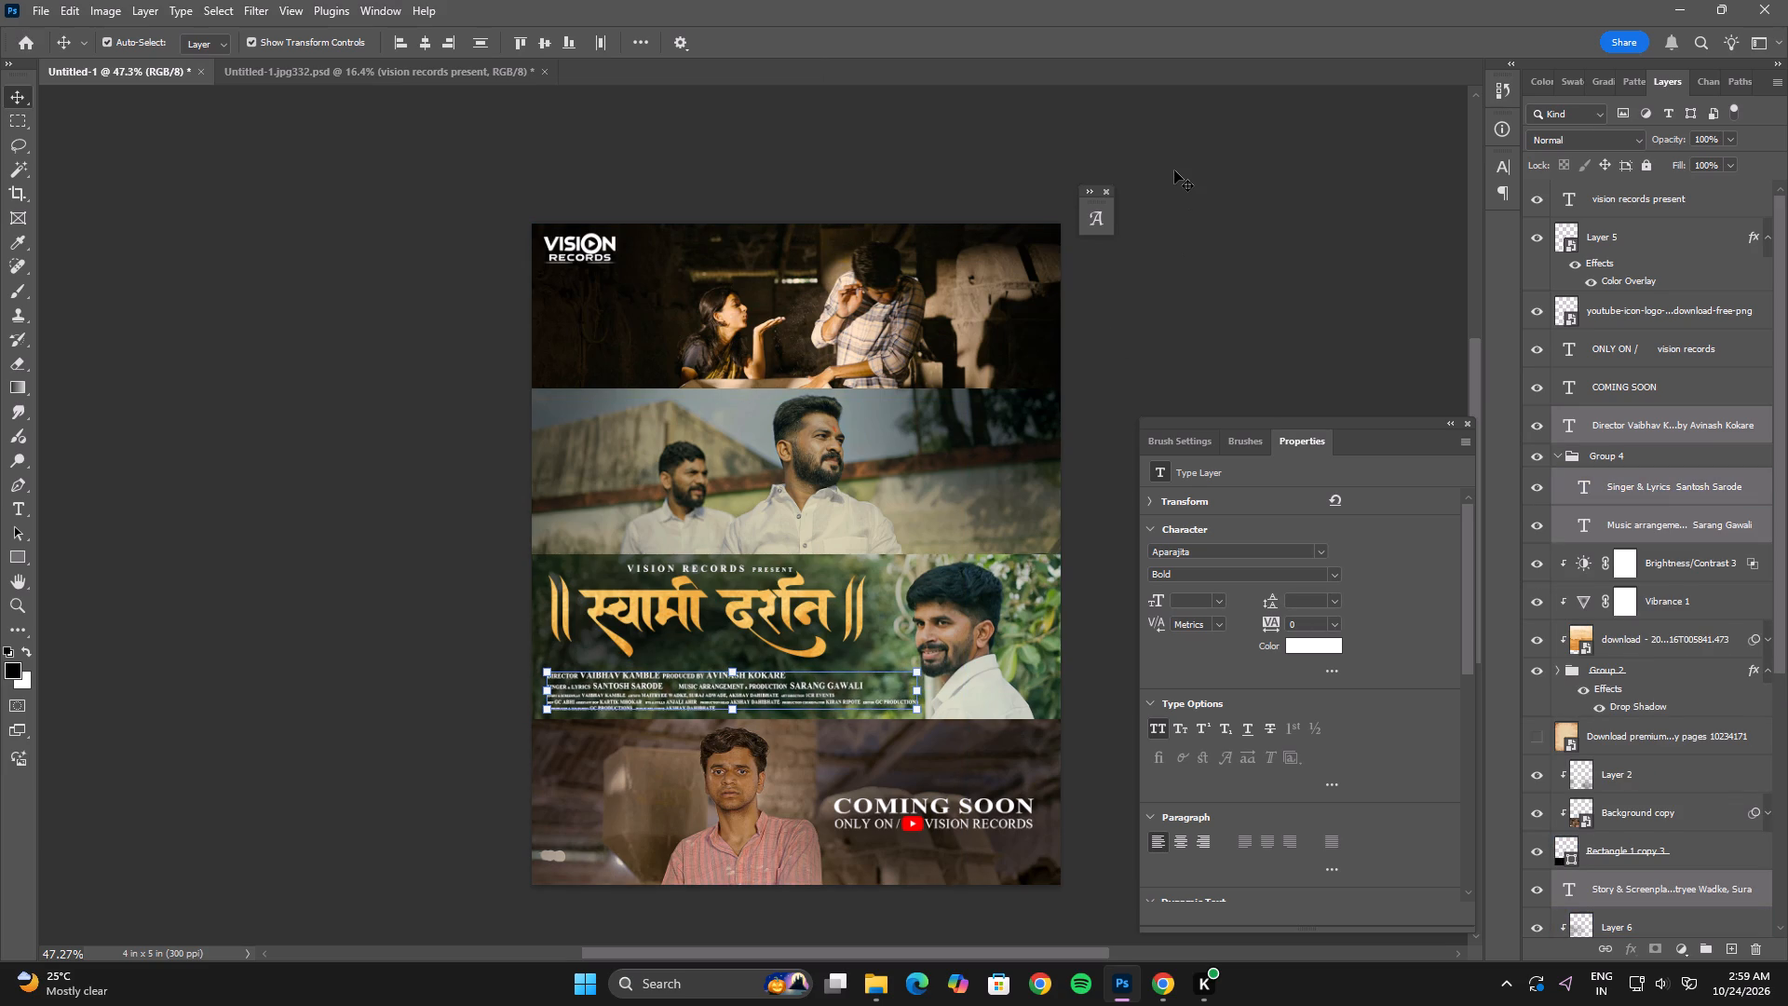
key(Up)
Select the title's Group 2 together with its golden texture image layer and nudge both slightly down.
scroll(1174, 170, up, 1)
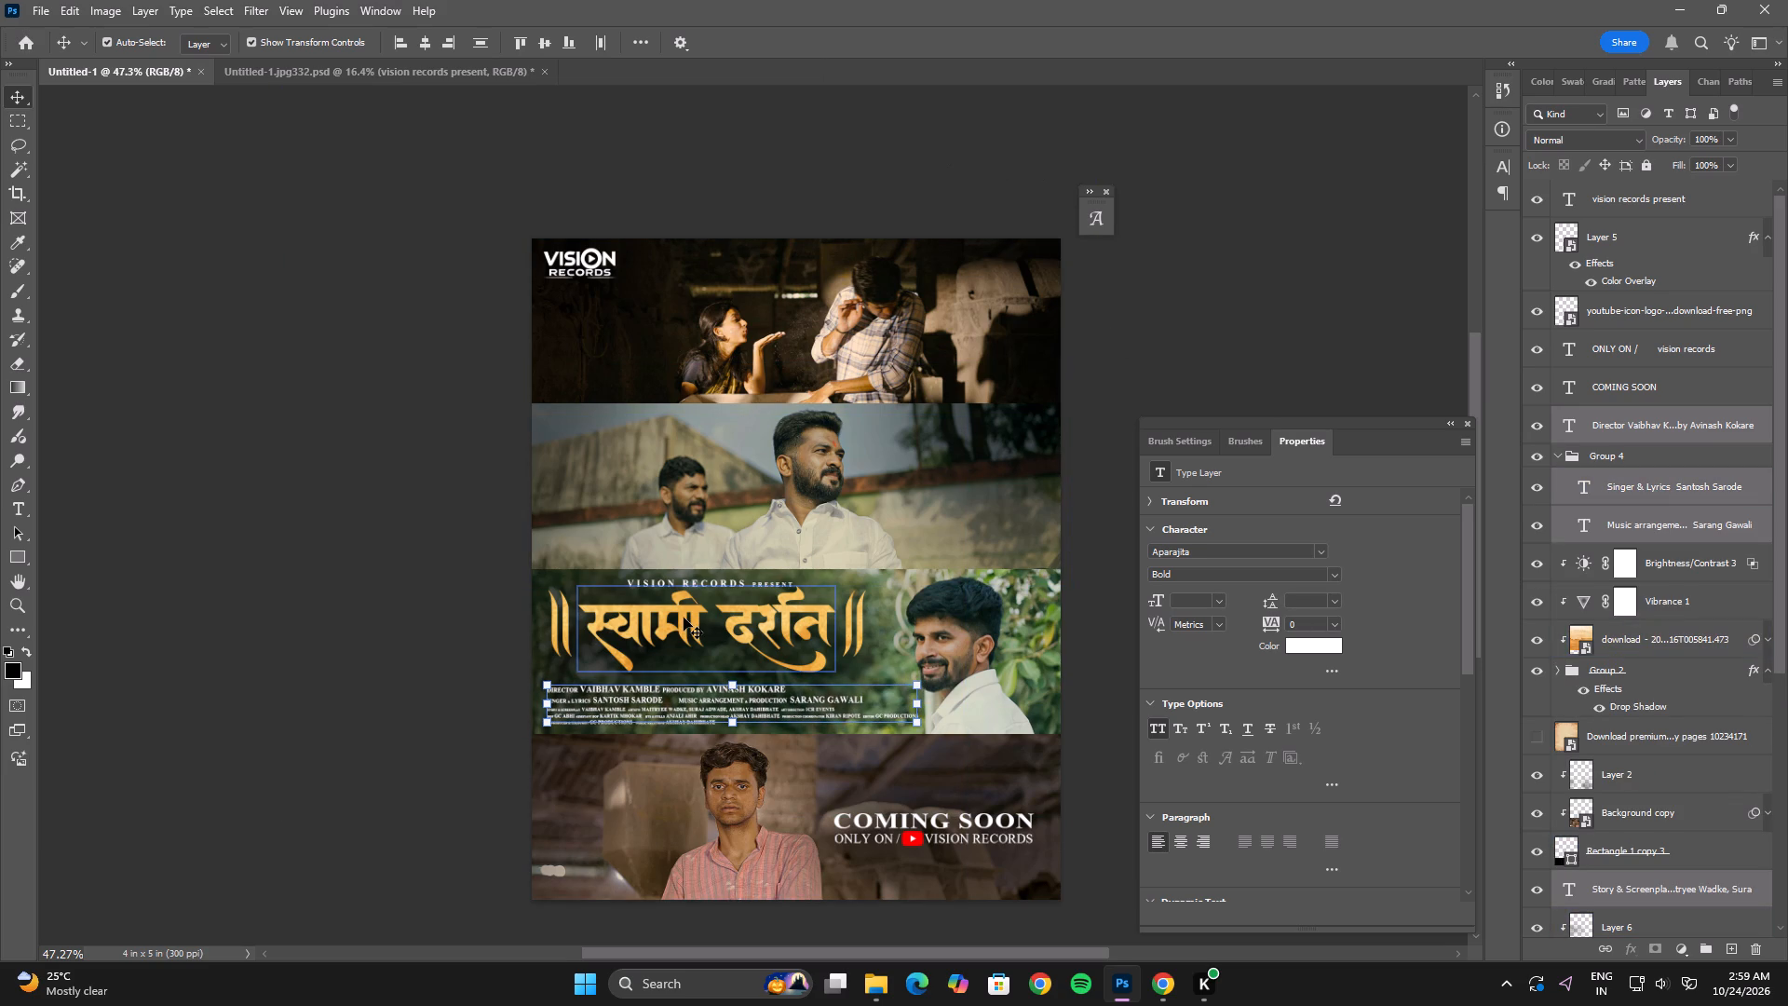
click(684, 618)
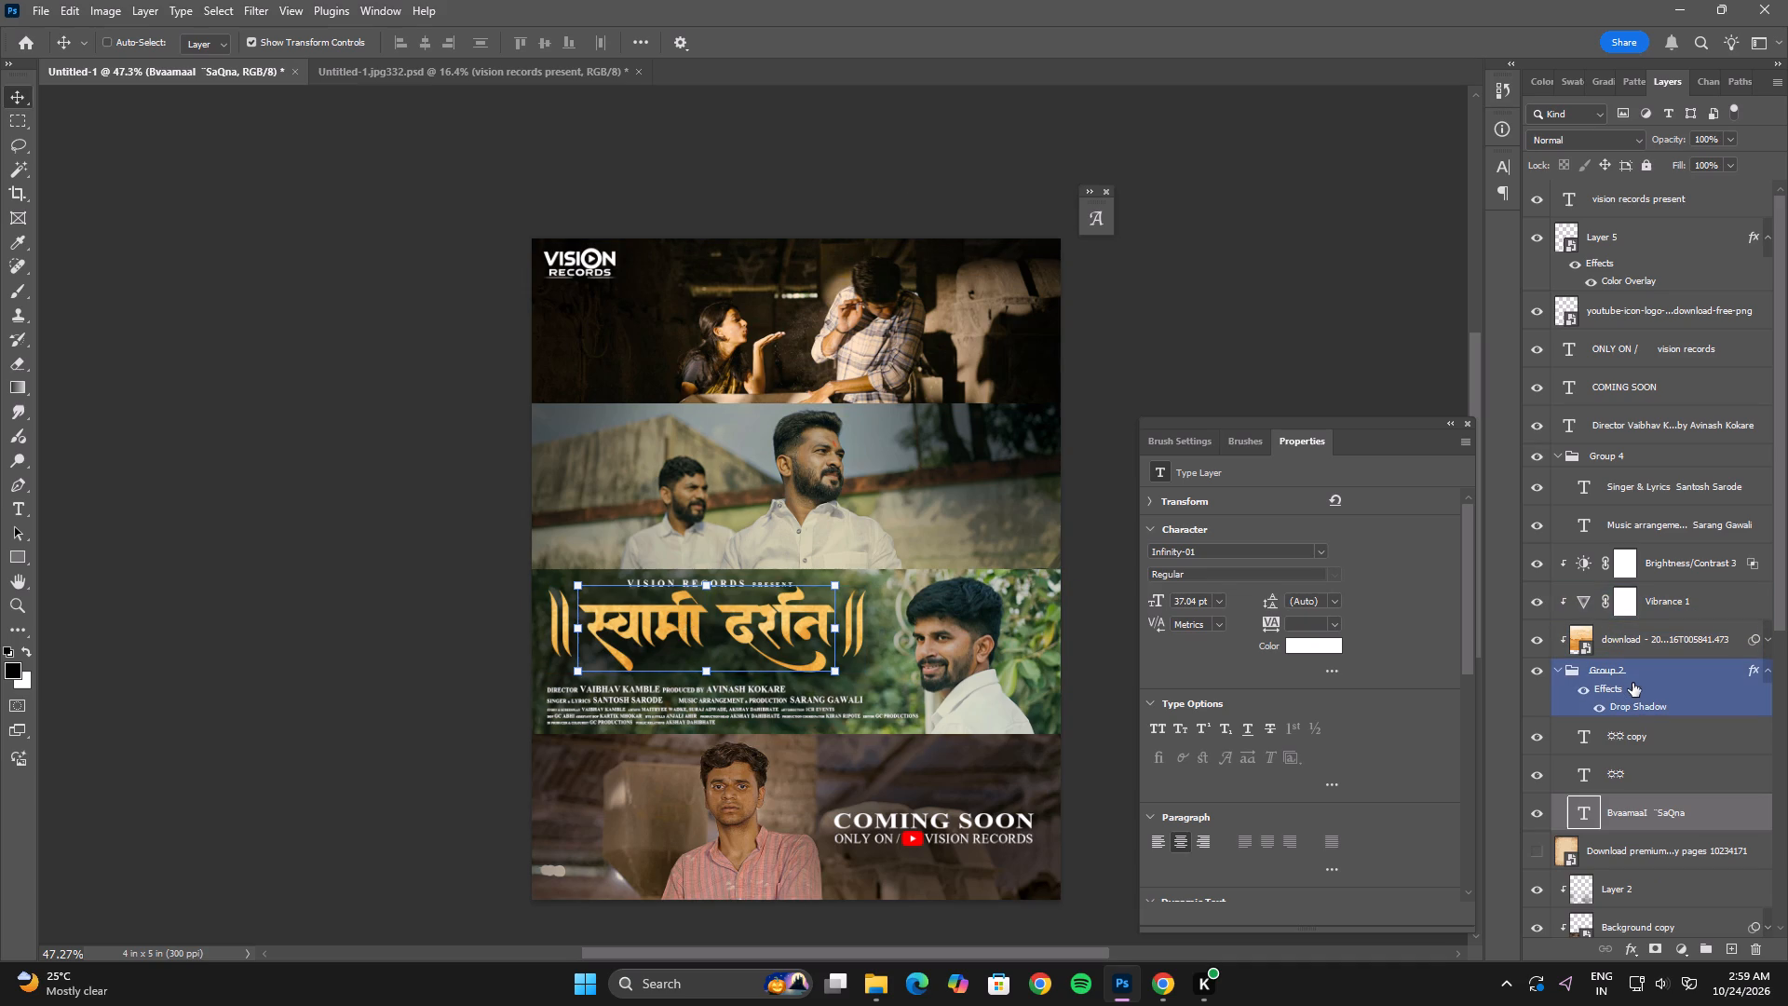
click(1633, 681)
shift+click(1639, 646)
key(shift+Down)
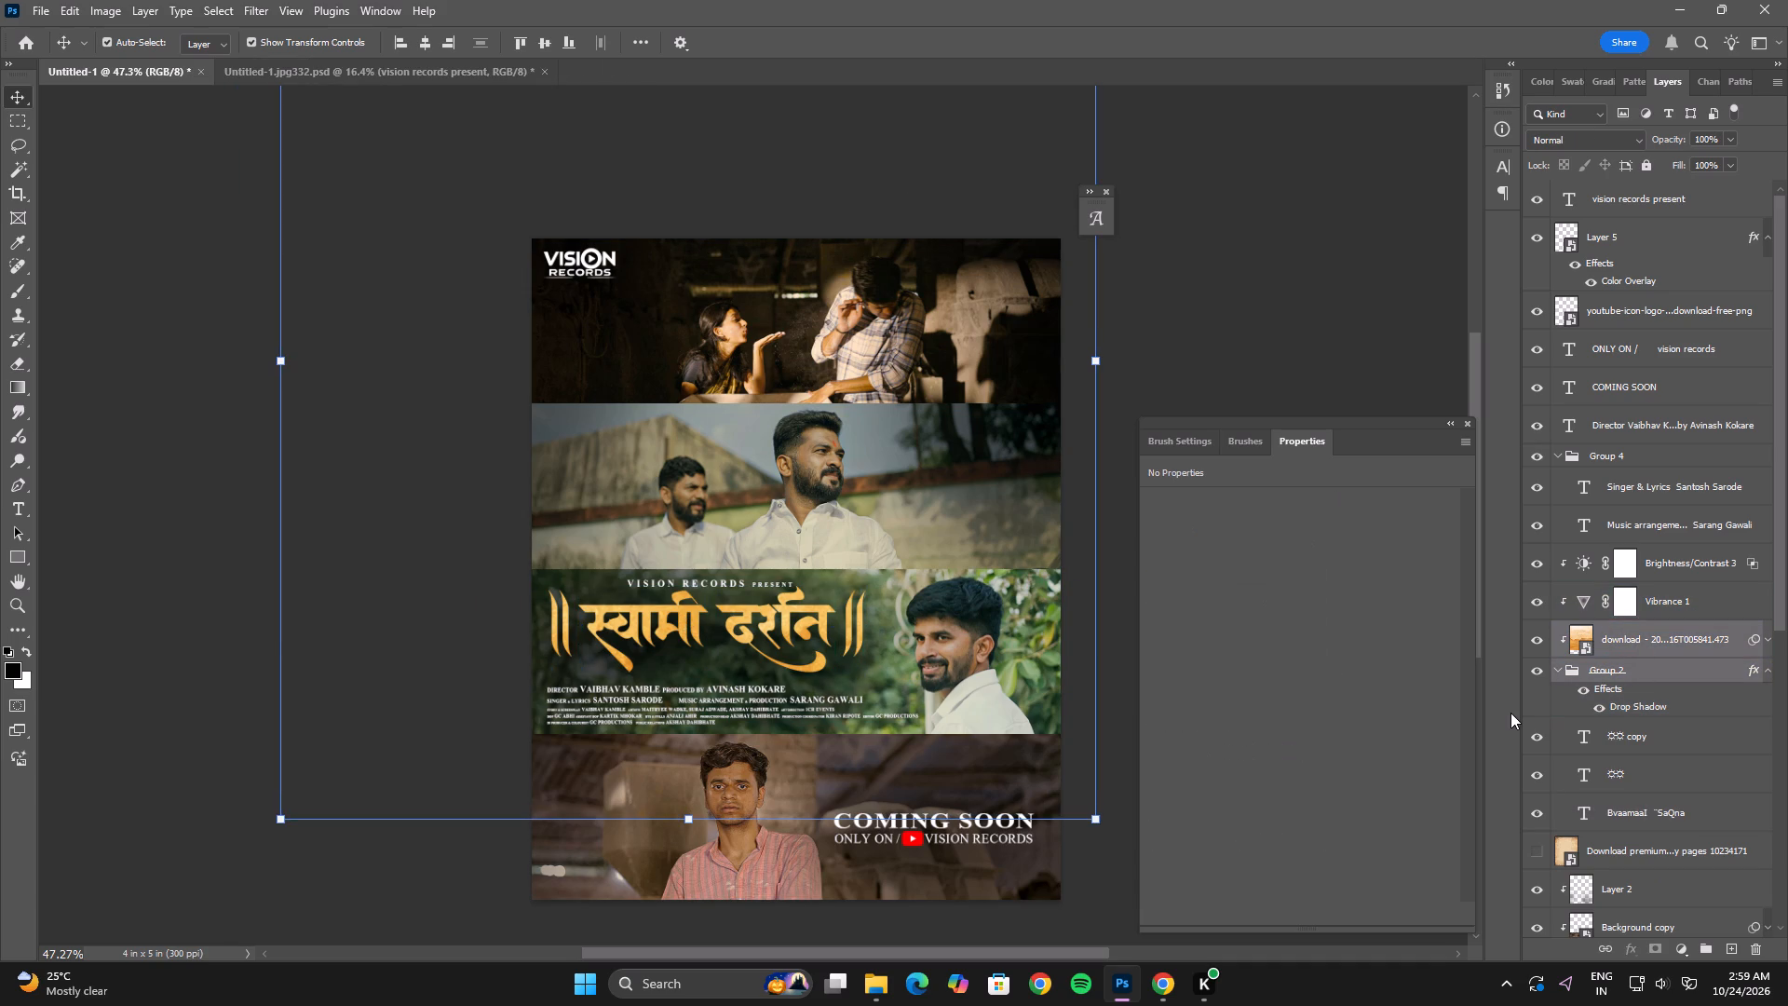
Nudge the title's Group 2 and its golden texture layer a little further down, and deselect them.
key(Down)
key(Down)
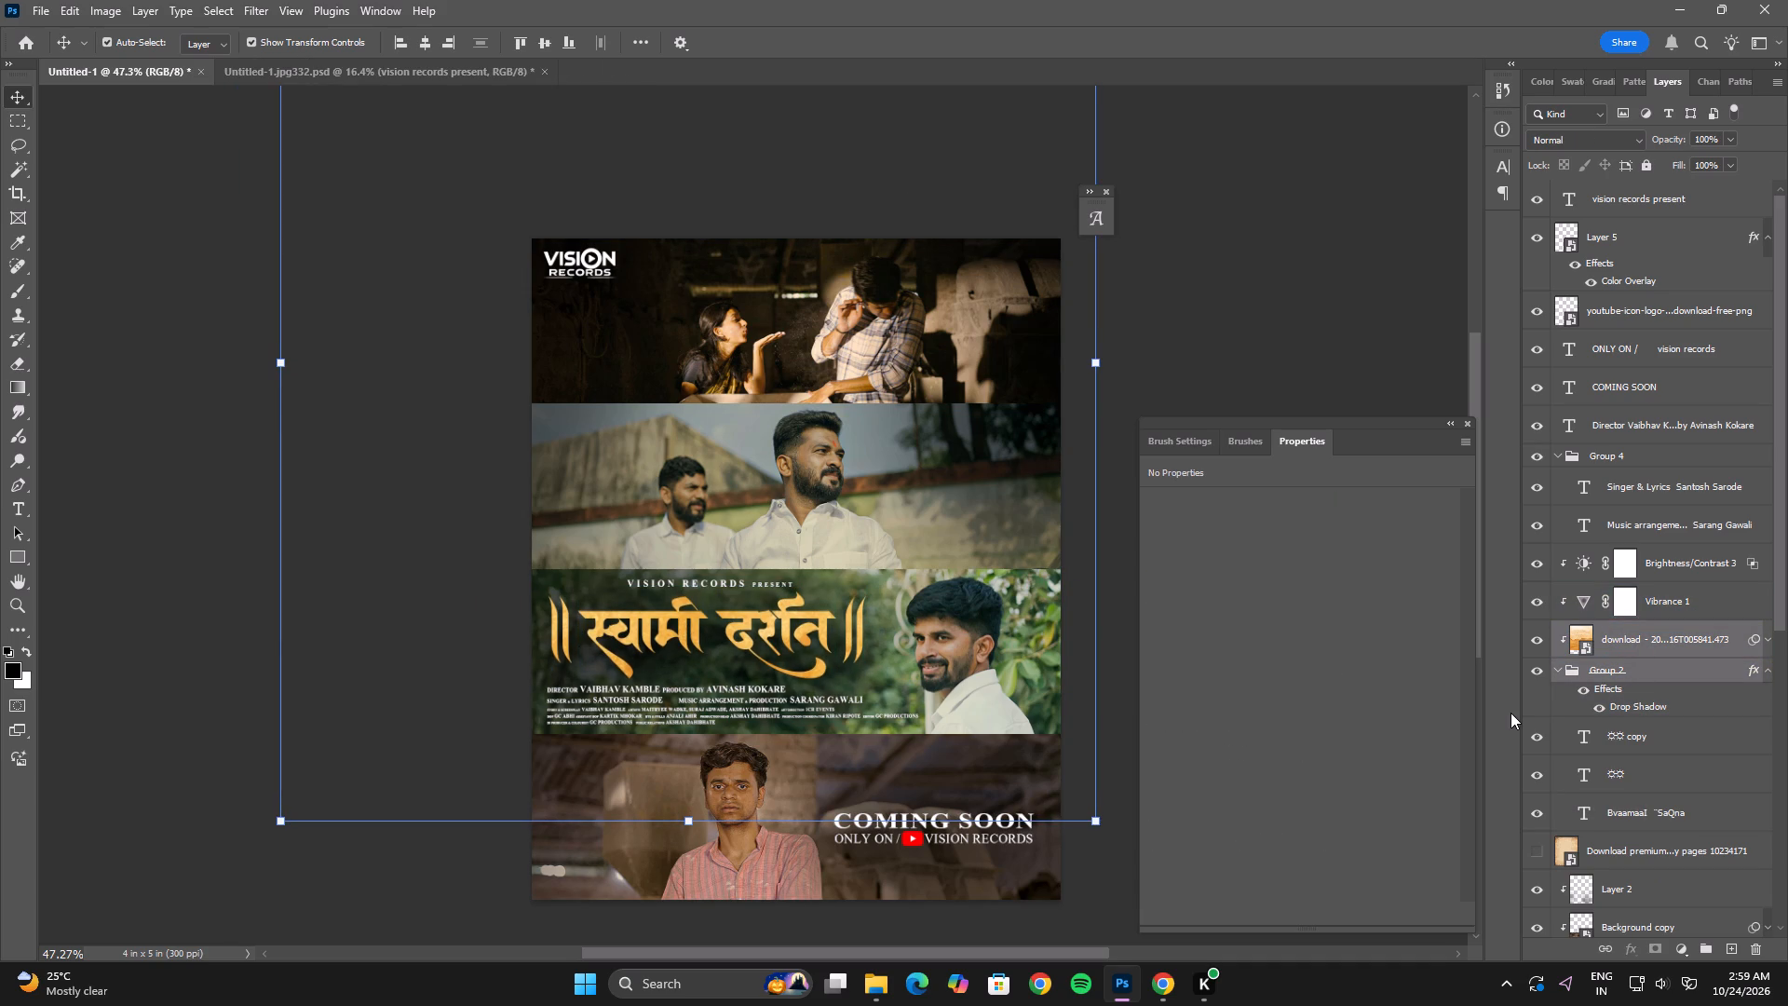
key(Down)
key(Down)
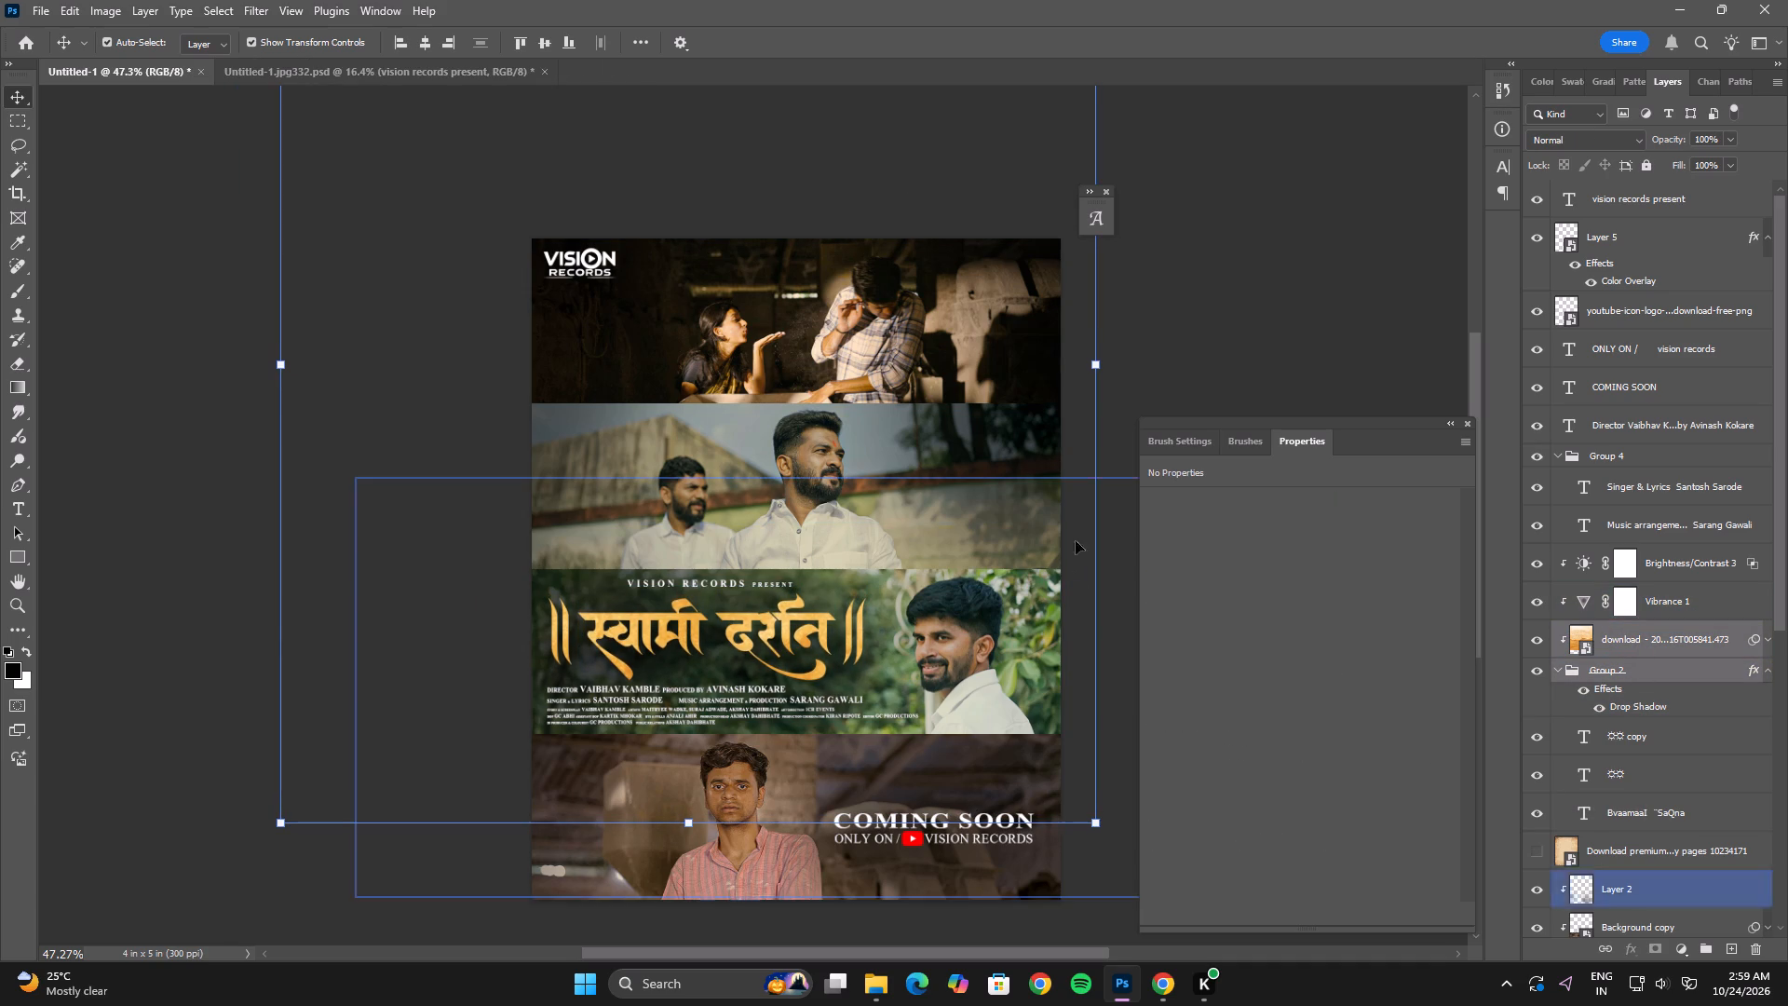
click(1166, 344)
Nudge the Vision Records Present line slightly down, fine-tuning its vertical gap above the golden title.
click(702, 582)
key(Down)
key(Down)
key(Down)
key(Down)
key(Down)
key(Down)
key(Down)
key(Down)
key(Down)
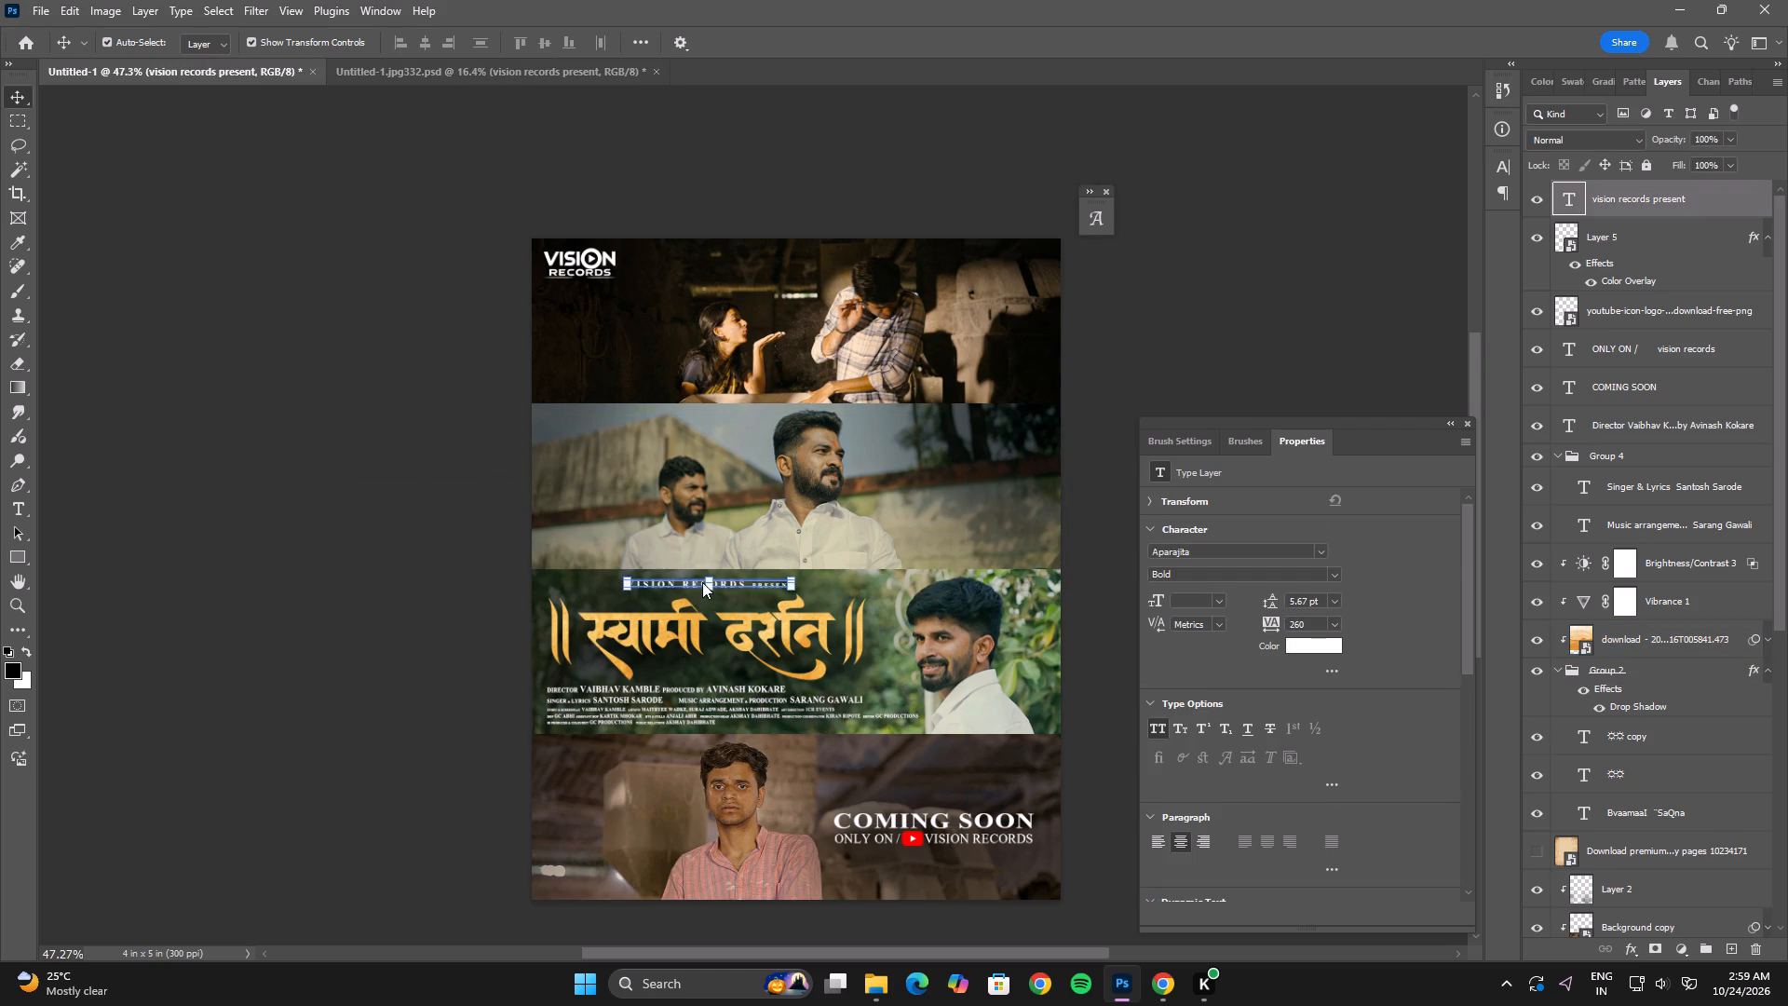
key(Up)
key(Up)
key(Down)
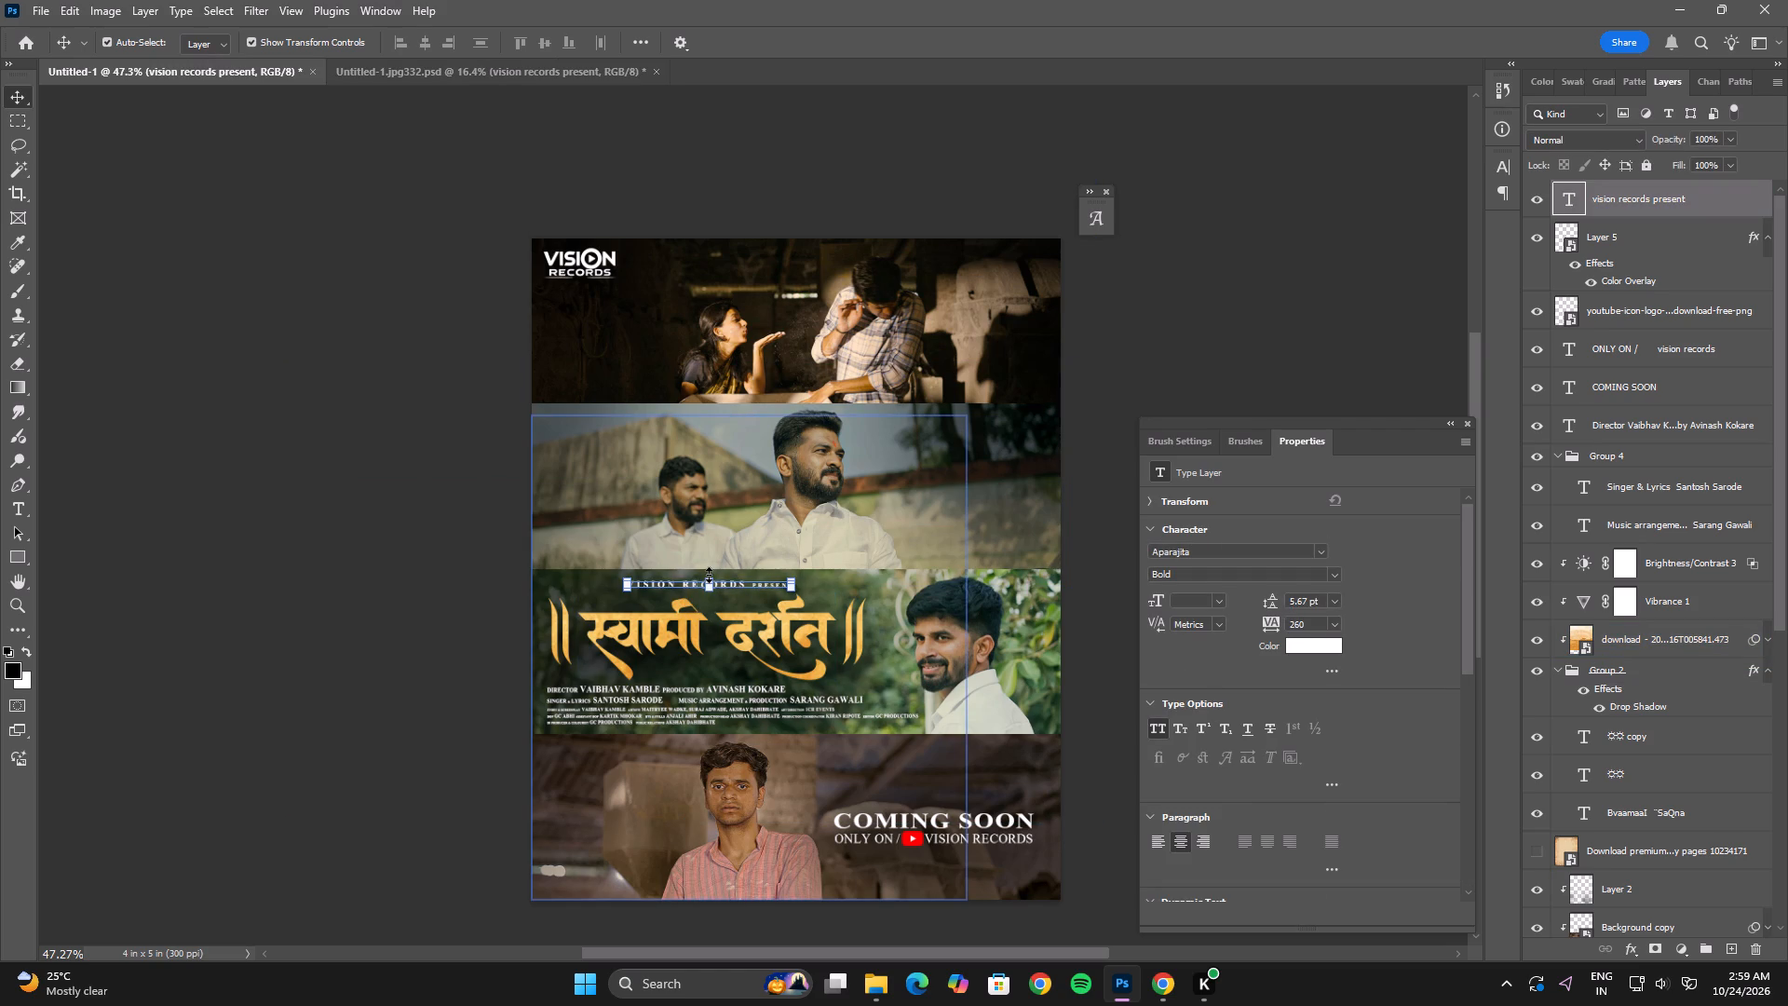
key(Up)
key(Up)
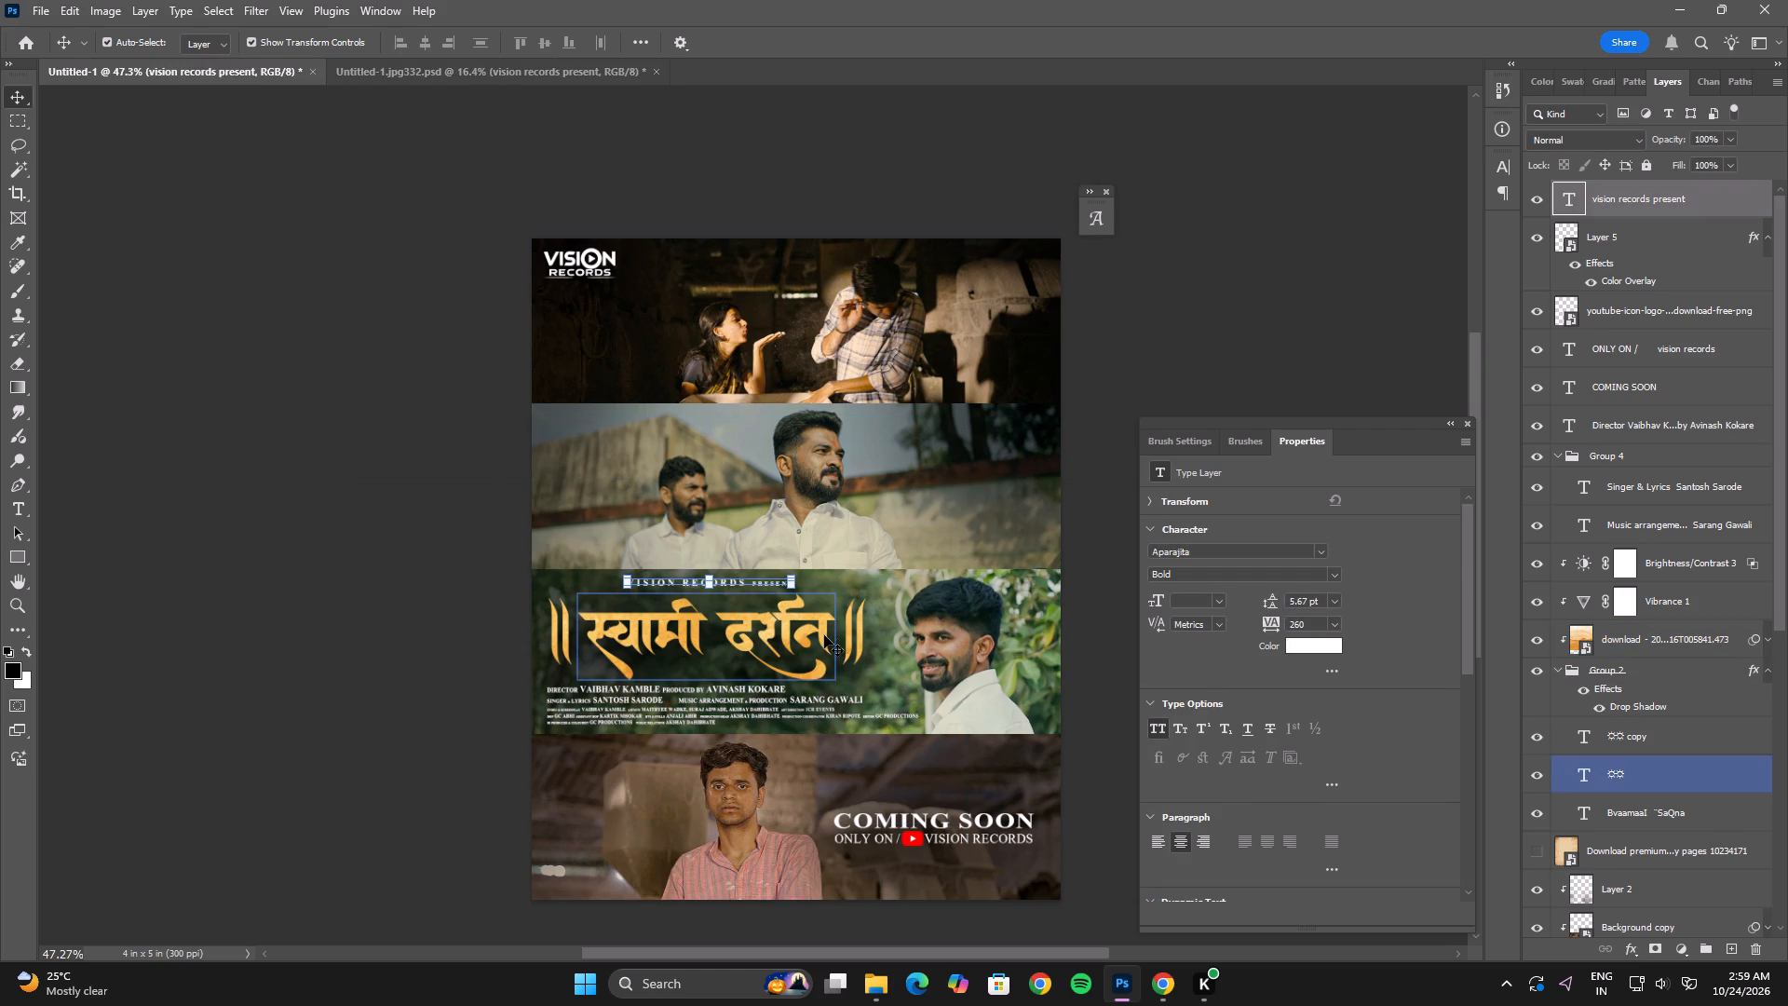
key(Down)
Collapse Group 2, select it with its golden texture layer, and nudge both slightly up.
click(824, 626)
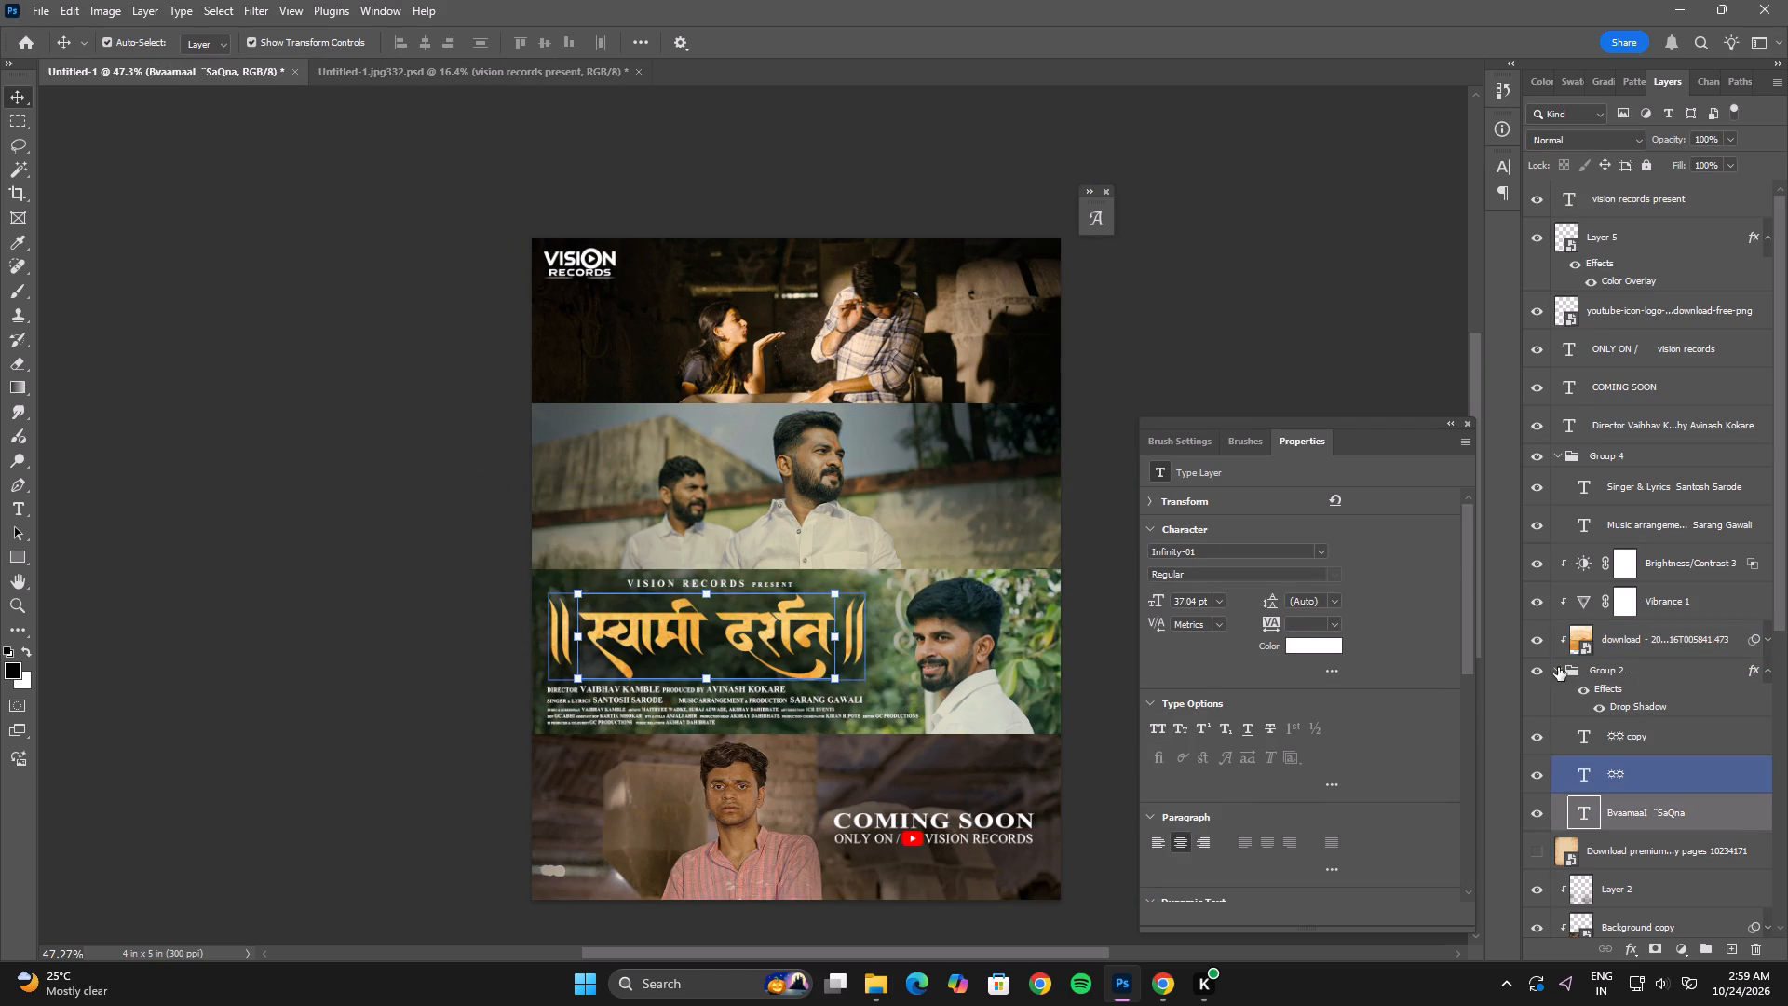
click(1556, 669)
click(1599, 676)
ctrl+click(1632, 654)
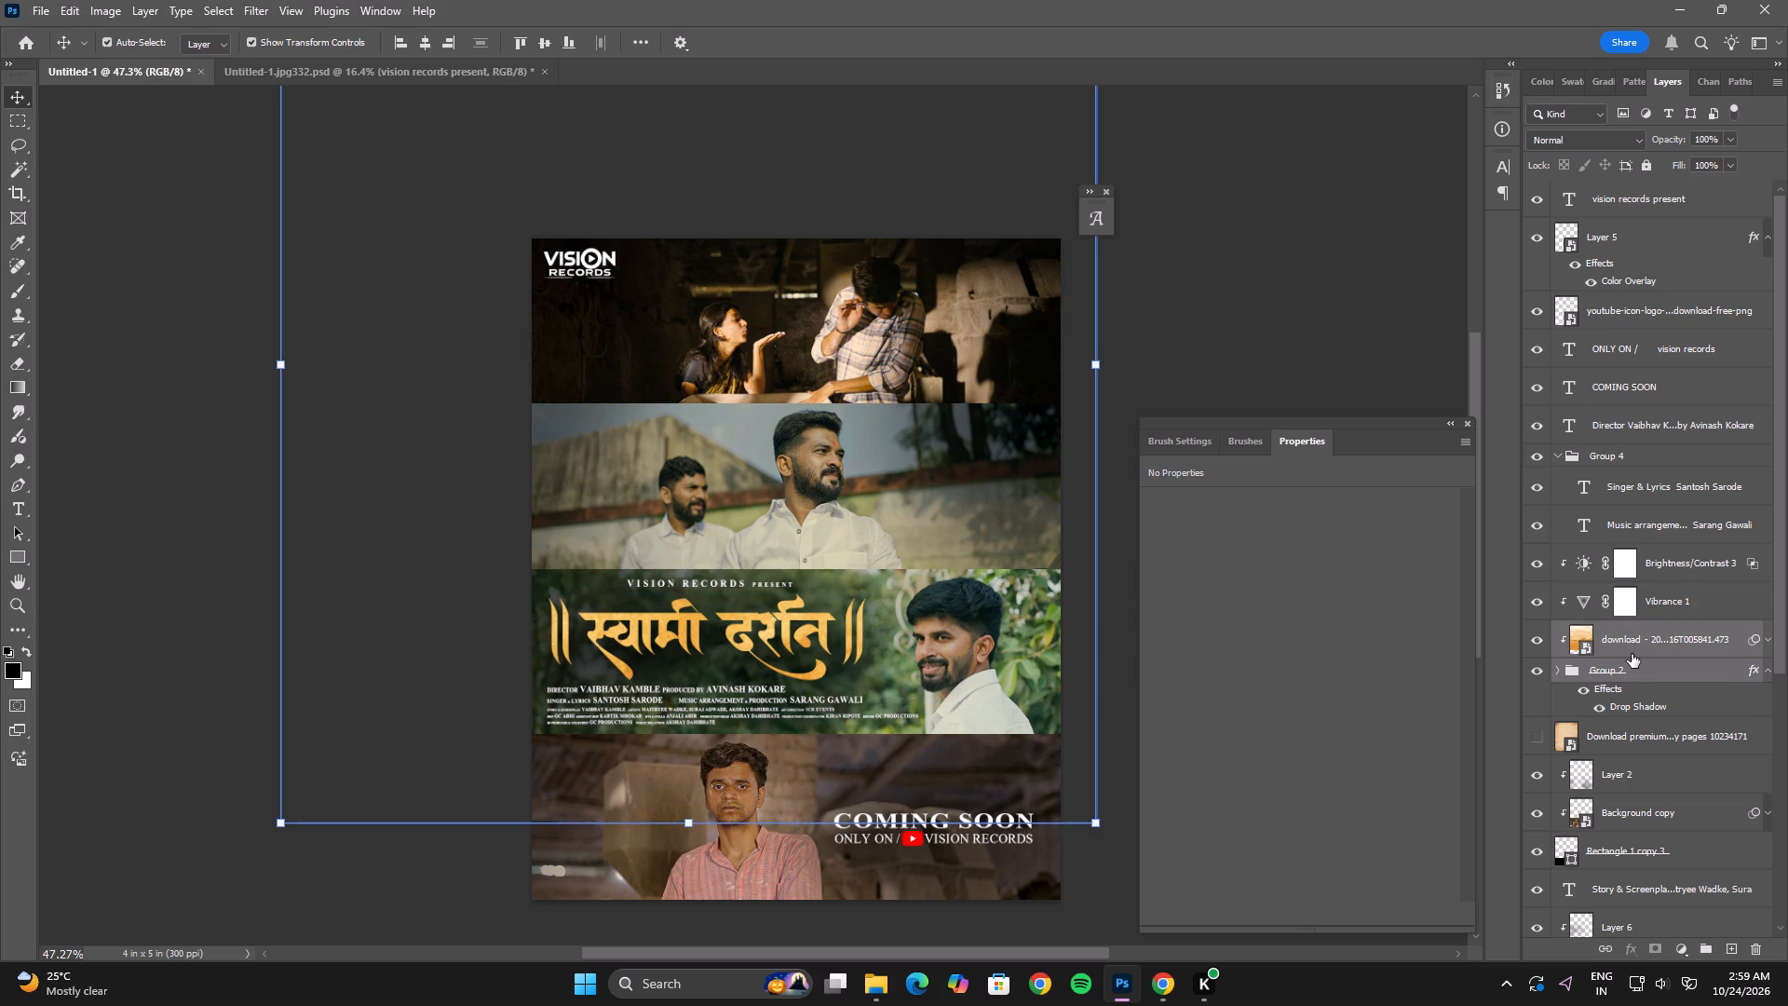
key(Up)
key(Up)
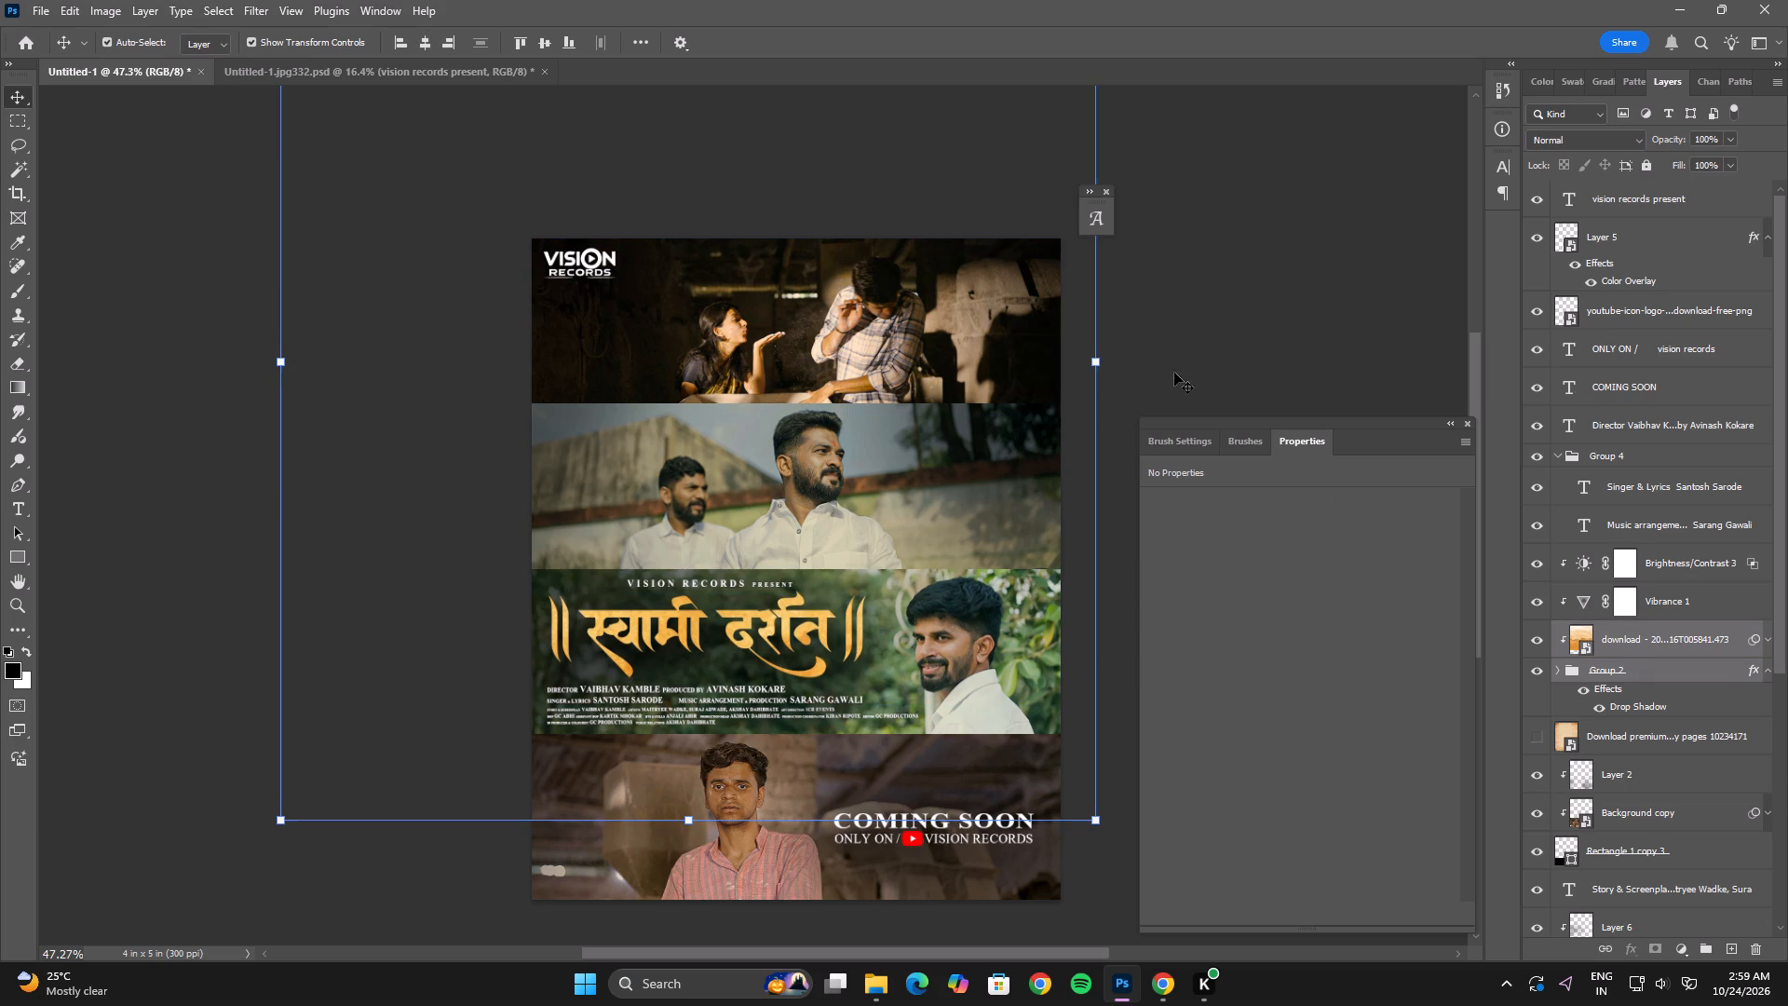
key(Up)
click(1236, 318)
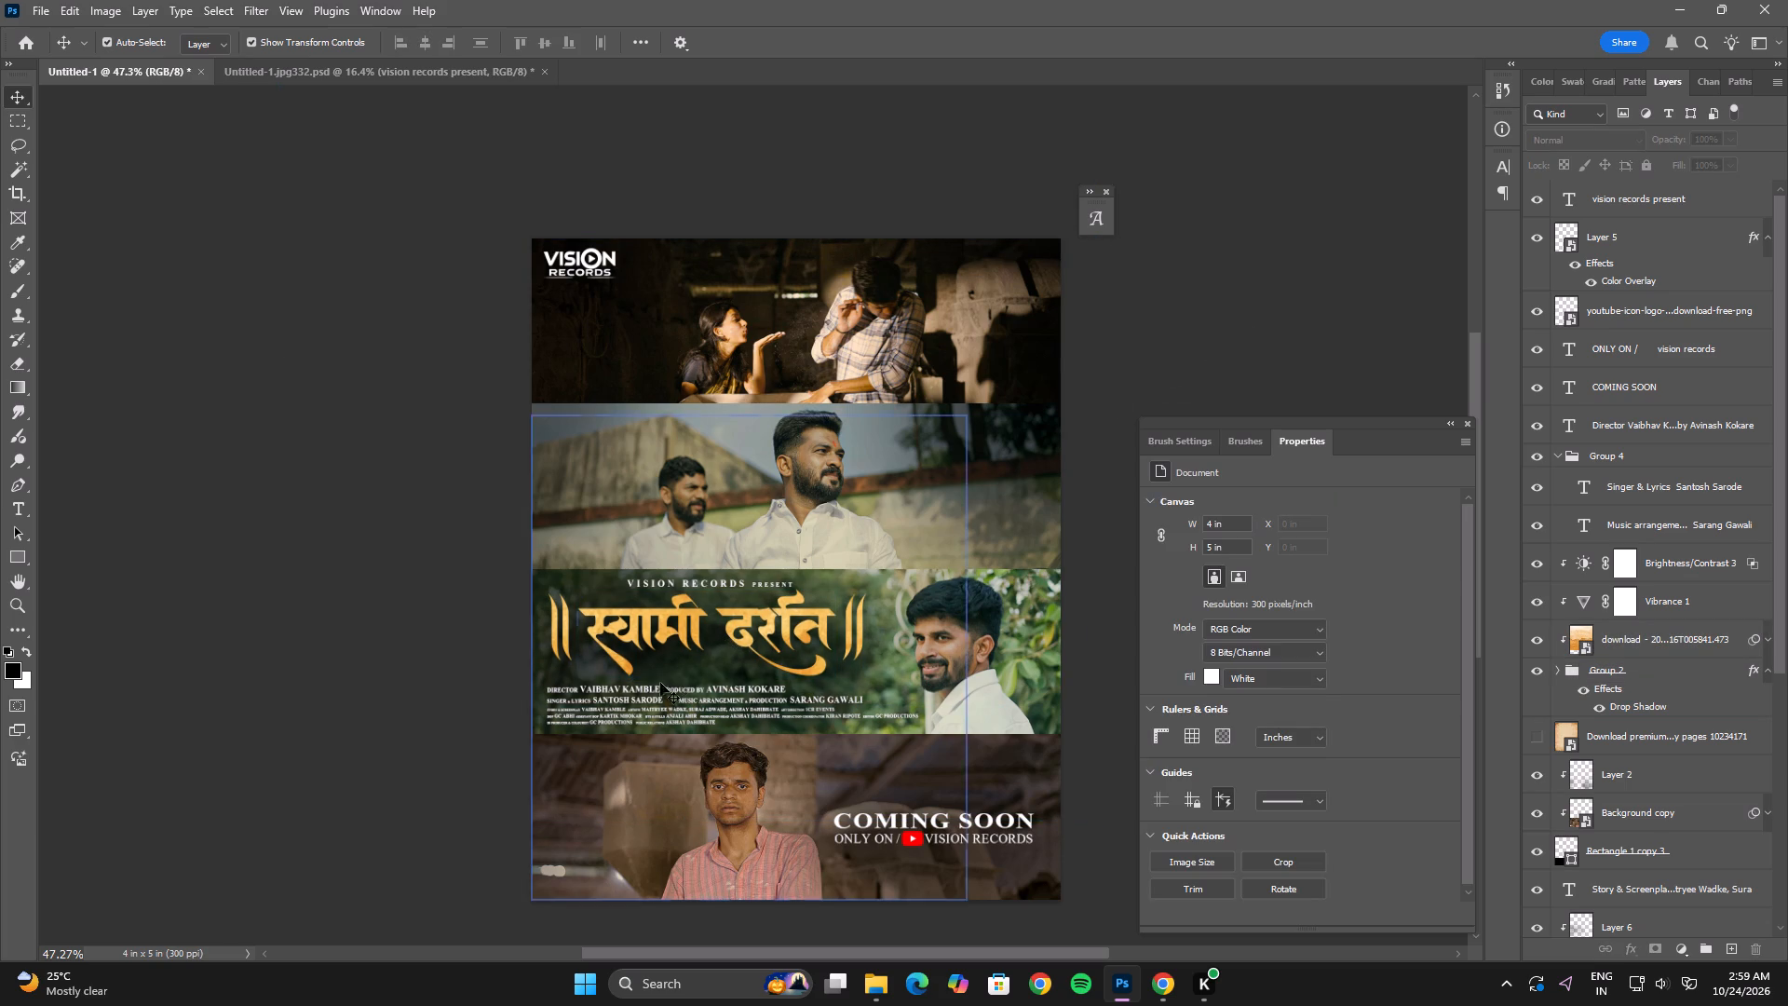
Insert two extra spaces before Produced by in the director and producer credit line.
click(649, 689)
double_click(693, 687)
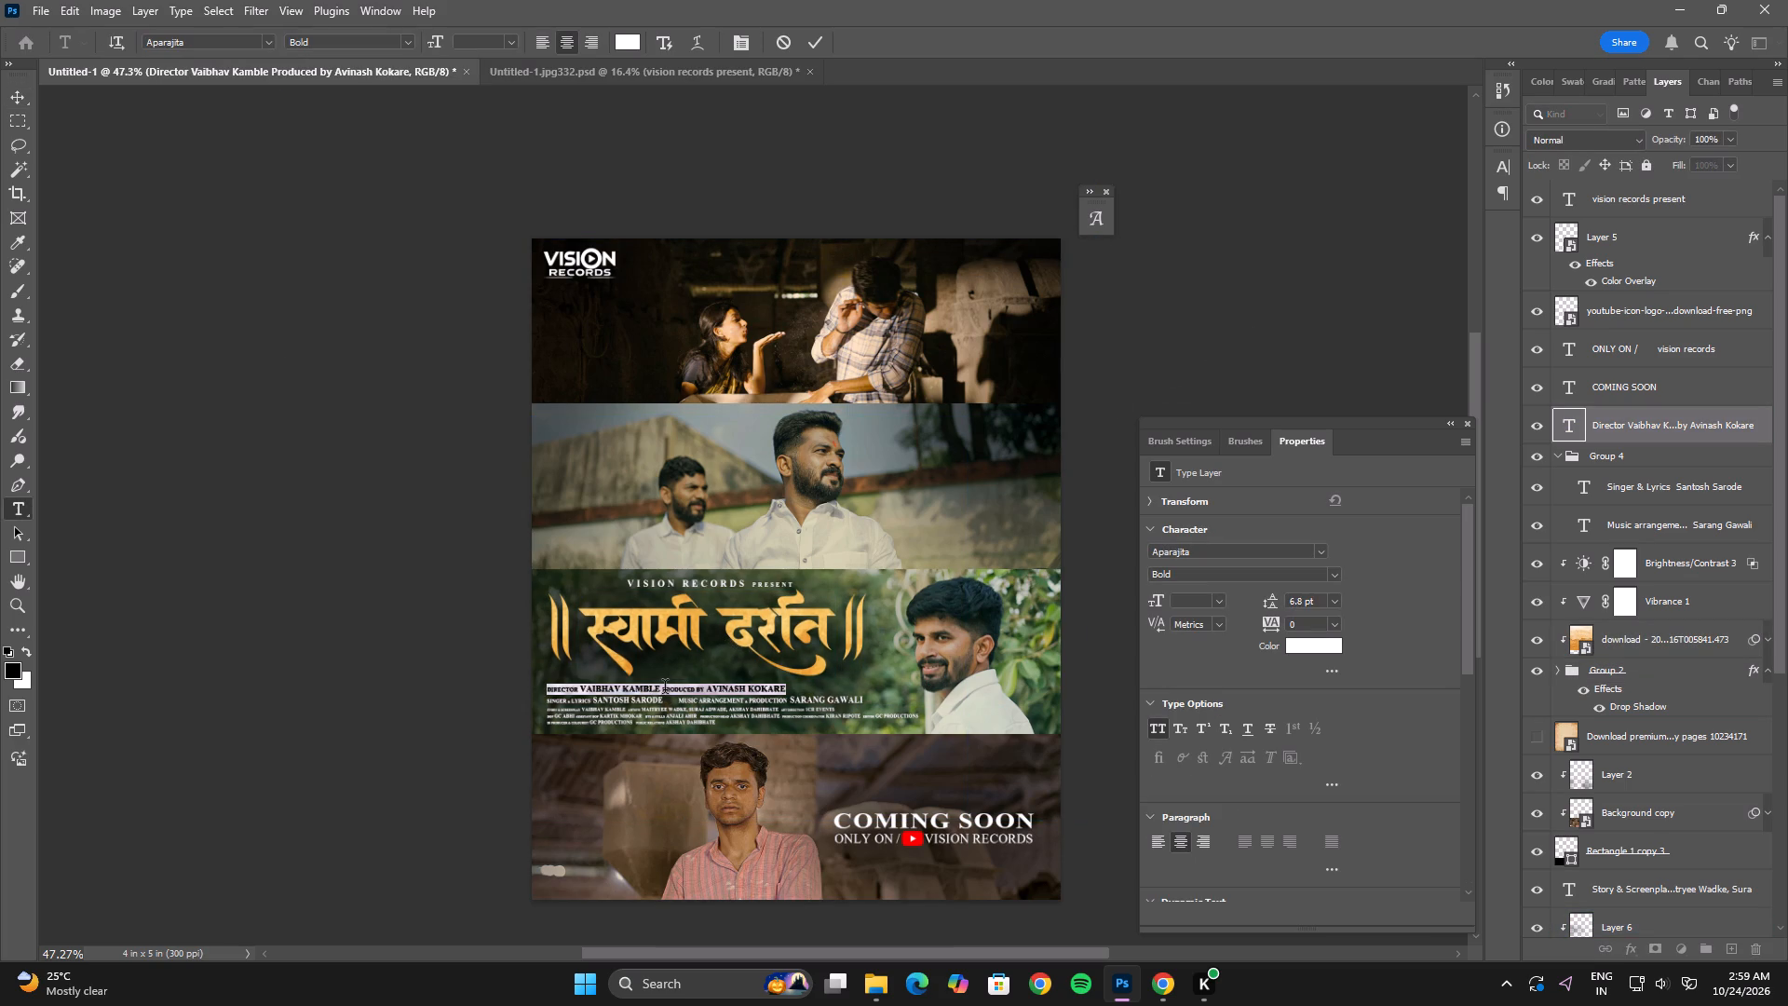
click(664, 690)
key(space)
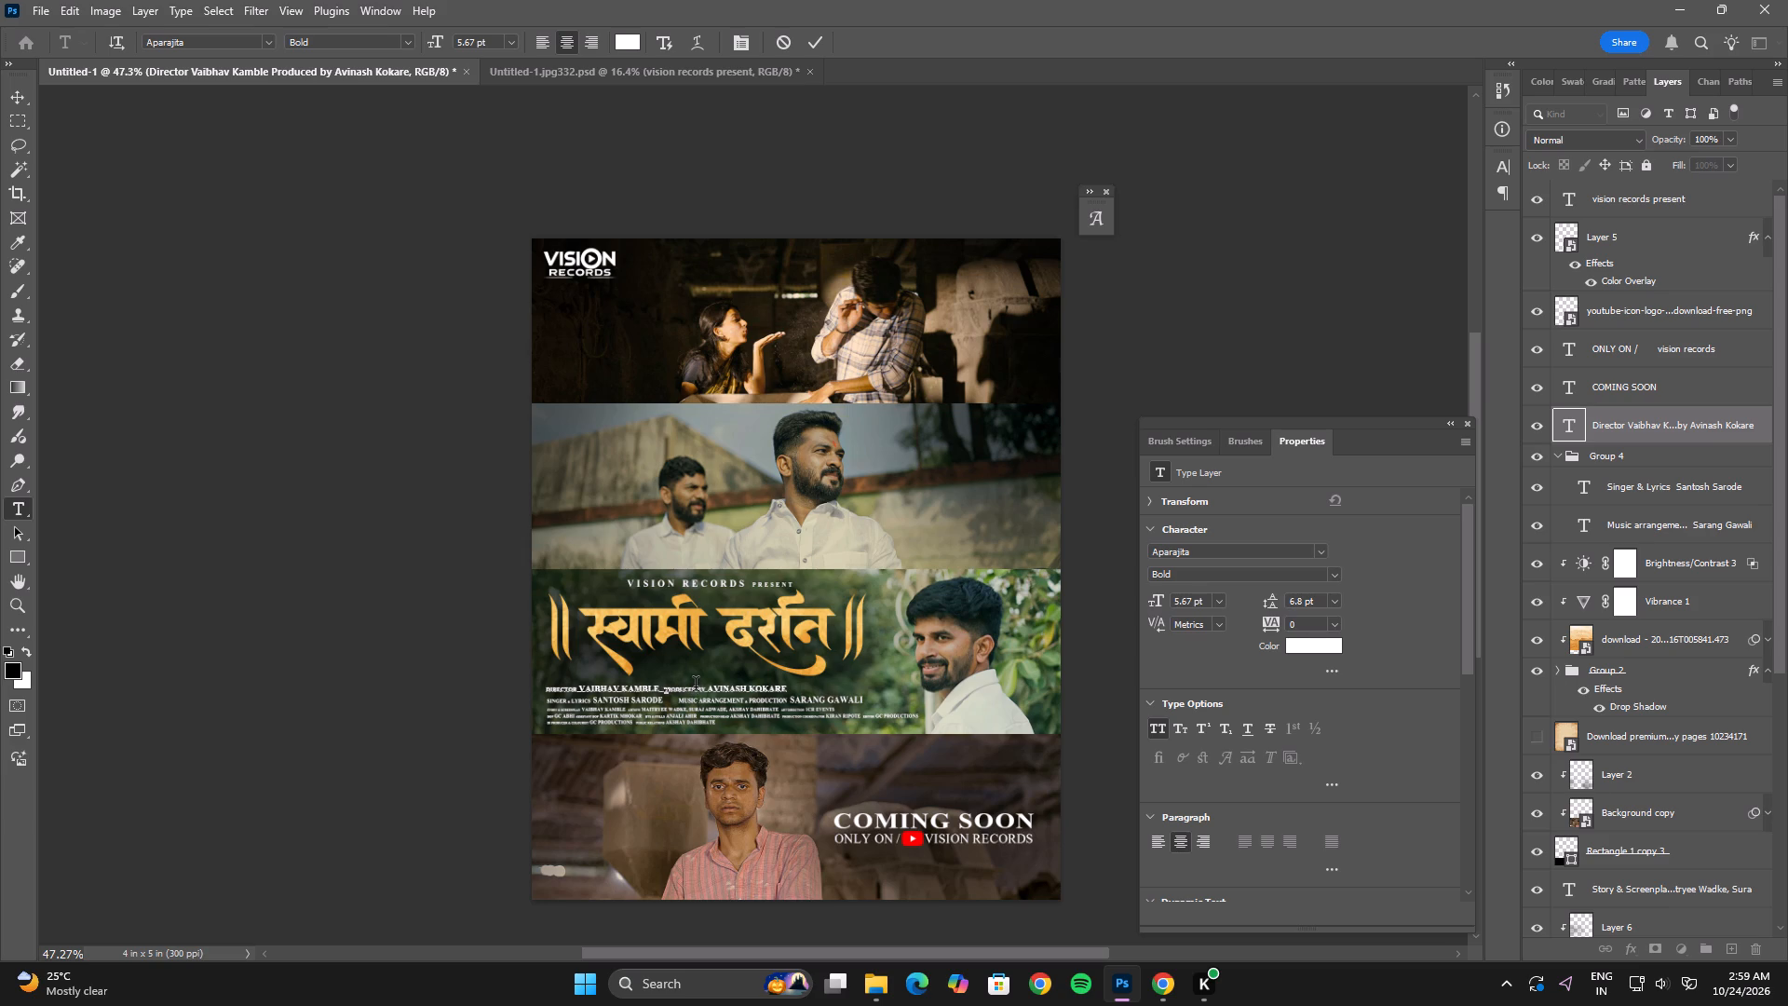
key(space)
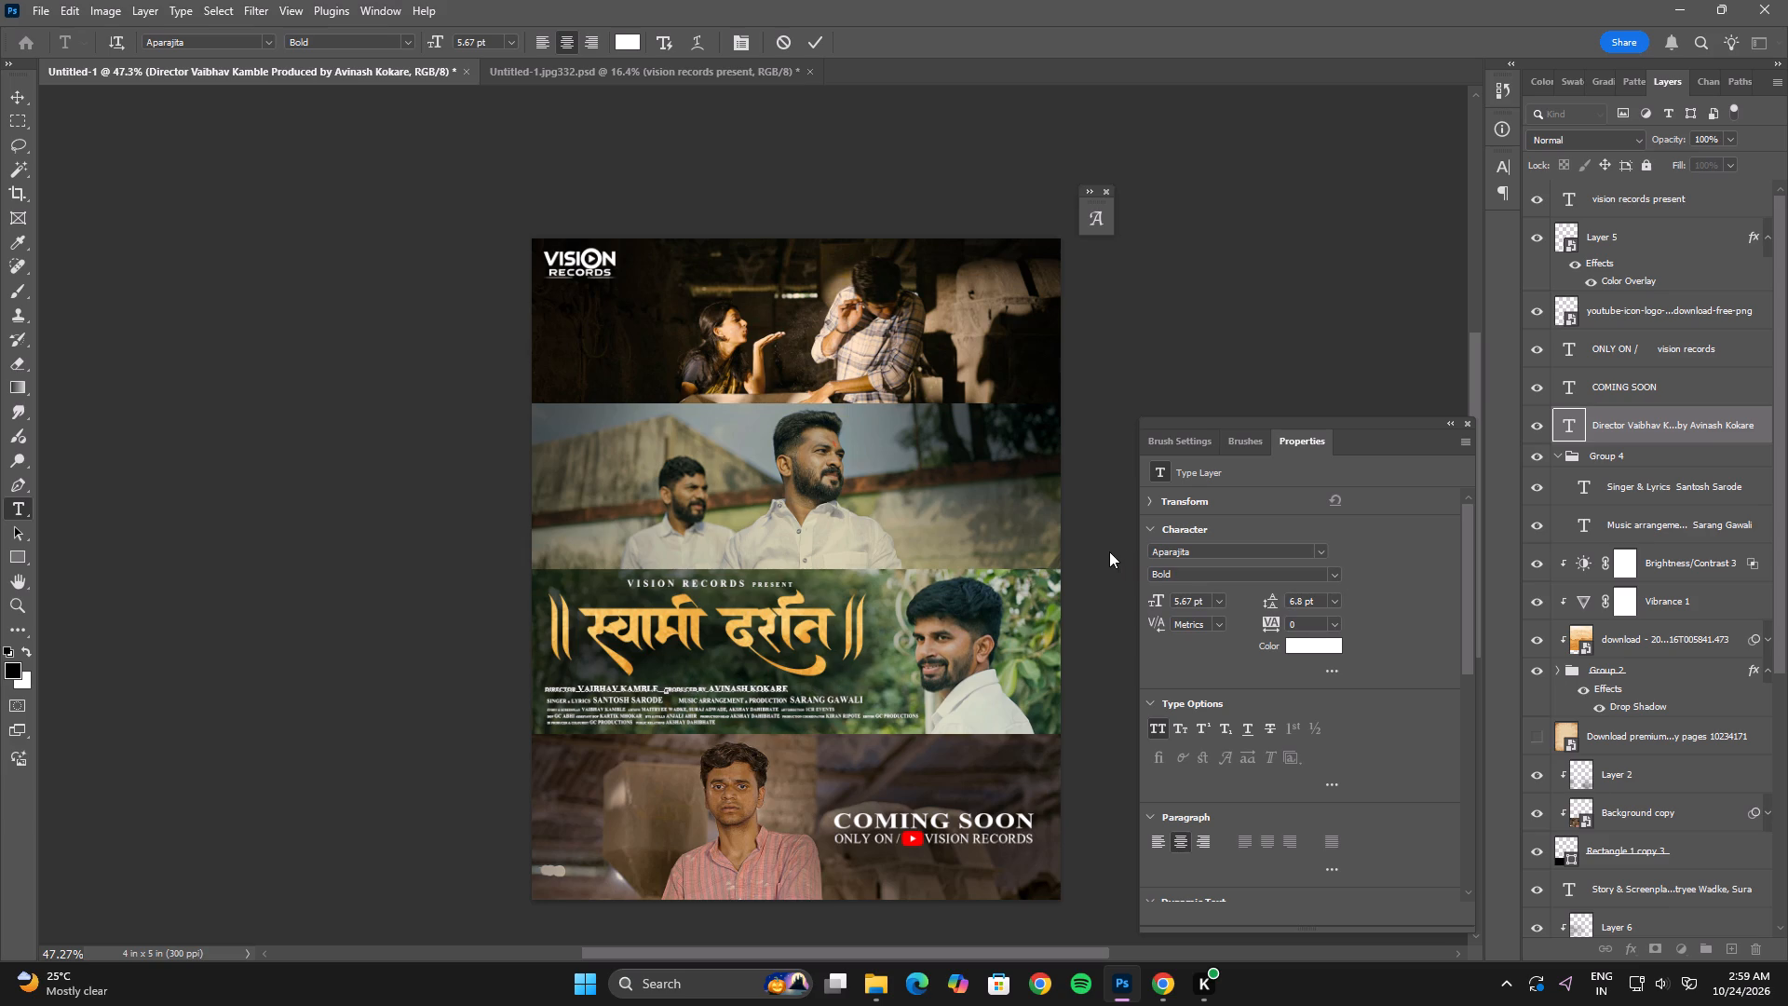
click(1109, 551)
Align the left edges of the director line, the Group 4 credits and the small story and screenplay credits block.
alt+scroll(624, 715, up, 10)
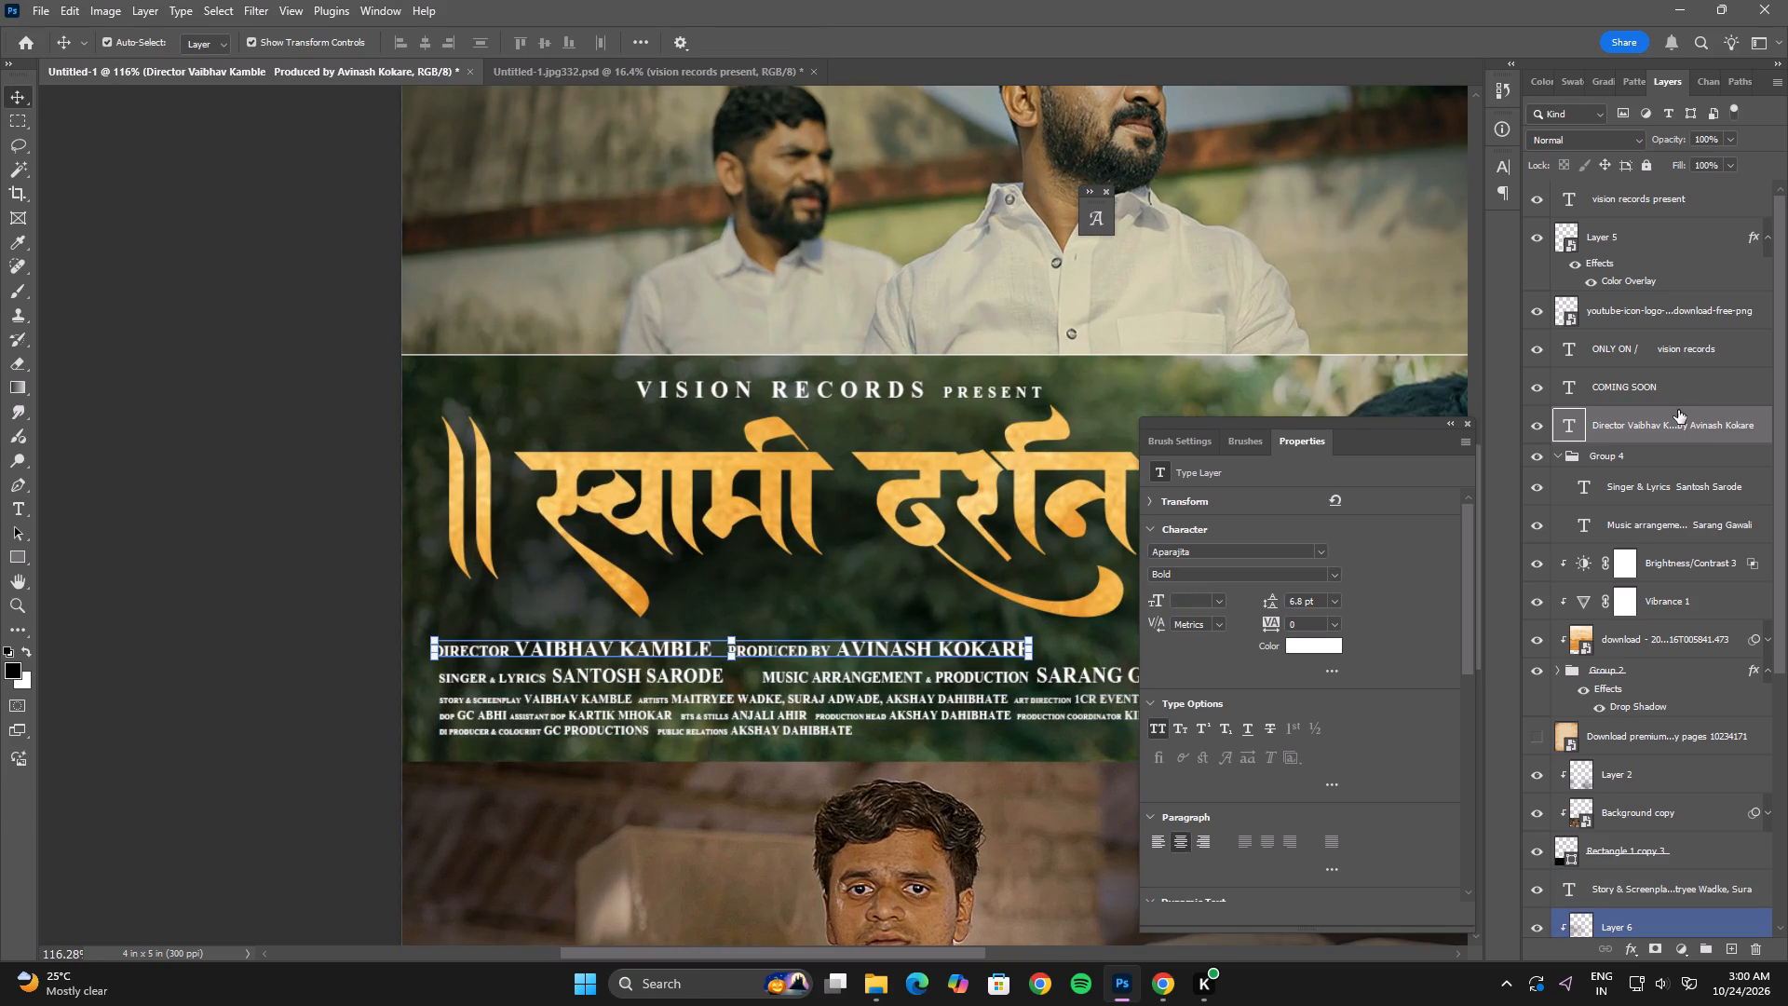
click(1556, 457)
click(1614, 457)
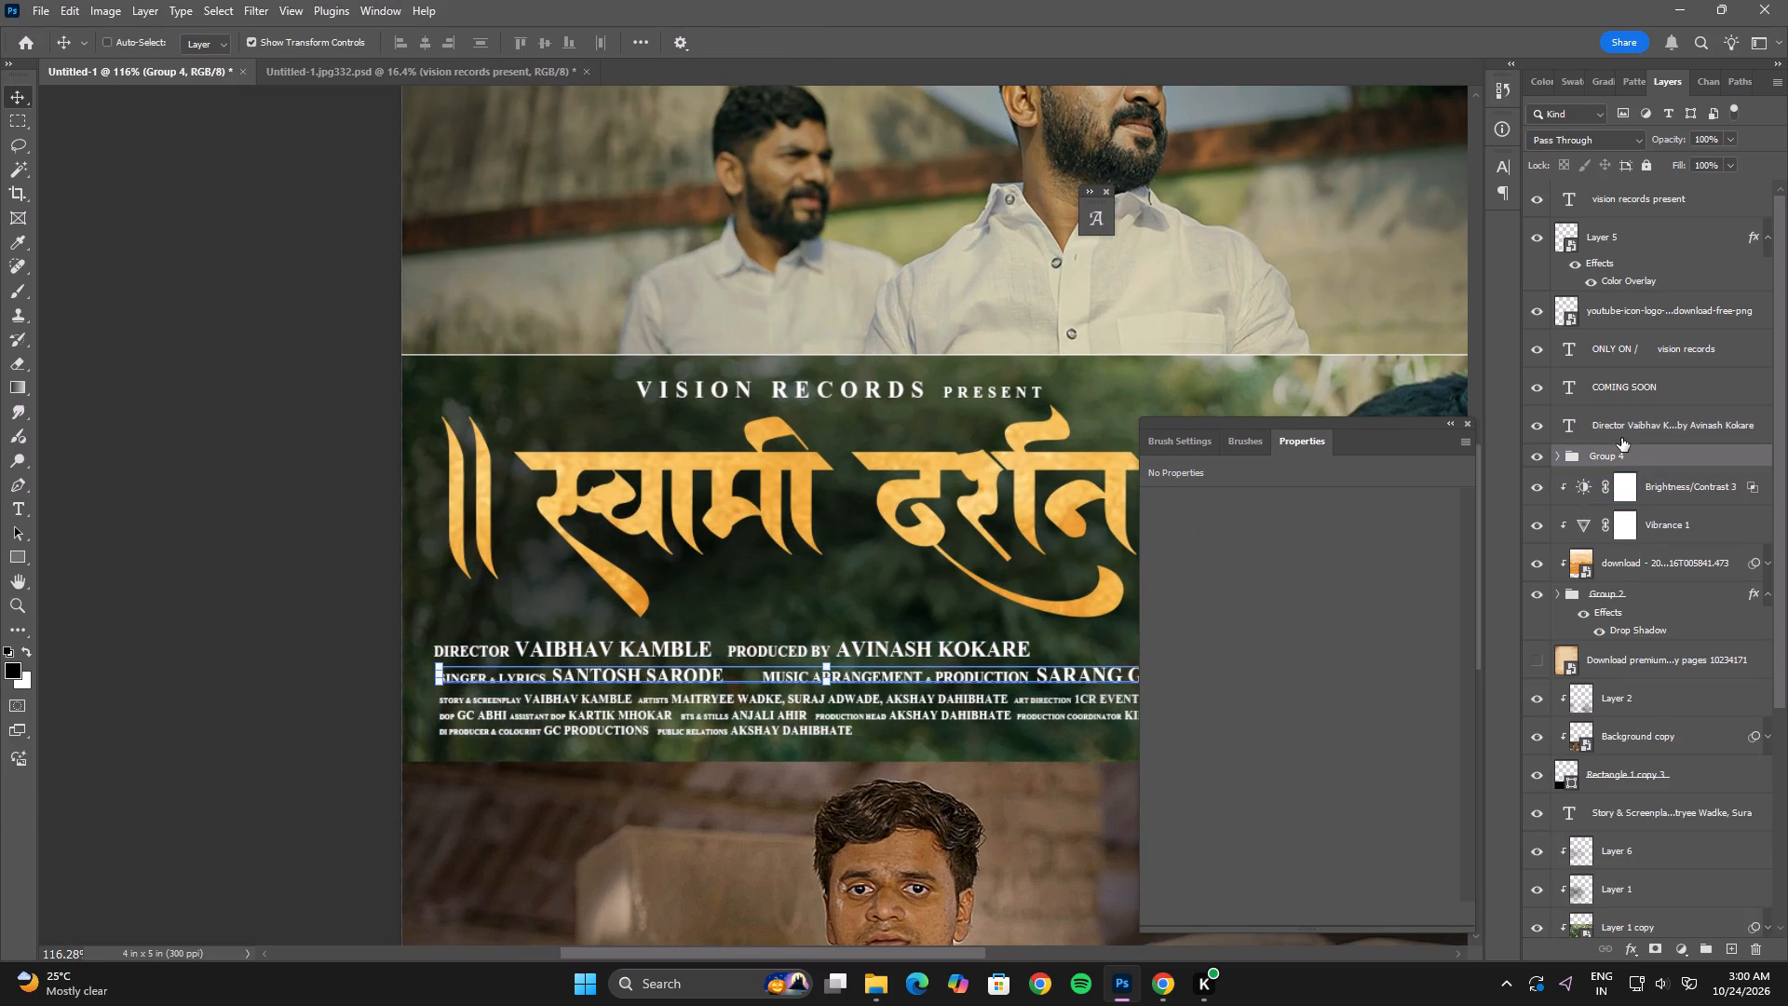
ctrl+click(1619, 428)
shift+click(800, 724)
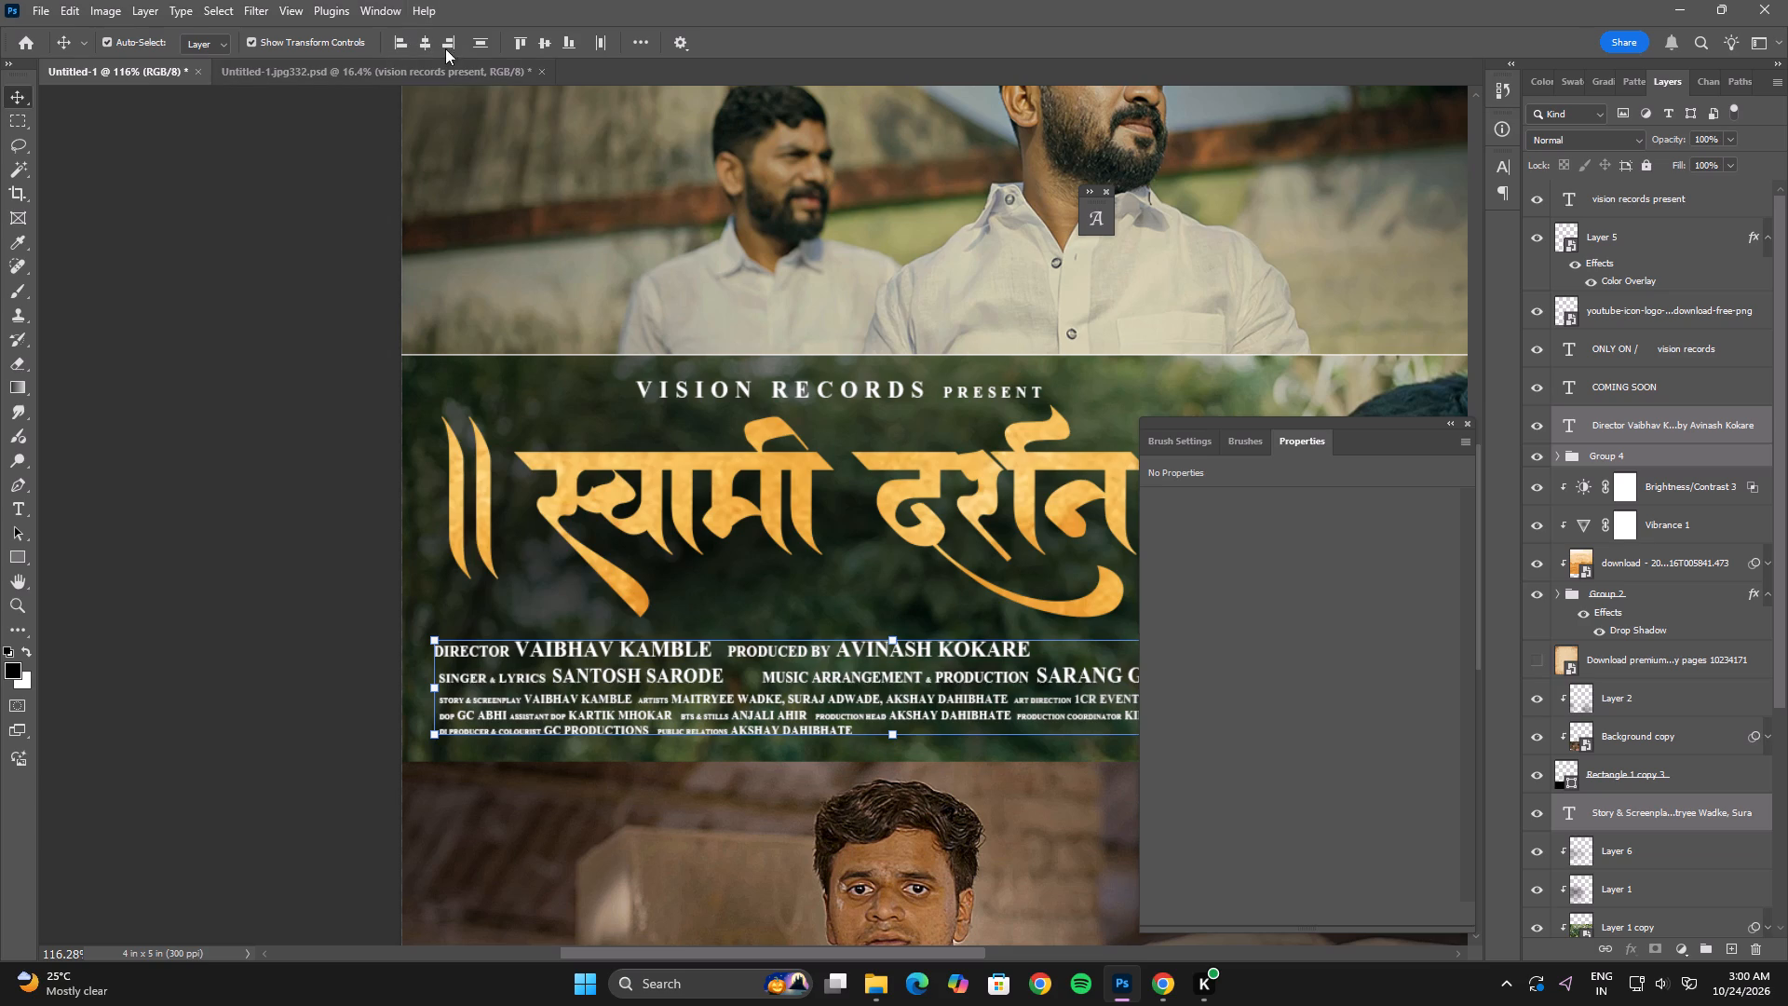
click(410, 43)
click(98, 498)
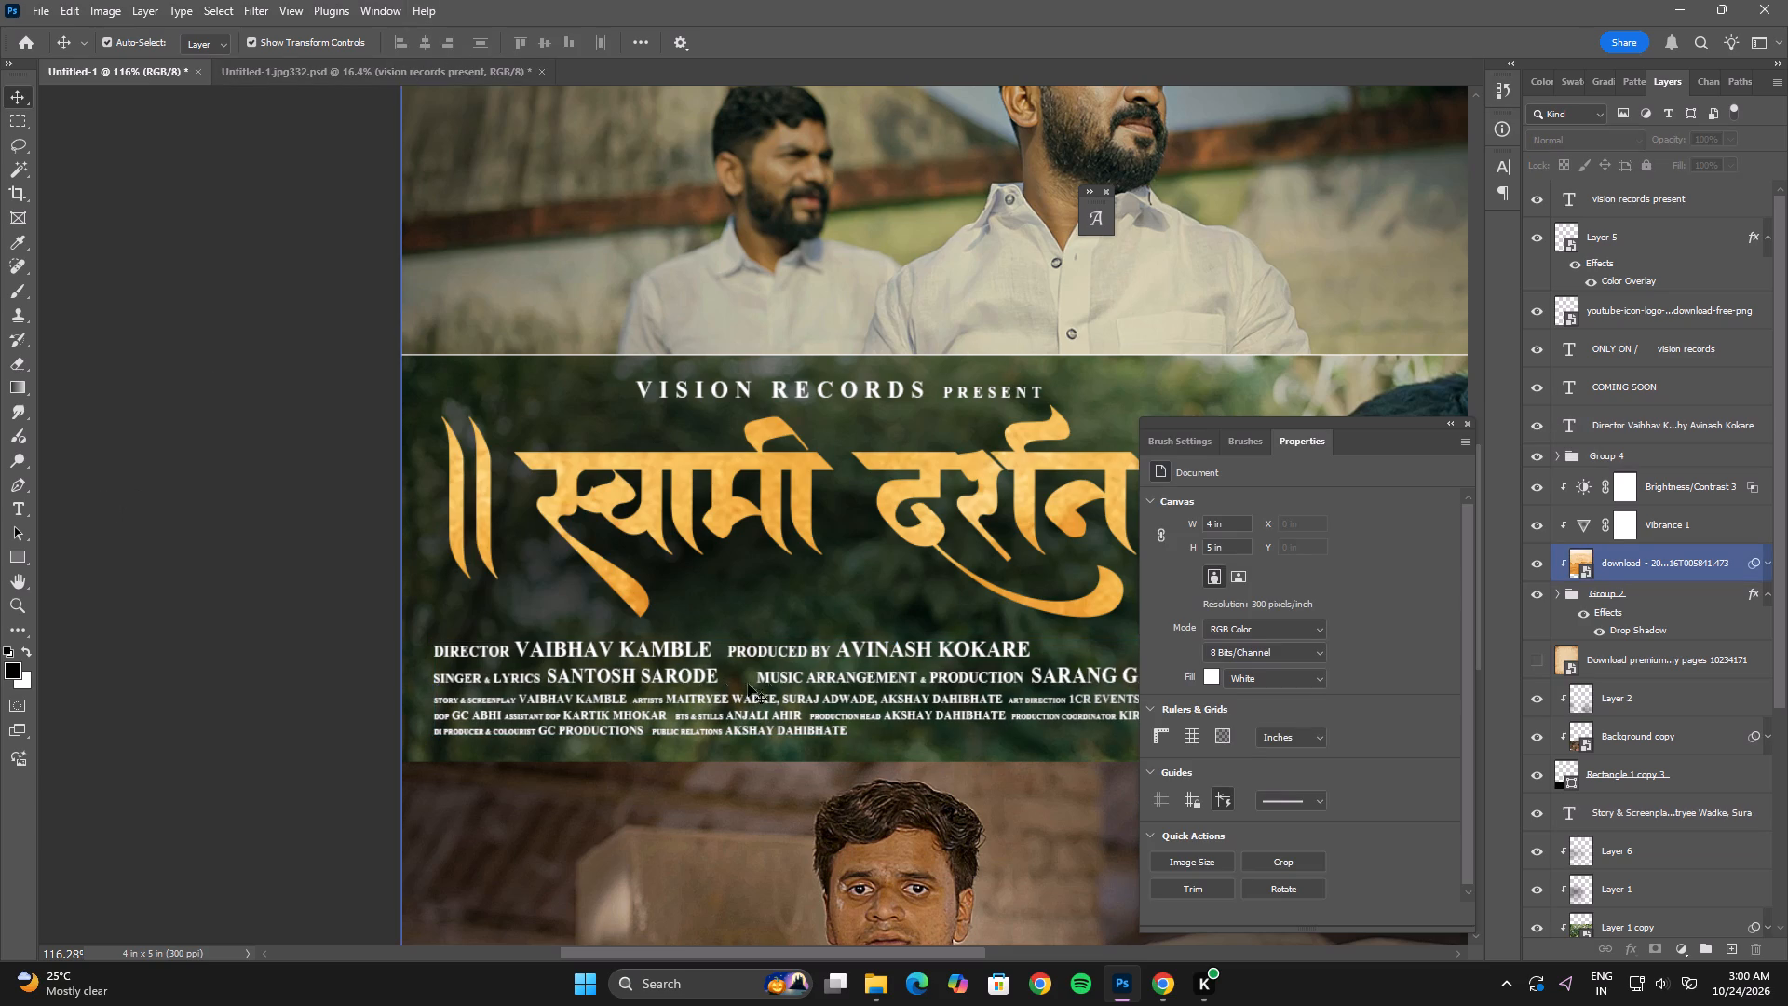
Nudge the Music Arrangement & Production credit in the second credit line slightly left.
alt+scroll(789, 682, down, 7)
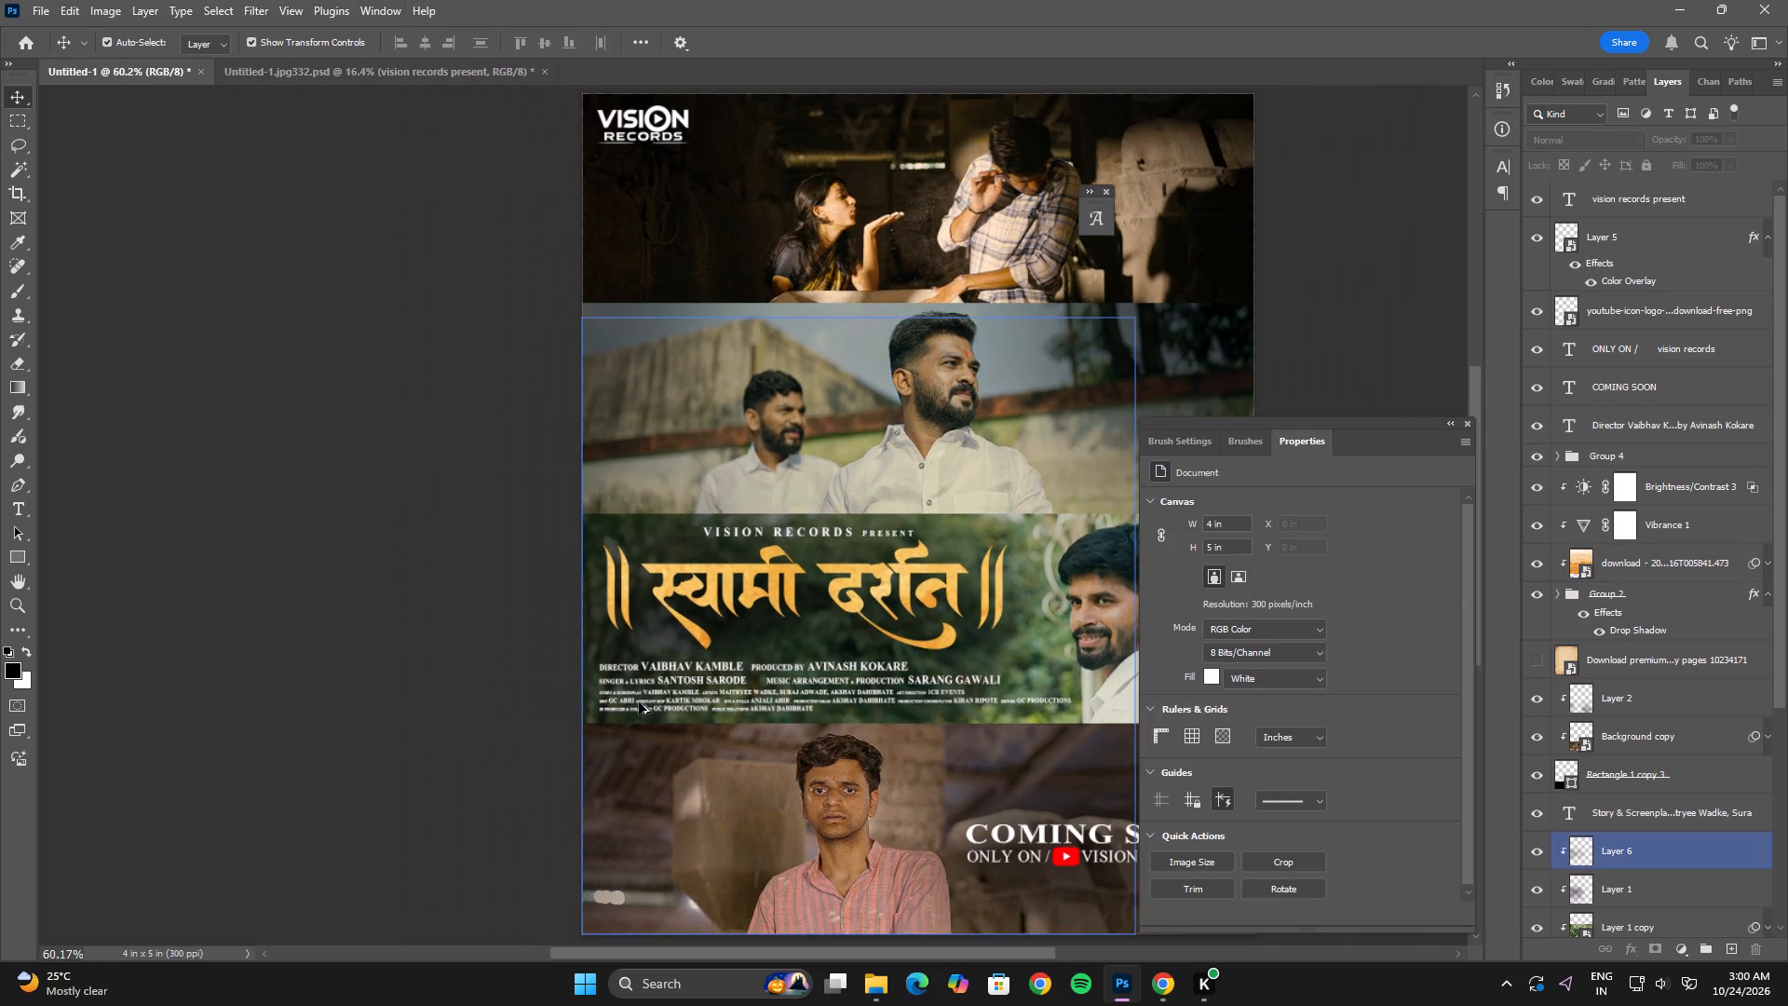
click(315, 695)
key(space)
key(space)
key(space)
key(space)
key(space)
key(space)
key(space)
key(space)
key(space)
drag(372, 660, 279, 713)
alt+scroll(279, 711, down, 3)
key(space)
key(space)
key(space)
key(space)
key(space)
key(space)
key(space)
key(space)
key(space)
key(space)
key(space)
key(space)
key(space)
key(space)
key(space)
key(space)
key(space)
key(space)
key(space)
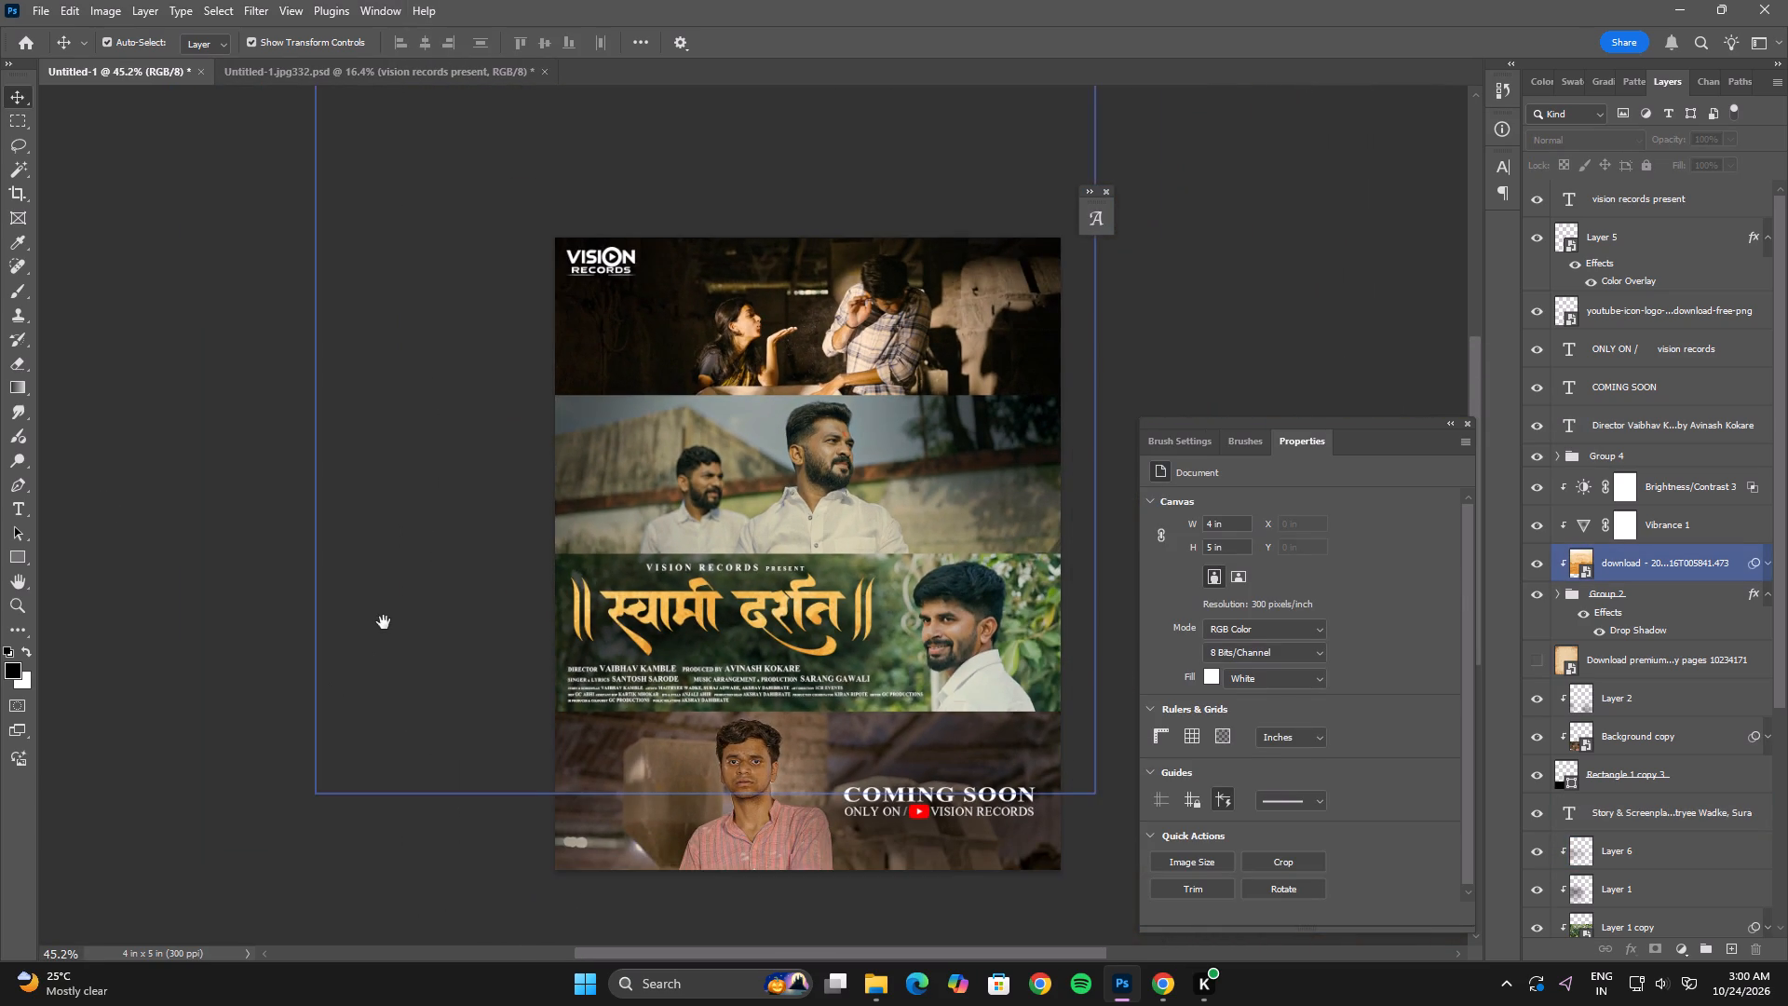
drag(384, 622, 302, 686)
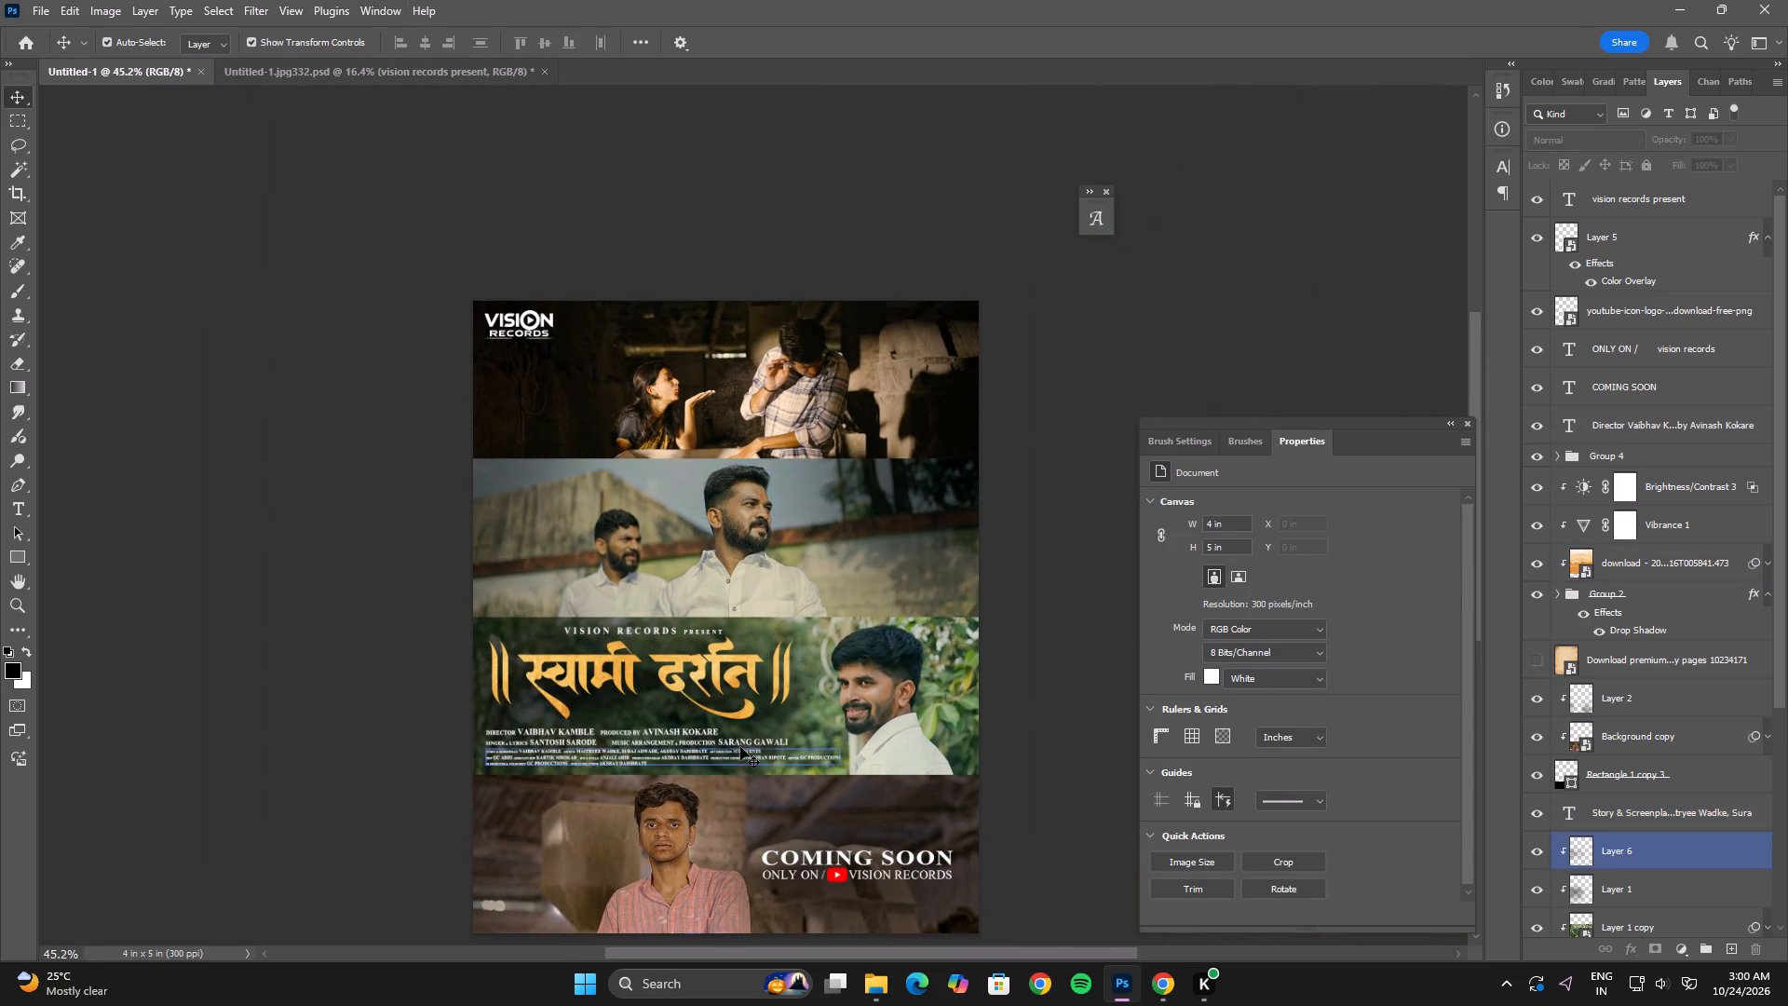
click(743, 742)
key(Left)
key(Left)
key(Left)
click(223, 699)
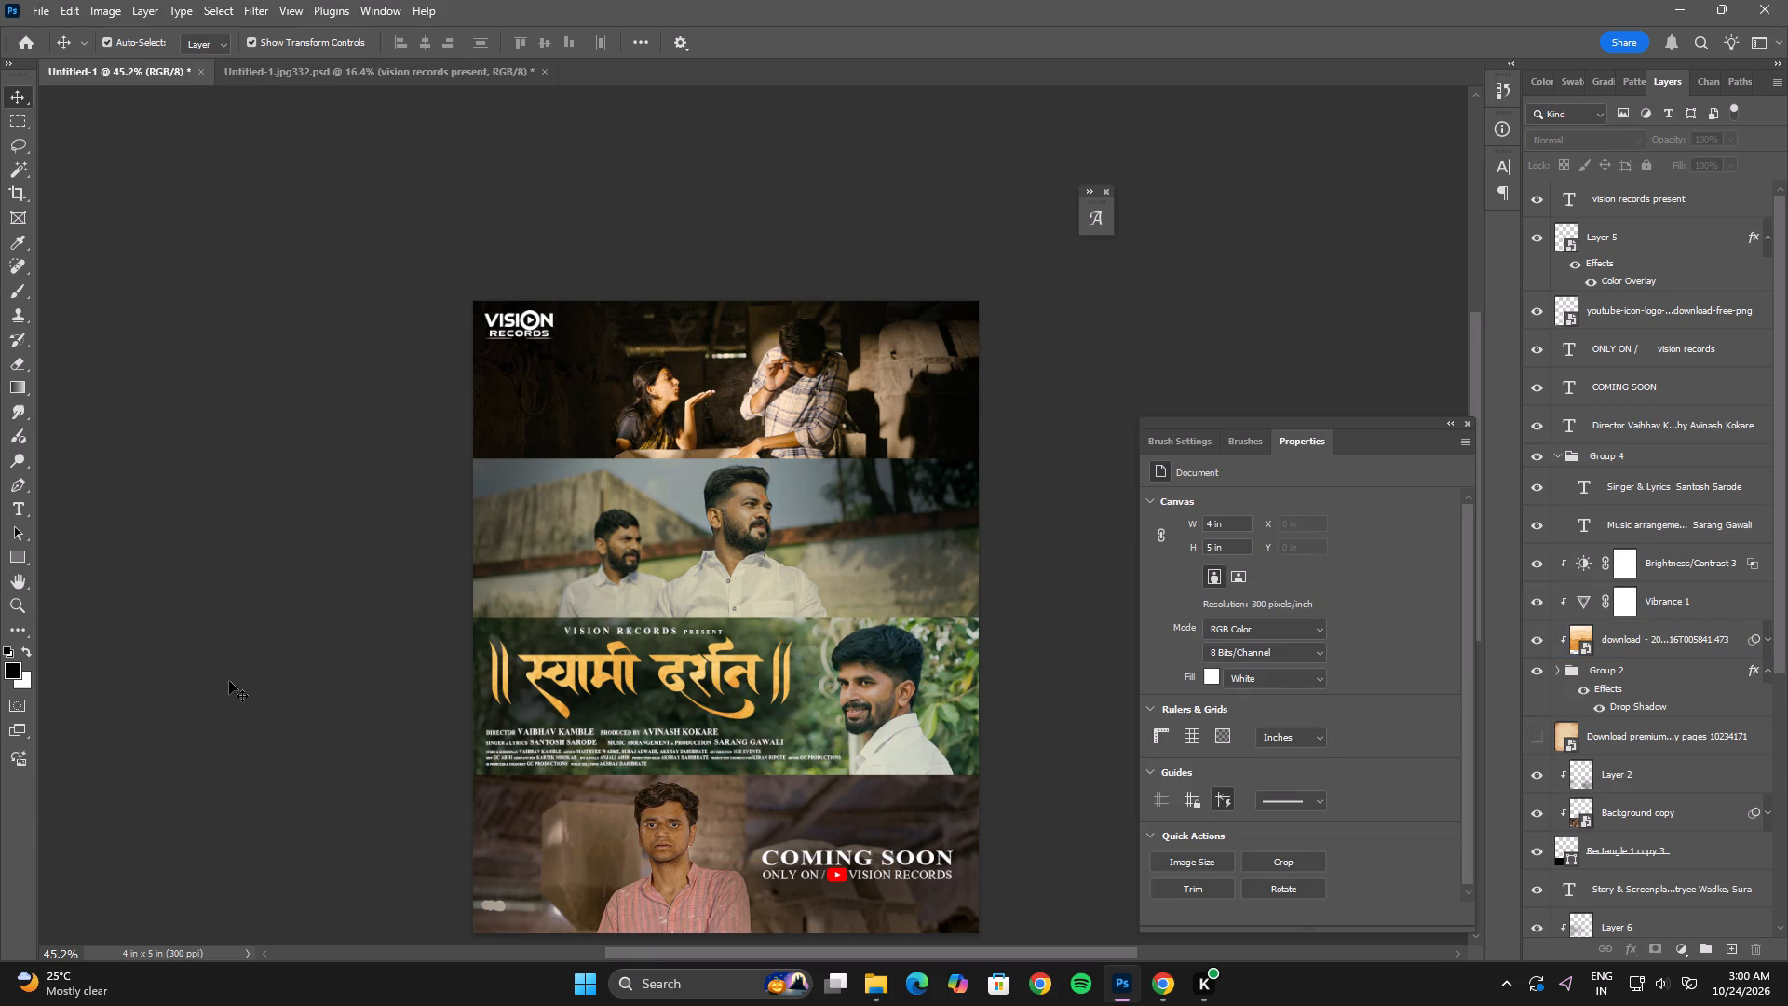
Scale the bottom still's Background copy and Layer 2 together to about 110%.
alt+scroll(229, 681, down, 1)
key(space)
key(space)
key(space)
key(space)
key(space)
key(space)
key(space)
drag(305, 740, 289, 696)
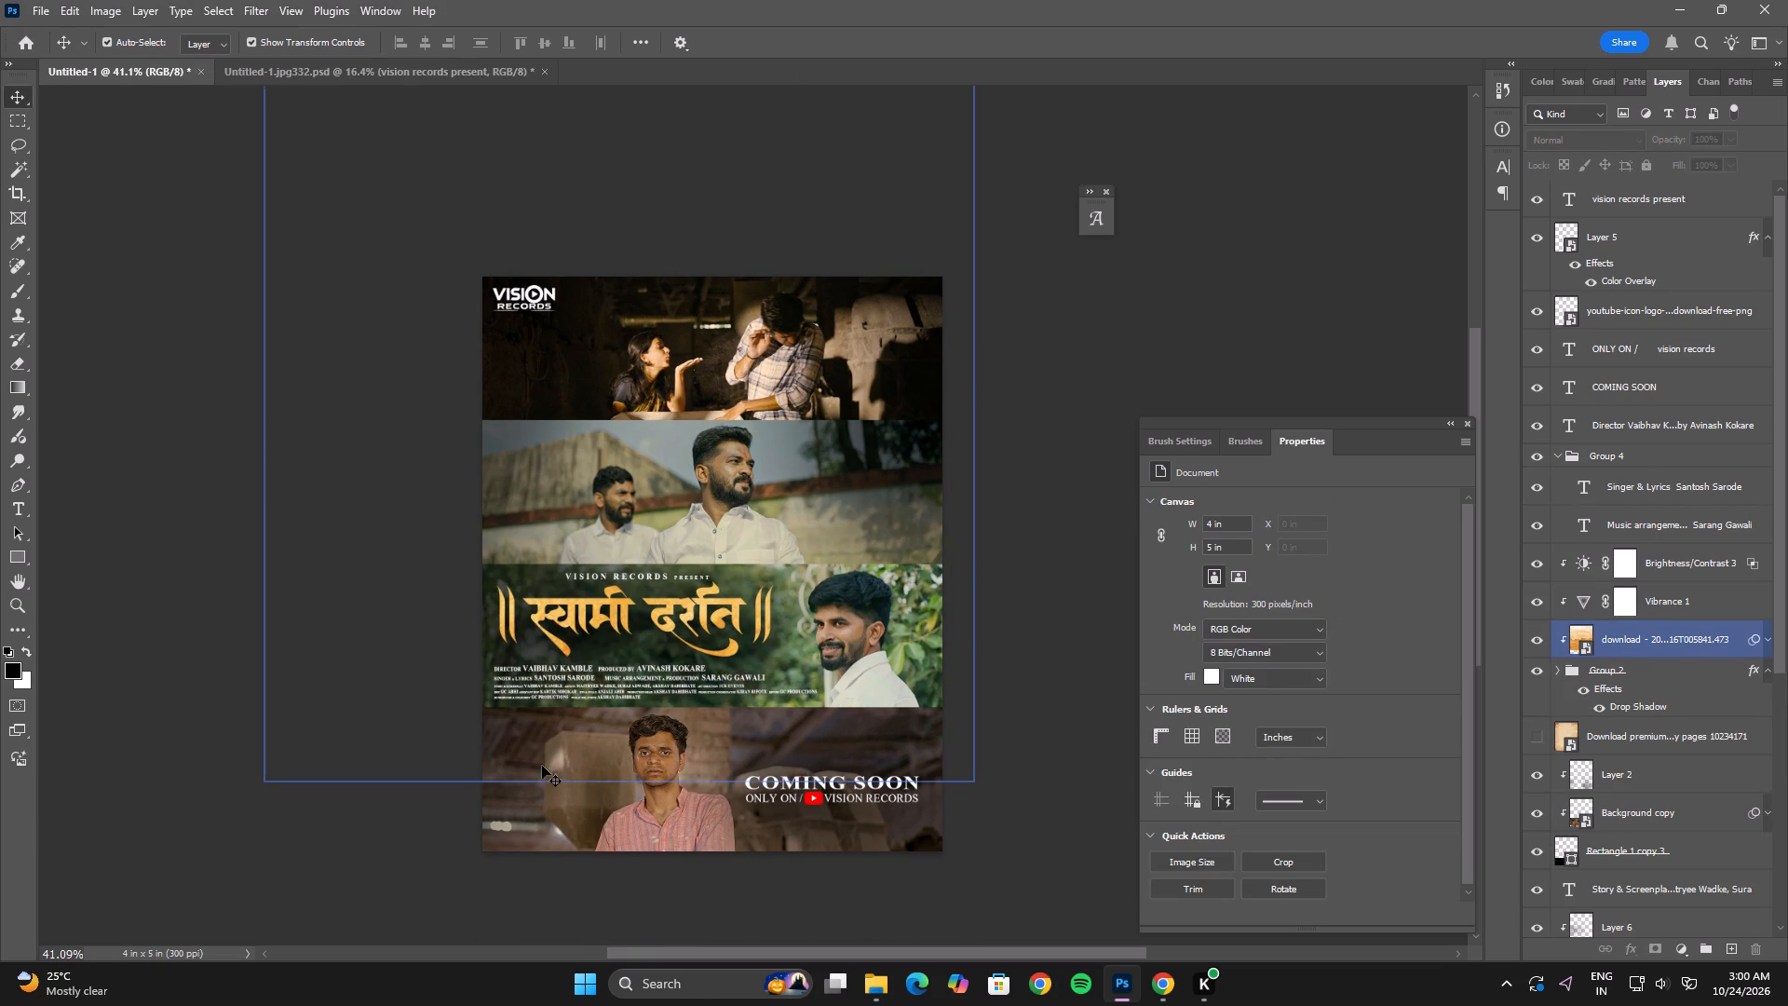
click(690, 796)
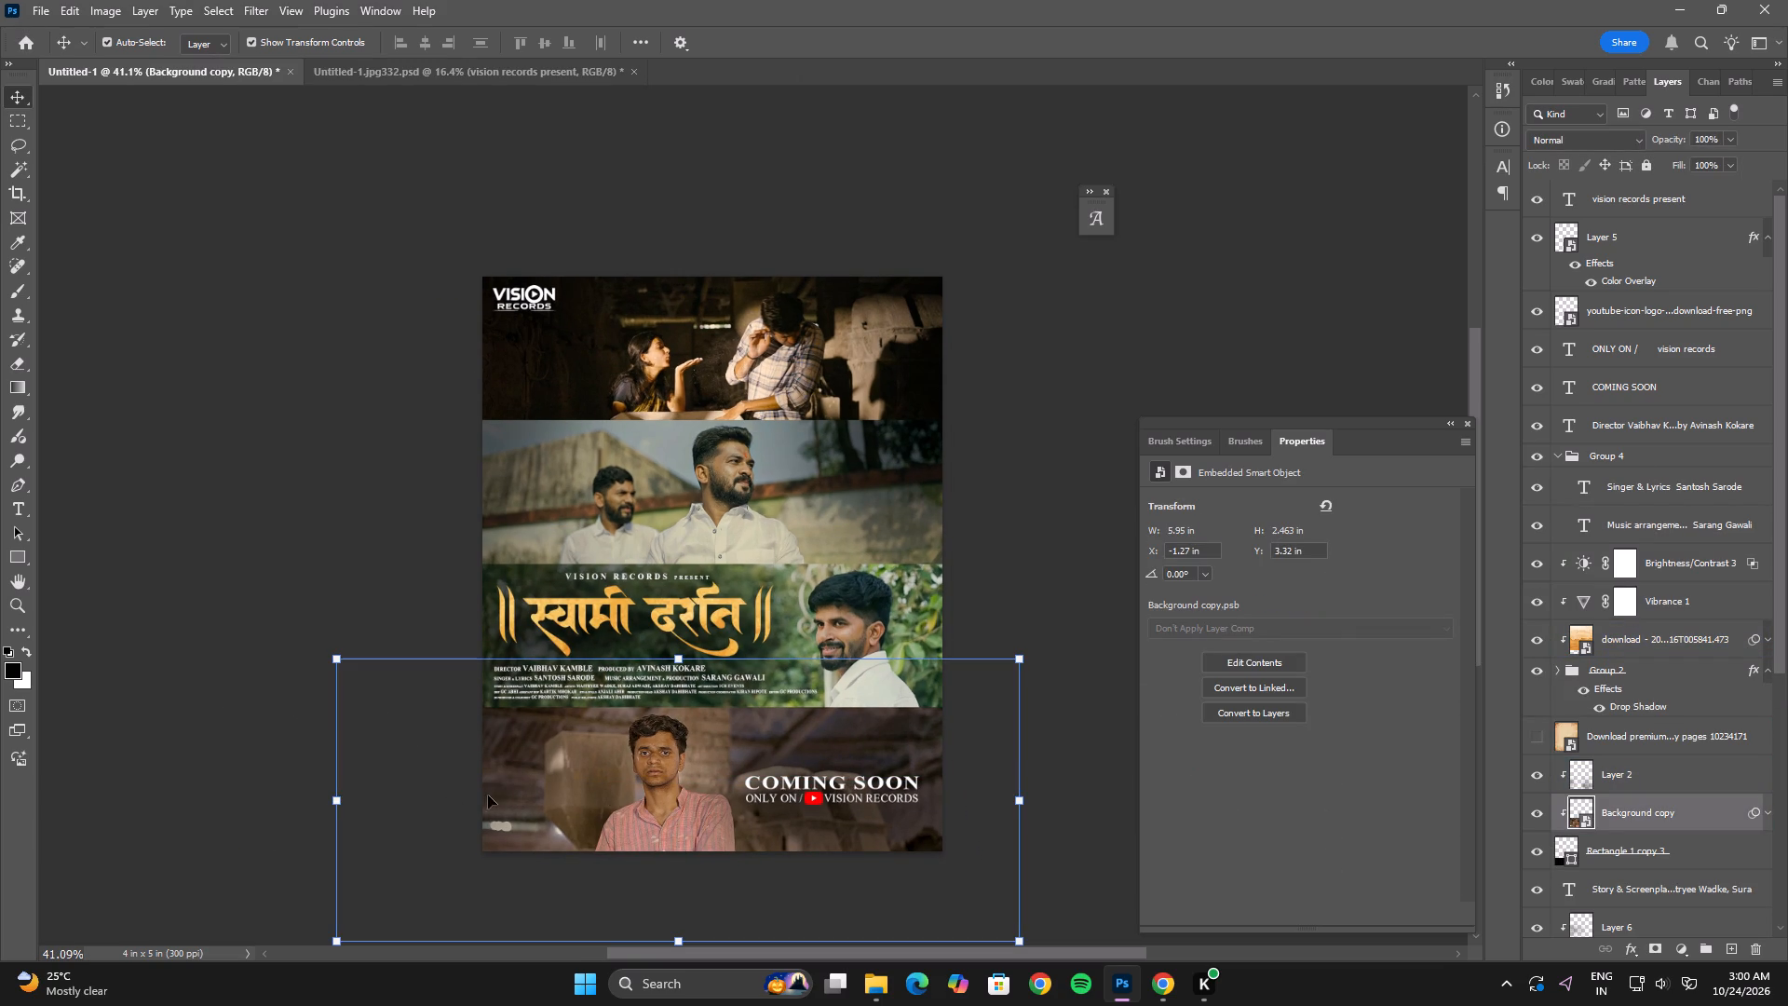
shift+click(527, 772)
drag(338, 737, 293, 745)
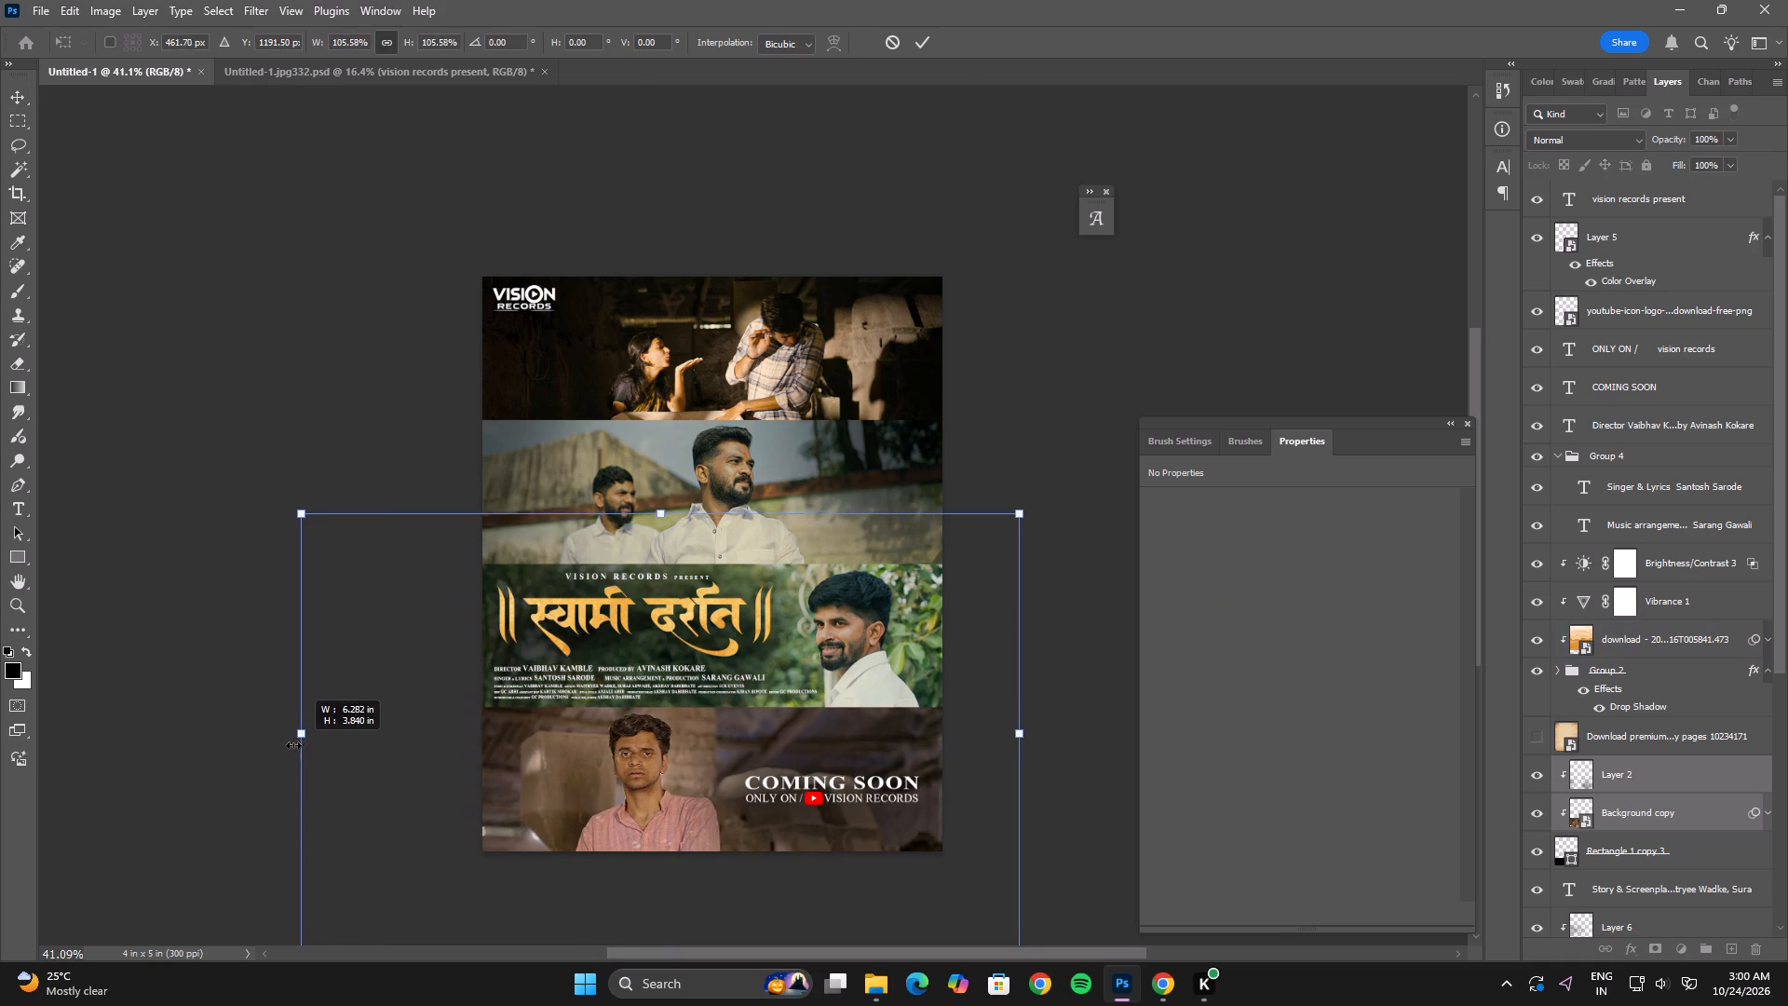
drag(293, 745, 263, 745)
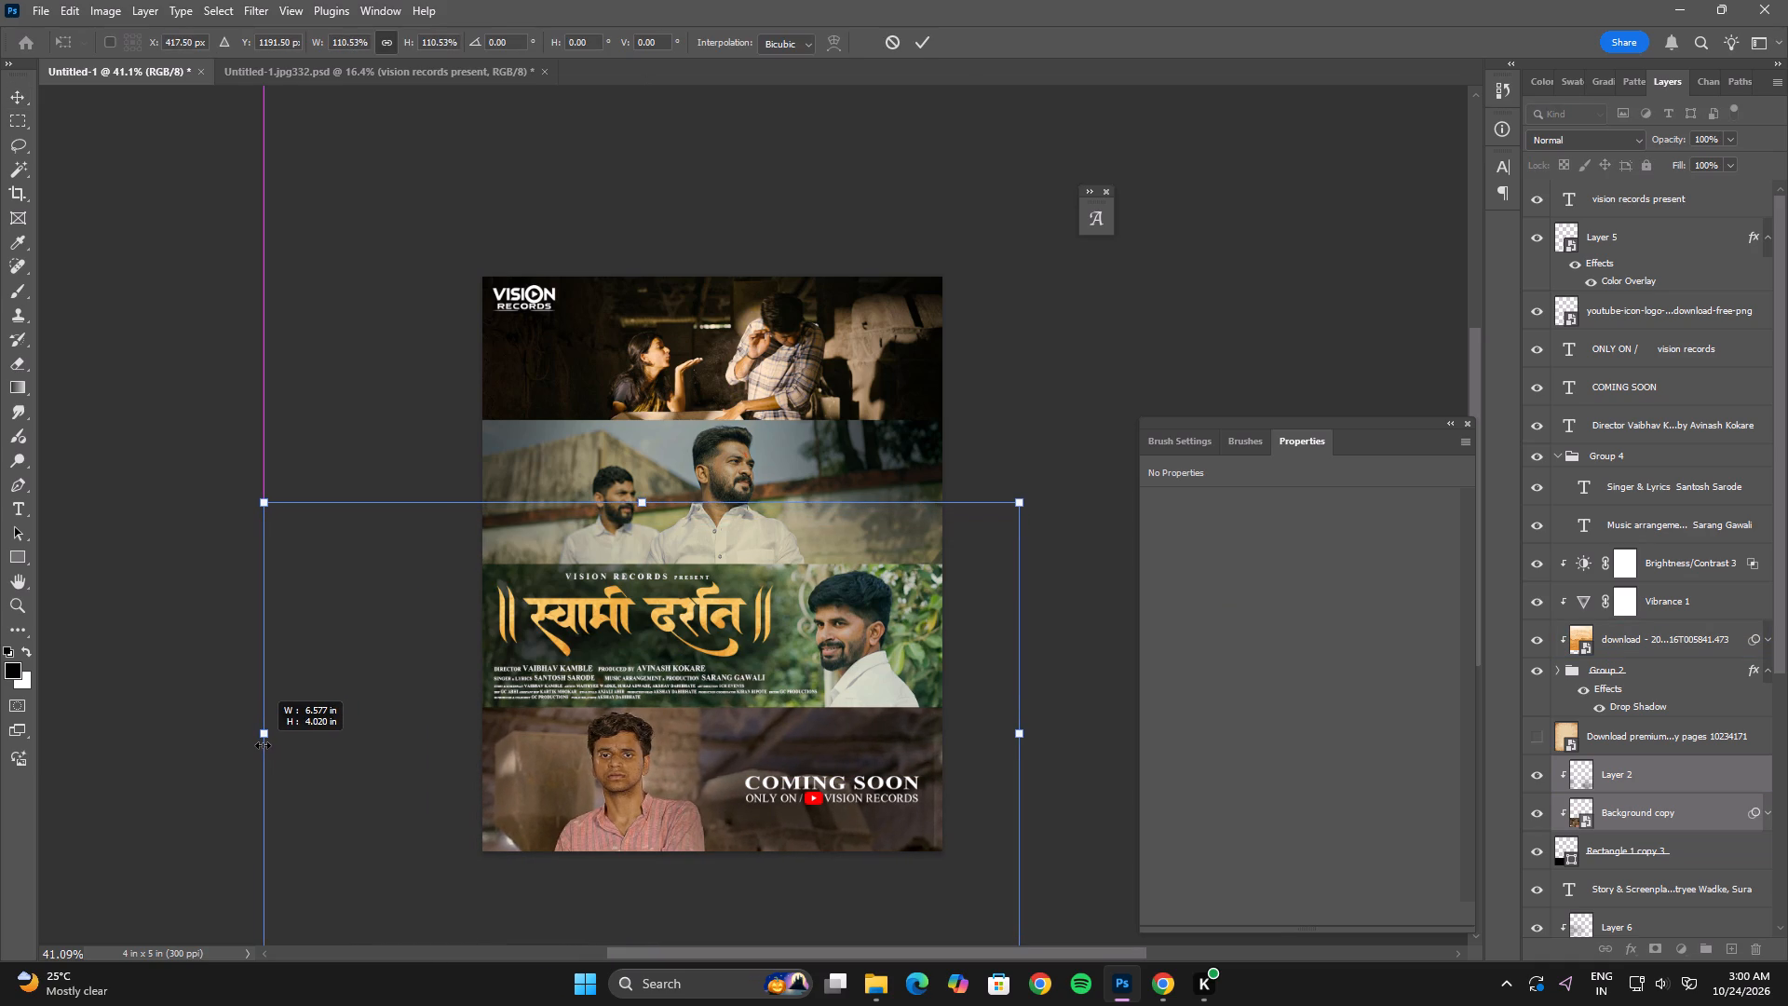
drag(263, 745, 275, 745)
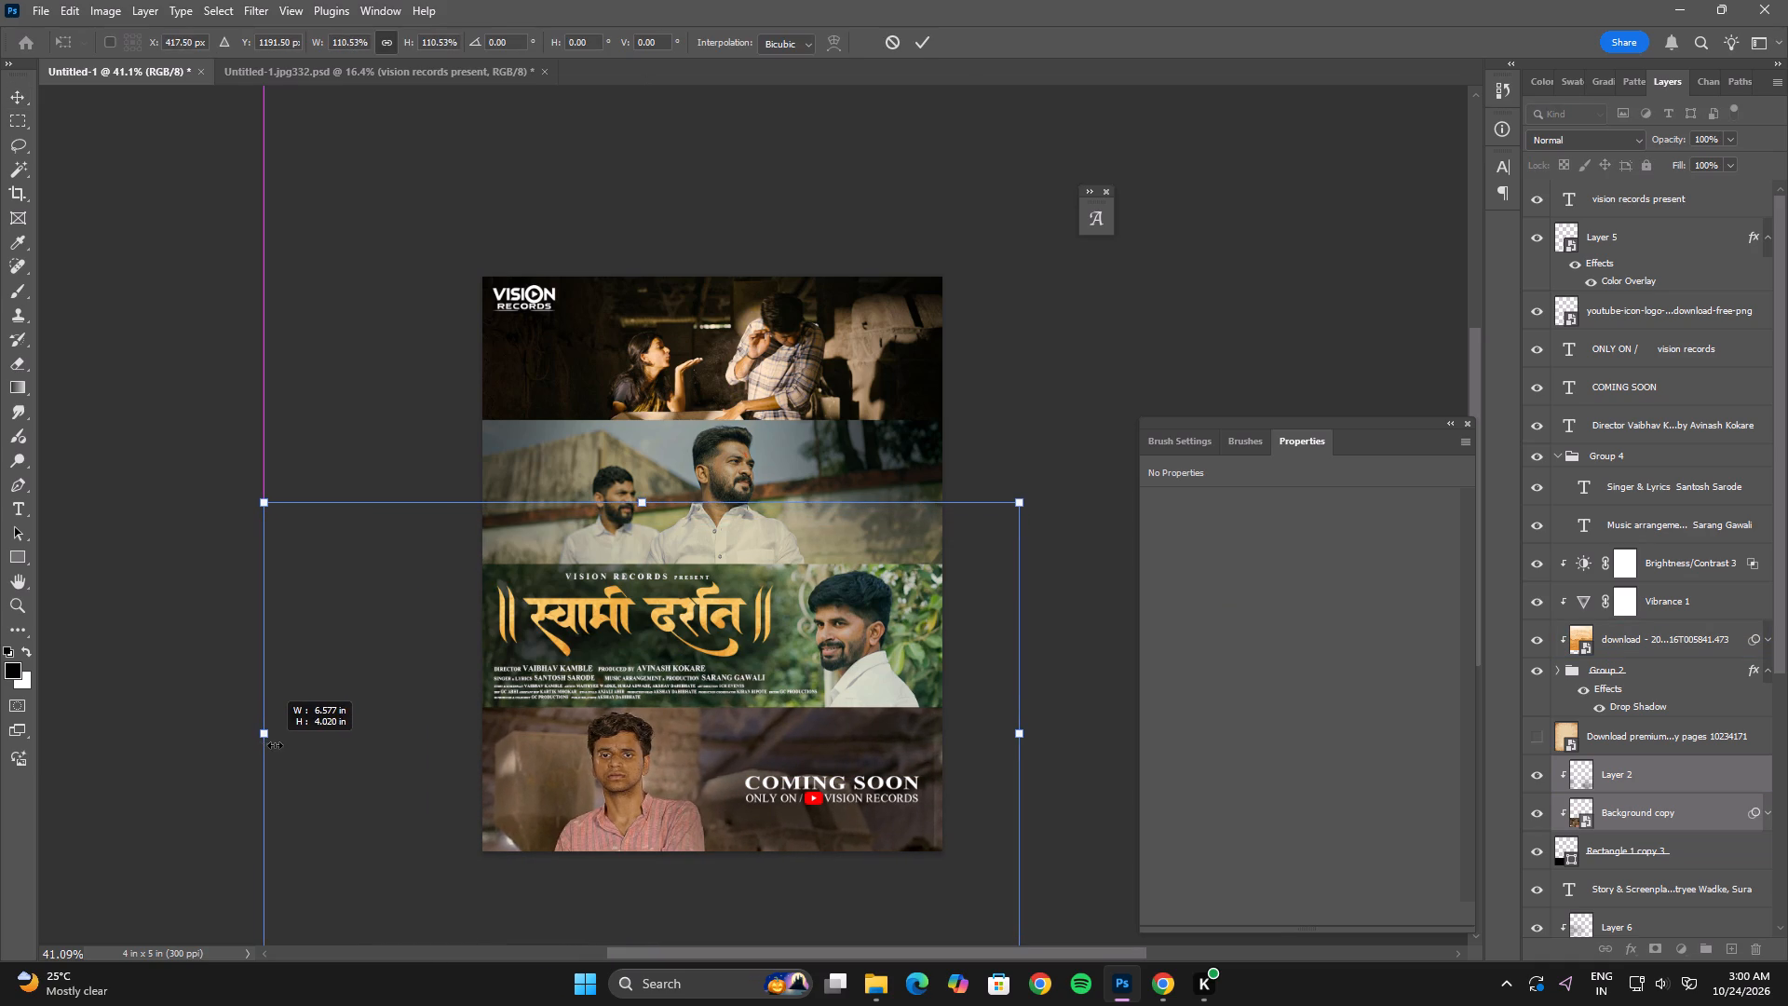
drag(275, 745, 300, 746)
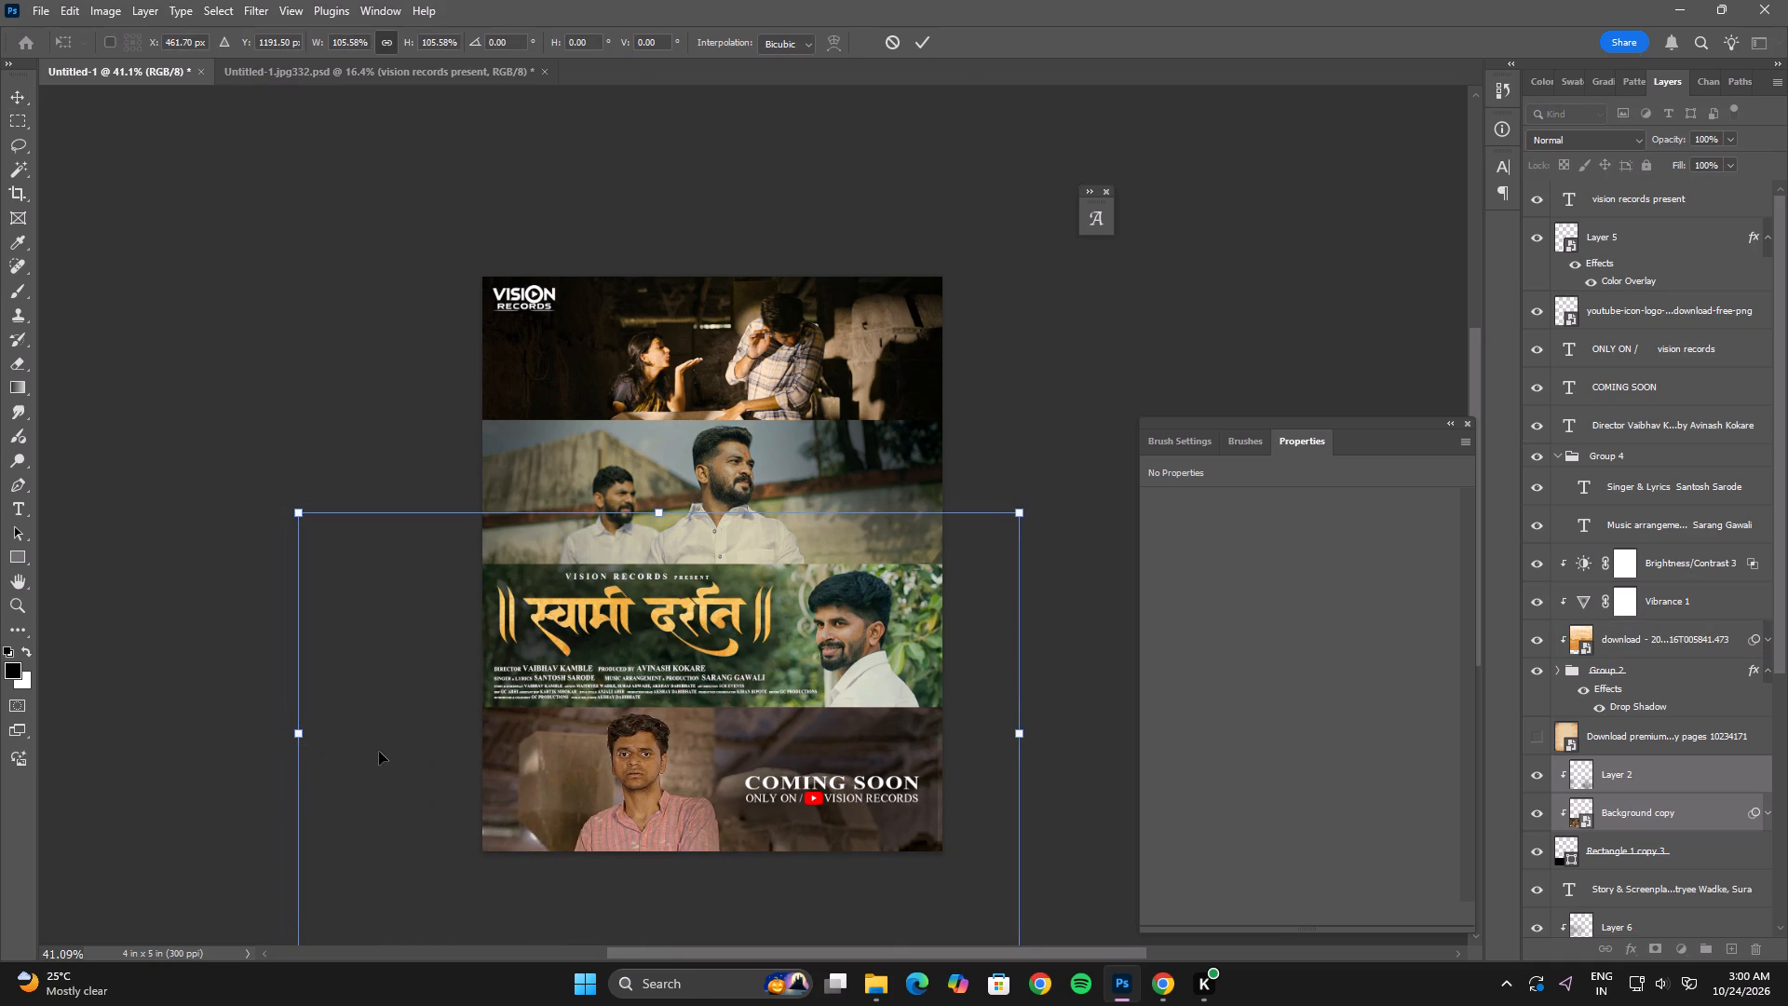
alt+drag(303, 731, 293, 733)
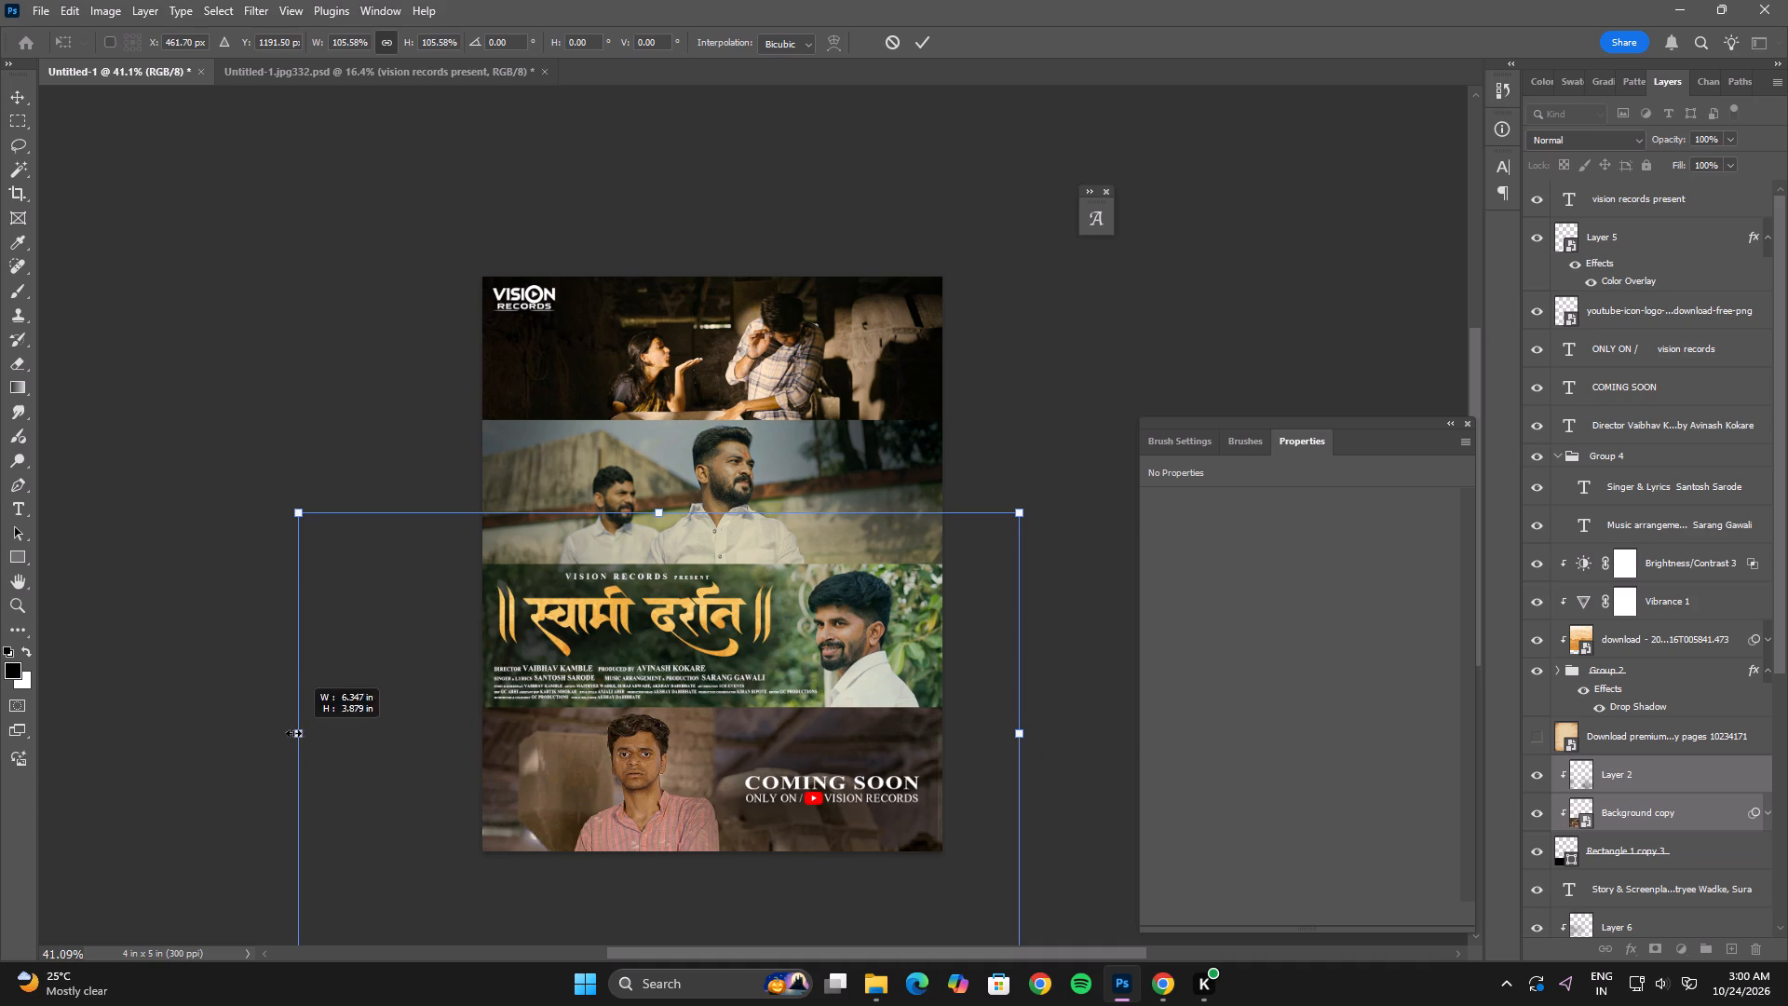
alt+drag(293, 733, 381, 712)
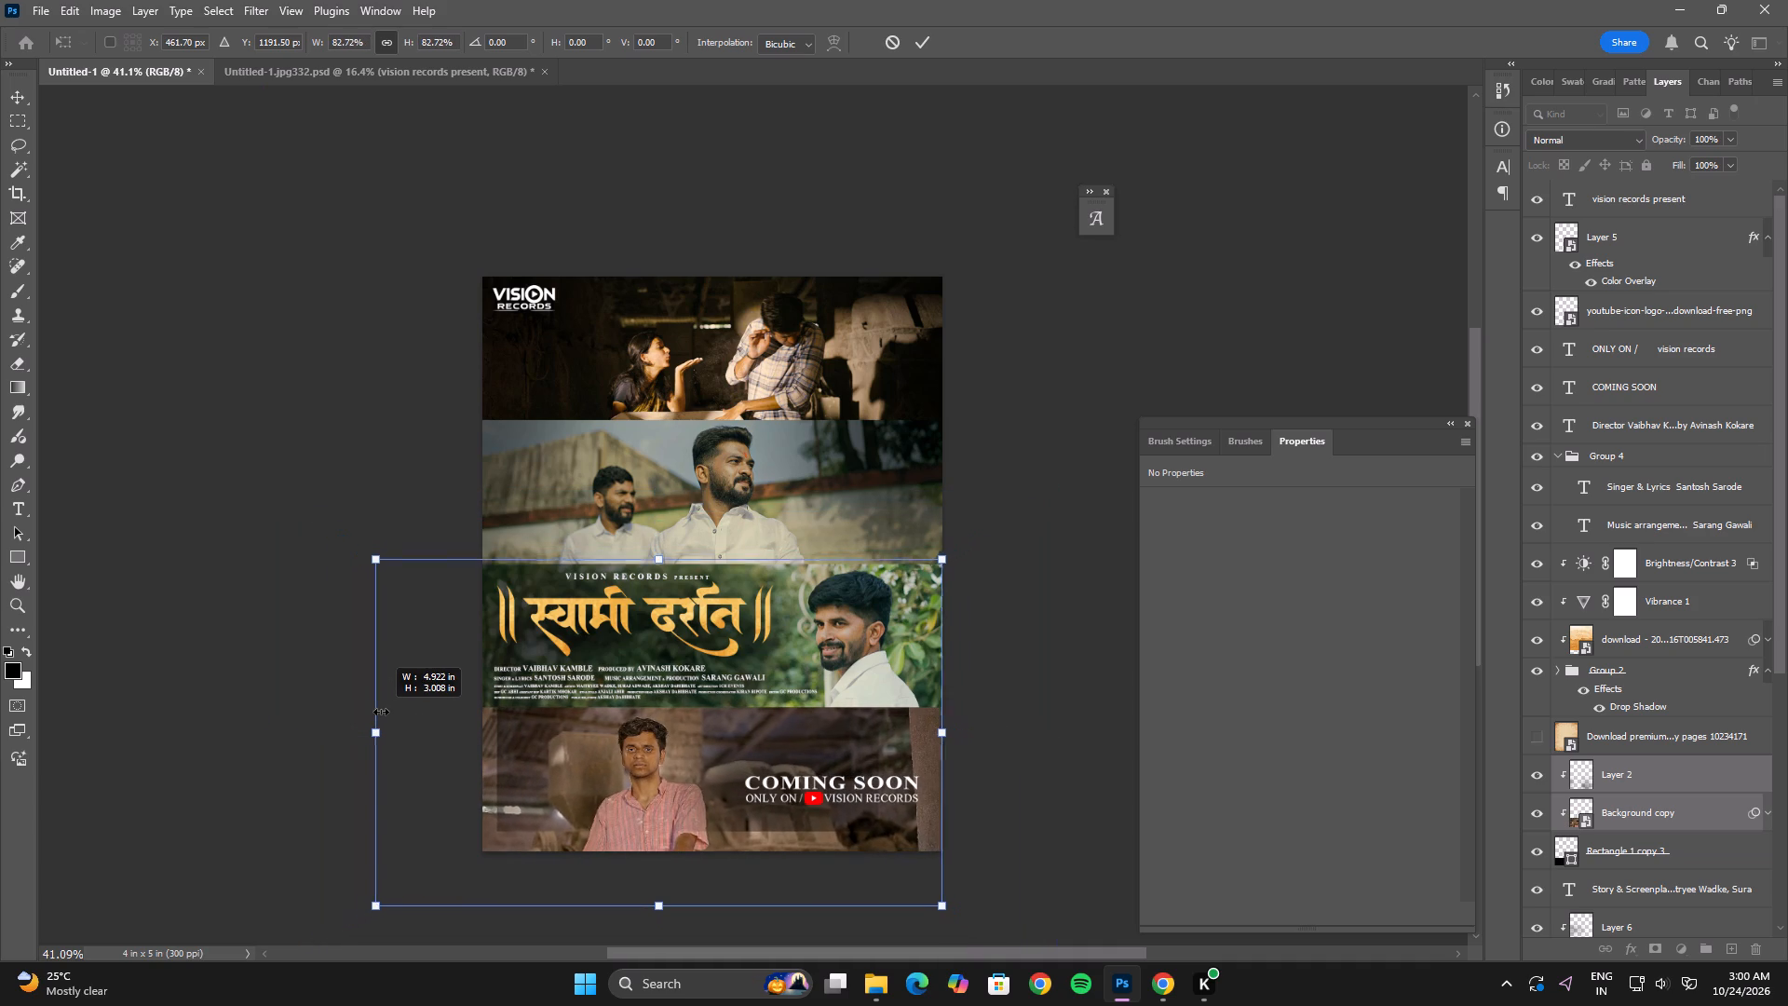
alt+drag(381, 712, 300, 714)
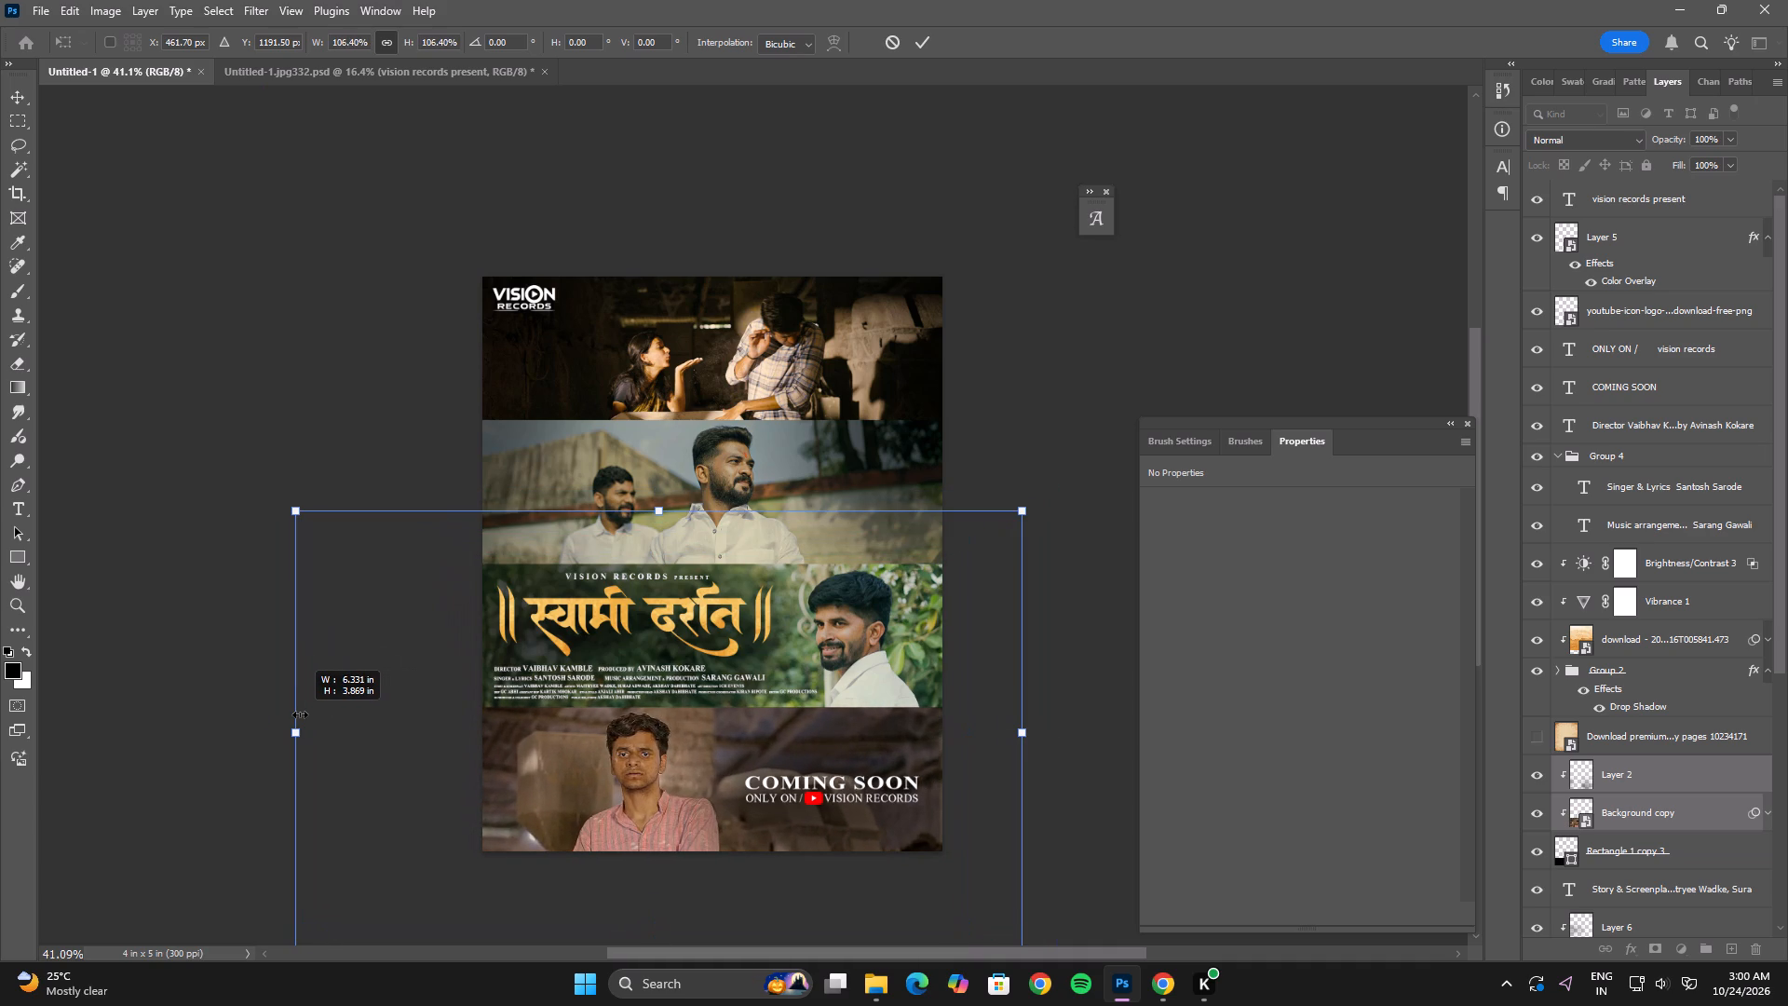
alt+drag(300, 714, 287, 716)
double_click(571, 712)
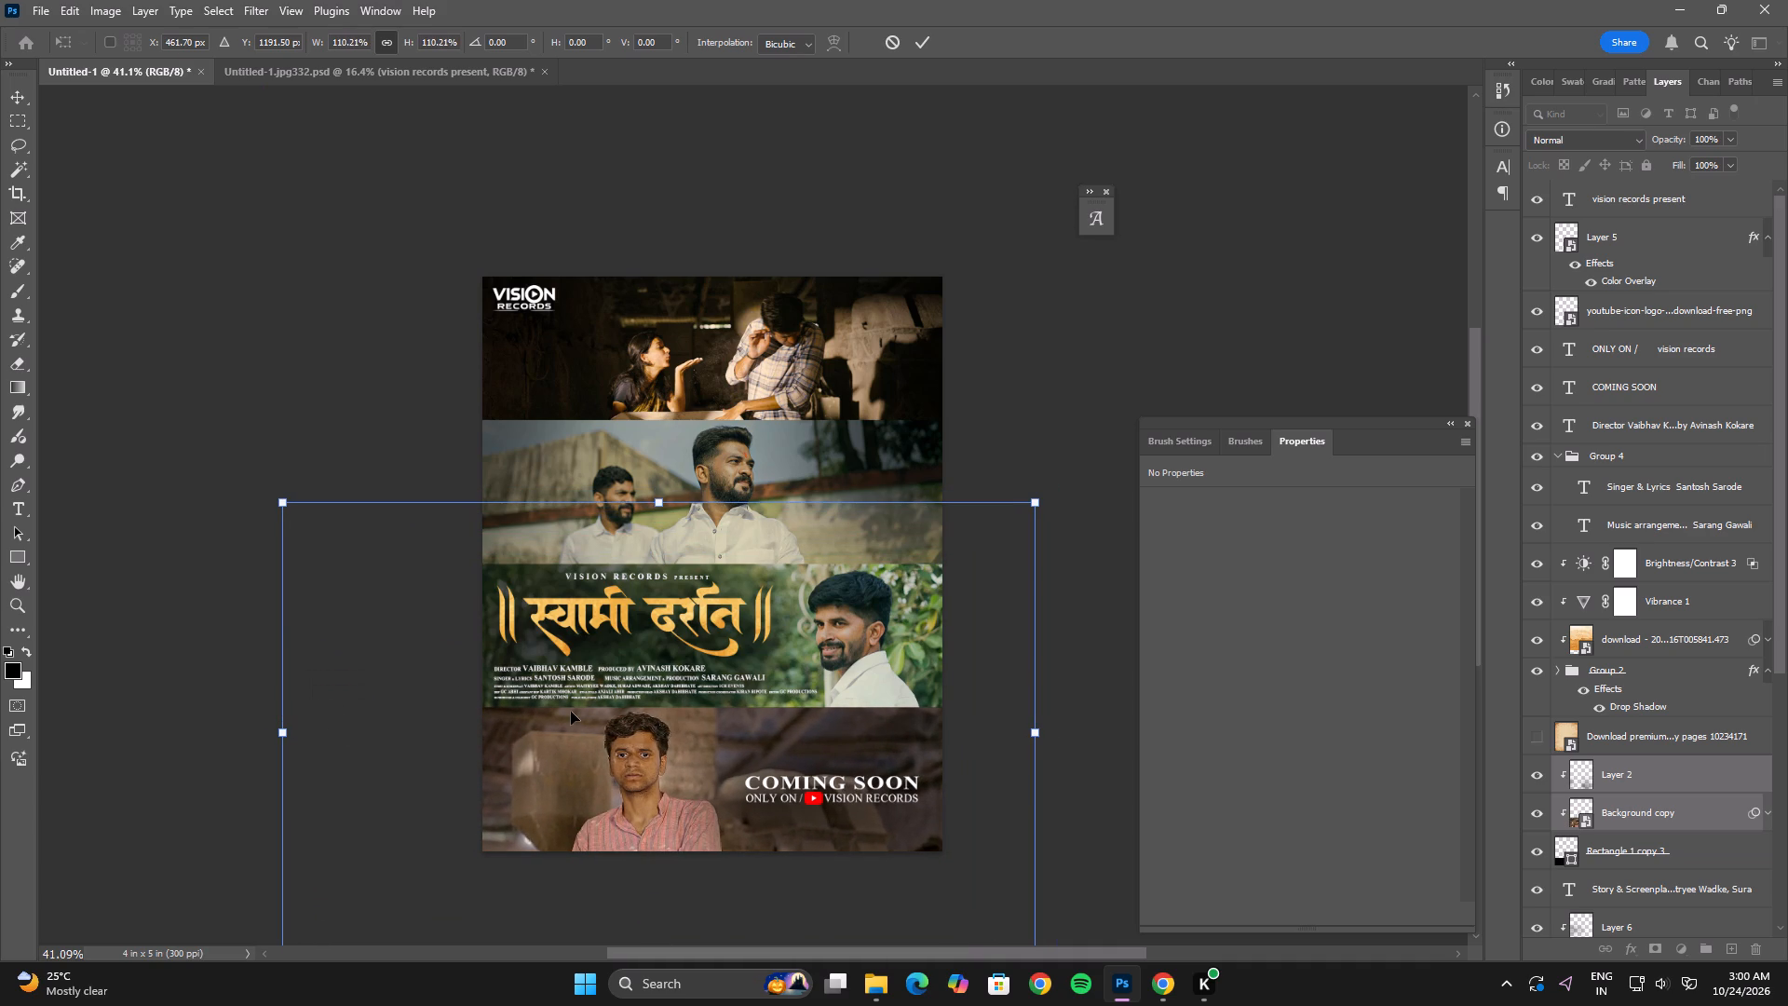
Nudge the enlarged bottom still and Layer 2 left, with a small correction back right, moving the man away from Coming Soon.
key(Left)
key(Left)
key(Left)
key(Left)
key(Left)
key(Left)
key(Left)
key(Left)
key(Left)
key(Left)
key(Left)
key(Left)
key(Left)
key(Left)
key(Left)
key(Left)
key(Left)
key(Left)
key(Left)
key(Left)
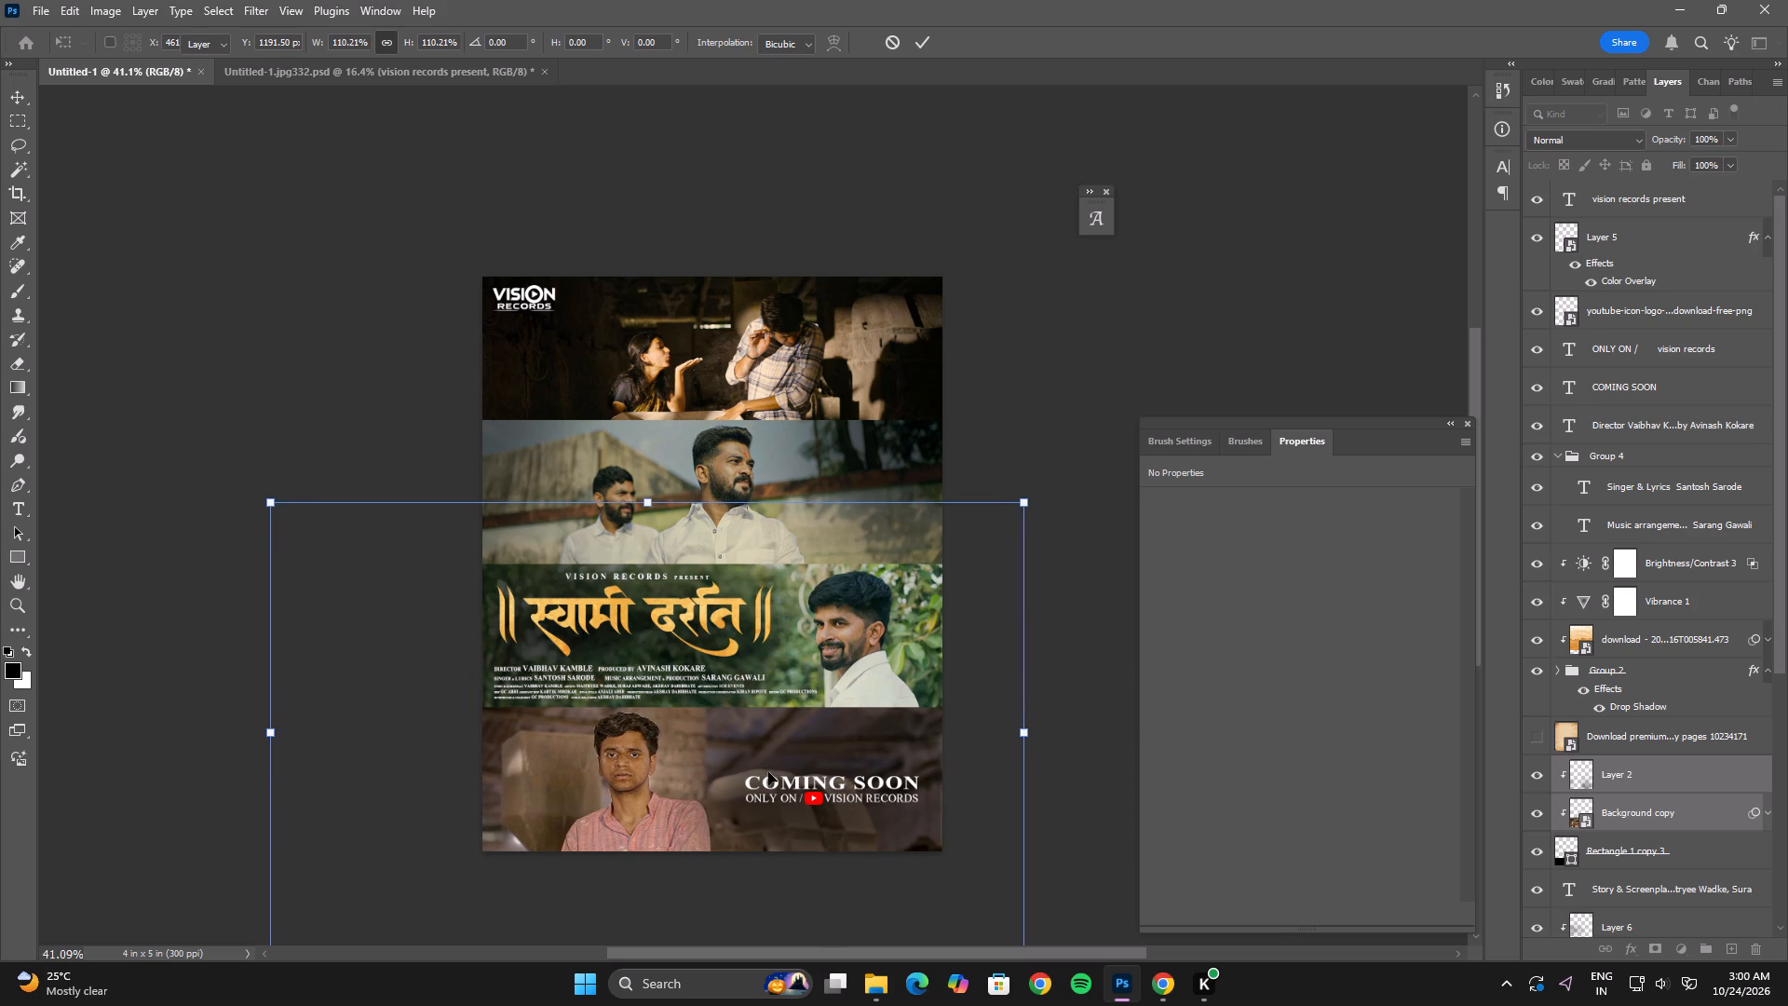
key(Right)
key(Right)
key(Right)
key(Right)
key(Right)
key(Right)
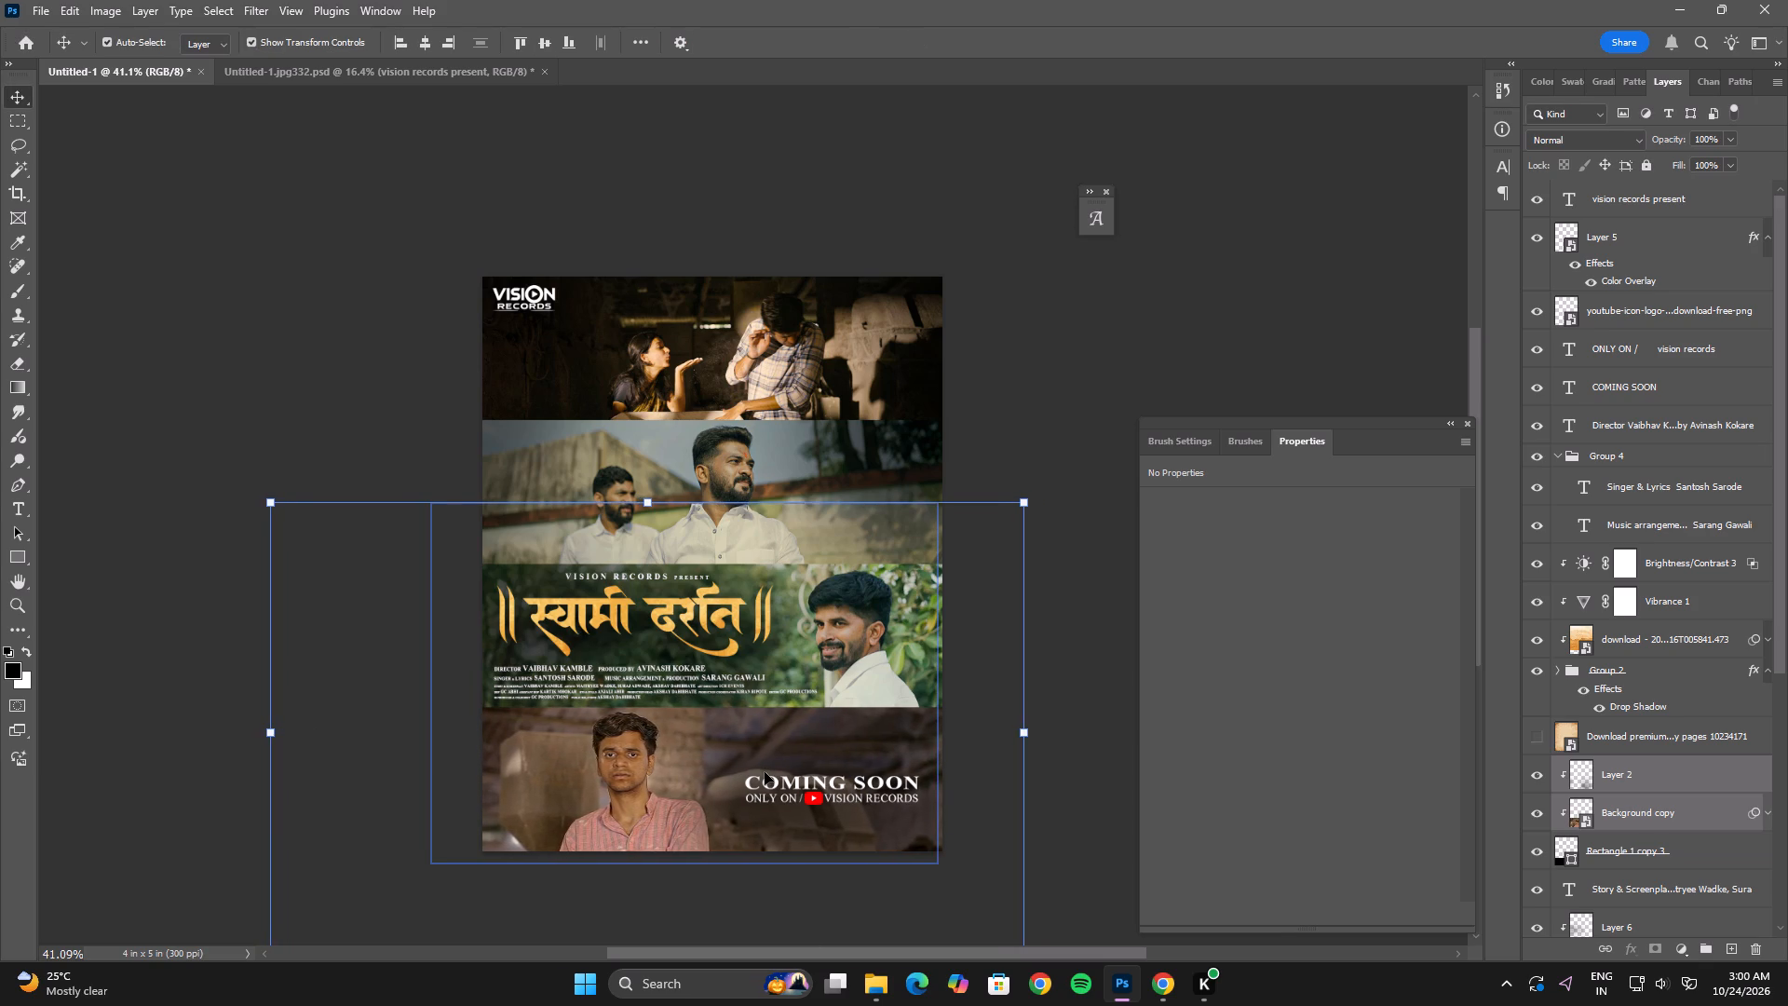
key(Right)
key(Right)
key(Right)
key(Right)
key(Right)
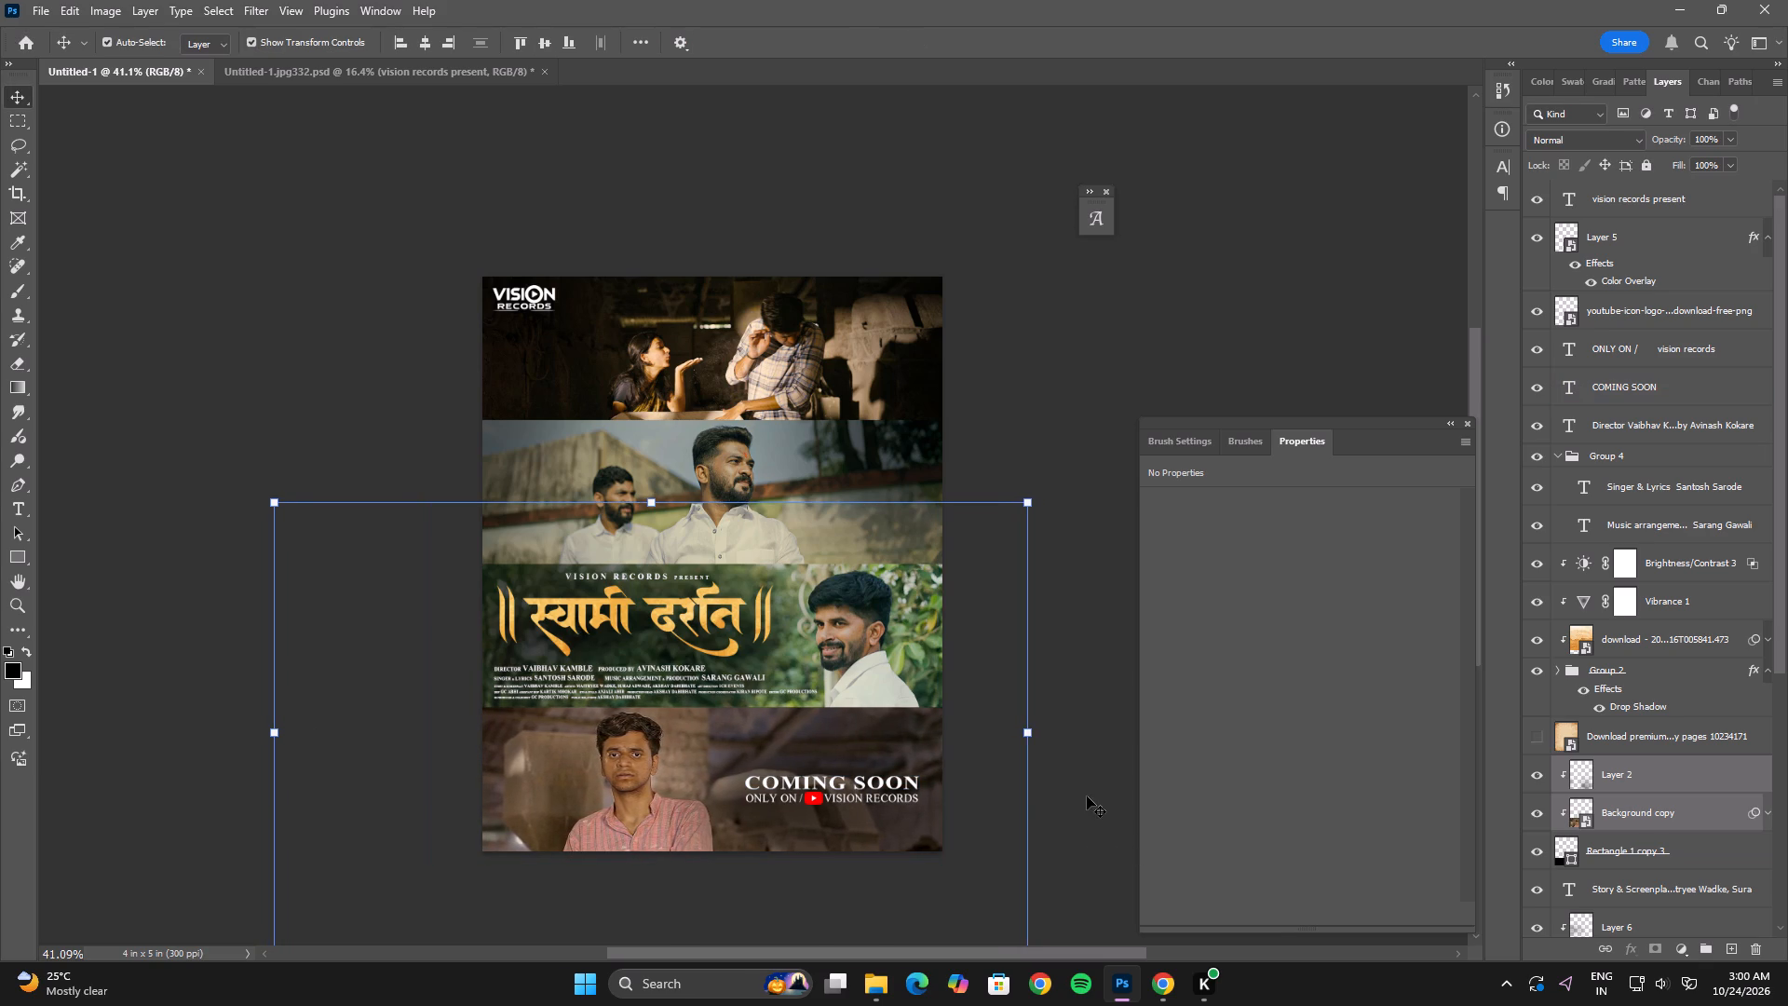
click(1087, 796)
Enlarge the COMING SOON text, the ONLY ON / VISION RECORDS line and the YouTube icon together, extending them toward the lower left.
click(783, 795)
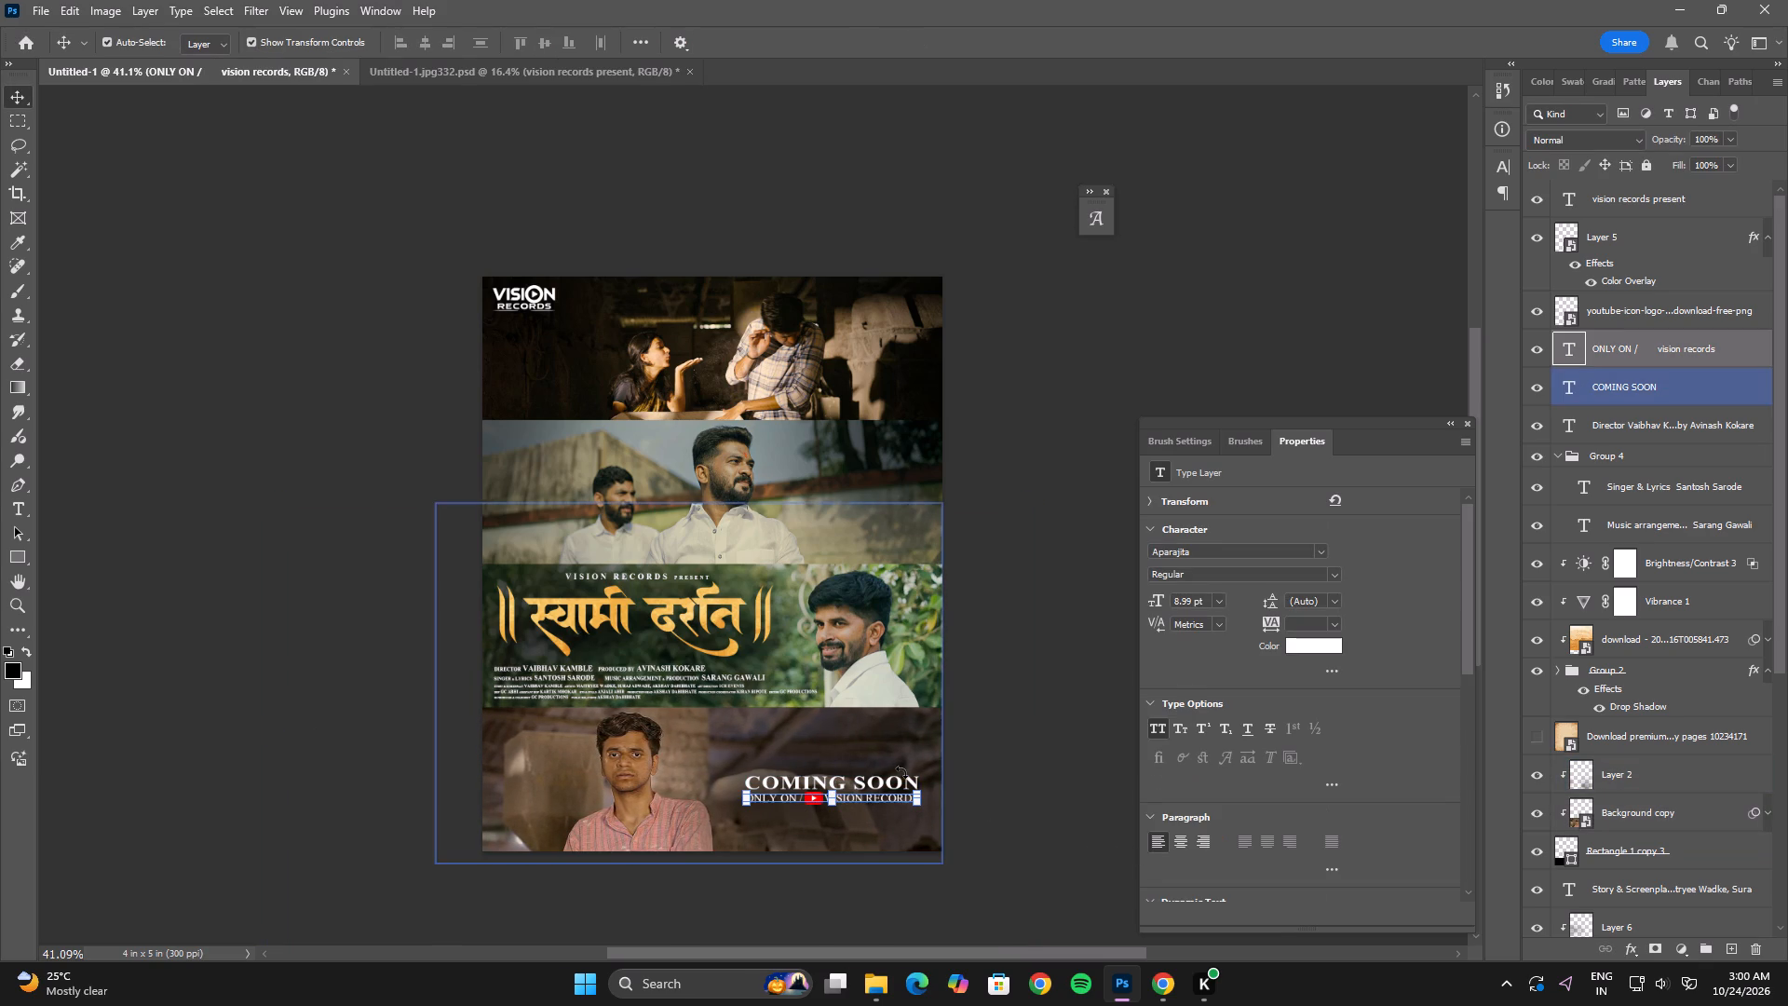
ctrl+click(1658, 313)
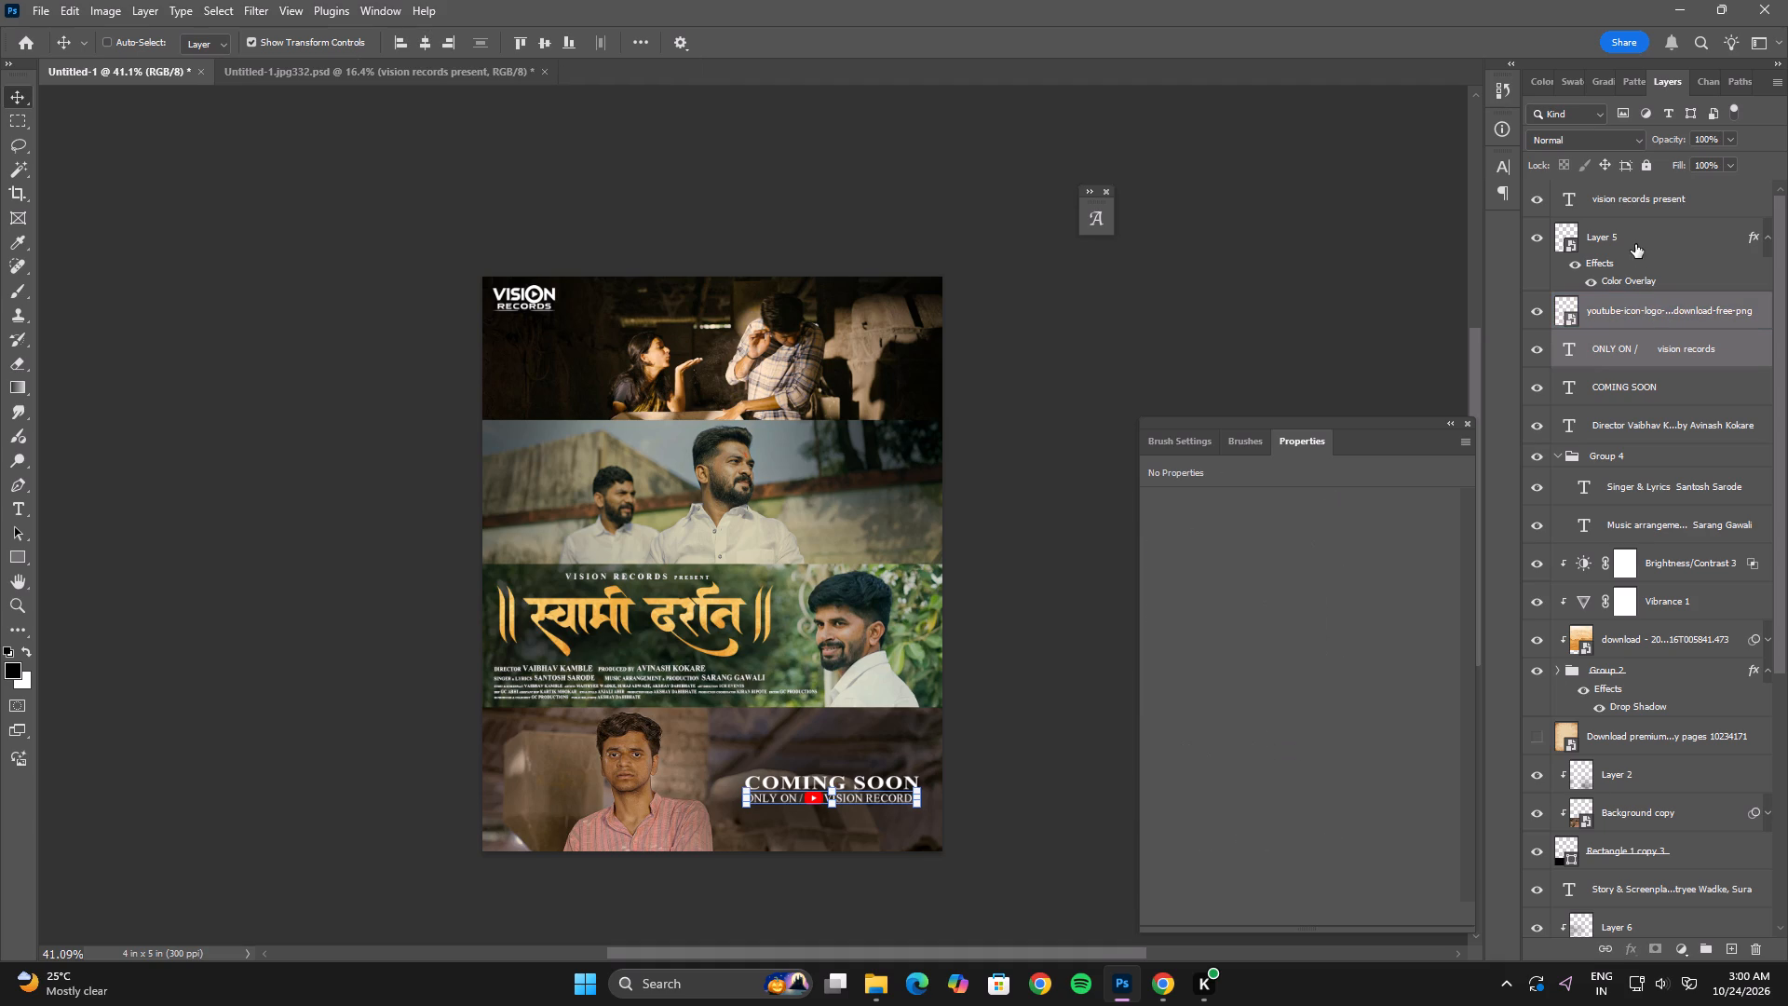
ctrl+click(1649, 398)
drag(747, 804, 732, 812)
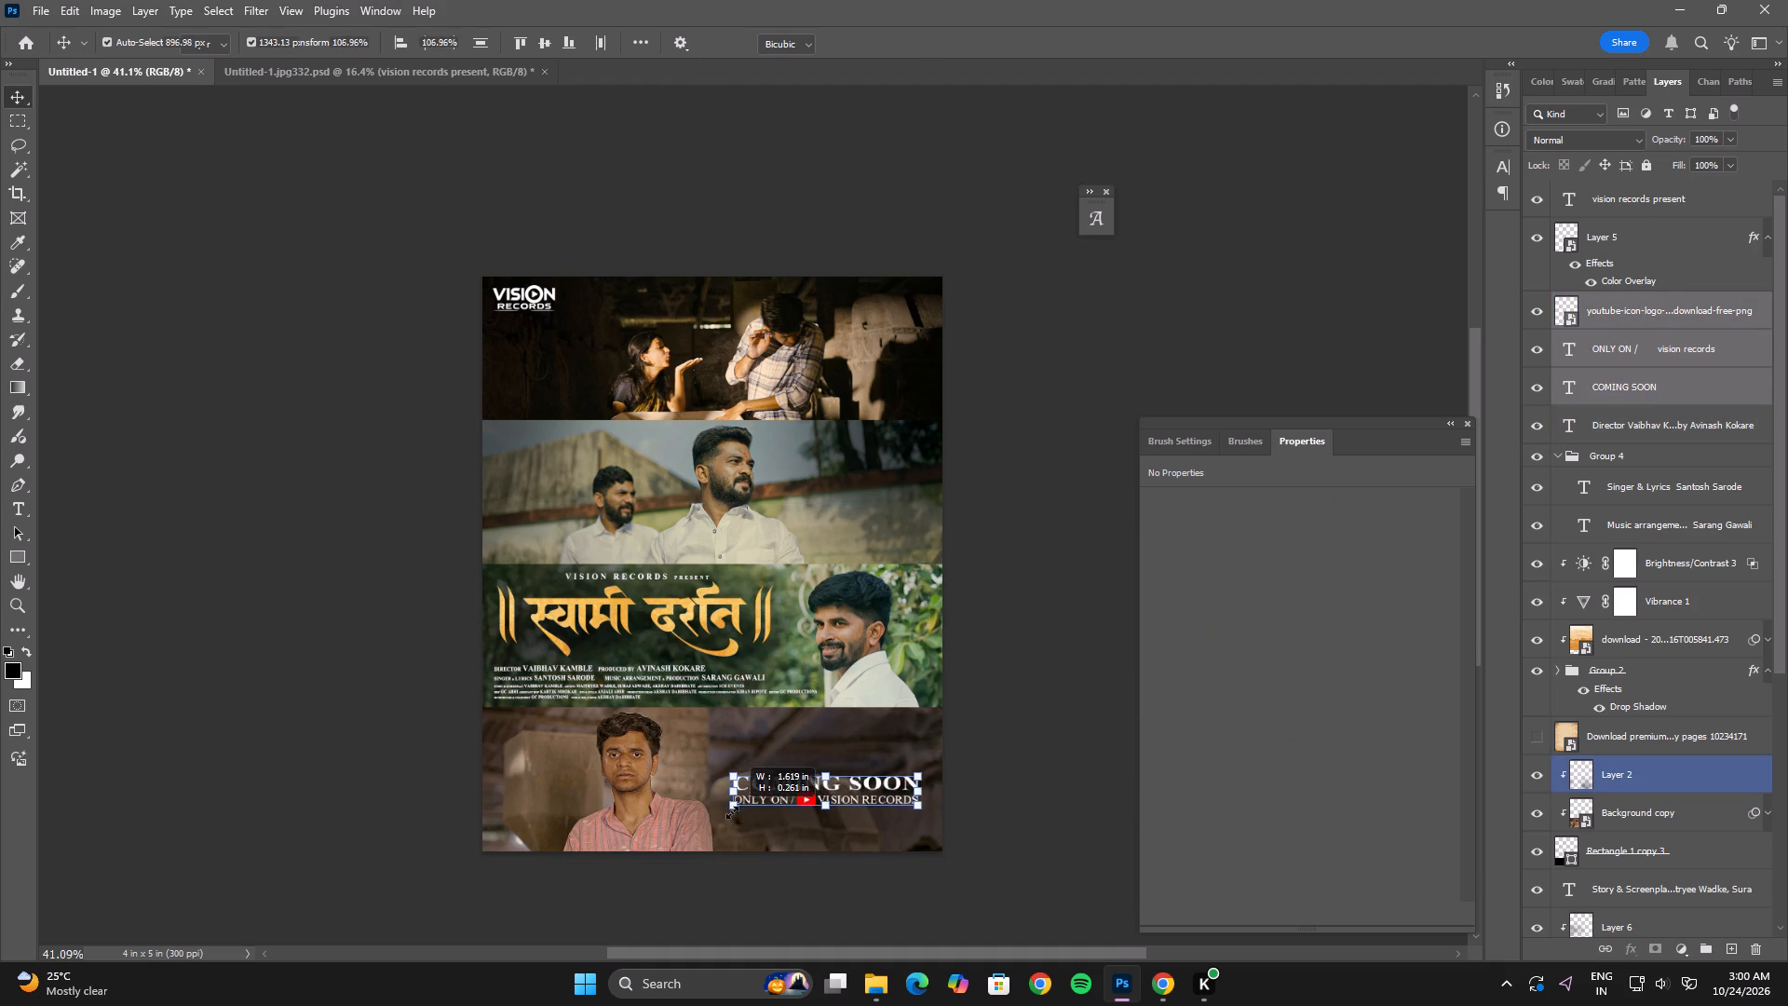
drag(732, 812, 721, 817)
double_click(785, 788)
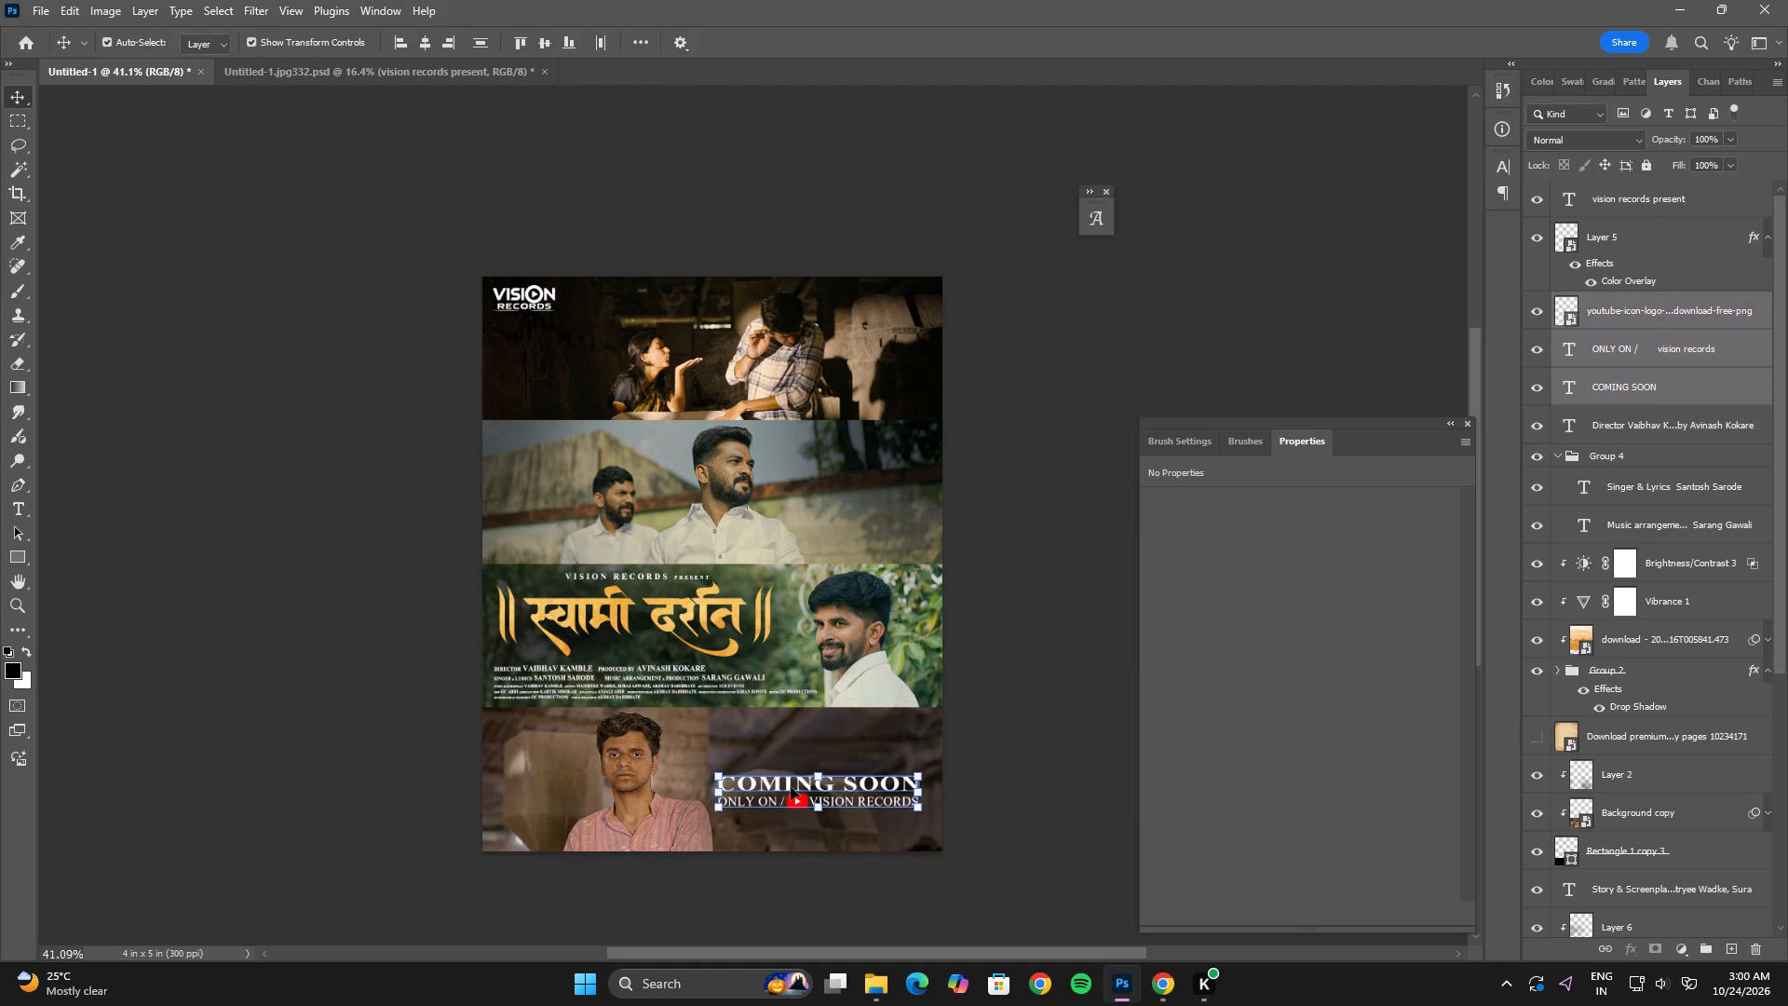
Nudge the enlarged COMING SOON text, channel line and YouTube icon down within the bottom still, then deselect them.
key(Down)
key(Down)
key(Down)
key(Down)
key(Down)
key(Down)
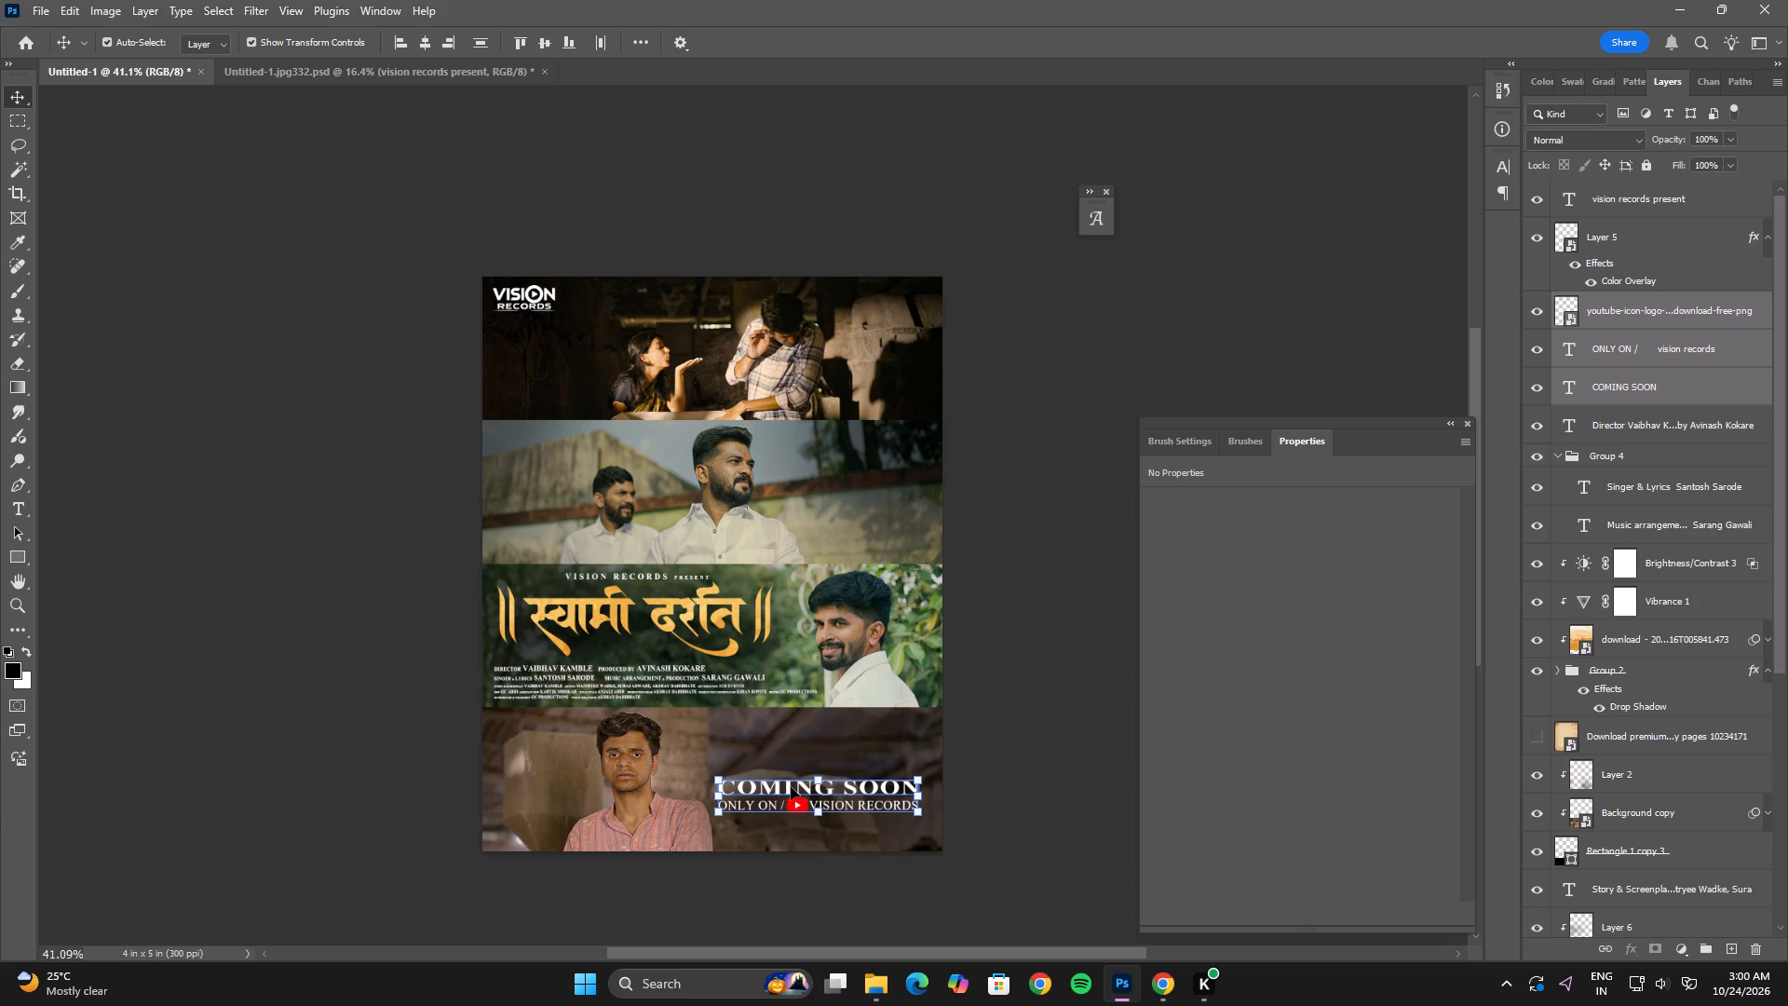
key(Down)
key(Down)
key(Down)
key(Down)
key(Down)
key(Down)
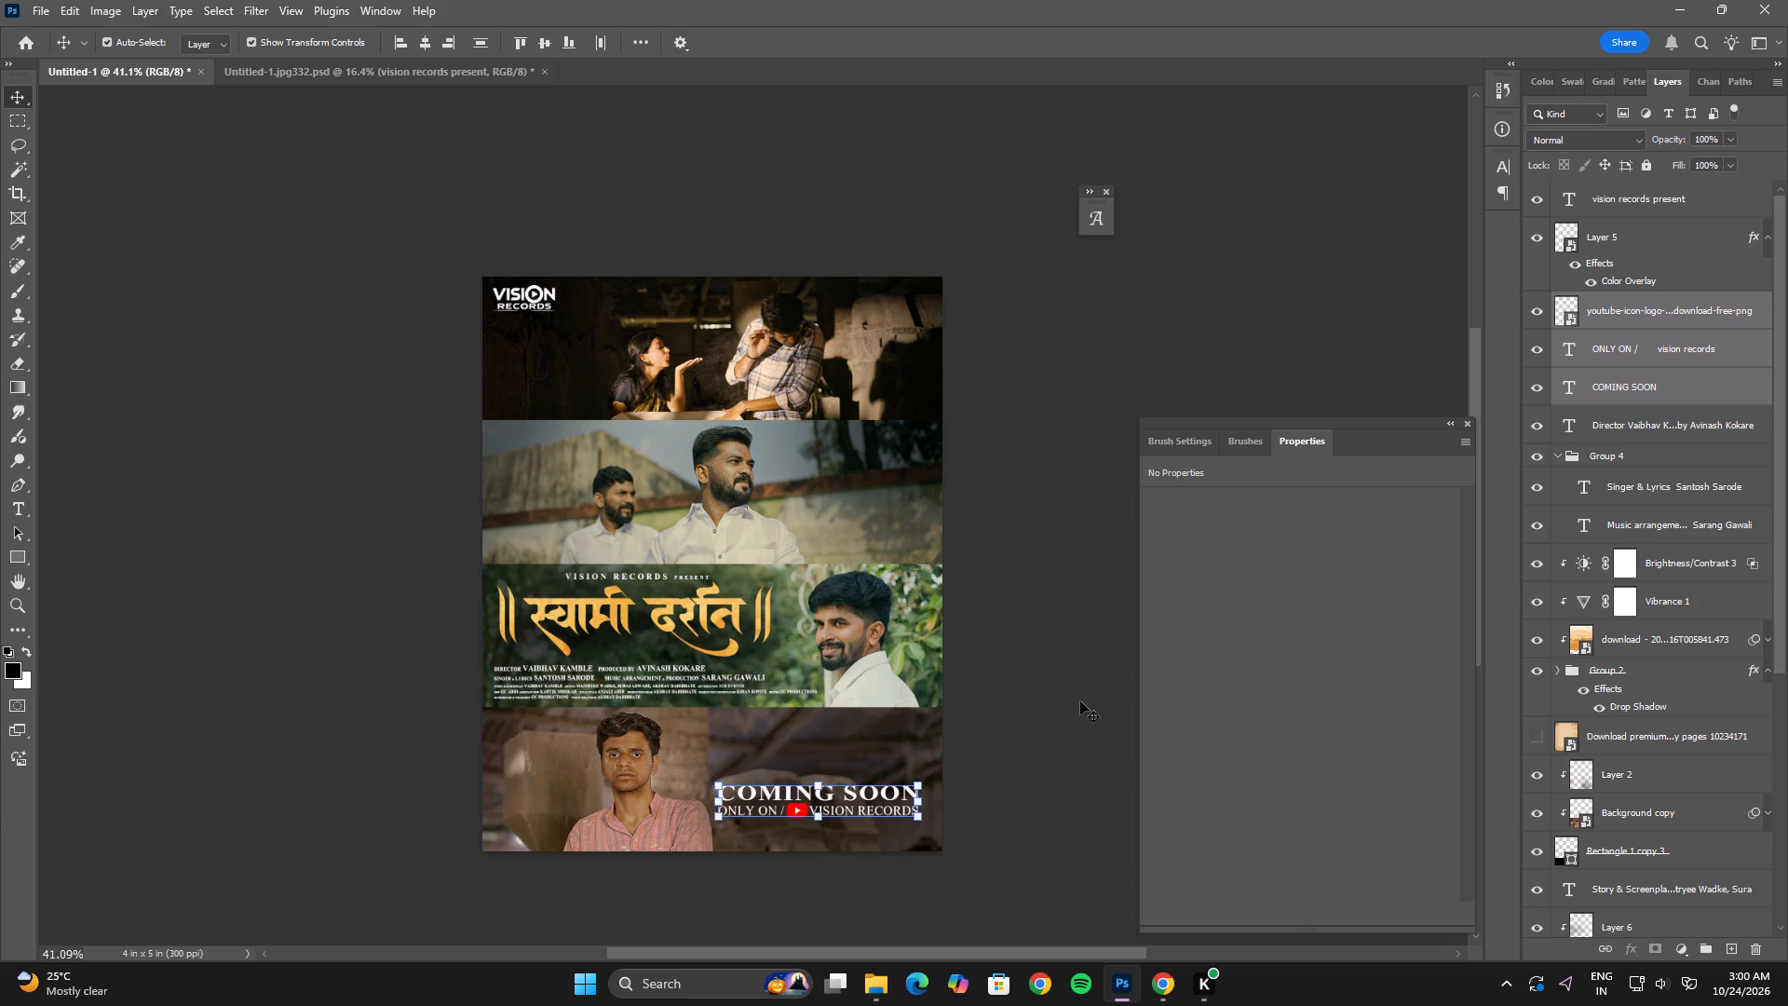
key(Down)
key(Down)
key(Down)
click(1080, 701)
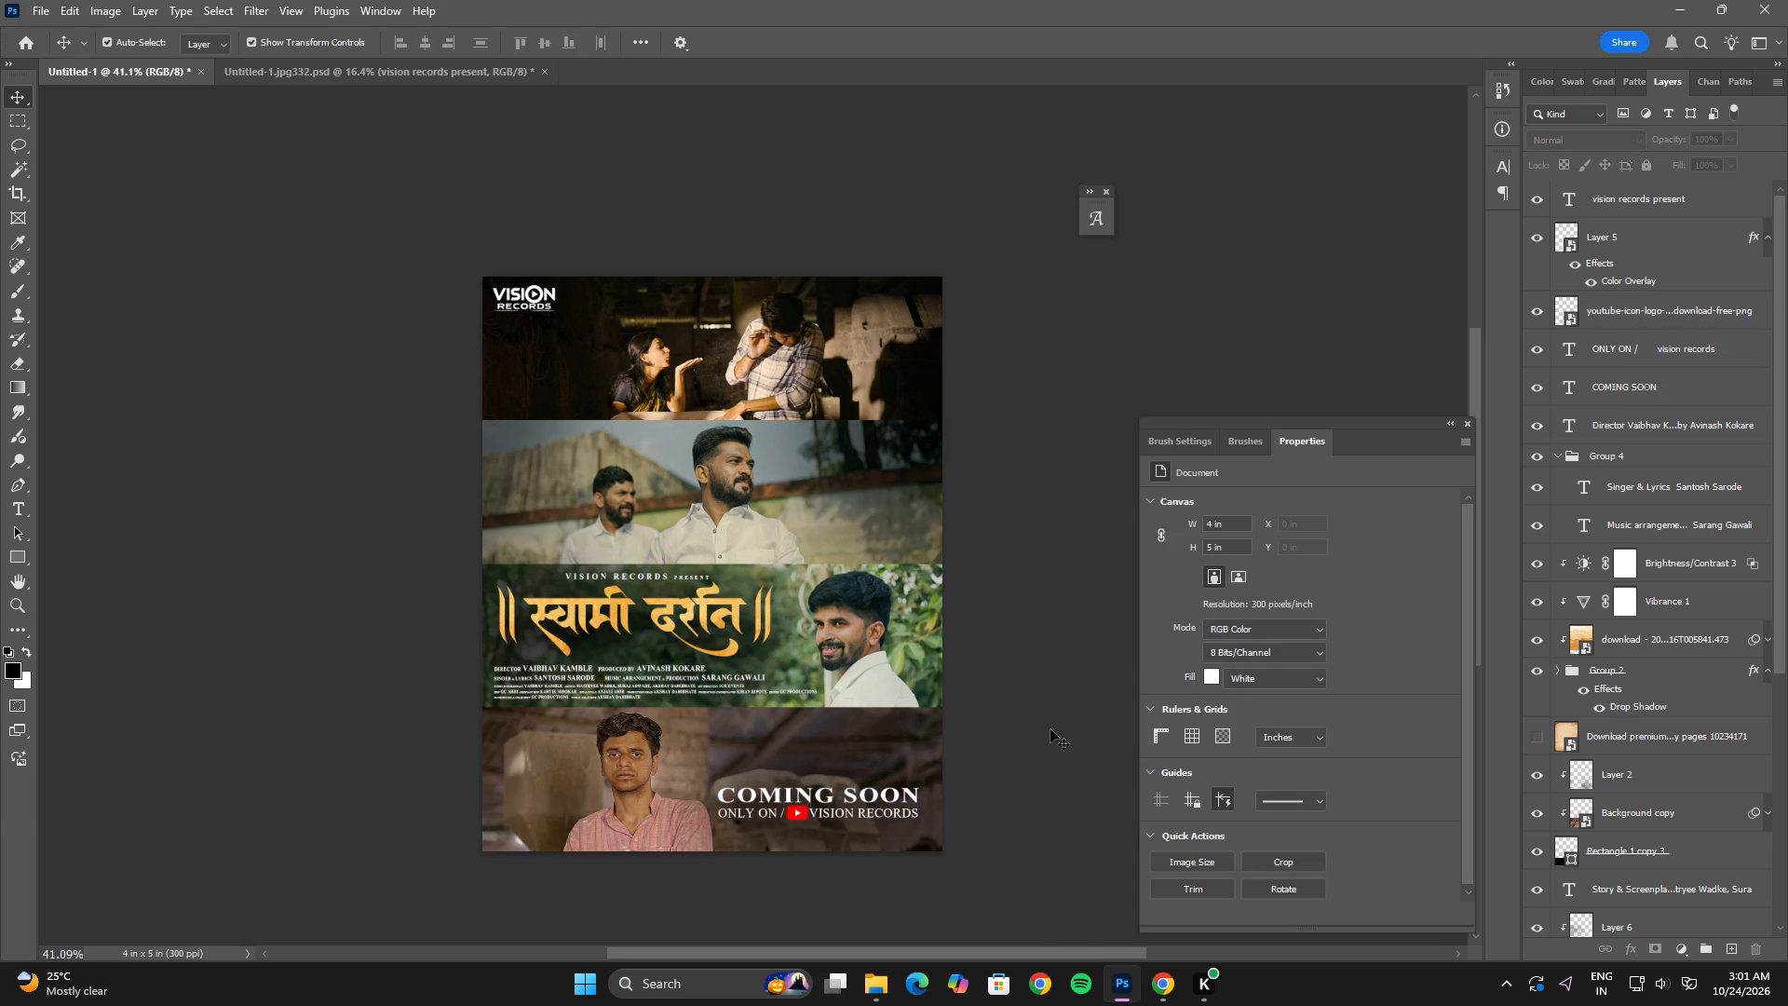
Nudge the Vision Records logo down and slightly right to about X 0.09 in, Y 0.1 in.
click(542, 297)
key(Down)
key(Down)
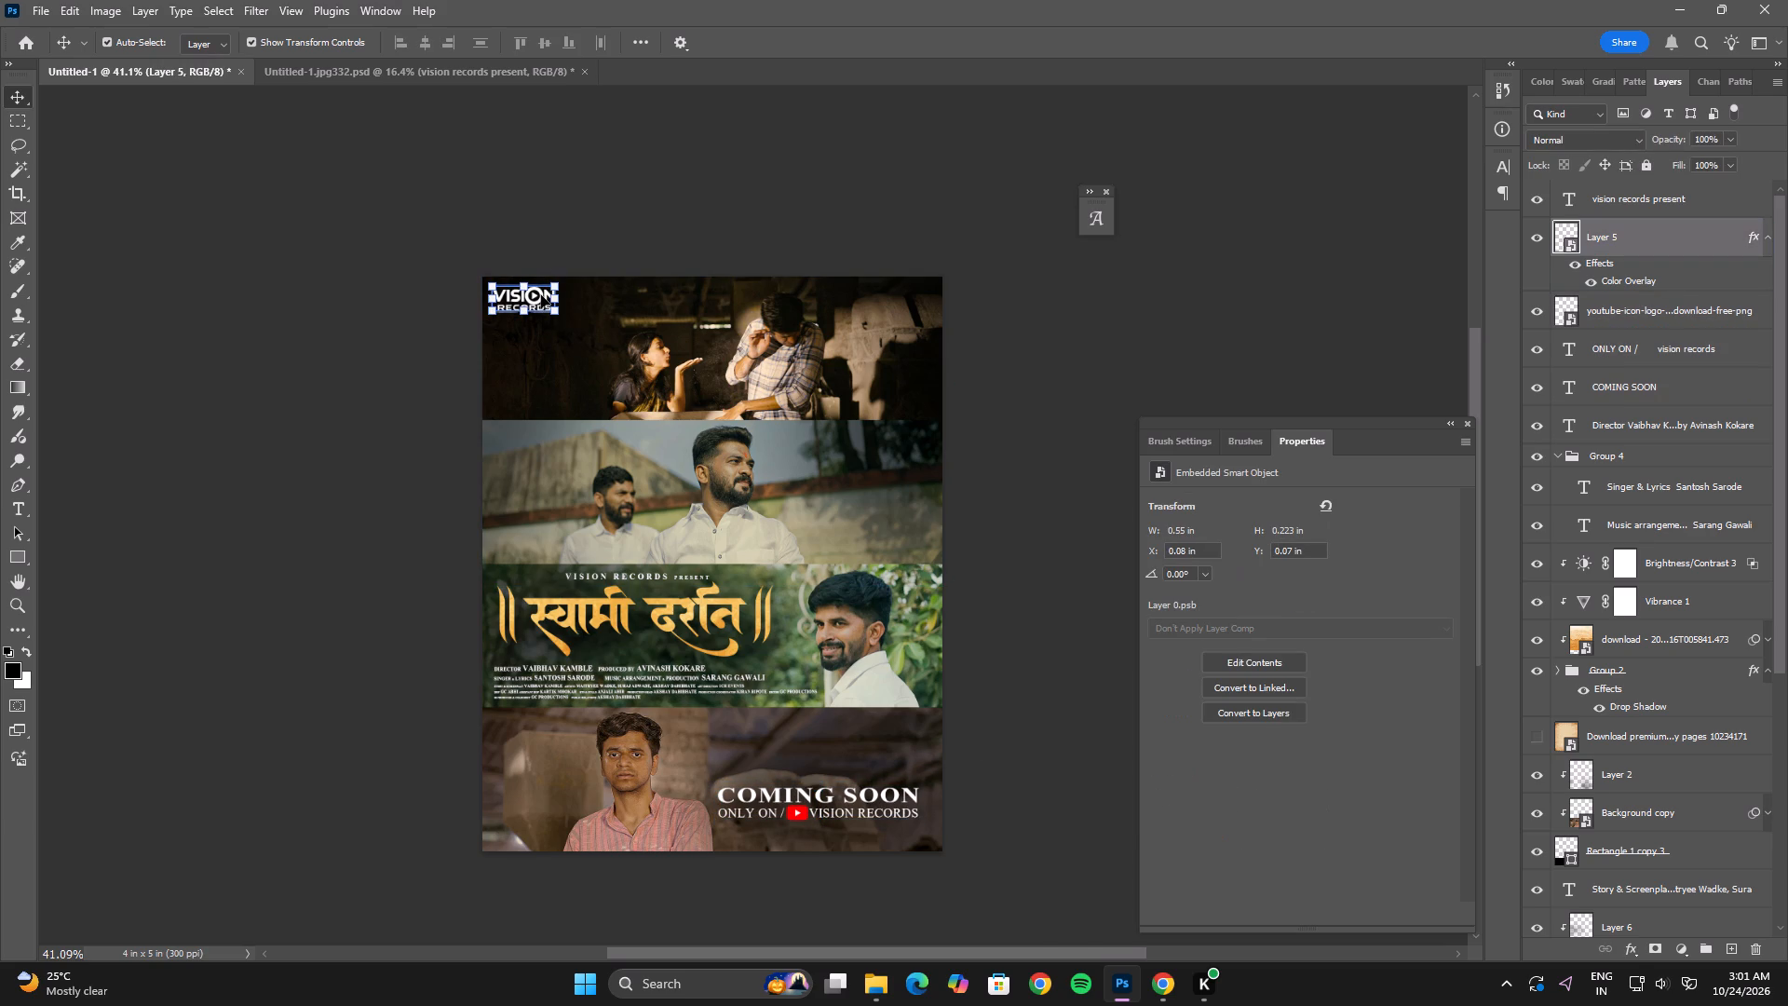
key(Down)
key(Down)
key(Right)
key(Right)
key(Down)
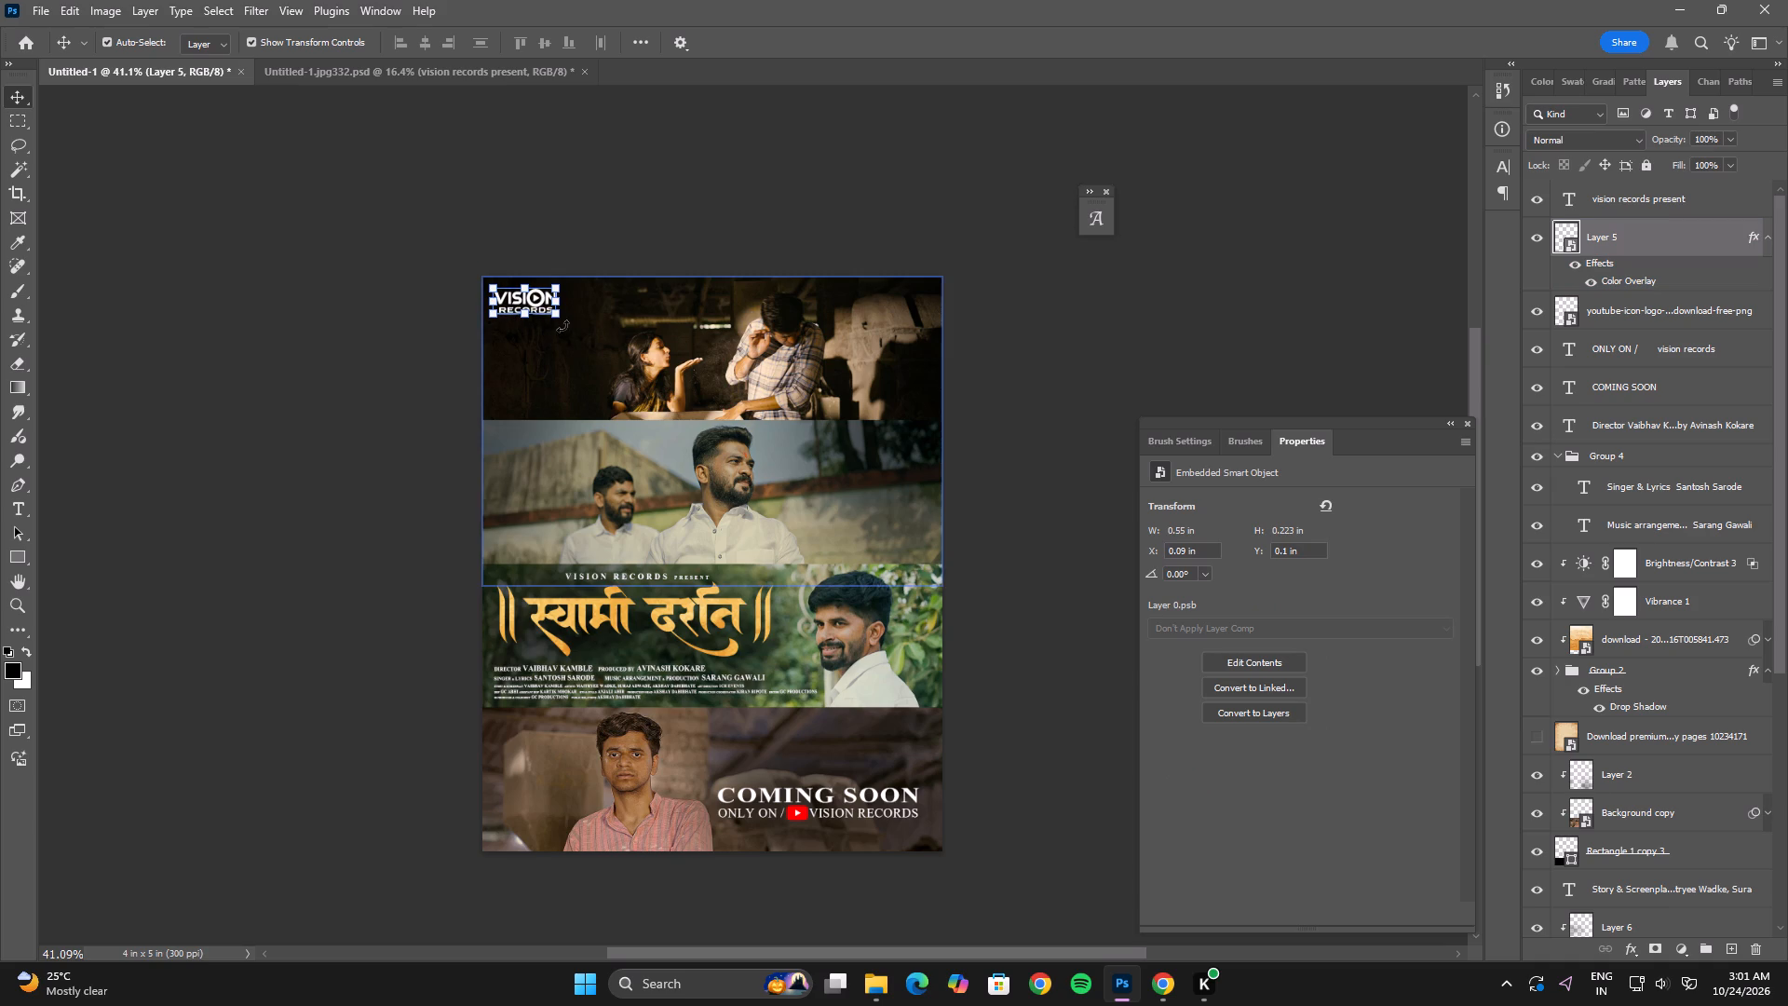
click(1148, 325)
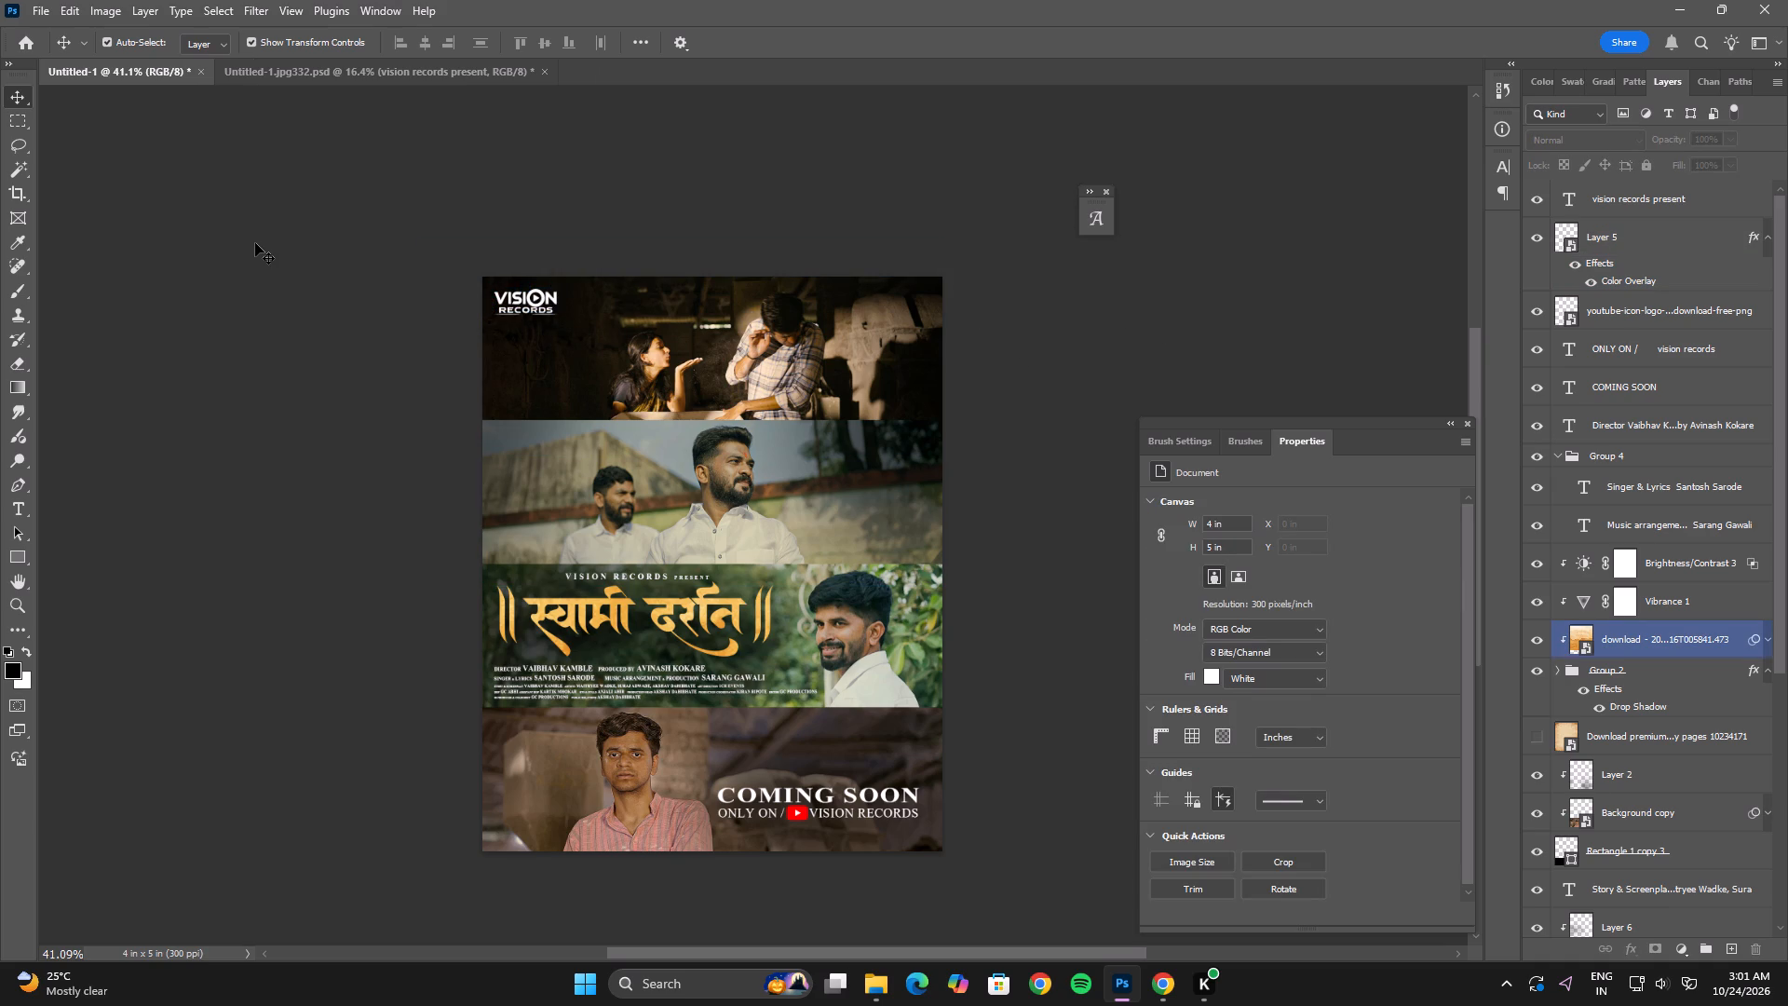
Switch to Chrome and open Pinterest.
click(1045, 984)
click(952, 524)
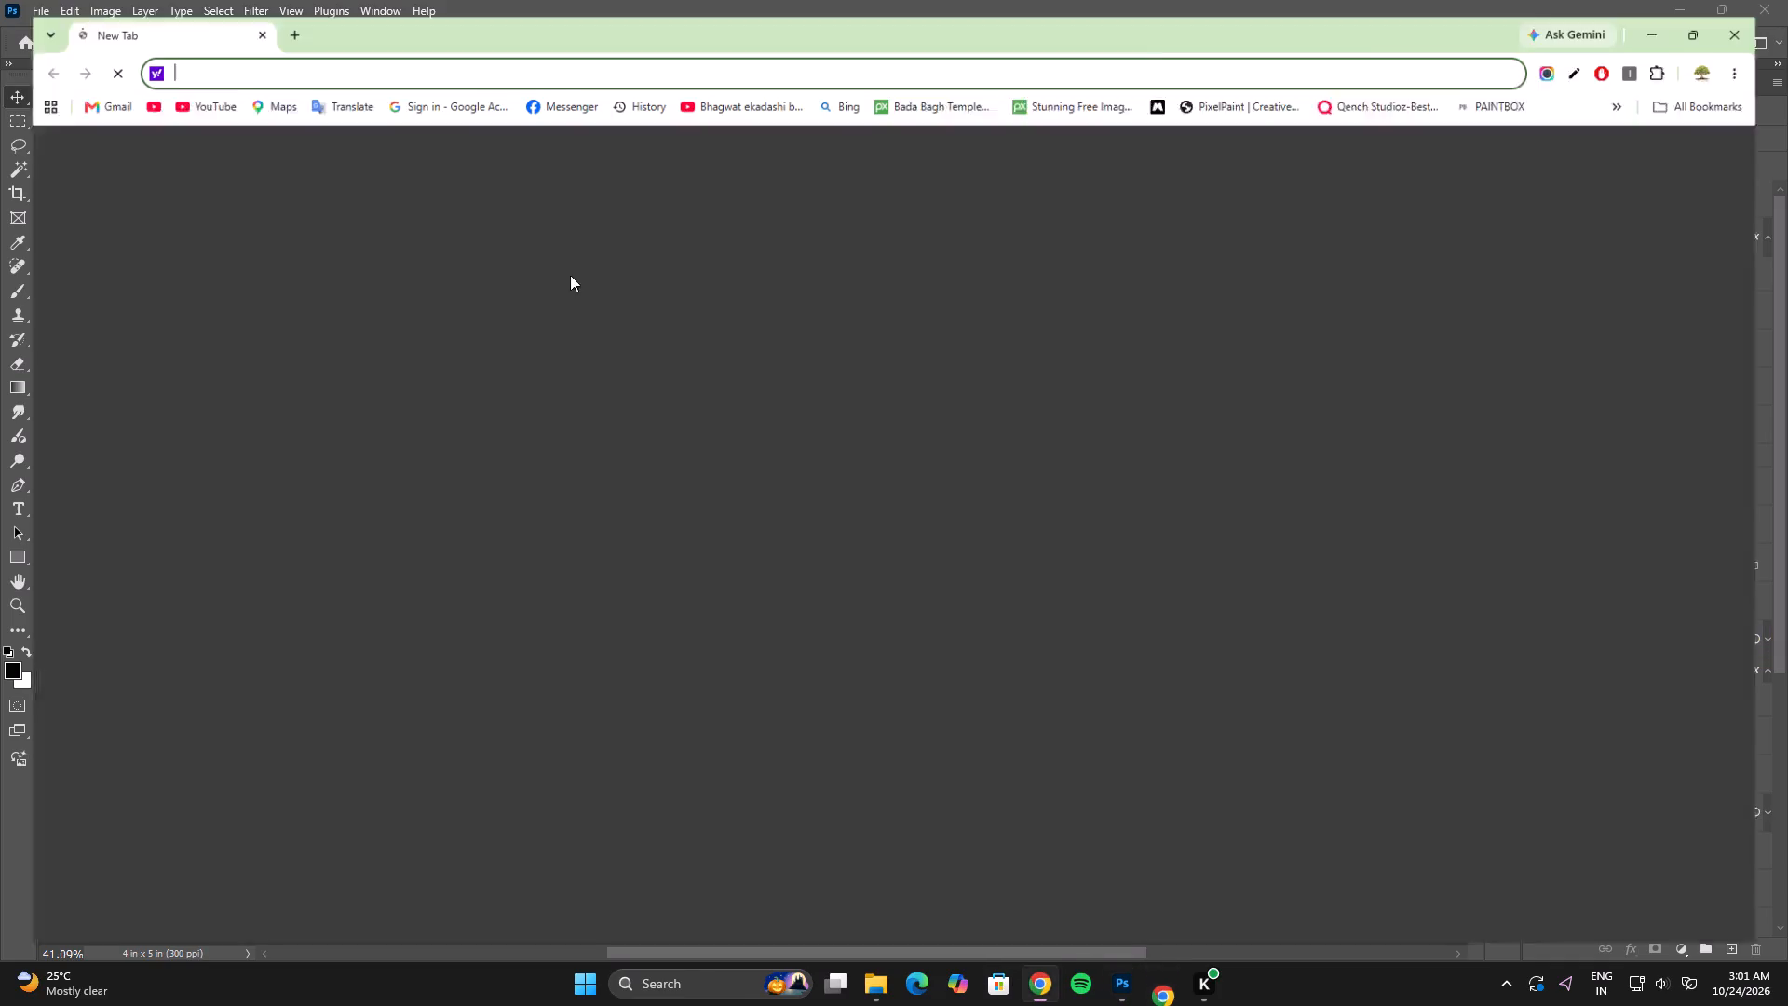
key(p)
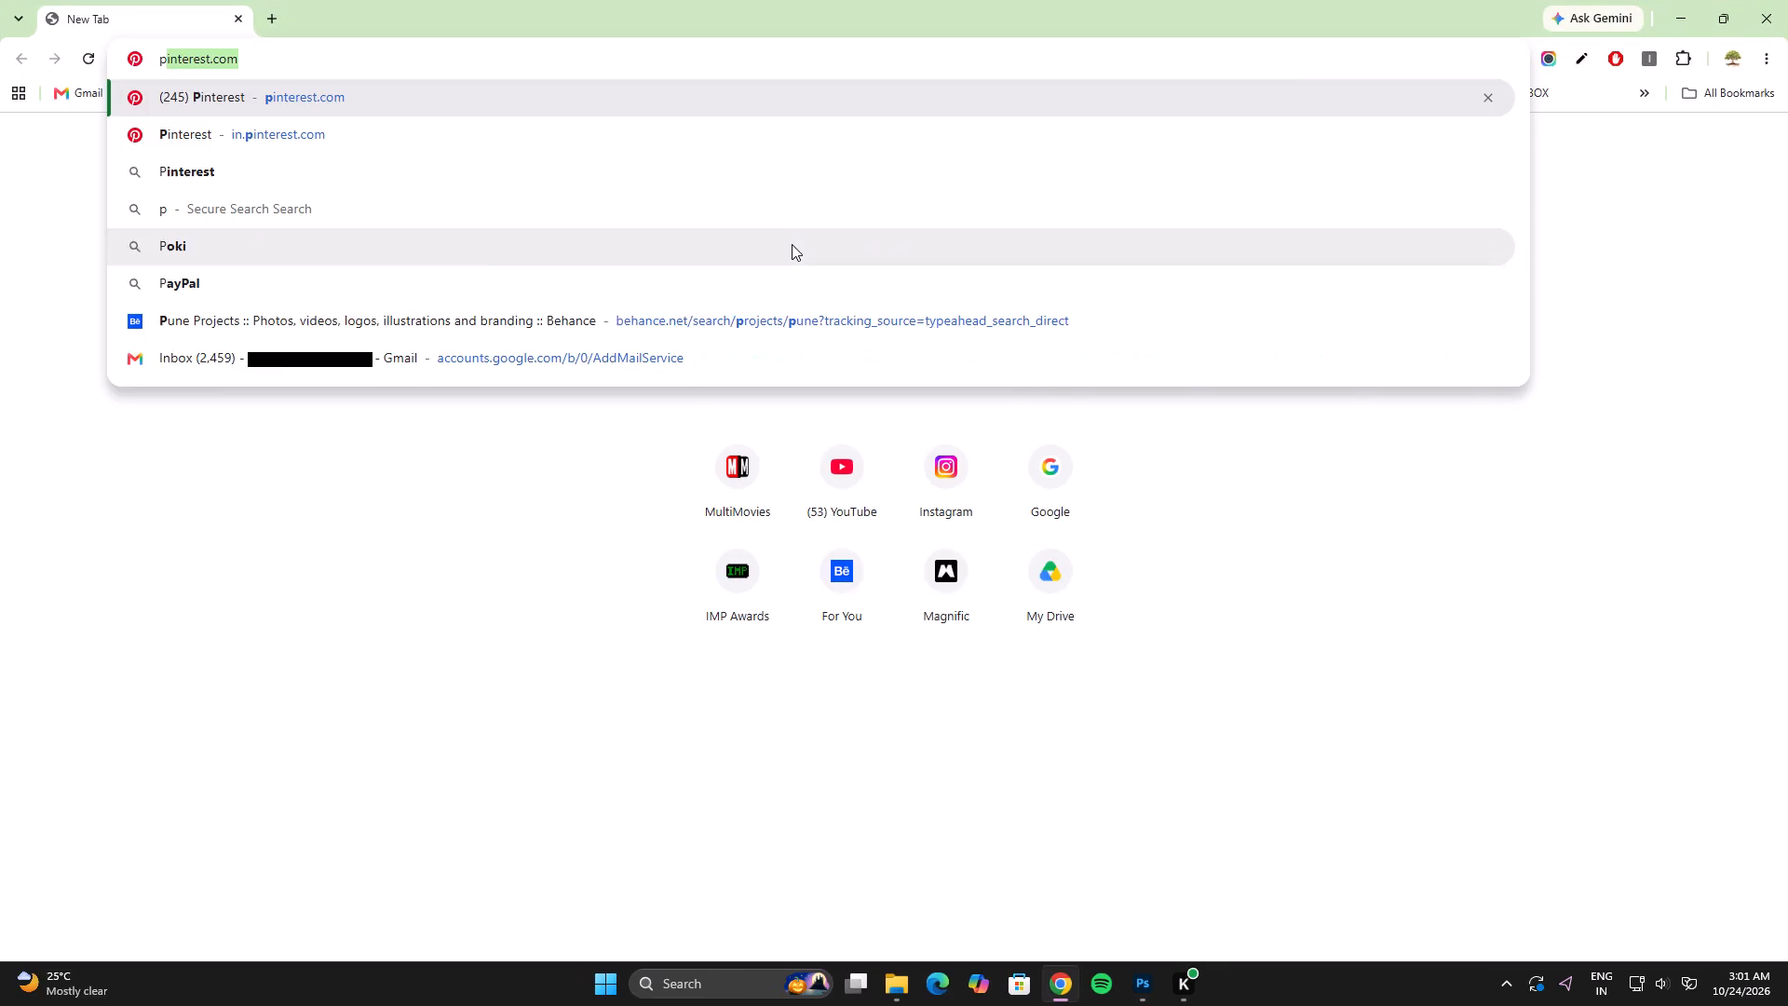
key(Return)
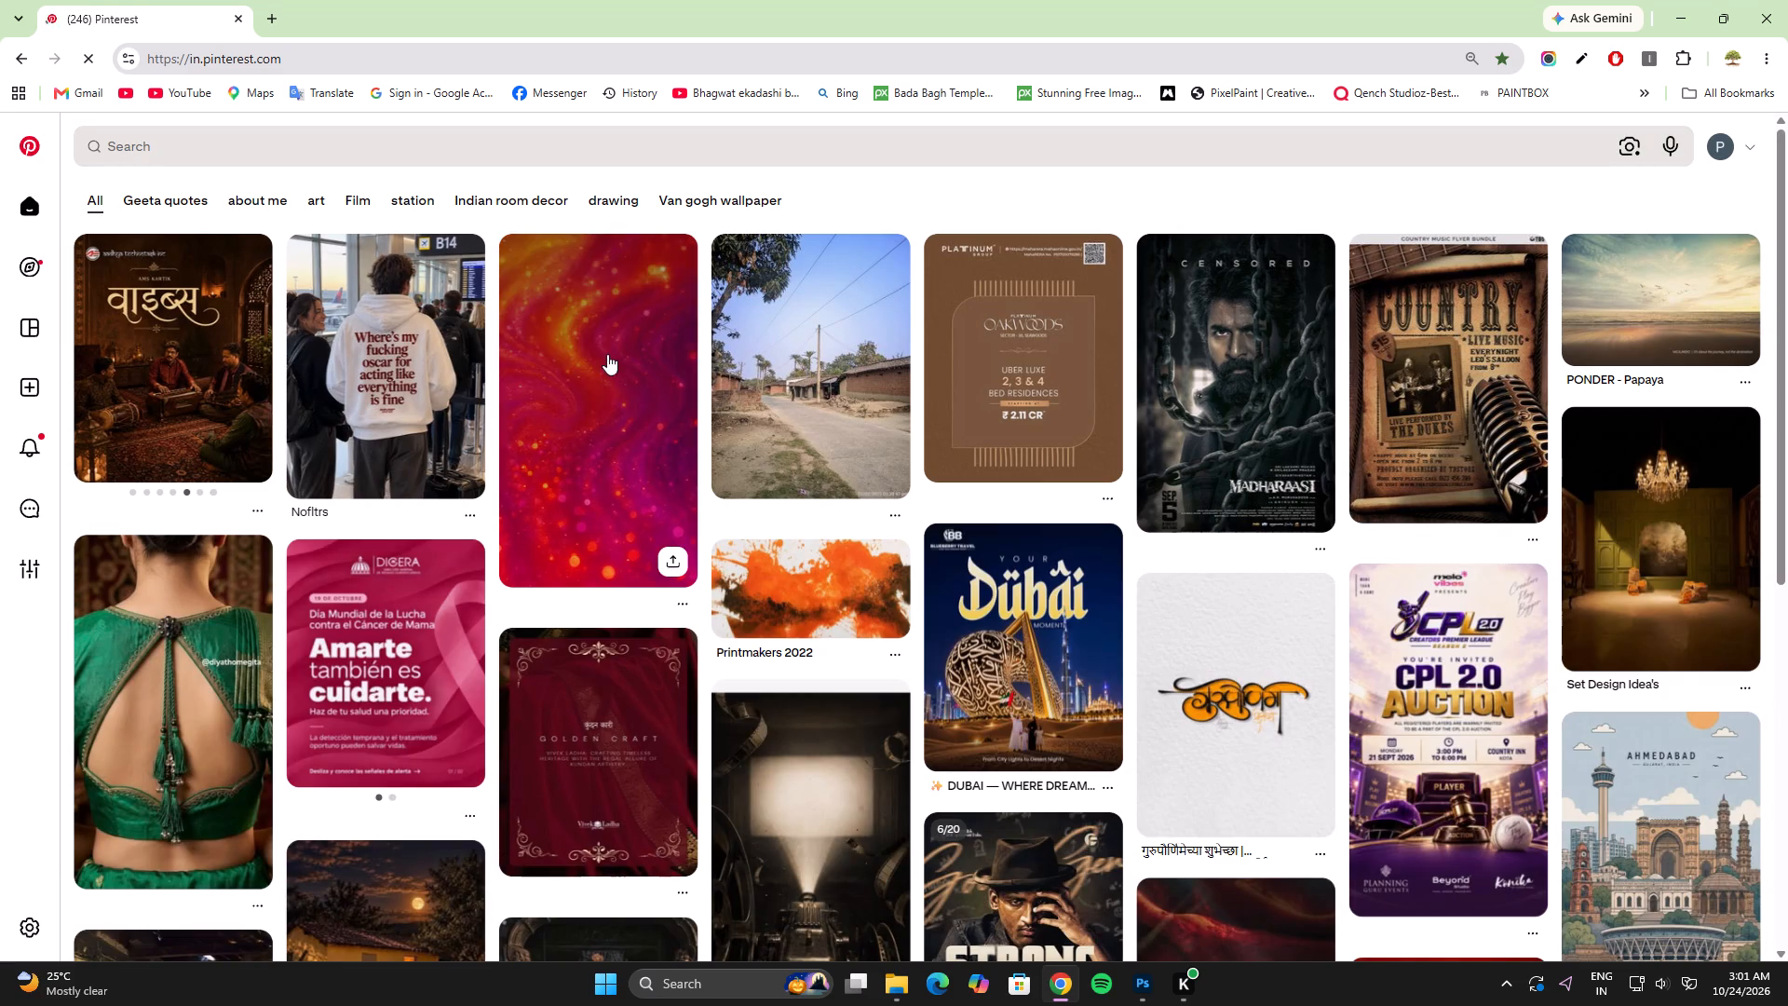
Browse the pins related to the red and purple abstract background and download the bright golden bokeh image.
click(575, 413)
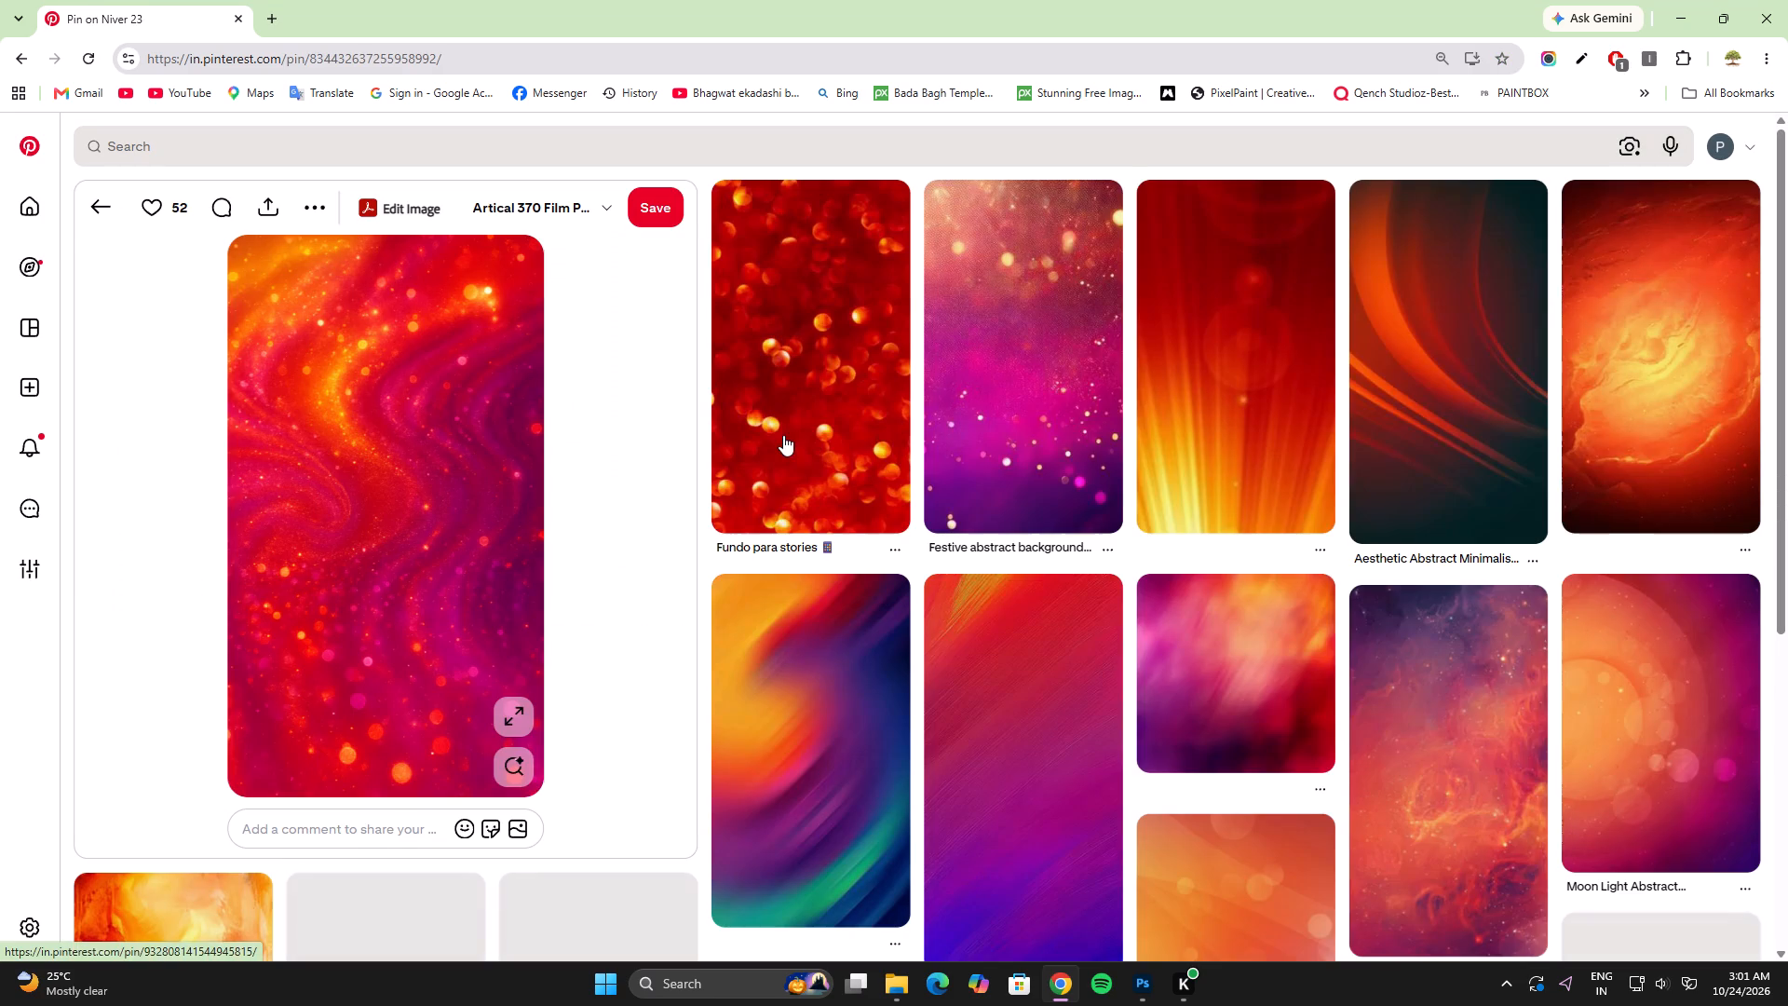
scroll(773, 525, down, 2)
key(alt+Tab)
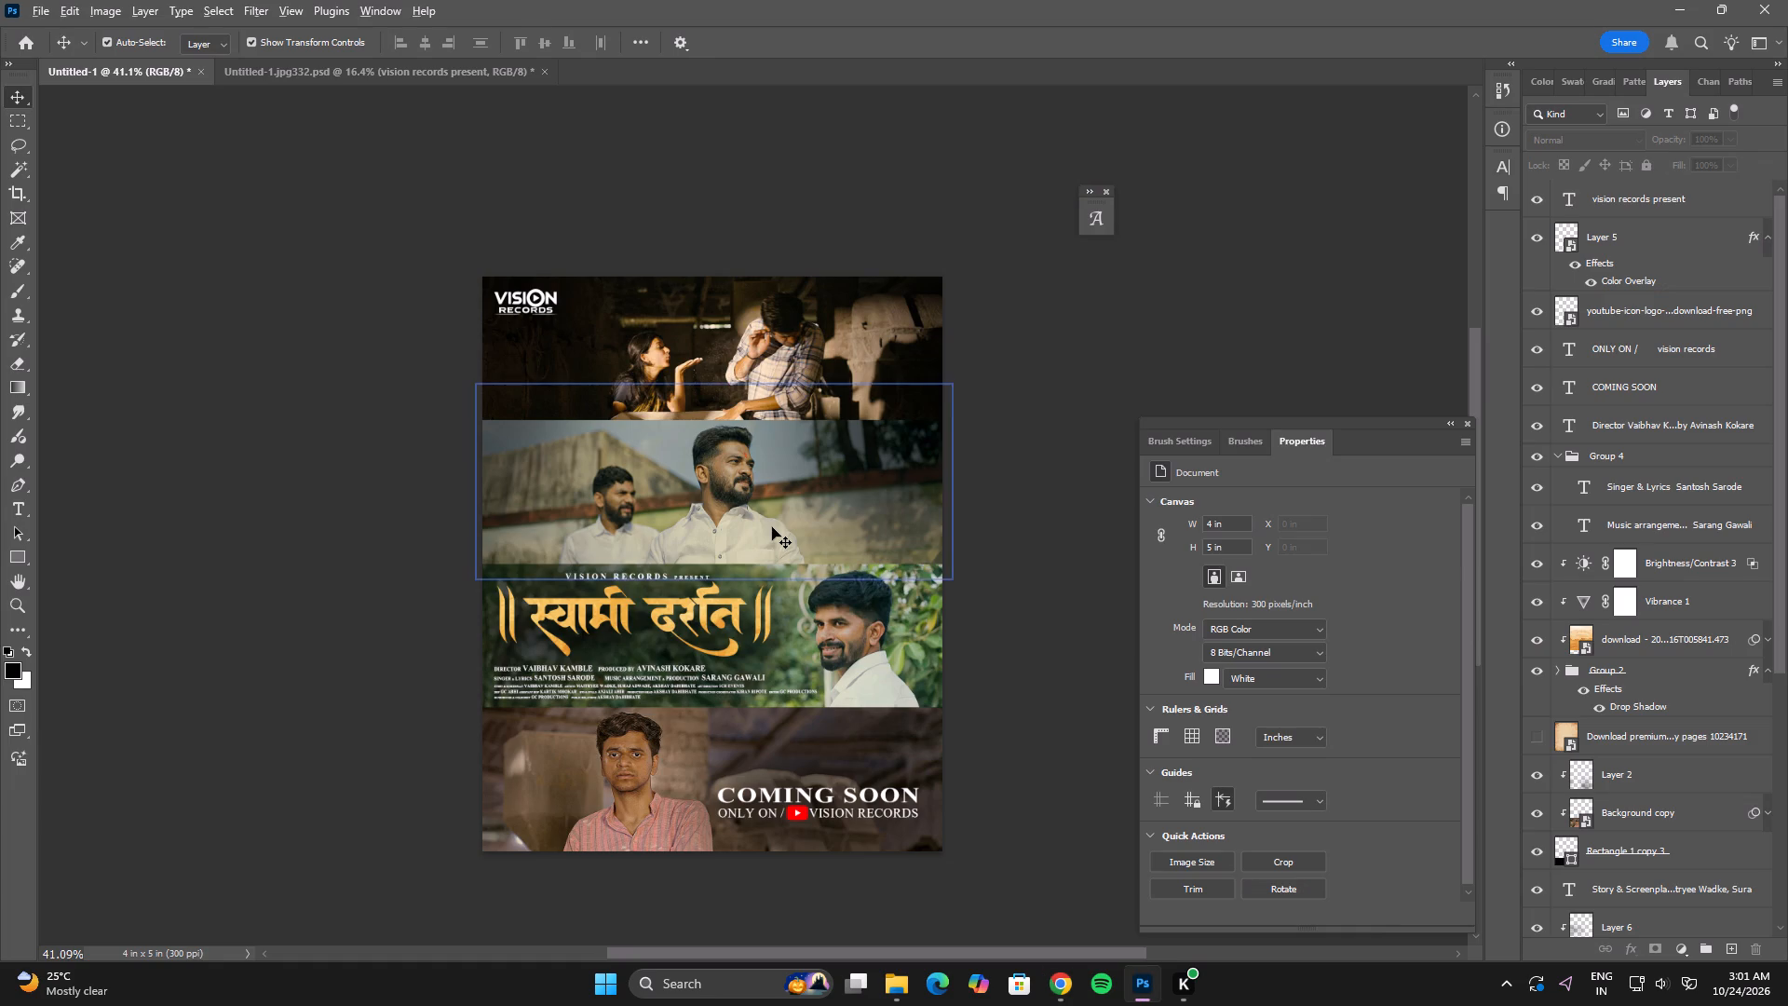
key(alt+Tab)
scroll(772, 527, down, 3)
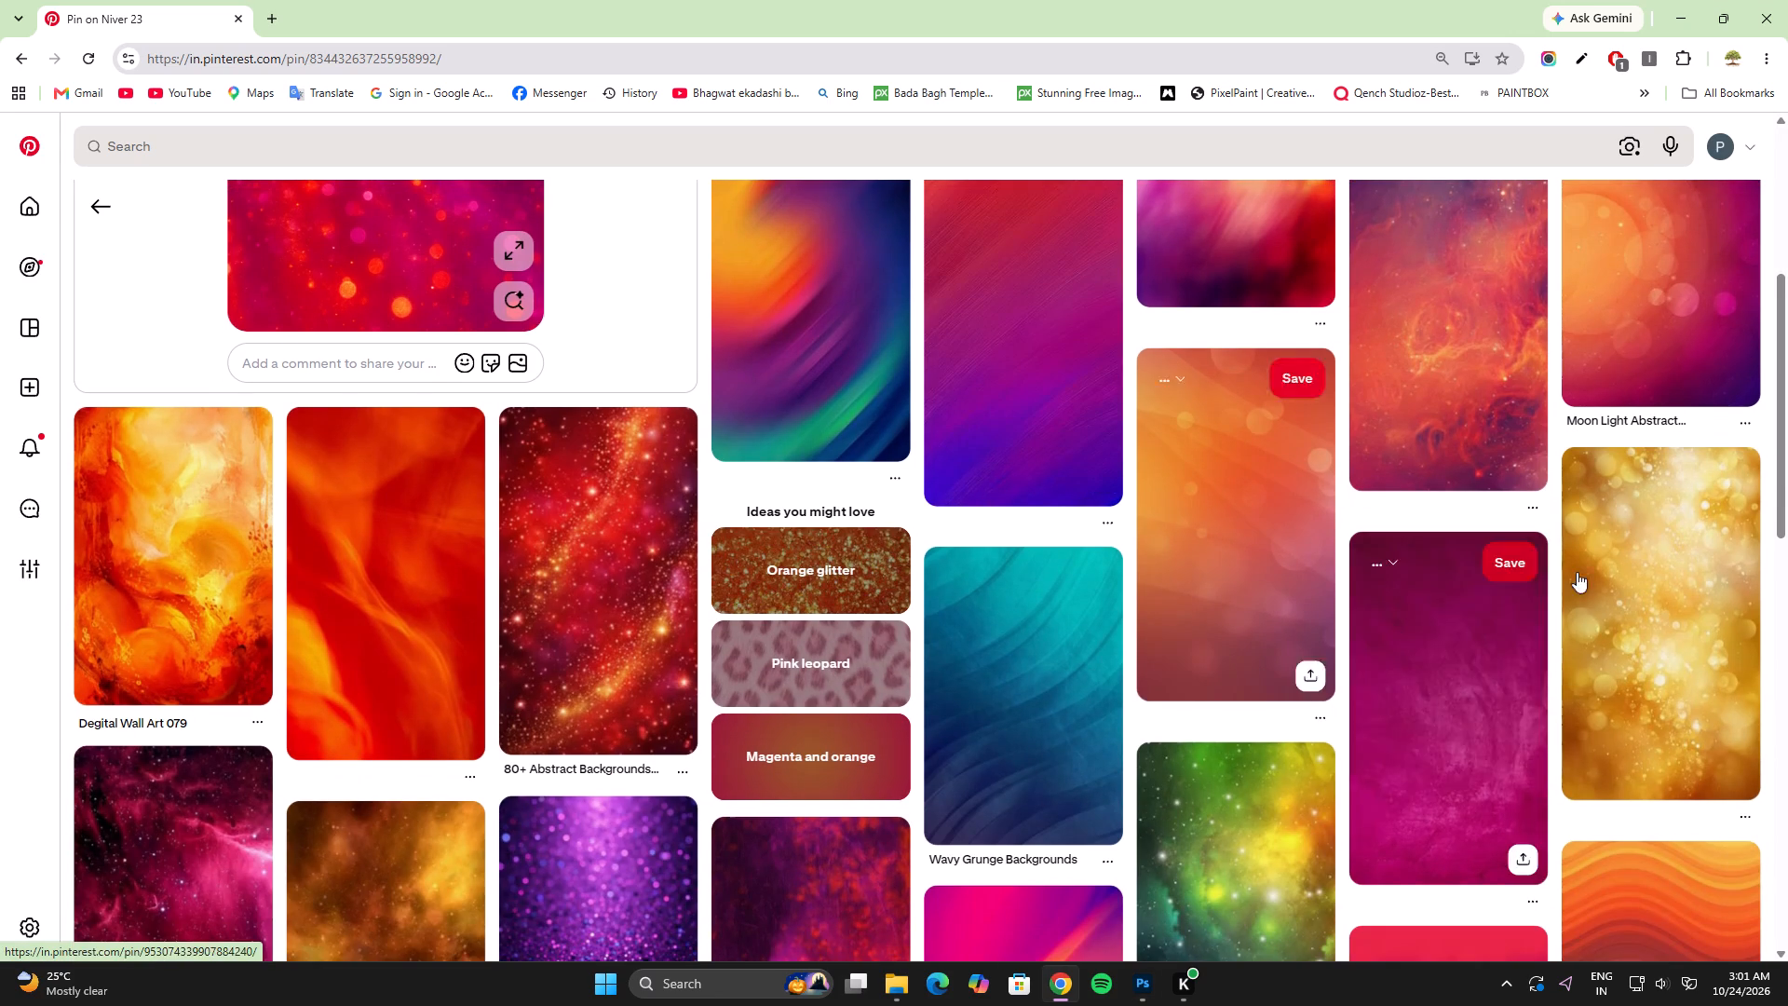
click(1686, 615)
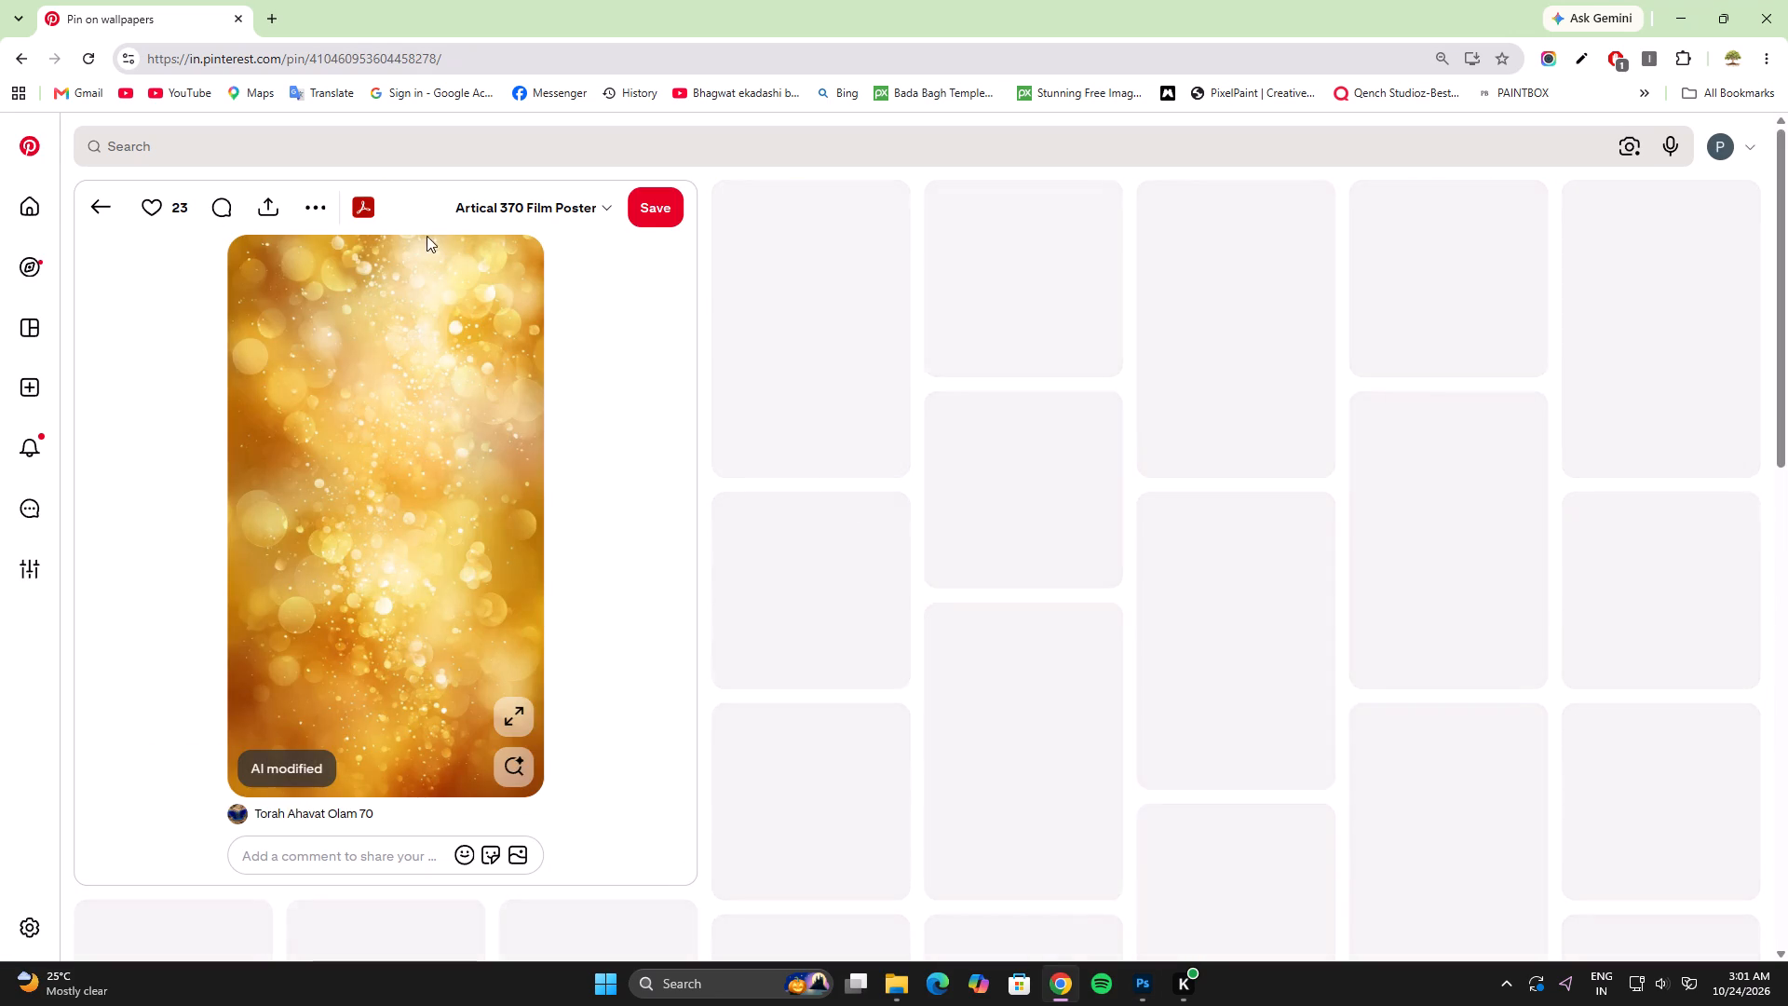
click(313, 200)
click(289, 285)
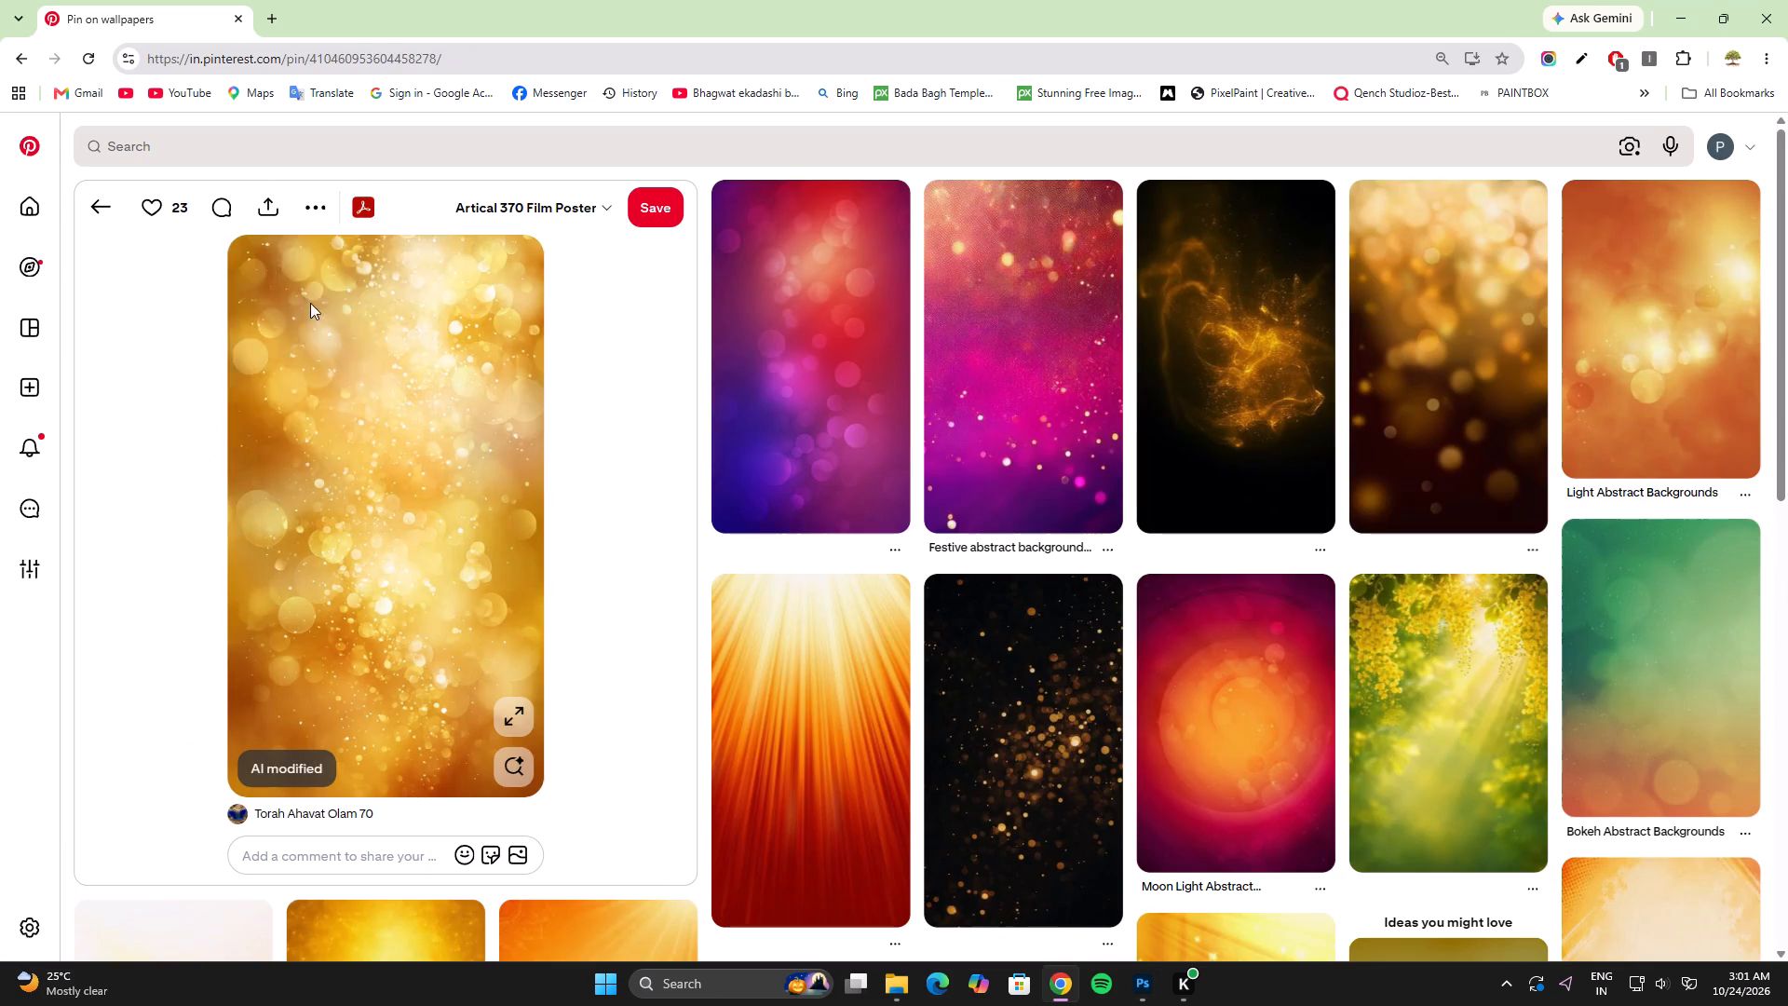
click(1638, 933)
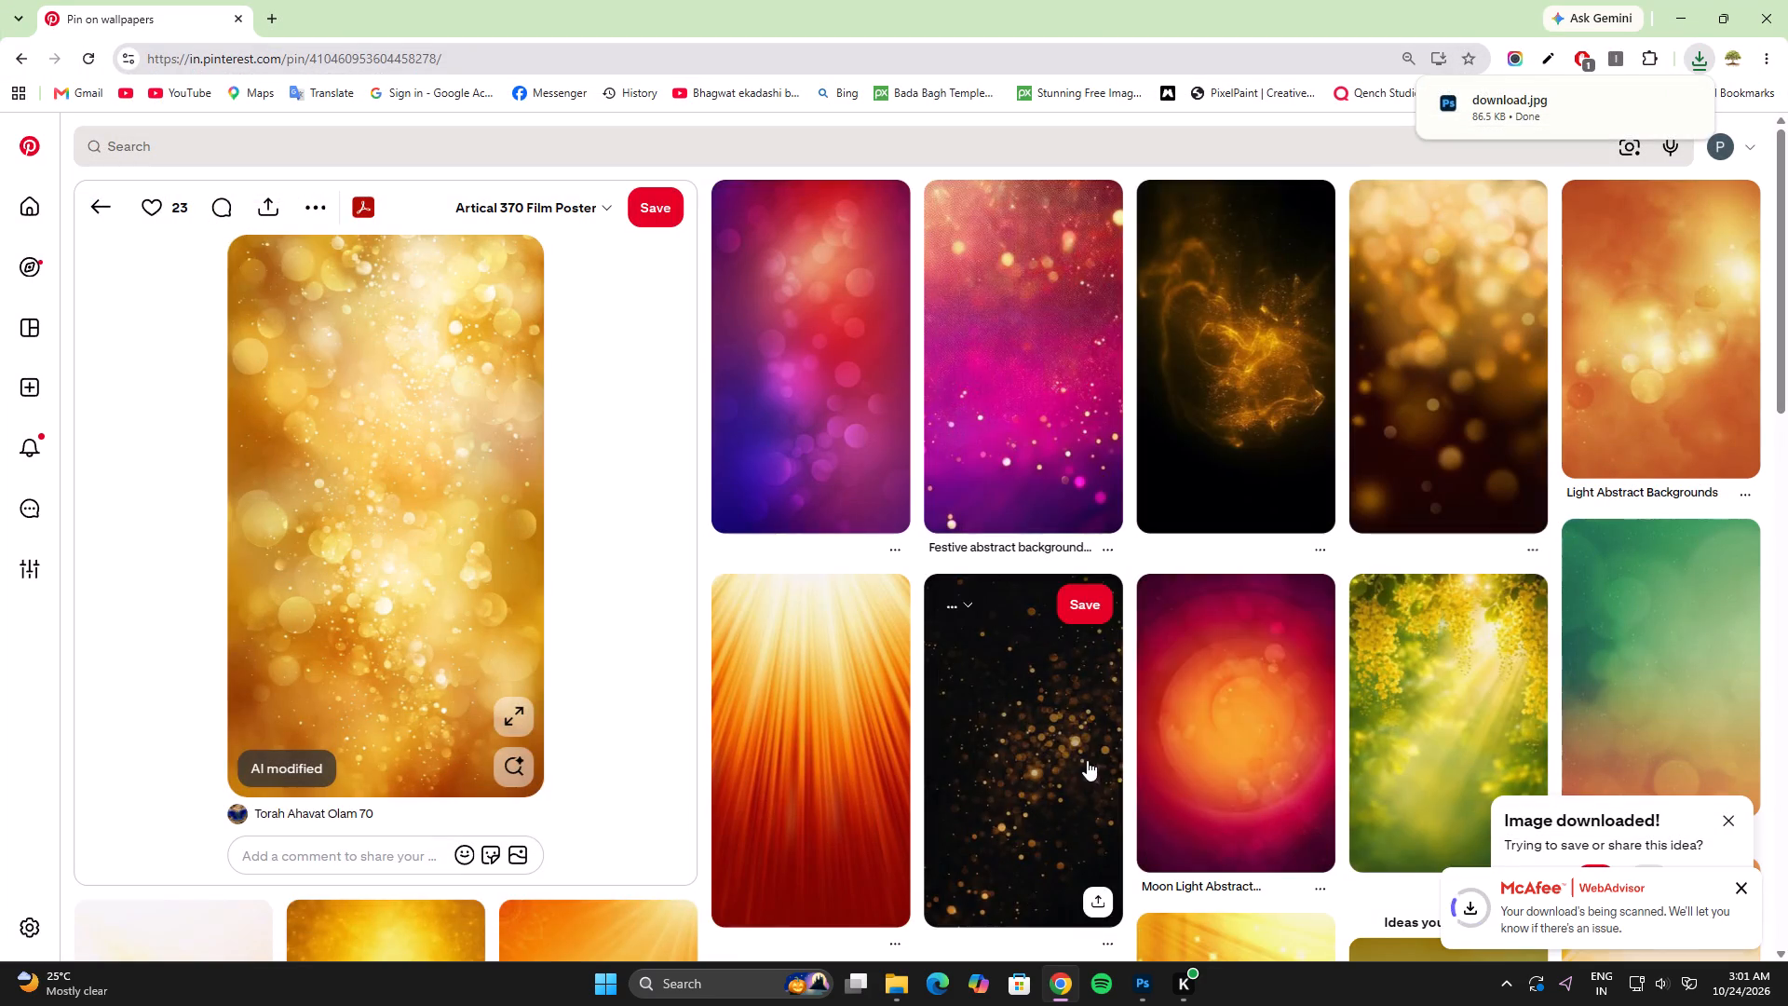
Open the related pin of scattered gold particles on black and download its image.
click(1087, 760)
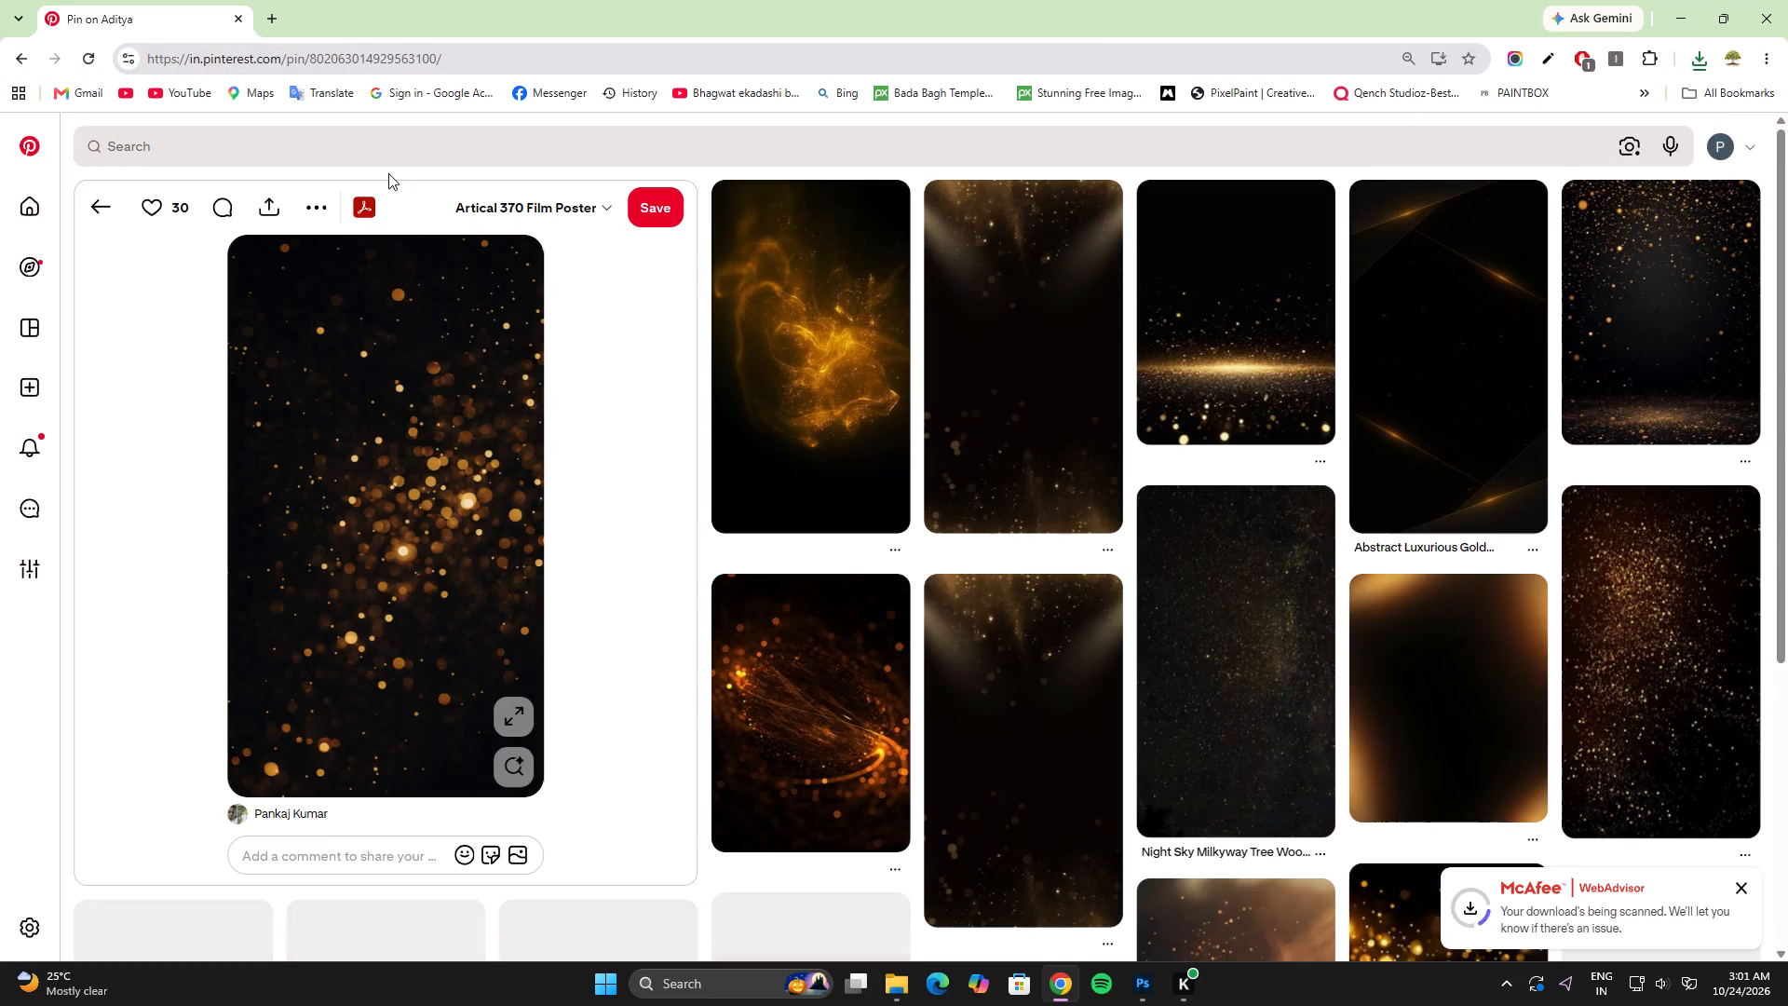
key(alt+Tab)
key(alt+Tab)
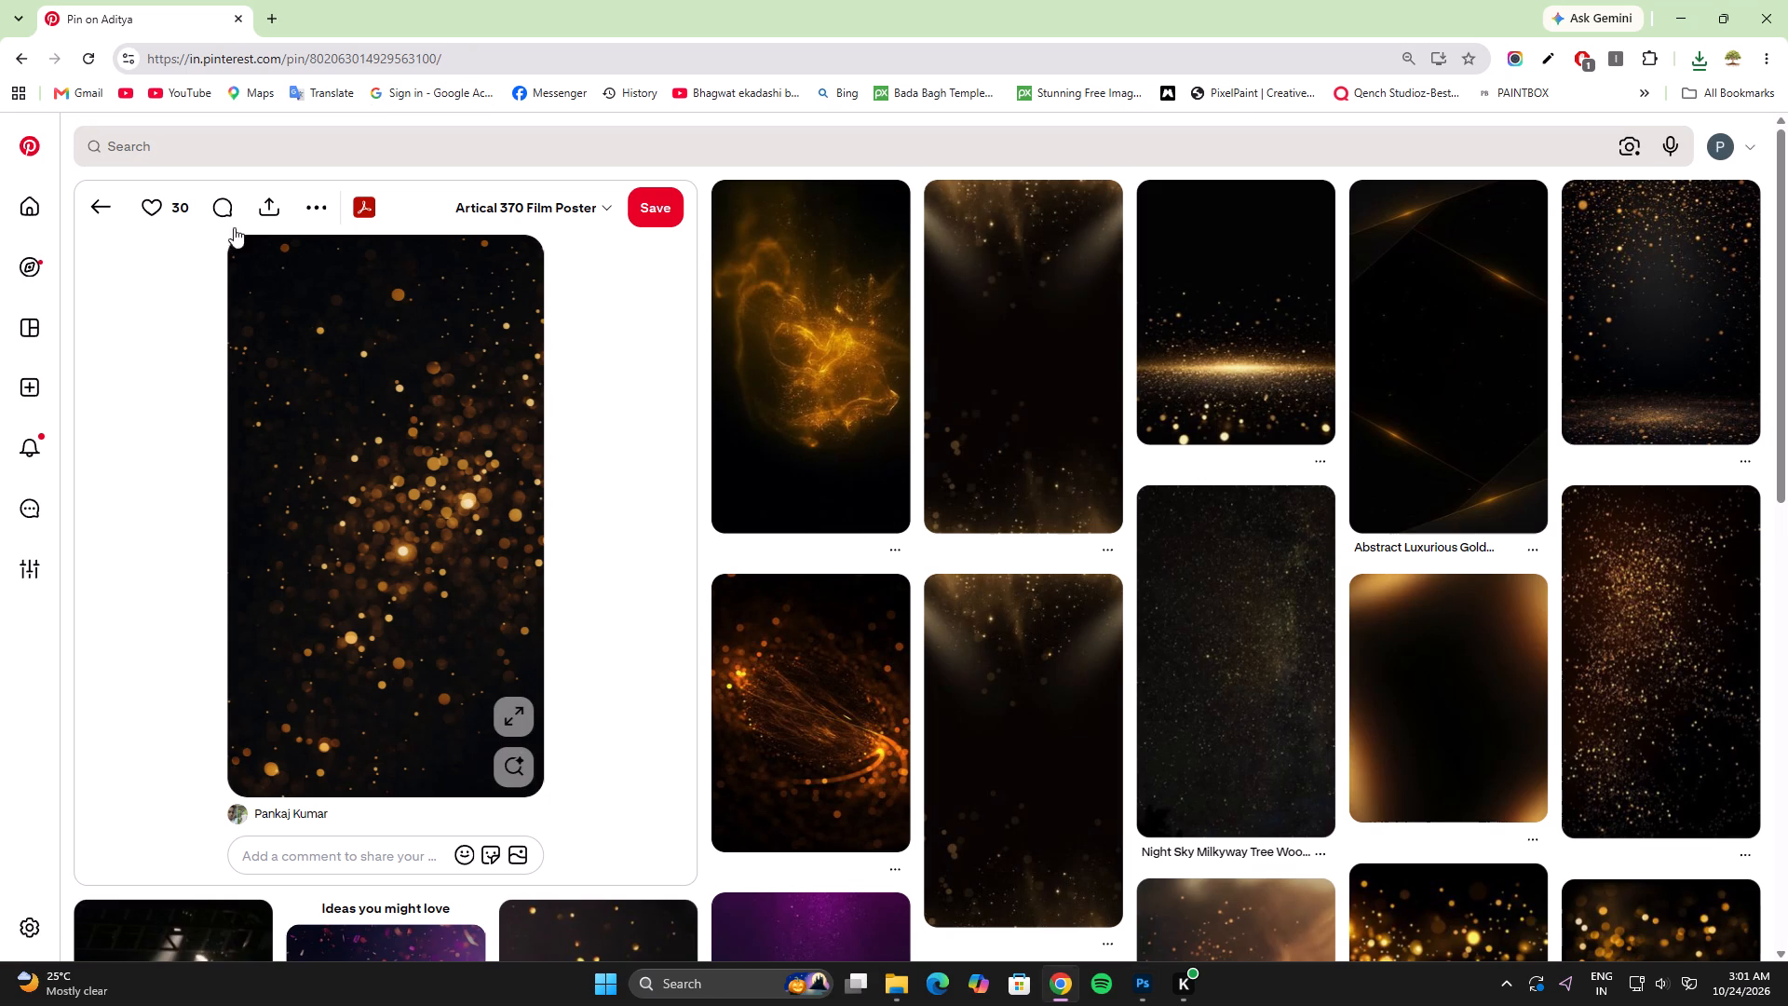
click(1699, 64)
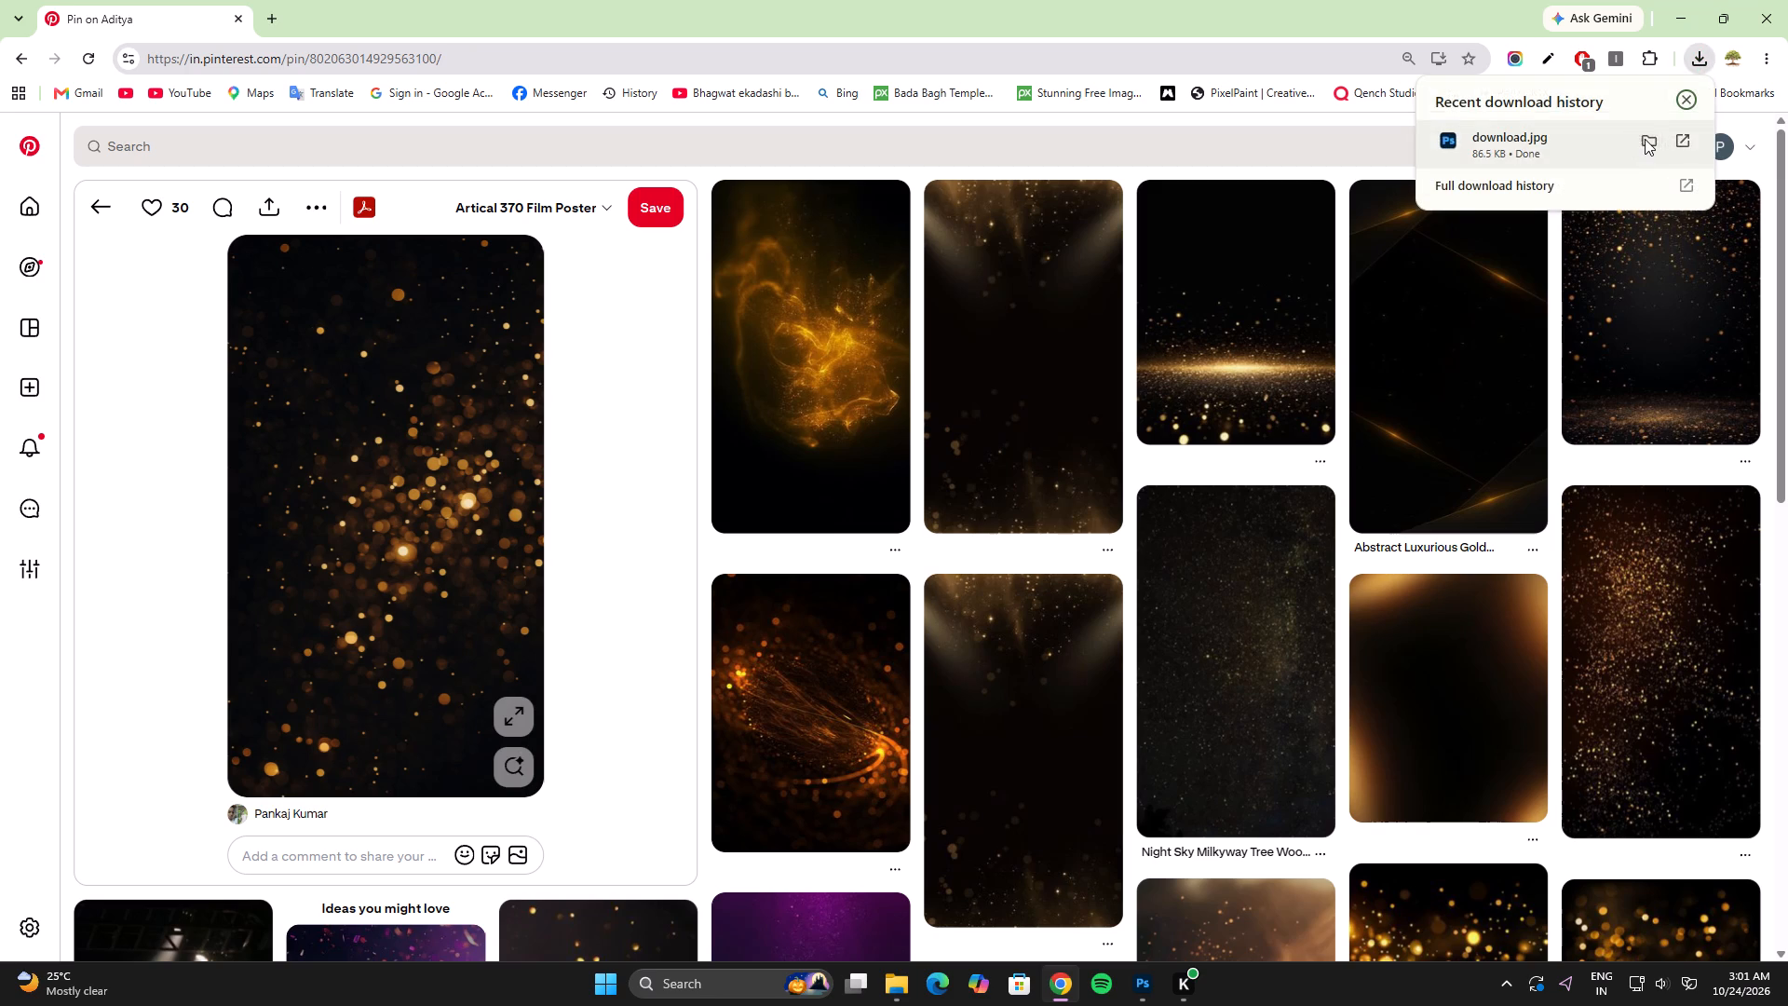
click(1645, 139)
key(alt+Tab)
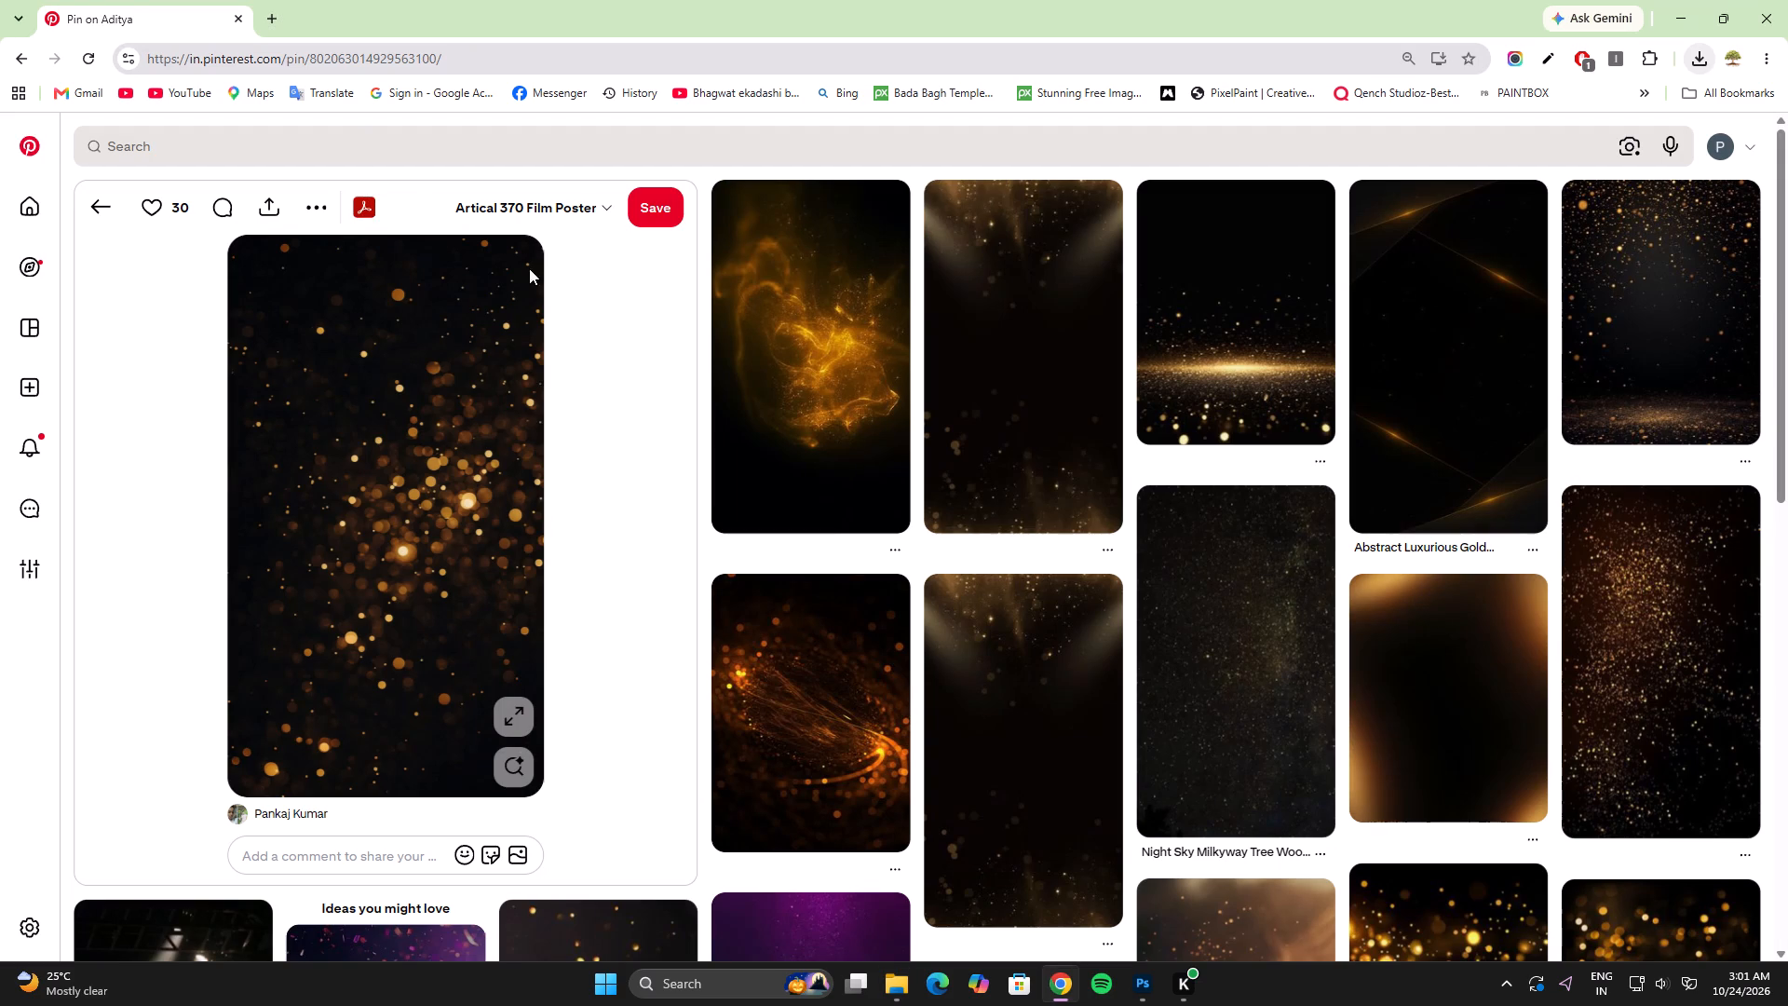
click(323, 202)
click(307, 258)
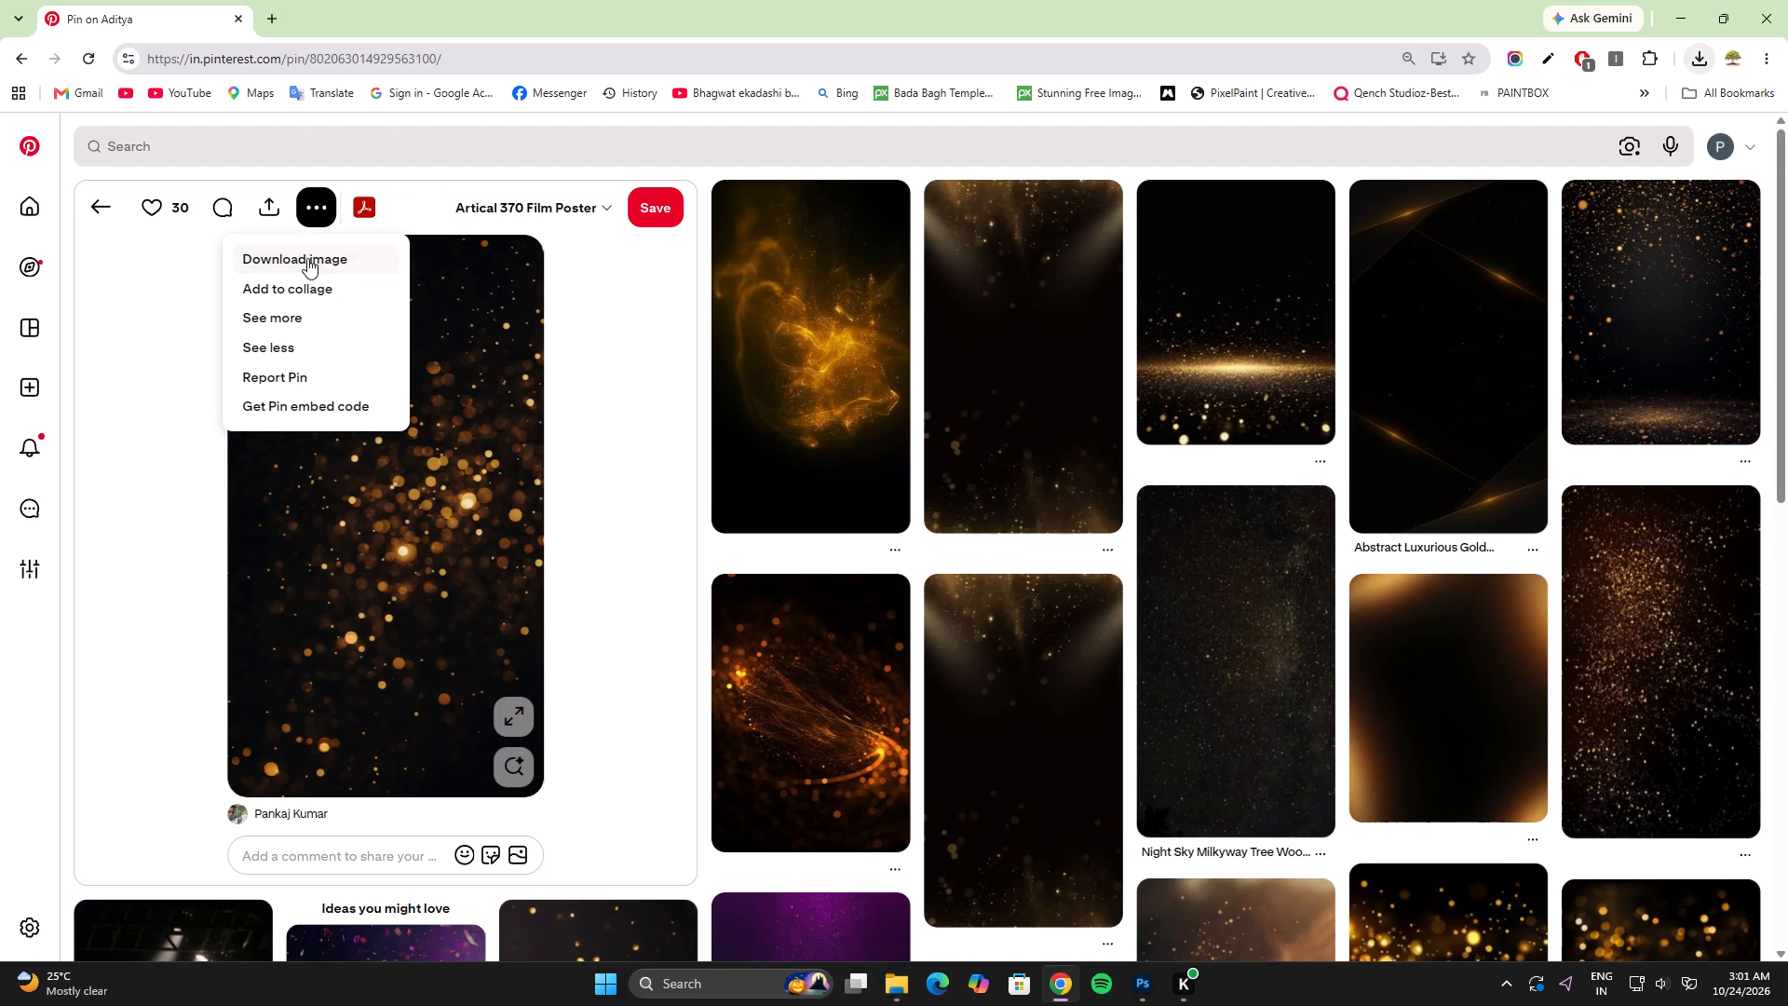
click(1629, 923)
Find the related square pin titled overlay, with golden bokeh on black, and download its image.
scroll(1101, 691, down, 5)
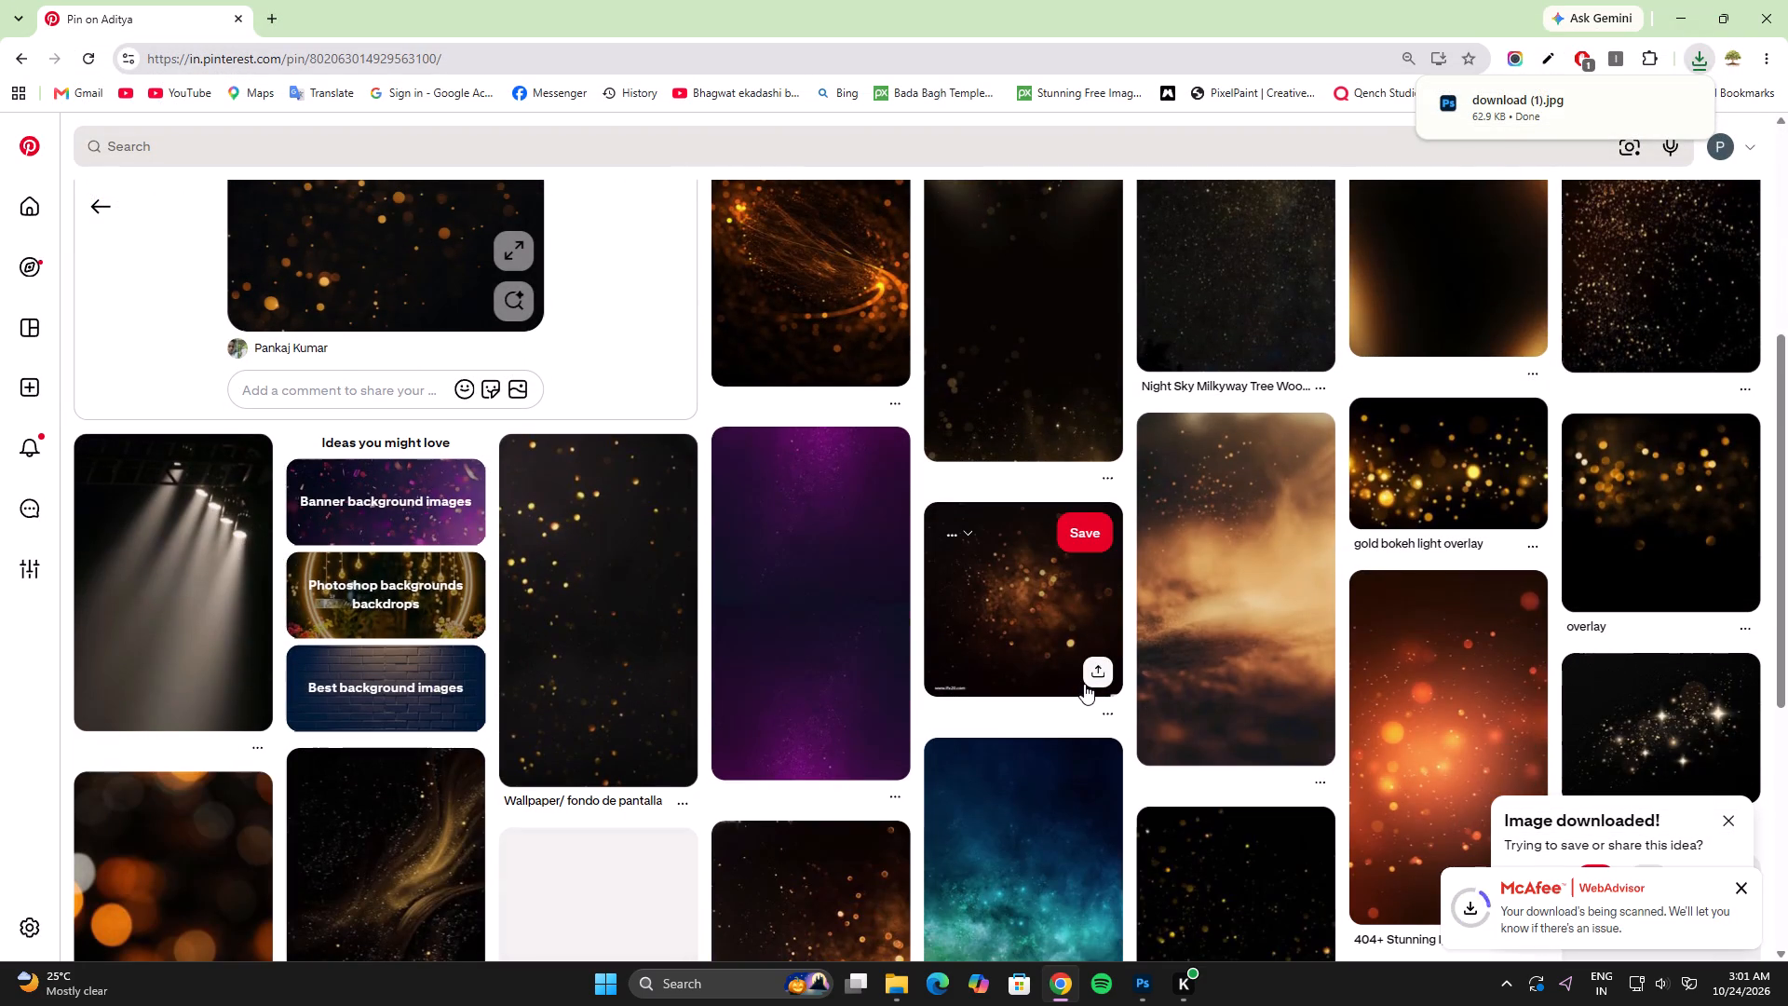
click(1653, 519)
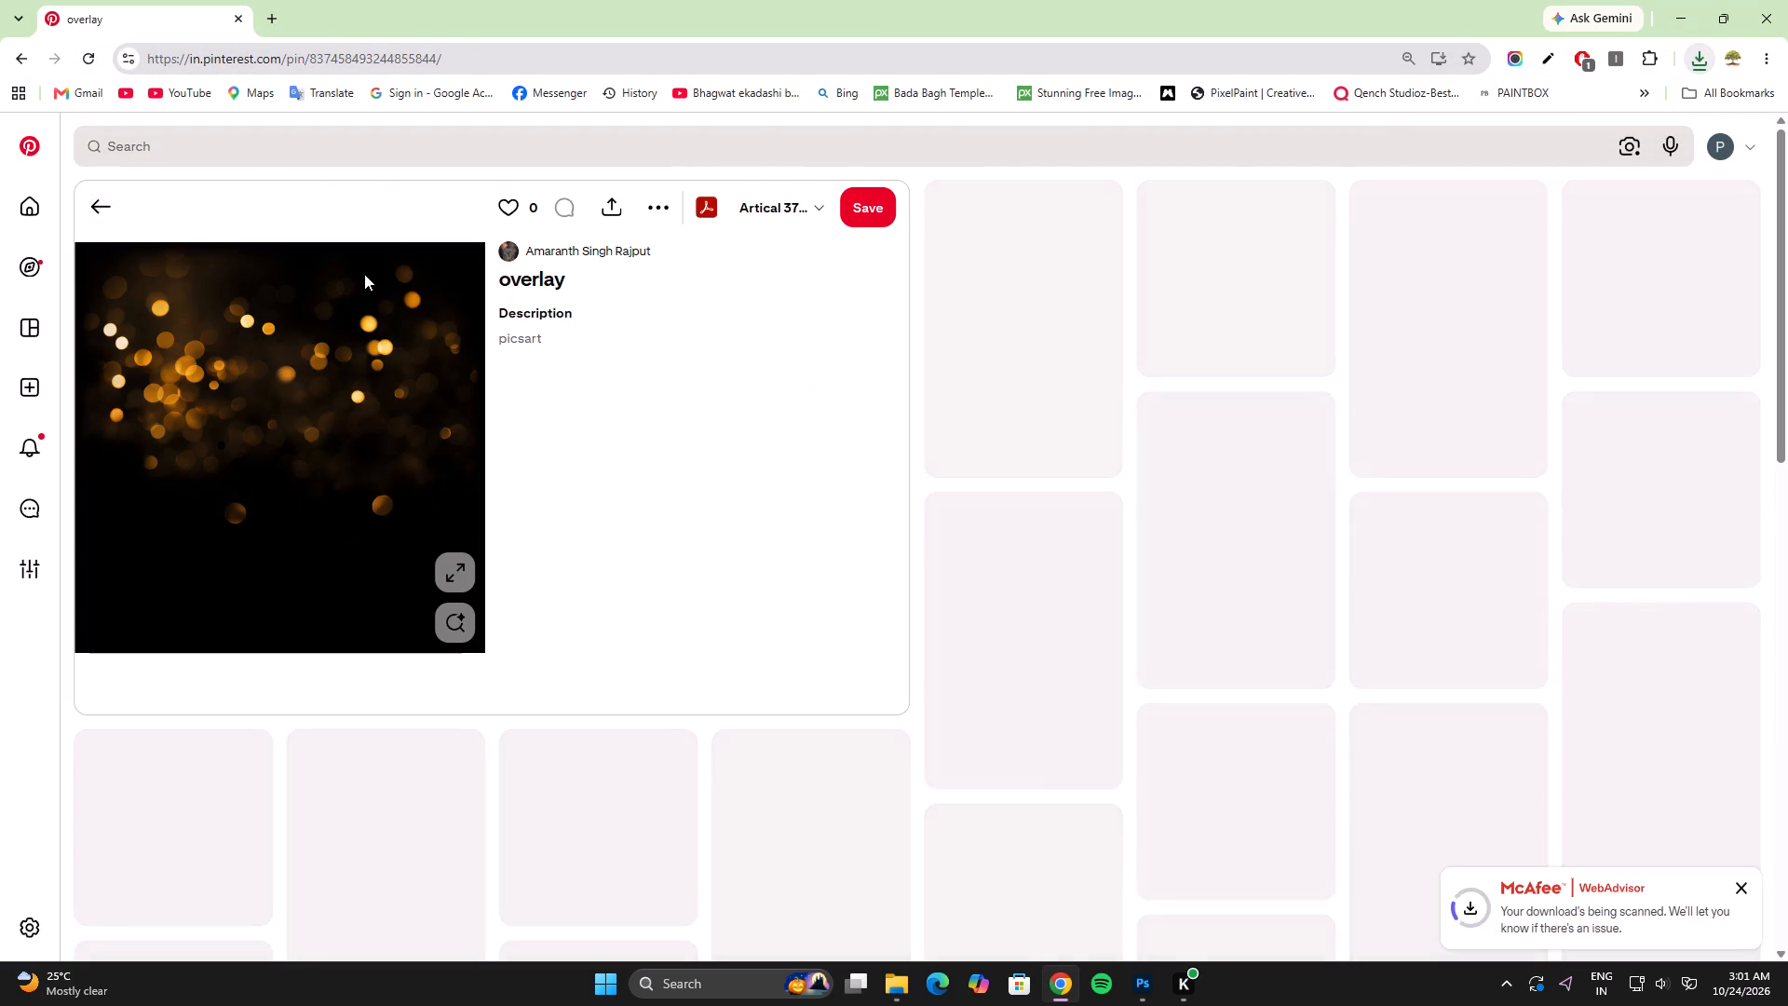
click(646, 207)
click(620, 258)
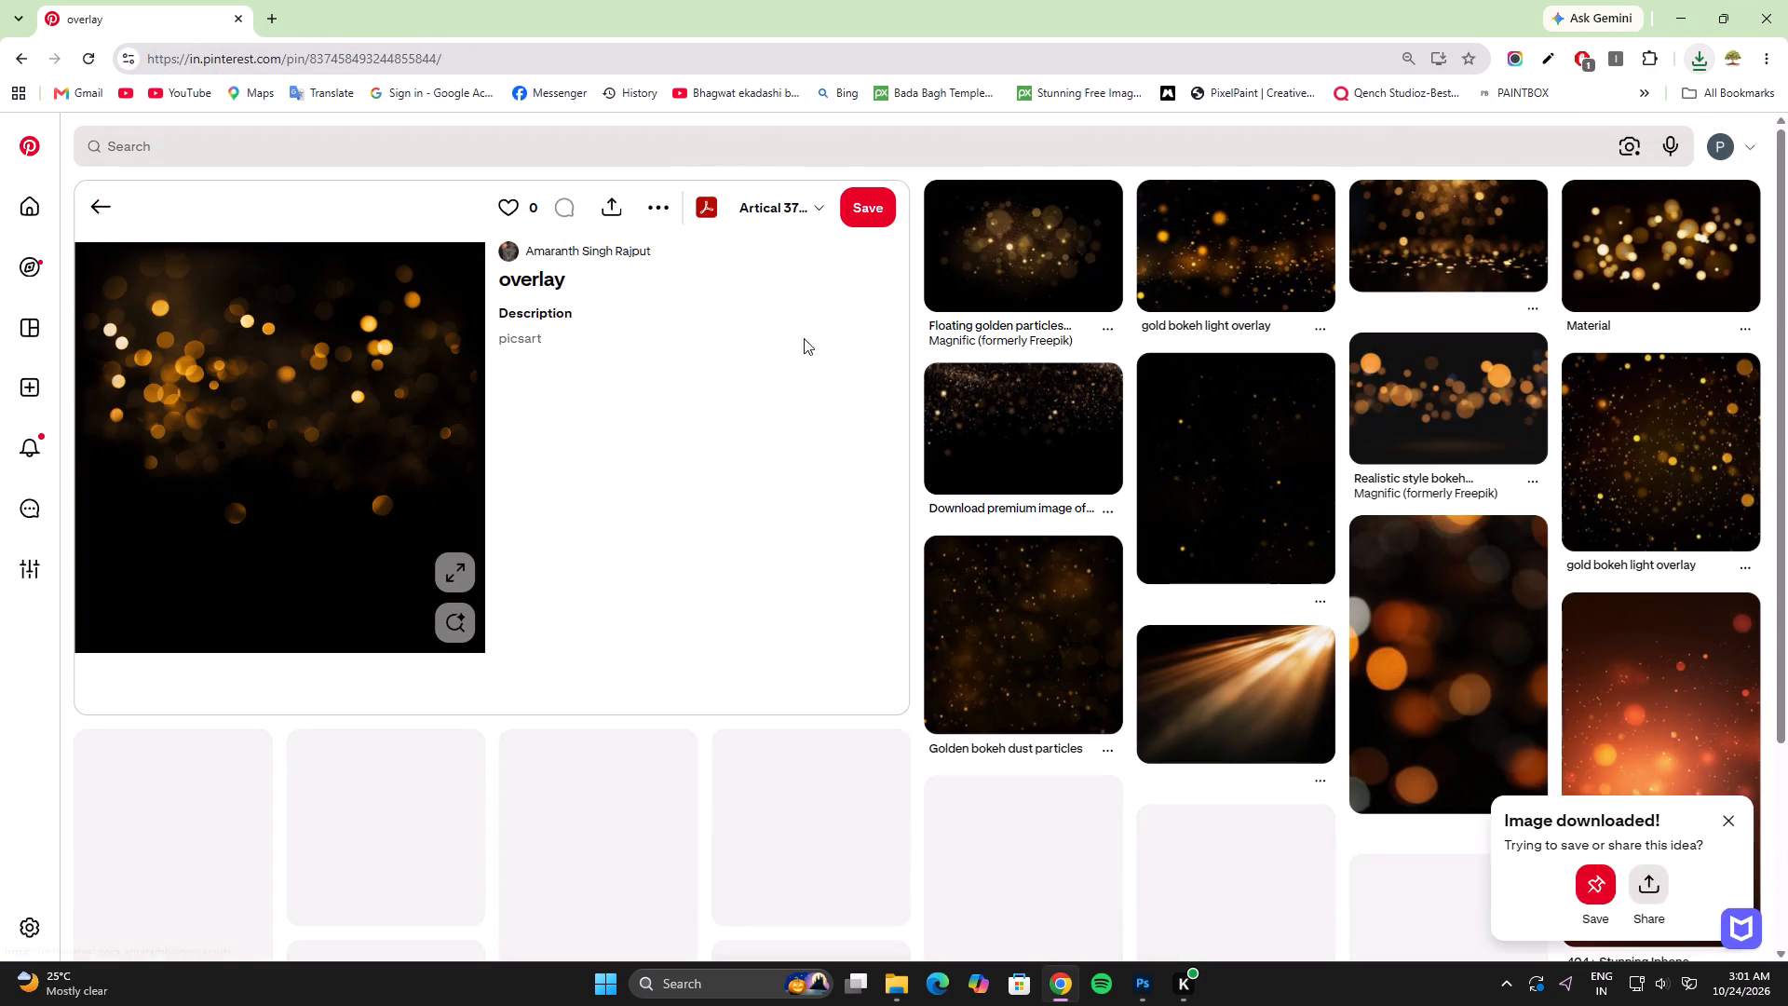
click(1599, 929)
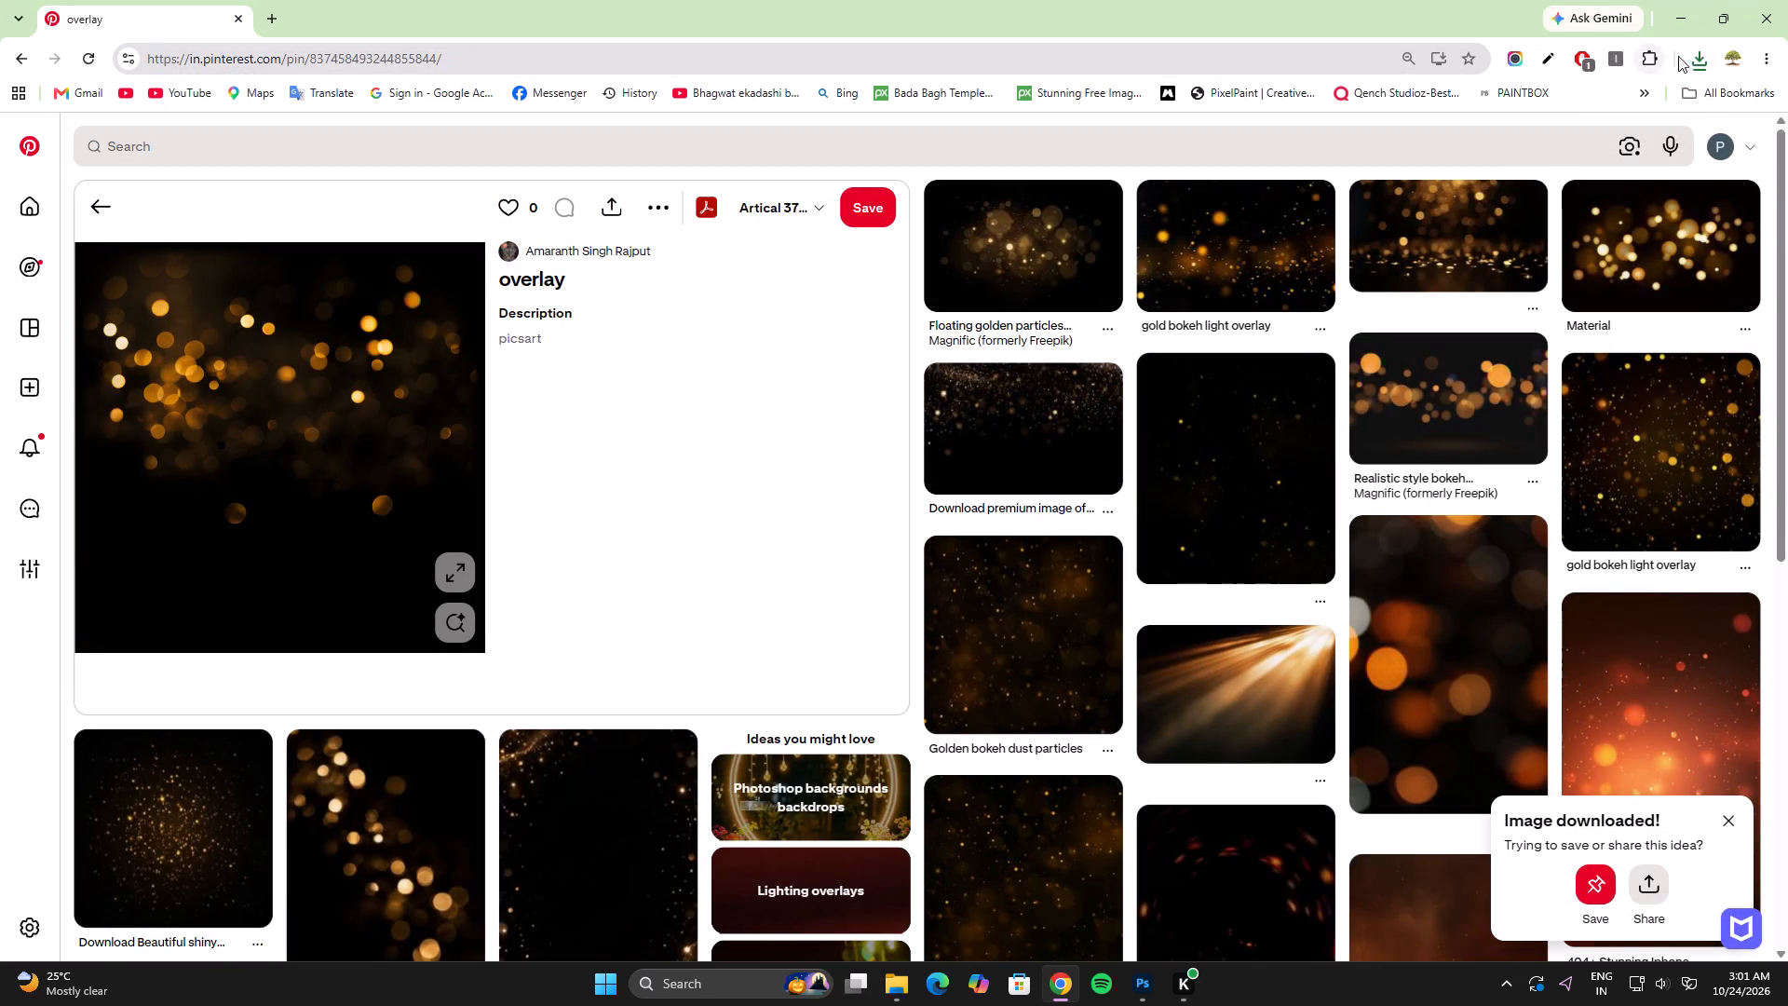
Locate overlay.jpg in the Desktop folder and place it into the Untitled-1 poster in Photoshop.
click(1692, 62)
click(1645, 137)
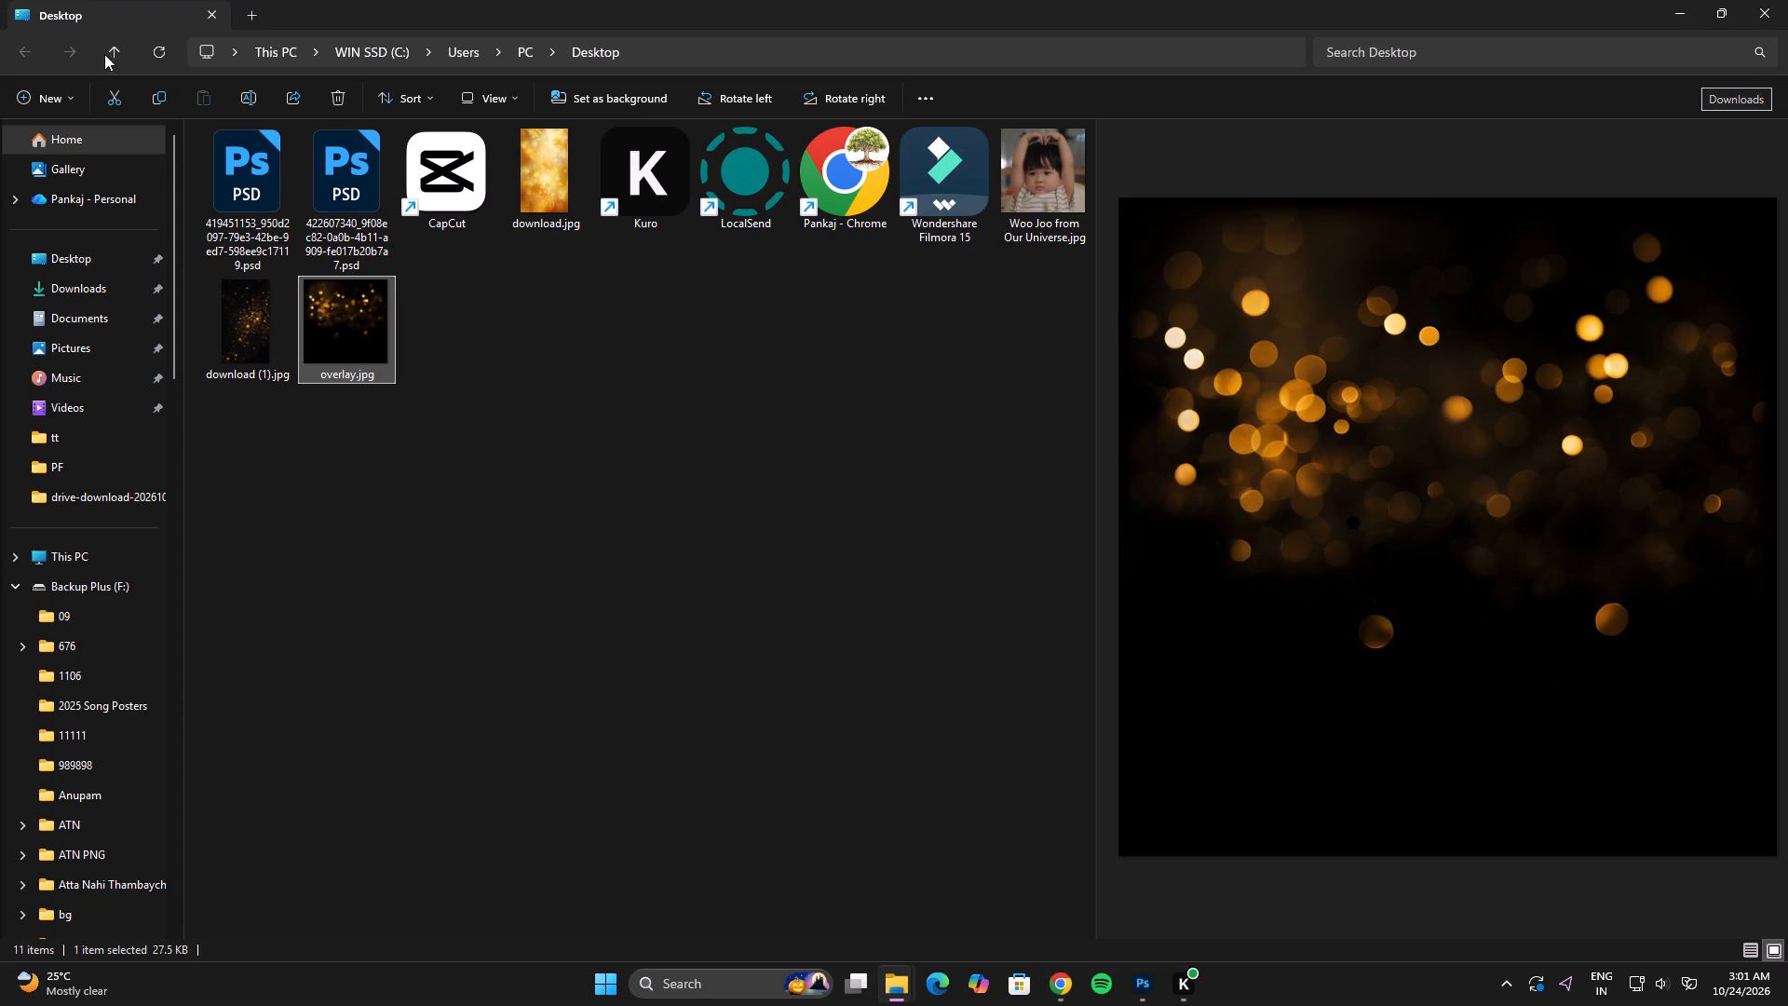
click(152, 50)
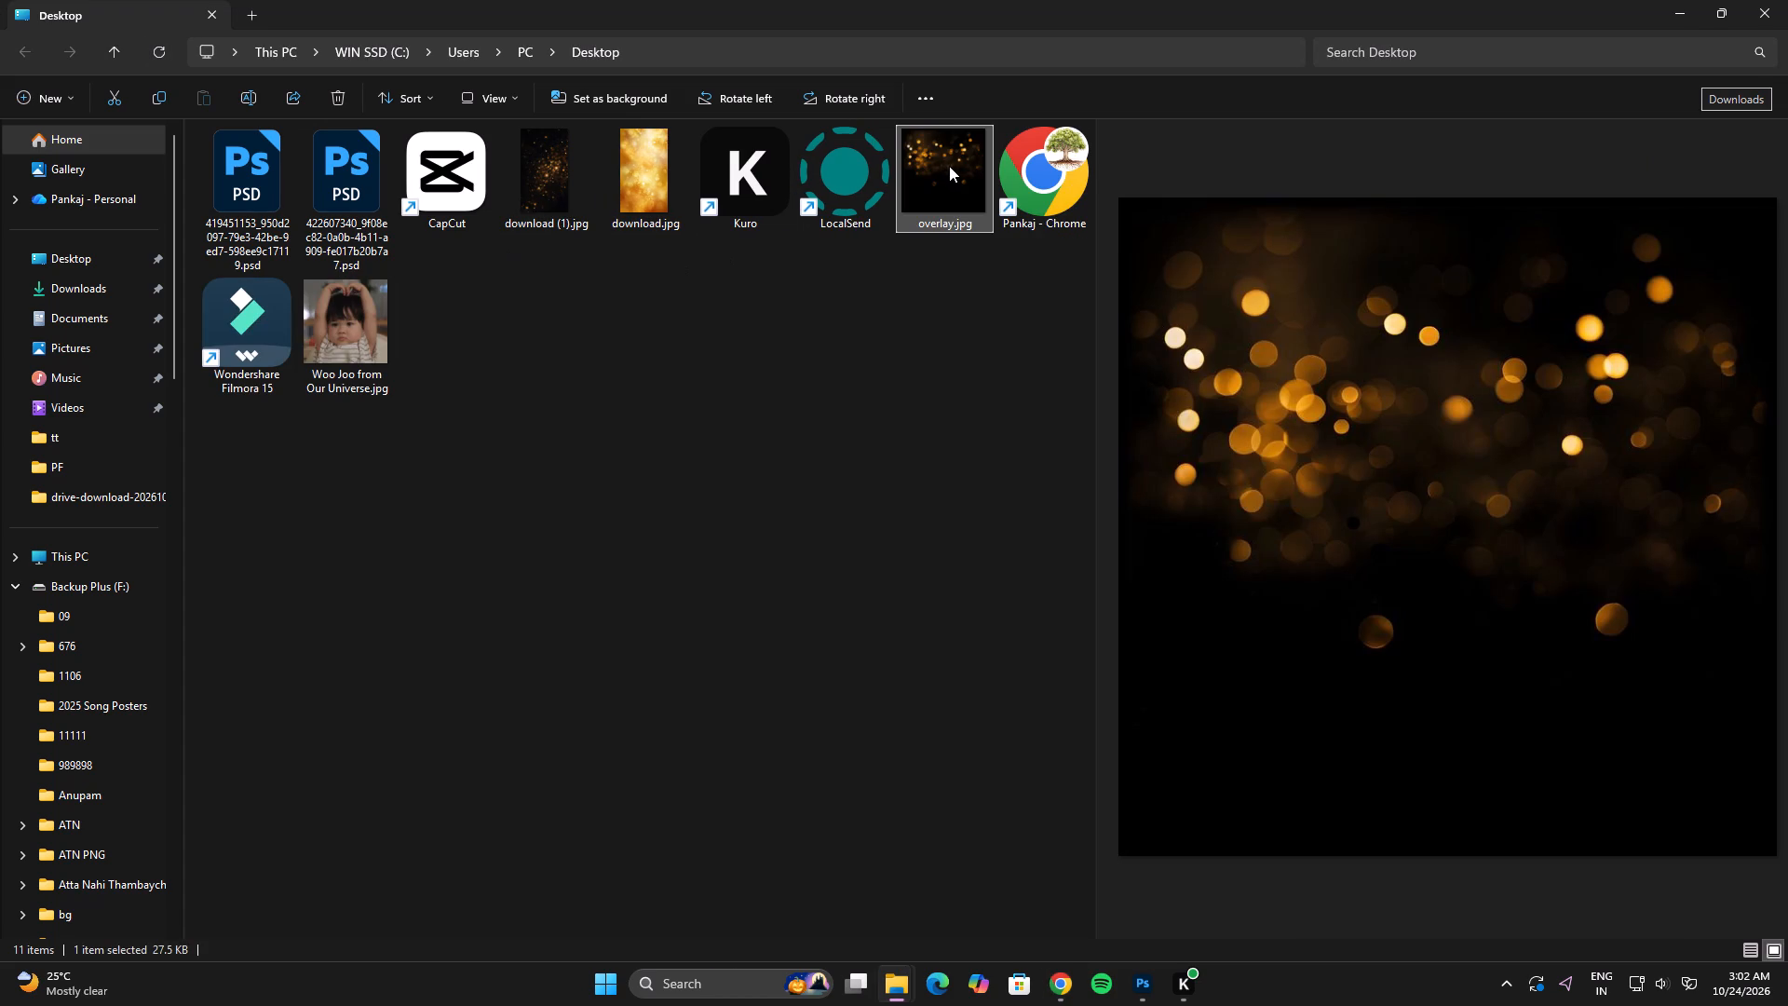
click(949, 166)
drag(952, 164, 935, 370)
key(alt+Tab)
key(alt+Tab)
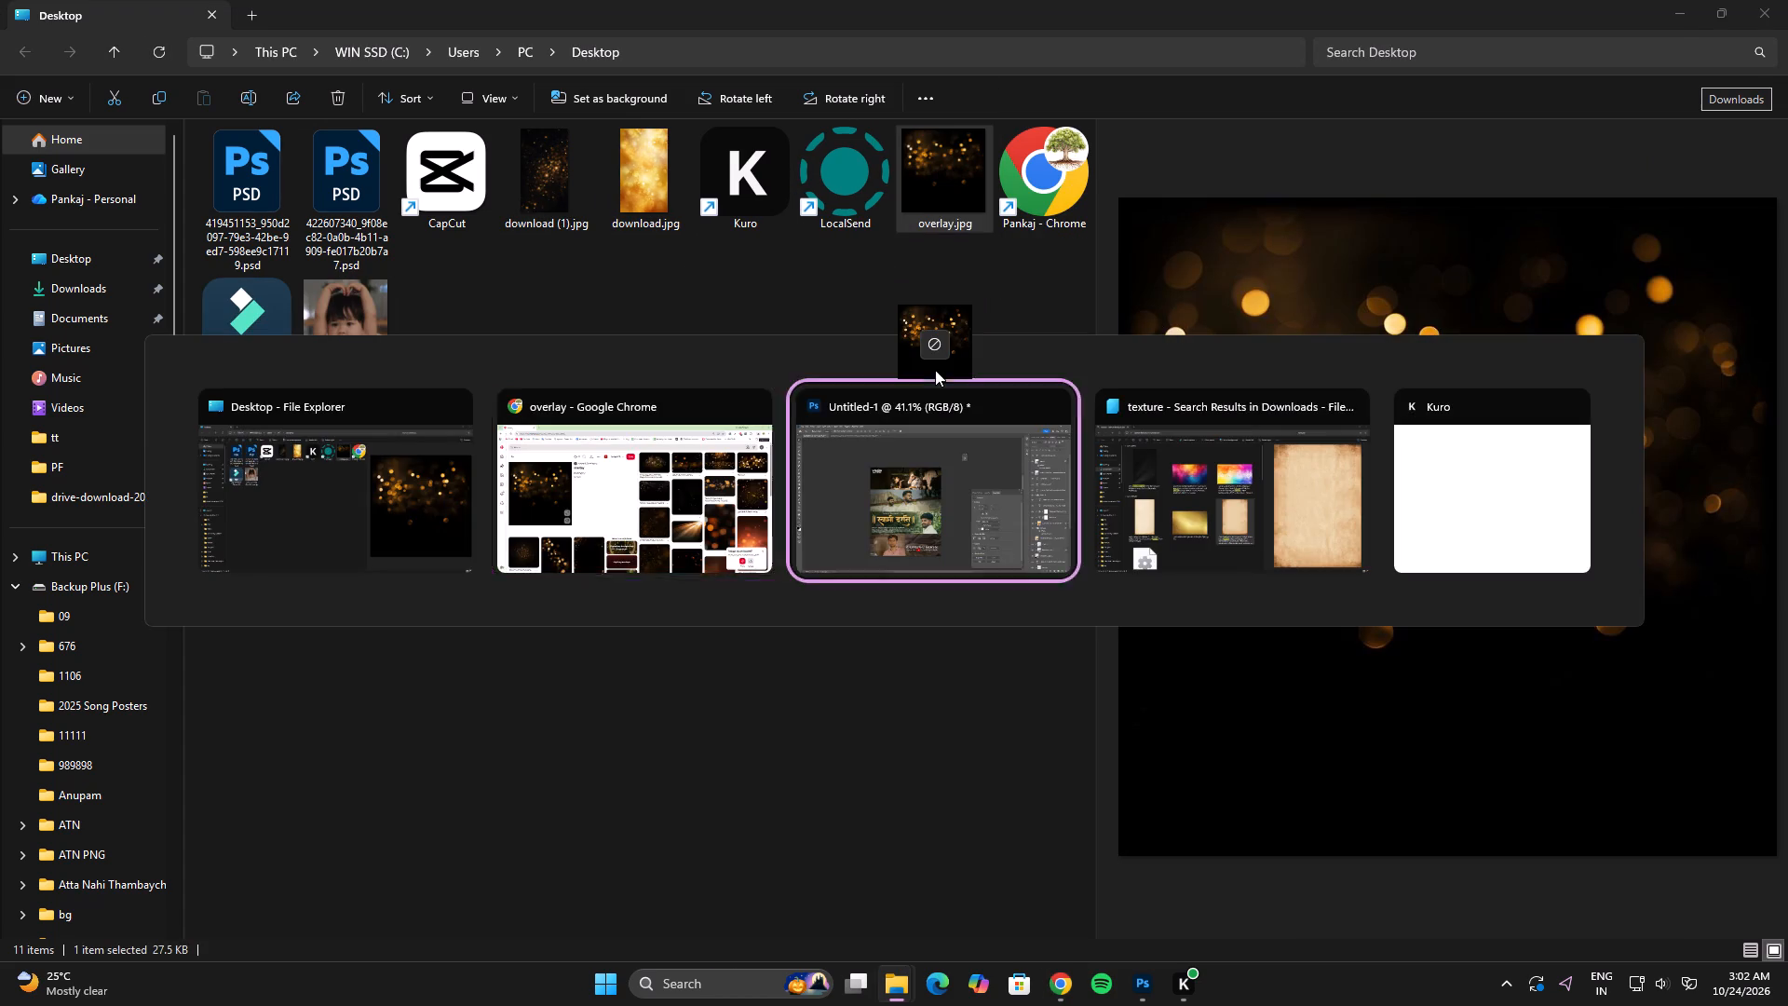
drag(935, 370, 910, 455)
Move the overlay image toward the poster's upper right and rotate it about 89°, placing it near X 1.75 in, Y -0.41 in.
drag(797, 486, 983, 429)
drag(1205, 249, 1085, 593)
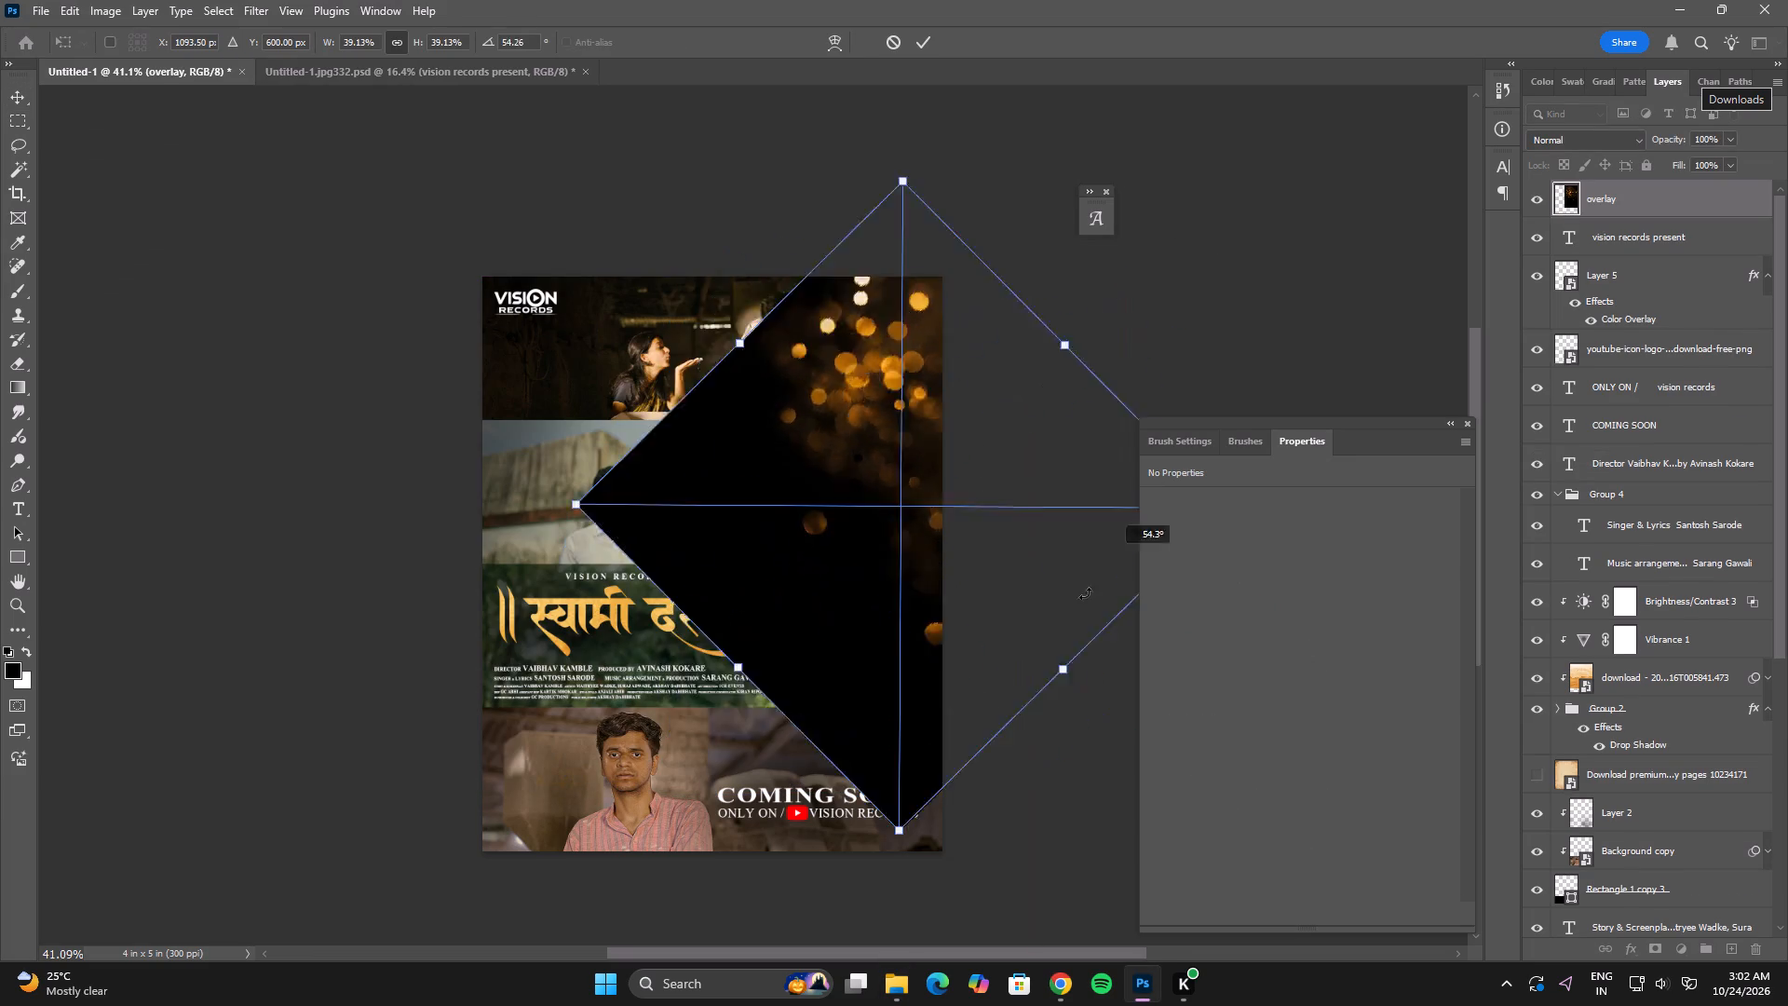
drag(1085, 593, 1022, 642)
drag(979, 605, 996, 563)
double_click(989, 552)
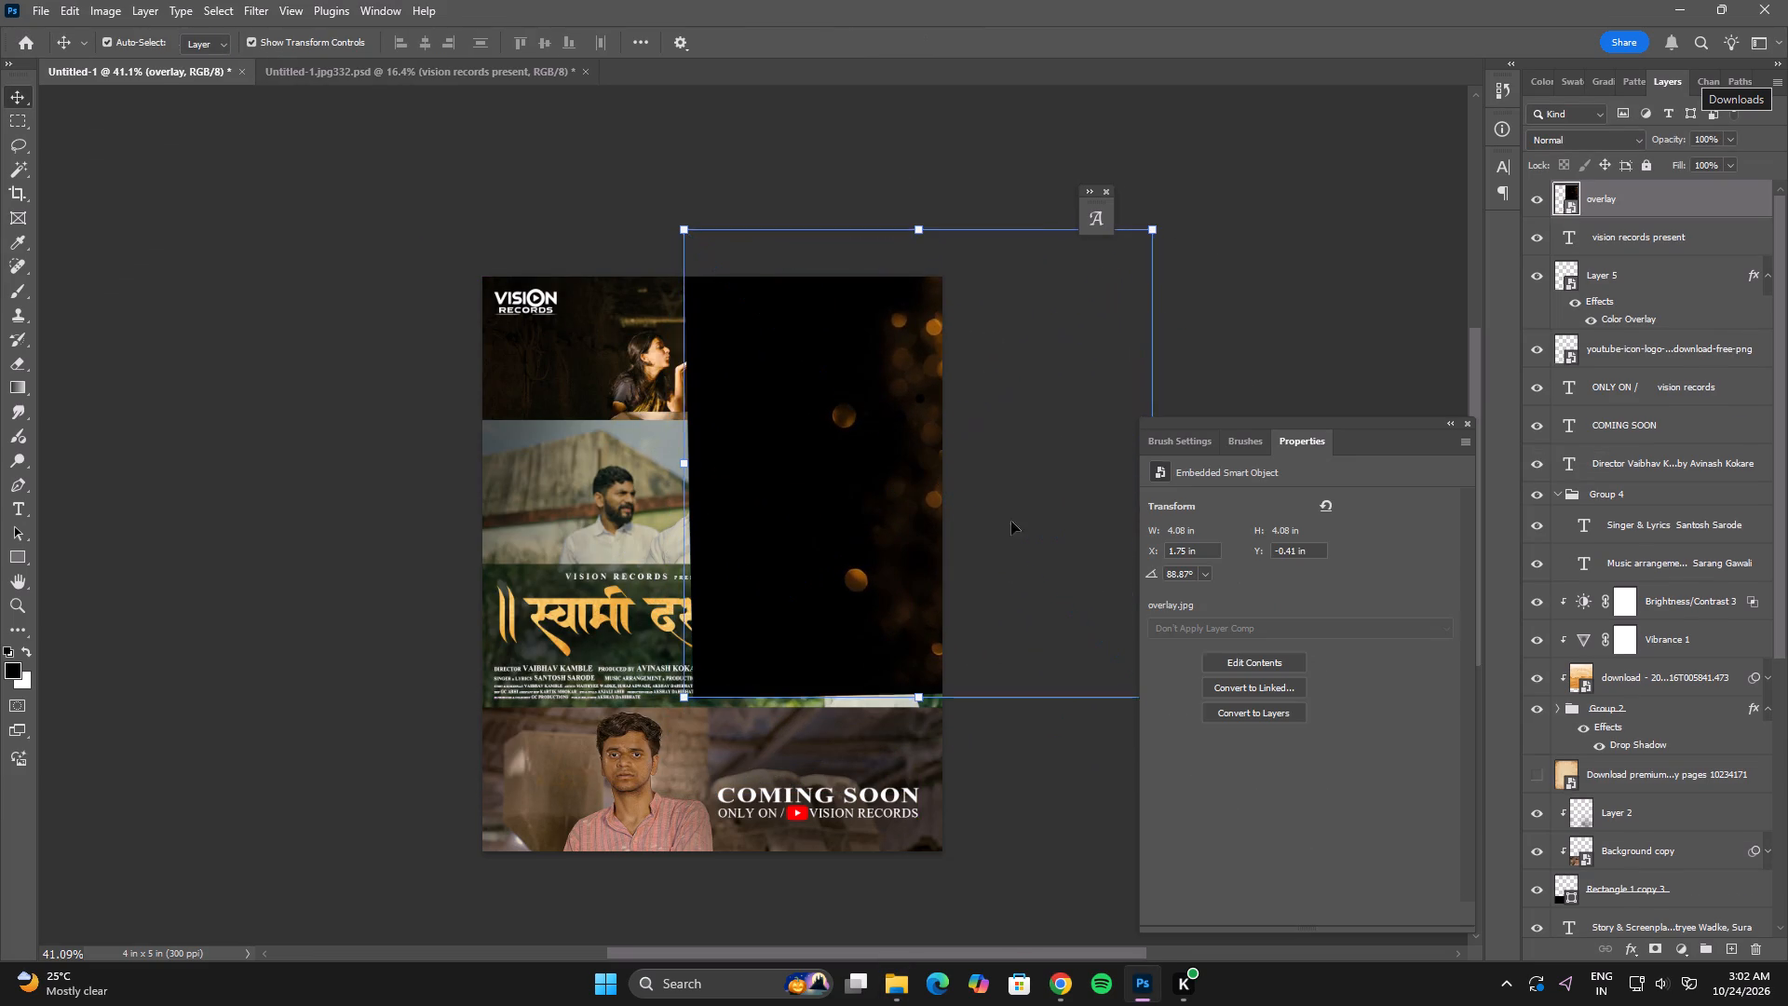
Set the overlay layer's blend mode to Screen.
click(1567, 137)
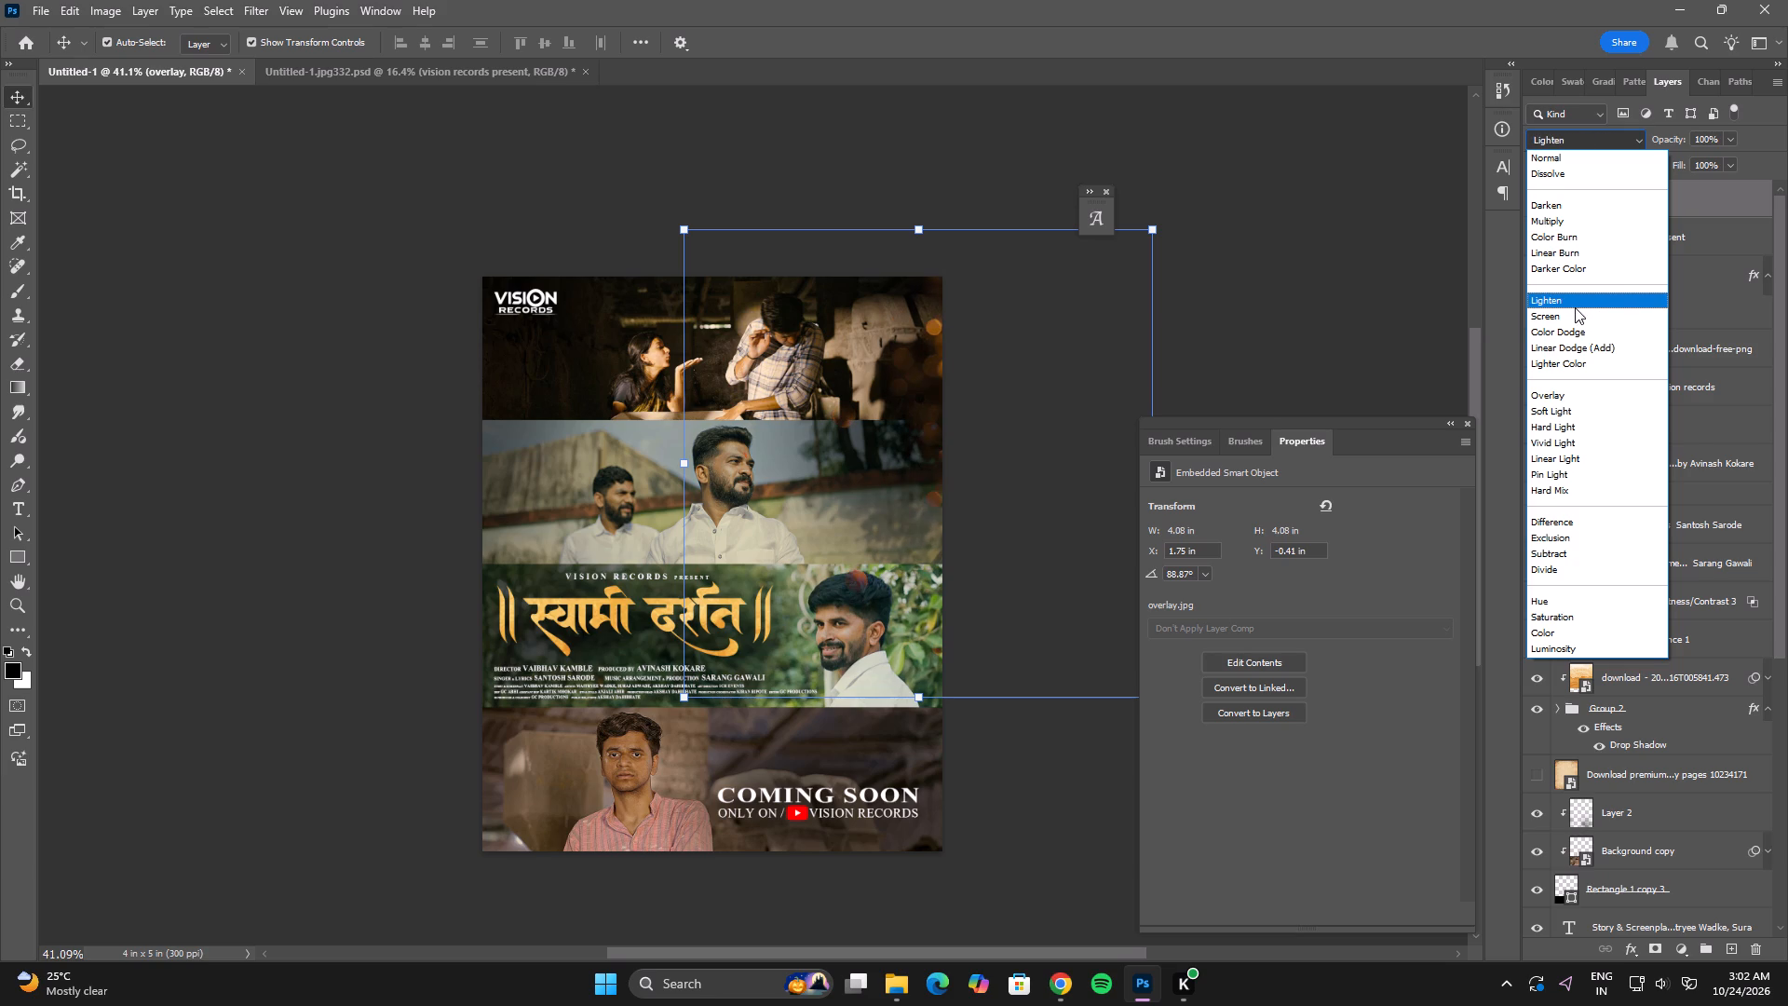
click(1575, 316)
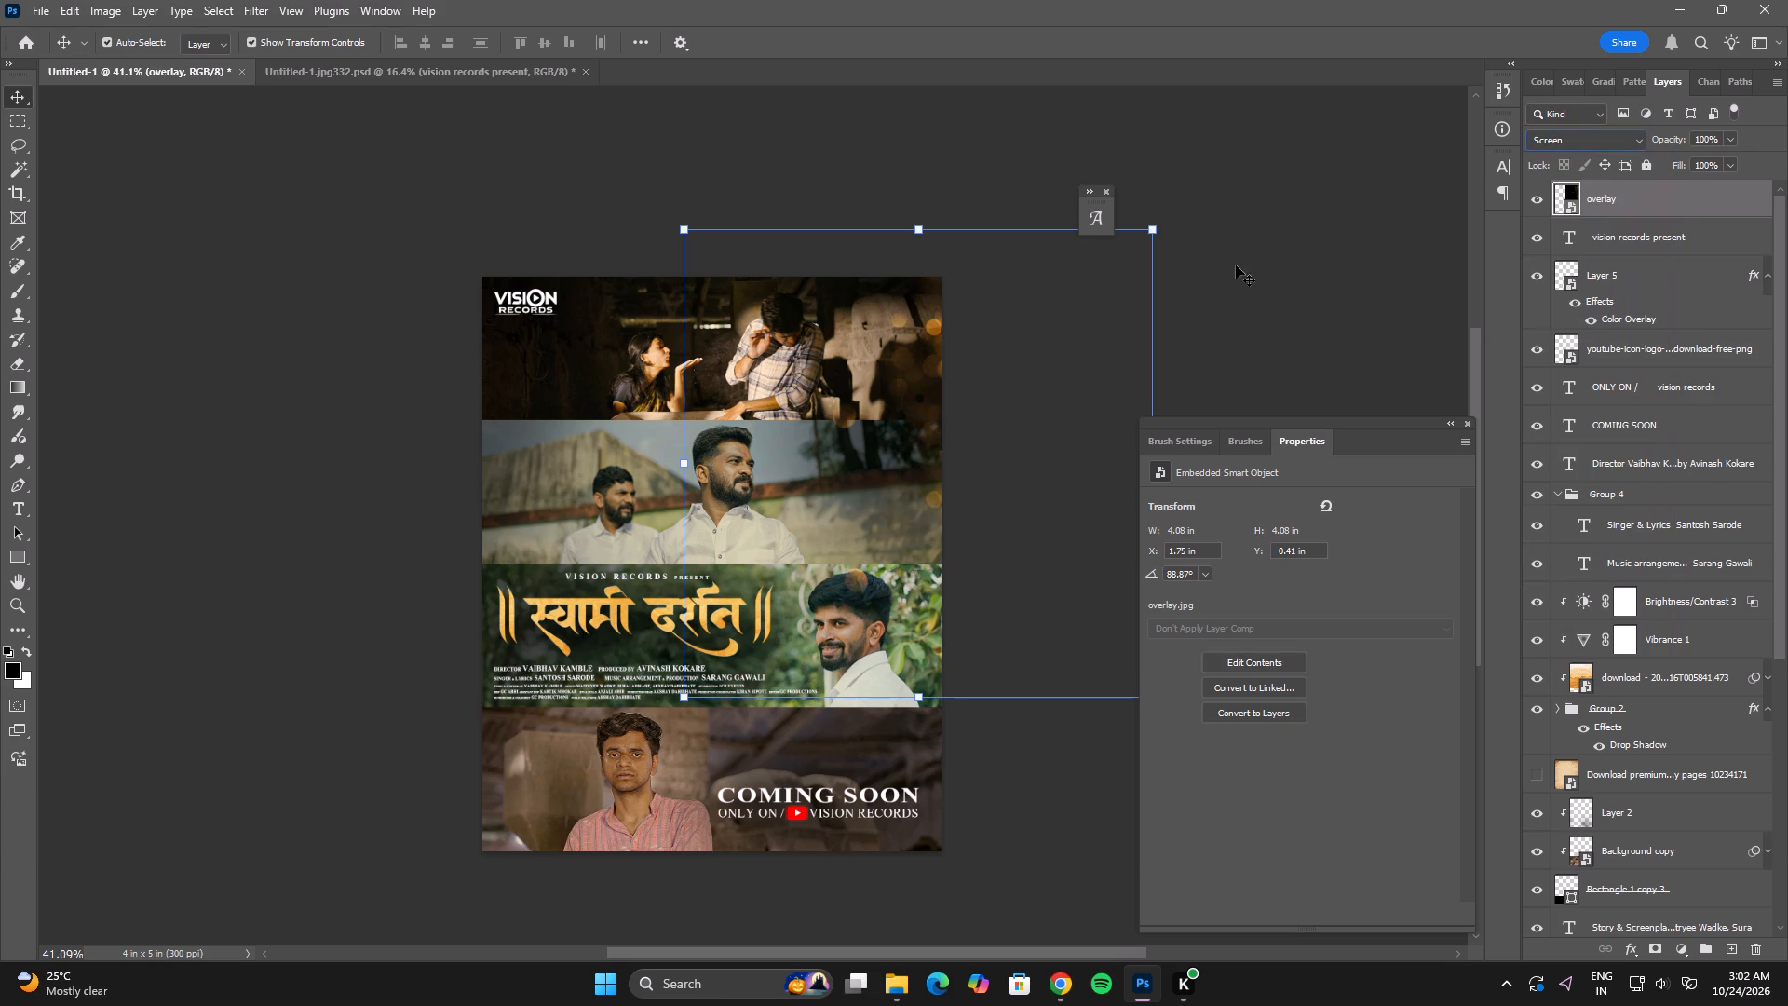
Scale the overlay to about 48%, rotate it to about 82.5°, and place it near X -0.56 in, Y -2.66 in over the poster's top.
drag(1164, 228, 1206, 198)
drag(1150, 228, 1287, 151)
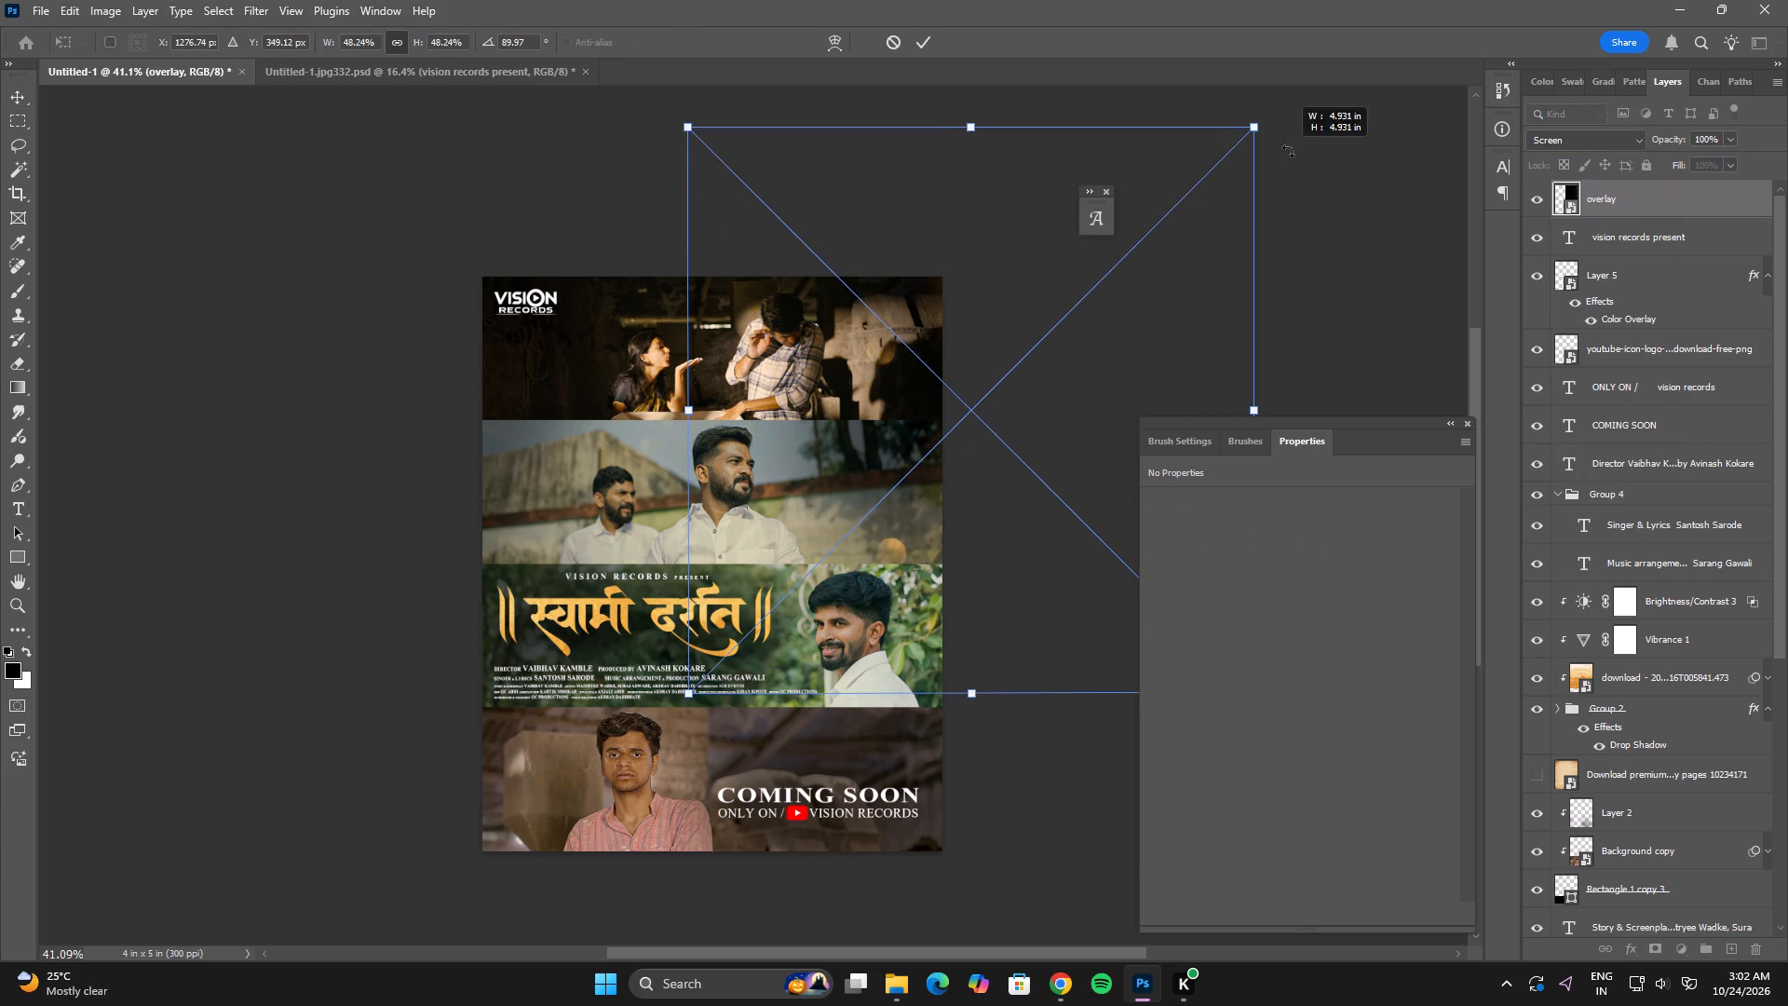
drag(1395, 195, 1381, 129)
drag(1134, 278, 988, 417)
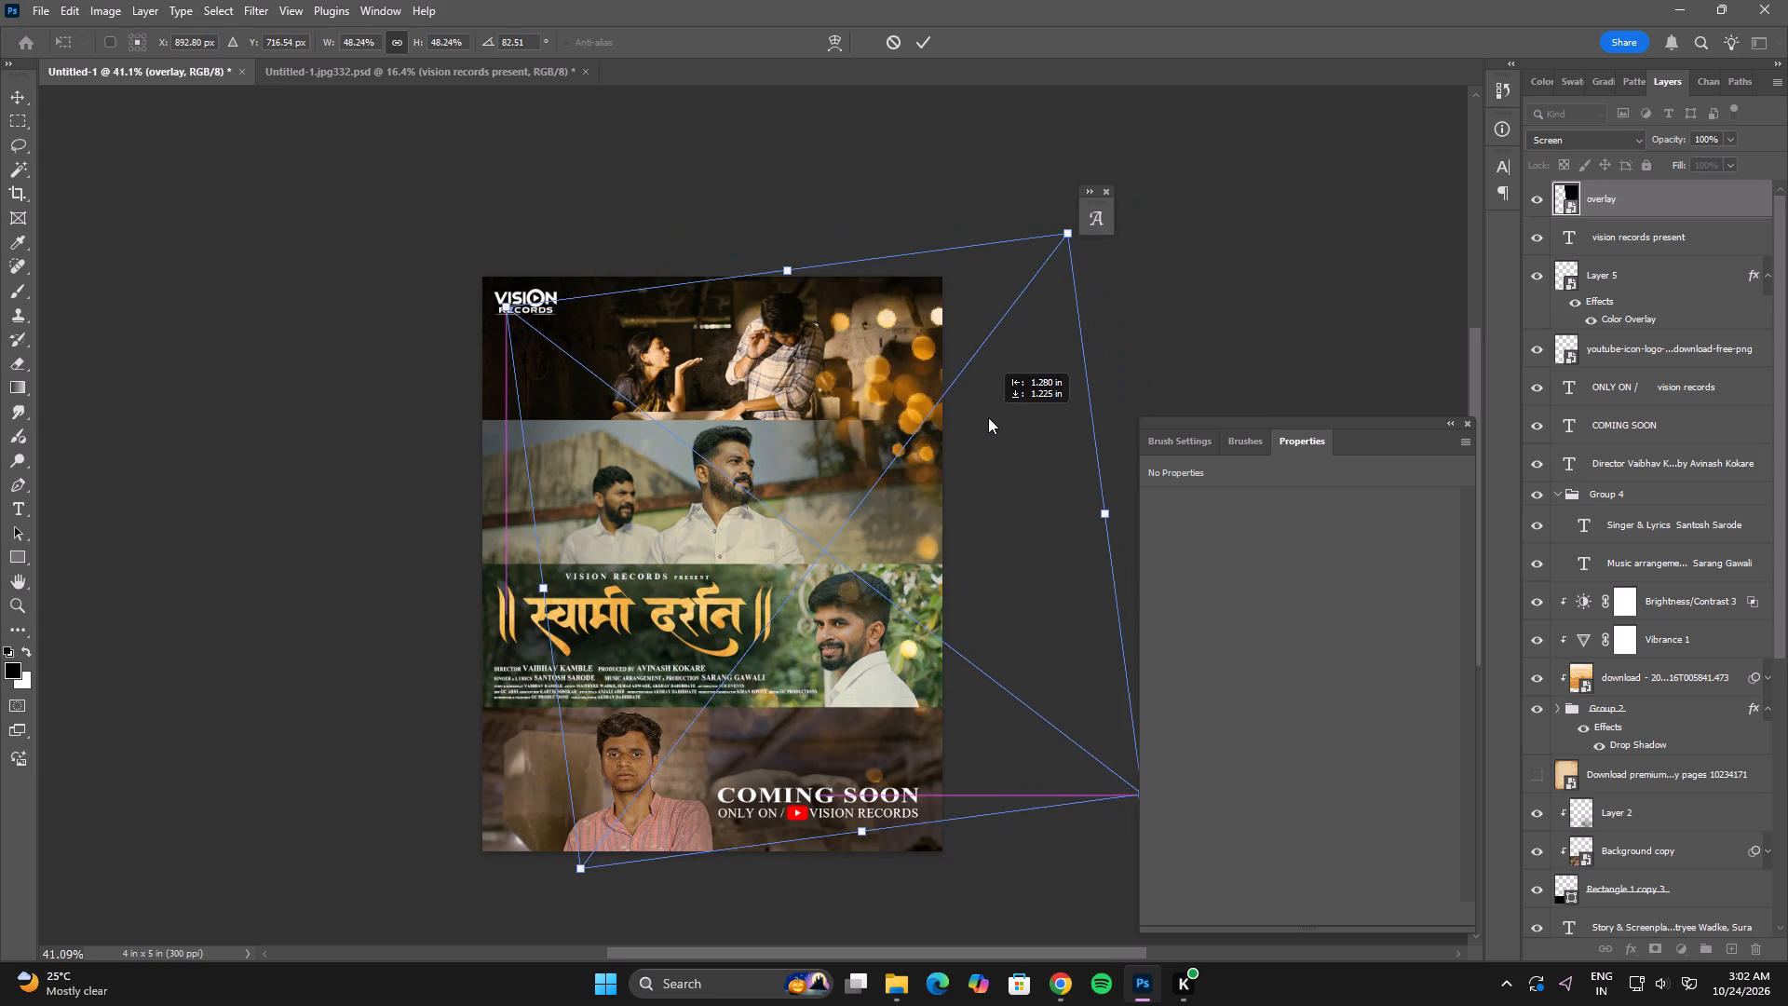
drag(988, 417, 1015, 391)
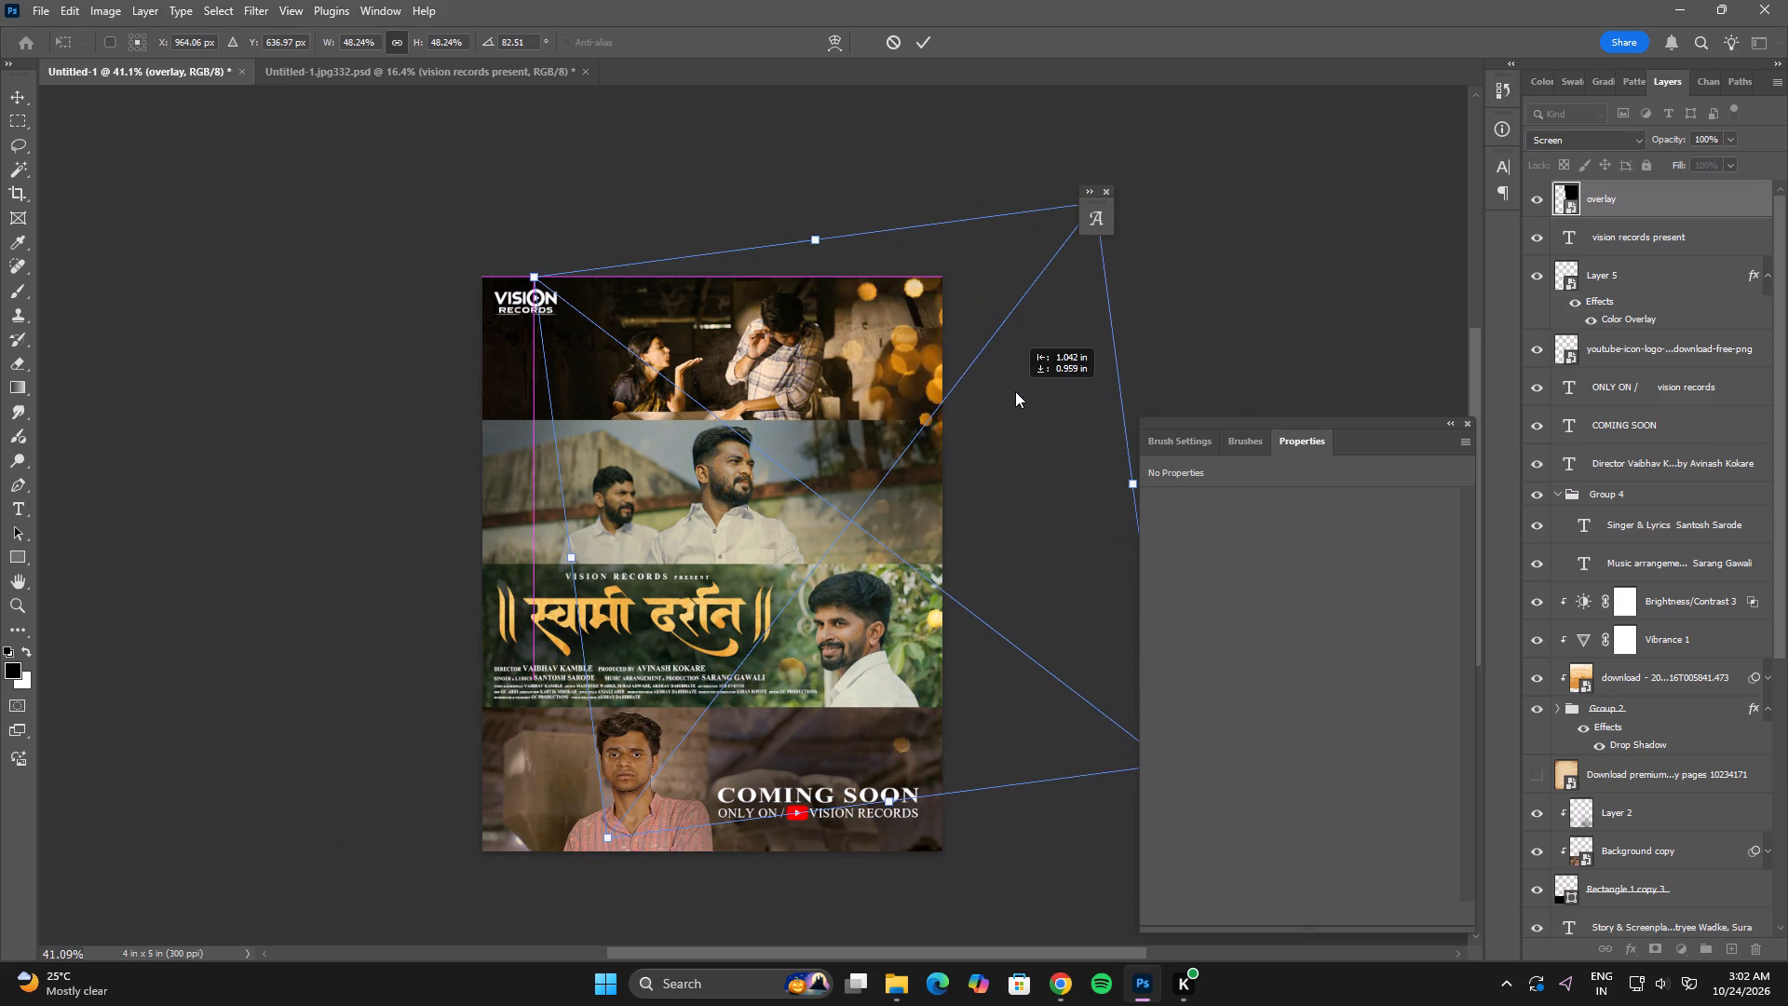
drag(1015, 391, 928, 455)
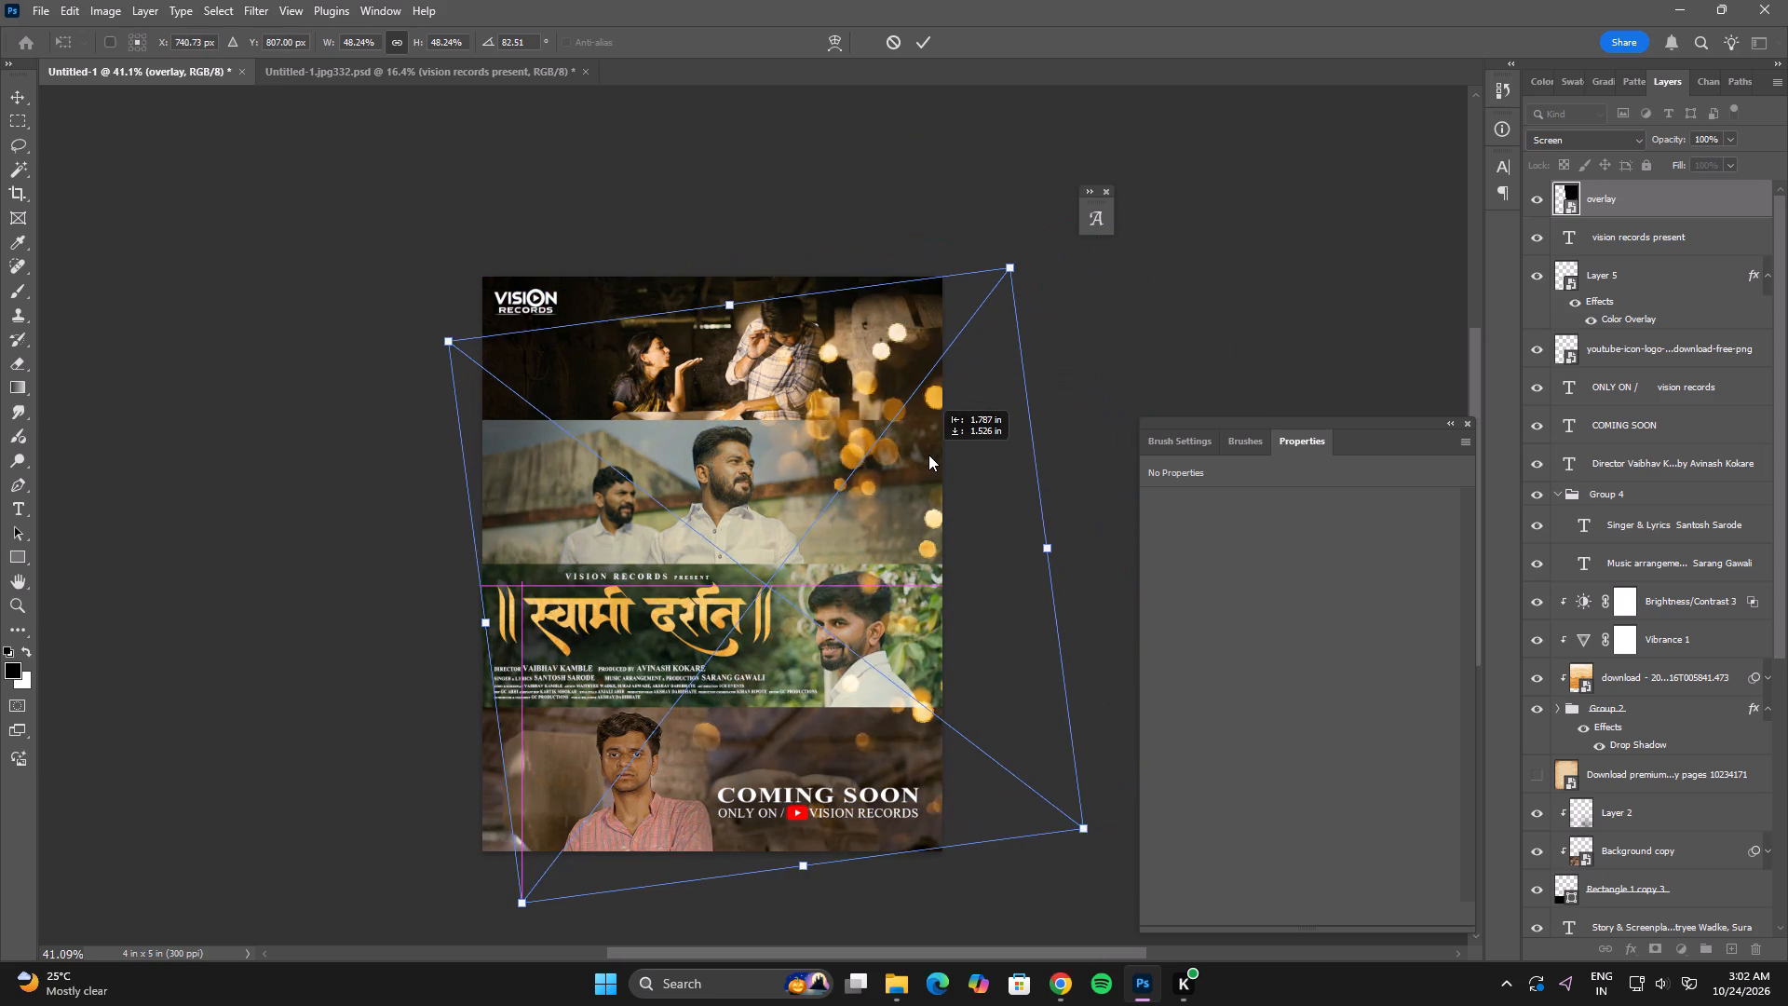
drag(928, 455, 733, 334)
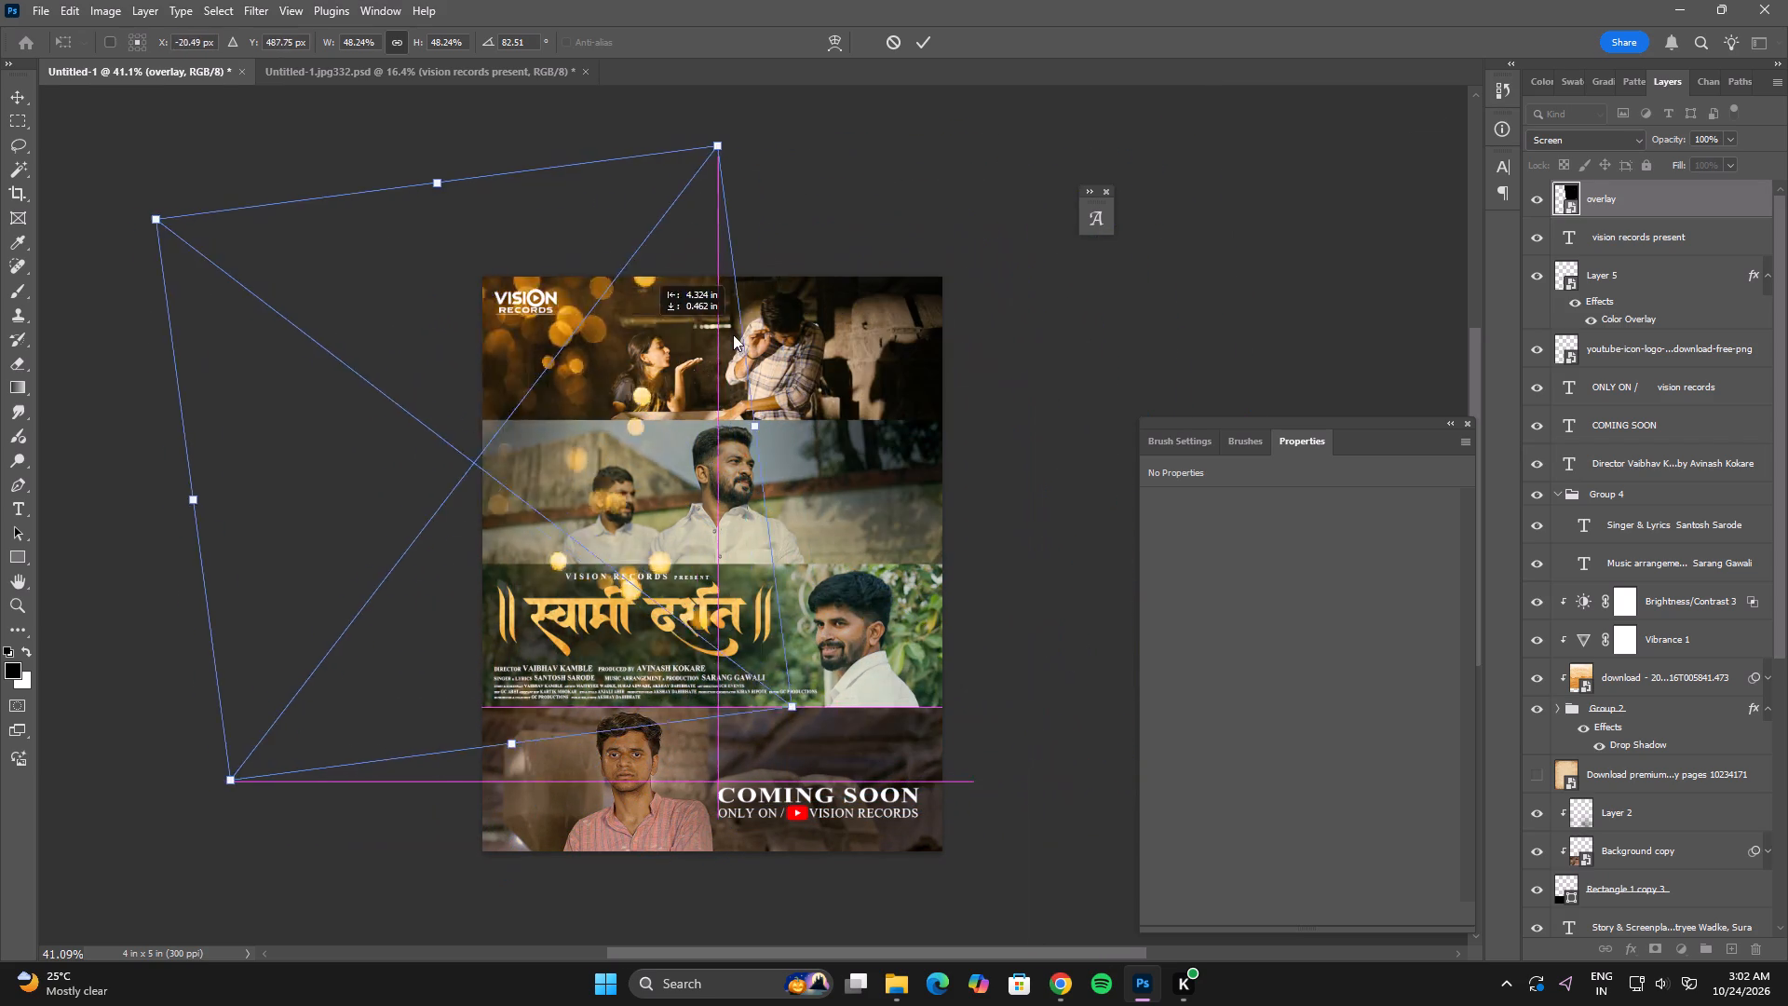
drag(733, 334, 983, 269)
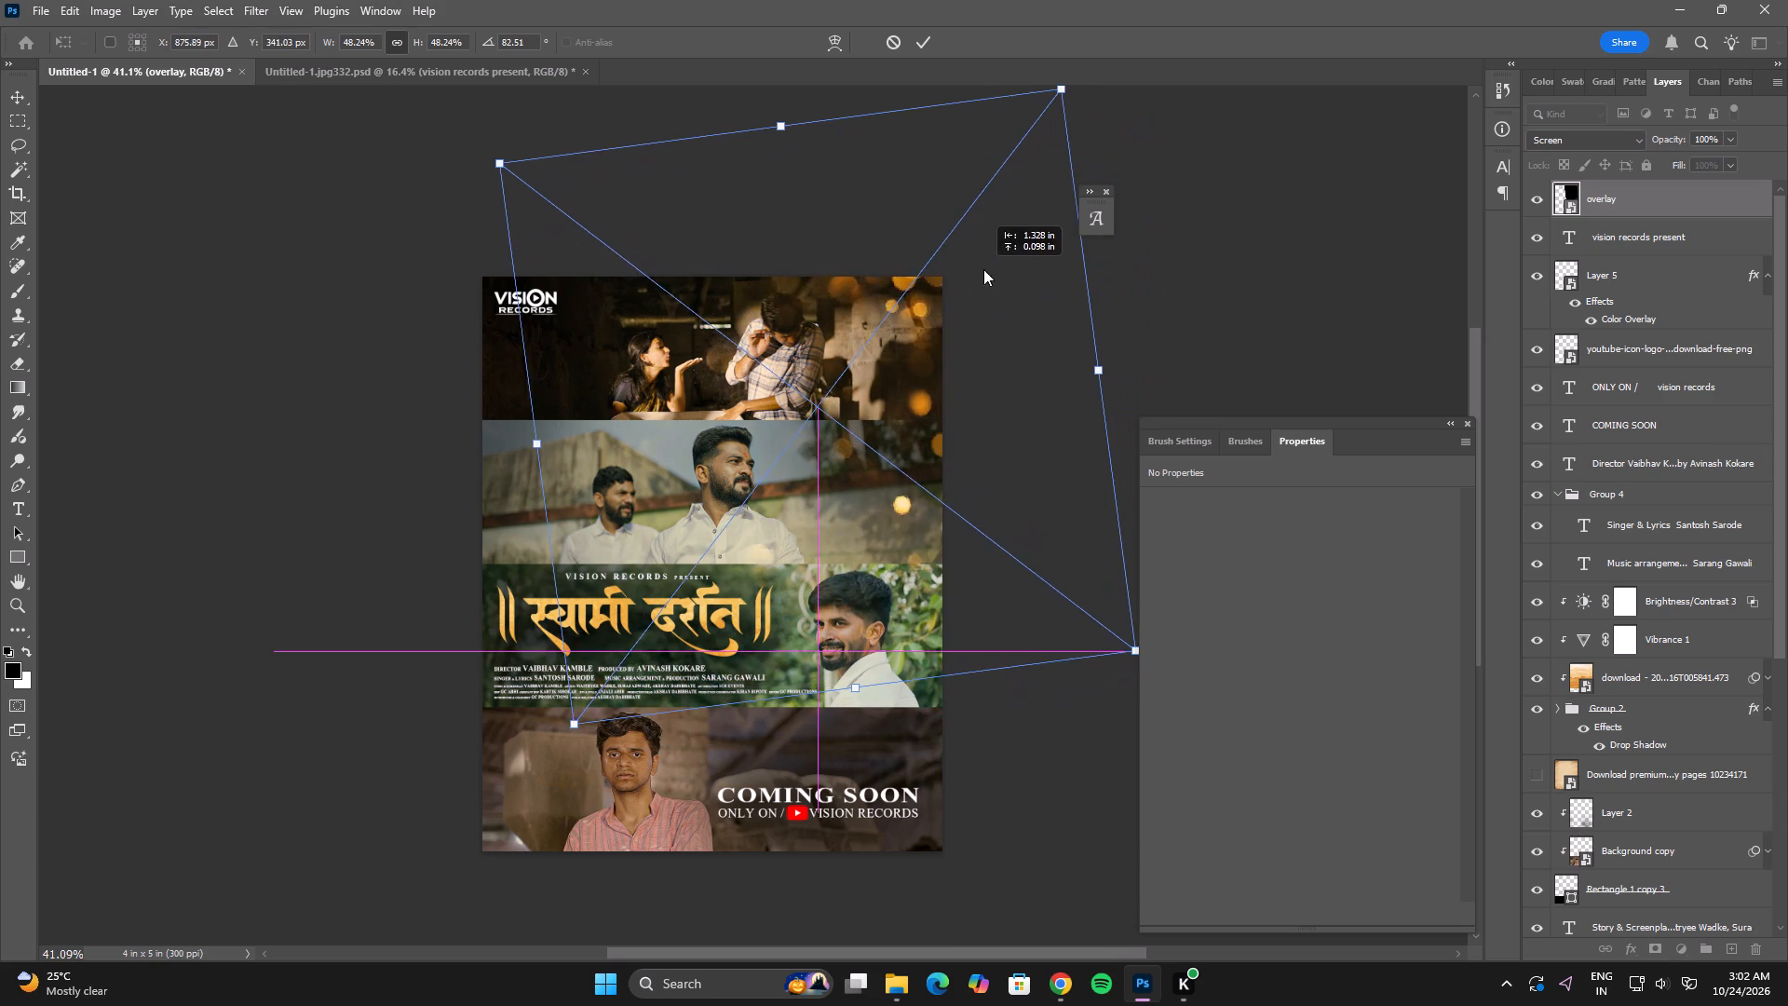
drag(983, 269, 939, 249)
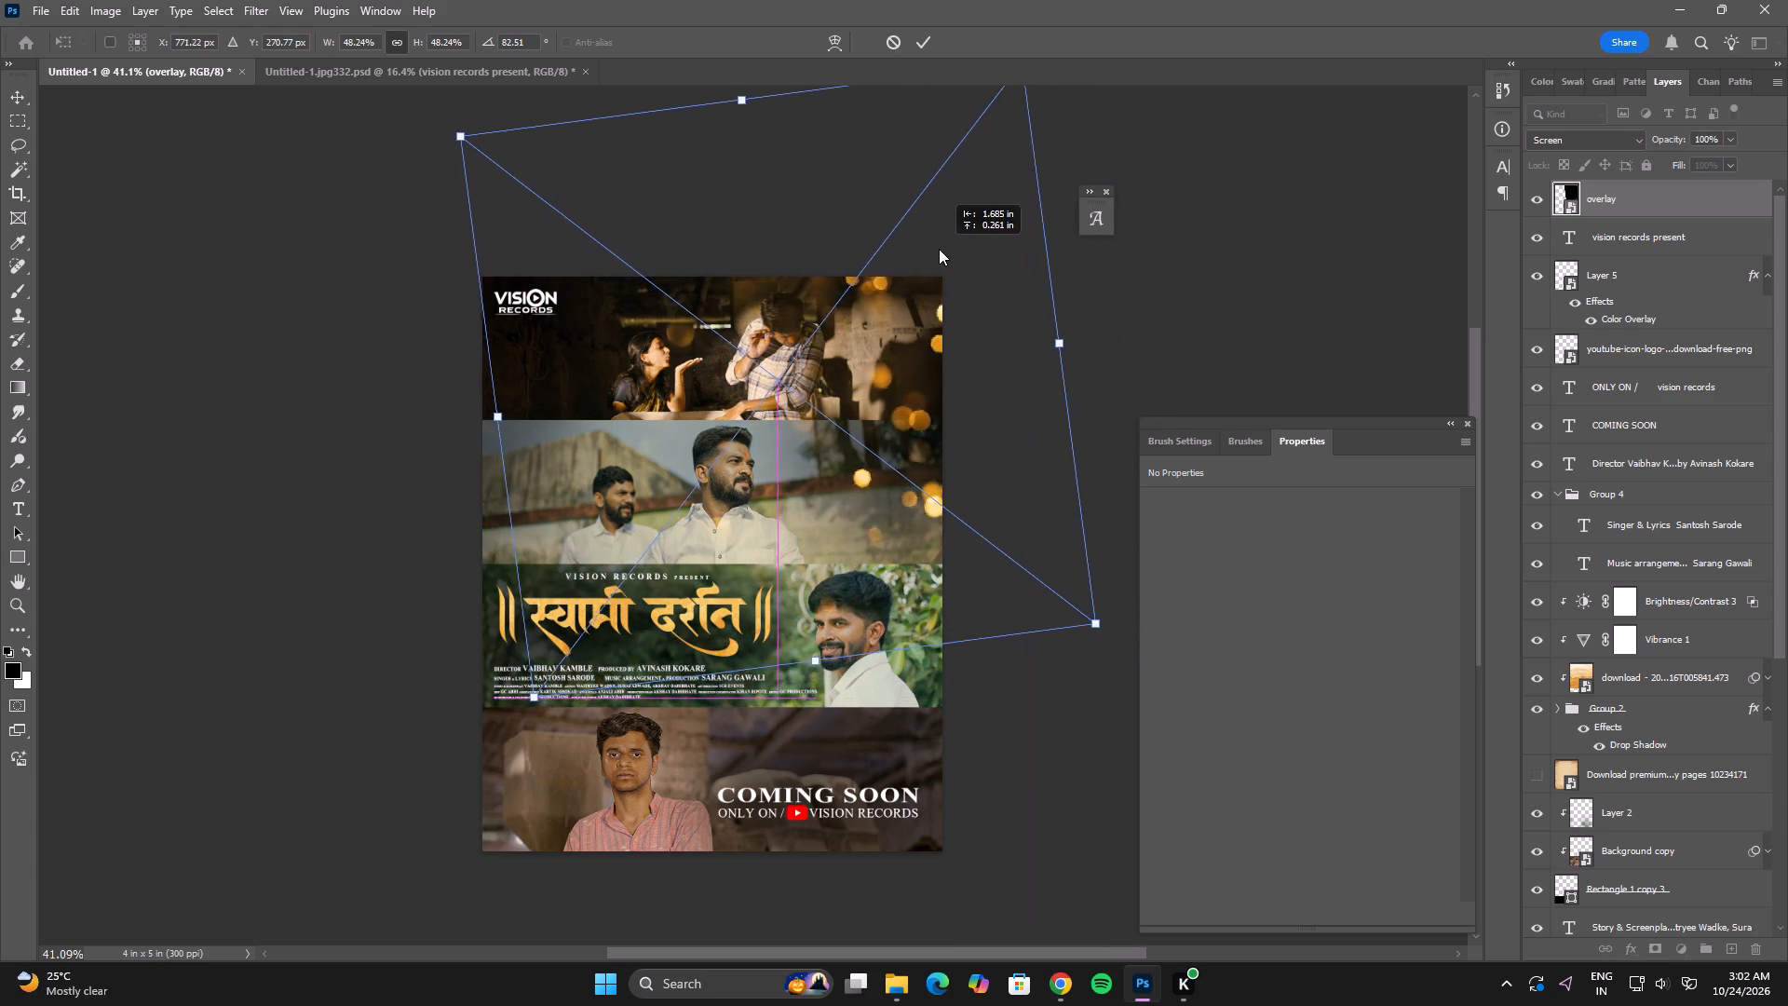
drag(939, 249, 788, 266)
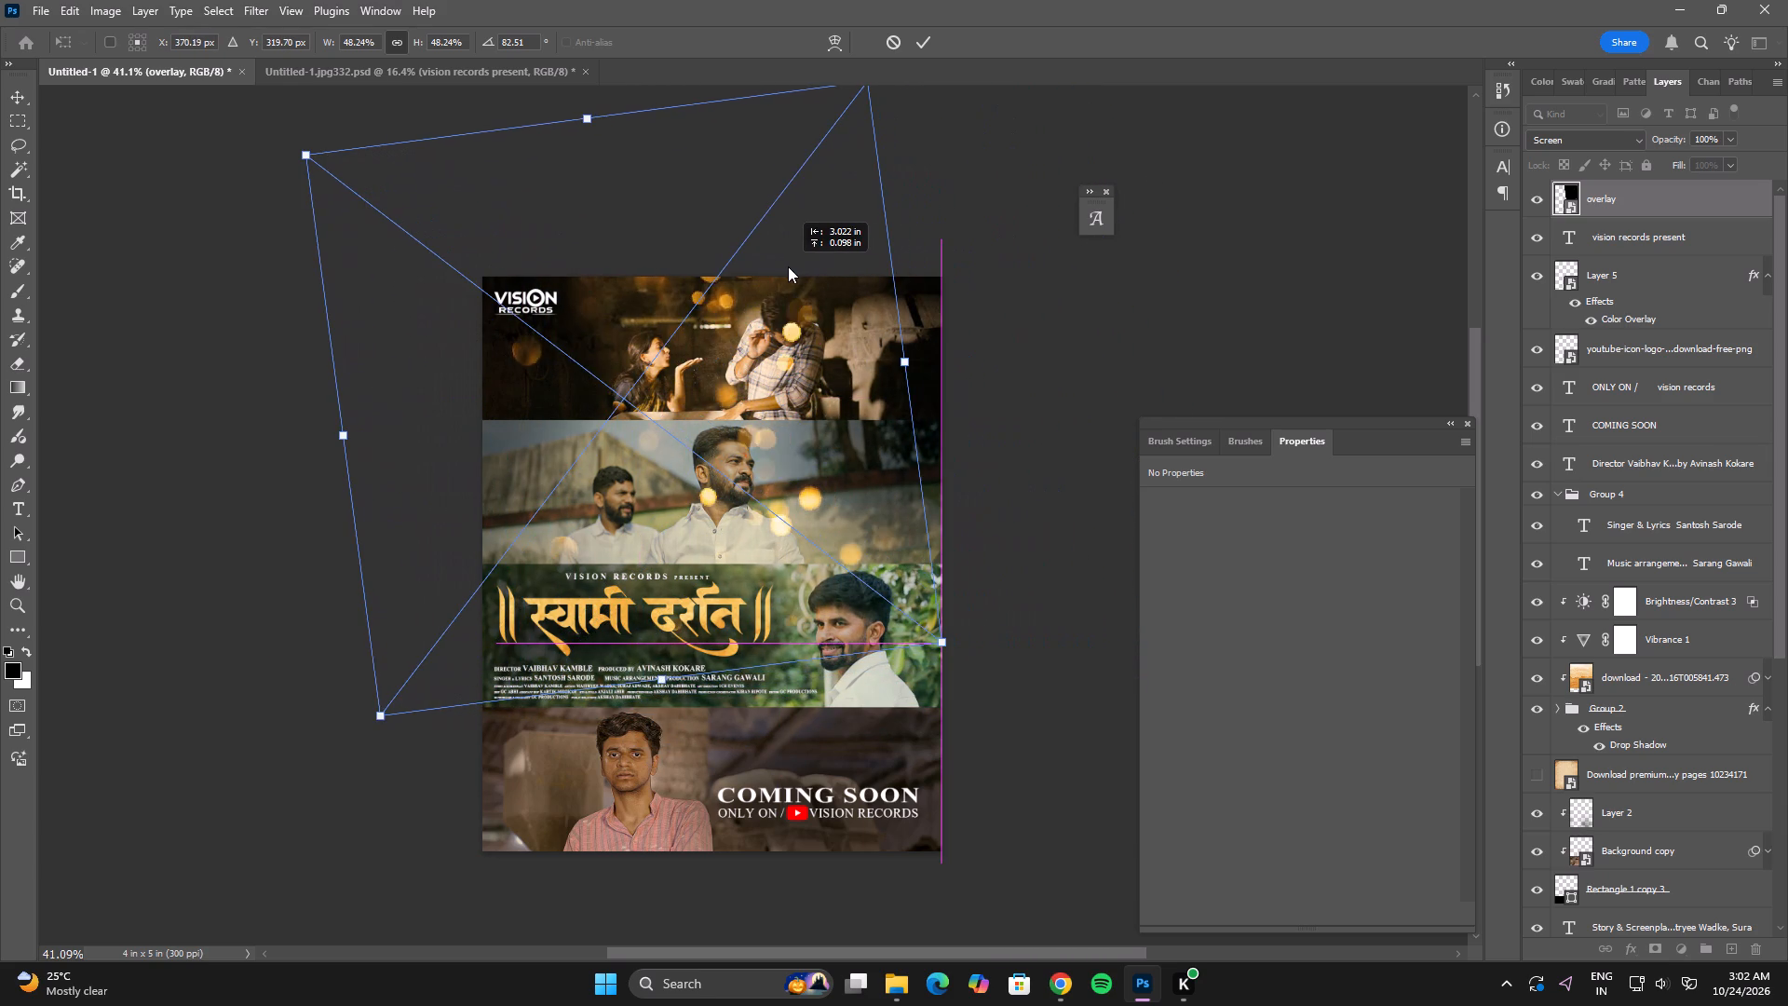
drag(788, 266, 837, 265)
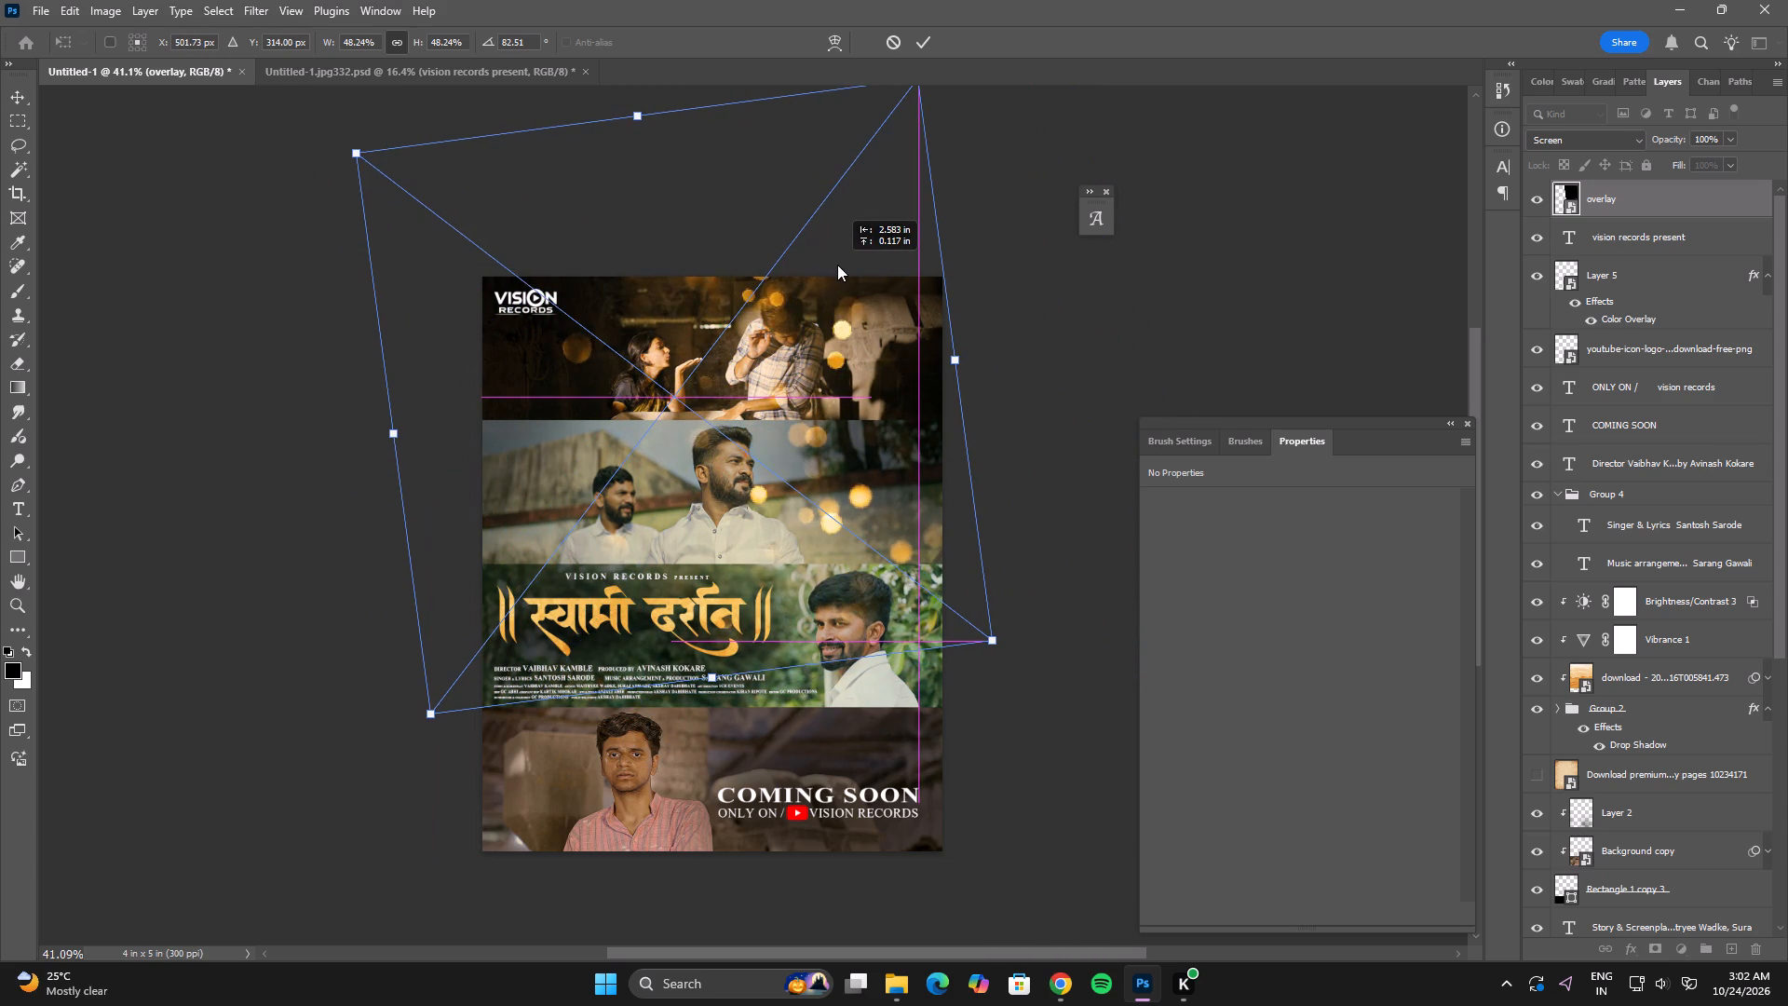
drag(837, 265, 779, 276)
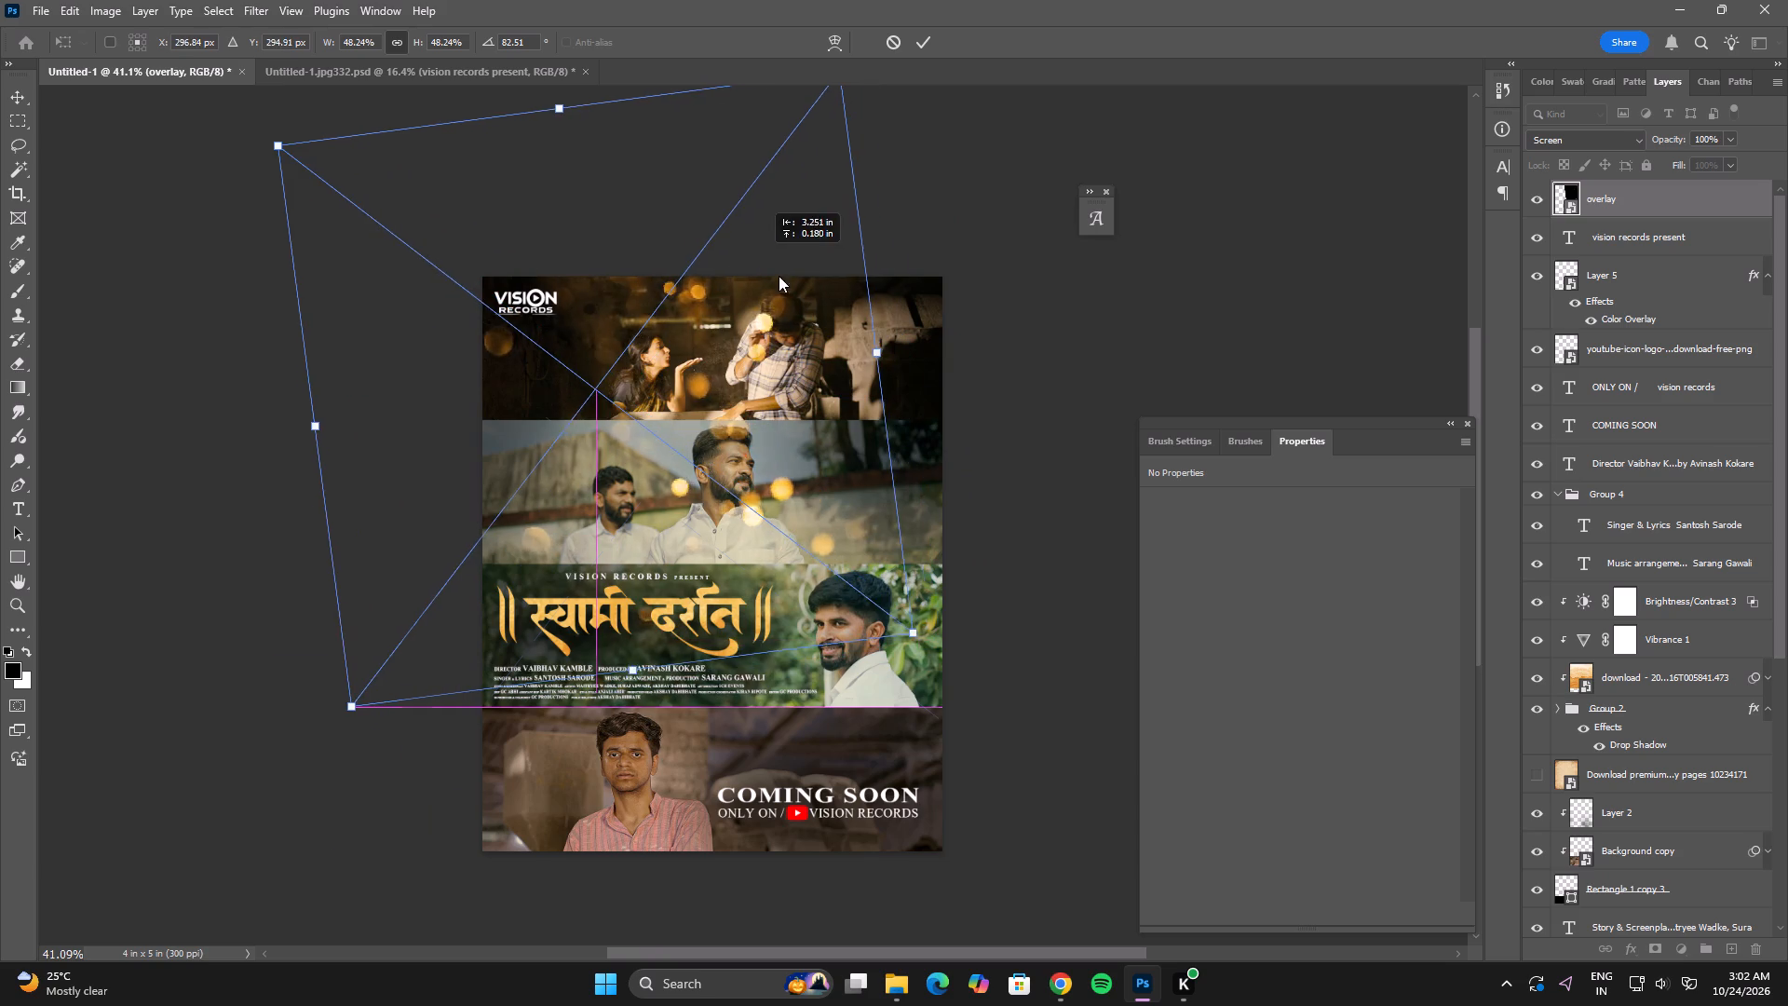
drag(779, 276, 1042, 294)
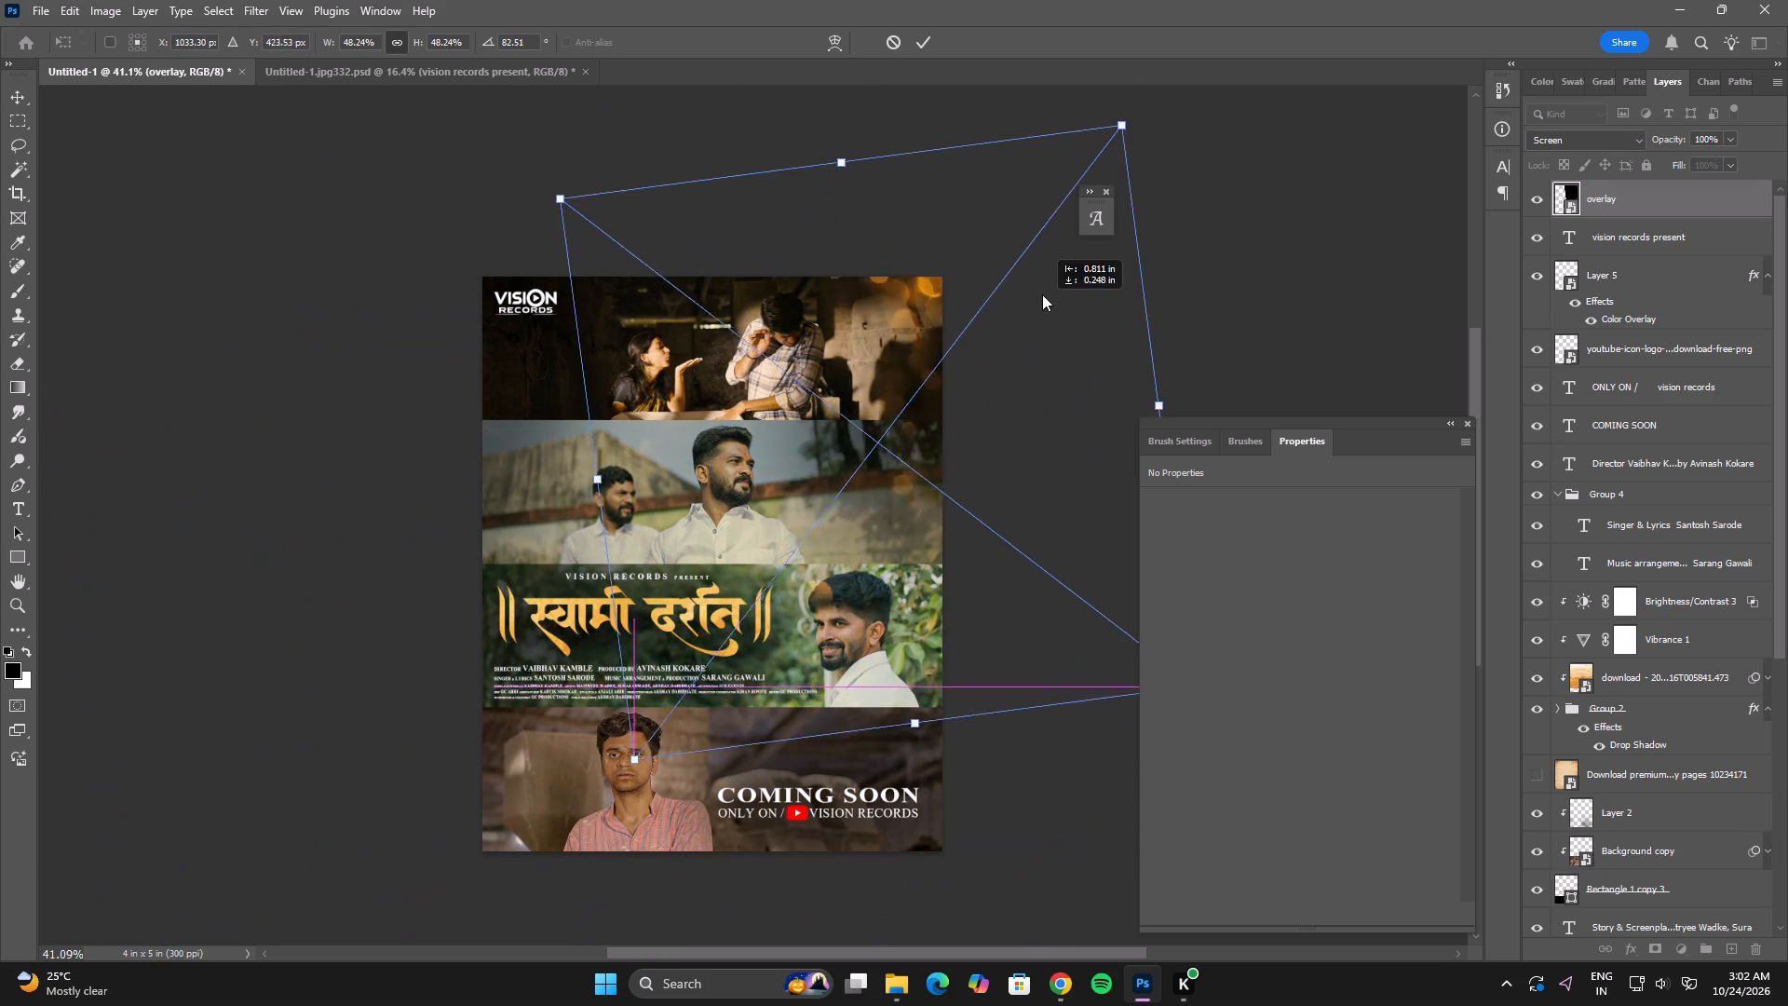
drag(1042, 294, 917, 166)
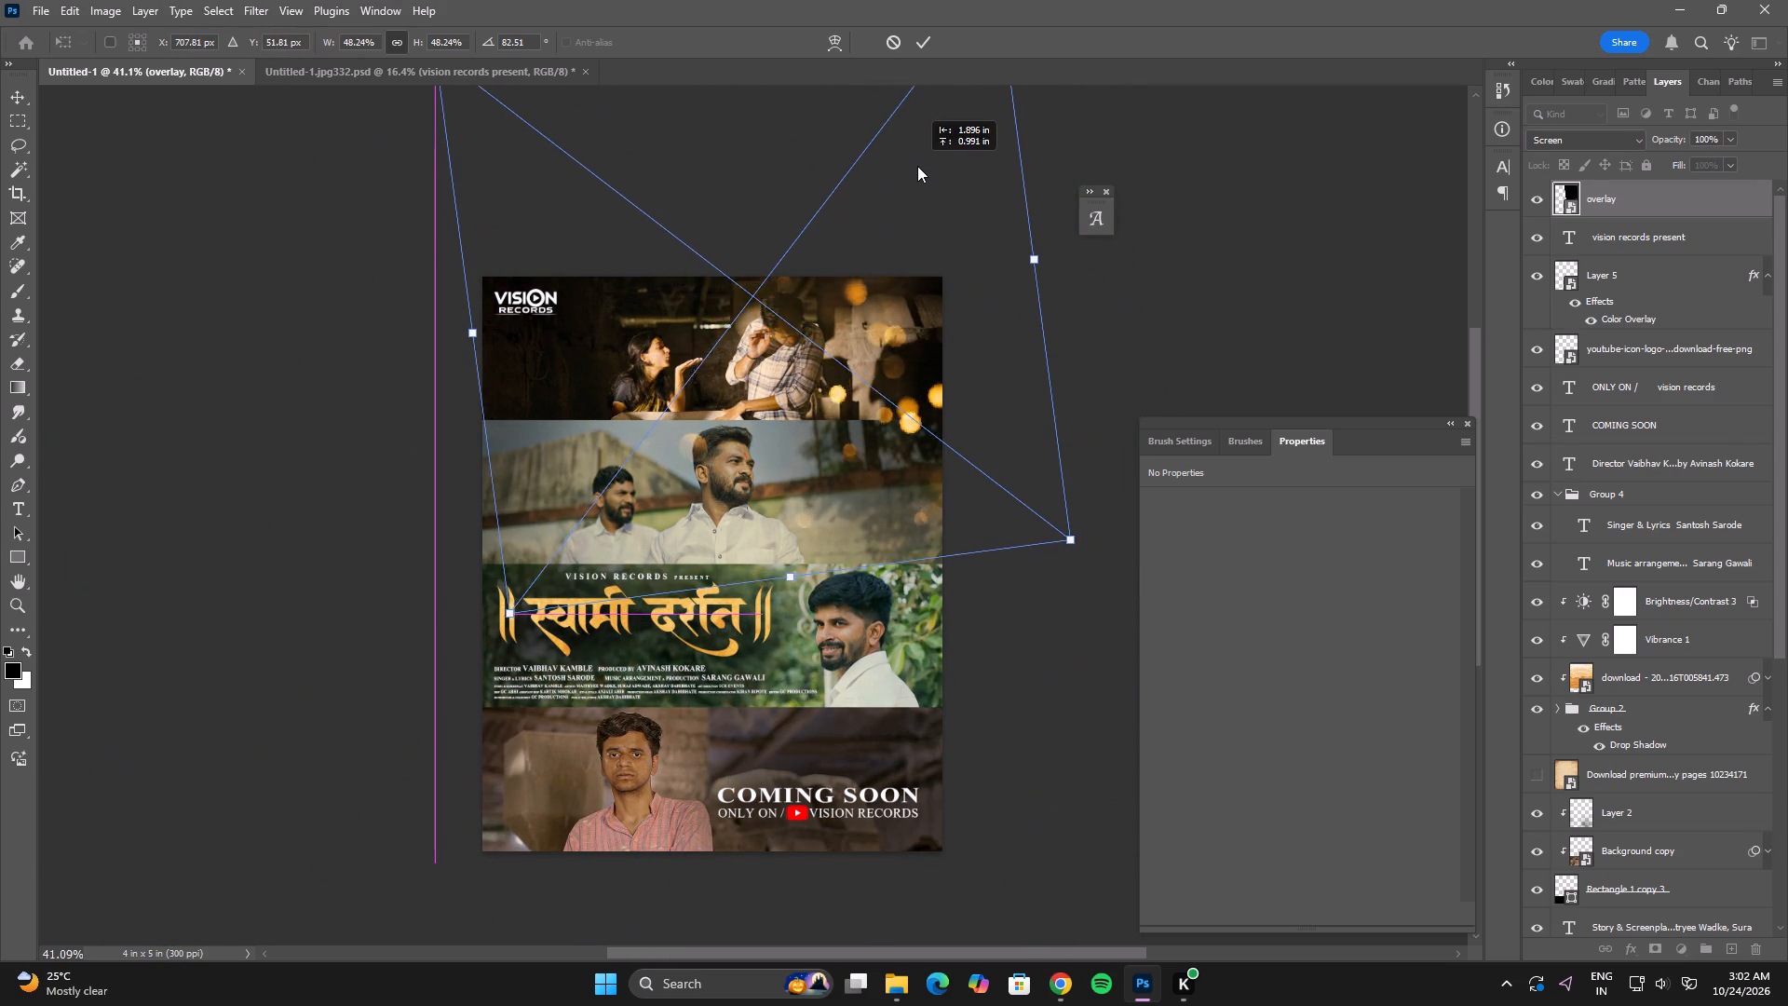
drag(917, 166, 896, 152)
double_click(896, 152)
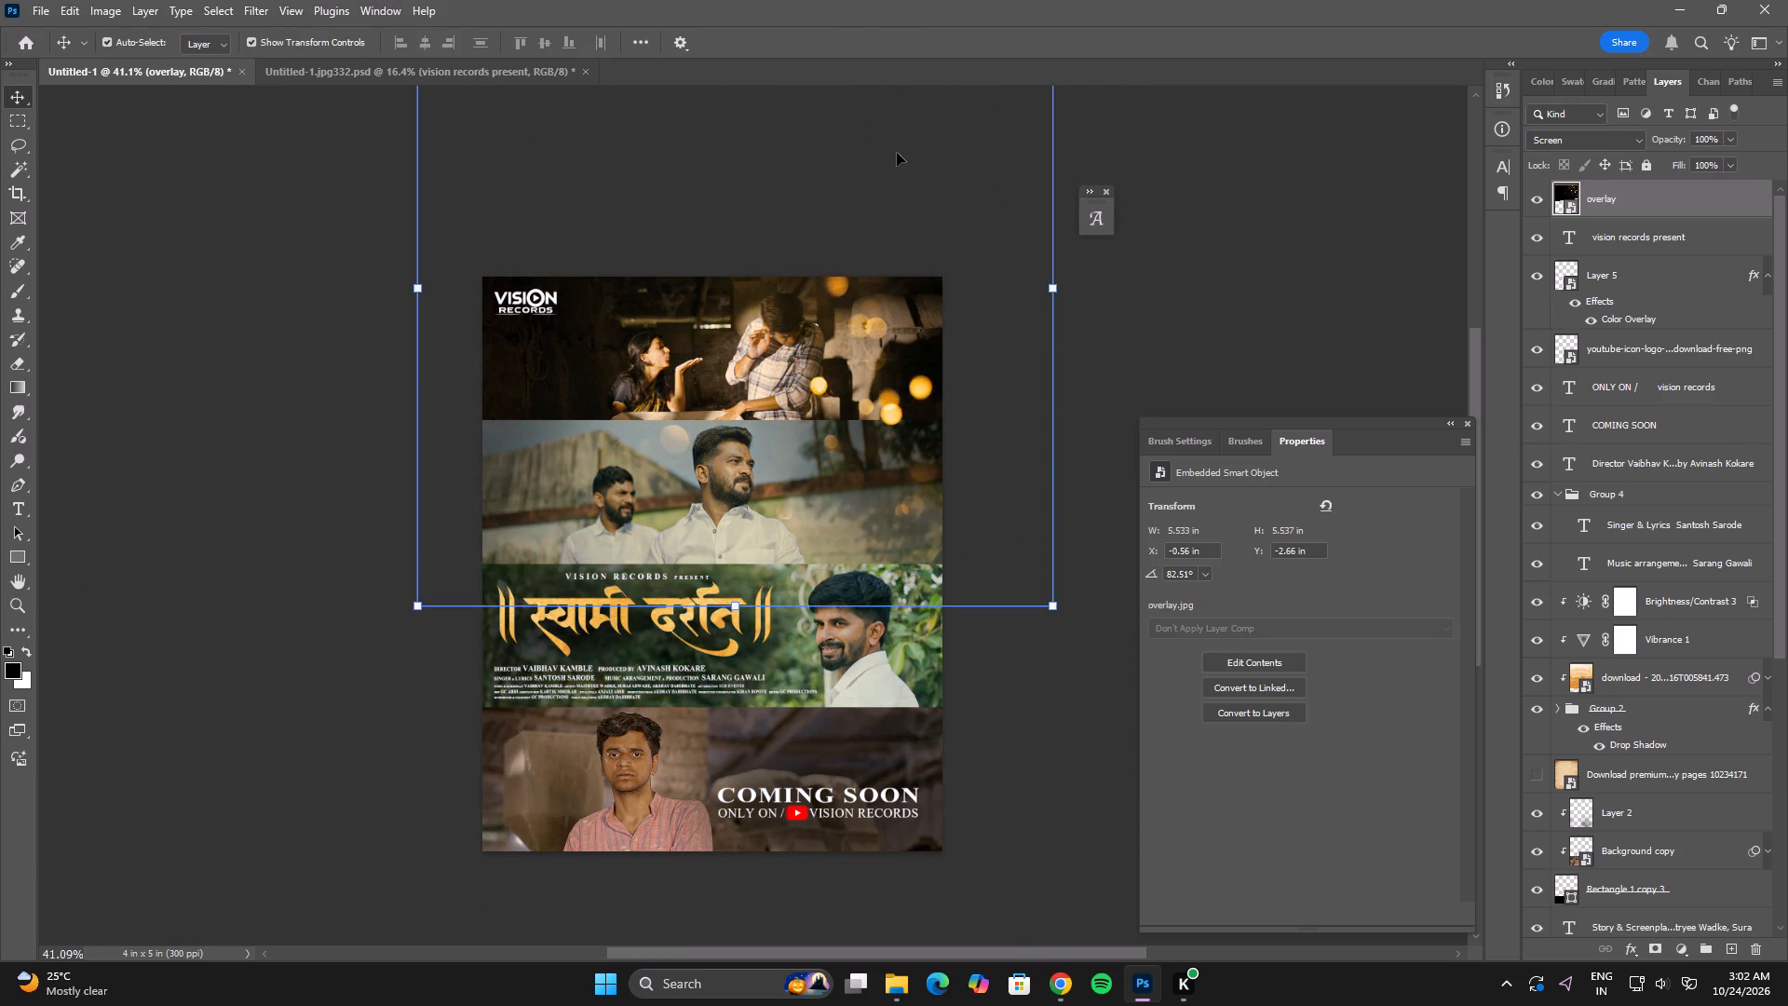
Add a layer mask to the overlay and paint black at 100% brush opacity over the area around the woman in the top photo.
click(1651, 947)
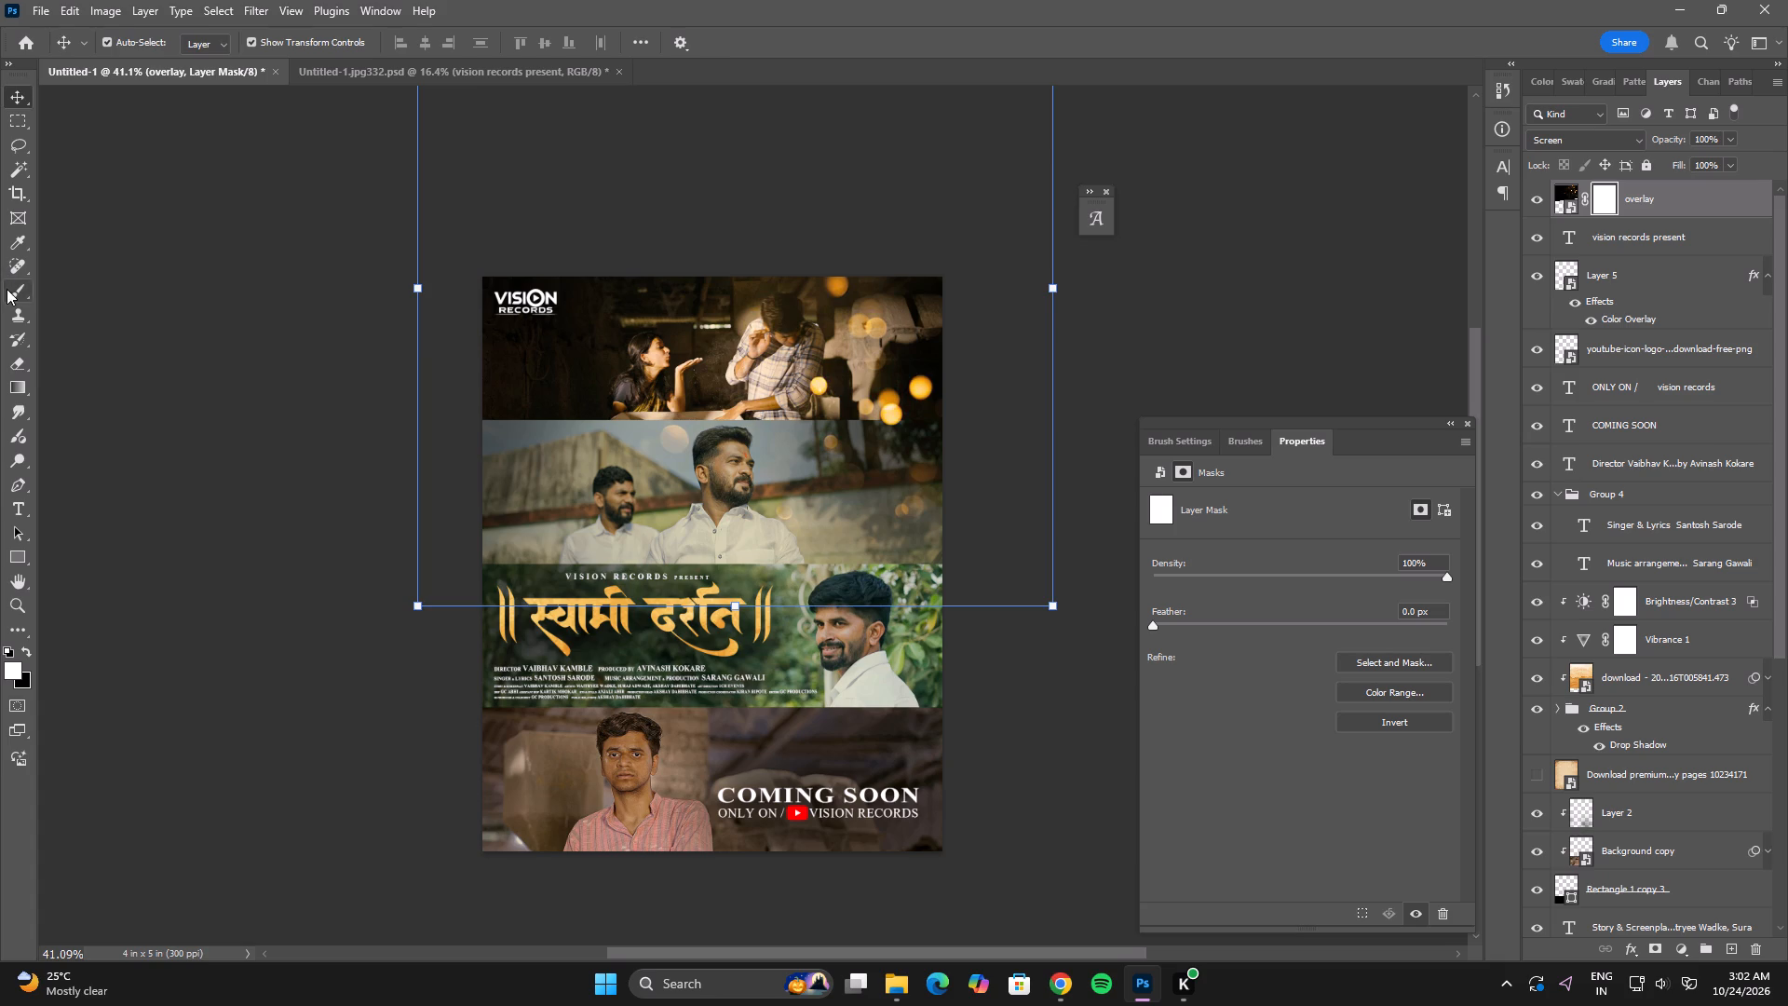
click(7, 289)
drag(713, 395, 696, 410)
click(671, 461)
drag(667, 463, 607, 383)
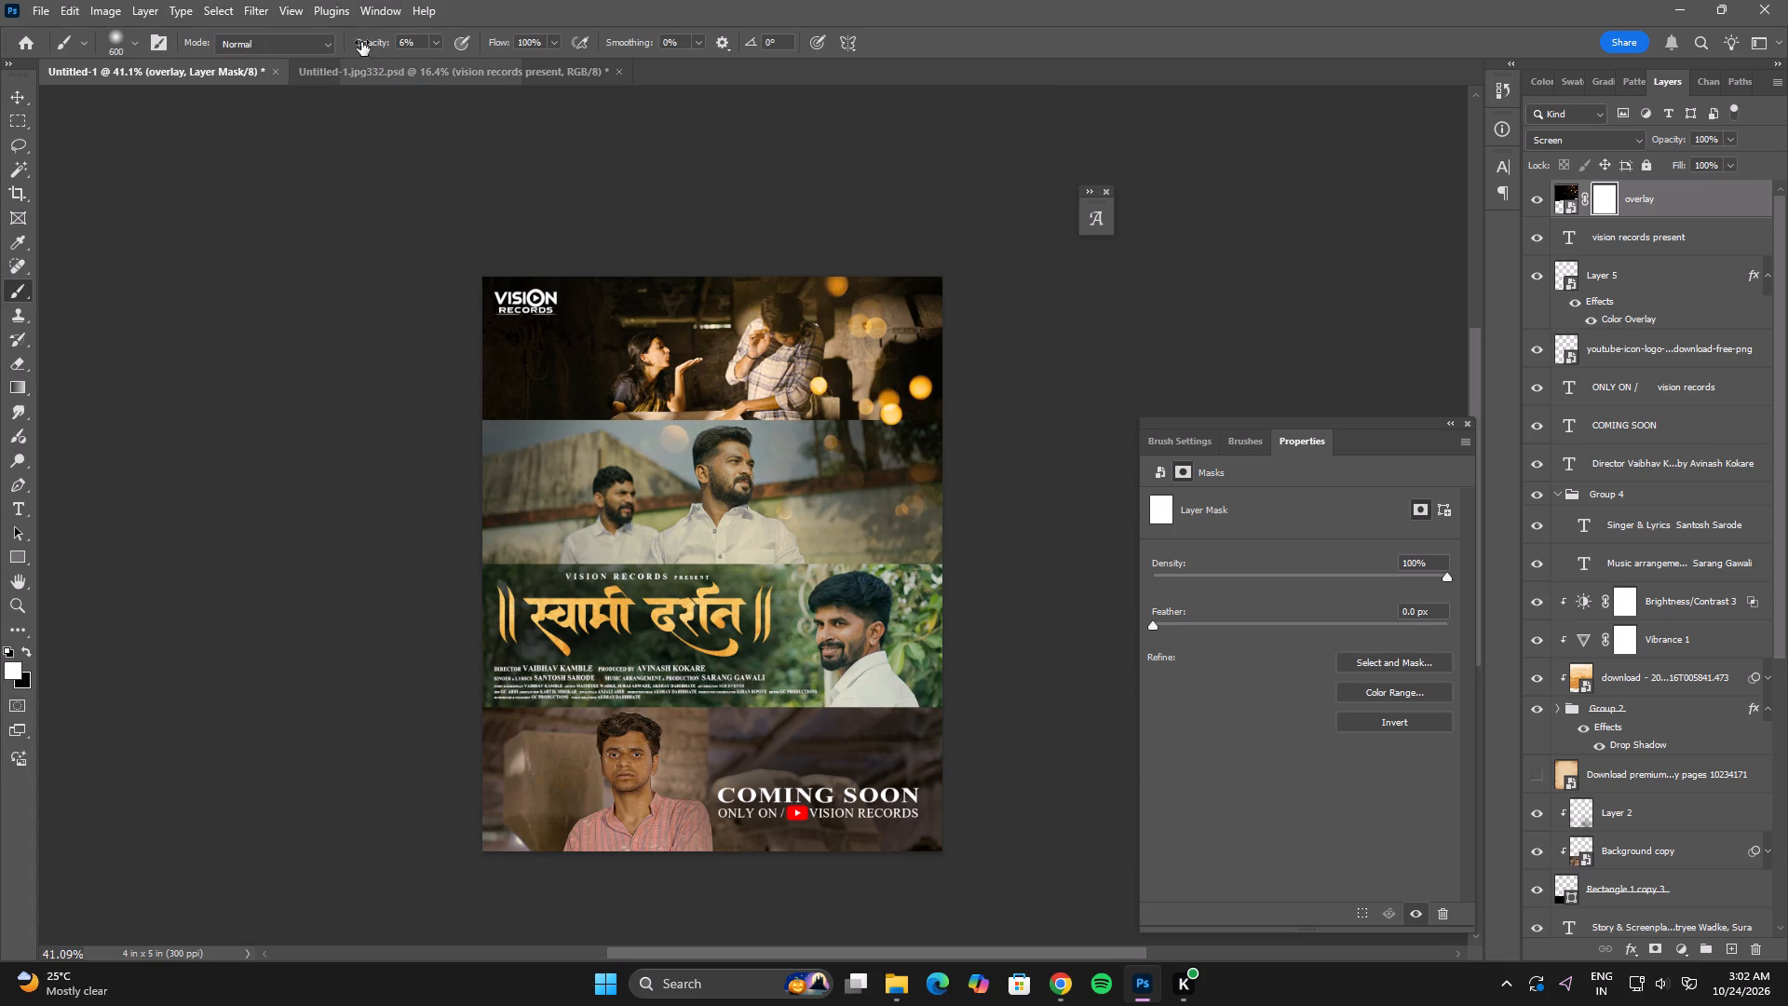
drag(361, 42, 459, 125)
click(680, 481)
click(648, 442)
drag(648, 436, 637, 426)
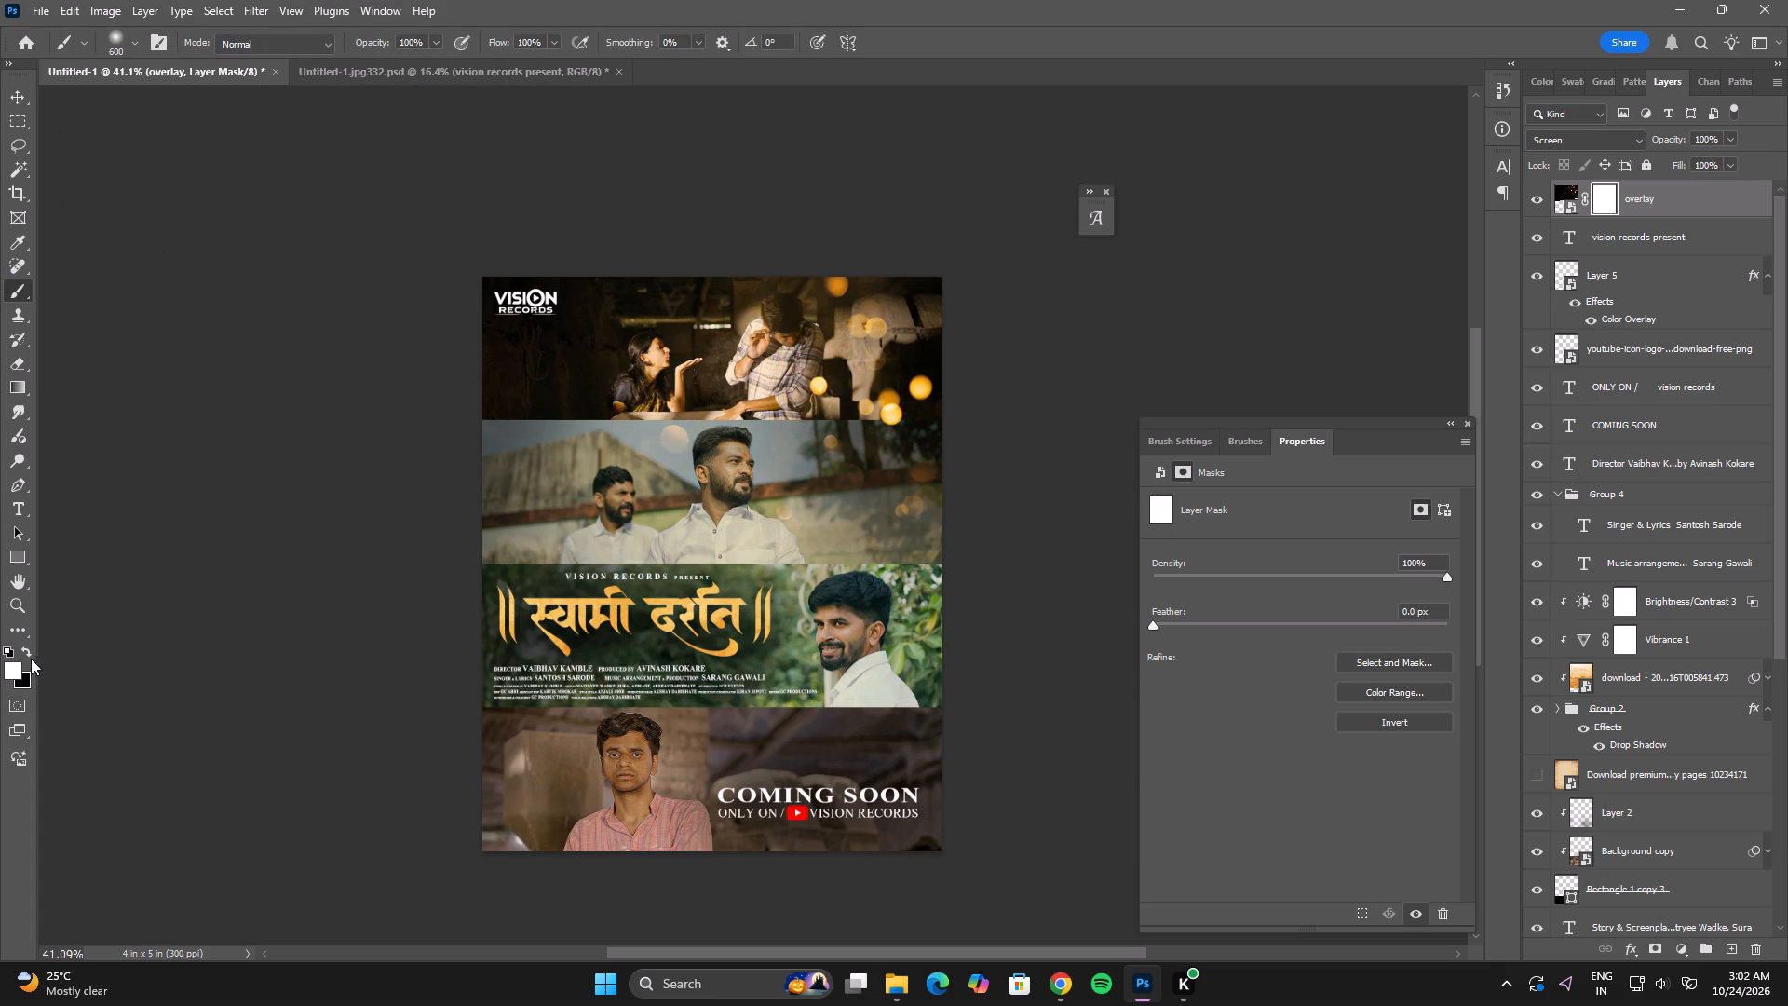
click(25, 647)
click(653, 418)
click(661, 422)
drag(633, 320, 623, 348)
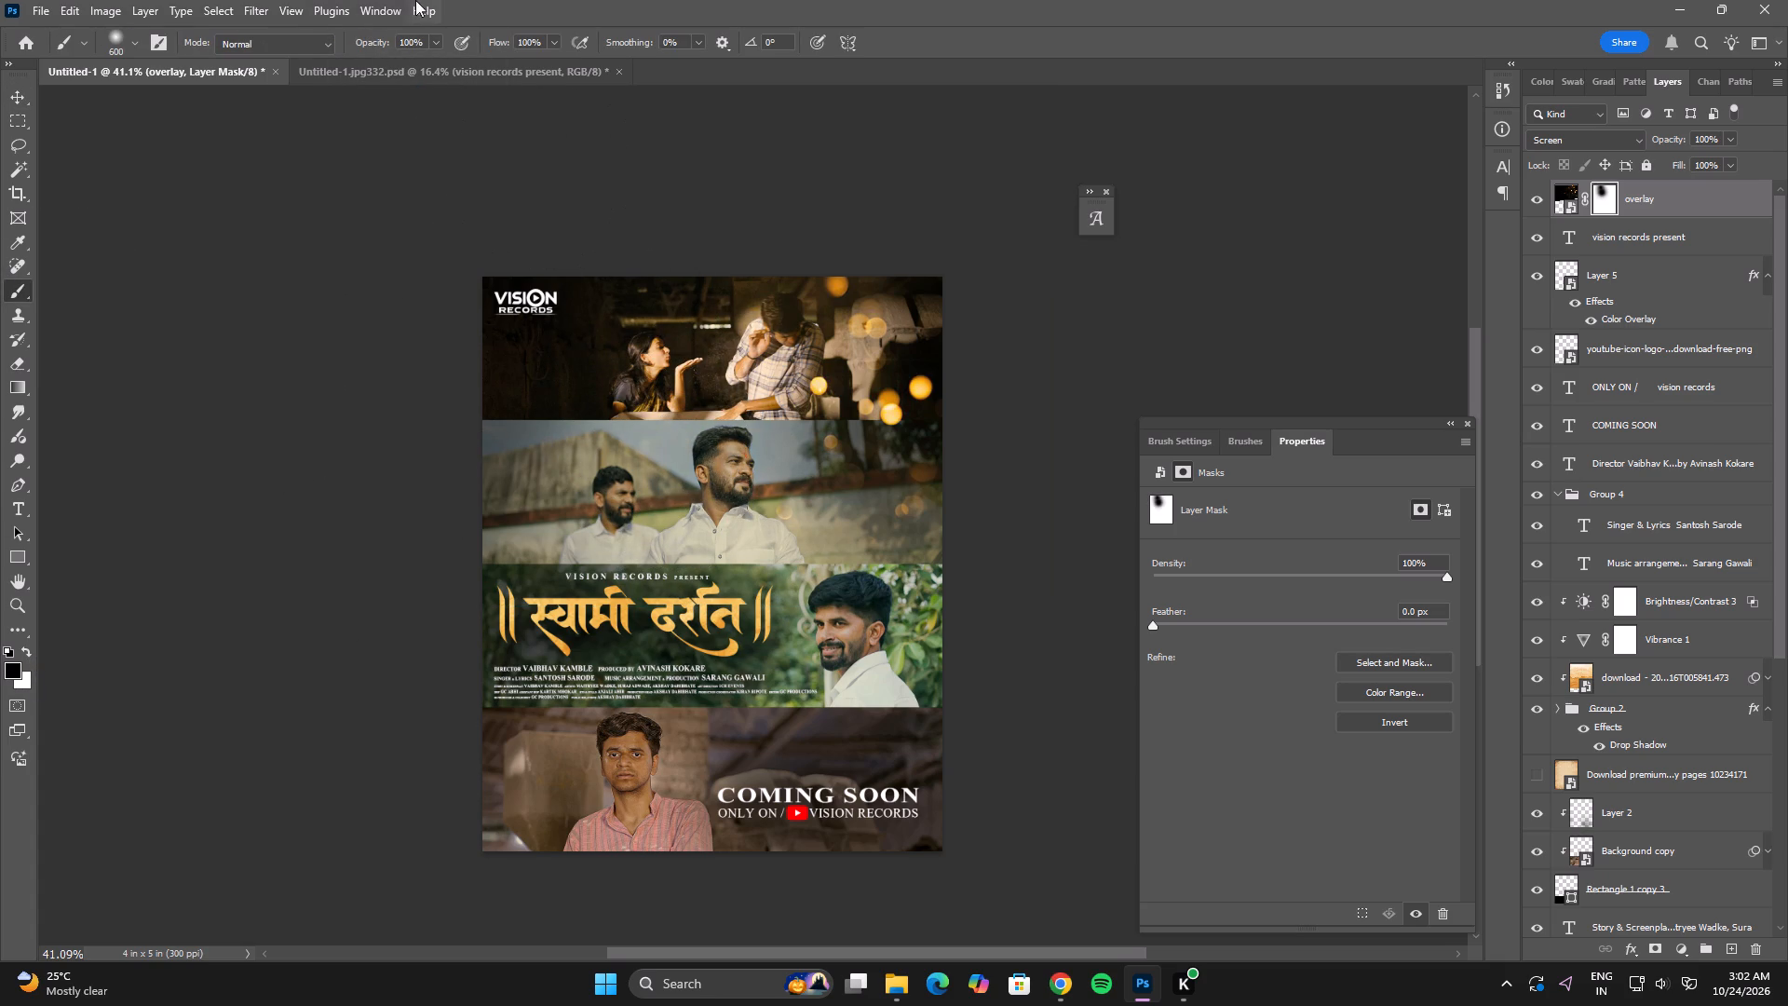
Set the brush opacity to 37% and fade the overlay on its mask around the couple in the top photo.
drag(388, 45, 330, 66)
click(717, 324)
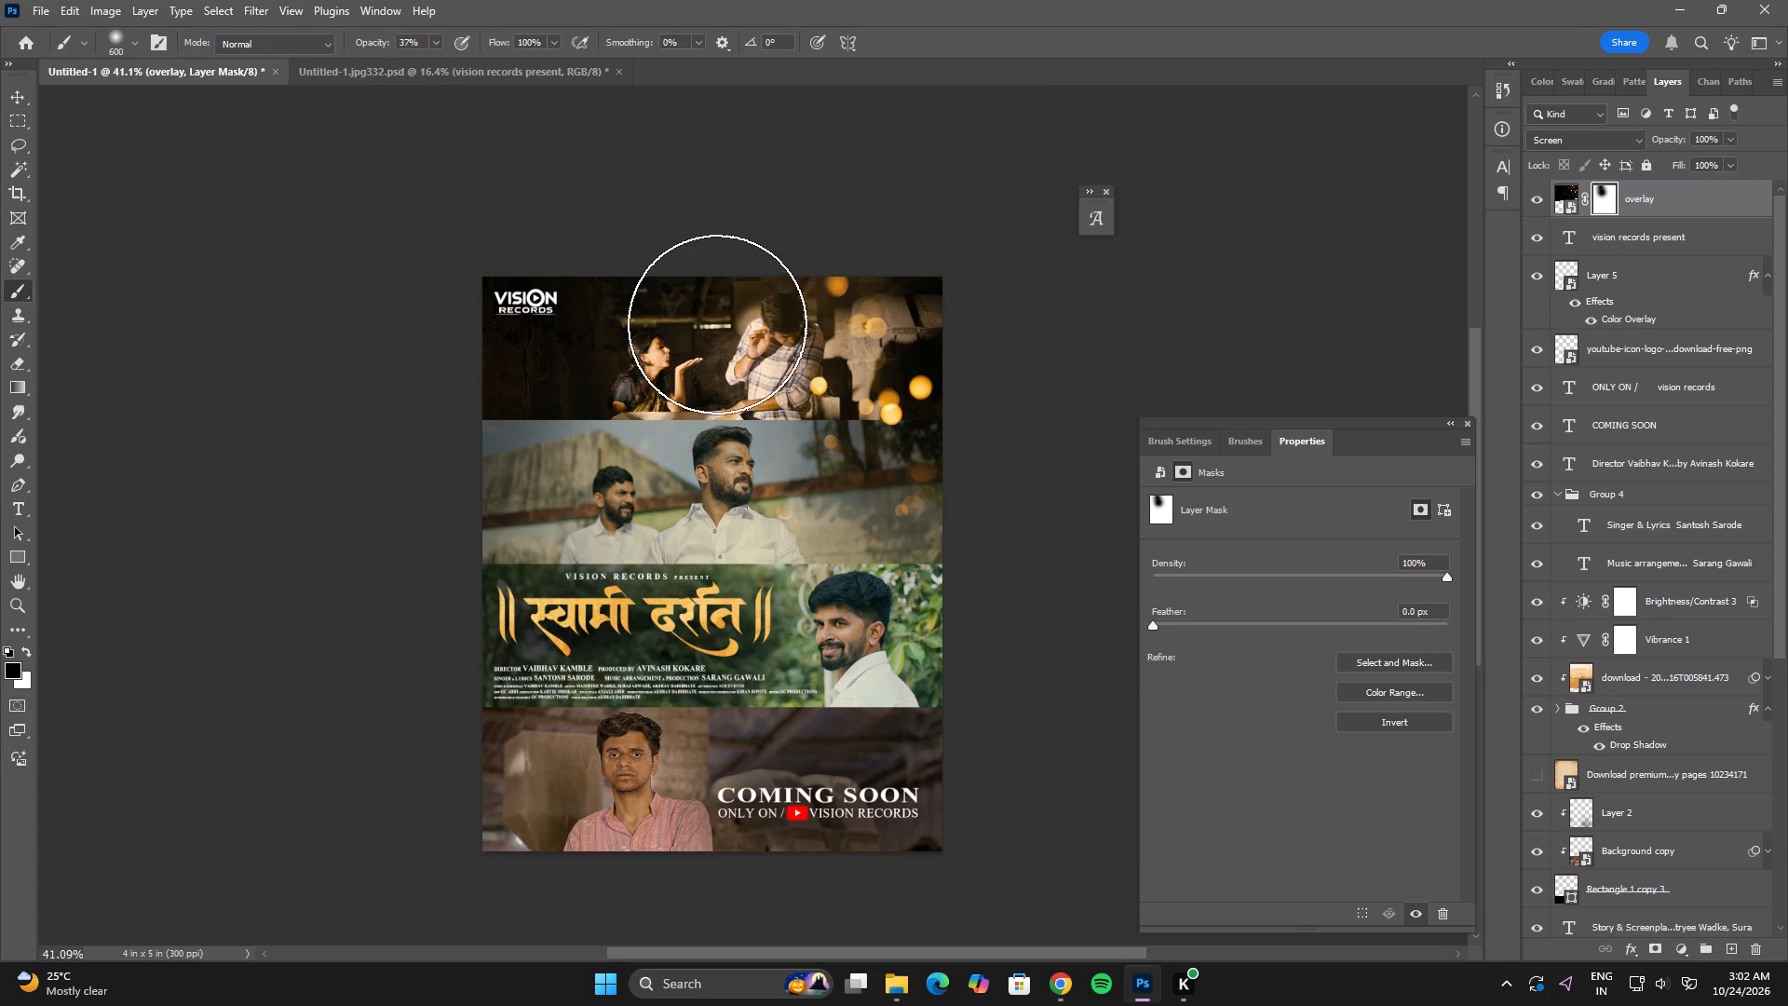
click(728, 312)
drag(715, 319, 680, 362)
drag(680, 377, 685, 393)
drag(715, 362, 726, 388)
Fade the overlay's bokeh on its mask across the right half of the second photo with the black brush.
click(924, 424)
drag(917, 454, 918, 463)
drag(928, 447, 865, 518)
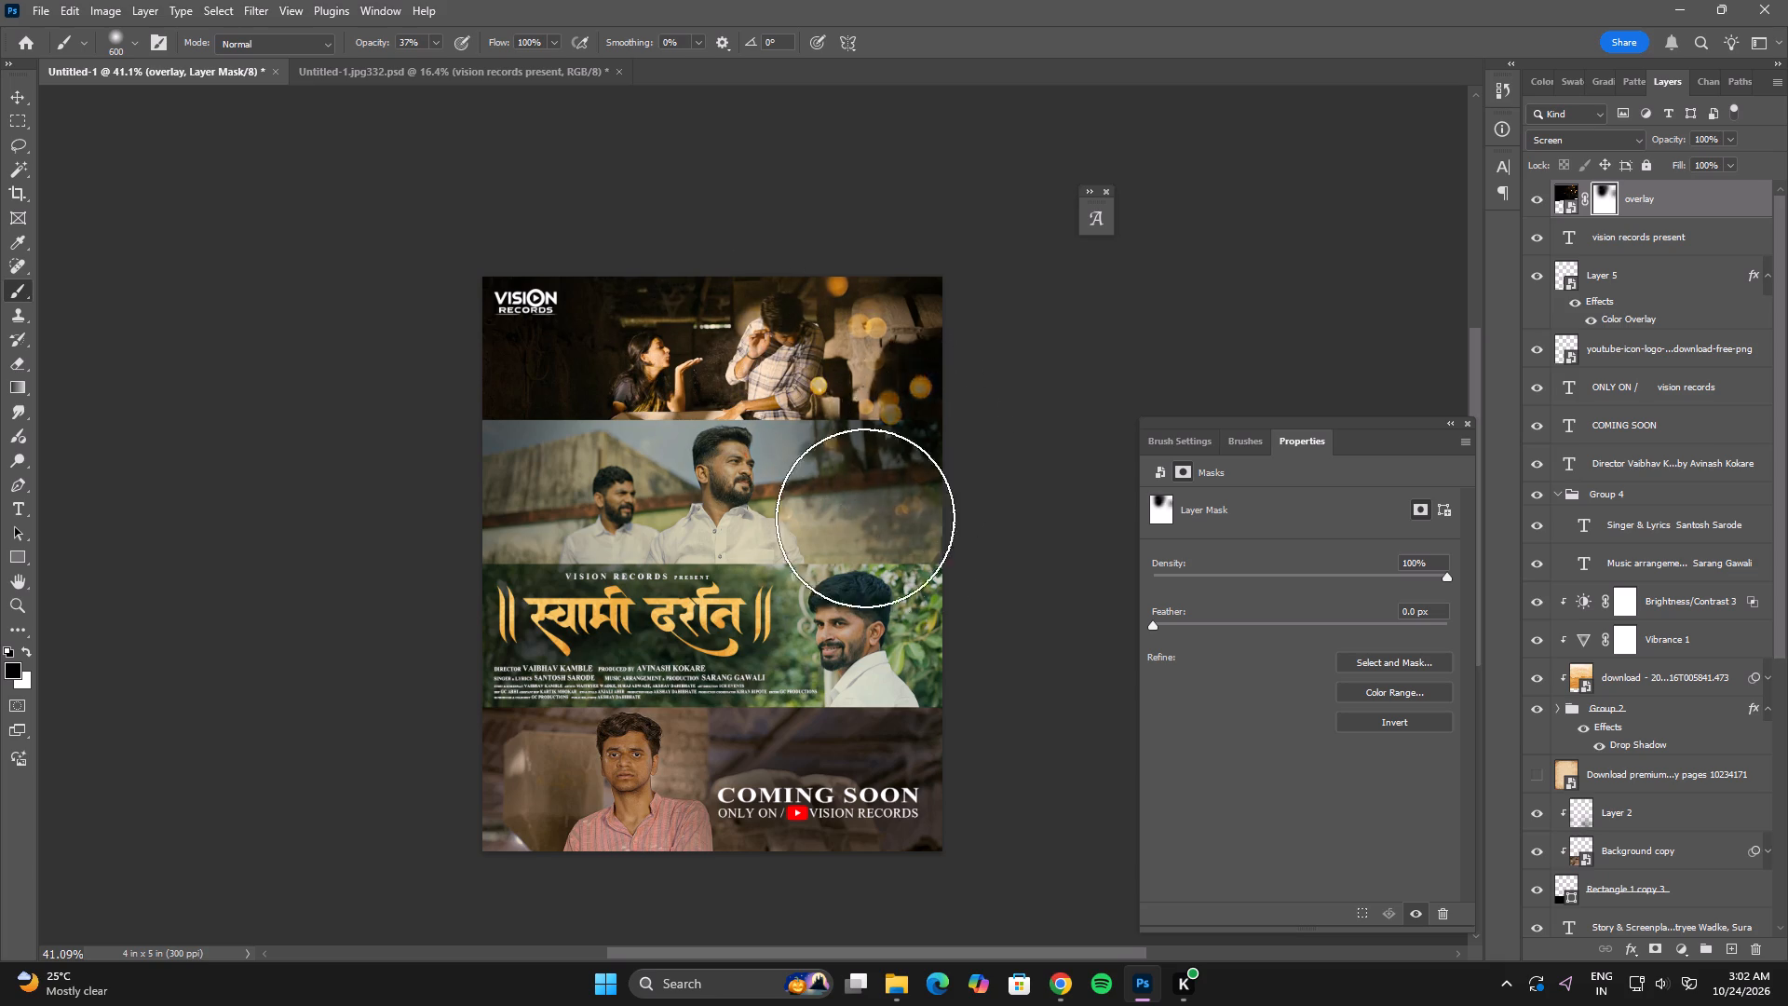
drag(865, 518, 855, 542)
drag(929, 561, 931, 580)
drag(939, 523, 895, 538)
drag(926, 528, 940, 522)
drag(810, 513, 793, 507)
drag(767, 495, 908, 538)
Fade the remaining bokeh on the overlay mask near the top photo's upper right and along the second photo's lower edge.
drag(936, 491, 854, 353)
click(802, 265)
drag(846, 281, 854, 305)
drag(855, 305, 856, 295)
click(856, 290)
drag(819, 282, 773, 316)
drag(748, 448, 813, 502)
drag(882, 531, 808, 547)
drag(808, 547, 937, 561)
drag(961, 564, 761, 571)
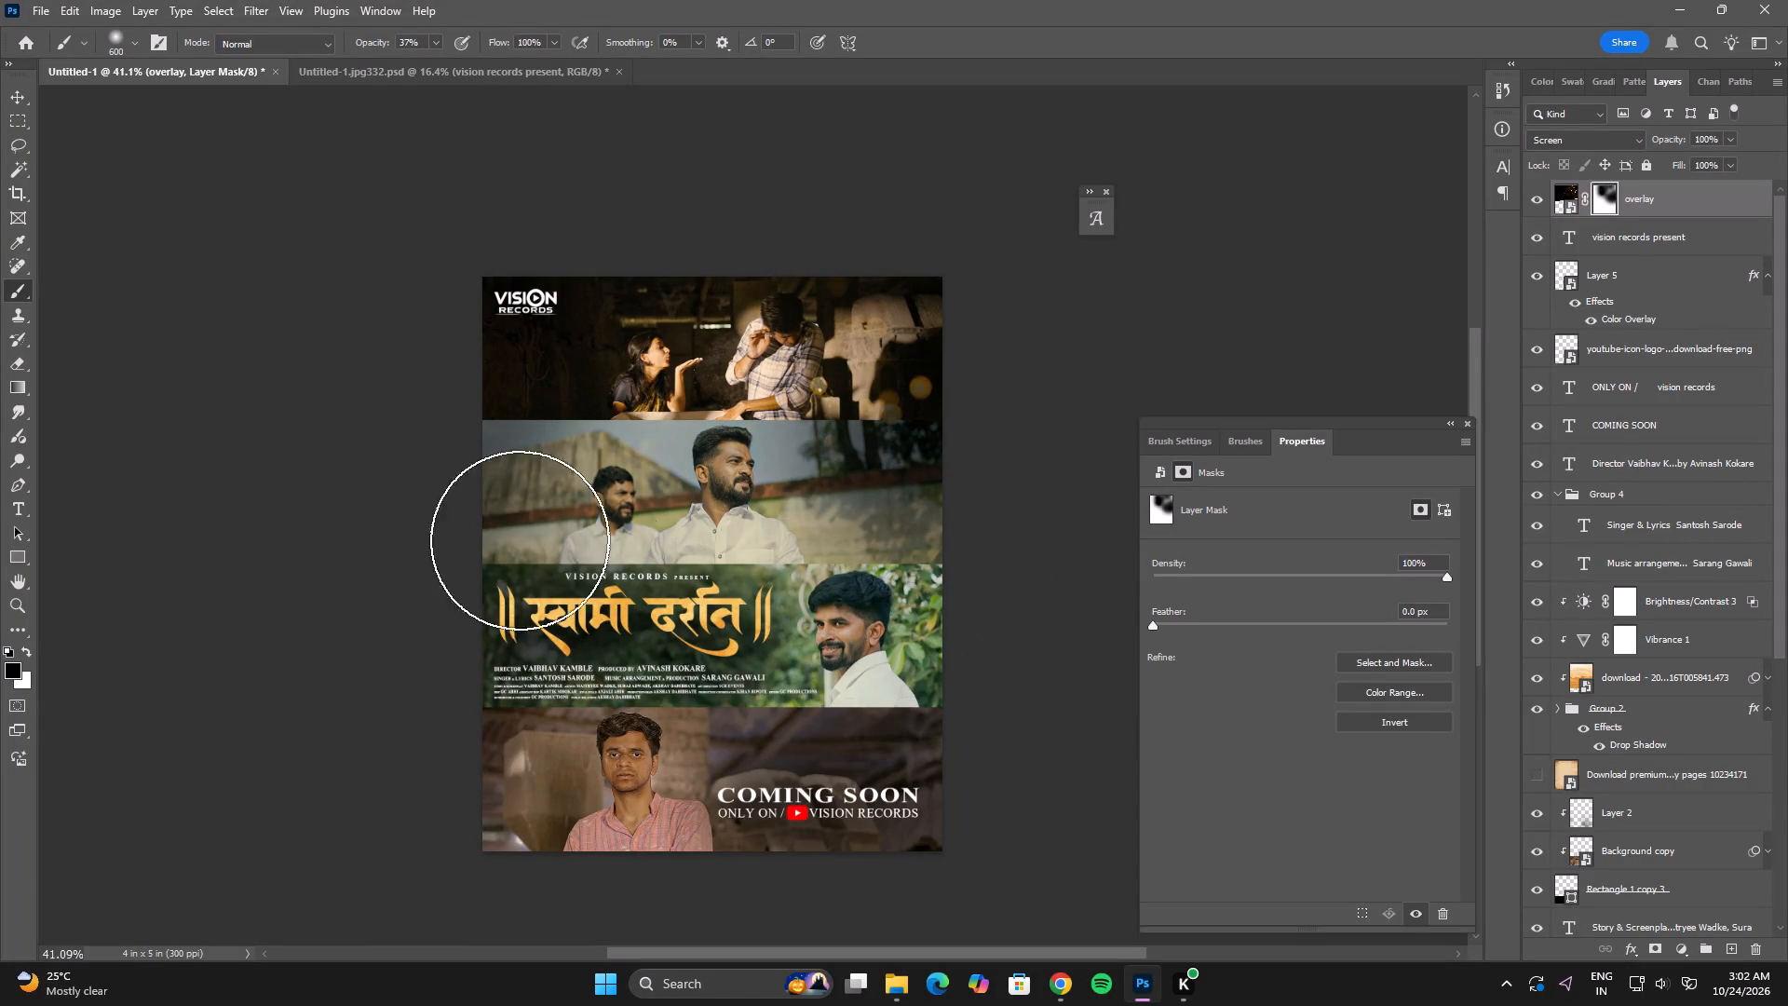
Compare the poster with and without the overlay layer, and leave the layer hidden.
click(1531, 205)
click(1531, 205)
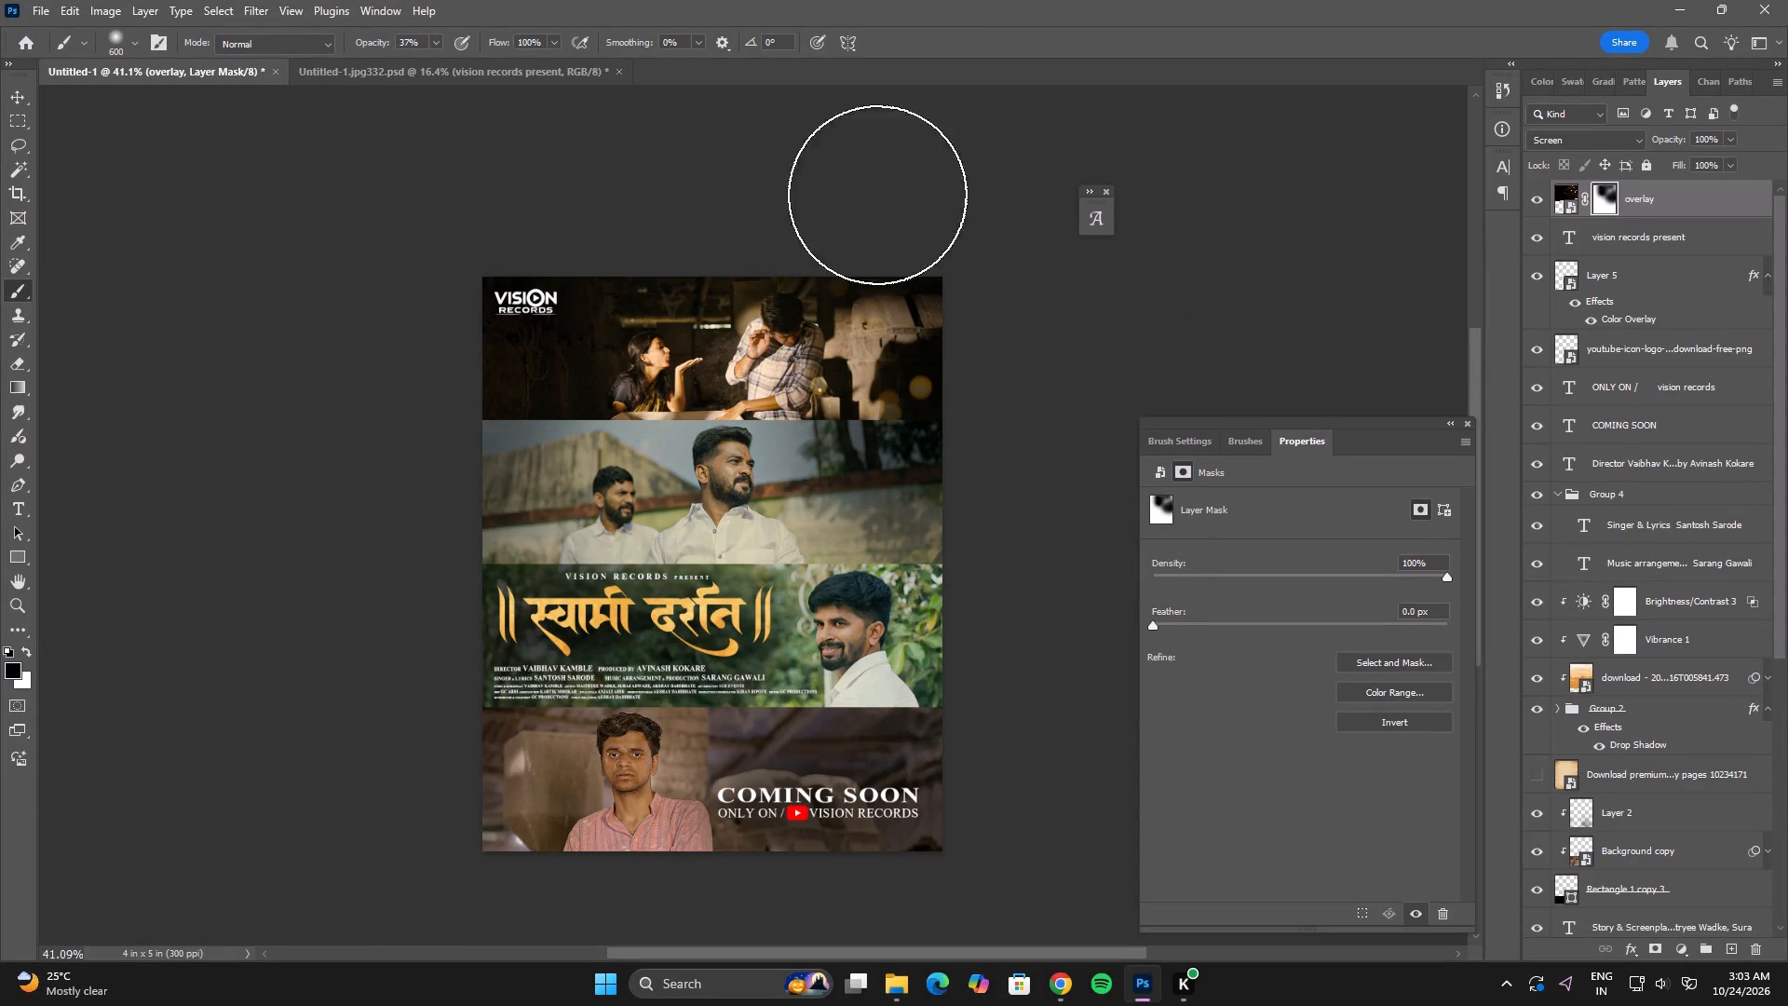
click(1535, 197)
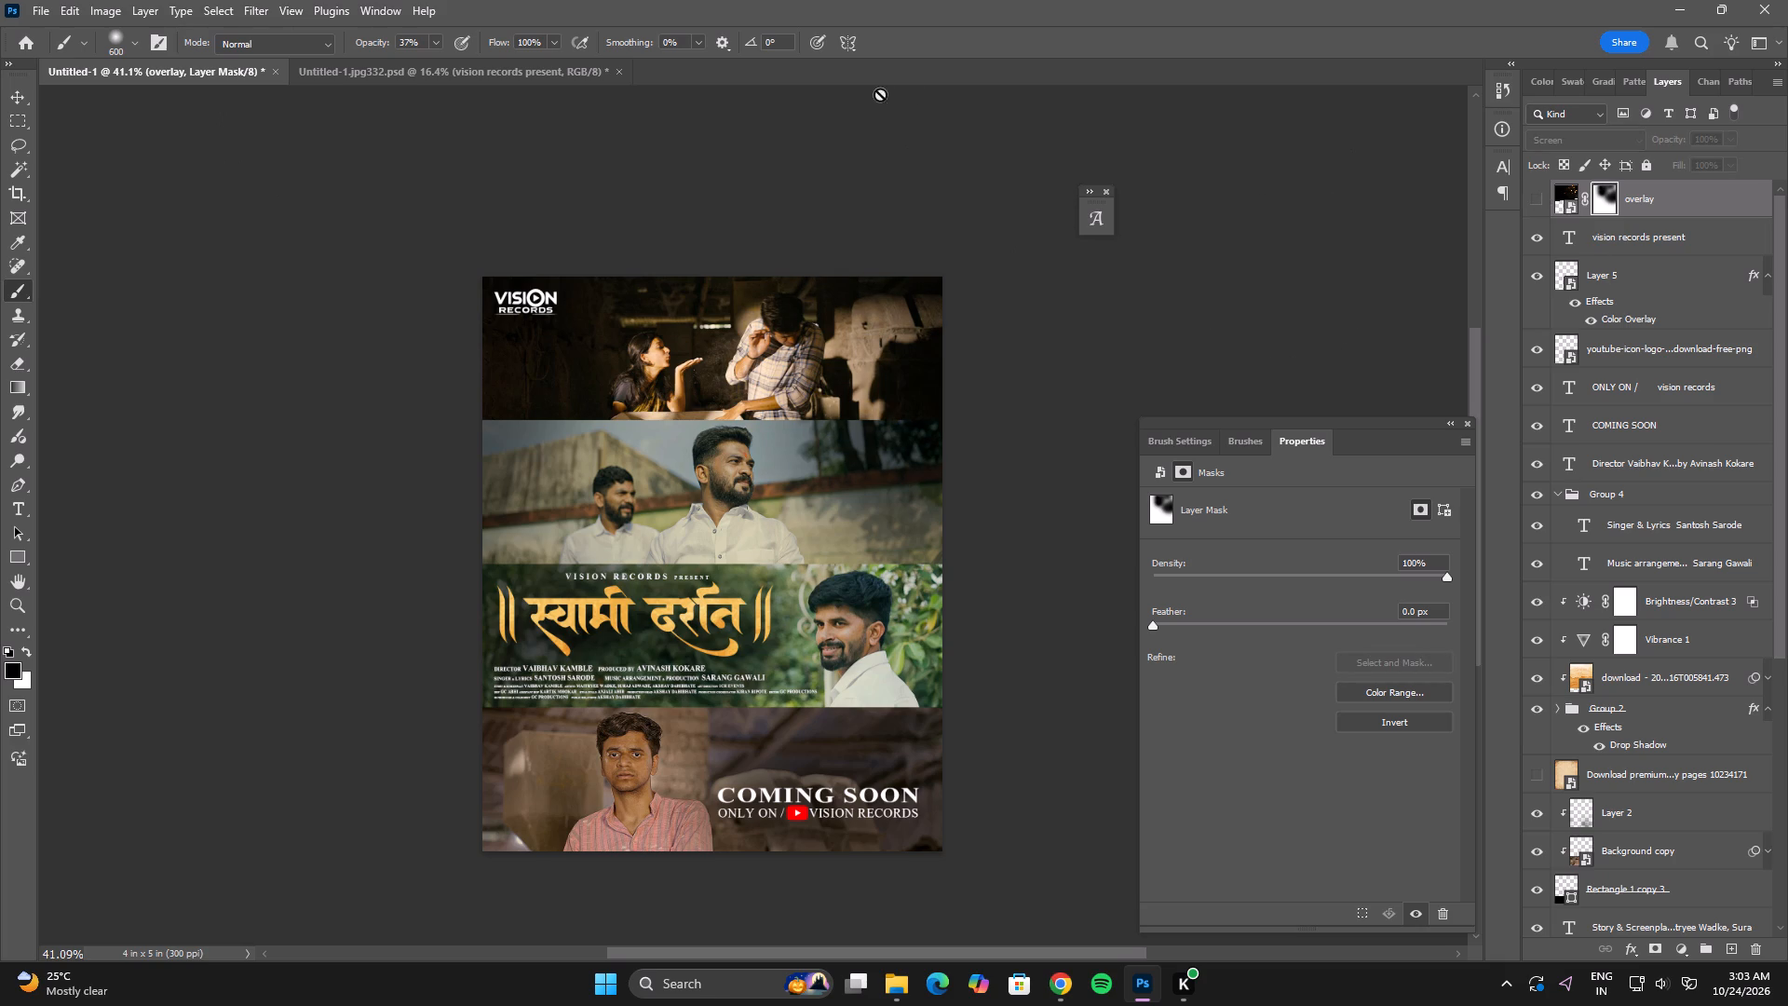
Add a Selective Color adjustment directly above the top photo's Background copy layer.
click(15, 98)
click(776, 364)
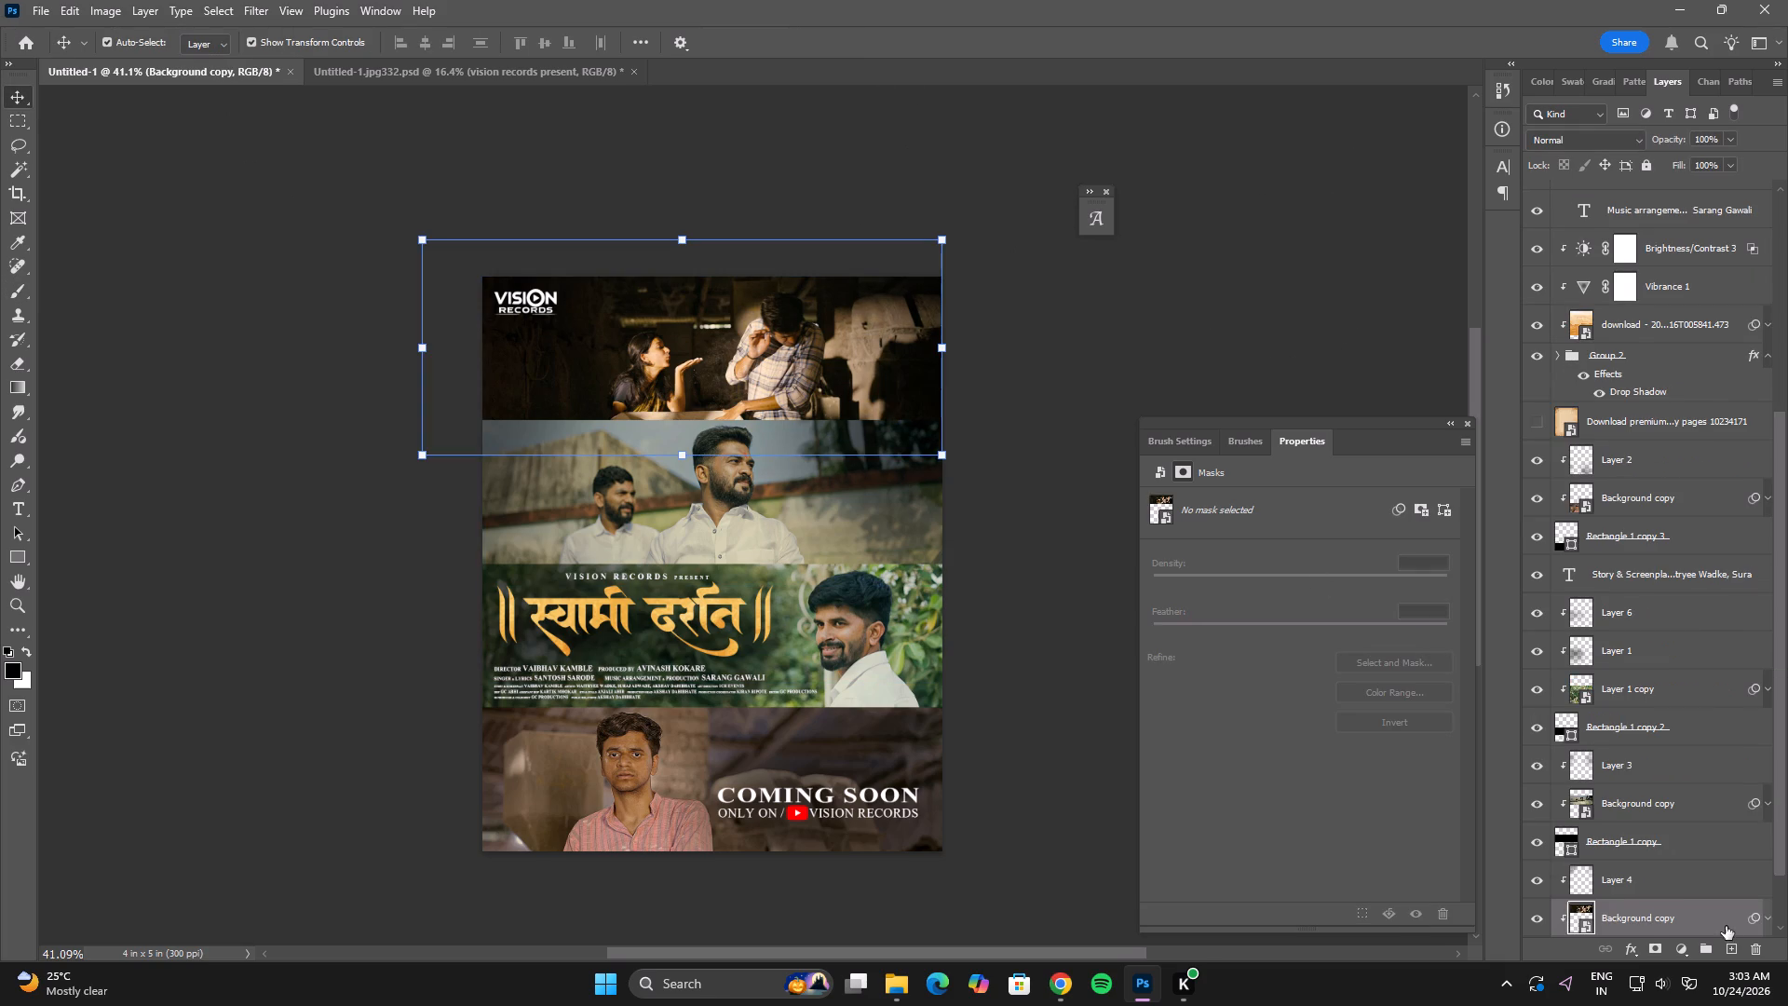
scroll(1619, 904, down, 3)
click(1682, 946)
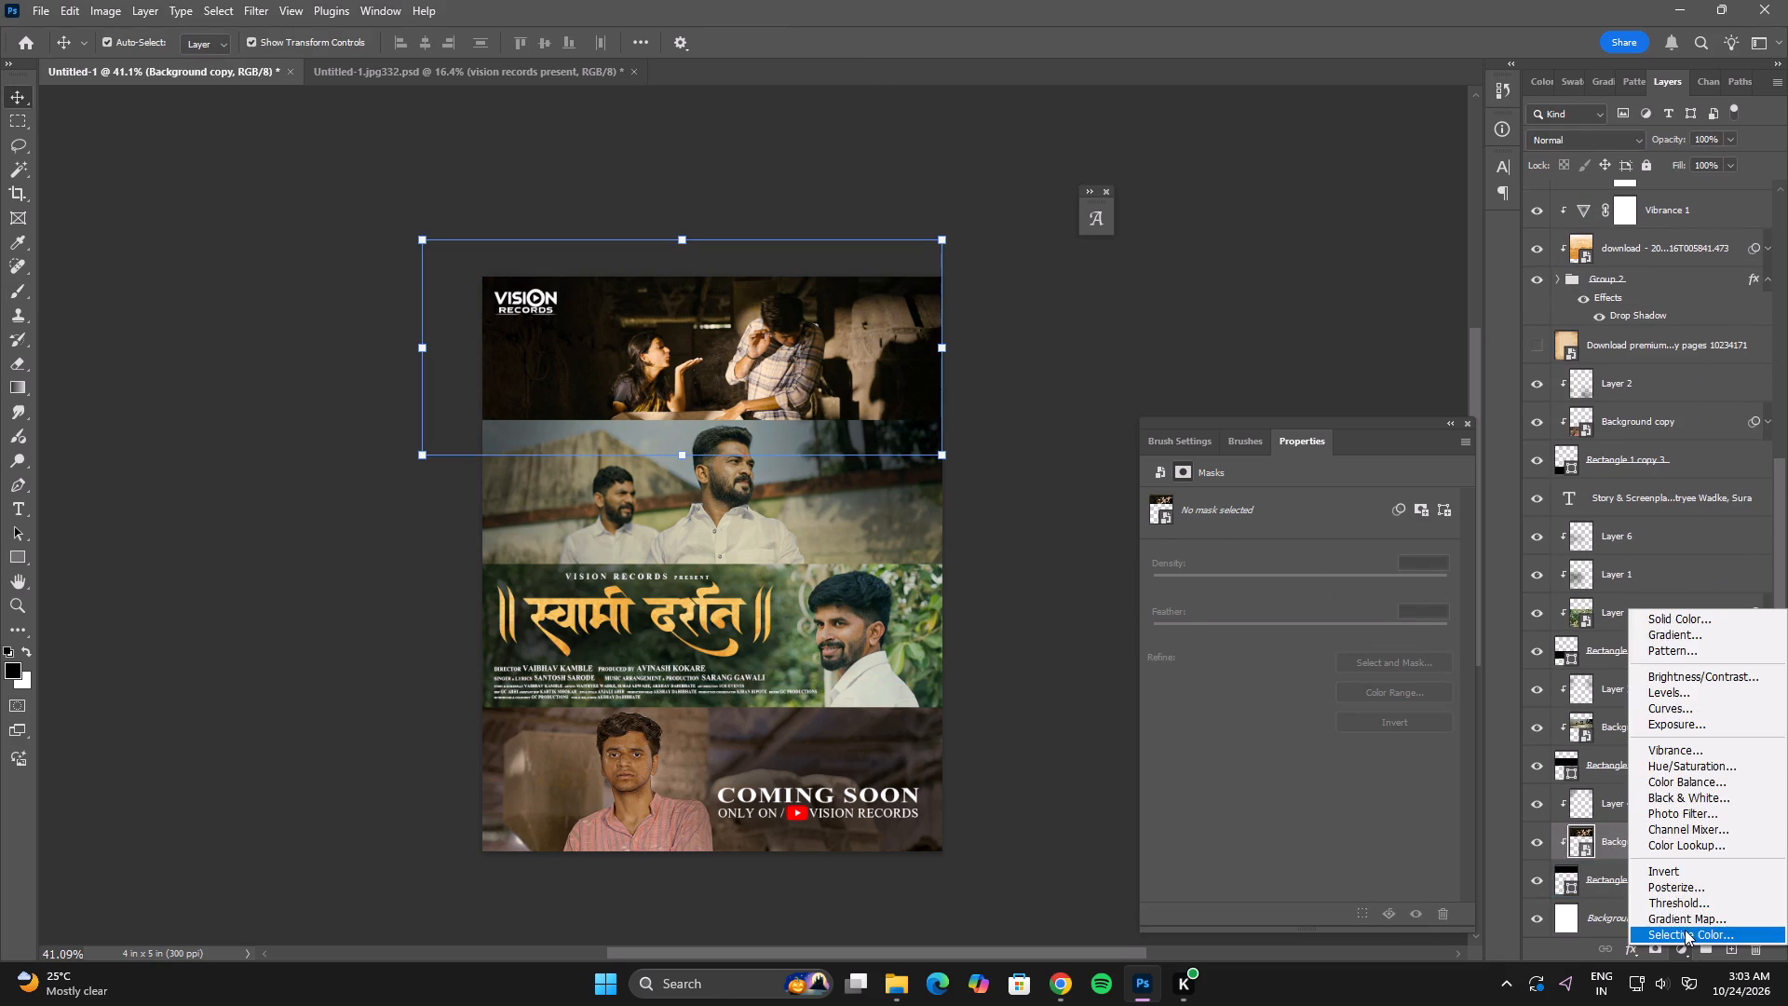
click(1685, 930)
In the top photo's Selective Color adjustment, set the Neutrals to Cyan -9% and Yellow +4%.
click(1256, 523)
click(1228, 644)
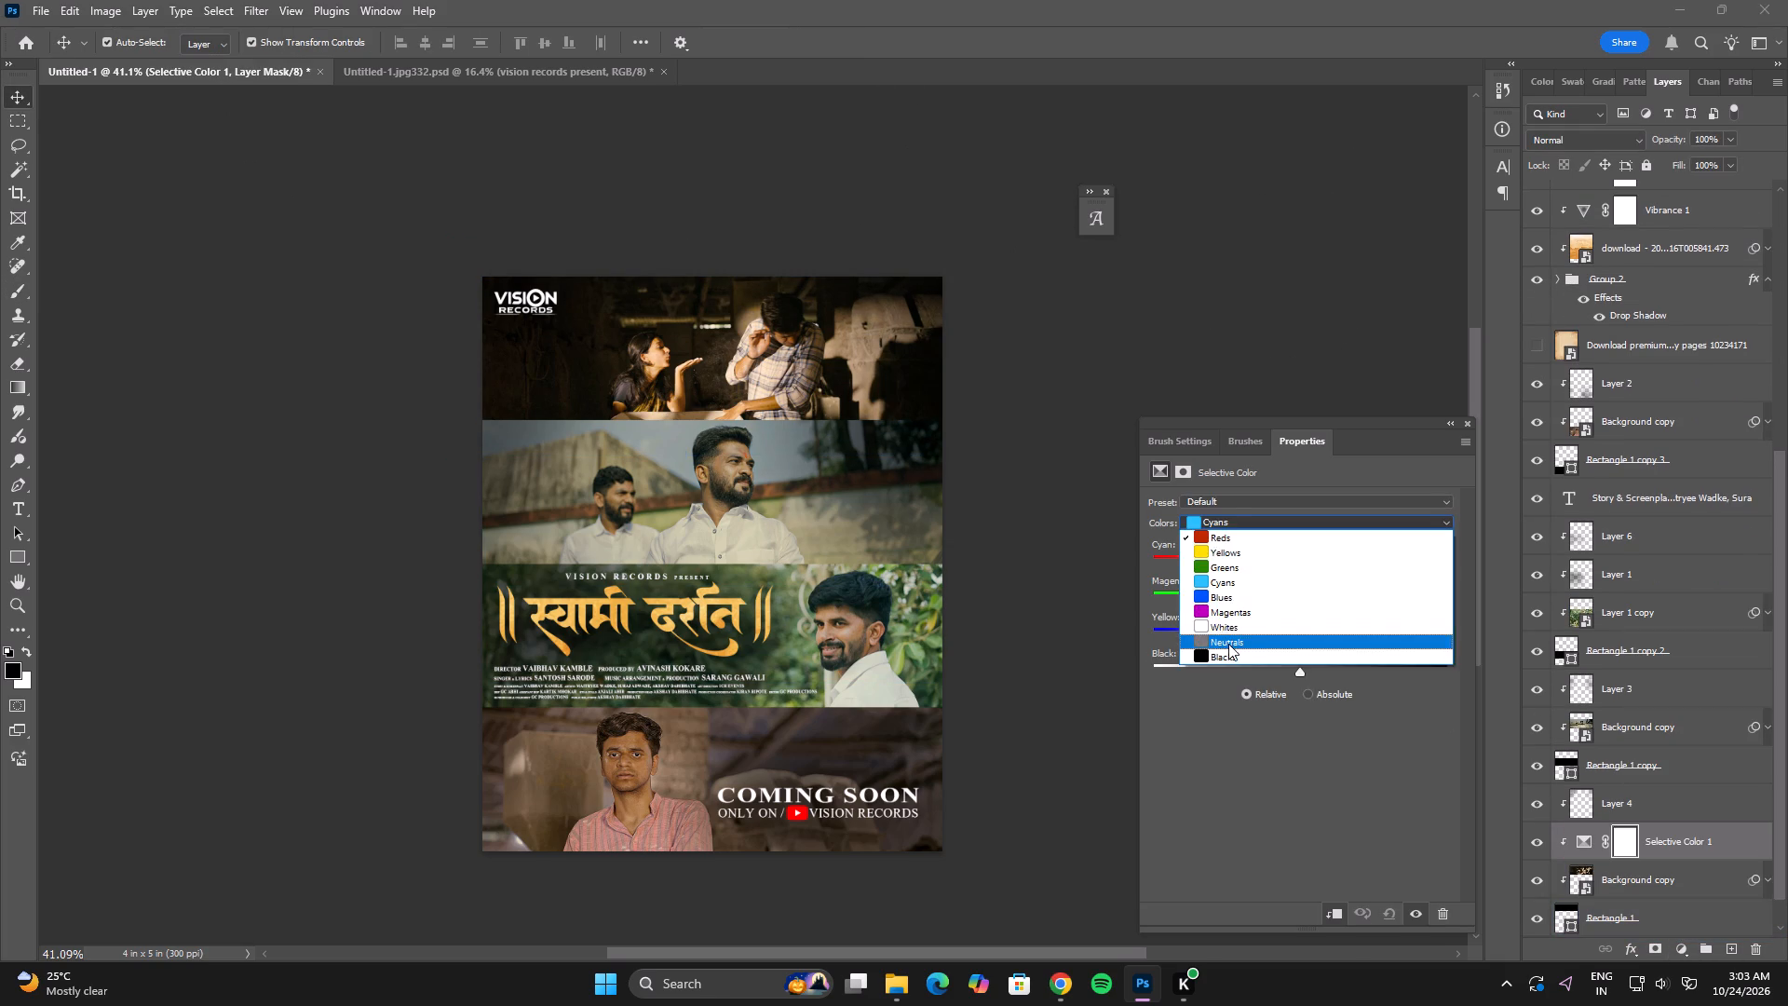
drag(1297, 563, 1285, 572)
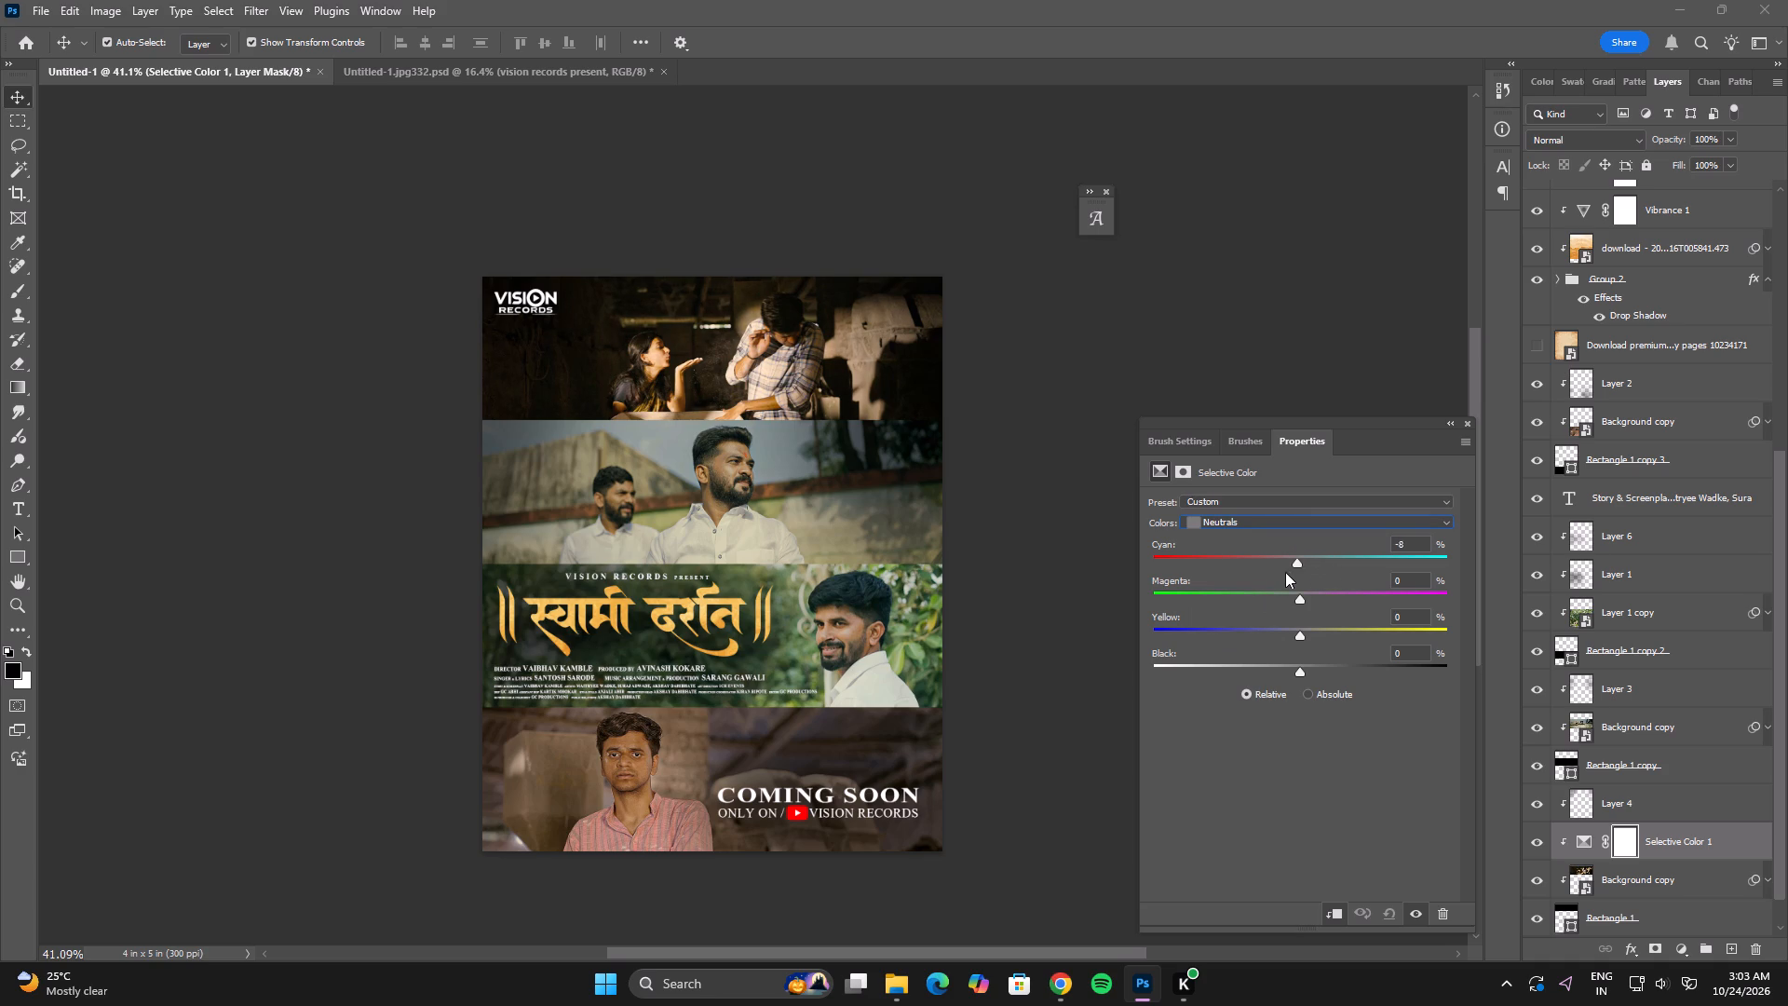
drag(1285, 572, 1287, 570)
drag(1287, 570, 1280, 569)
drag(1301, 632, 1324, 638)
drag(1324, 638, 1311, 637)
drag(1279, 561, 1287, 569)
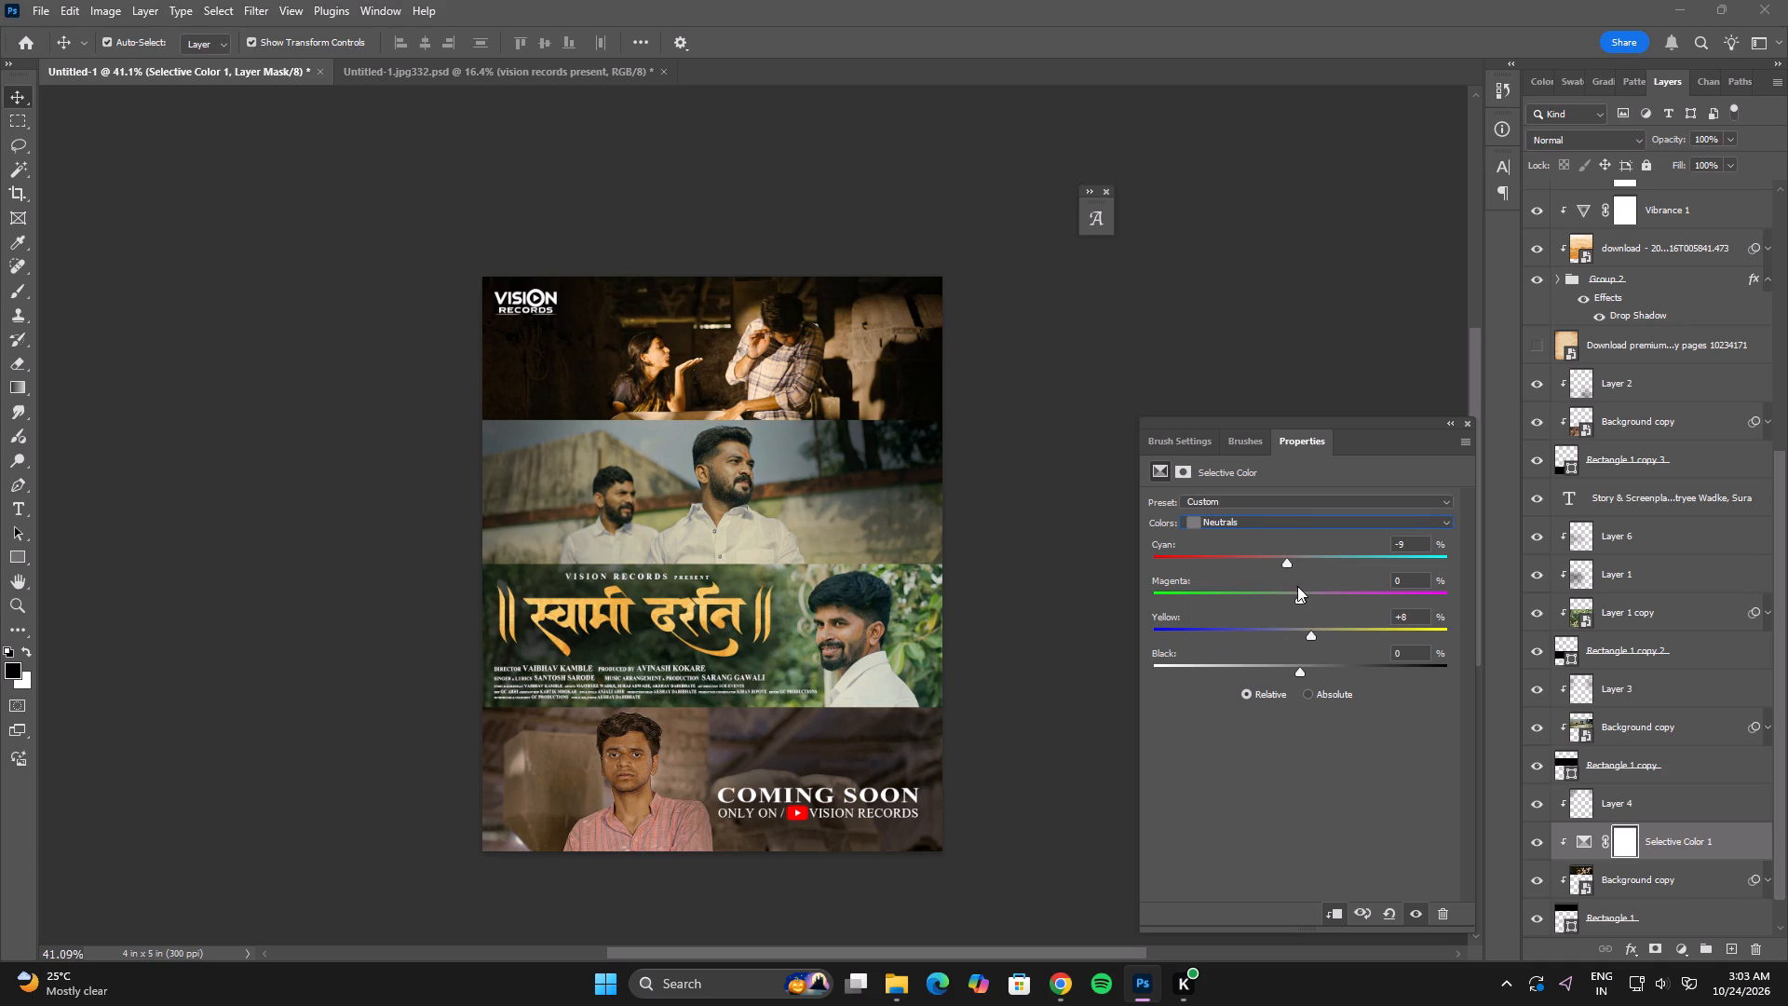
click(1310, 631)
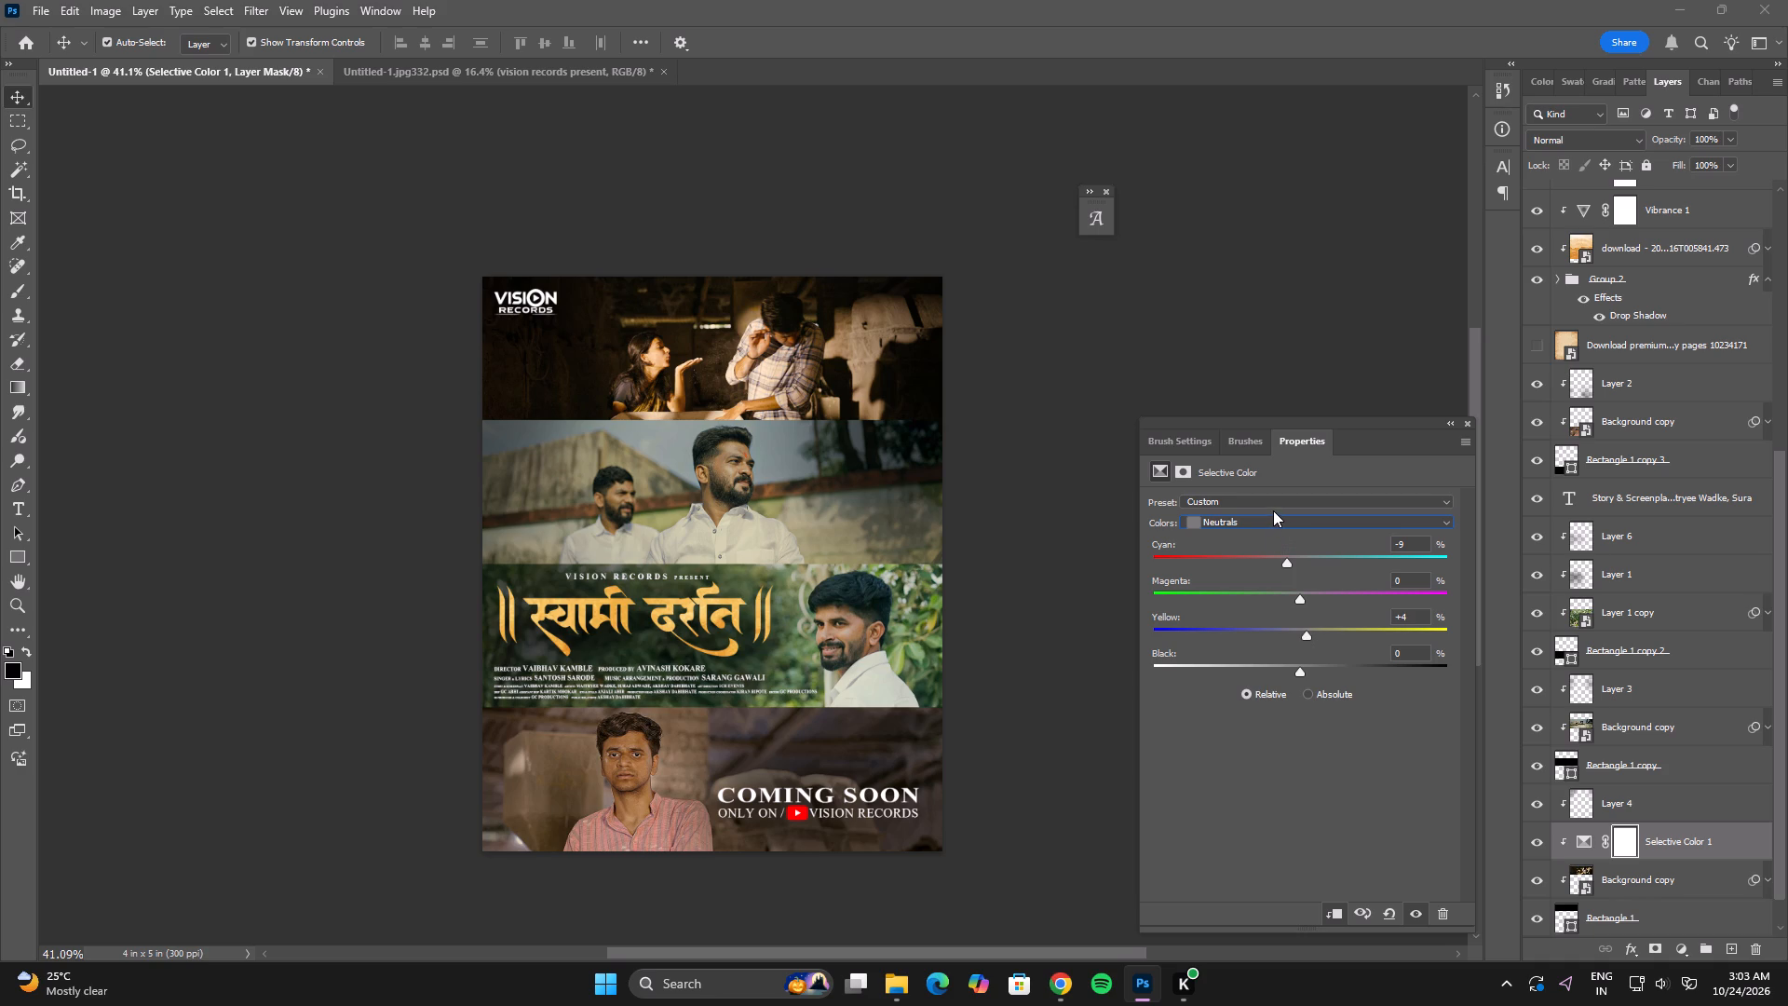
click(1273, 510)
click(1273, 516)
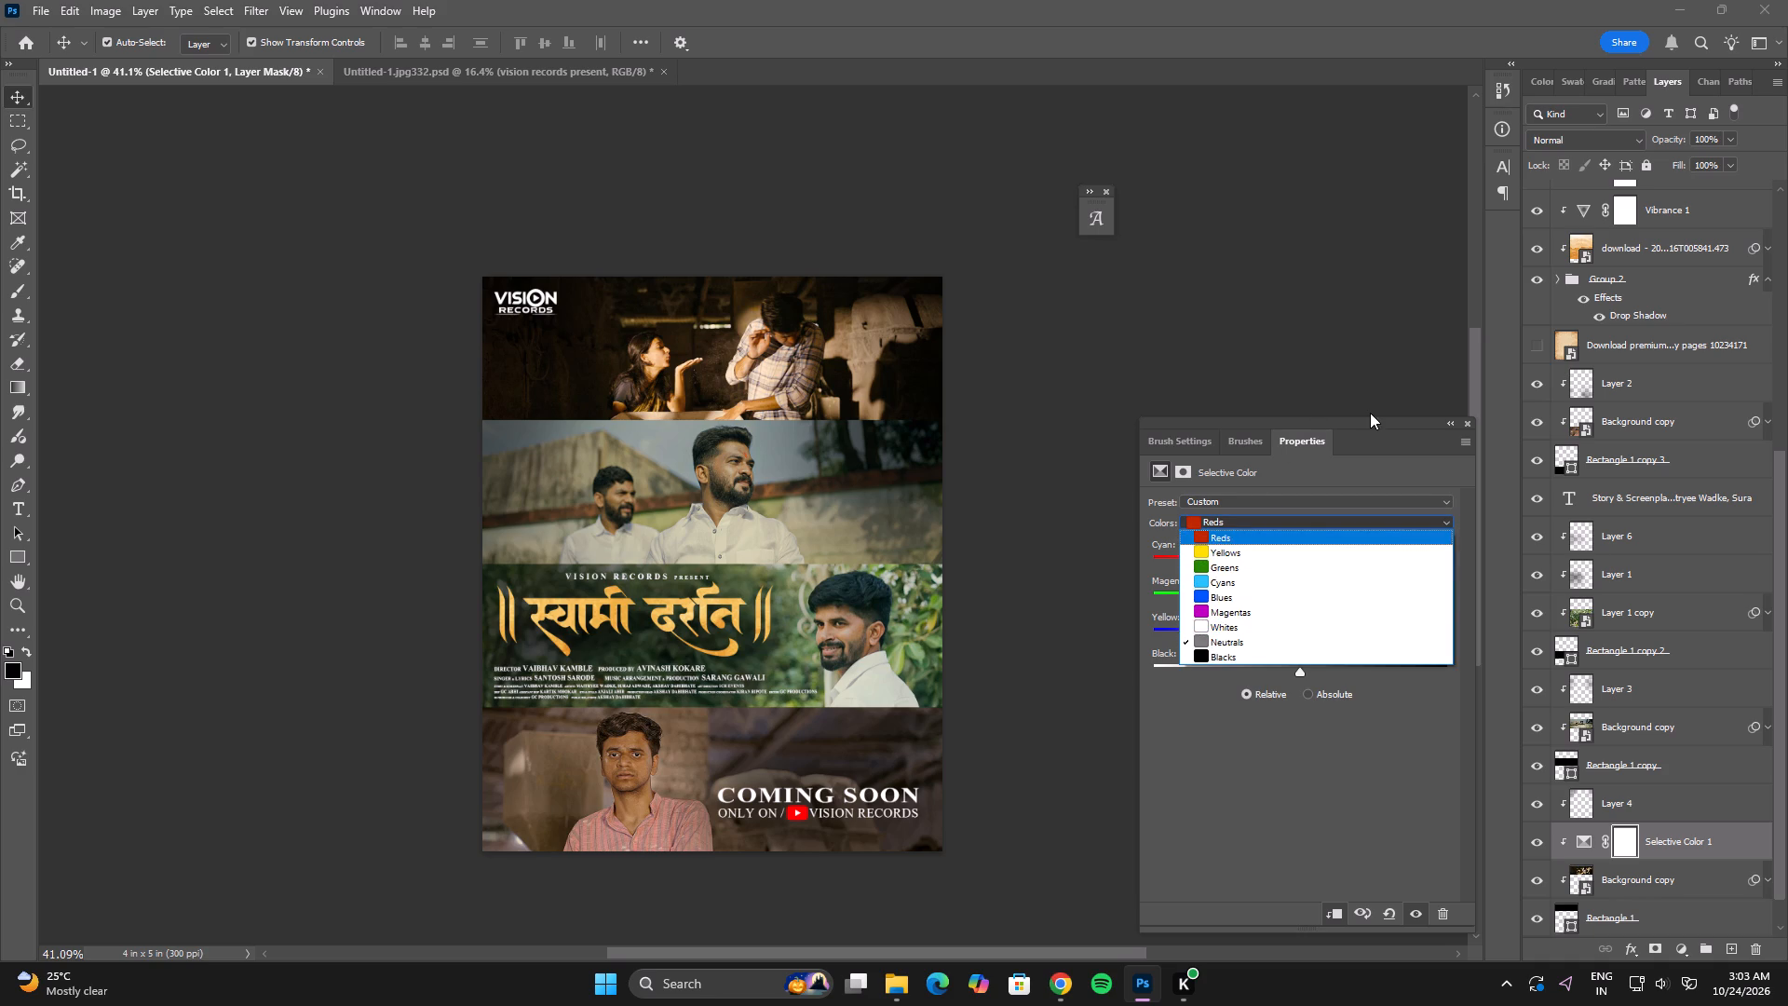
click(1376, 427)
Add a Selective Color adjustment above the second photo's Background copy, setting Neutrals to Cyan -20% and Yellow +8%.
click(867, 479)
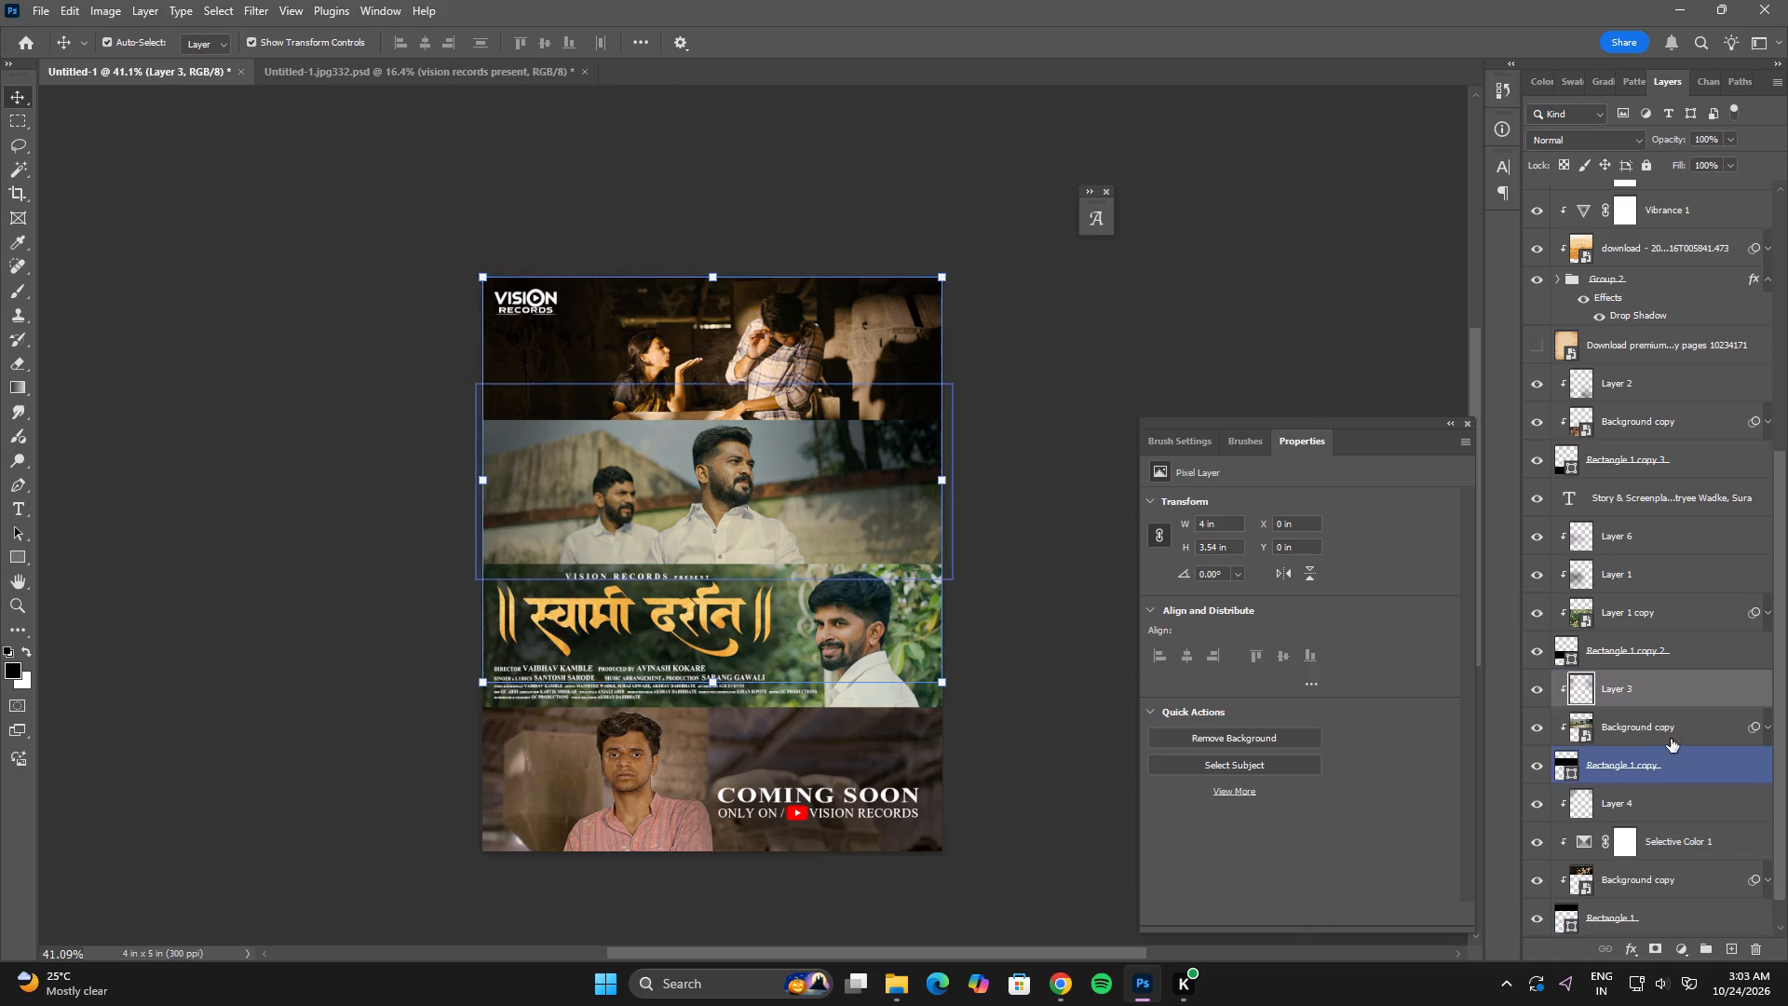
click(1671, 739)
click(1685, 952)
click(1686, 934)
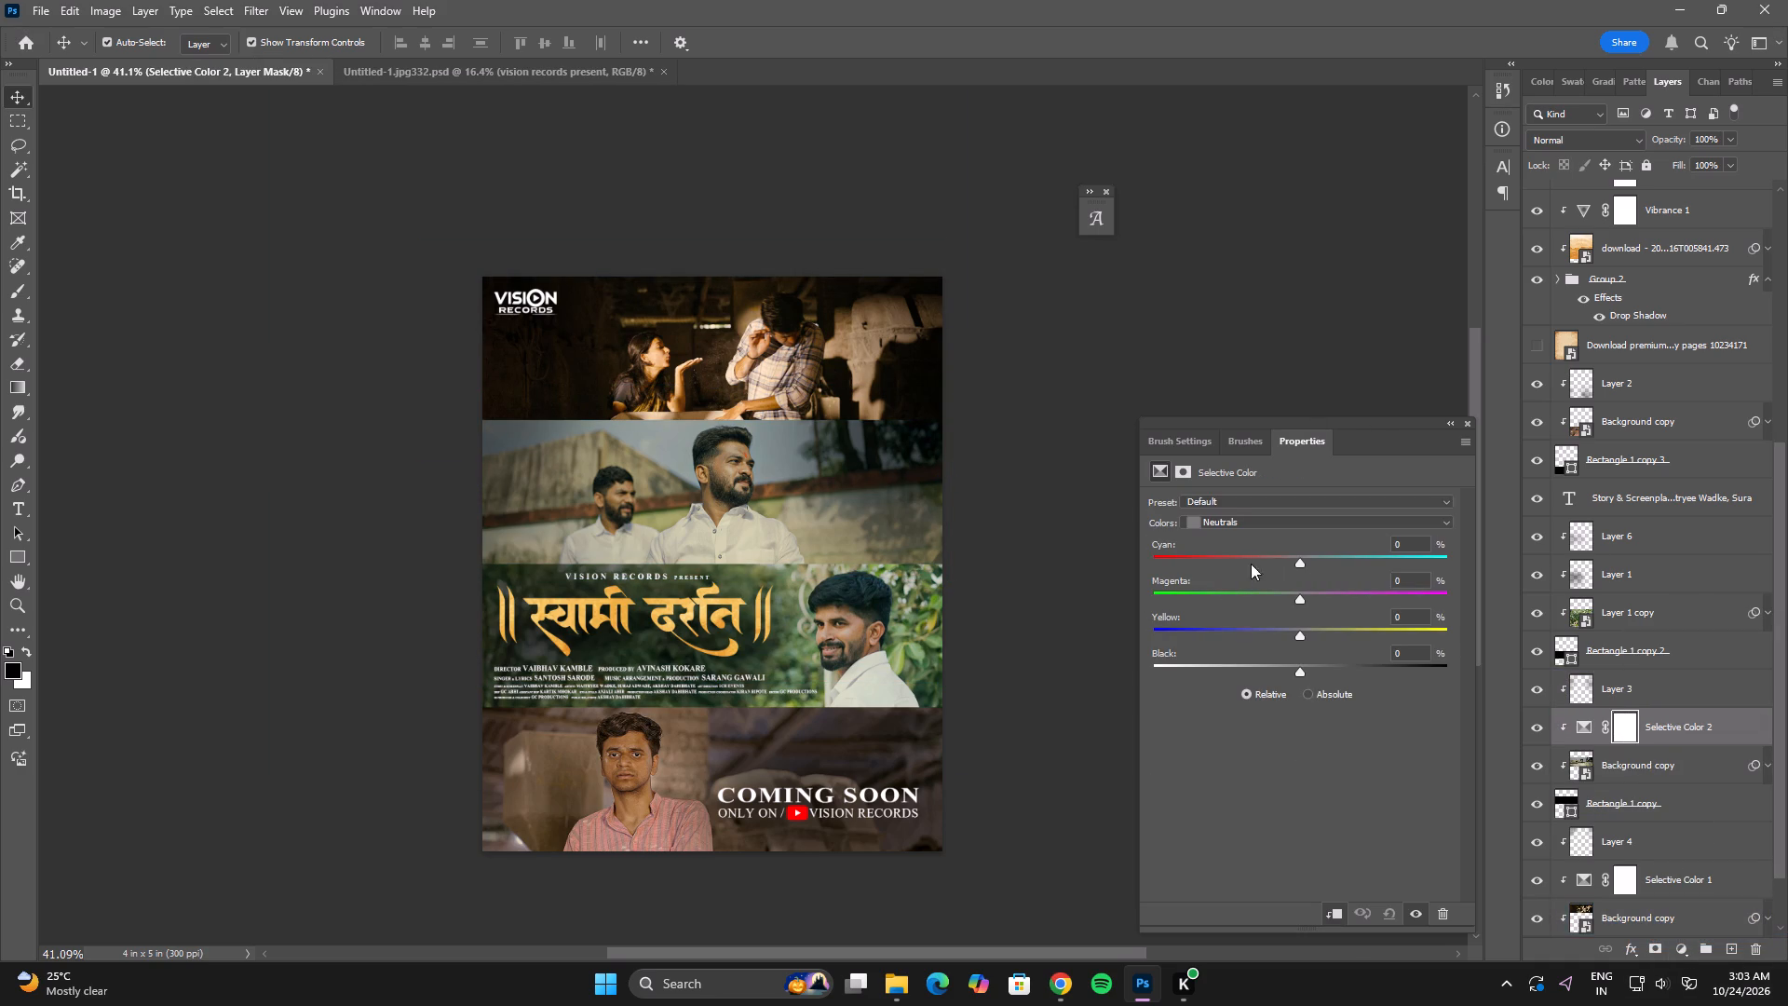
drag(1301, 561, 1274, 562)
drag(1274, 562, 1270, 571)
drag(1300, 631, 1310, 636)
Raise the Yellow of the Neutrals to +14% in the second photo's Selective Color adjustment.
drag(1310, 636, 1323, 636)
drag(1323, 636, 1321, 637)
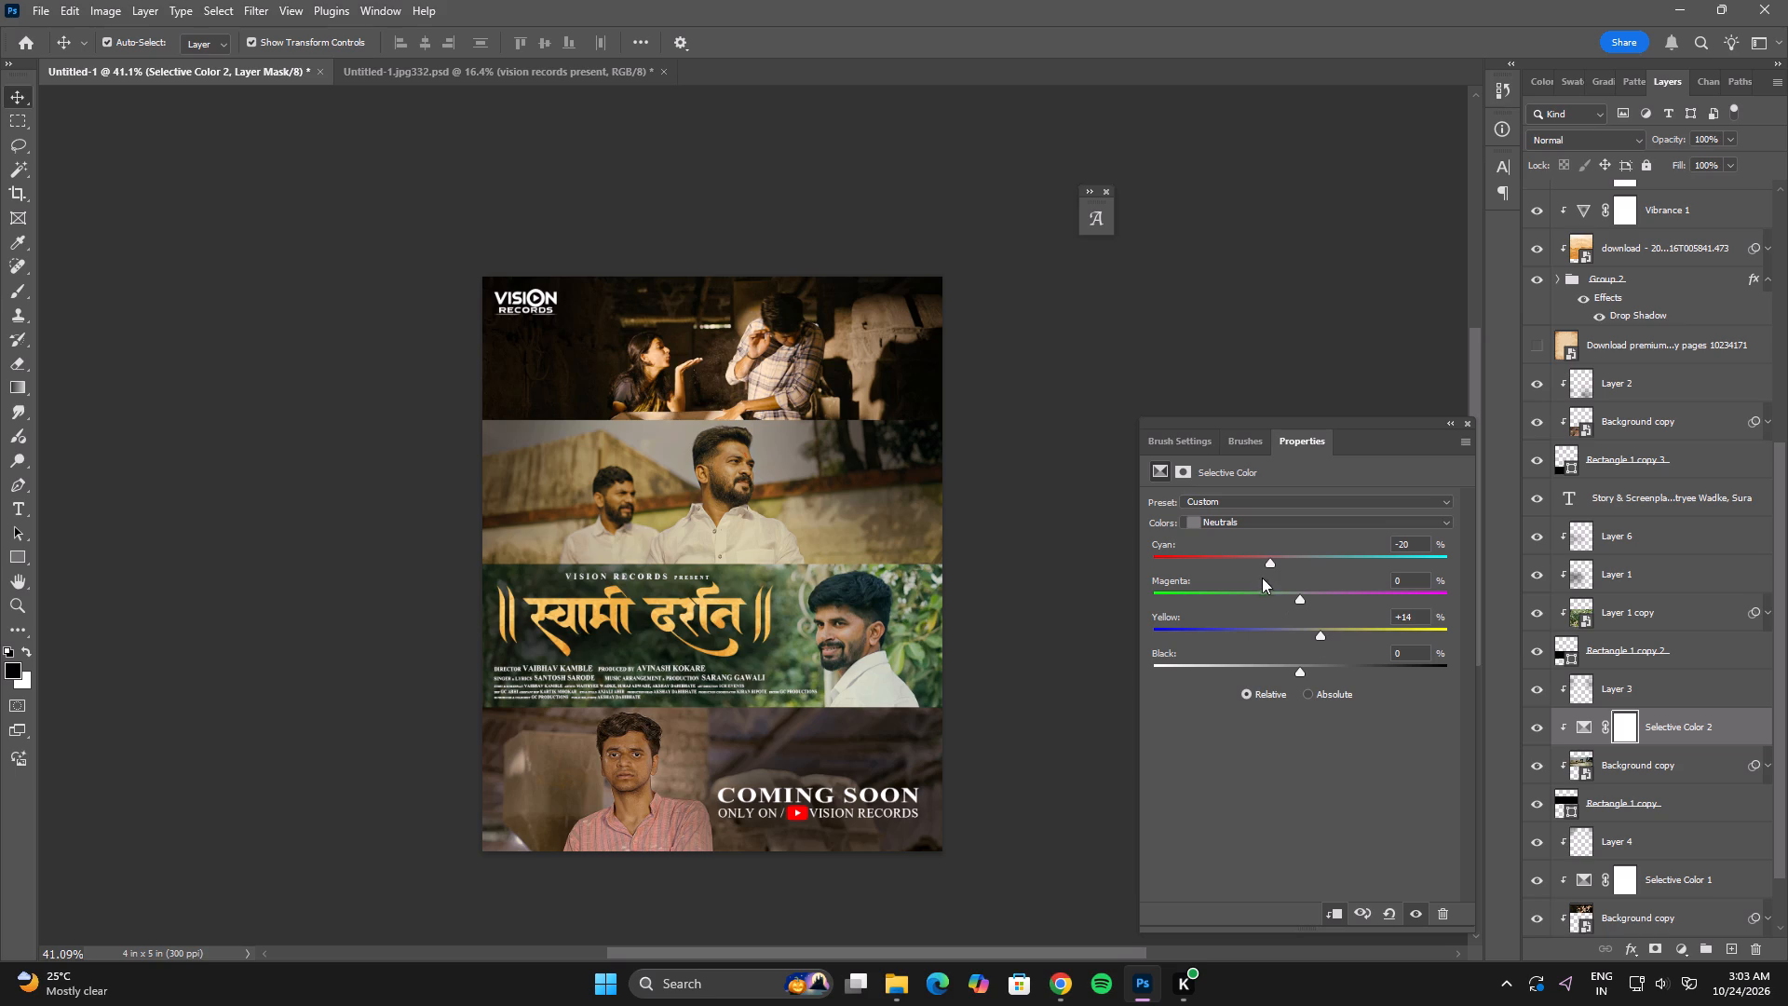
click(1268, 560)
Add a Selective Color adjustment above the title strip's Layer 1 copy, setting Neutrals to Cyan -11%, Magenta +4% and Yellow +11%.
click(915, 663)
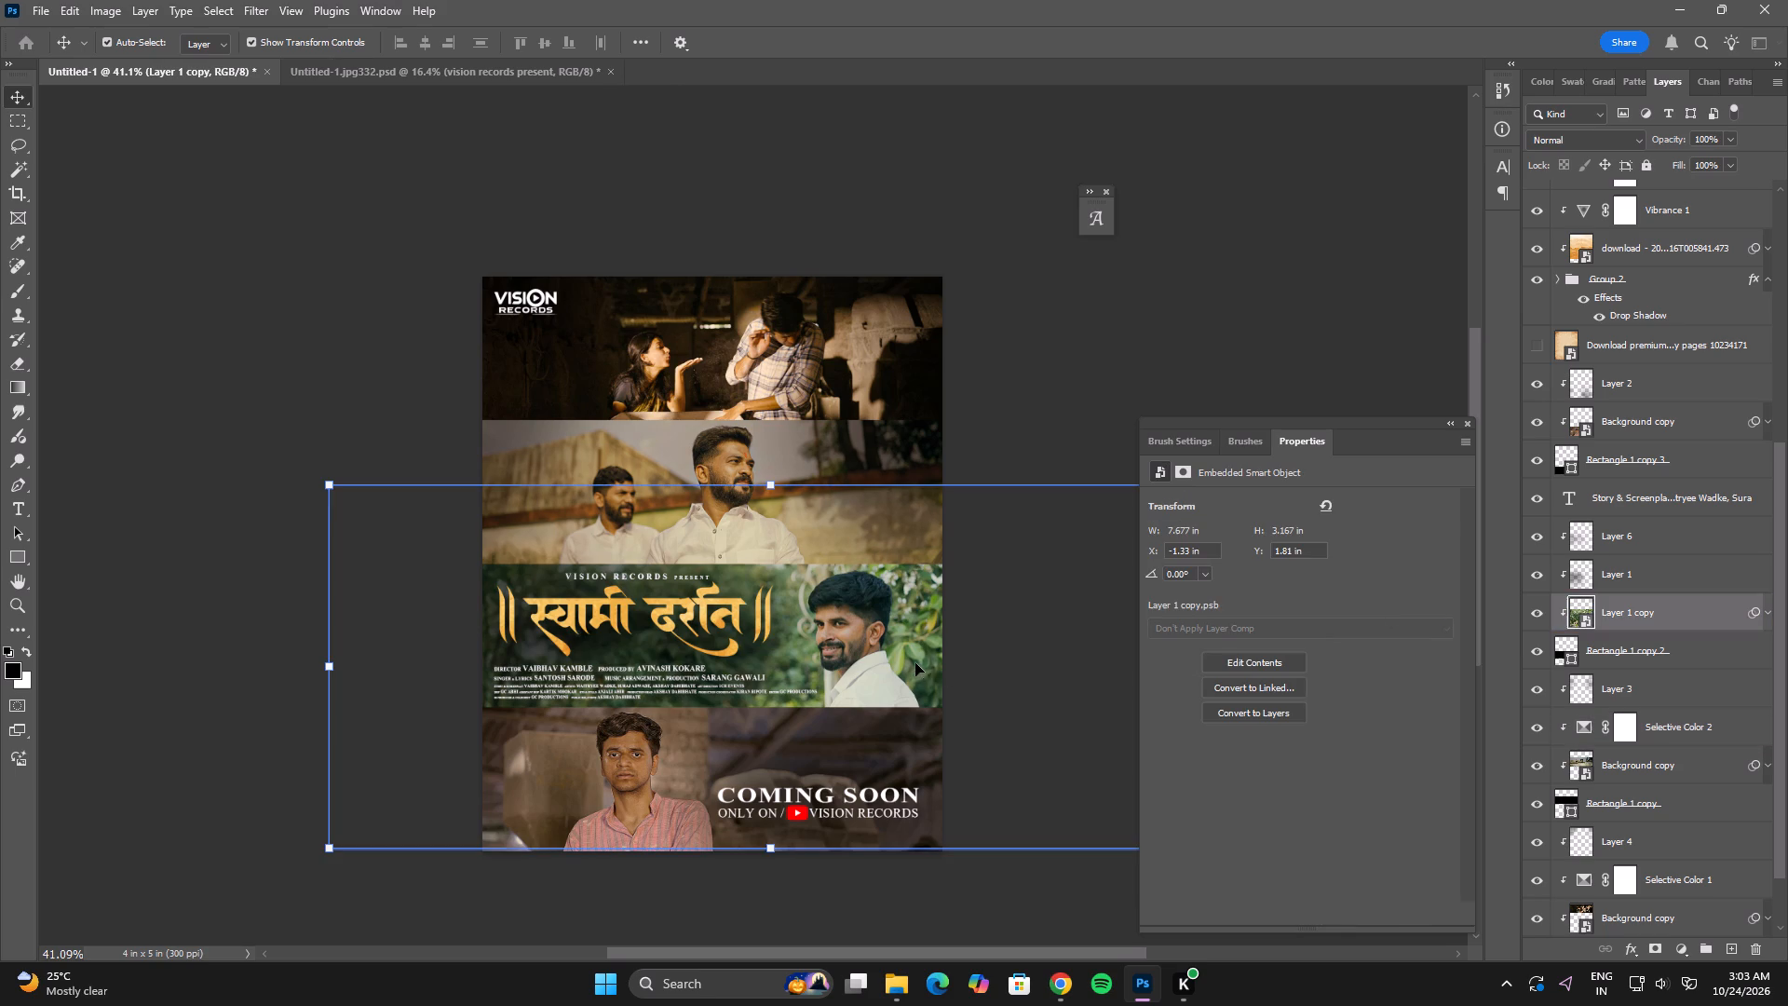
click(1682, 951)
click(1686, 937)
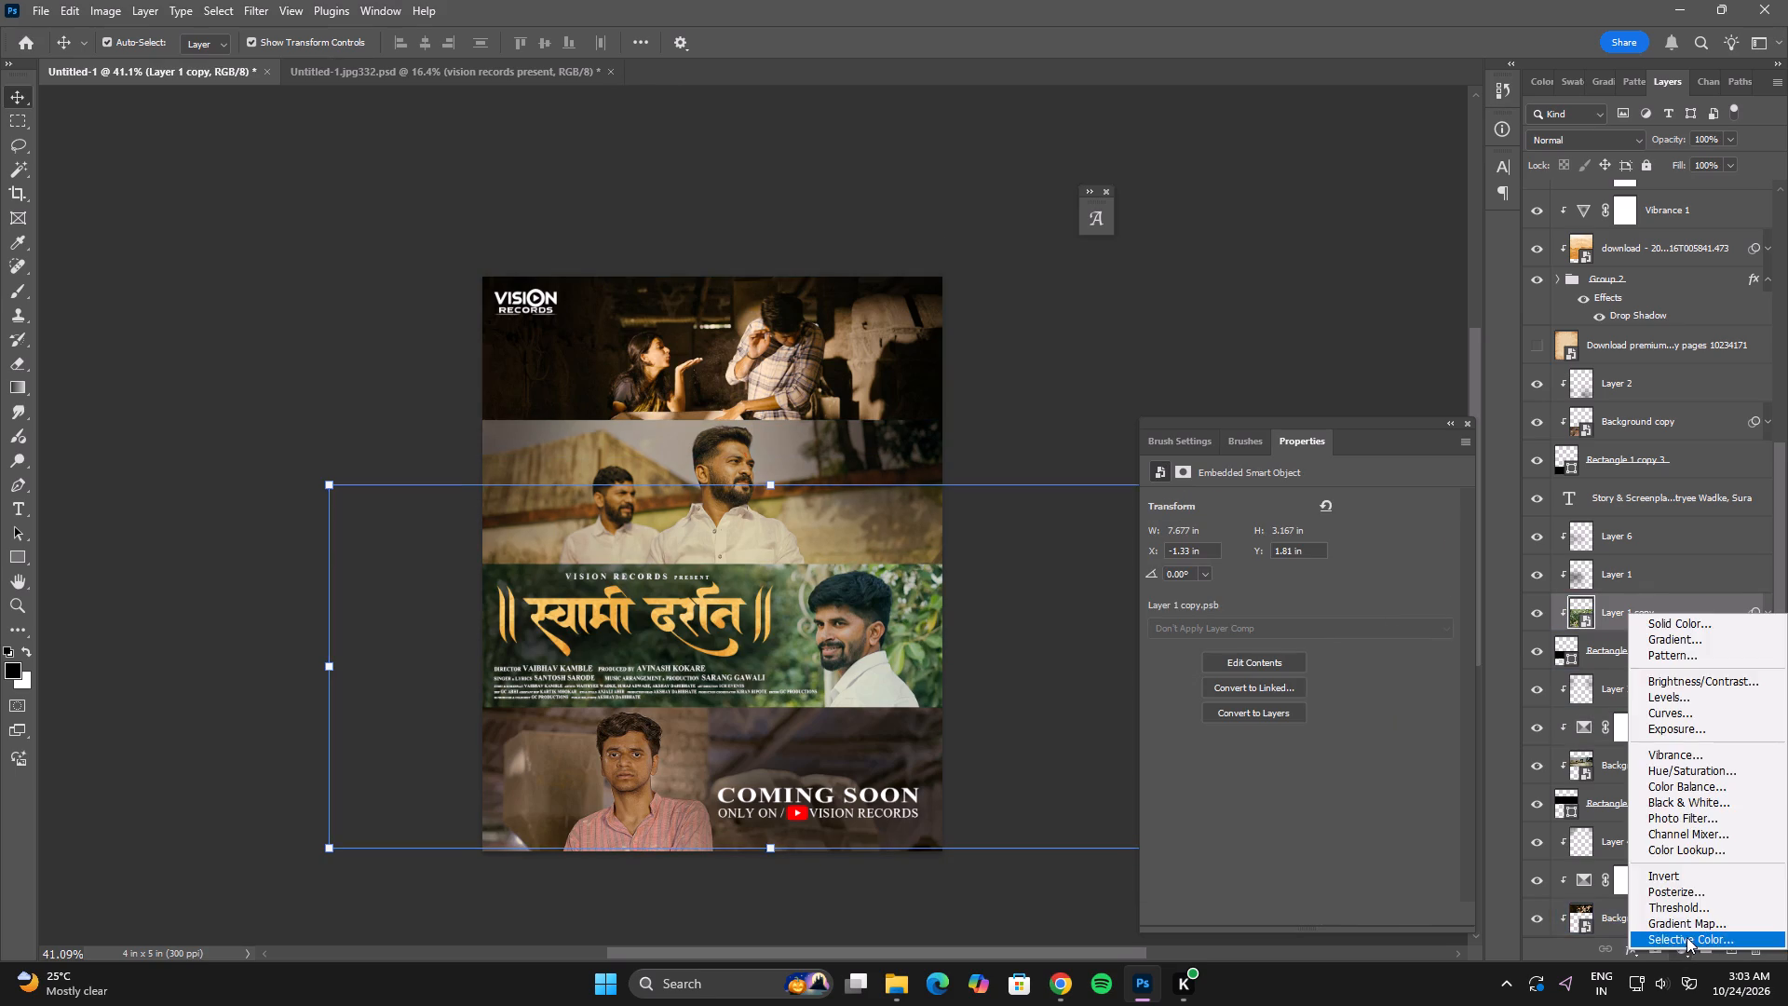
click(1298, 561)
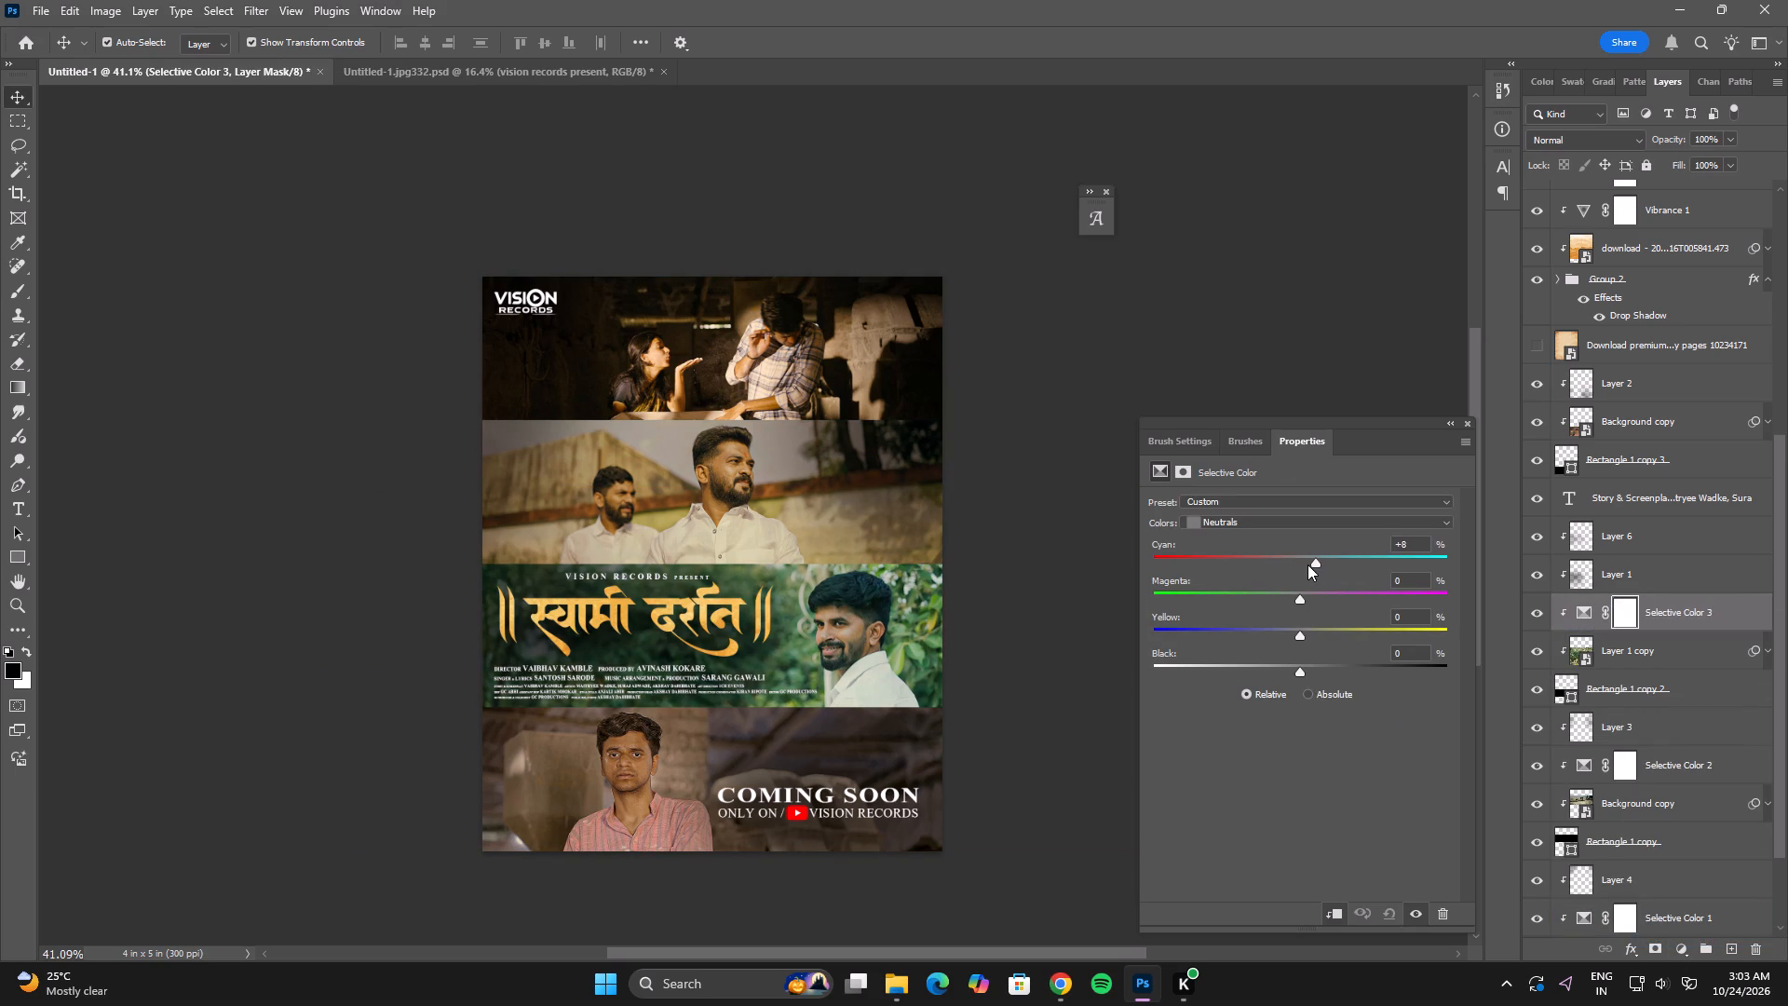
drag(1295, 600, 1283, 599)
drag(1302, 632, 1312, 633)
drag(1283, 601, 1306, 601)
drag(1300, 562, 1267, 565)
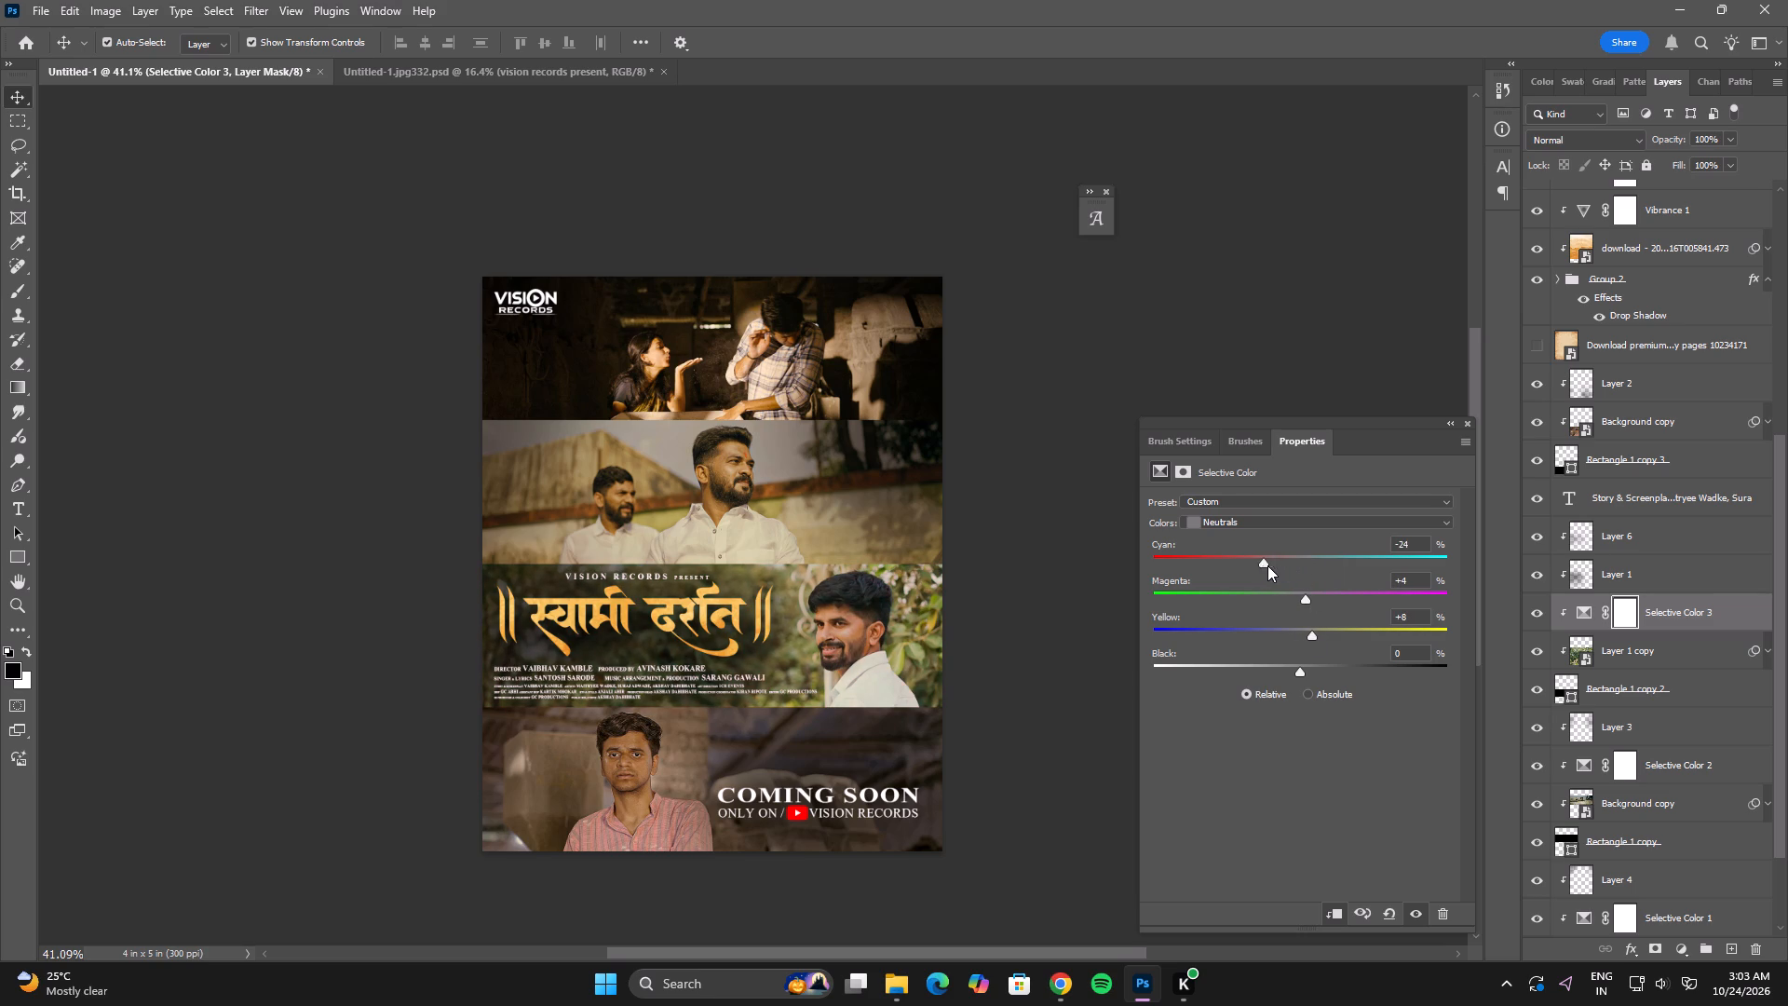
drag(1267, 565, 1284, 567)
click(1313, 630)
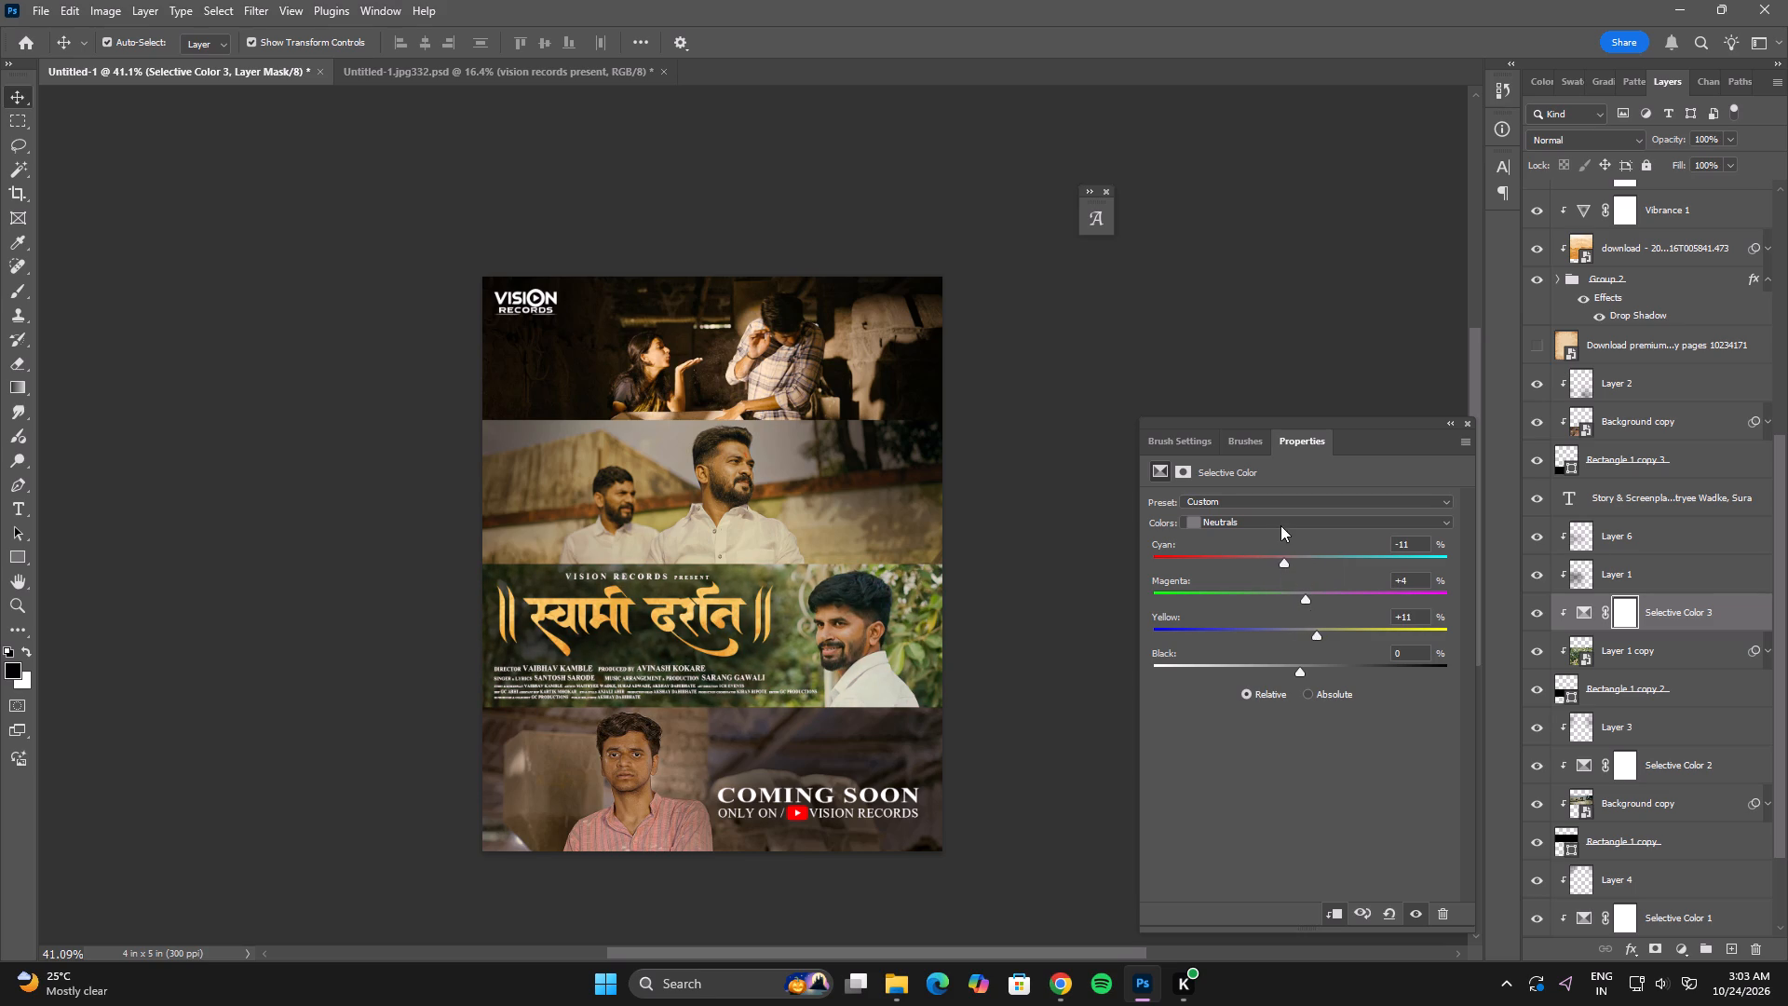
In the title strip's Selective Color adjustment, set the Whites to Cyan -11% and Yellow +22%.
click(1280, 525)
click(1280, 525)
click(1280, 525)
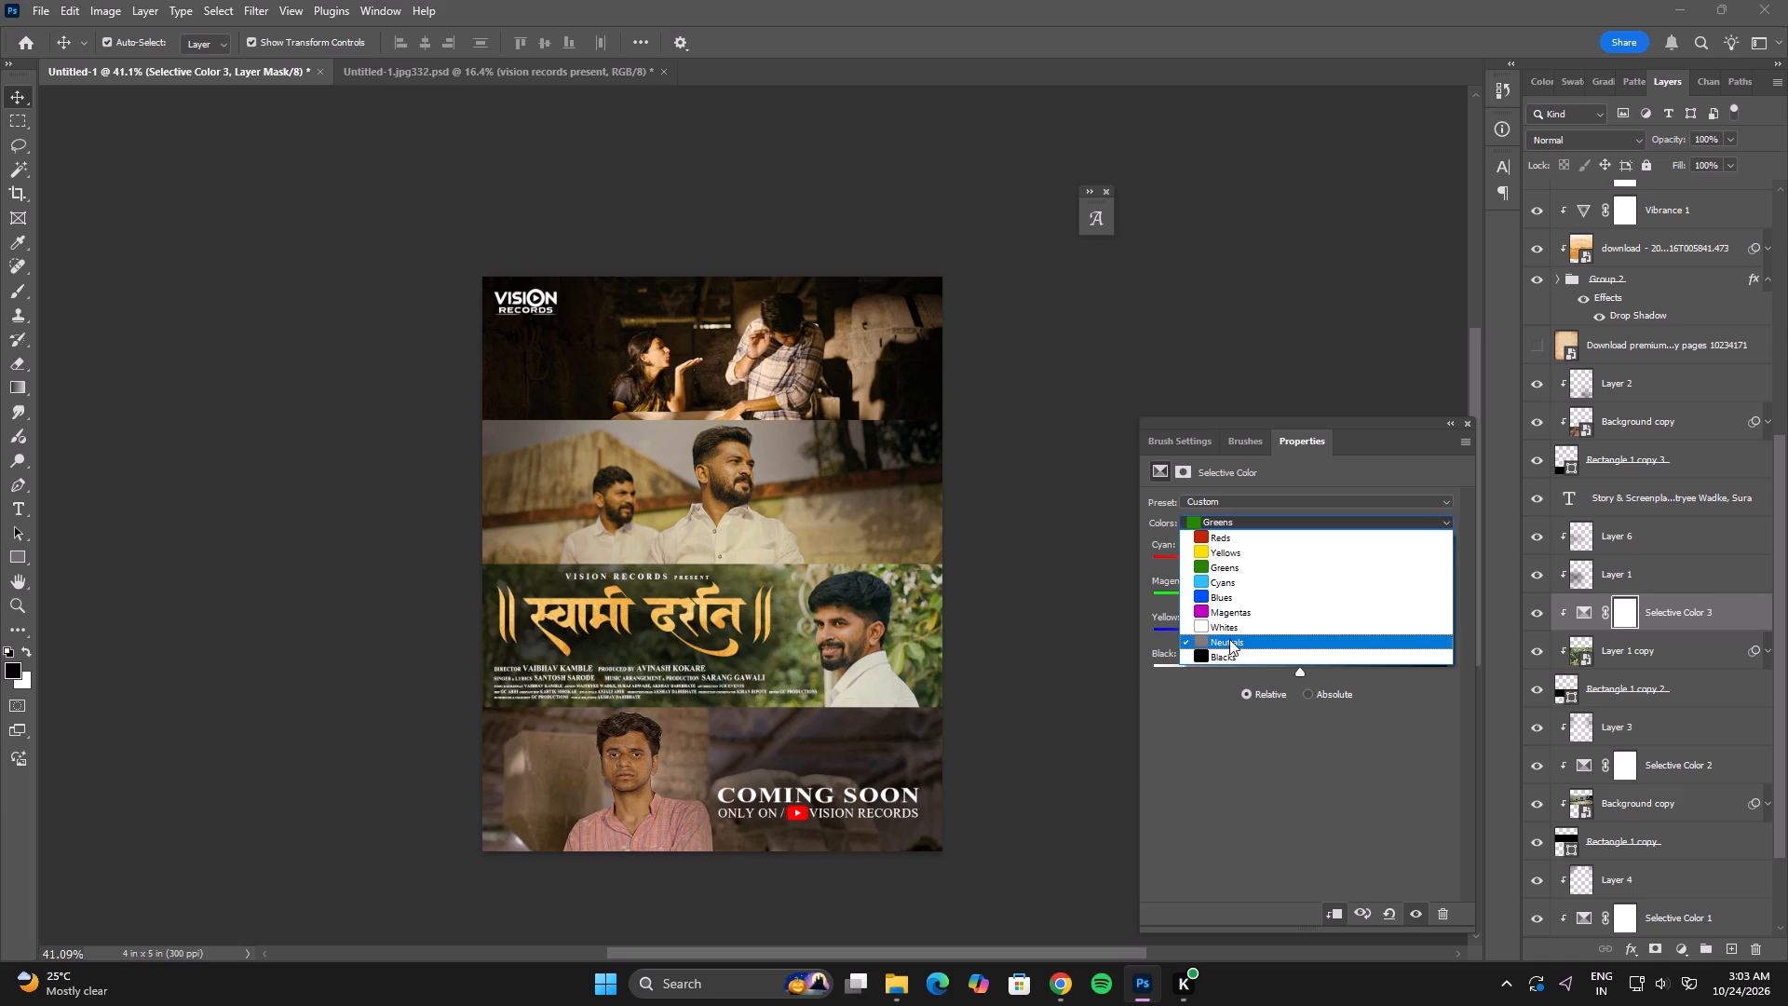
click(1226, 624)
drag(1301, 627, 1320, 631)
drag(1297, 556, 1283, 557)
drag(1320, 631, 1332, 633)
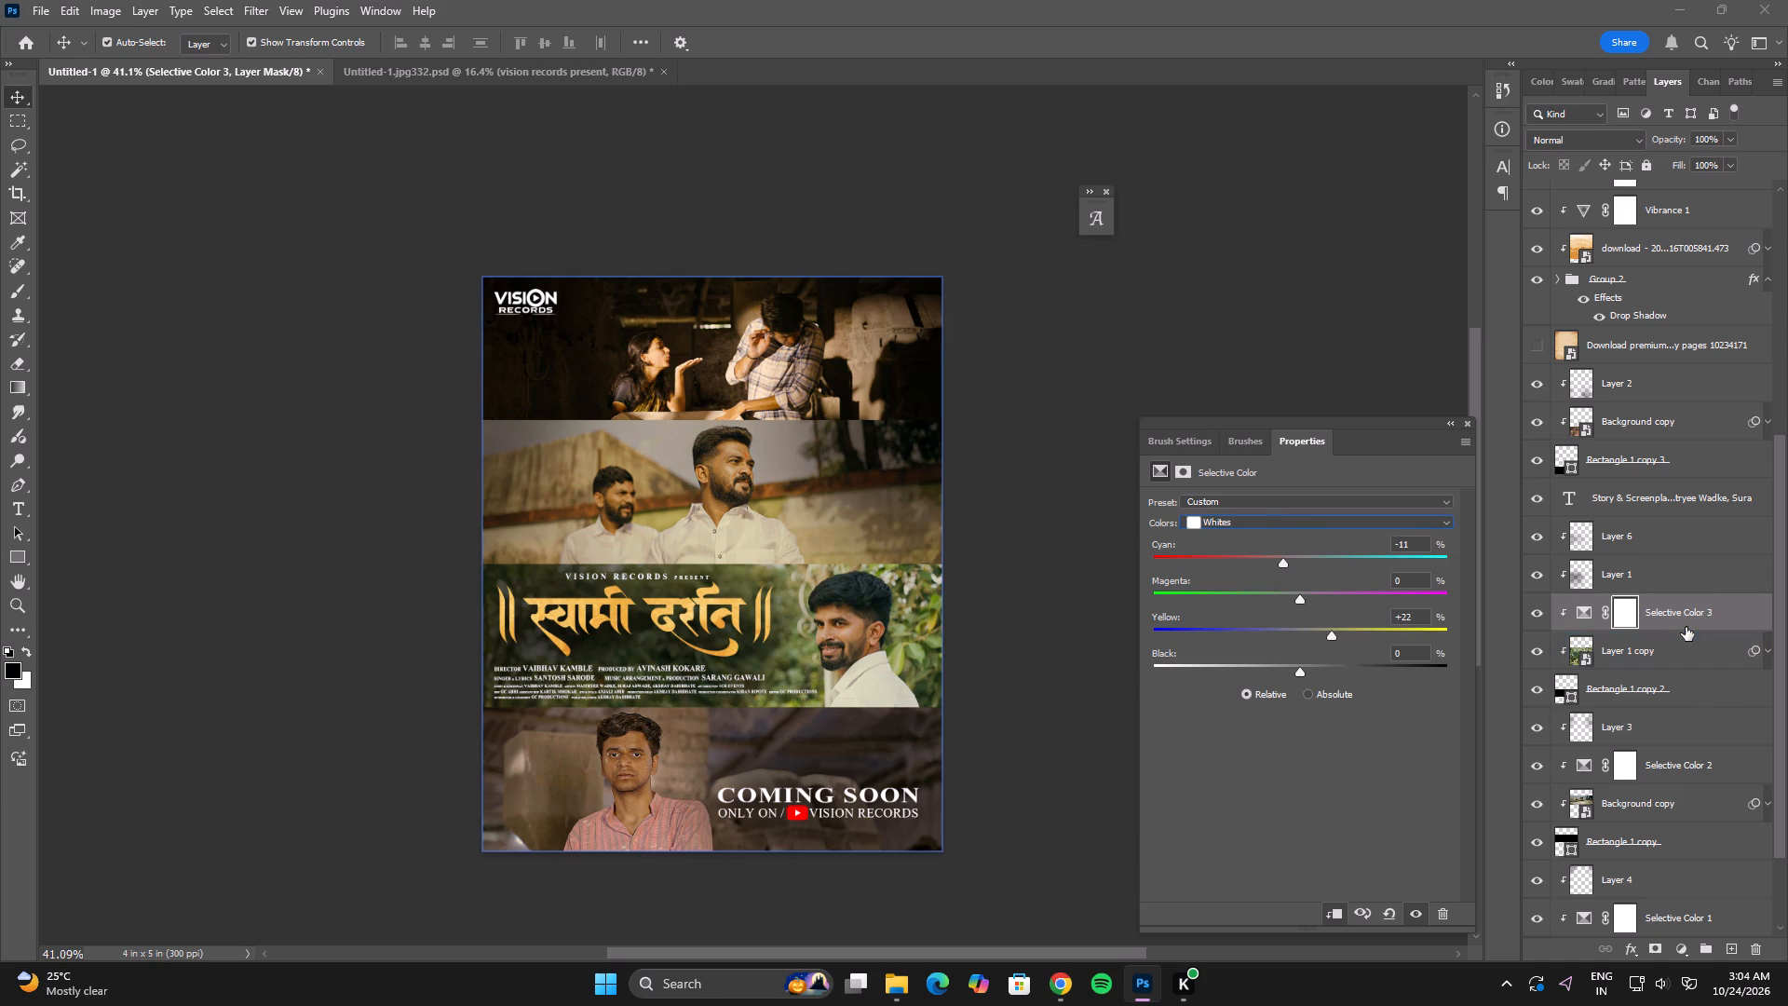
Readjust the Neutrals of the title strip's Selective Color adjustment to Cyan -23% and Yellow +8%.
double_click(1578, 616)
click(1285, 528)
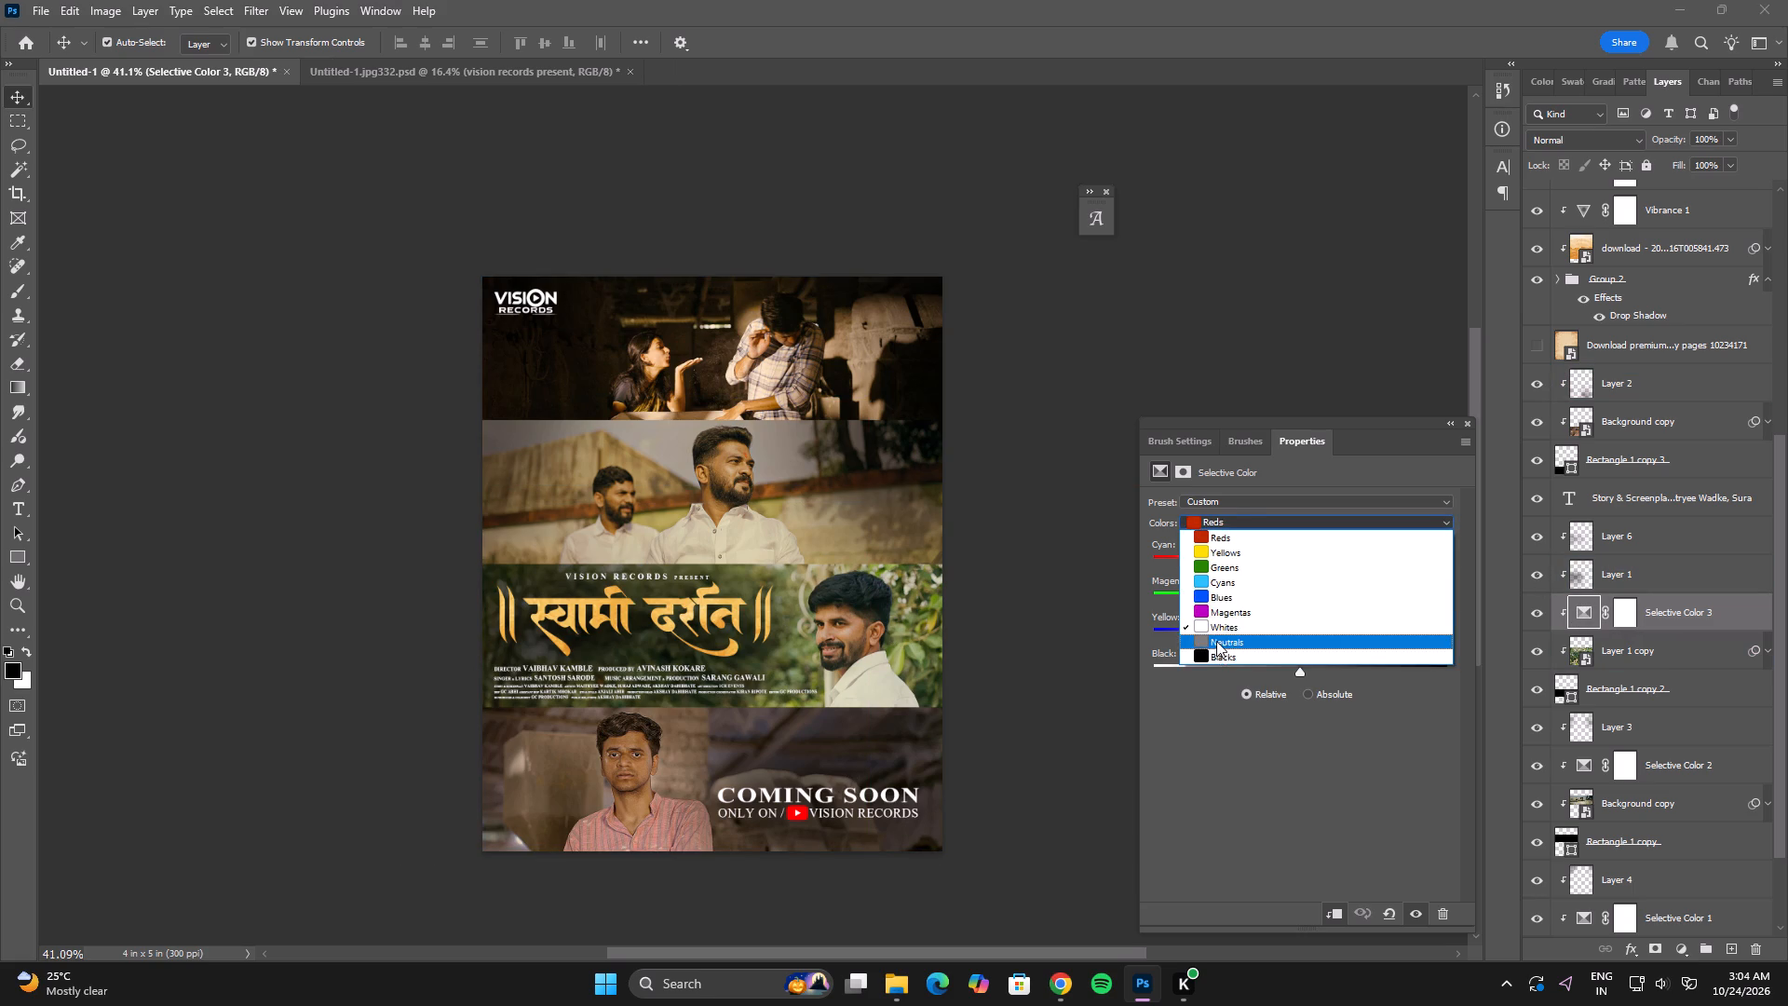
click(1216, 641)
drag(1280, 564, 1266, 567)
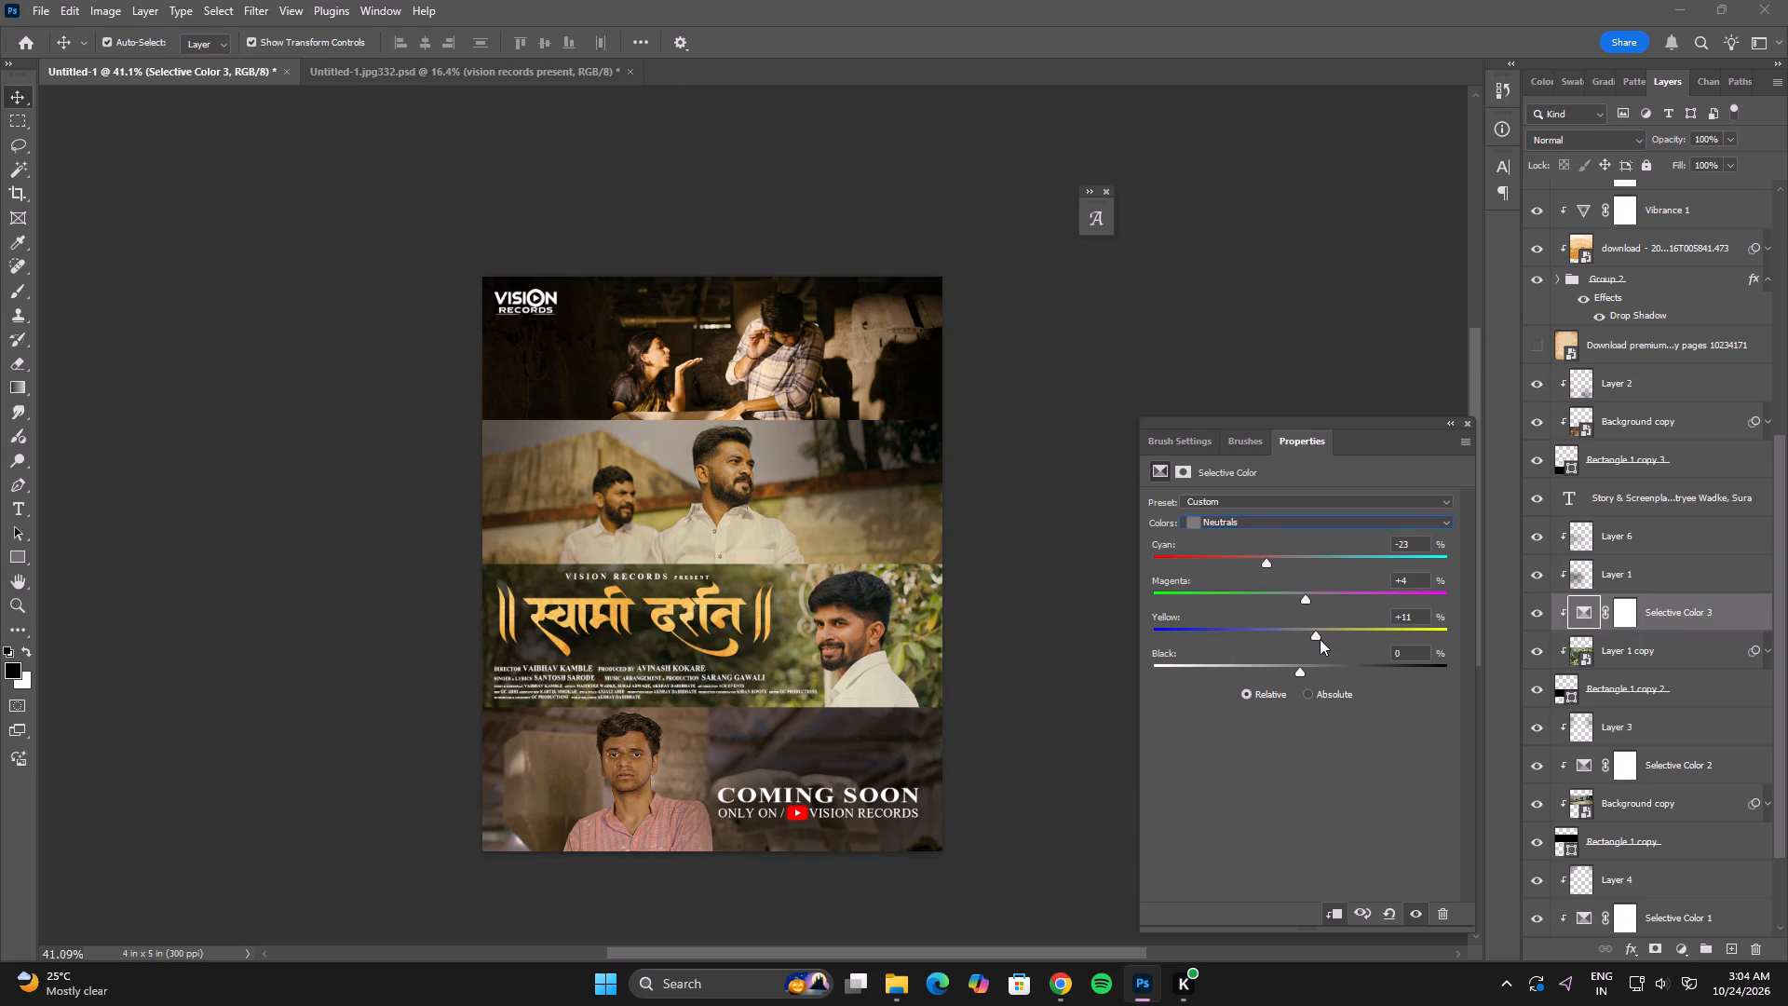
click(1318, 631)
Add a Selective Color adjustment above the bottom photo's Background copy, setting Neutrals to Cyan -15% and Yellow +2%.
click(621, 778)
click(1681, 950)
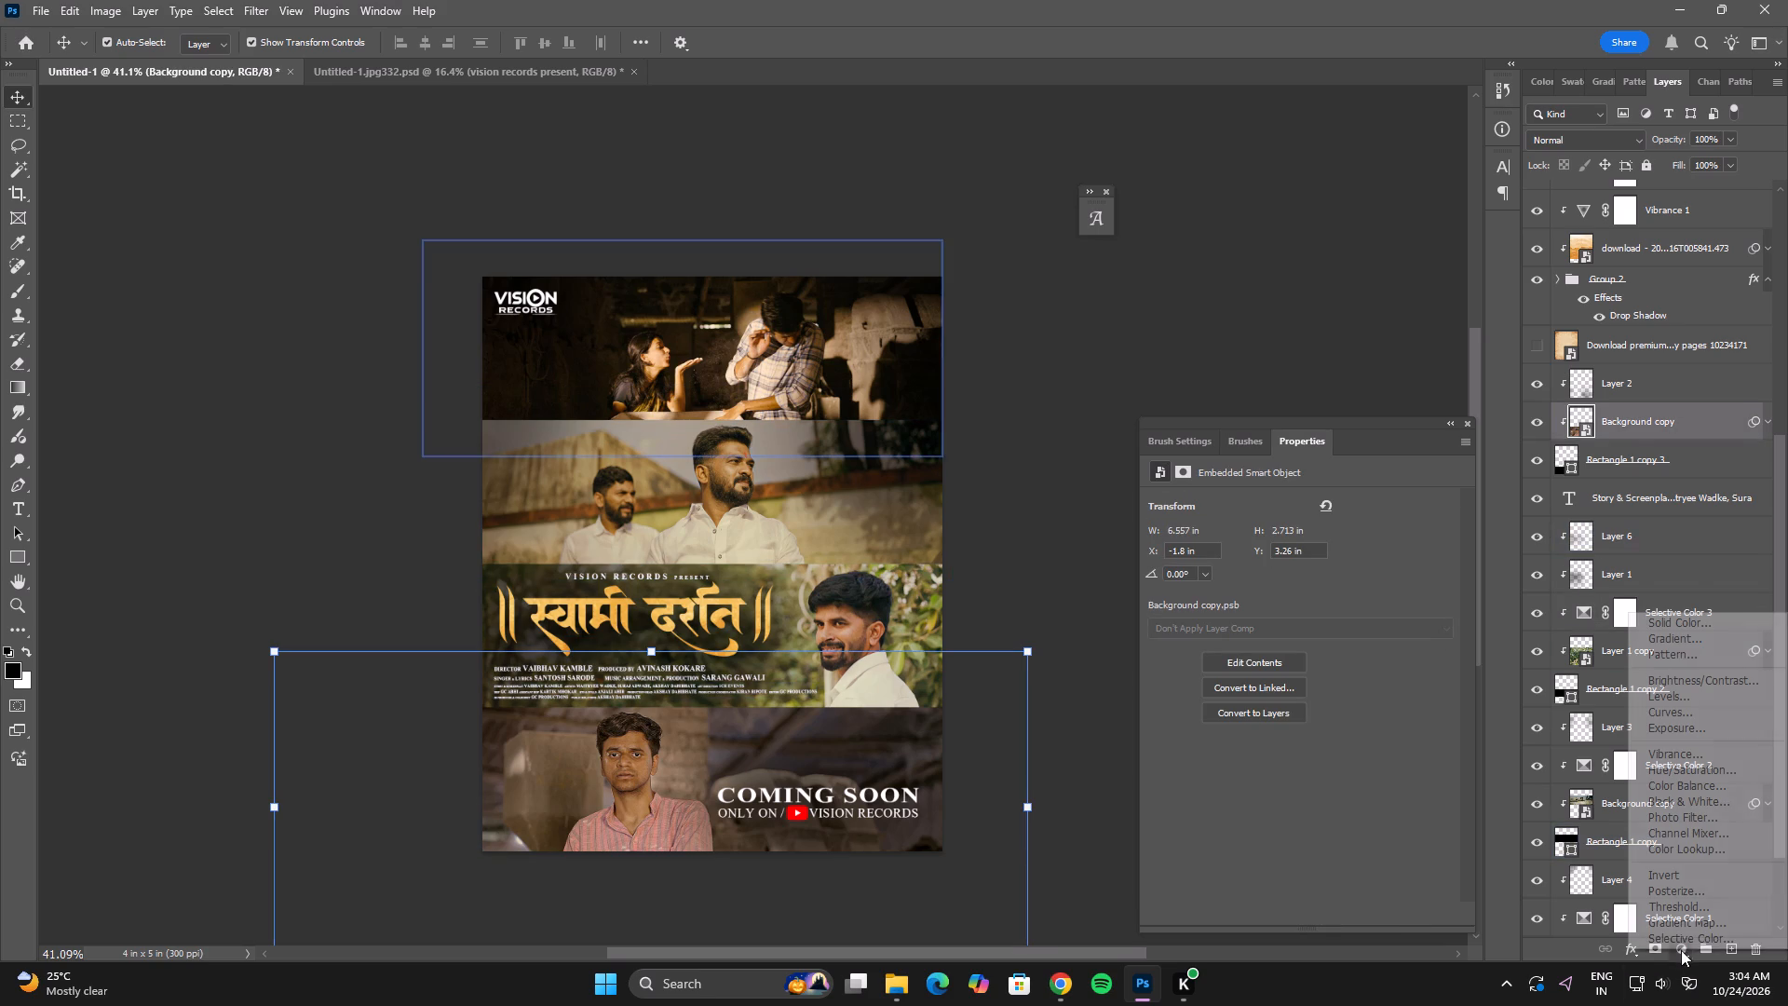
click(1679, 937)
drag(1296, 560, 1269, 564)
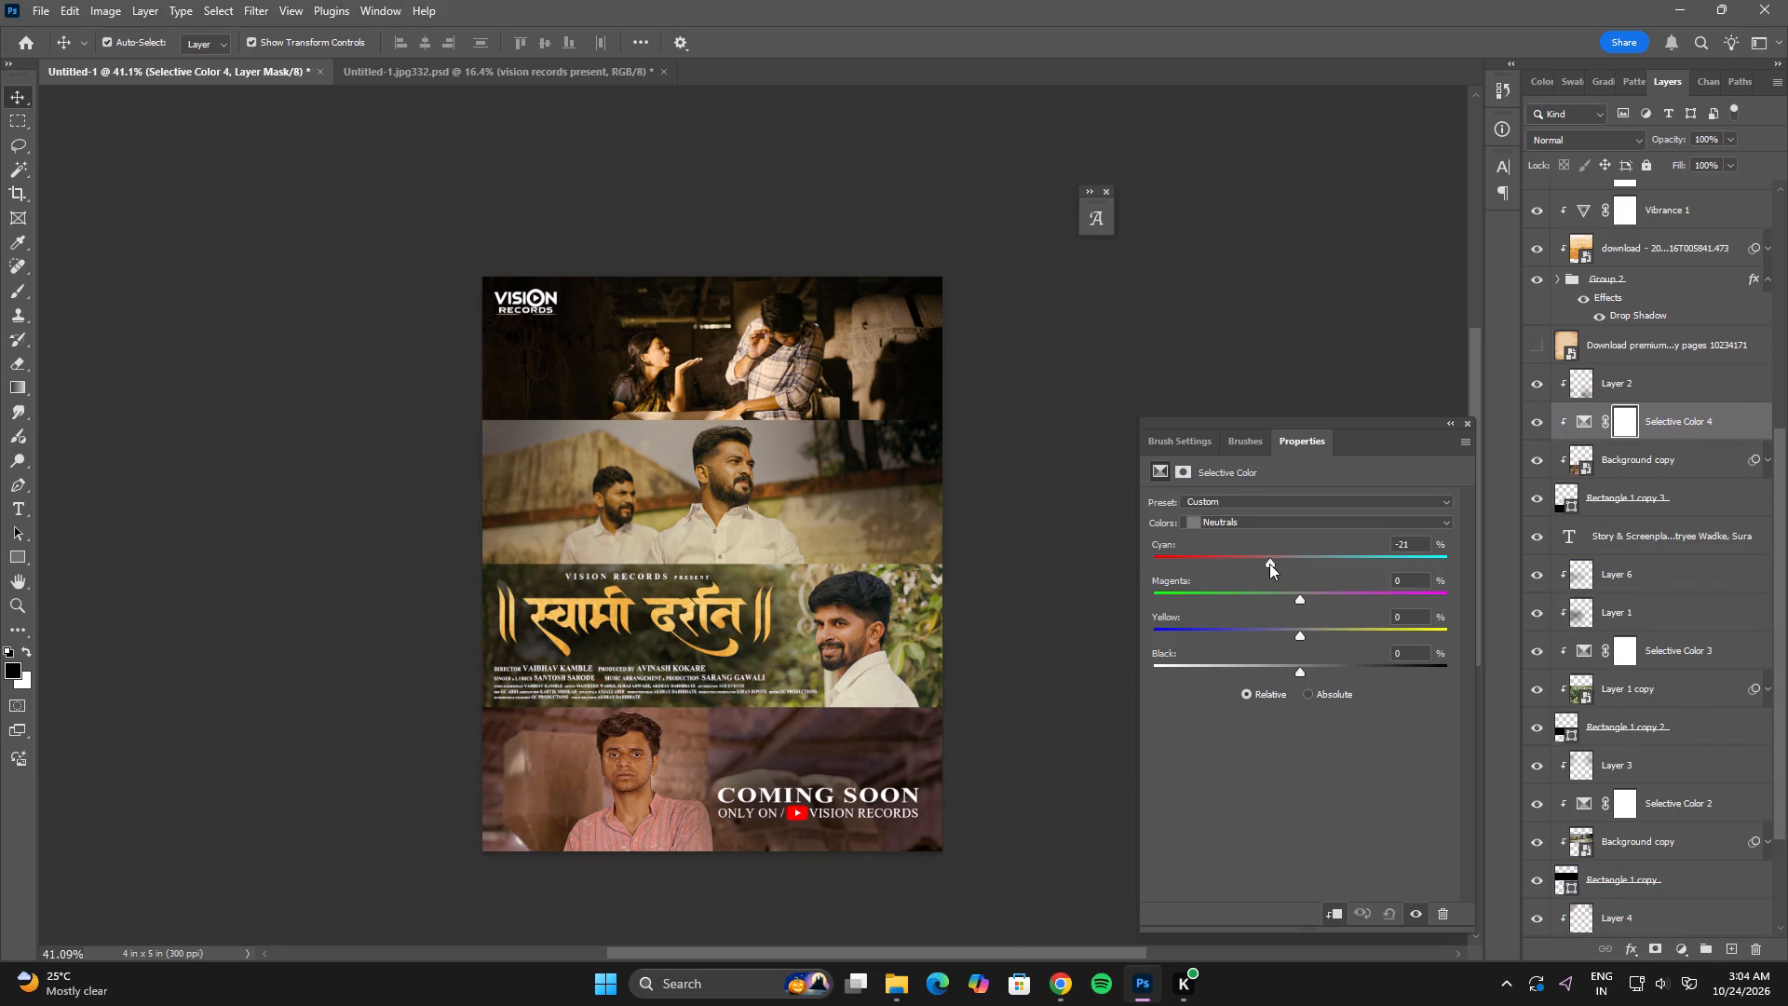
drag(1269, 564, 1279, 566)
click(1303, 633)
Refine the bottom photo's Selective Color Neutrals to Black +8% and Cyan -7%, with Yellow at about +5%.
drag(1302, 672, 1311, 672)
drag(1311, 672, 1313, 667)
drag(1313, 667, 1294, 667)
drag(1294, 667, 1321, 667)
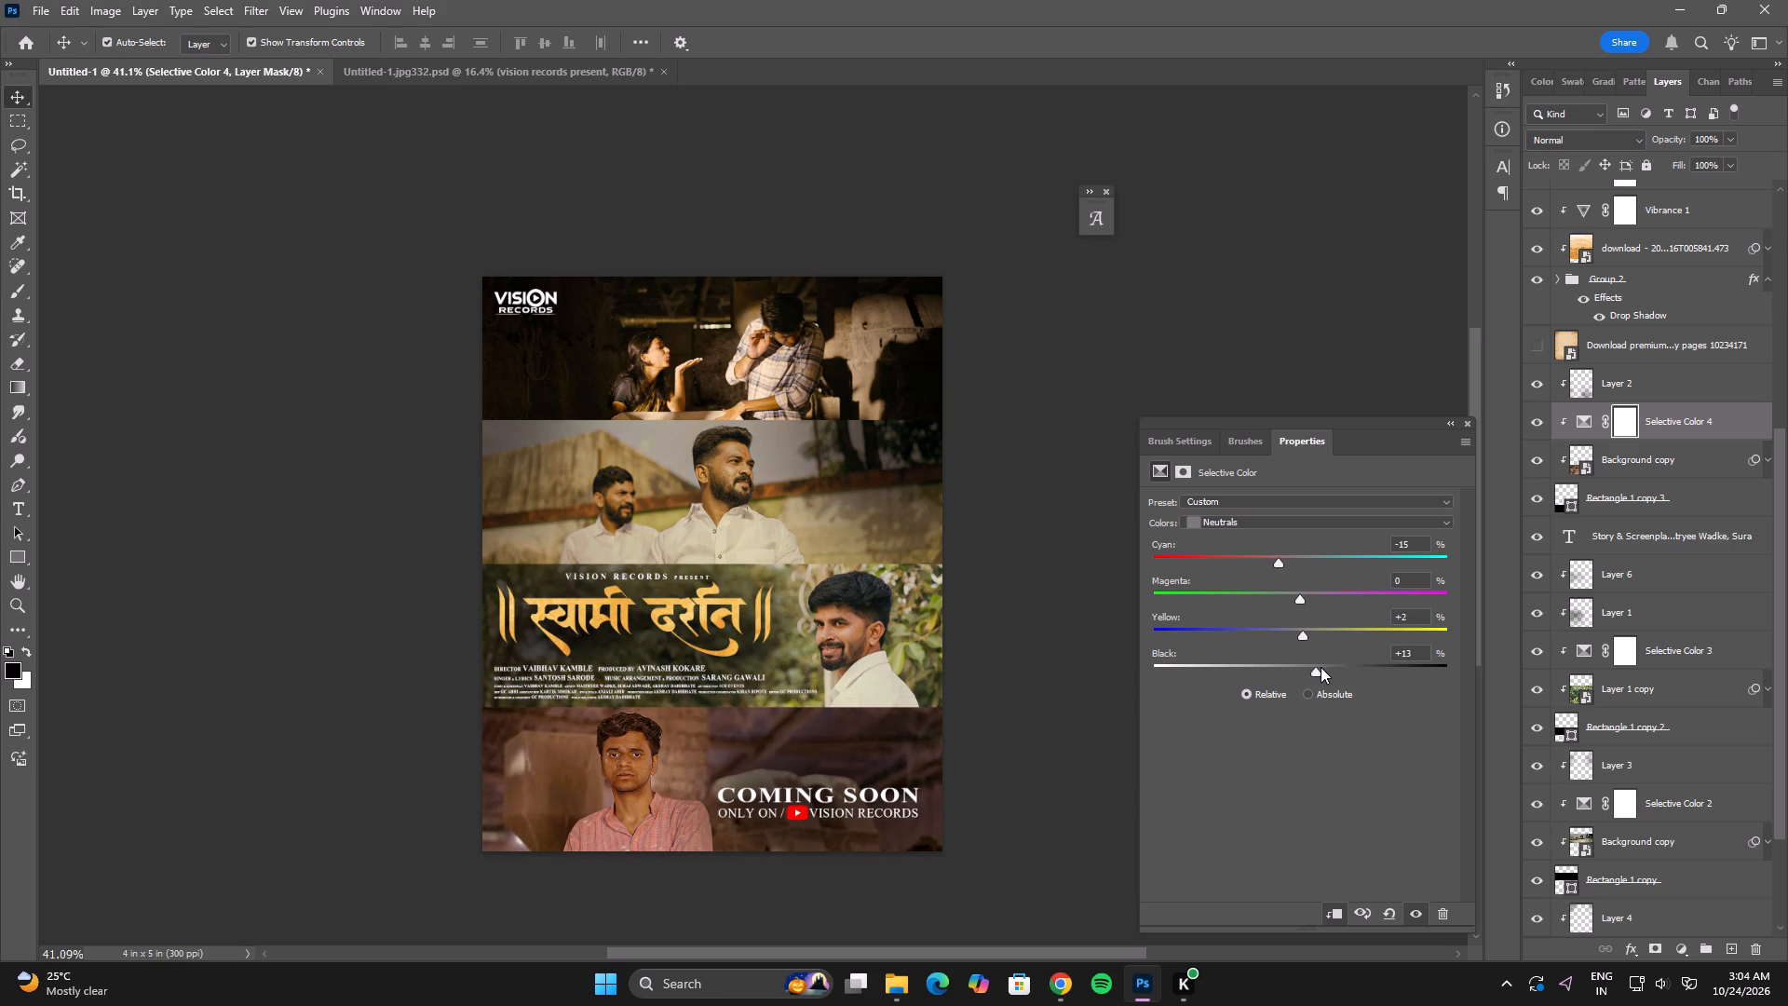
drag(1321, 667, 1312, 668)
click(1304, 634)
drag(1276, 564, 1290, 564)
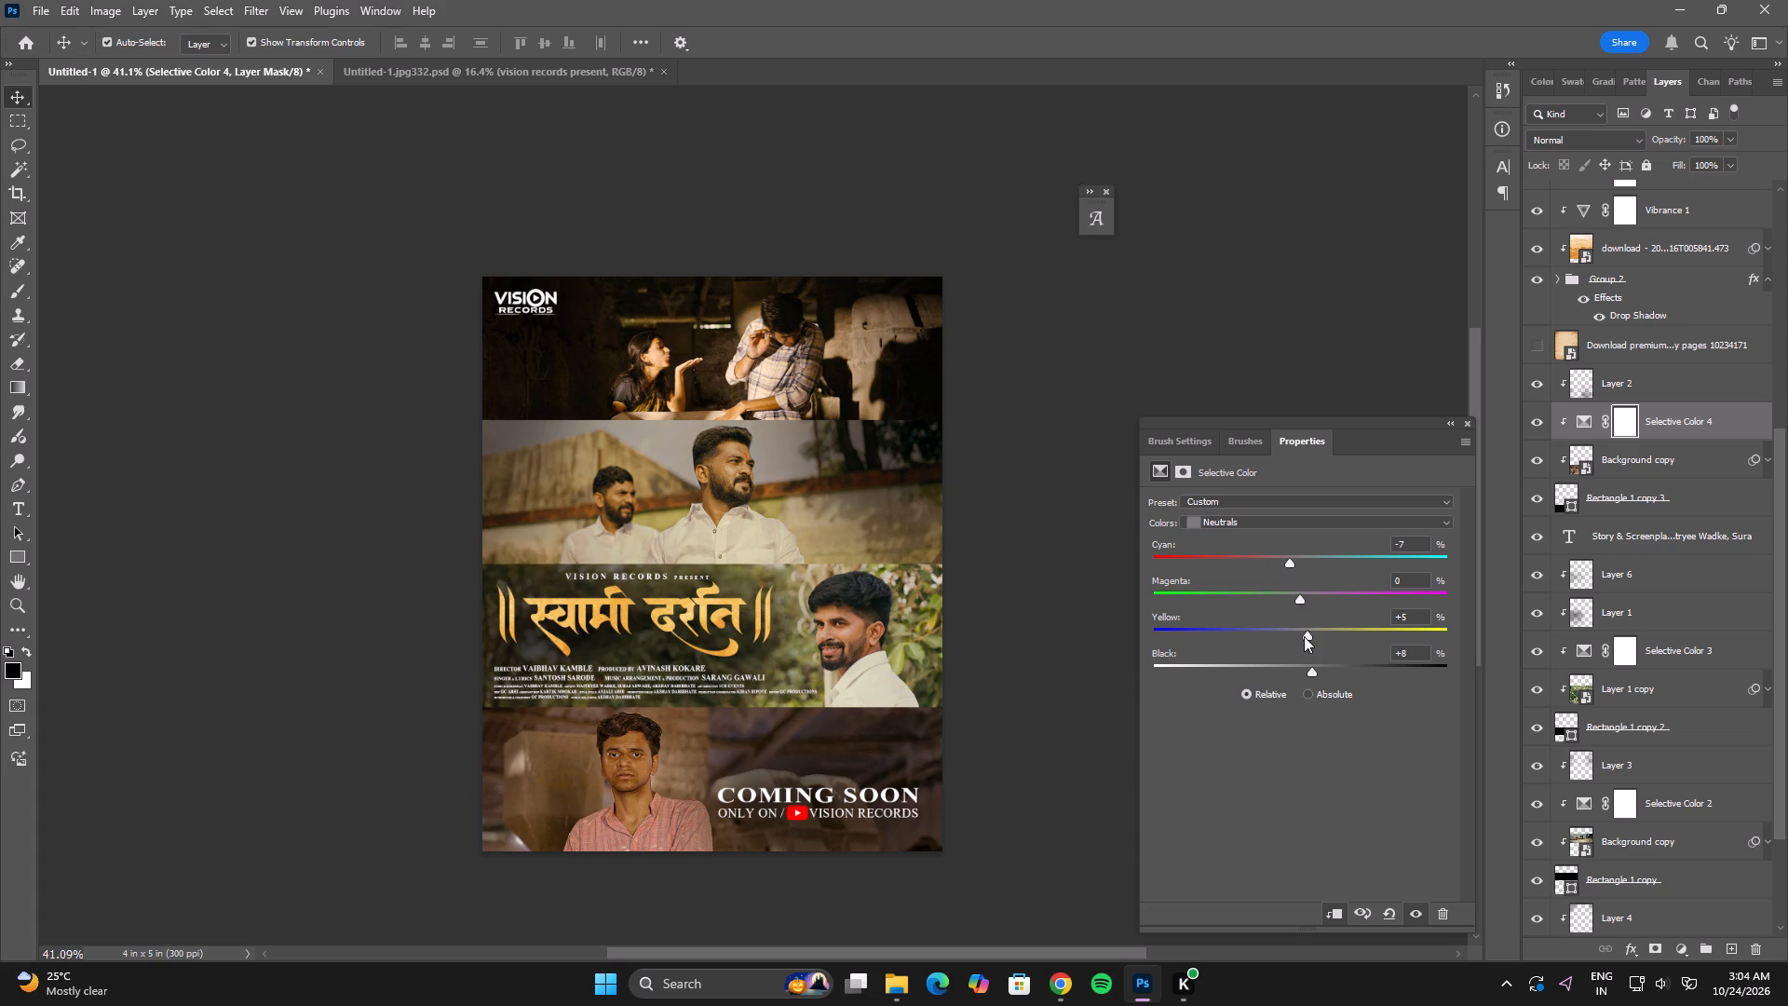
click(1304, 636)
Apply the Camera Raw Filter to the bottom photo's Background copy with Highlights +7, Whites +20 and slightly raised Shadows.
click(1627, 471)
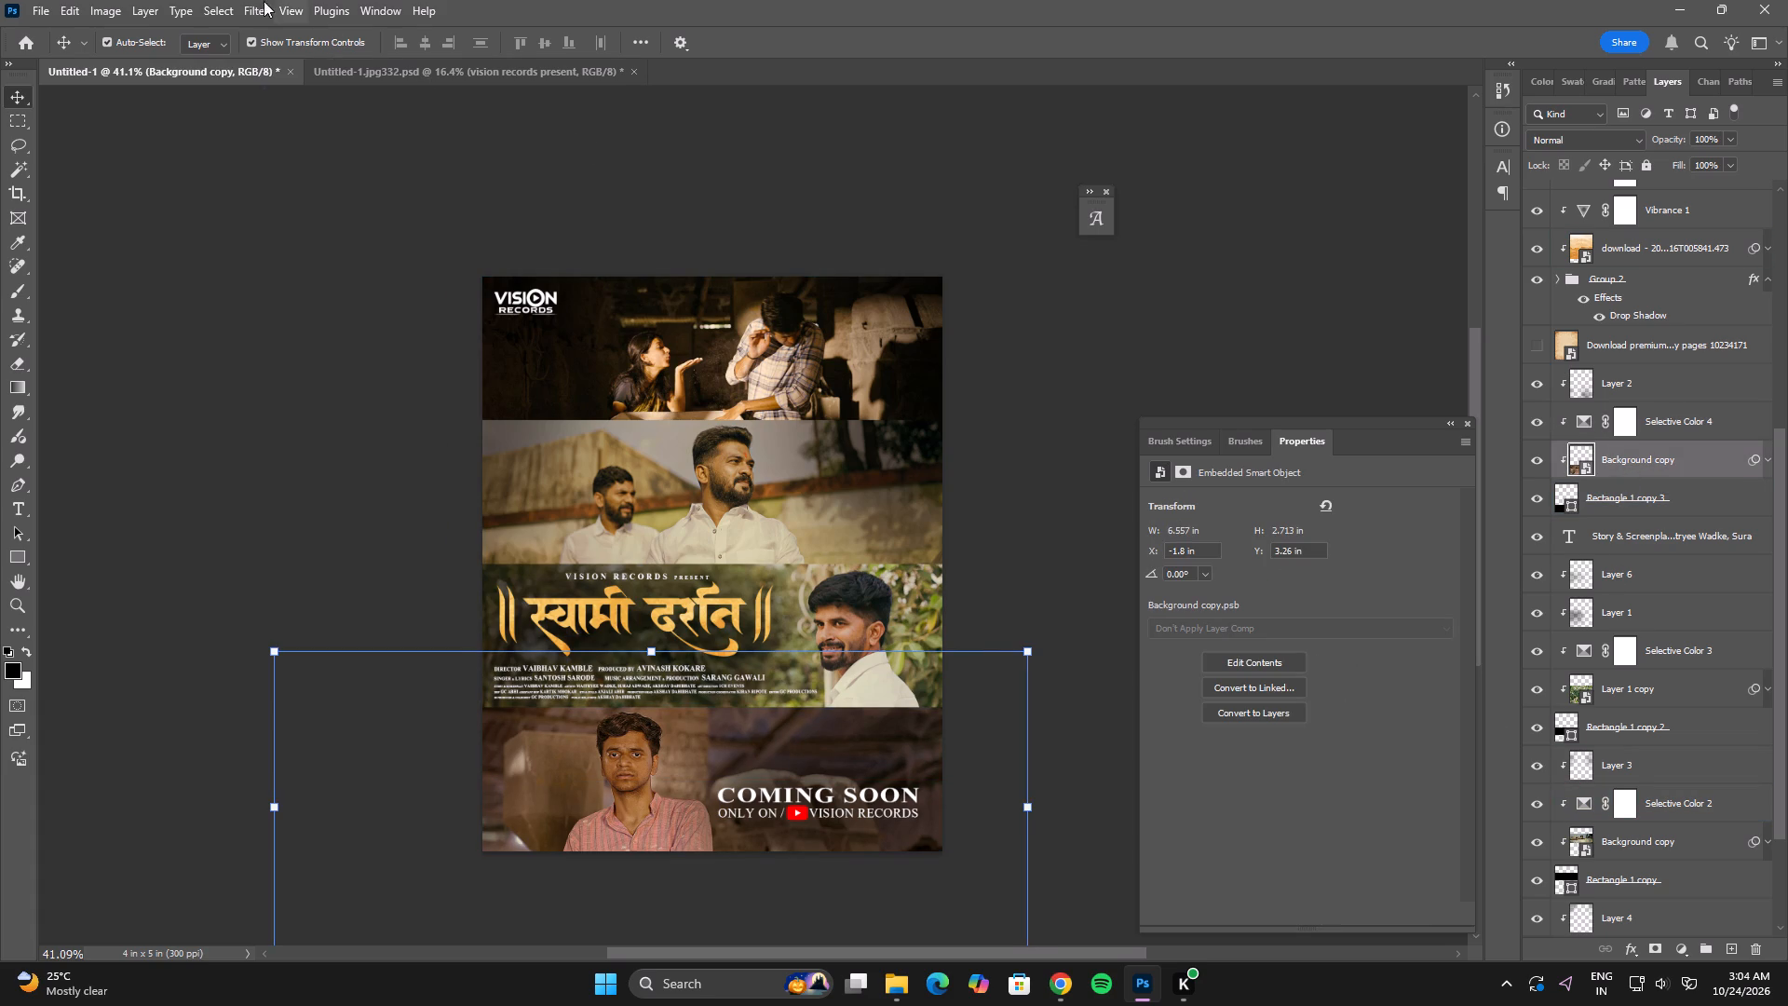
click(254, 0)
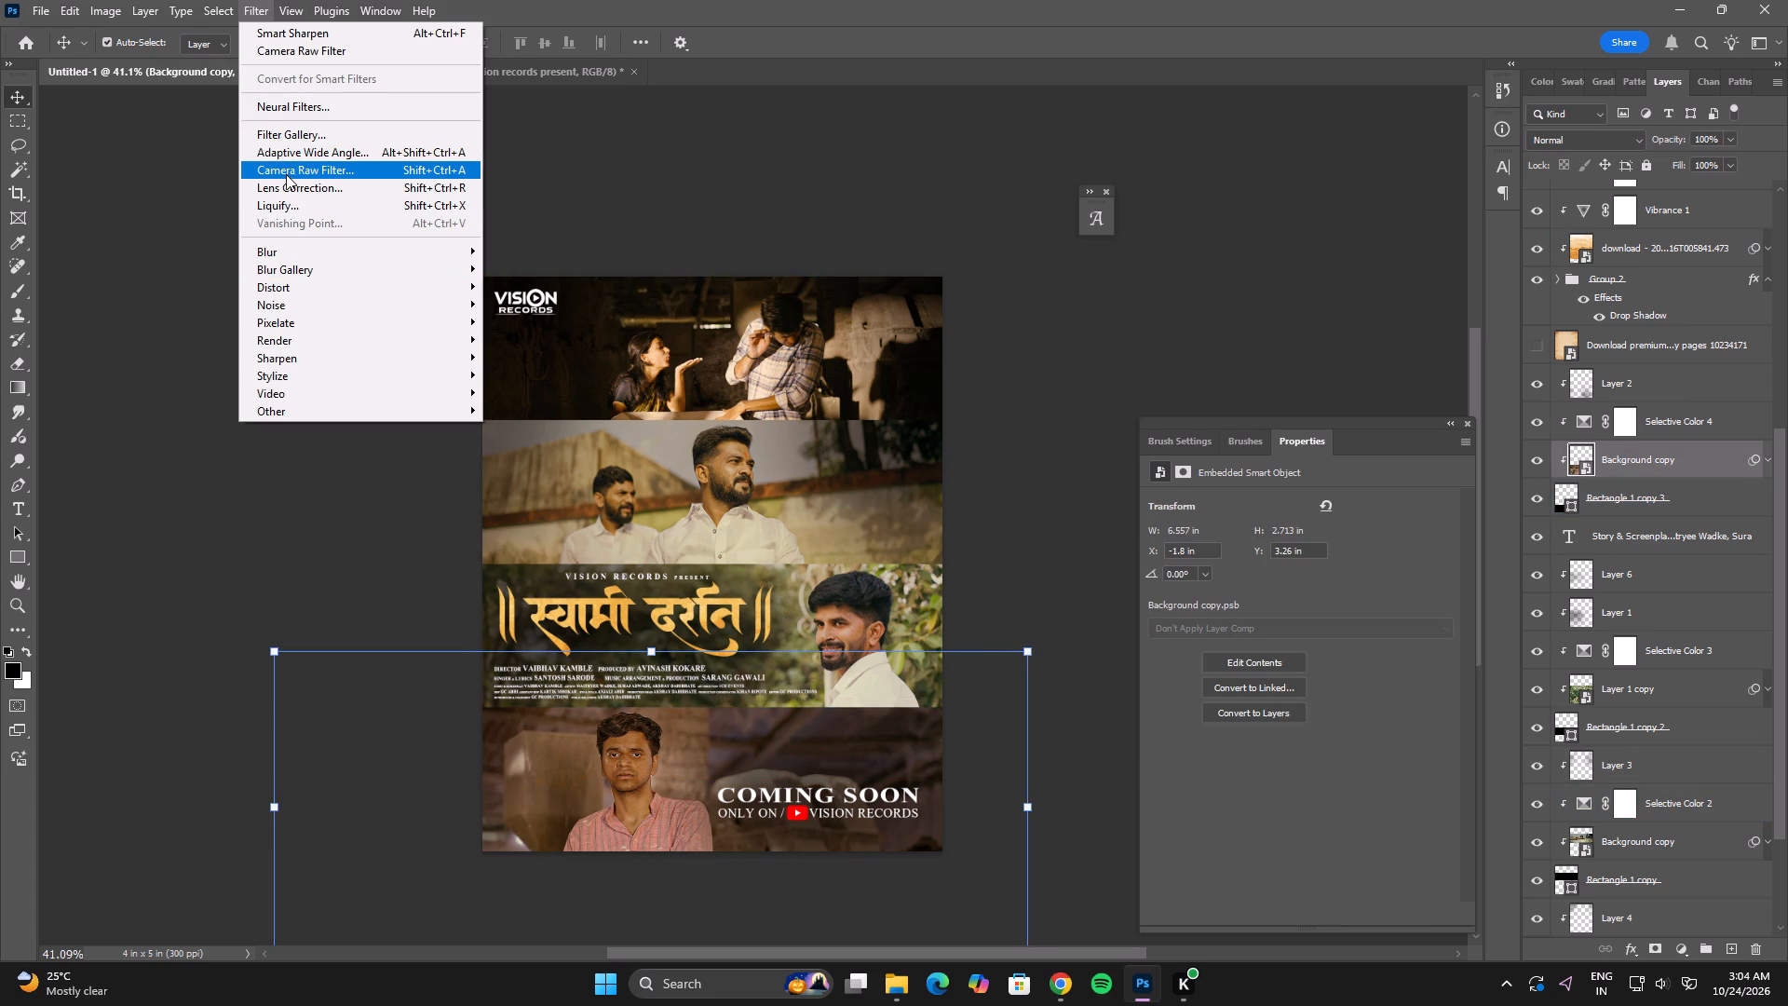
click(287, 174)
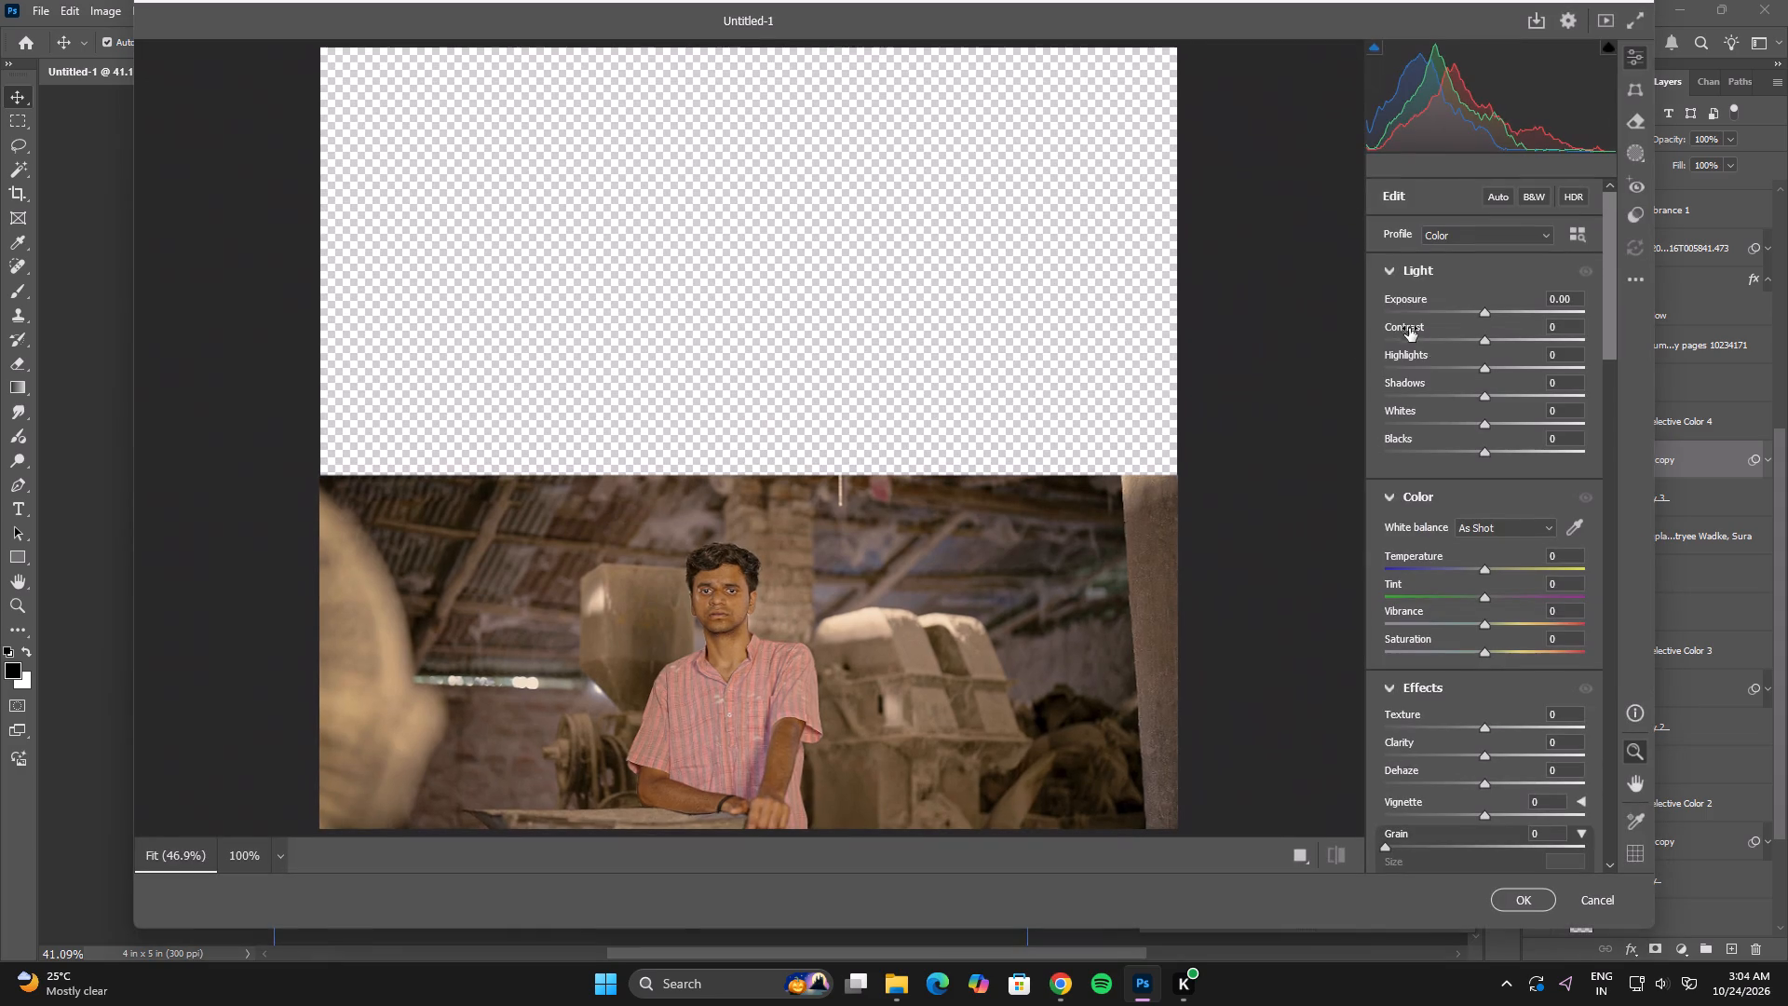
click(1486, 367)
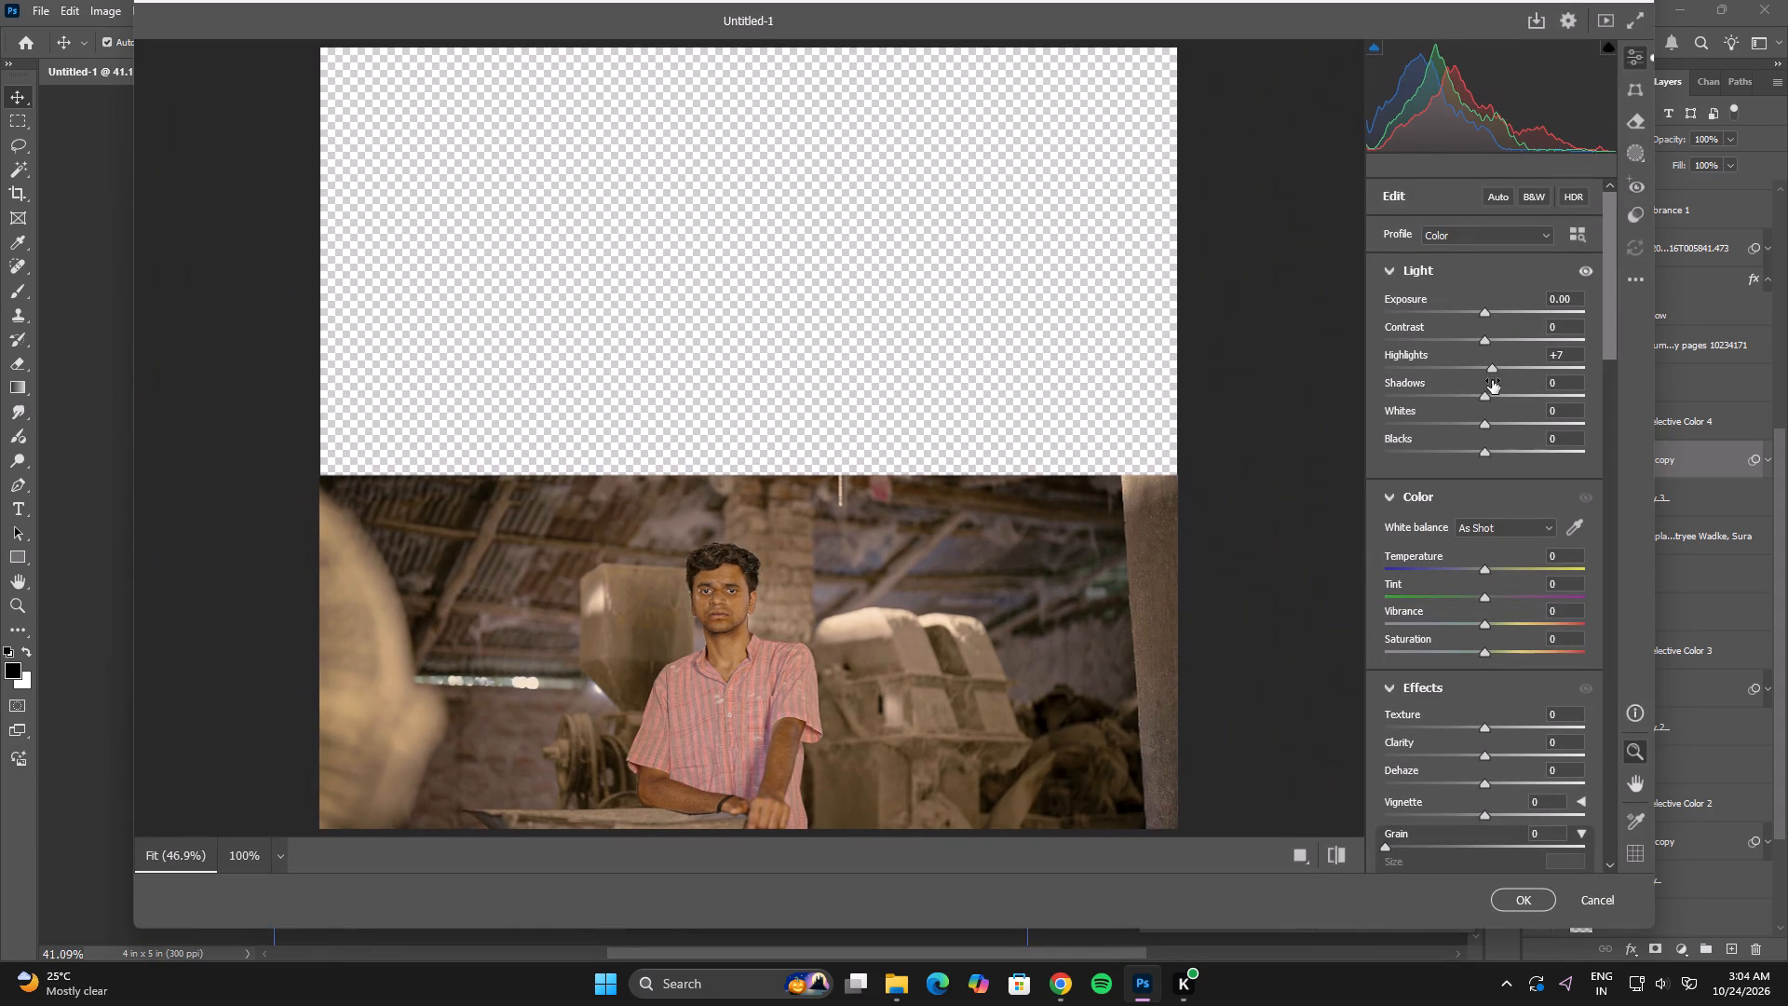
drag(1492, 387, 1507, 394)
click(1497, 419)
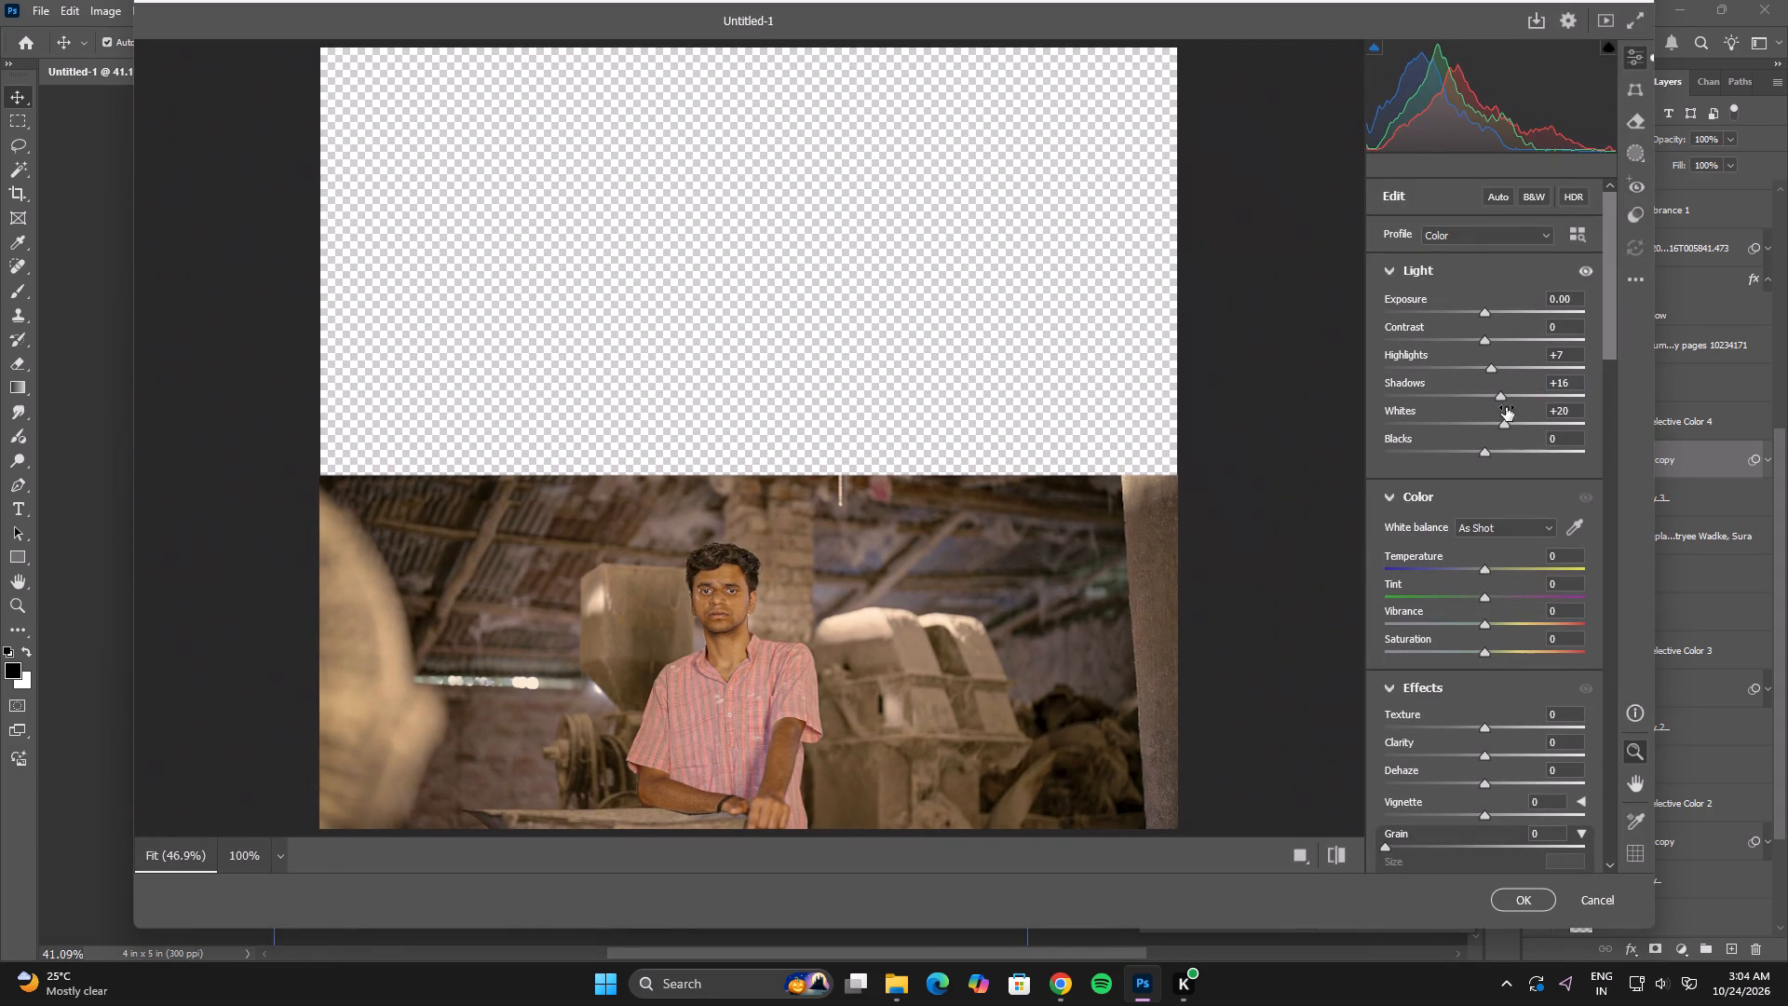
drag(1502, 400, 1493, 401)
click(1523, 898)
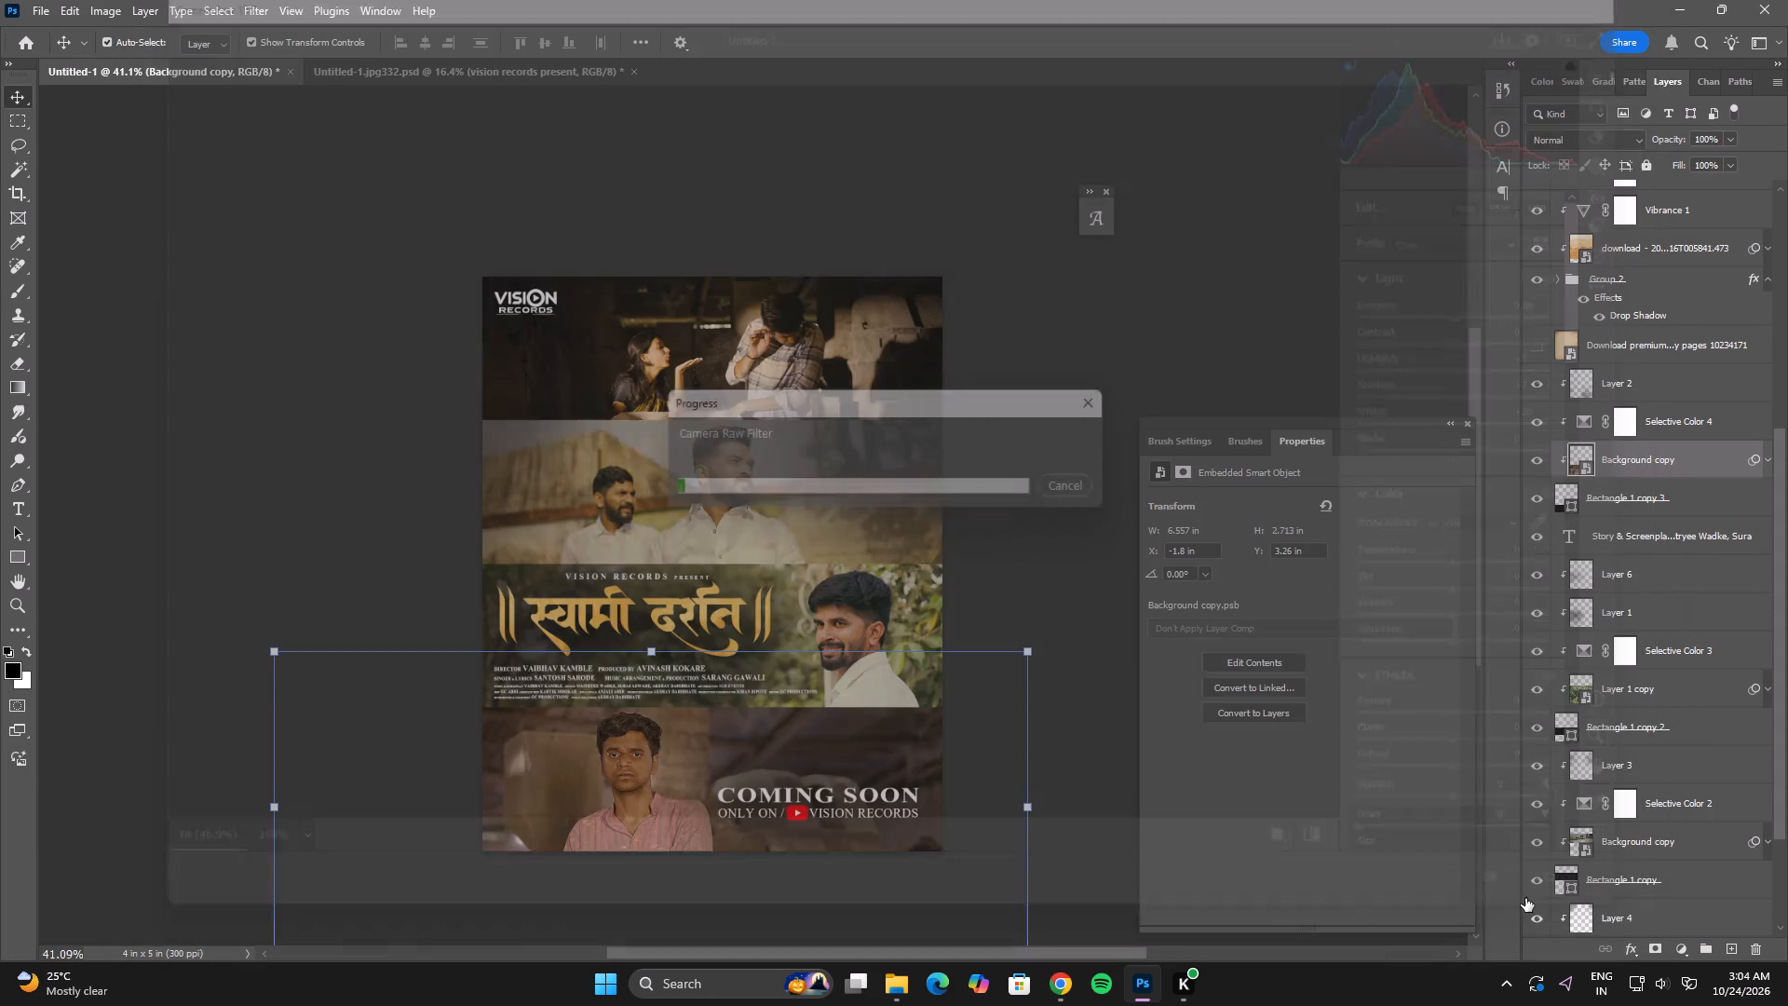
Lower the opacity of the Vision Records logo at the poster's top corner to 52%.
scroll(627, 690, down, 4)
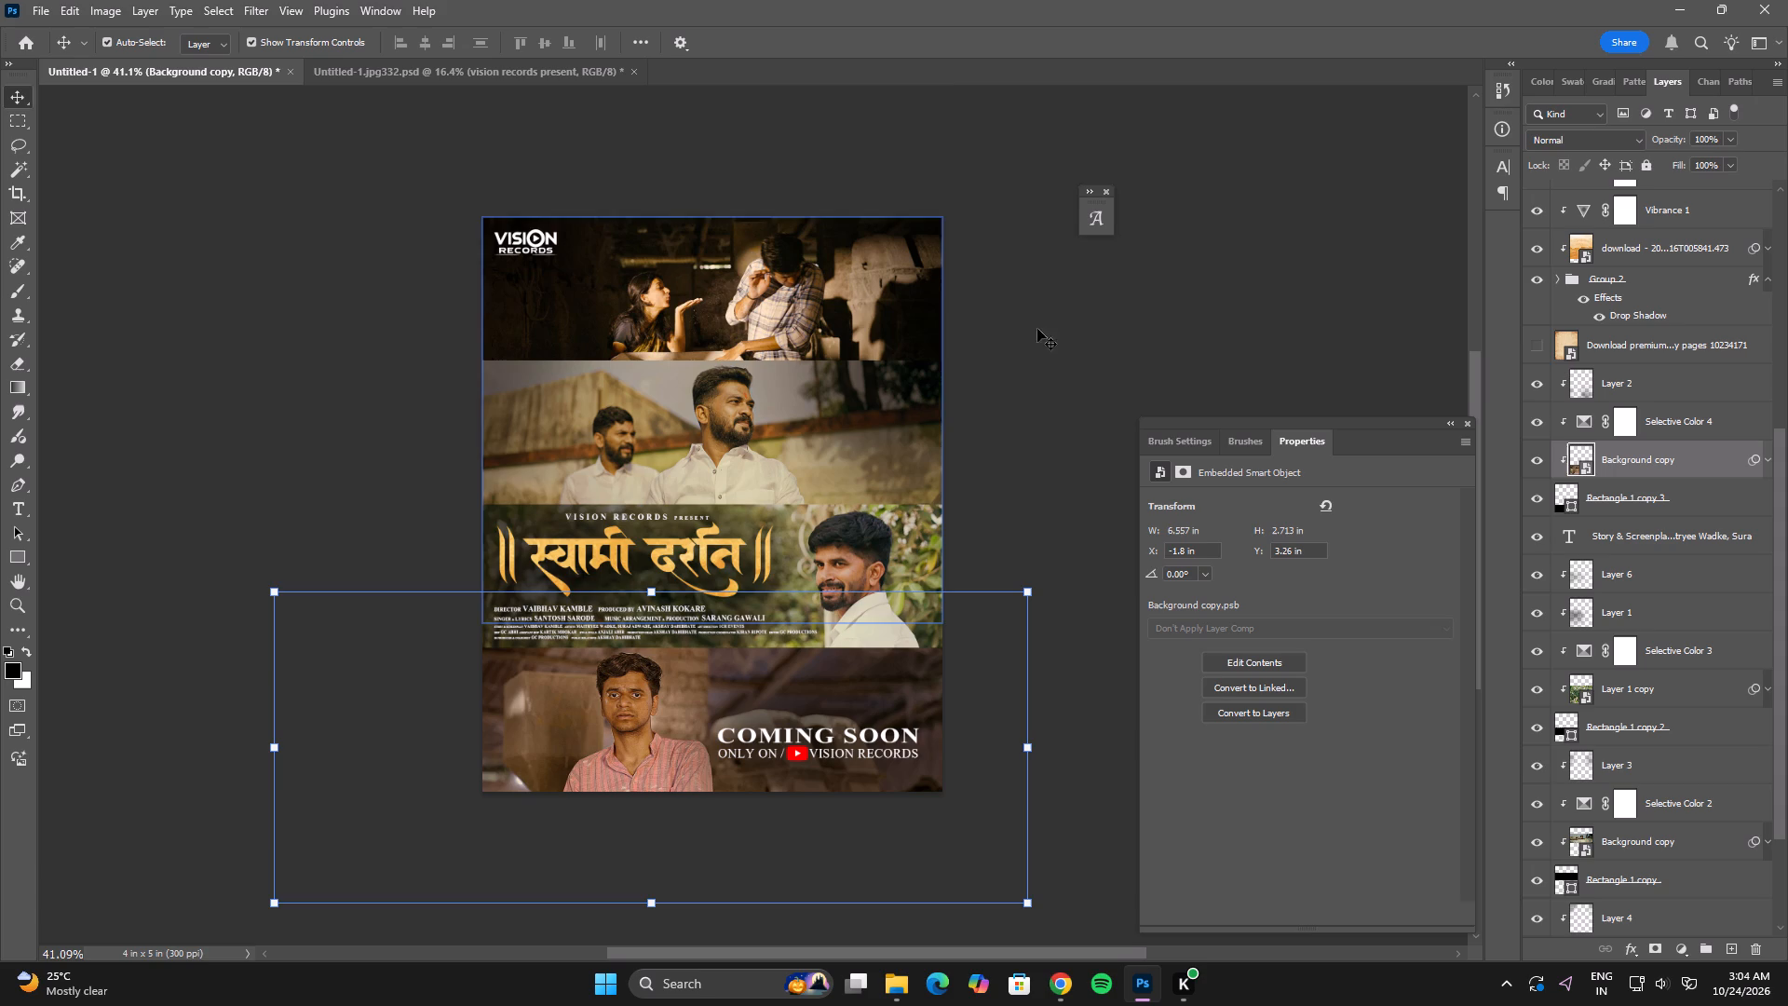
click(1255, 233)
click(549, 244)
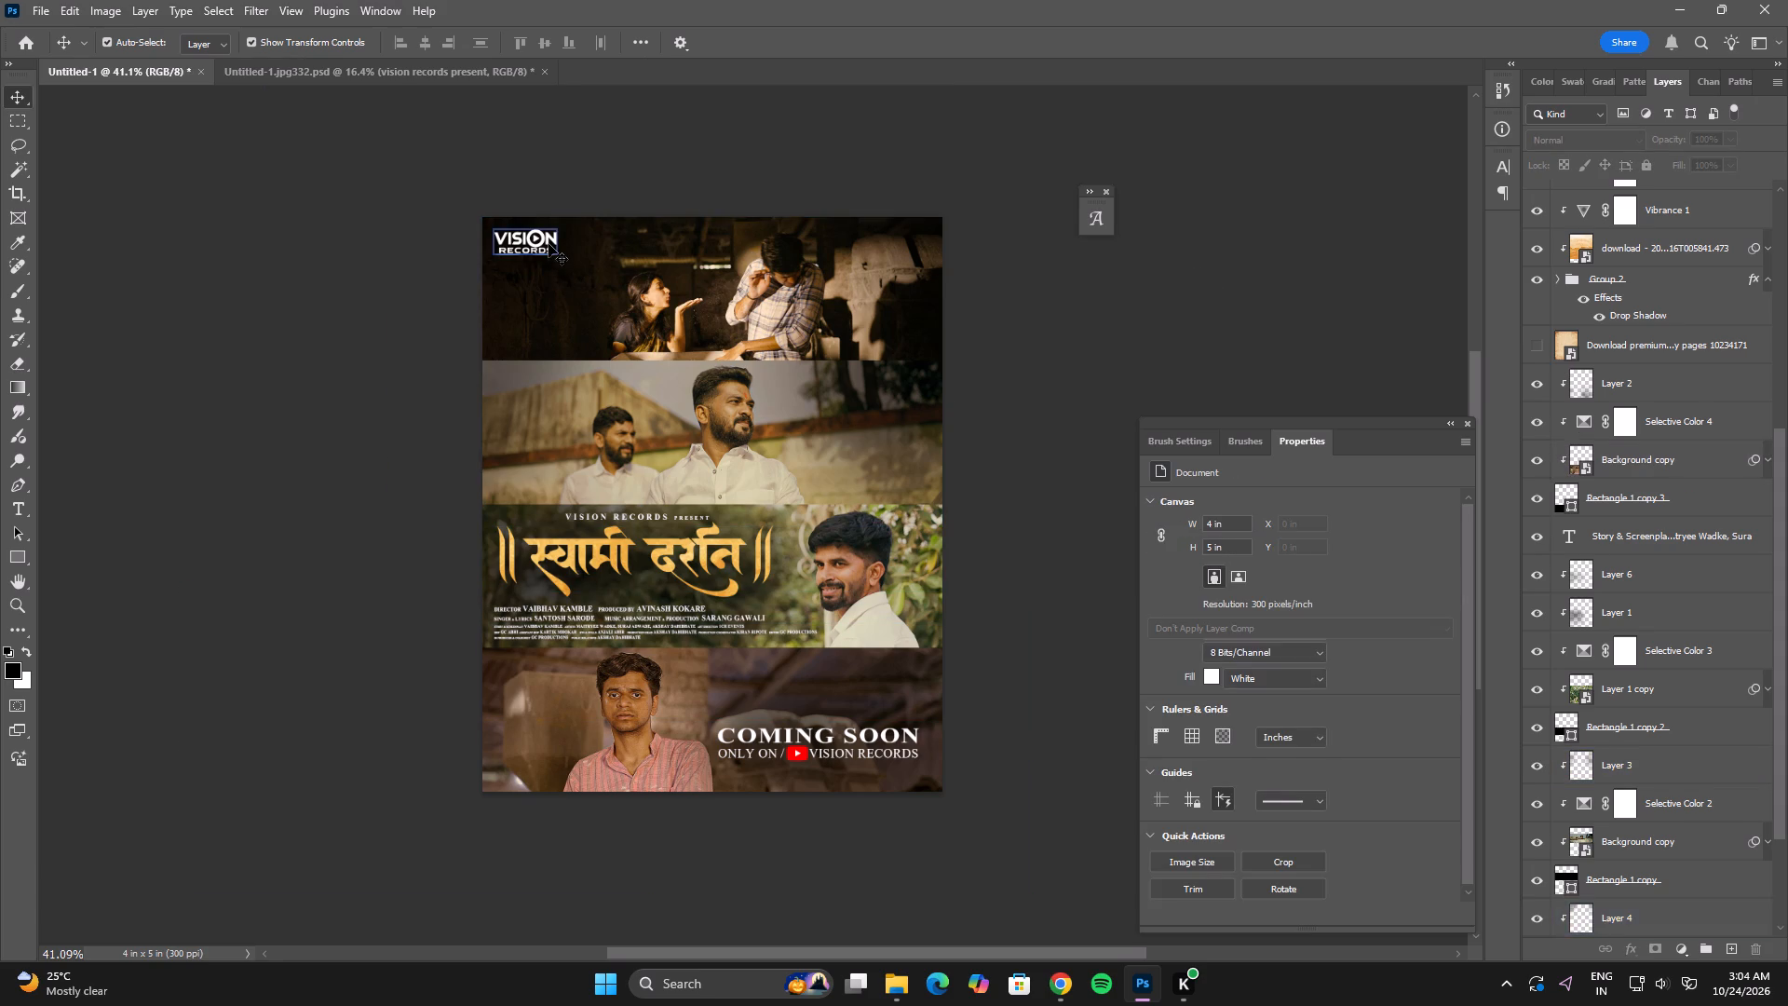
drag(1671, 137, 1643, 139)
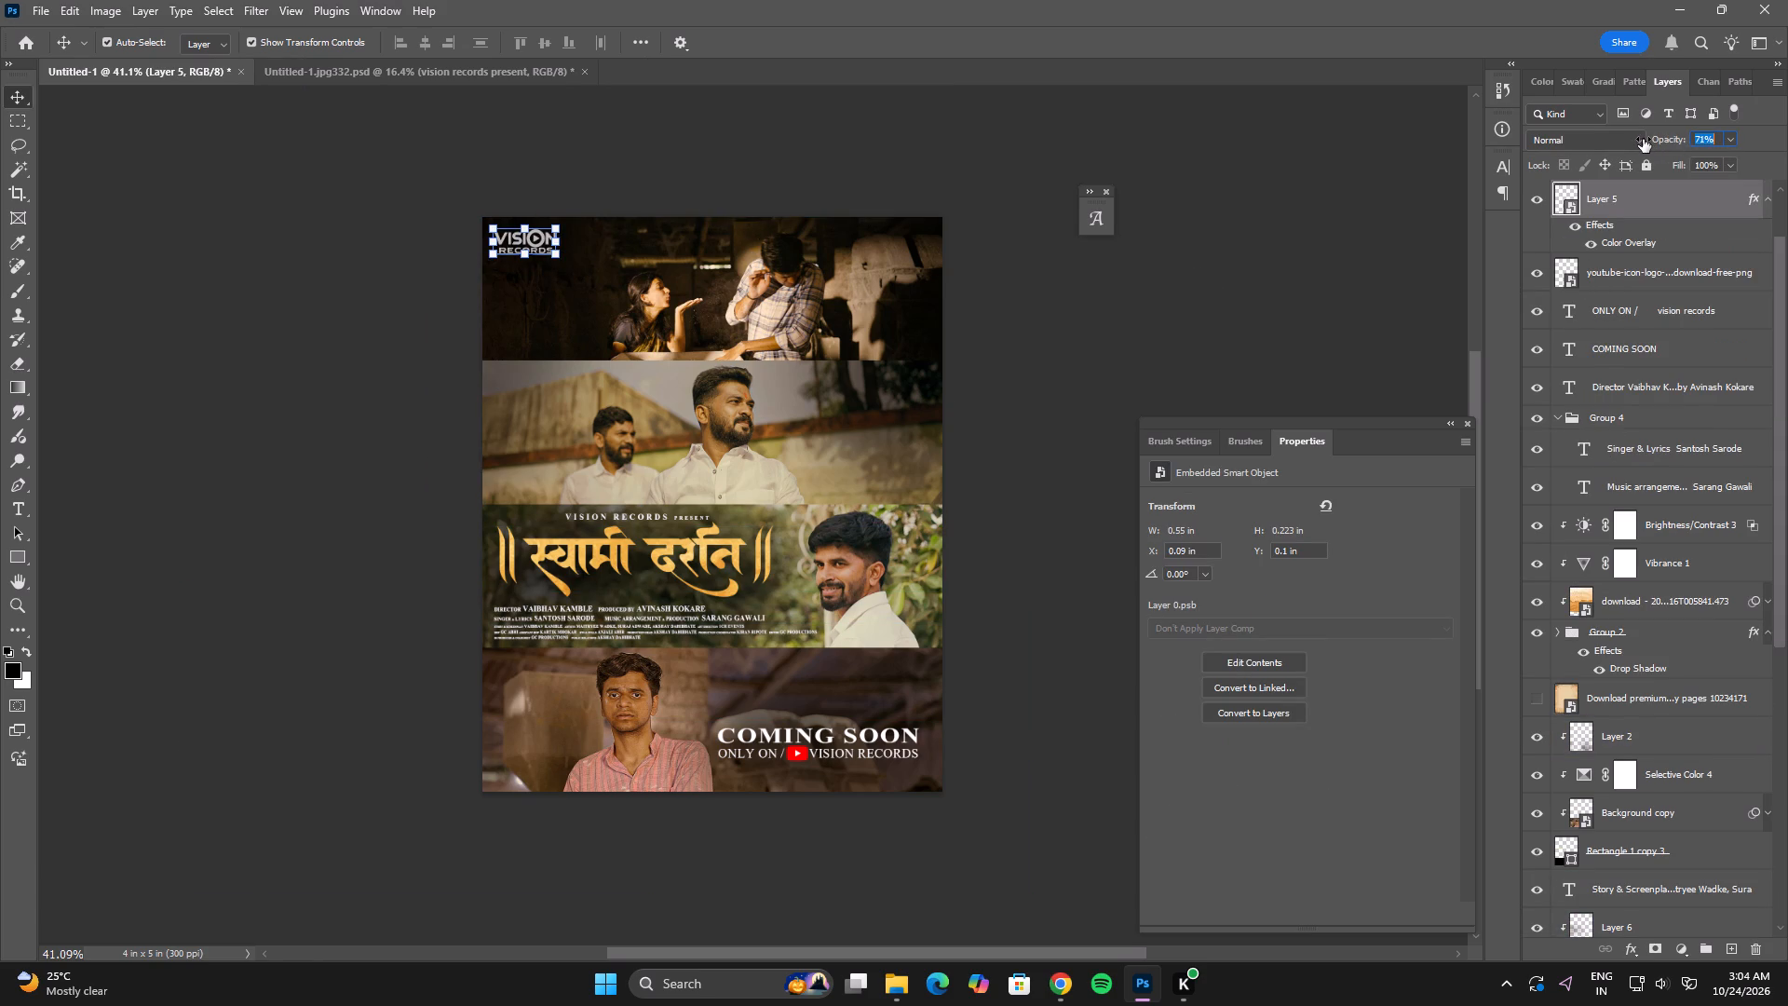
drag(1643, 139, 1625, 135)
click(1240, 288)
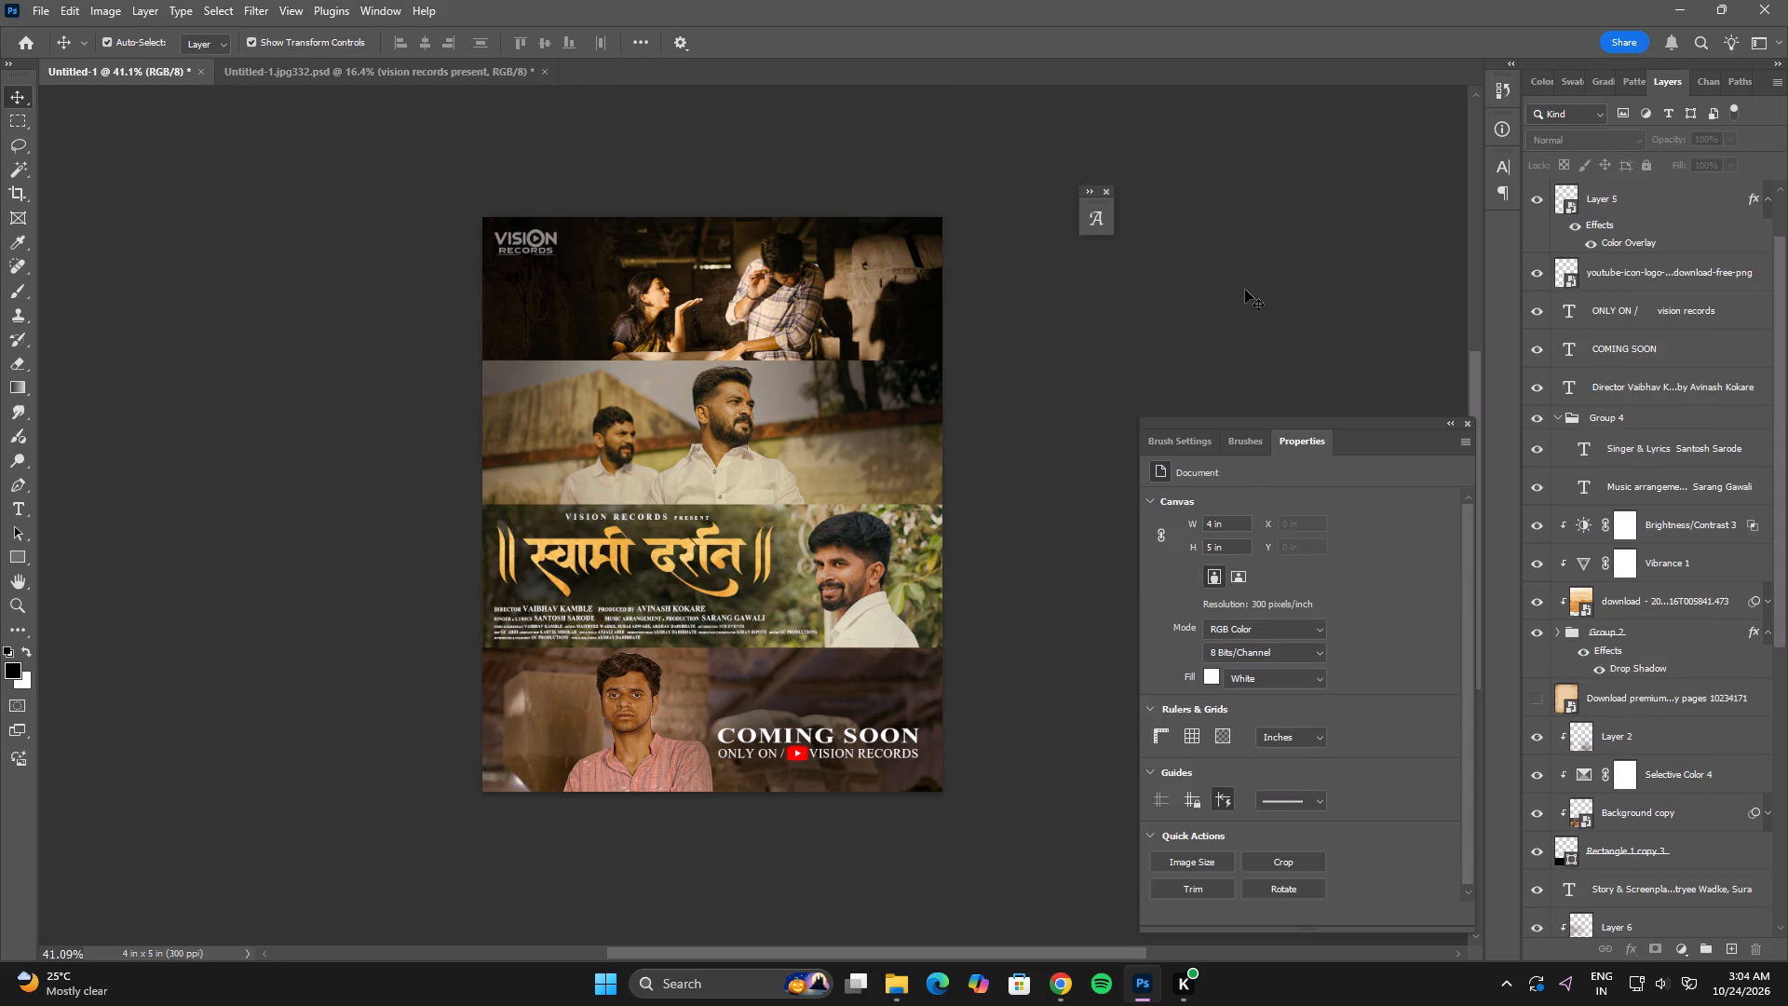
Nudge the Vision Records logo slightly inward from the poster's corner to X 0.11 in and Y 0.11 in.
click(524, 236)
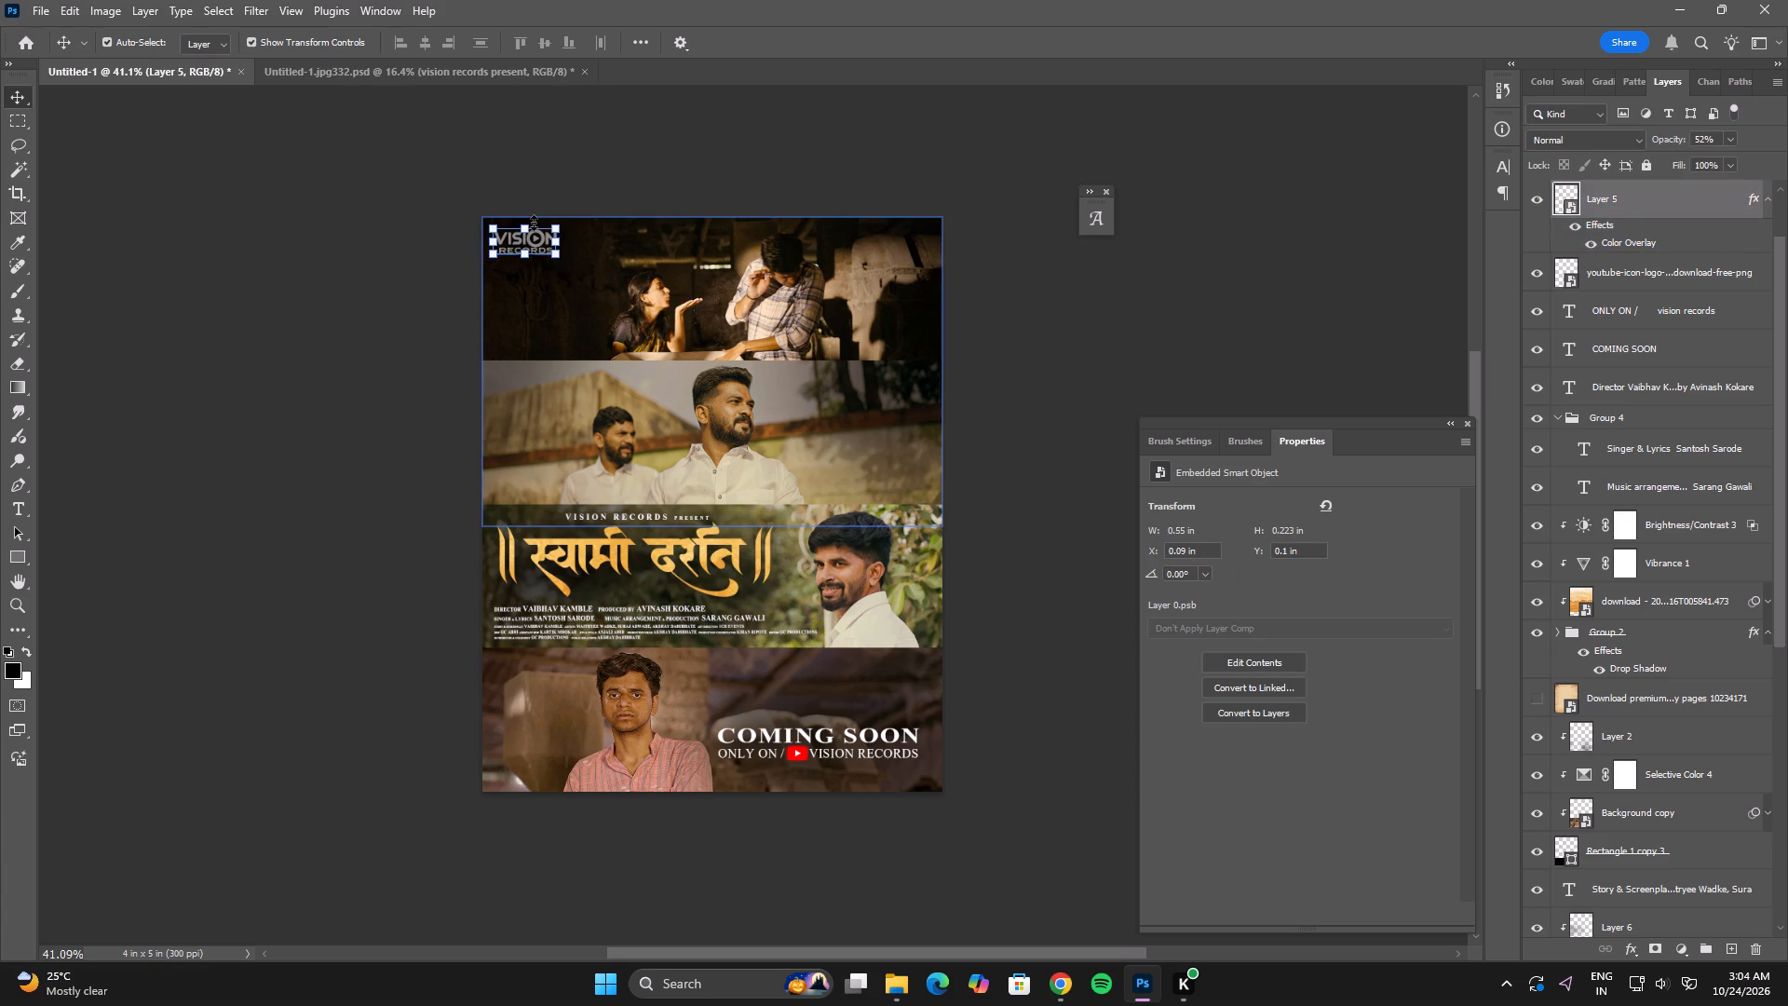
key(Right)
key(Right)
key(Right)
key(Down)
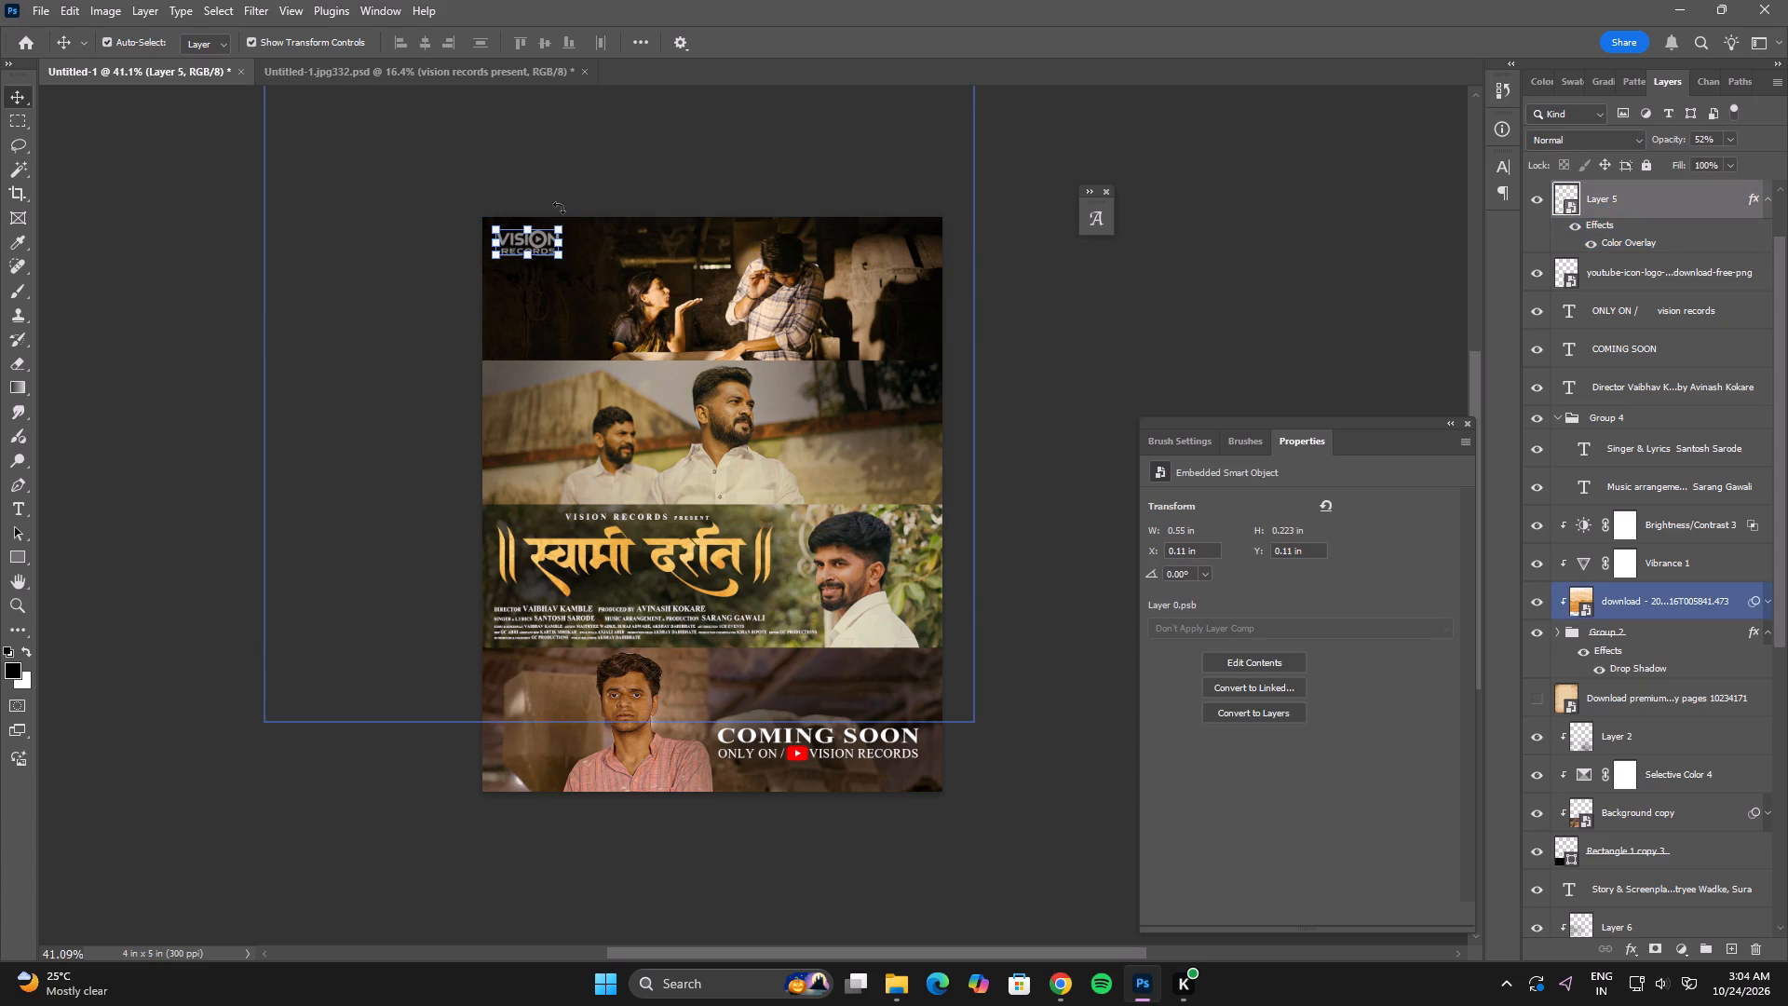
Scale the Vision Records logo down to about 0.477 x 0.193 in, keeping it at X 0.11 in and Y 0.11 in.
click(562, 257)
drag(562, 259, 553, 255)
double_click(534, 241)
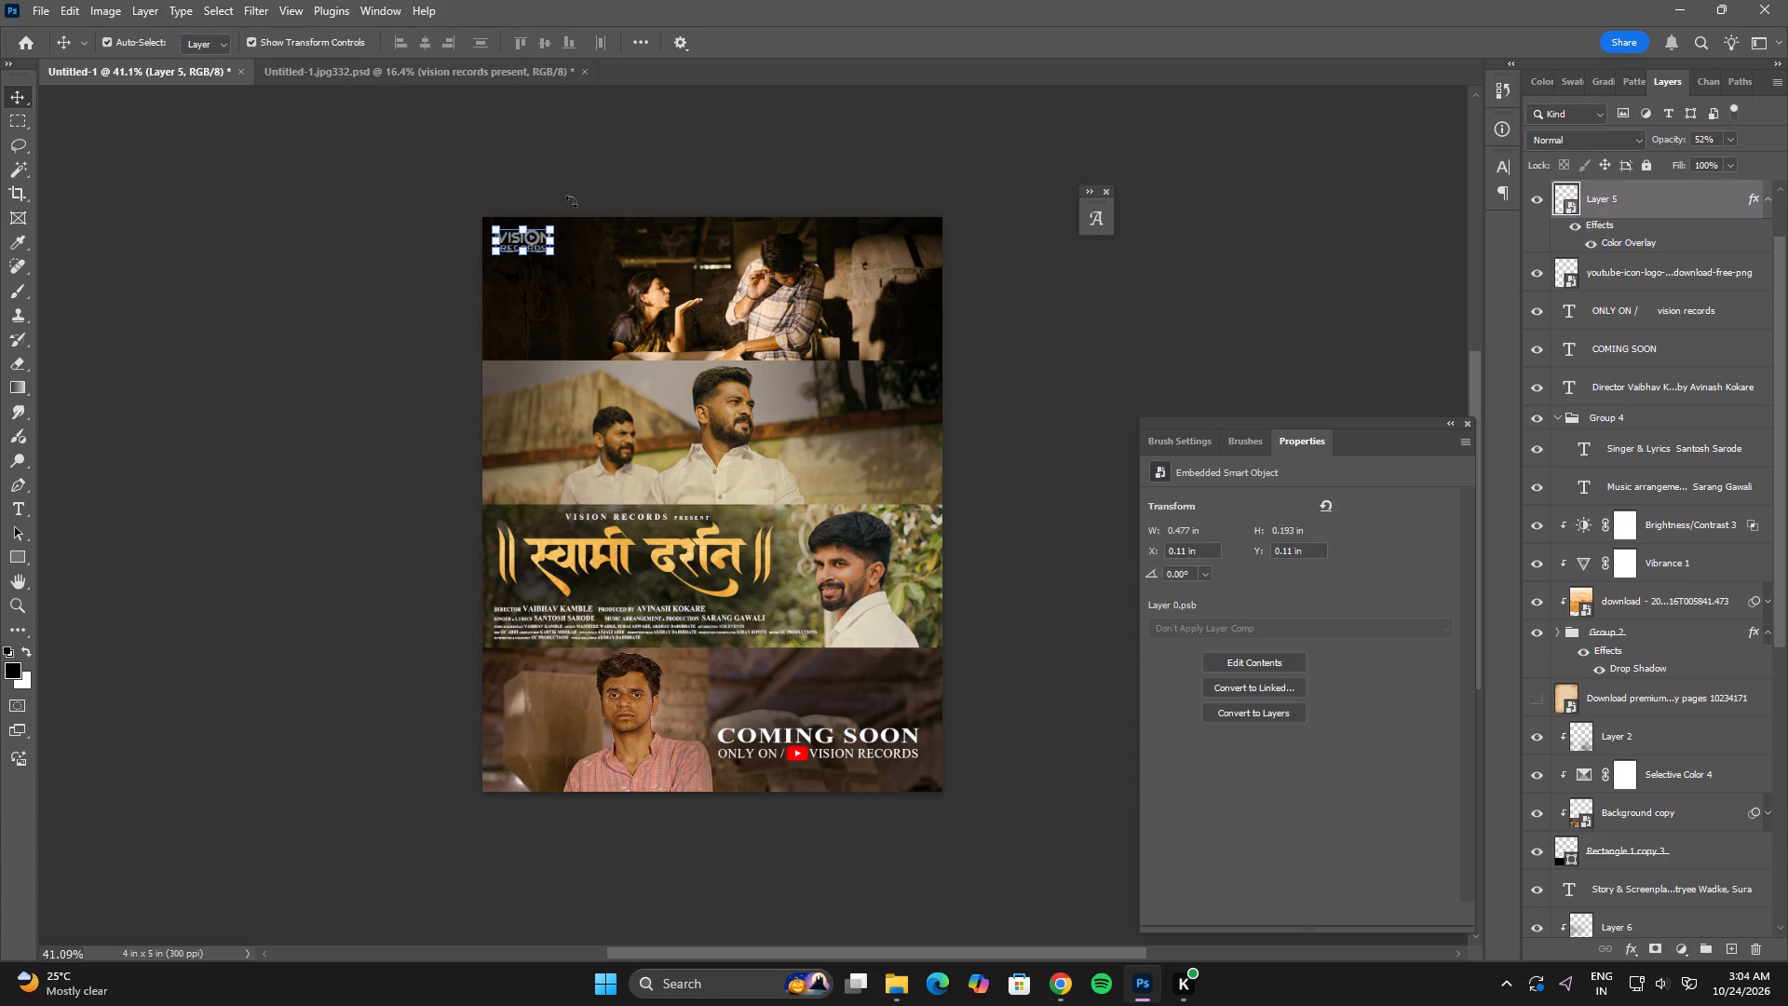
click(602, 161)
click(1239, 325)
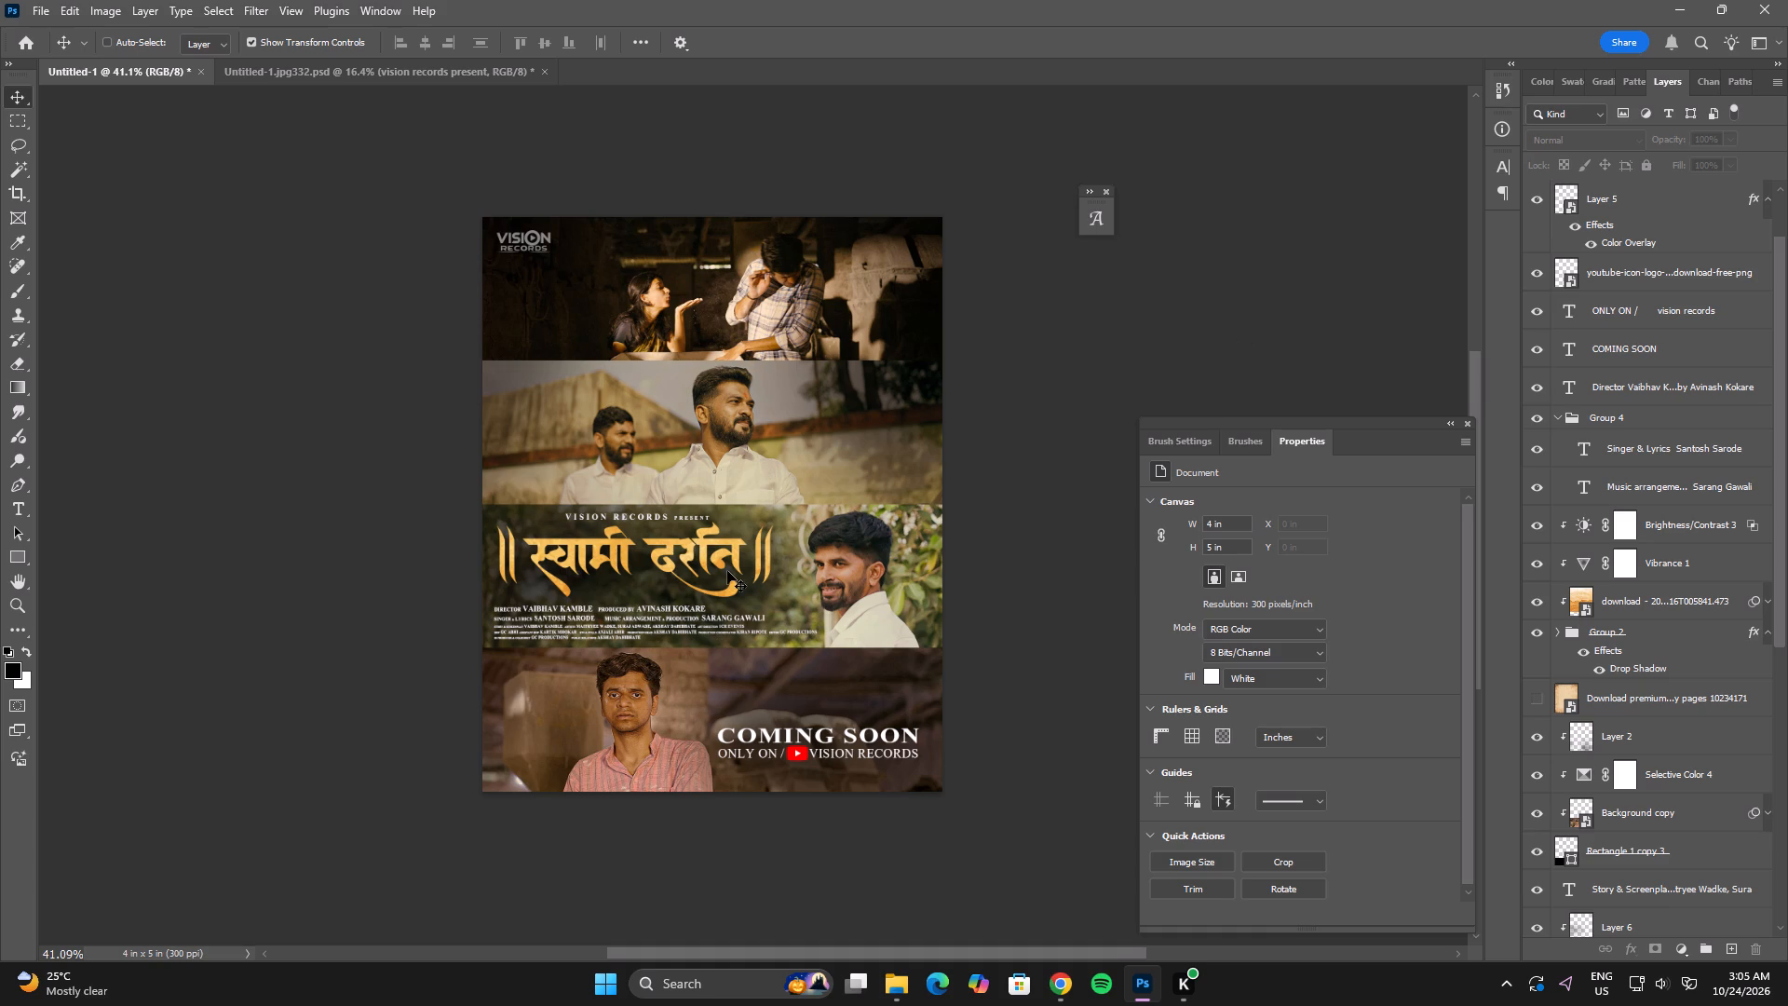
Nudge the Swami Darshan title group and its clipped golden texture layer together slightly down, by five small increments.
click(699, 554)
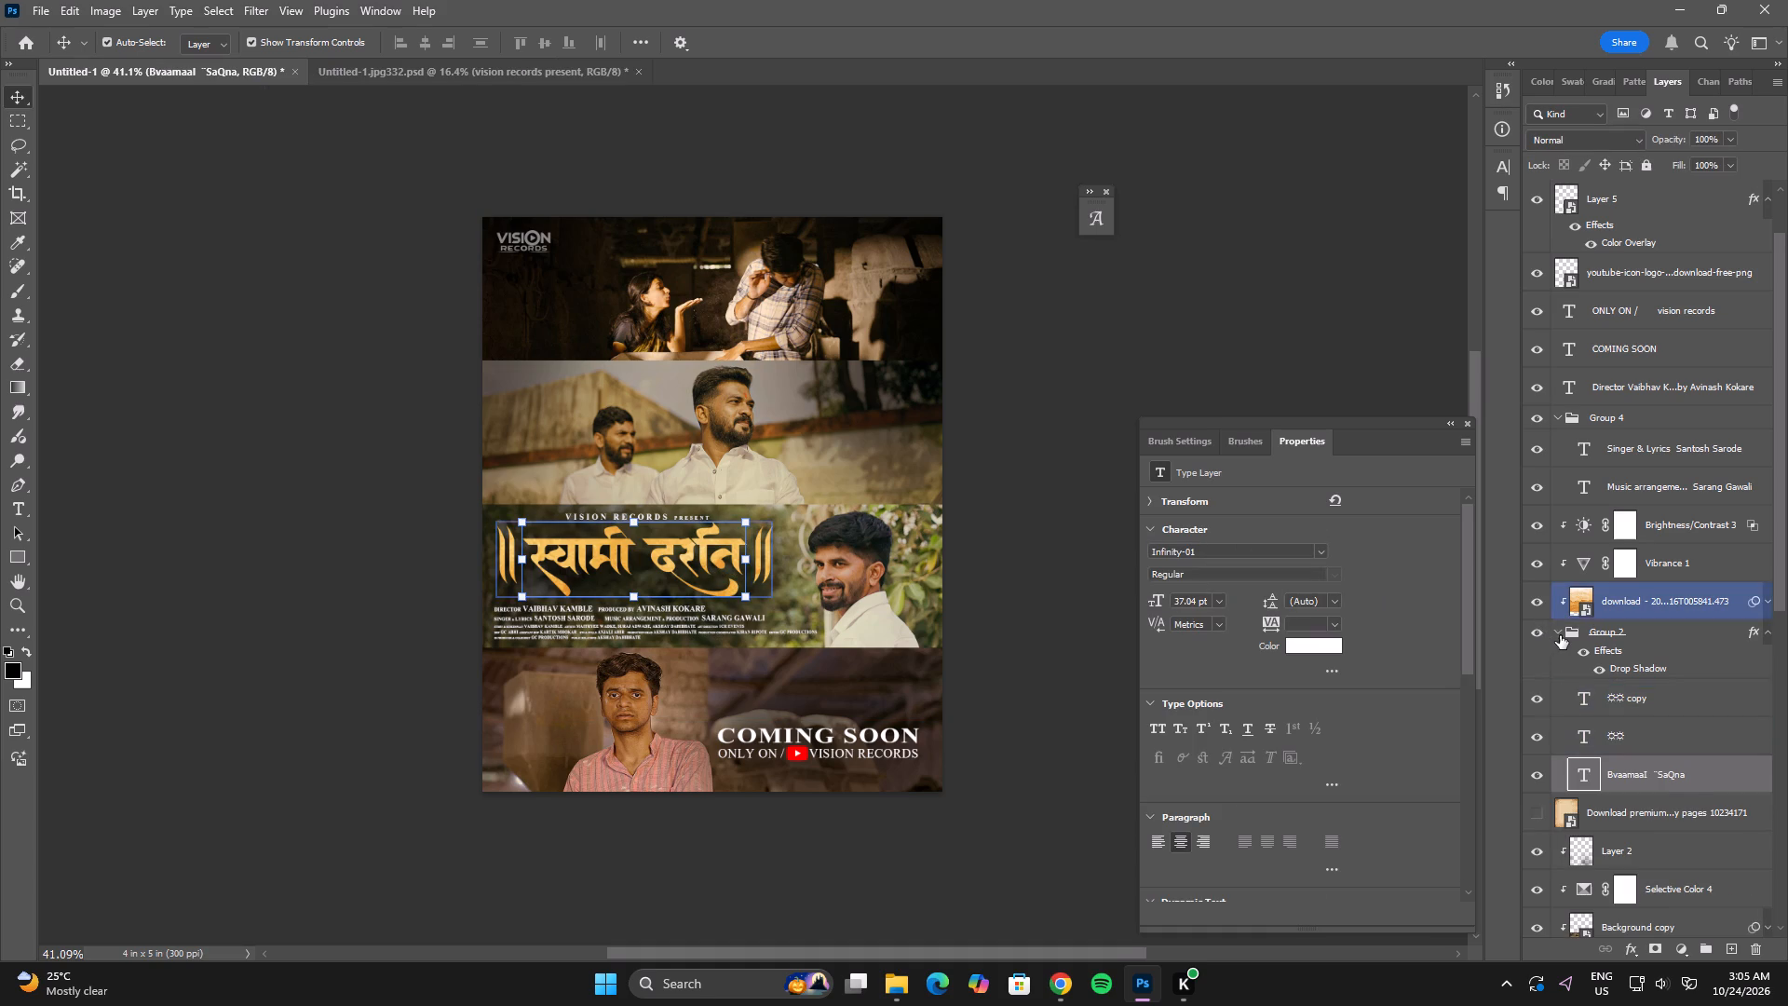
click(1560, 635)
click(1616, 636)
ctrl+click(1650, 605)
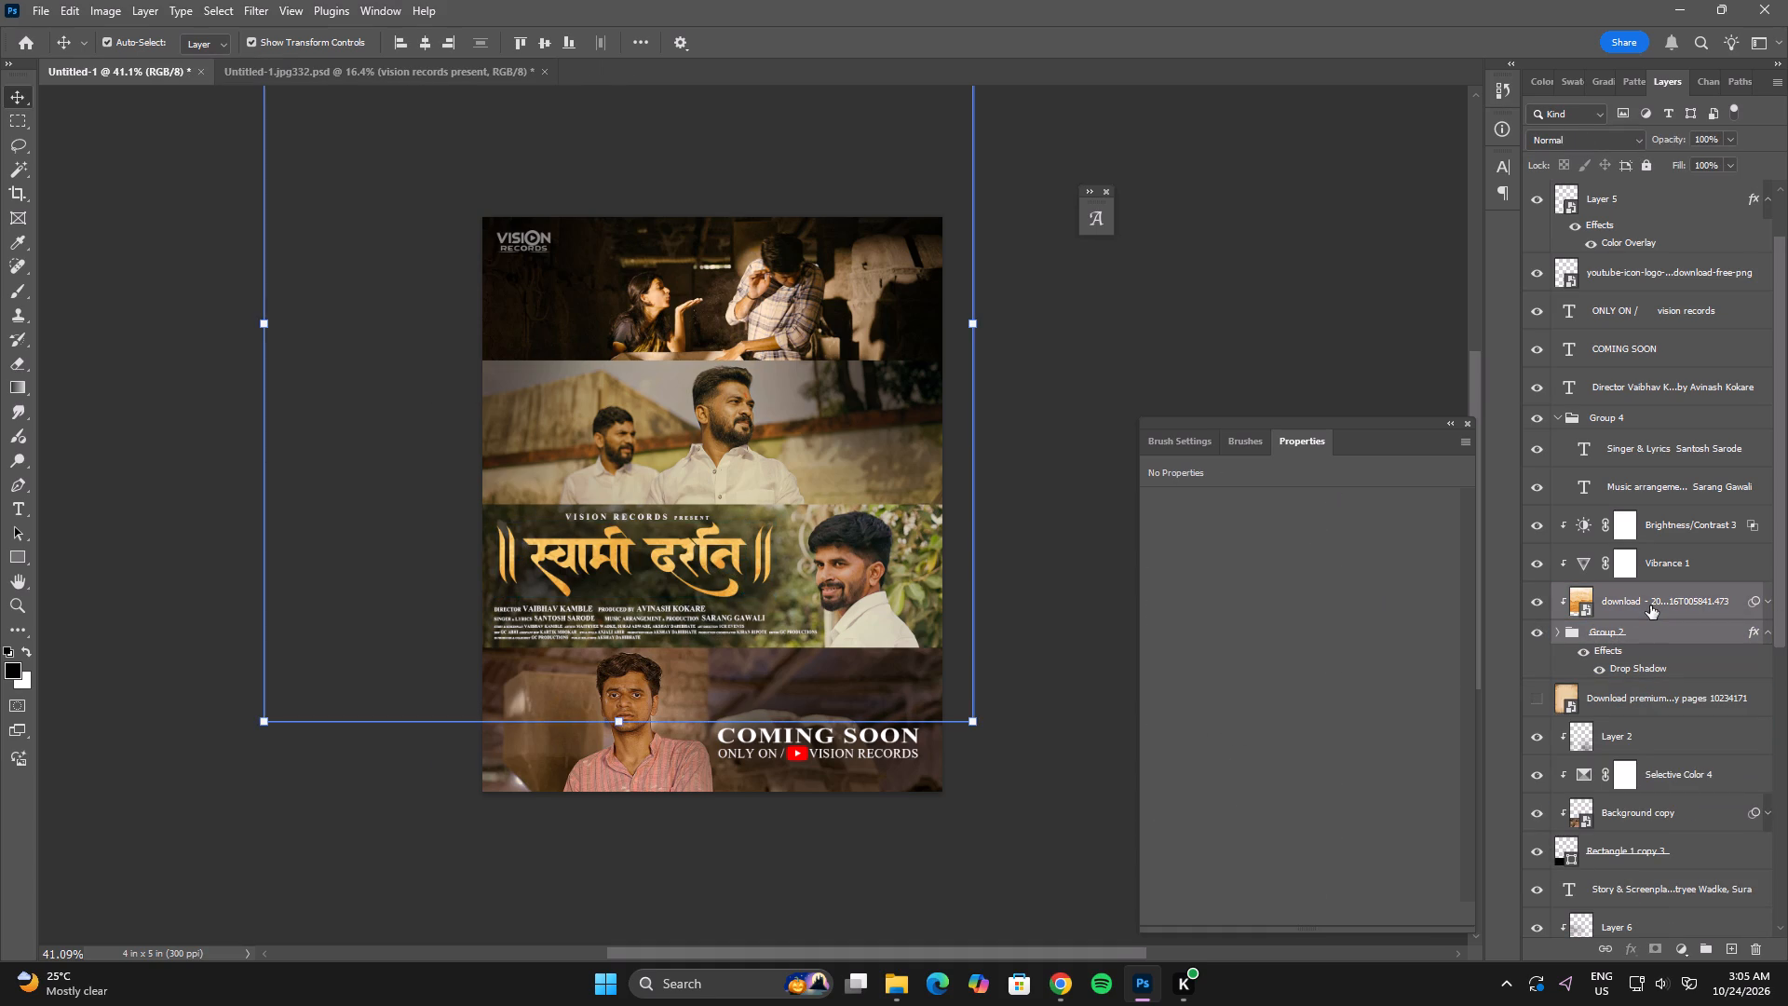
key(Down)
key(Down)
key(Down)
key(Down)
key(Down)
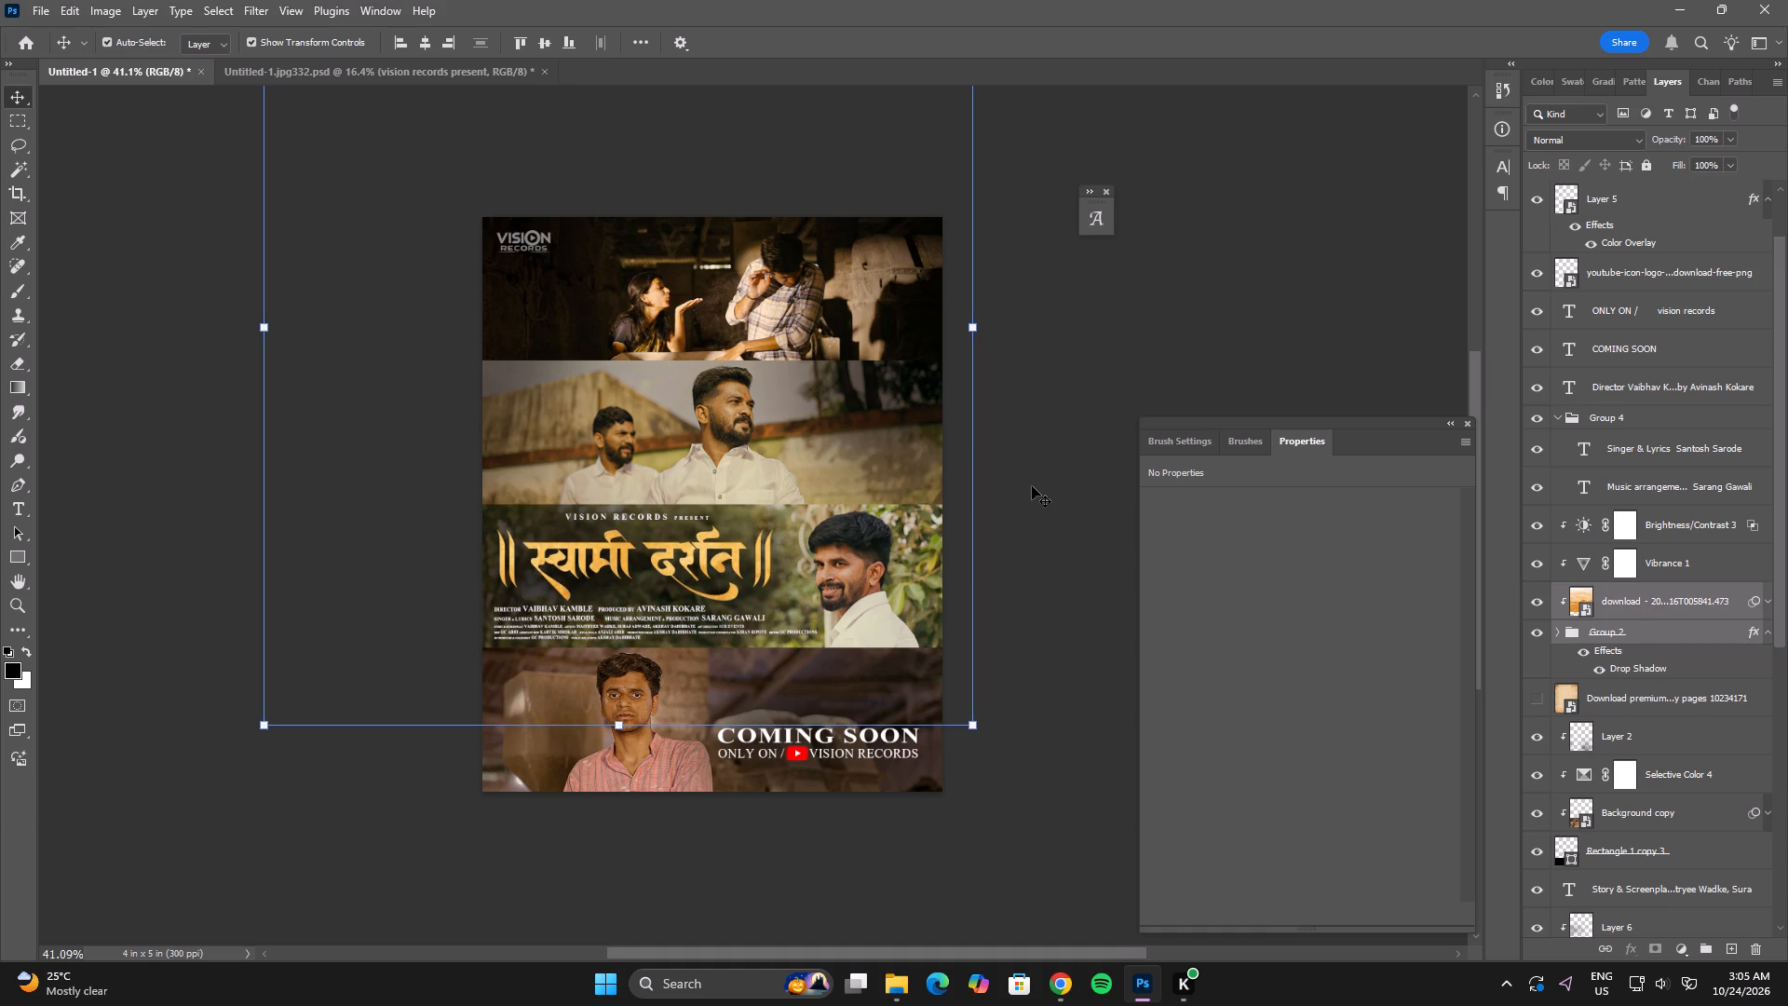
click(1028, 482)
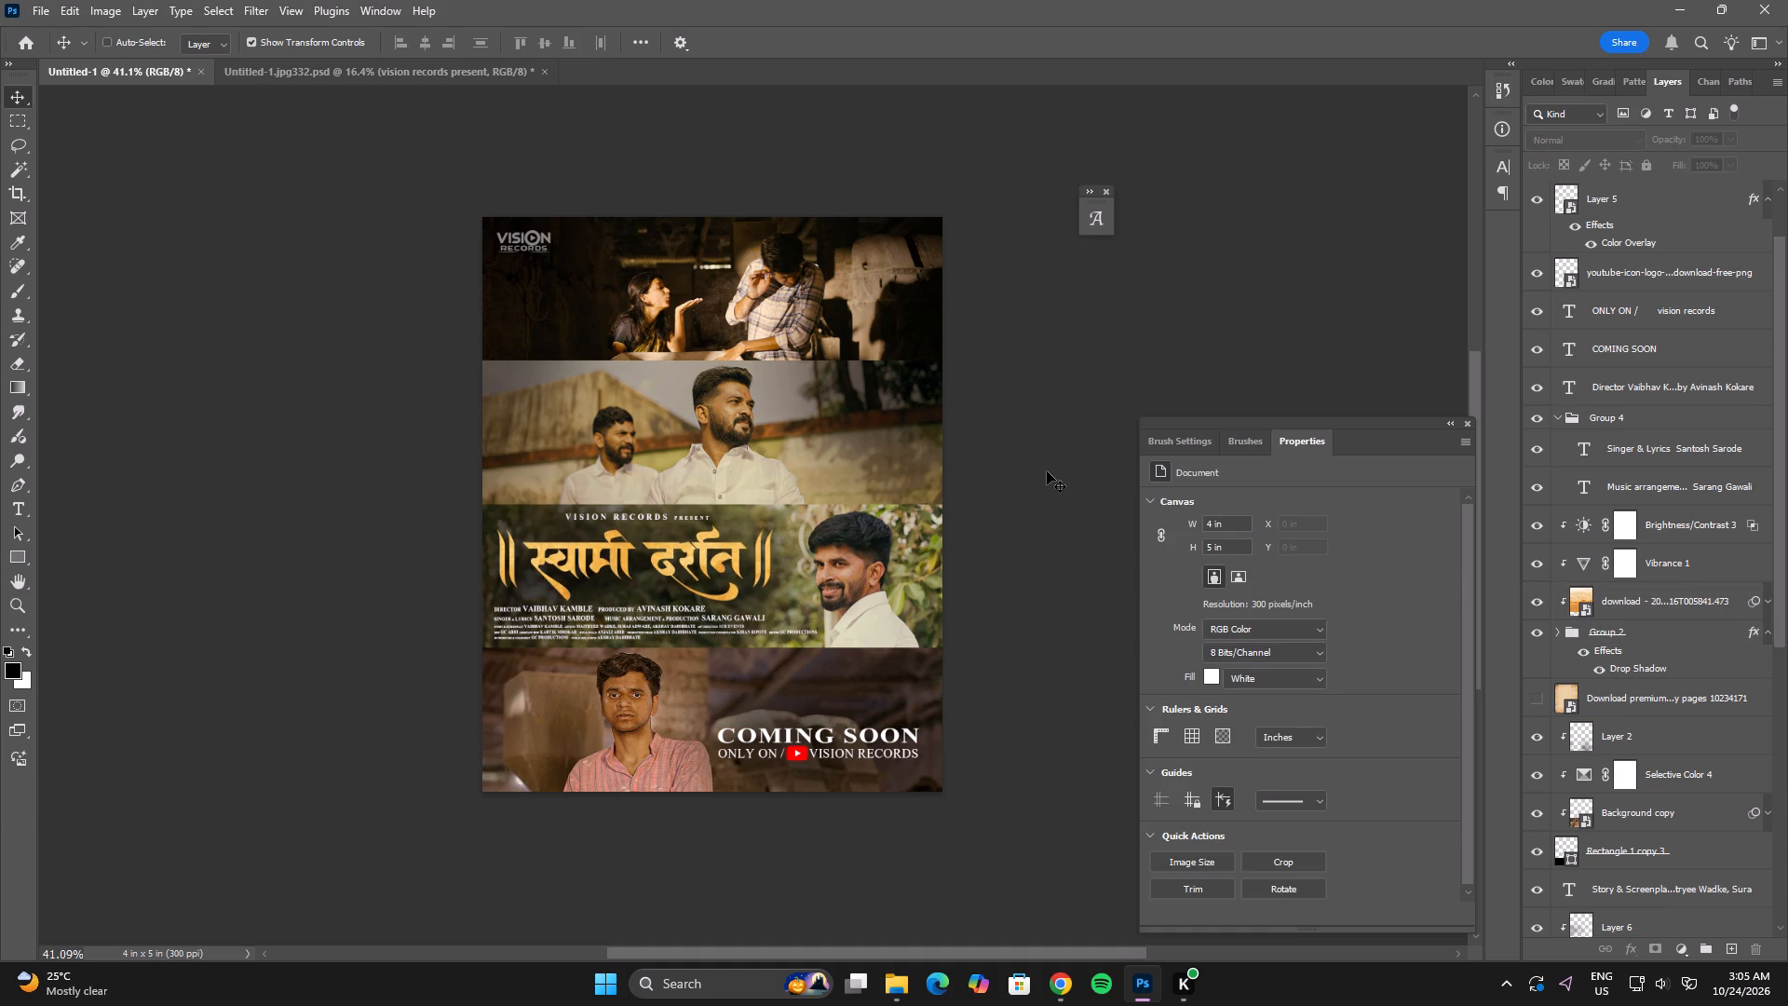
Switch to File Explorer and open the Downloads folder to browse its images.
scroll(1576, 411, up, 9)
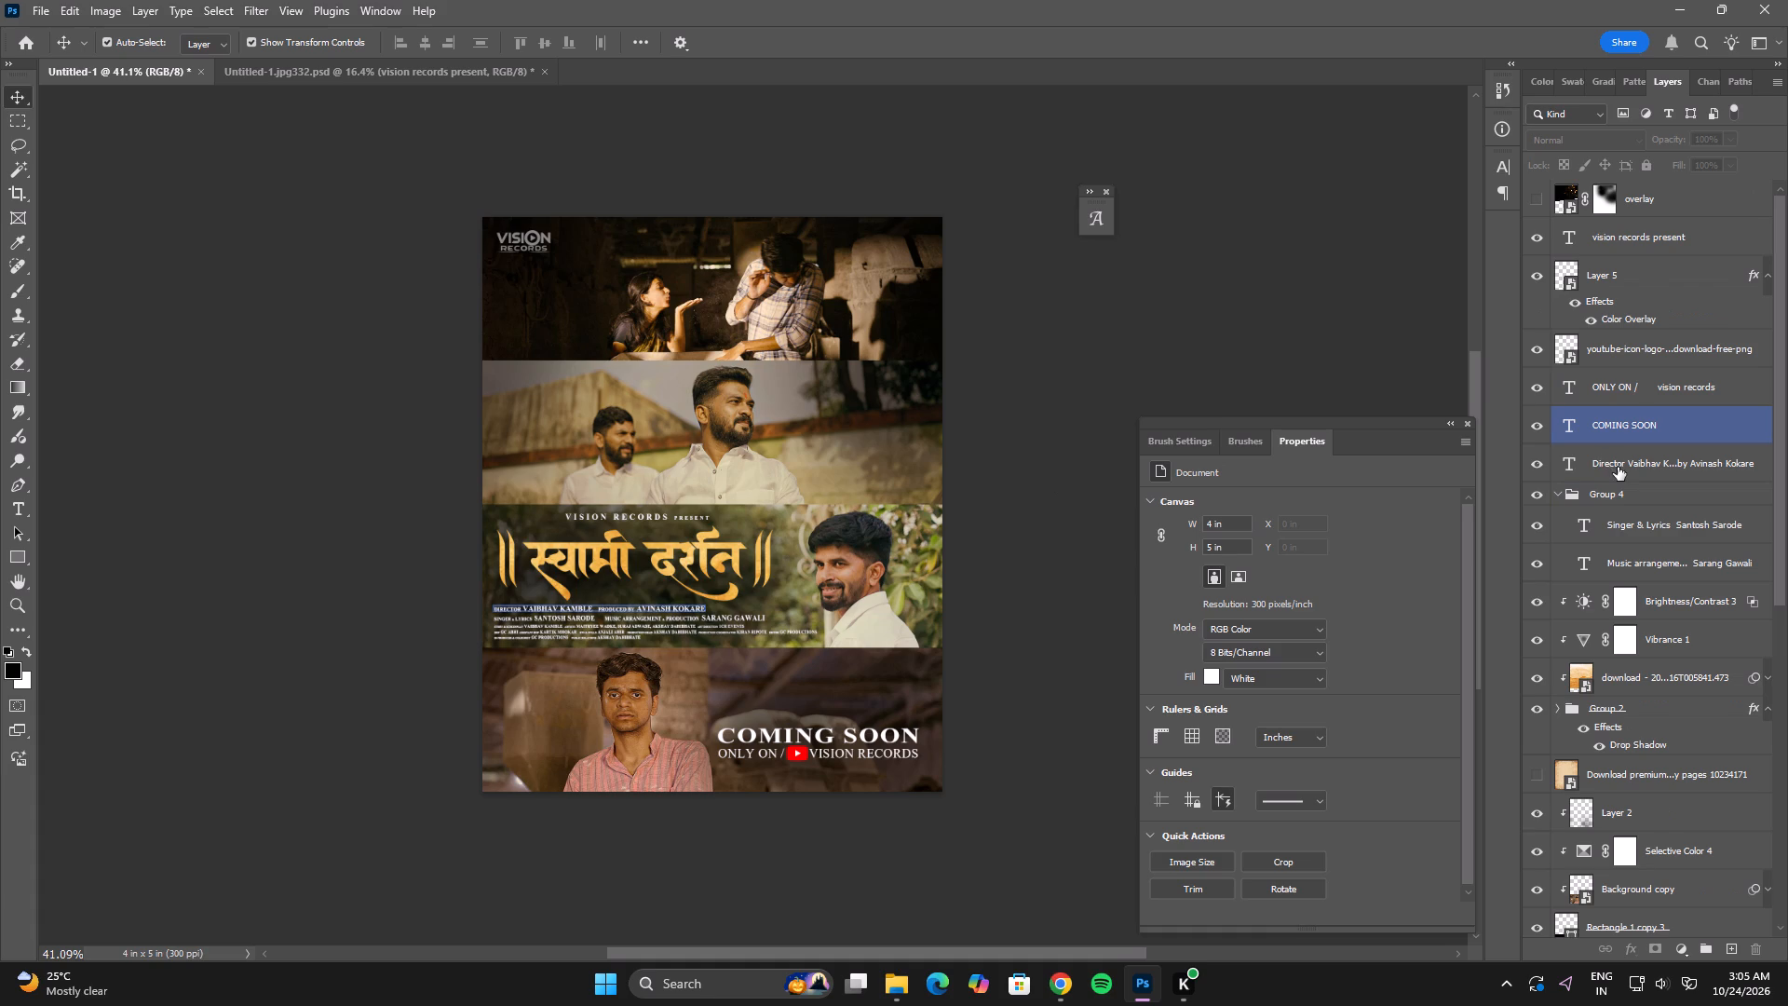
scroll(1638, 478, up, 3)
key(alt+Tab)
key(alt+Tab)
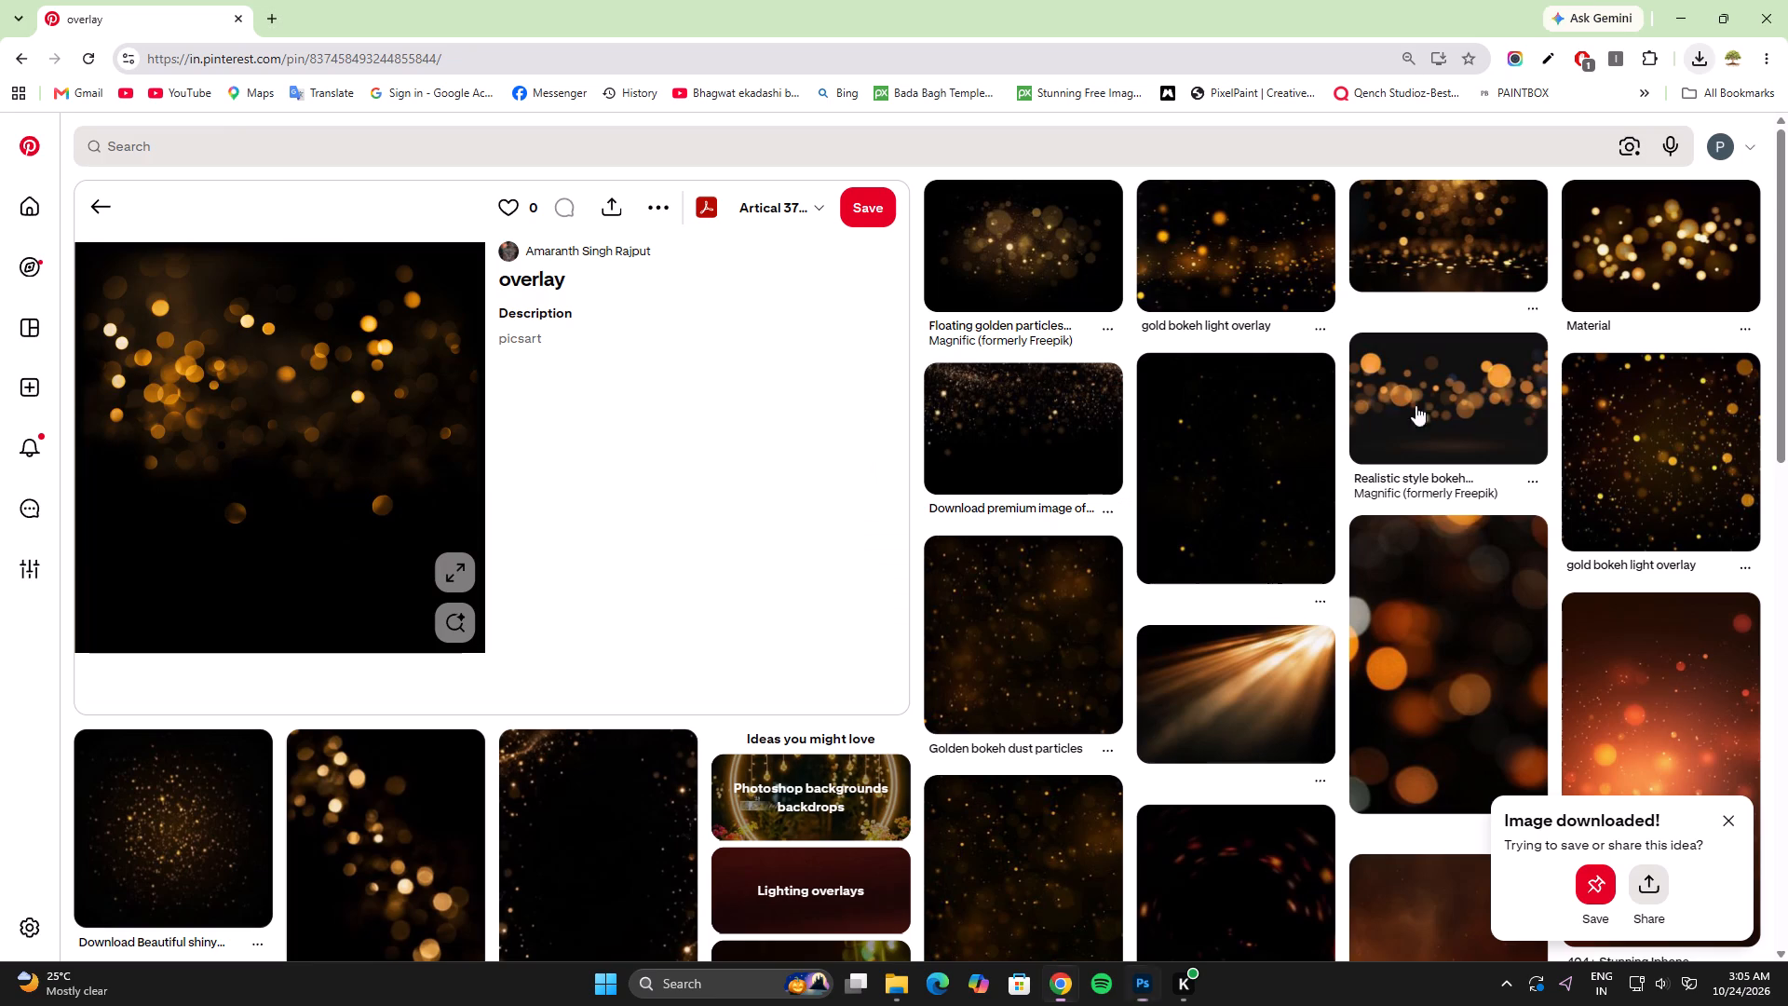
key(alt+Tab)
key(alt+Tab)
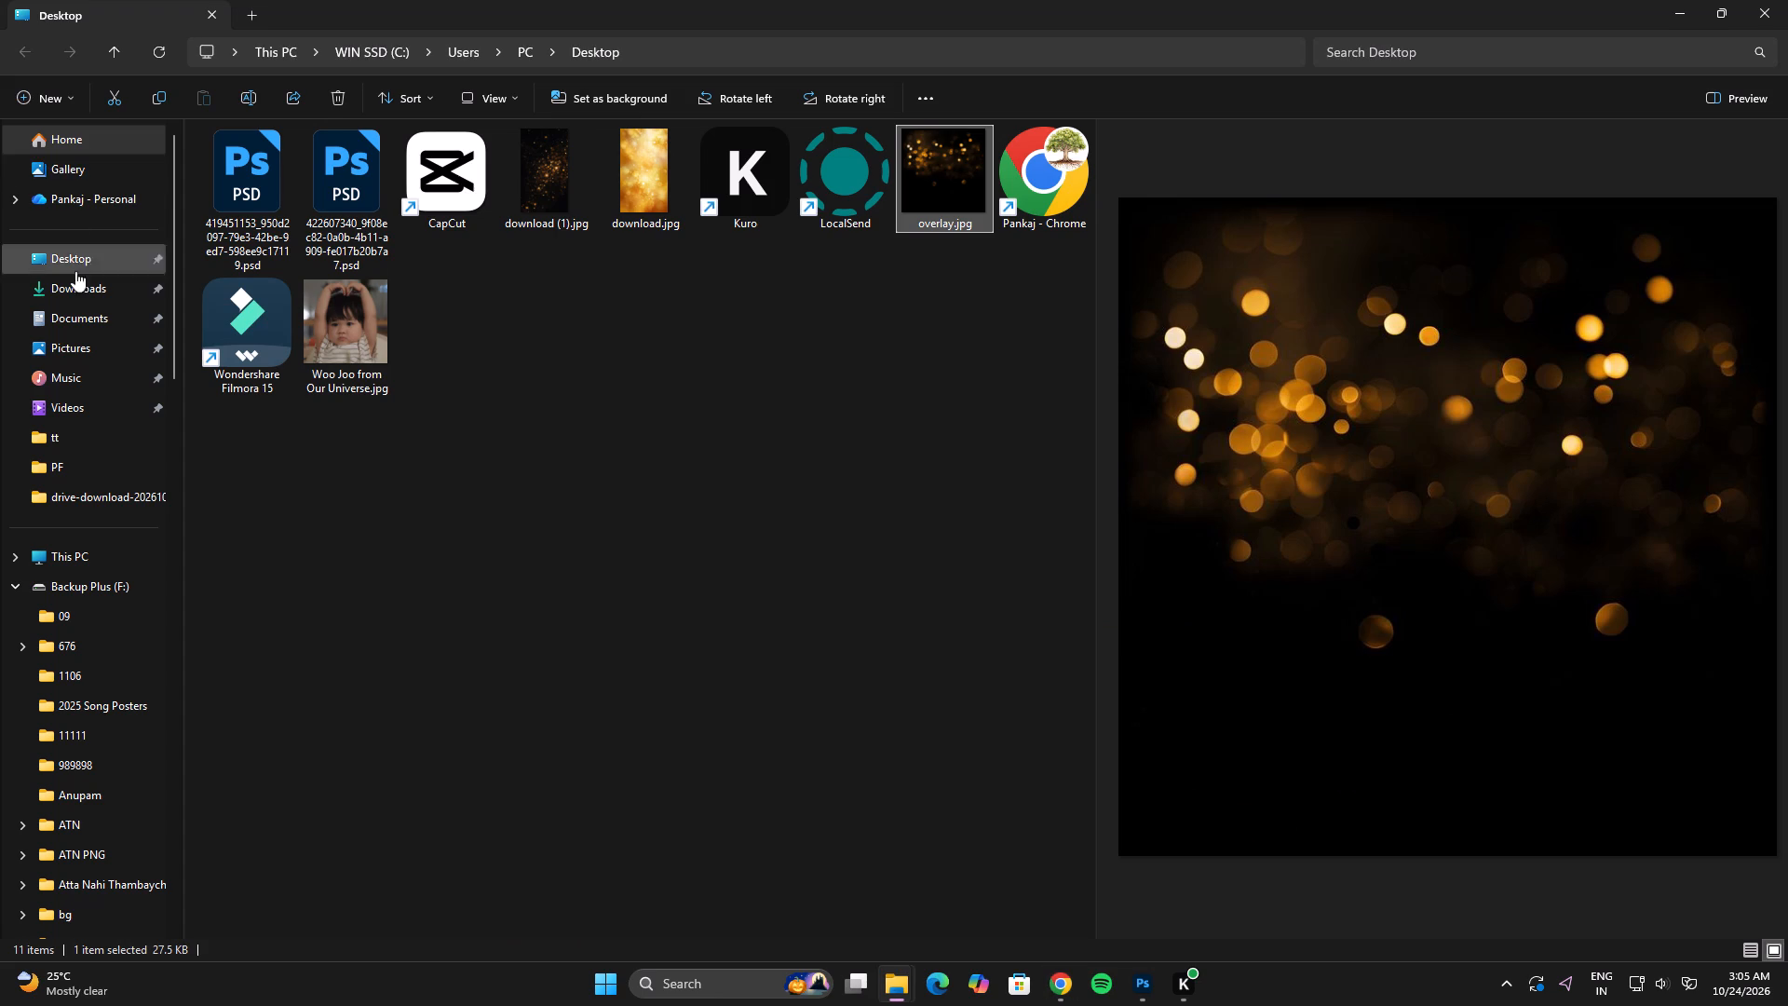
click(74, 290)
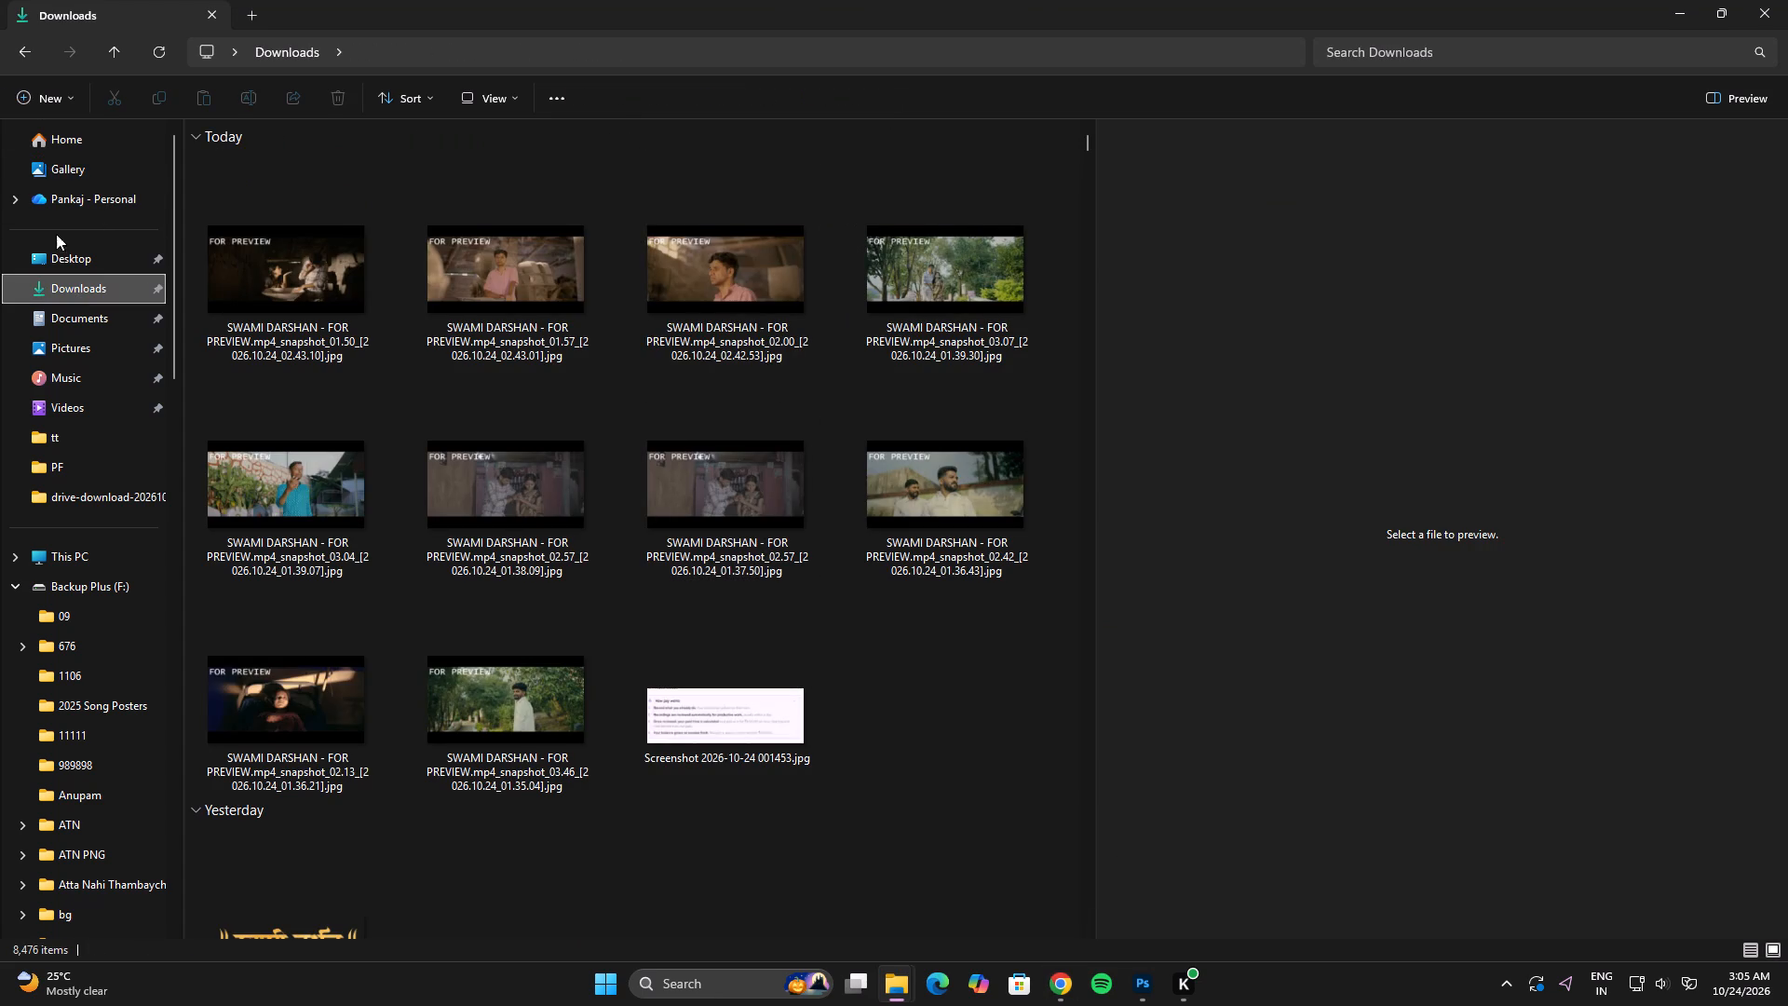
scroll(88, 170, up, 1)
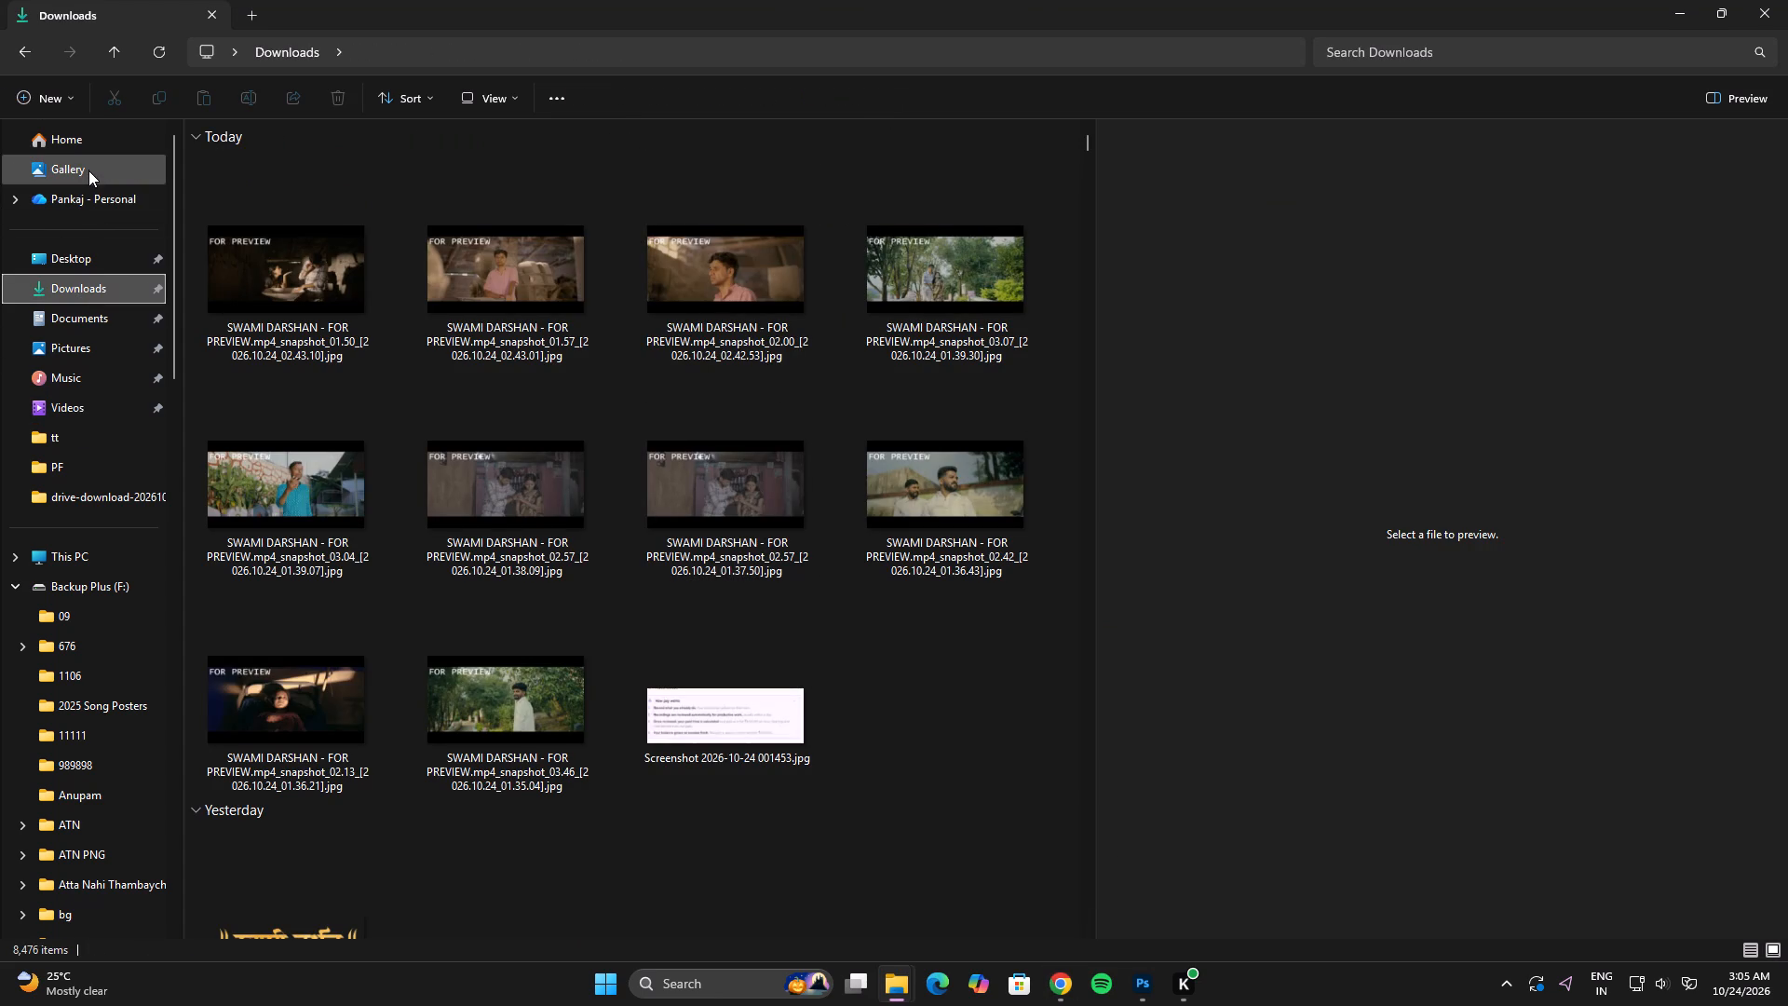